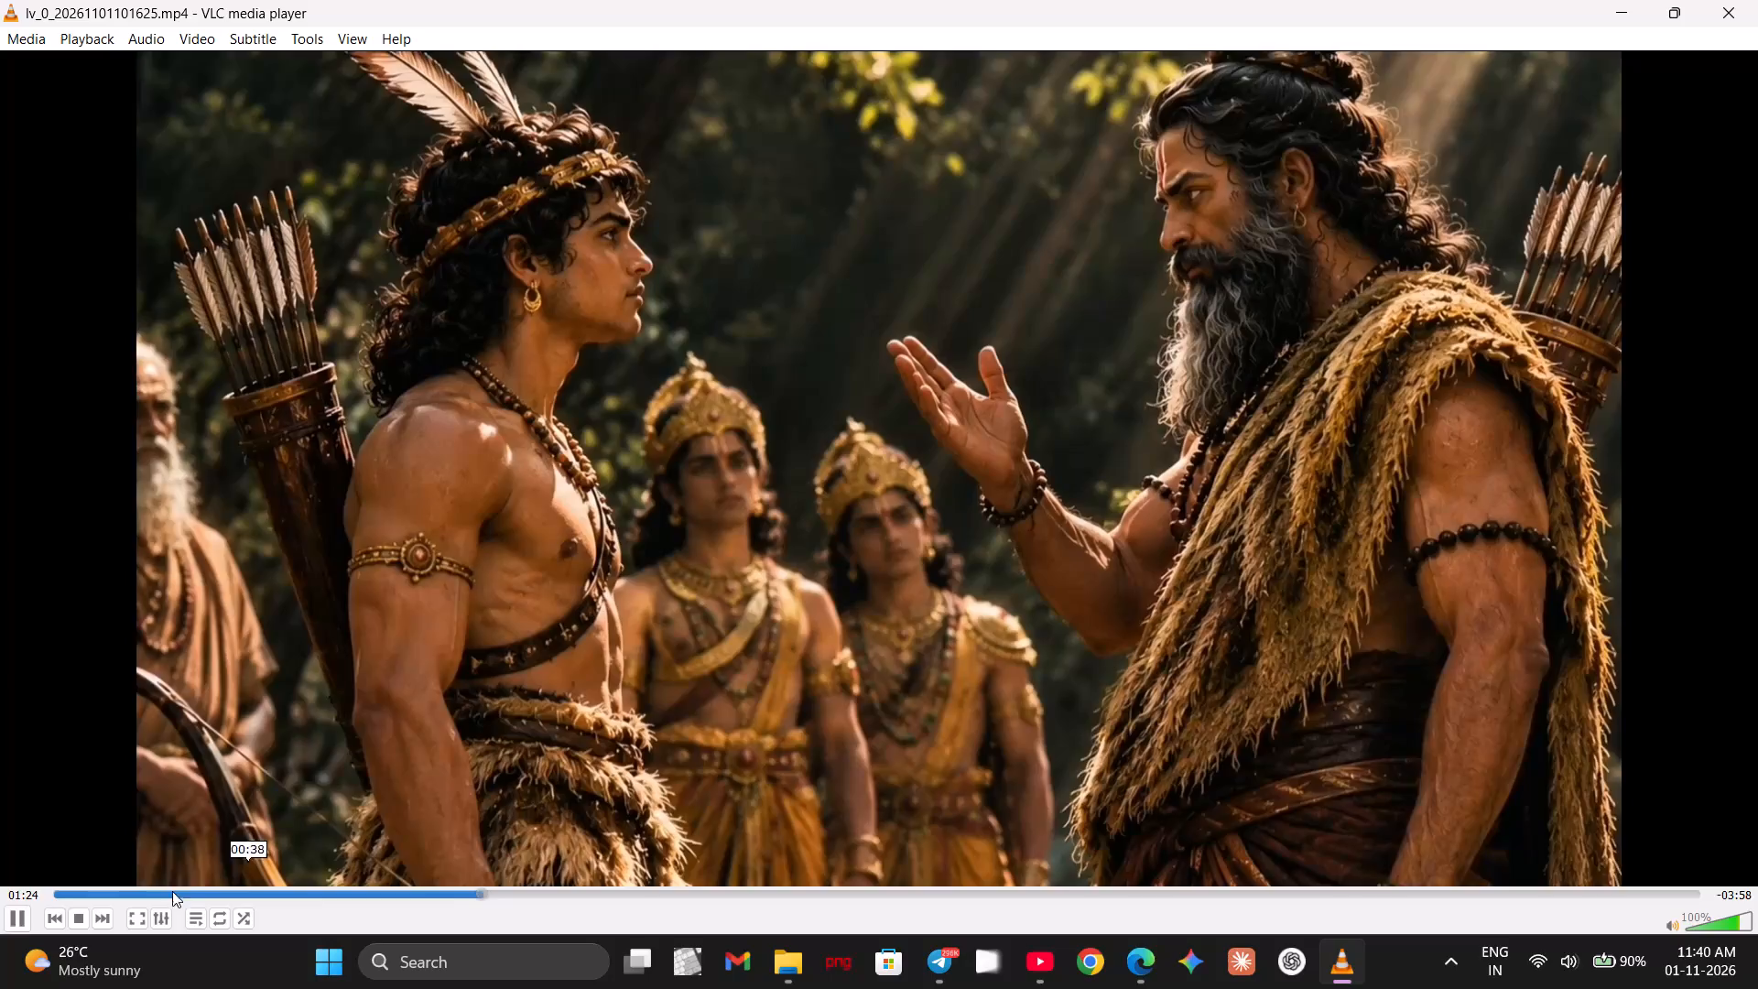
Review the exported video from the Om intro through the title in full-screen playback, pausing where needed.
{"action": "left_click_drag", "start_coordinate": [473, 888], "coordinate": [240, 900]}
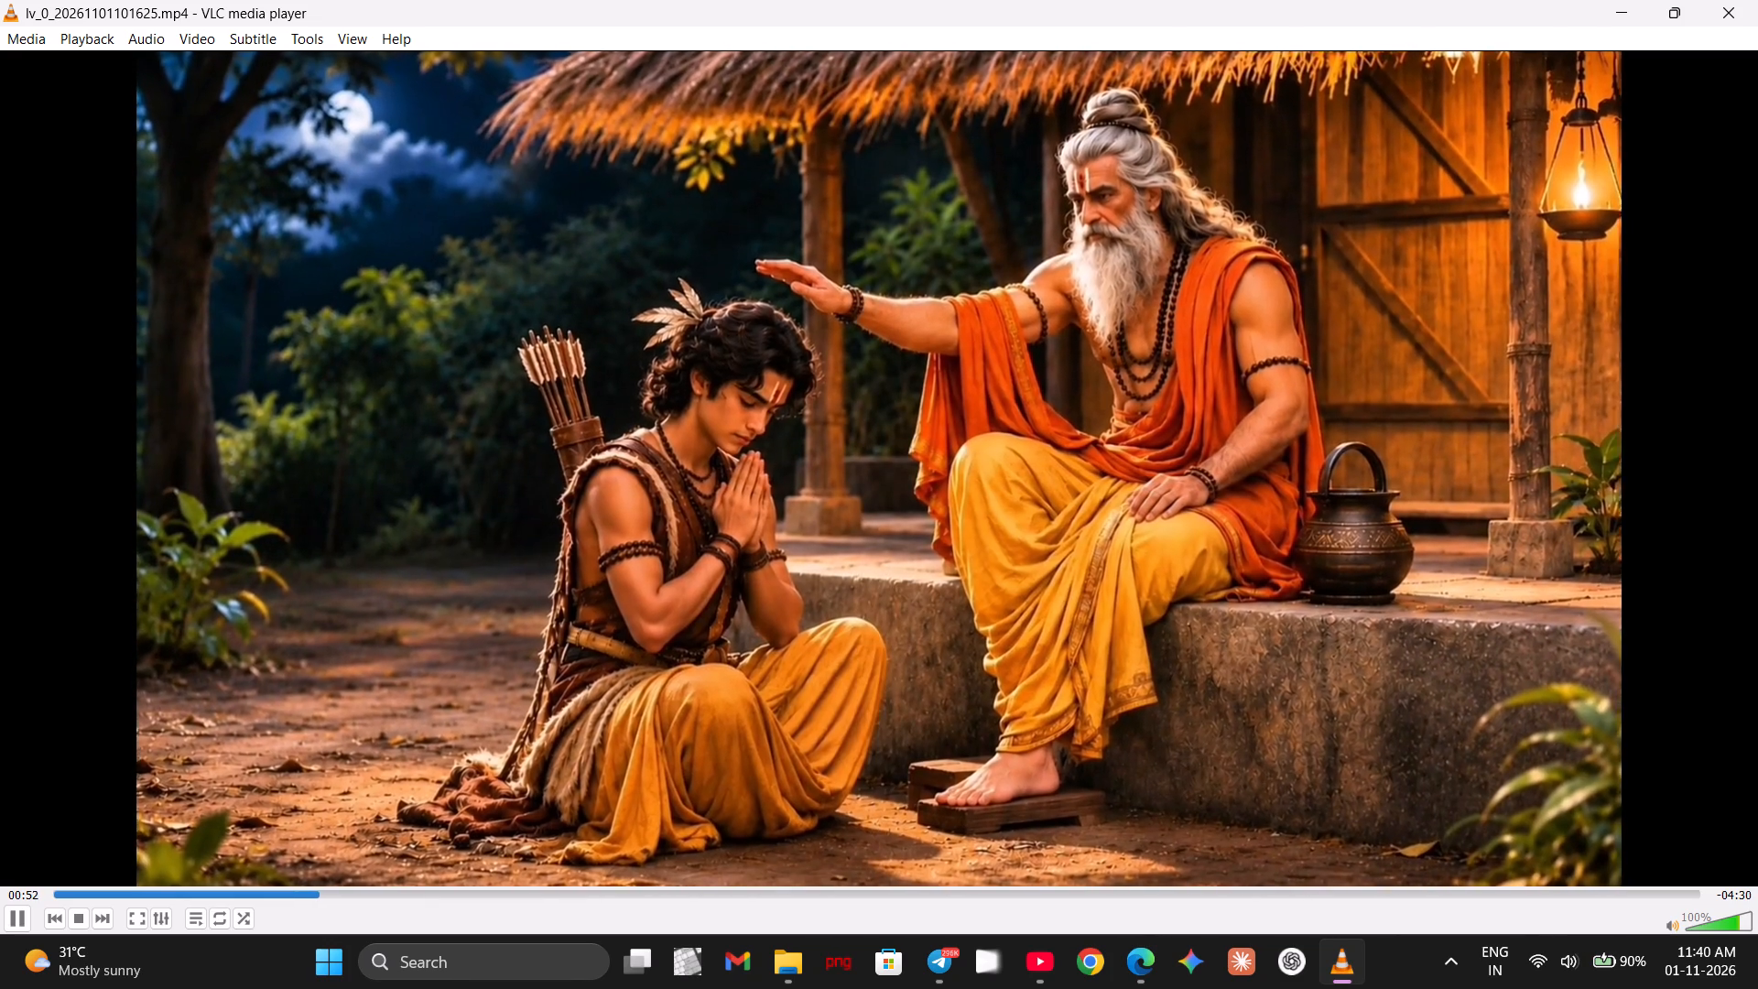
{"action": "scroll", "coordinate": [1757, 547], "scroll_direction": "up", "scroll_amount": 1}
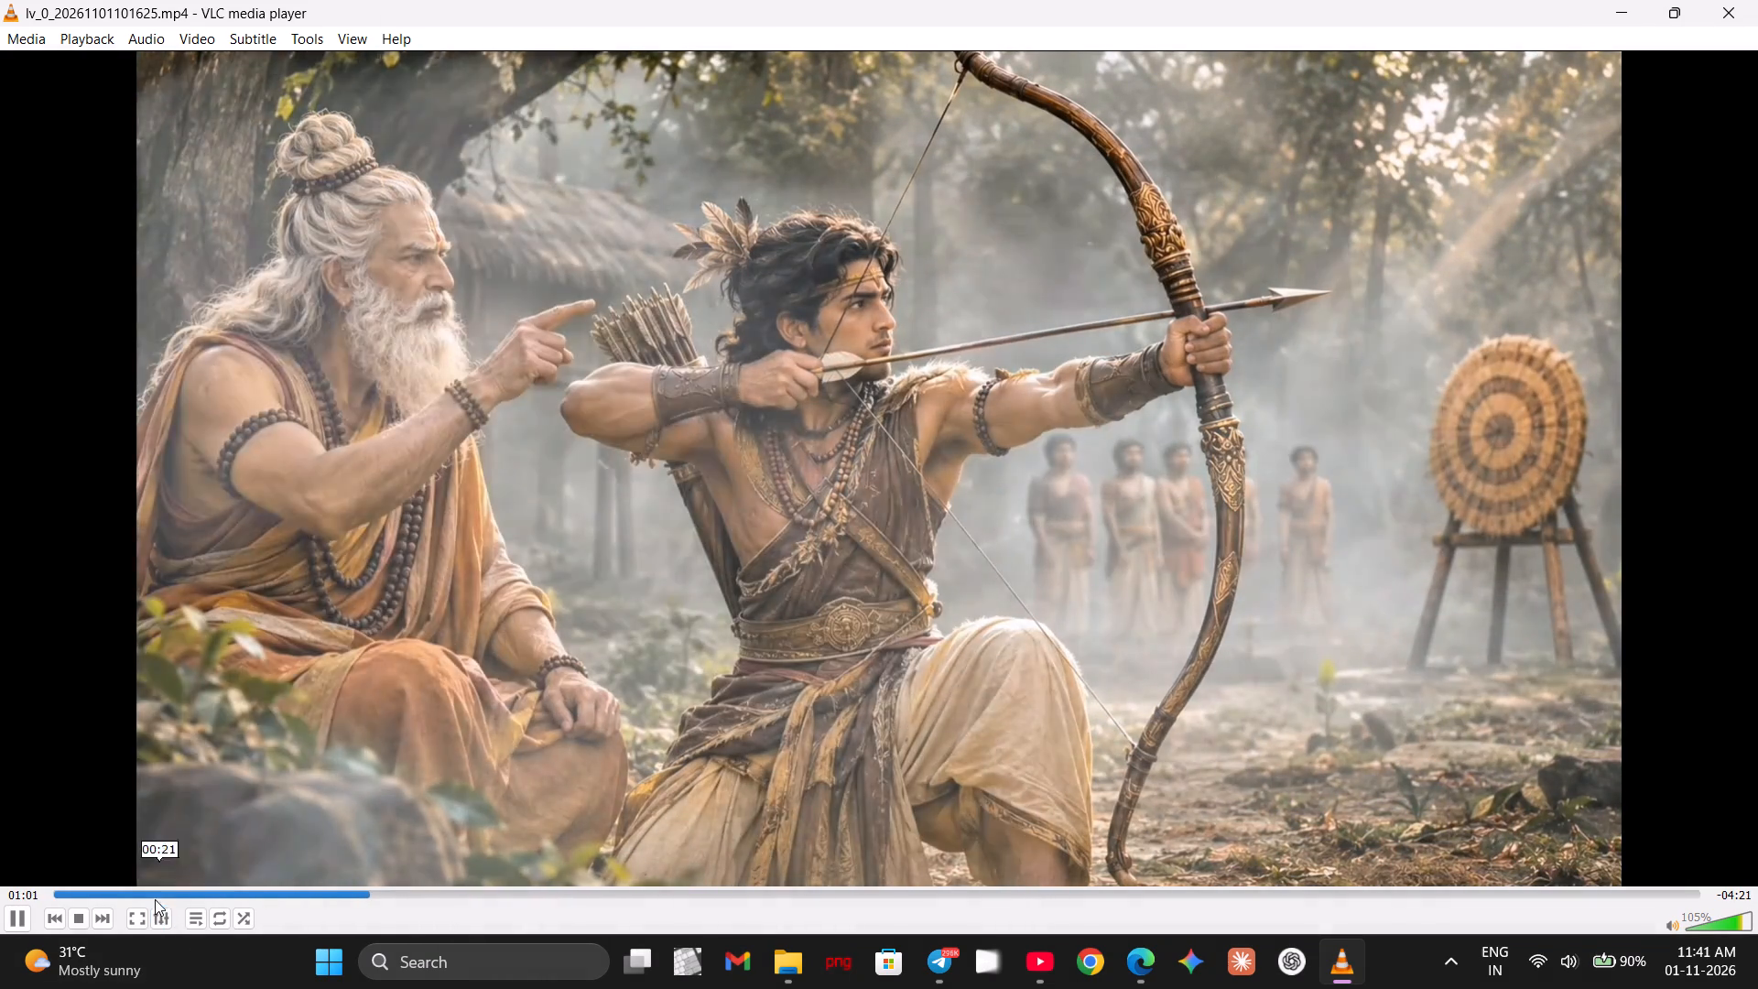
{"action": "left_click", "coordinate": [111, 887]}
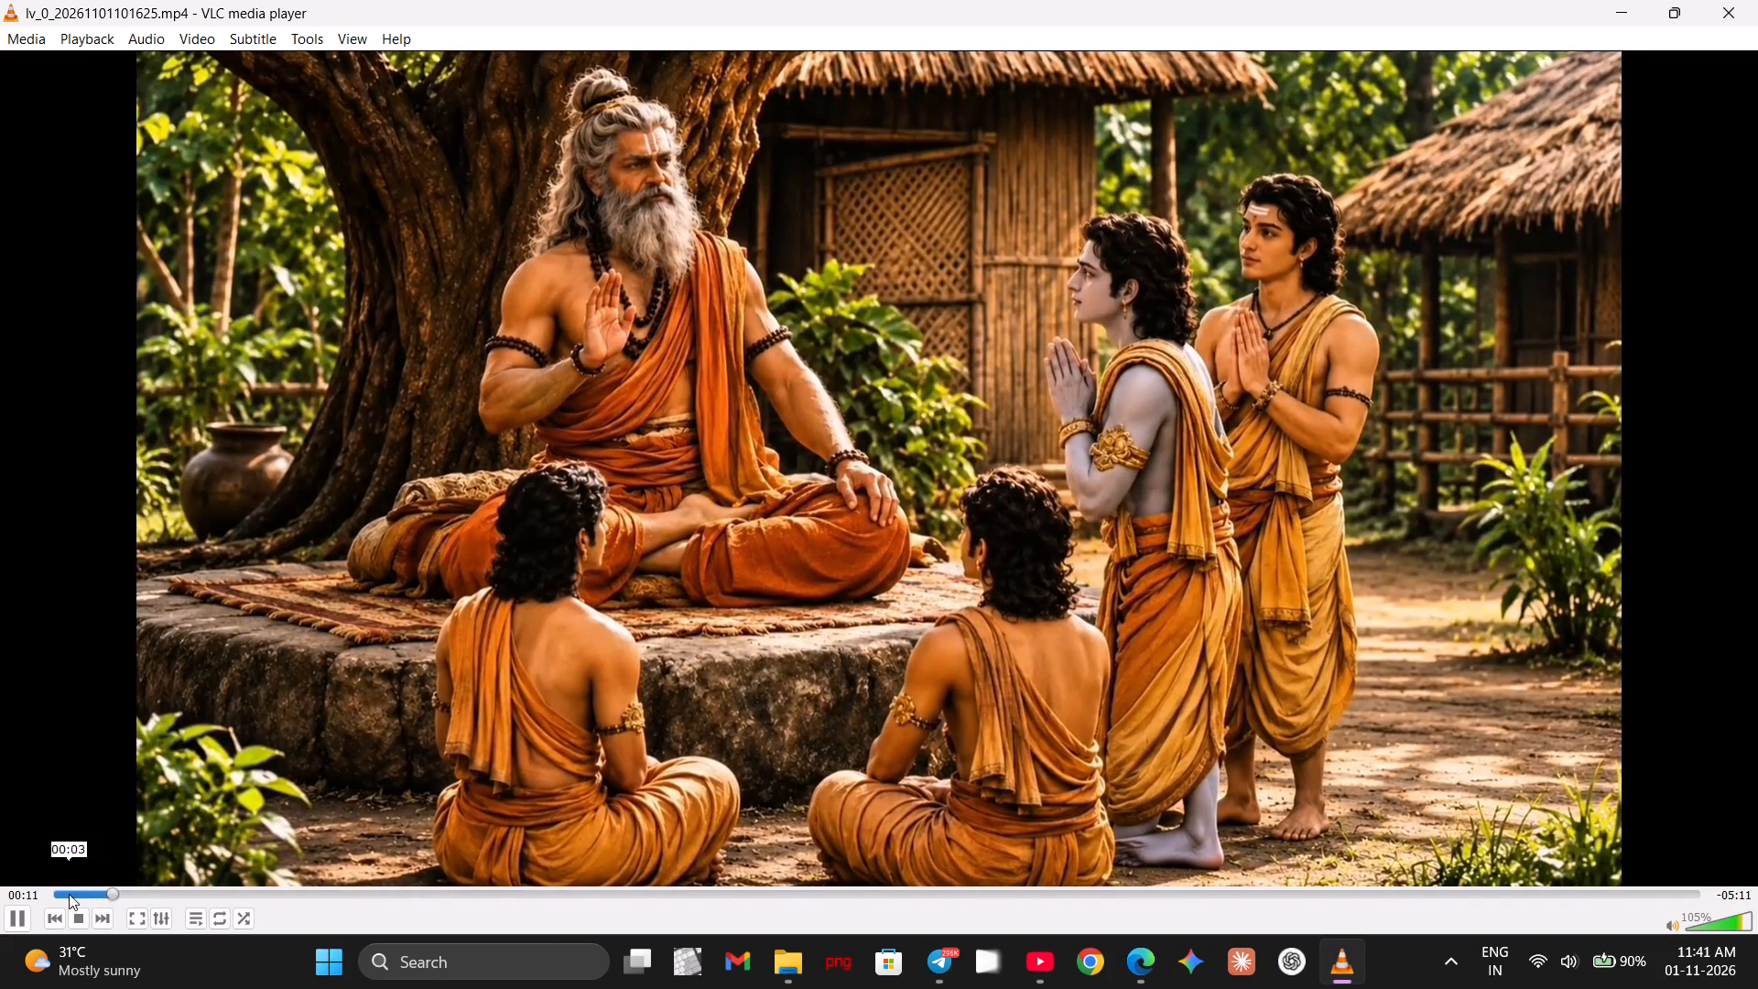
{"action": "left_click", "coordinate": [69, 894]}
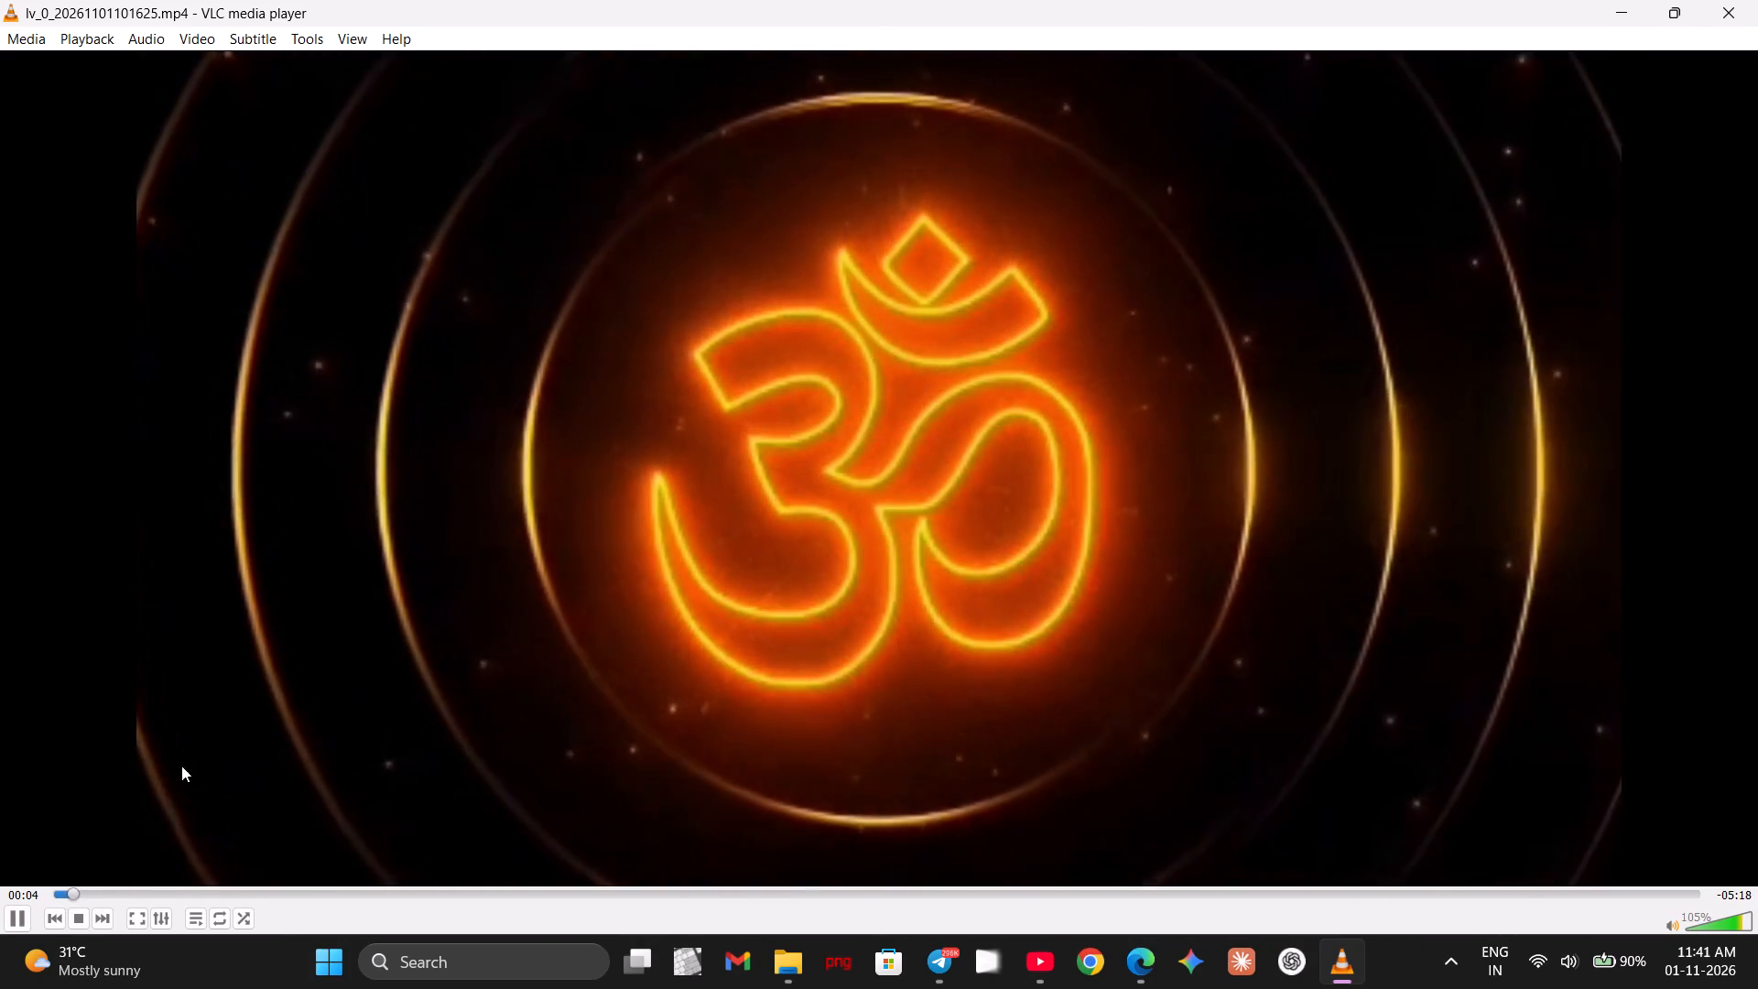
{"action": "left_click", "coordinate": [104, 896]}
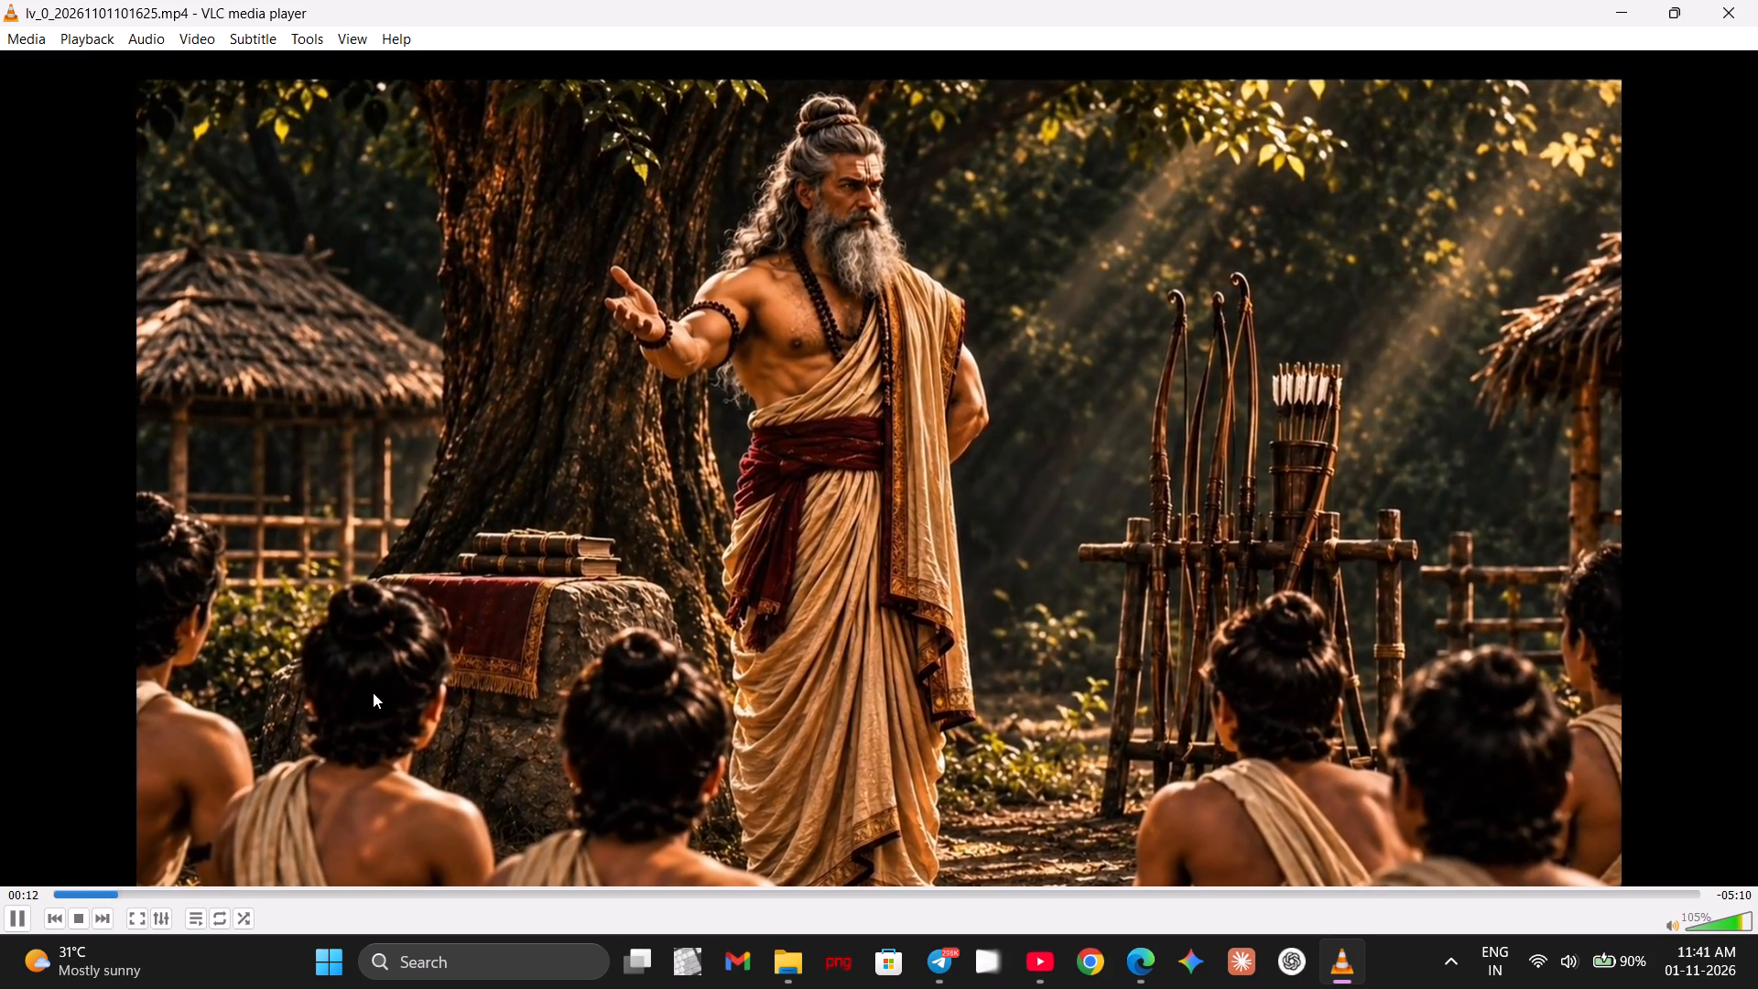
{"action": "key", "text": "space"}
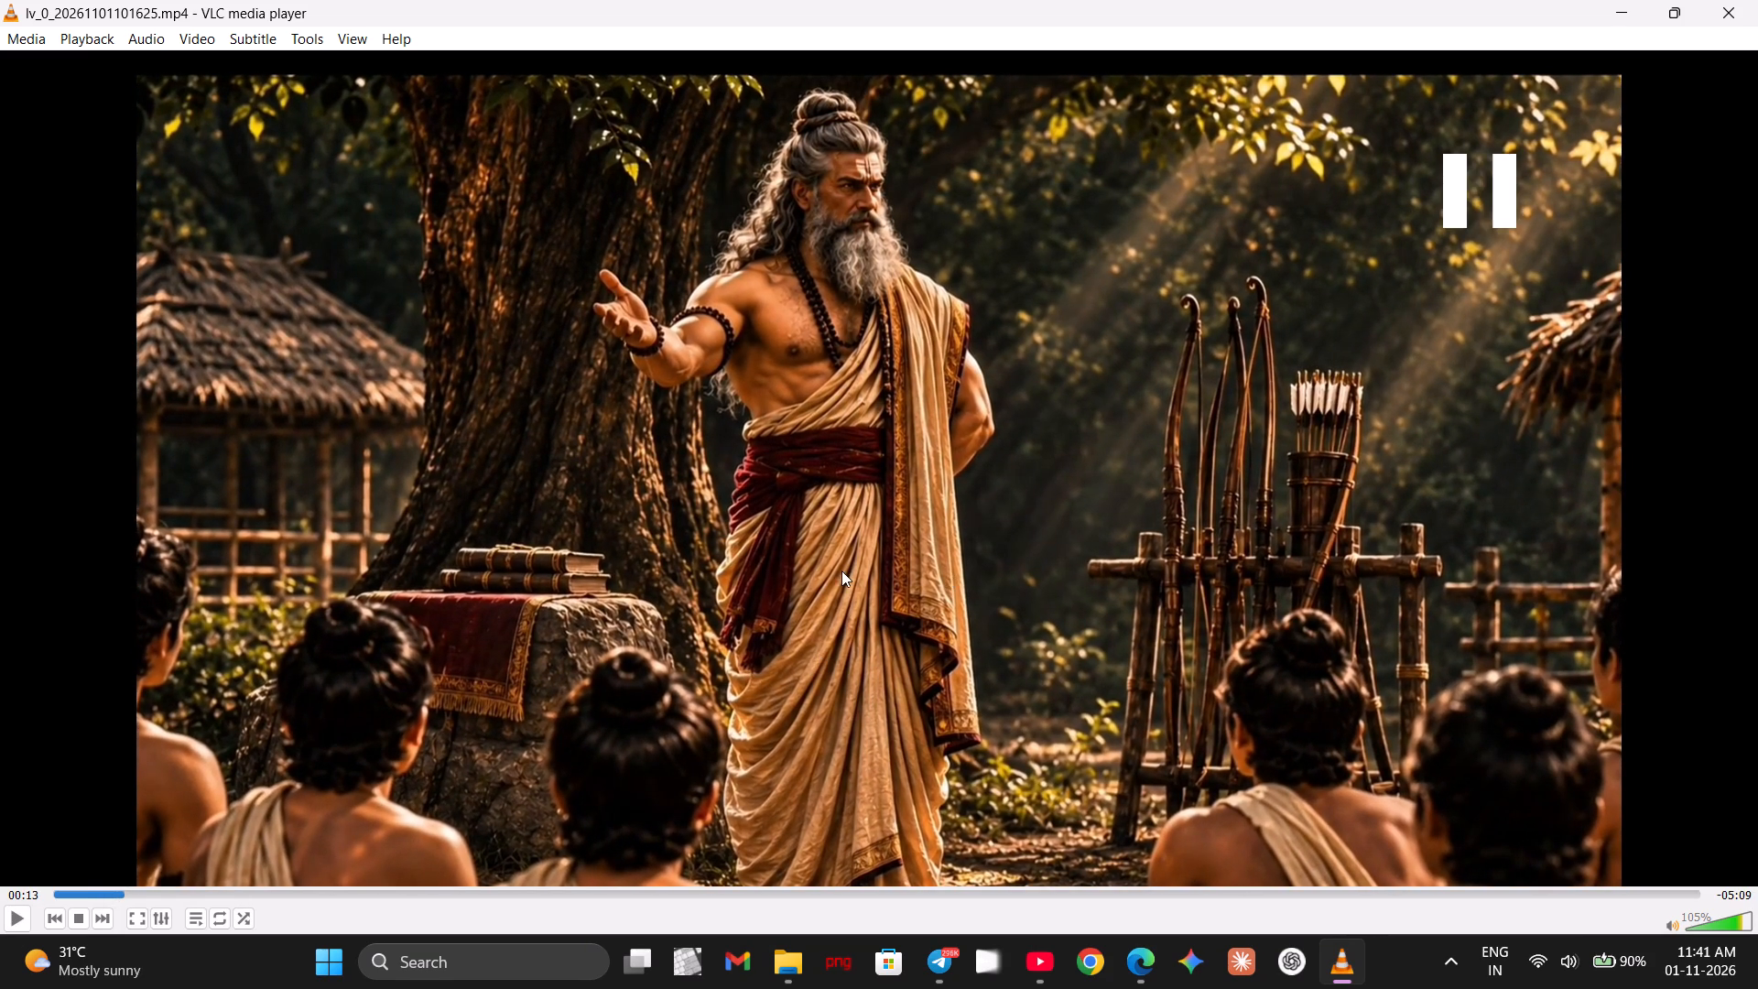
{"action": "left_click", "coordinate": [768, 591]}
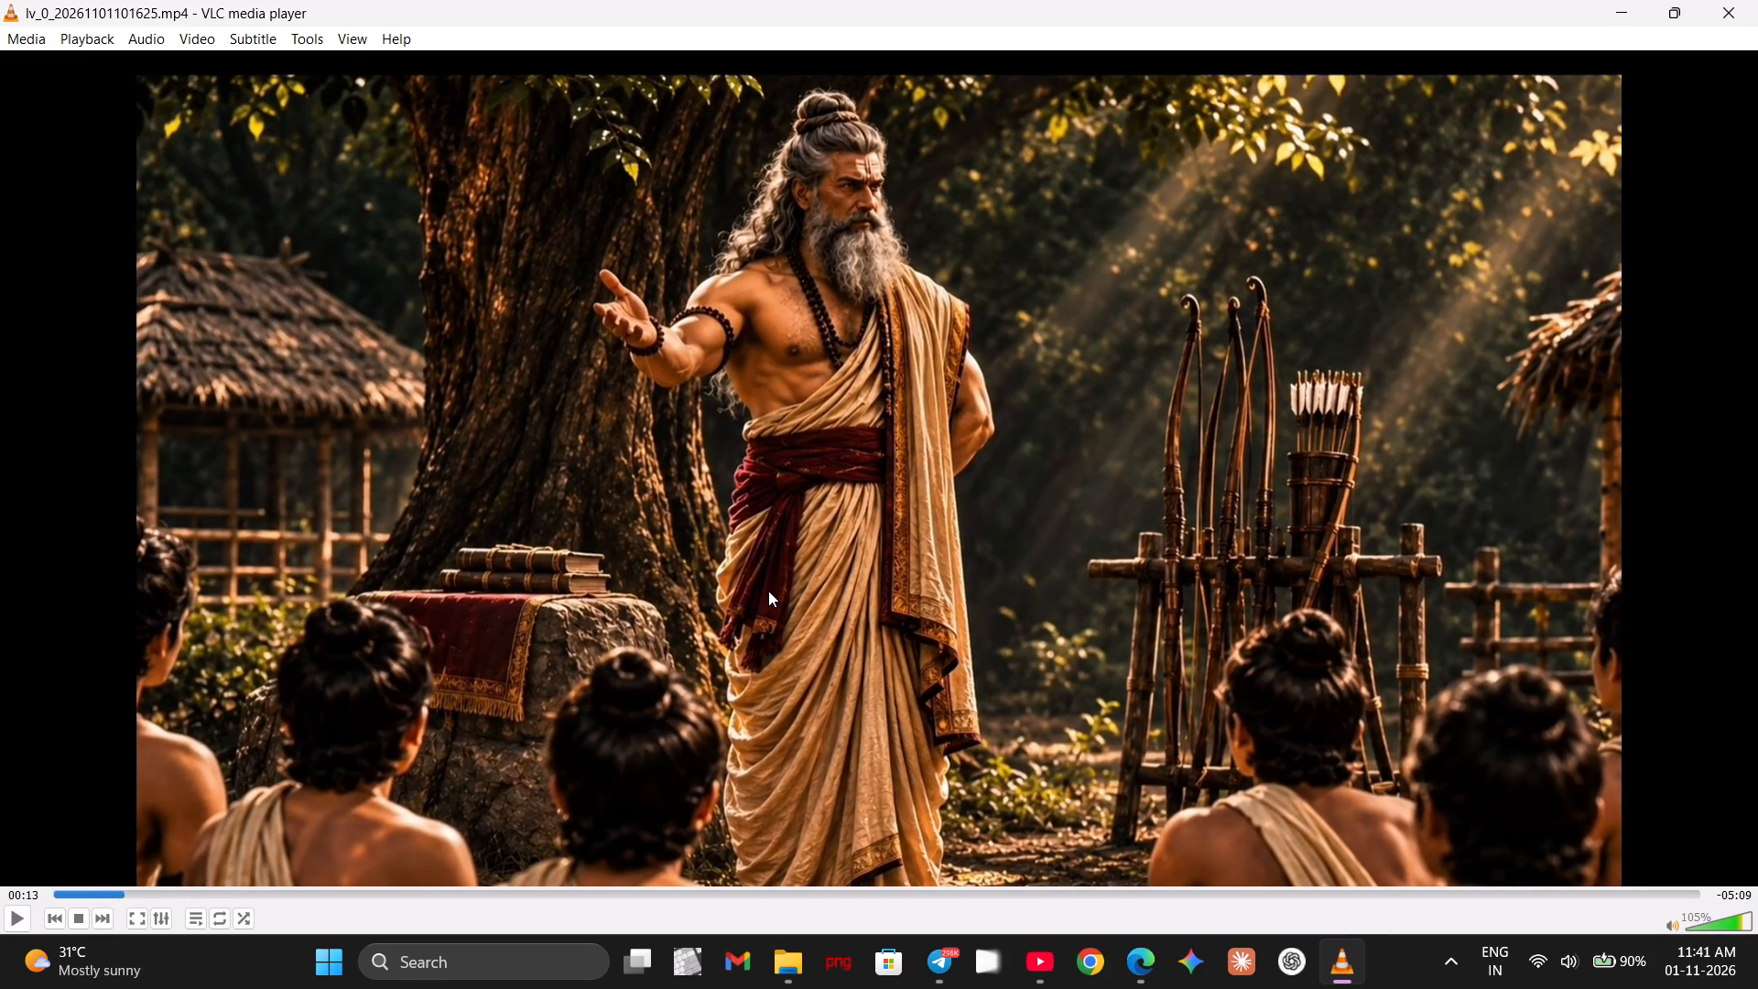
{"action": "left_click", "coordinate": [768, 591]}
{"action": "double_click", "coordinate": [817, 558]}
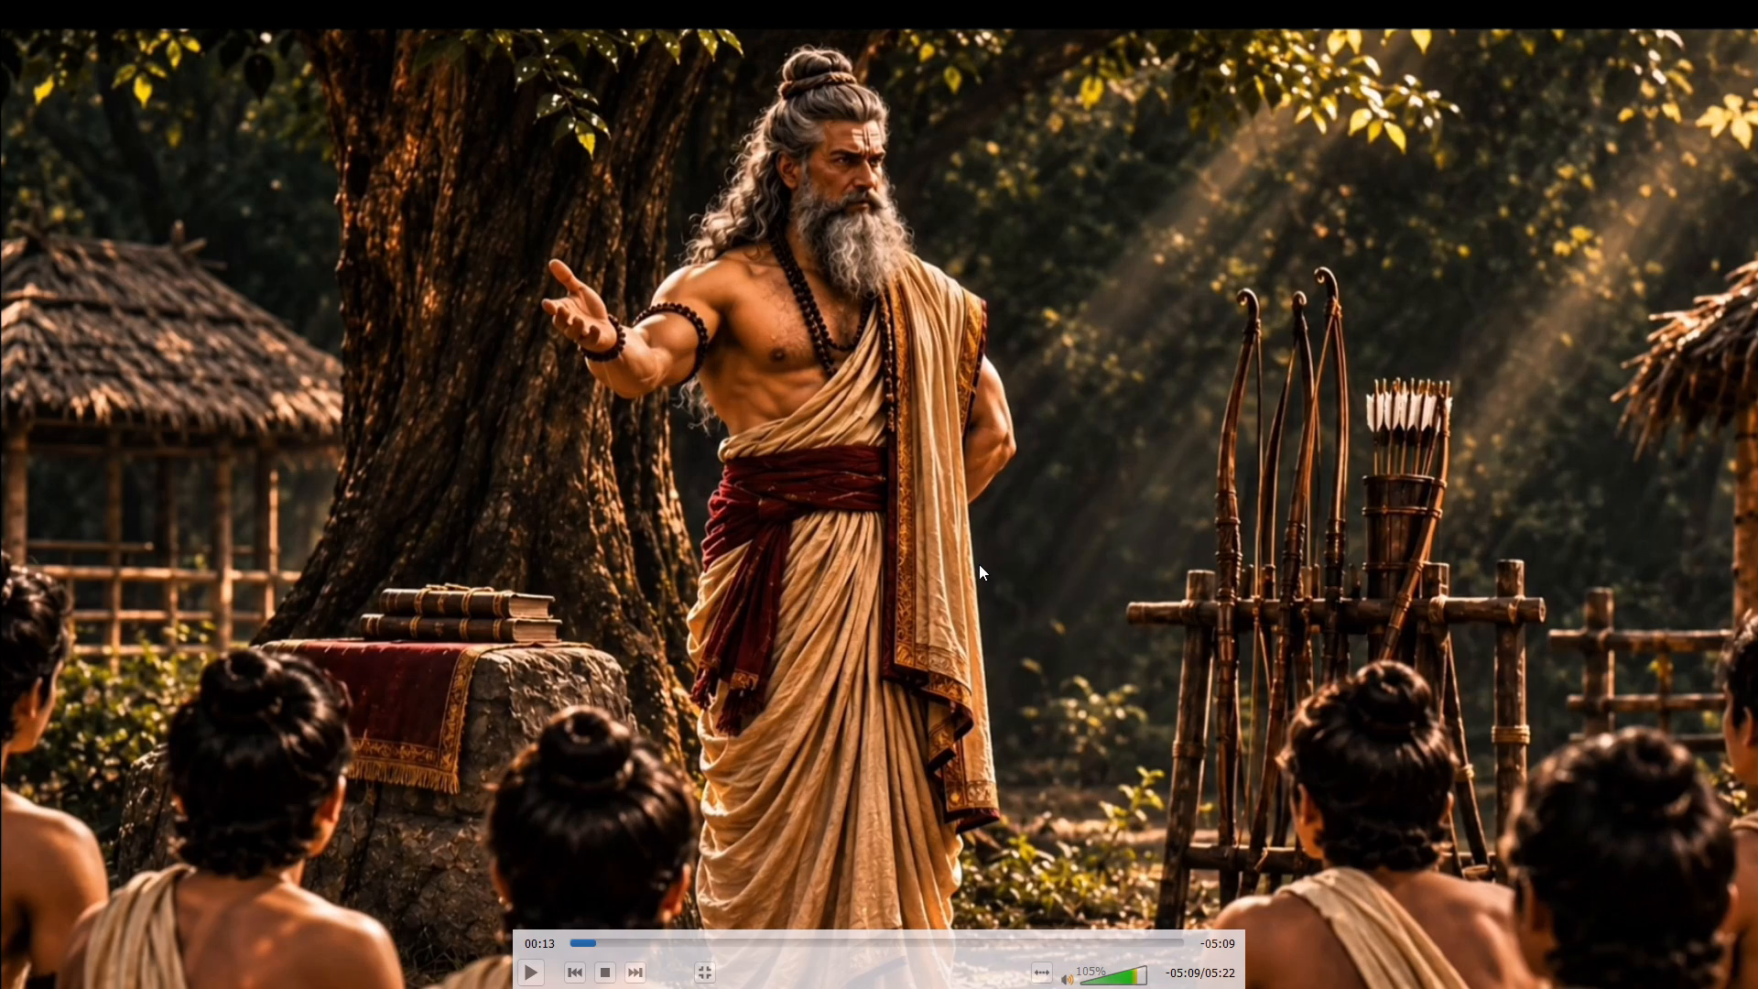
{"action": "left_click", "coordinate": [979, 564]}
{"action": "left_click", "coordinate": [526, 962]}
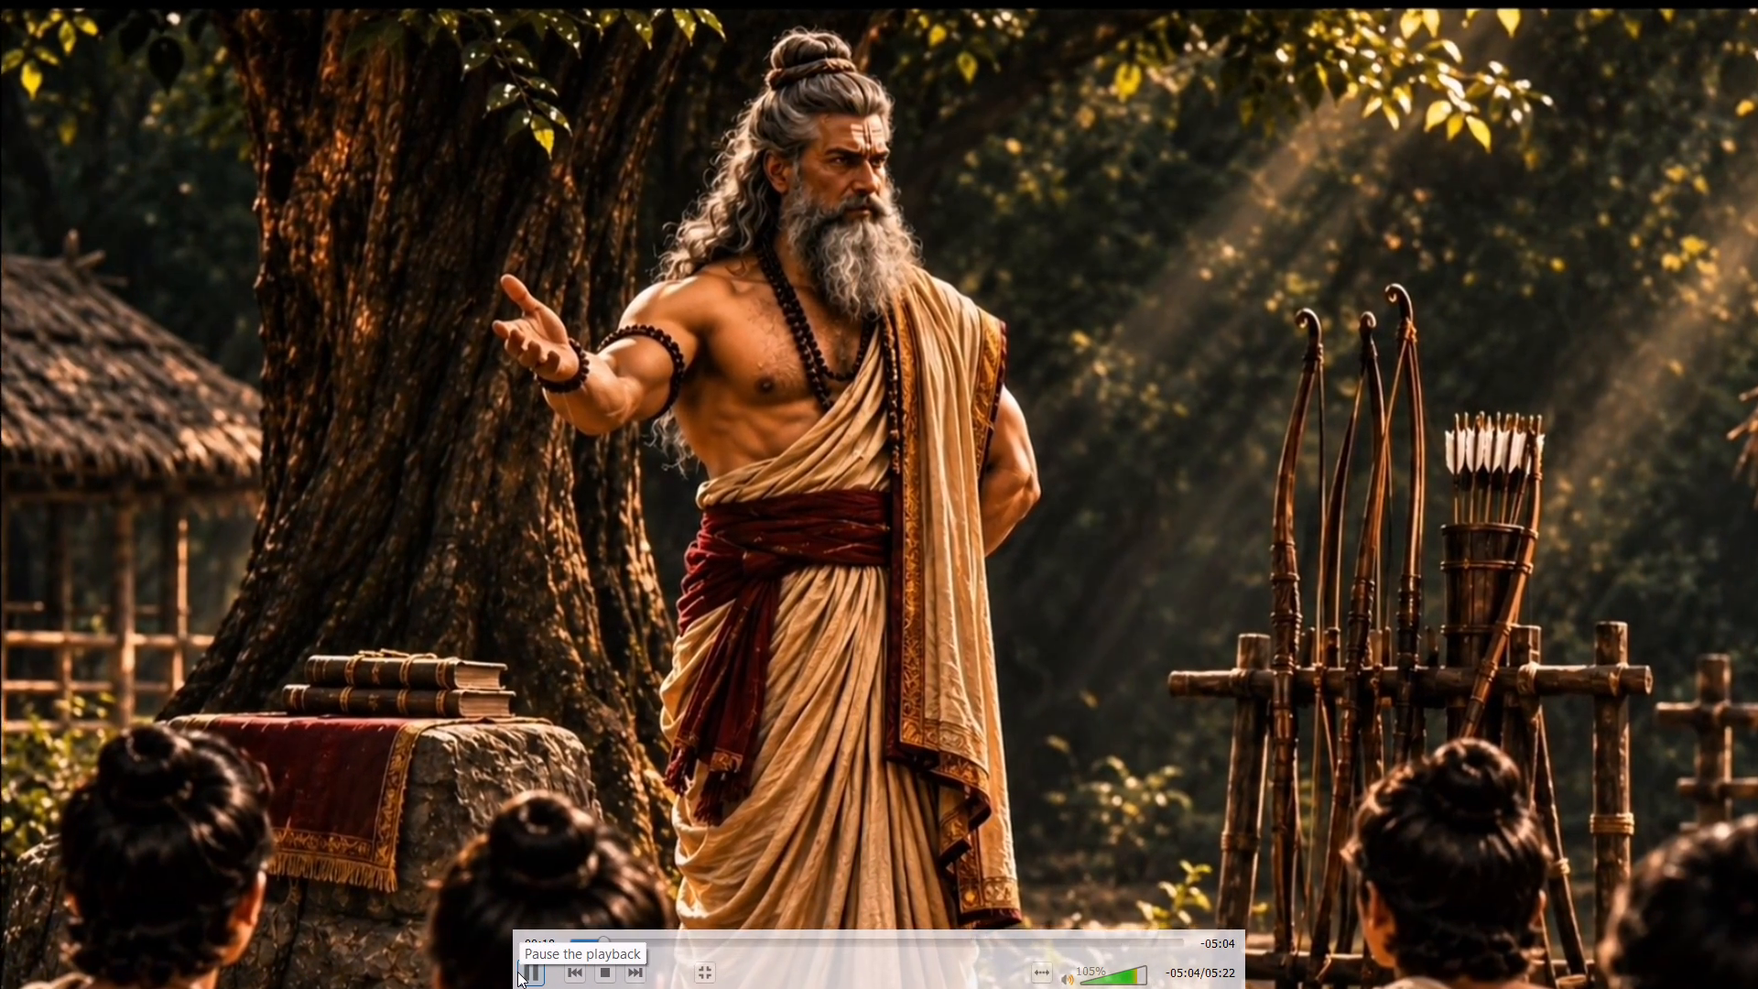
{"action": "left_click", "coordinate": [517, 972]}
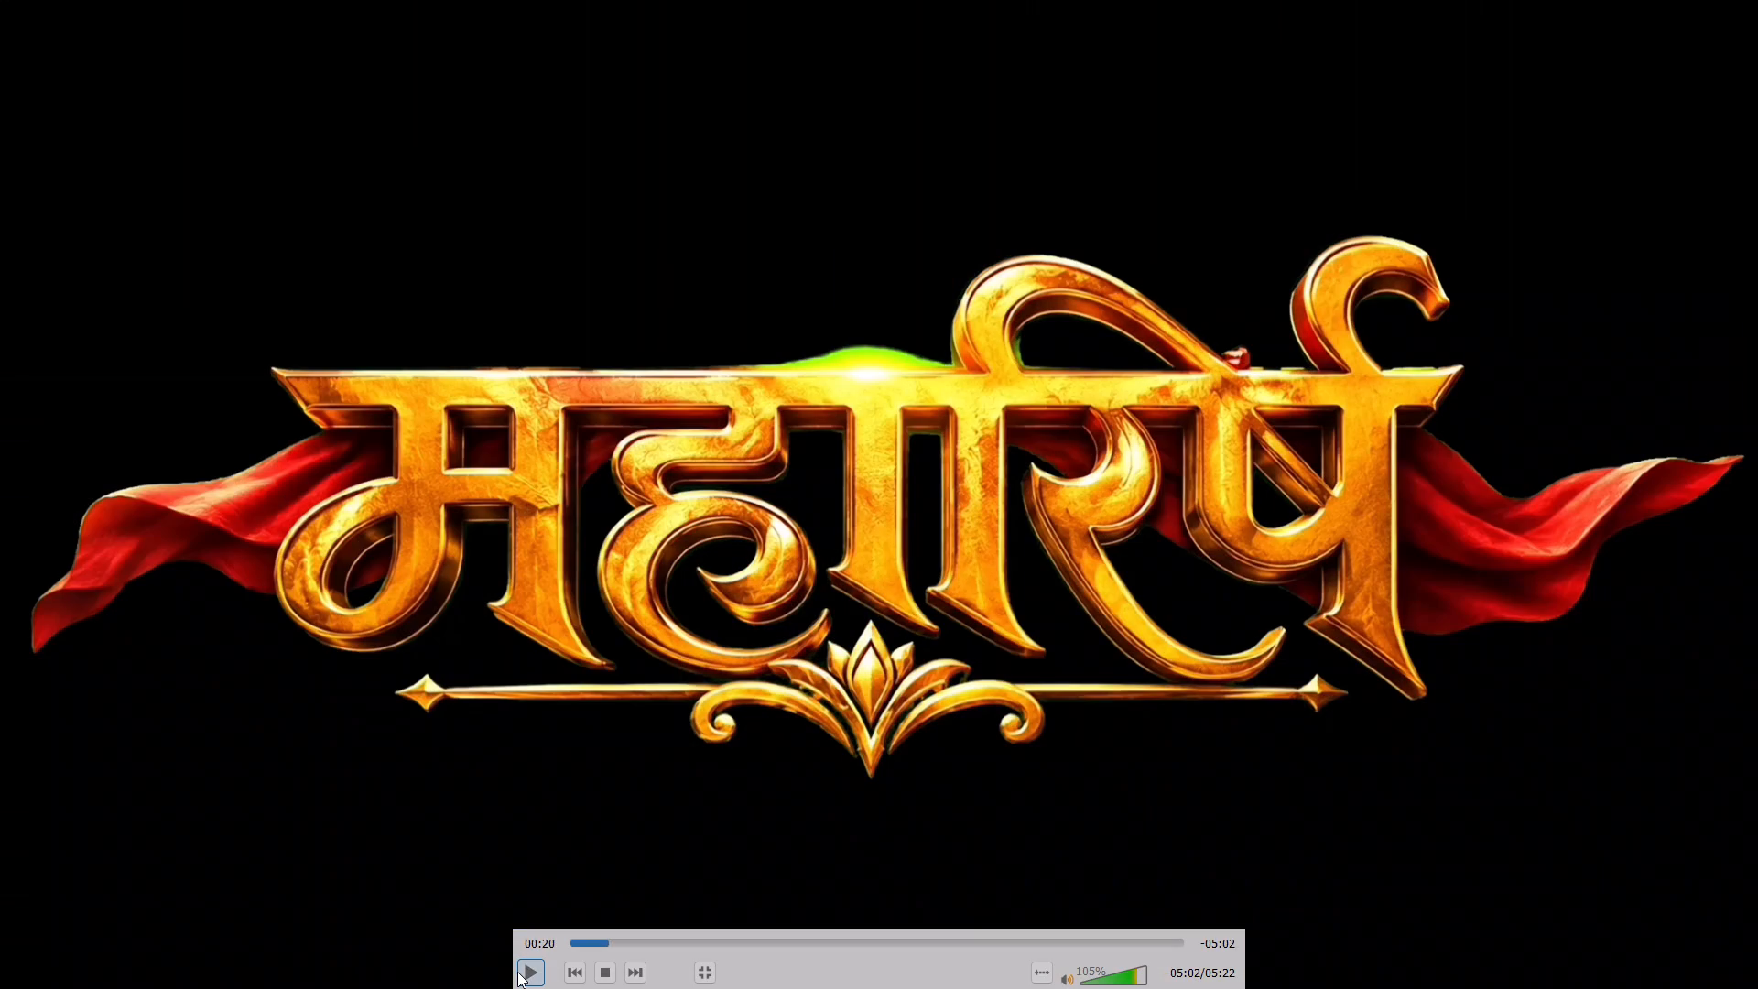
{"action": "left_click", "coordinate": [517, 972]}
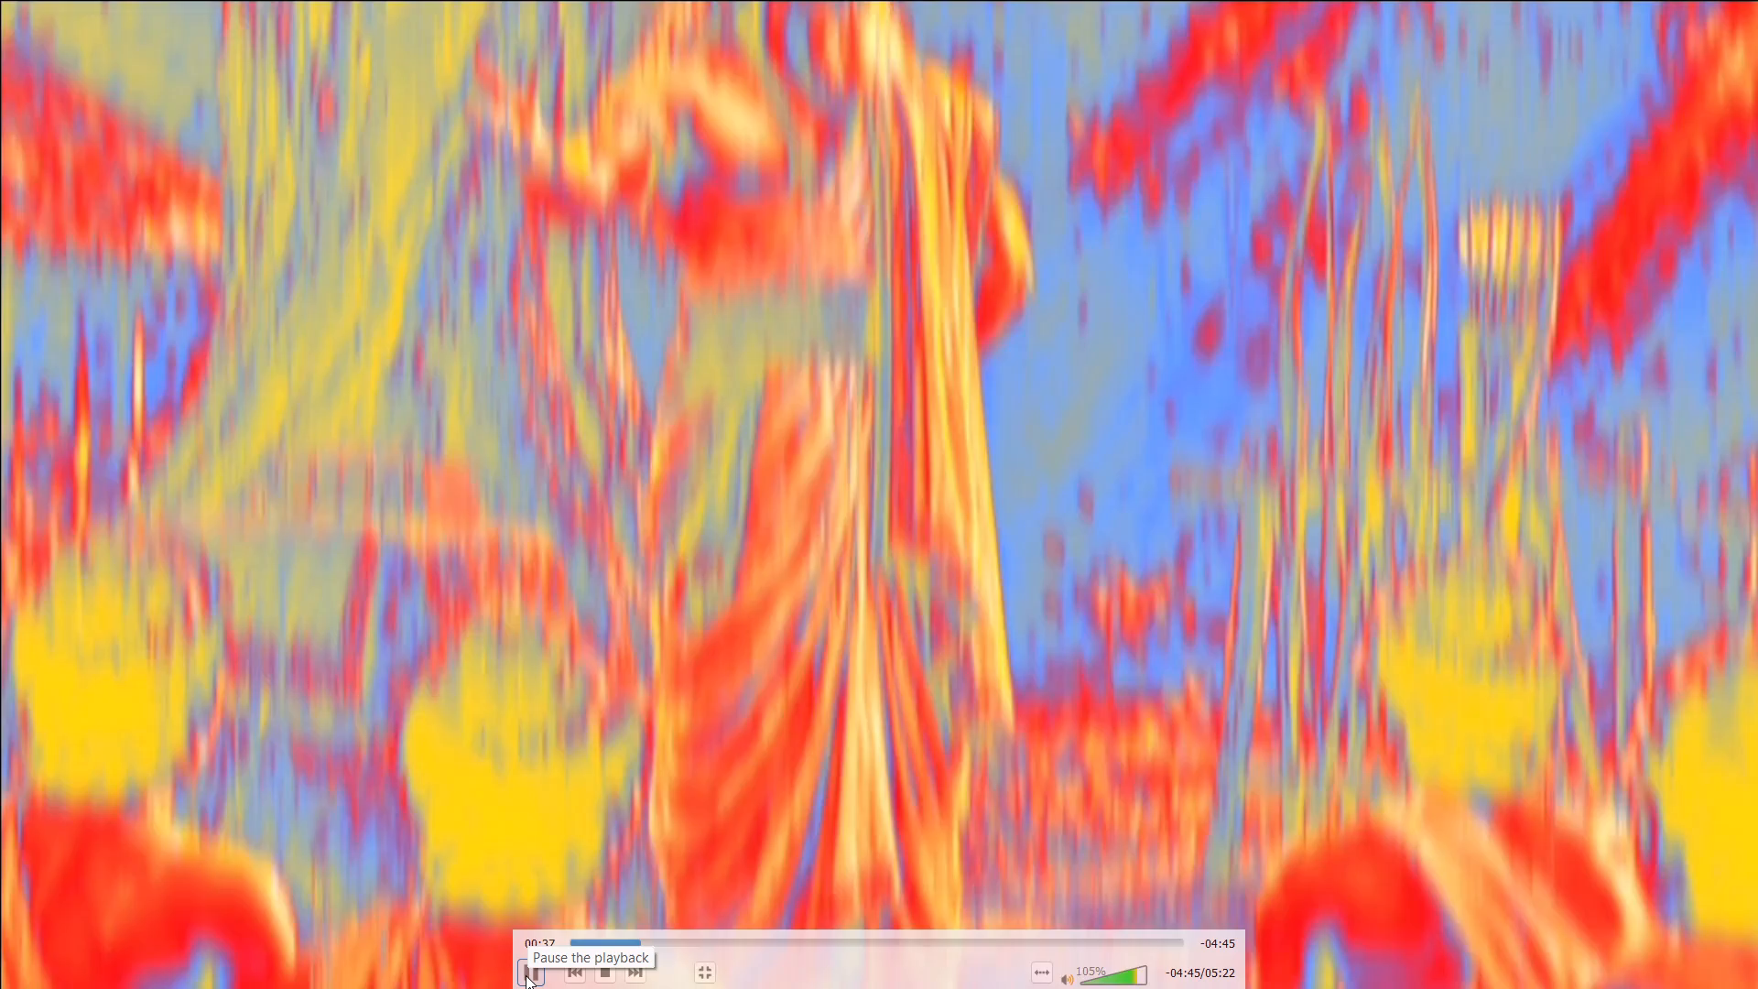
Pause the exported video and recheck the scenes between about 0:28 and 0:40, where the teacher addresses his pupils.
{"action": "left_click", "coordinate": [526, 975]}
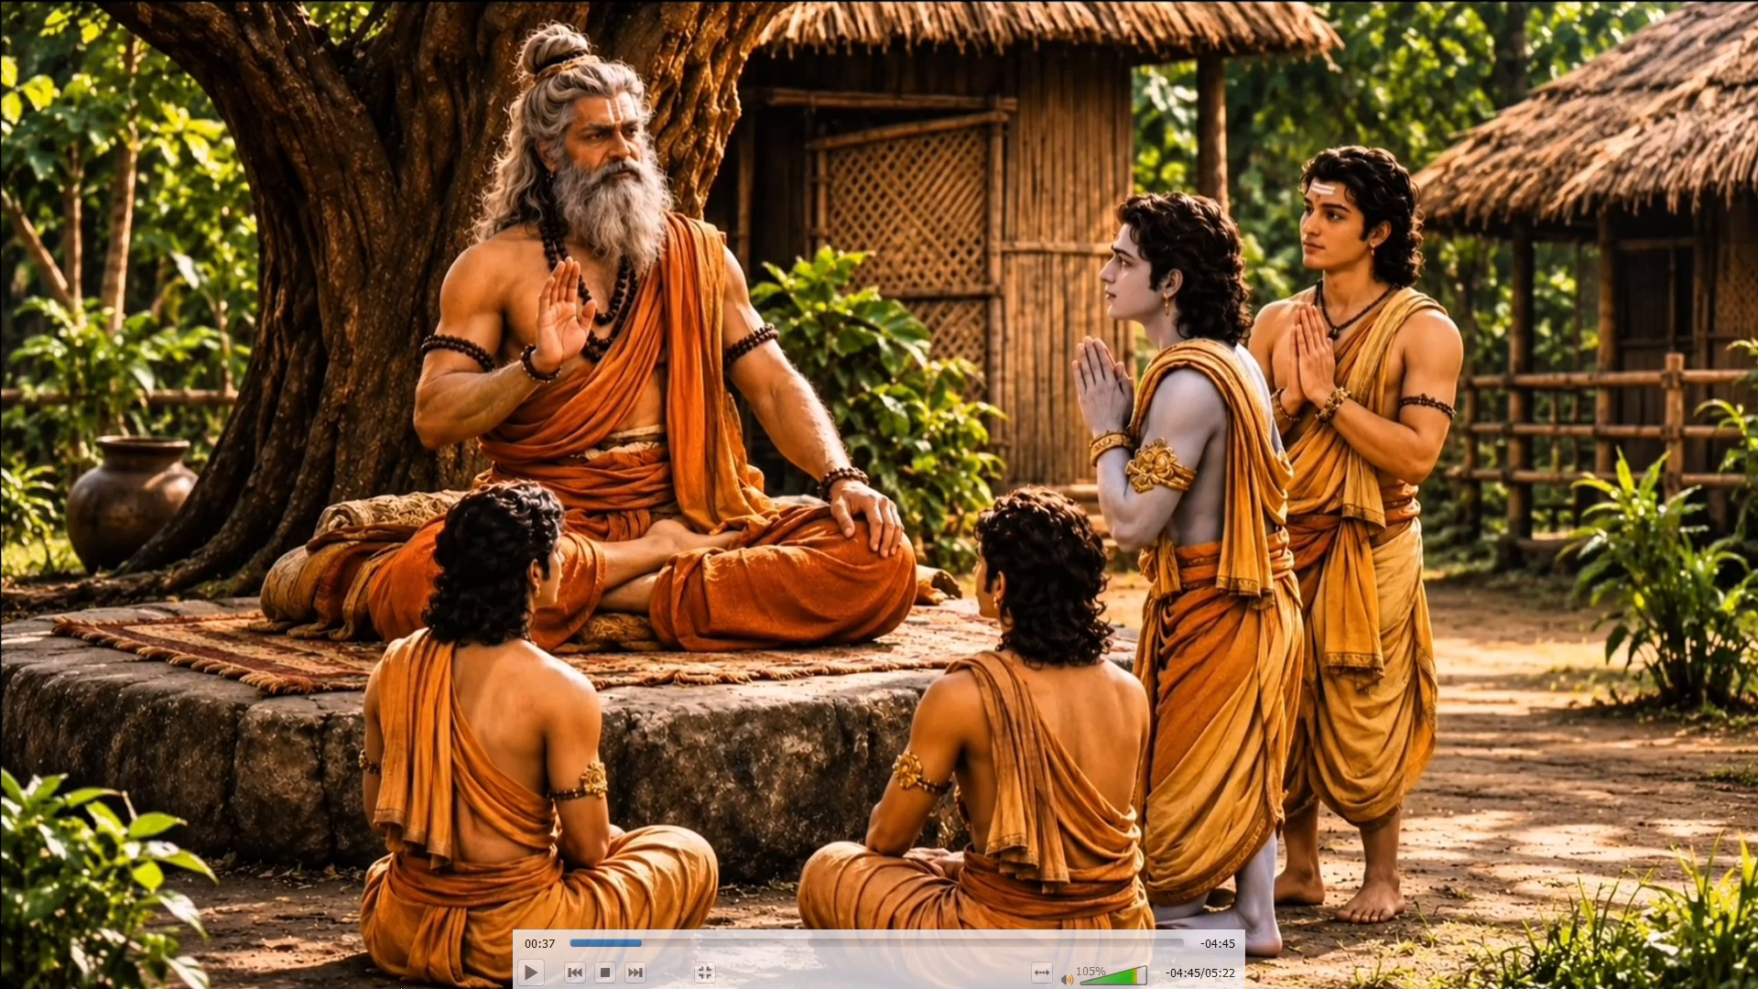
{"action": "left_click", "coordinate": [633, 941]}
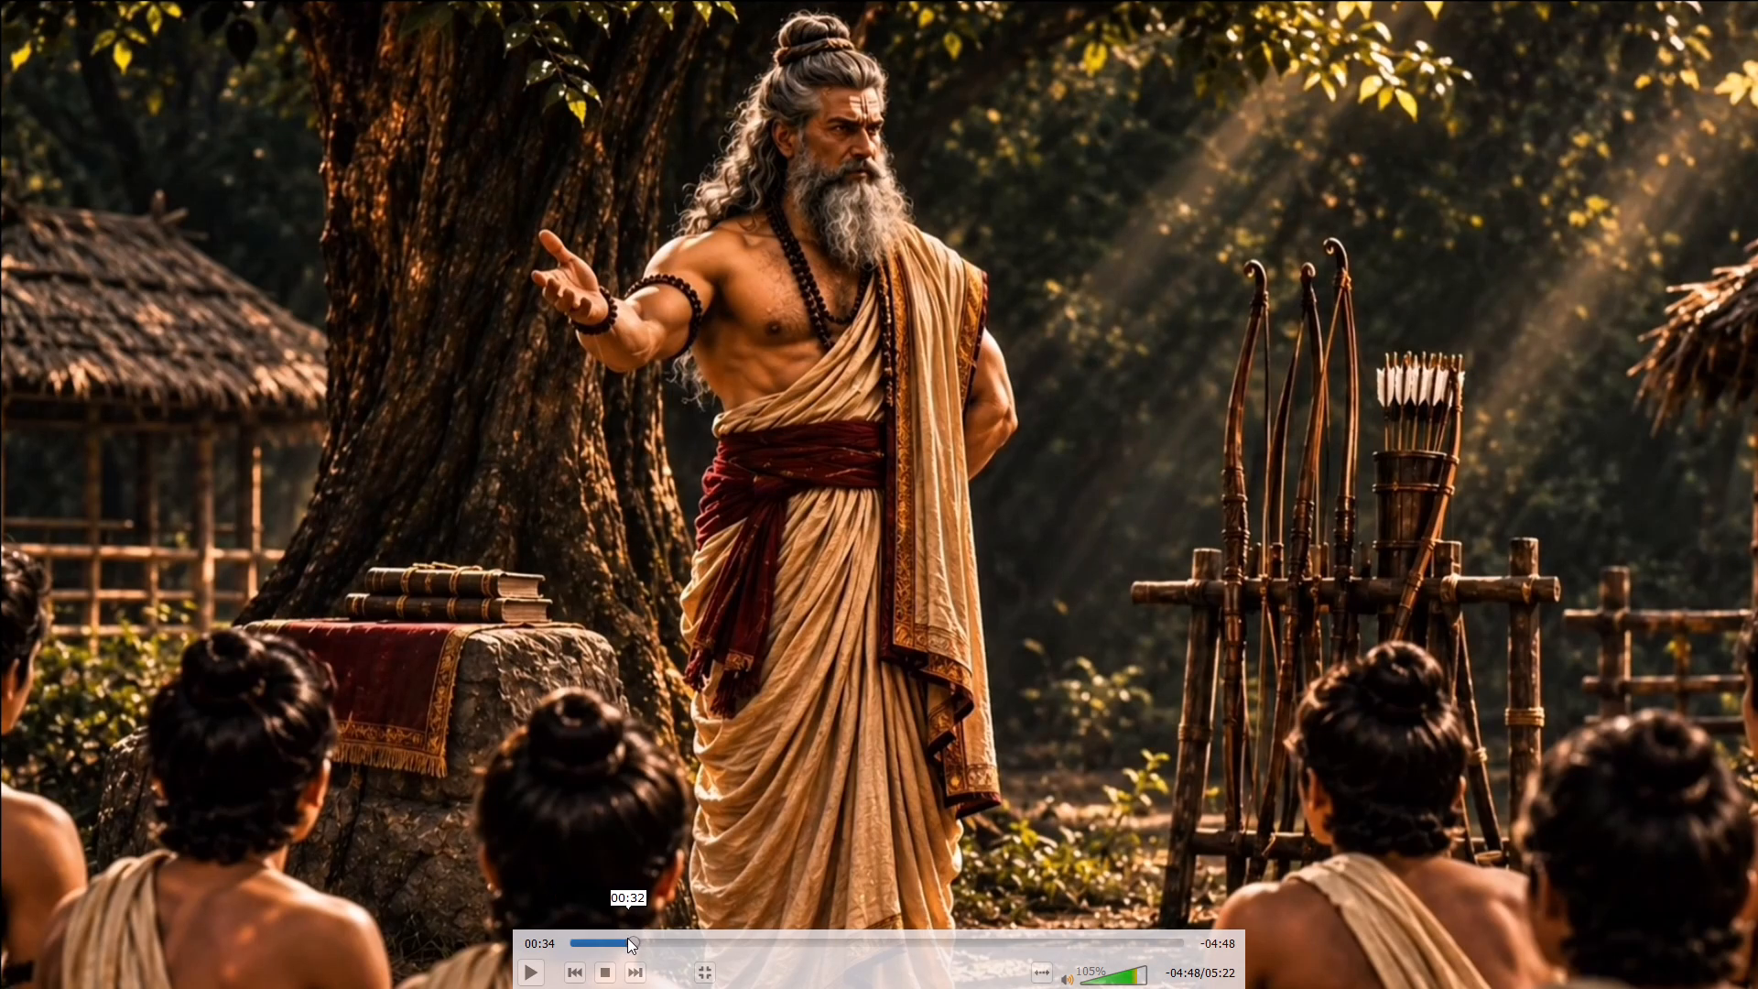
{"action": "left_click", "coordinate": [627, 939]}
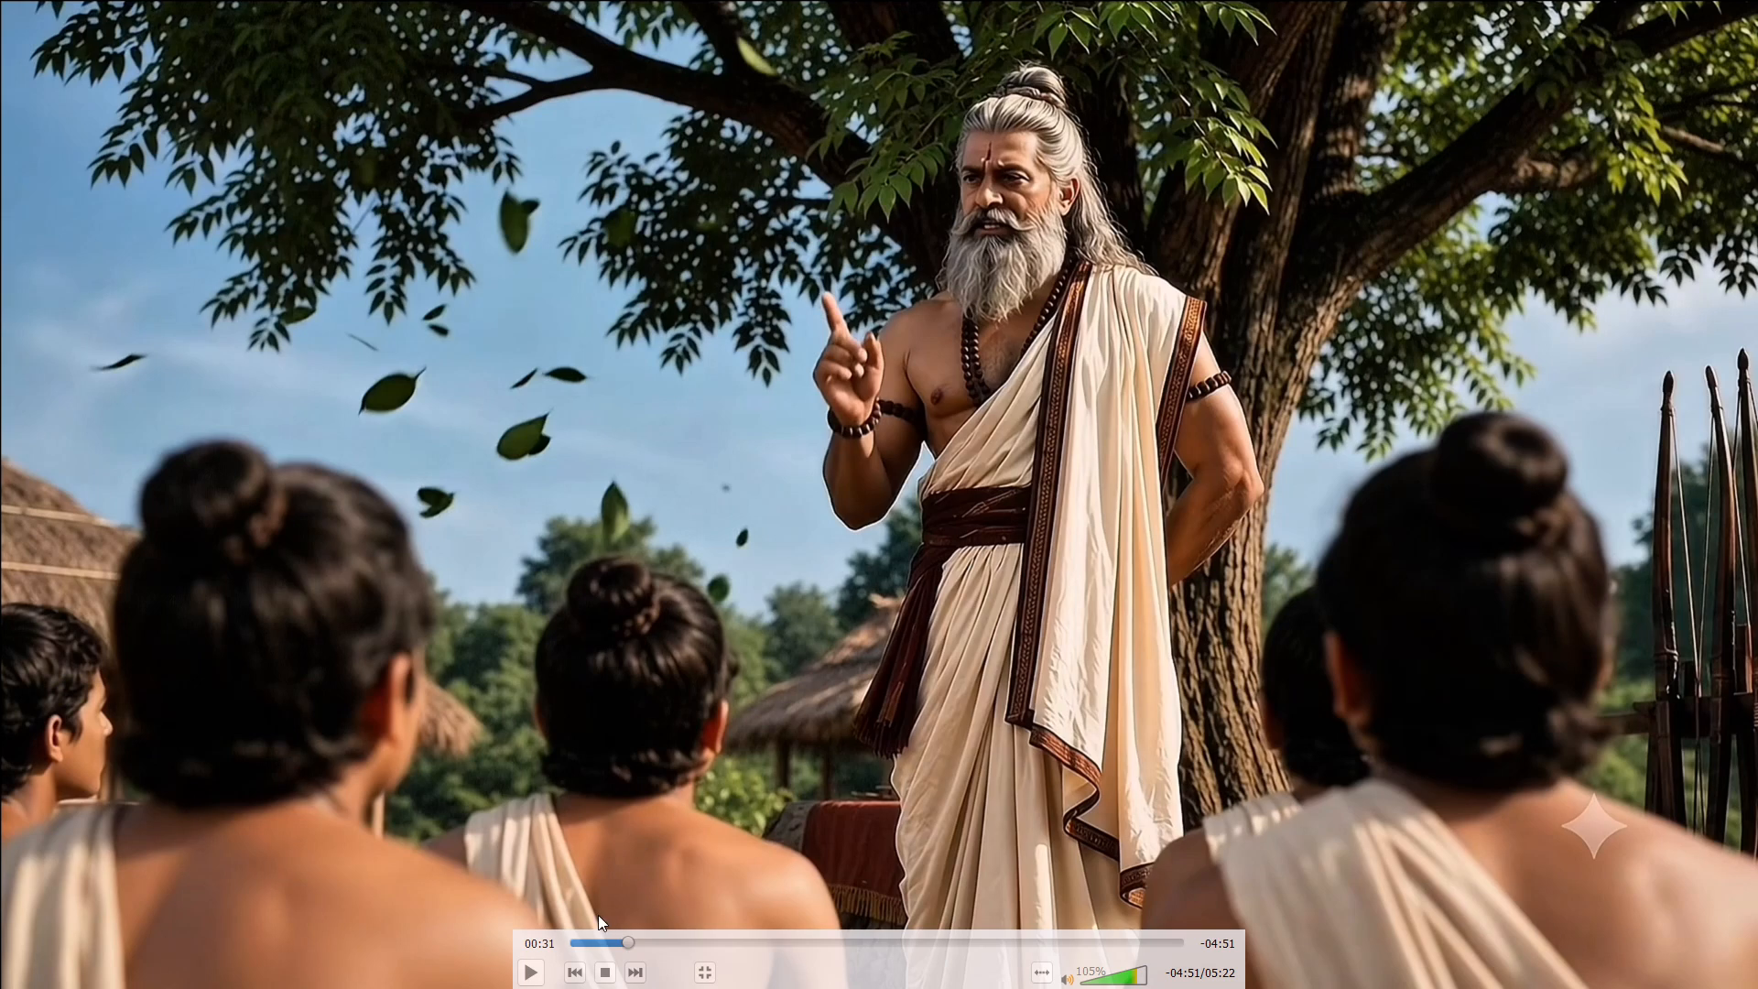
{"action": "left_click", "coordinate": [621, 940]}
{"action": "left_click", "coordinate": [530, 963]}
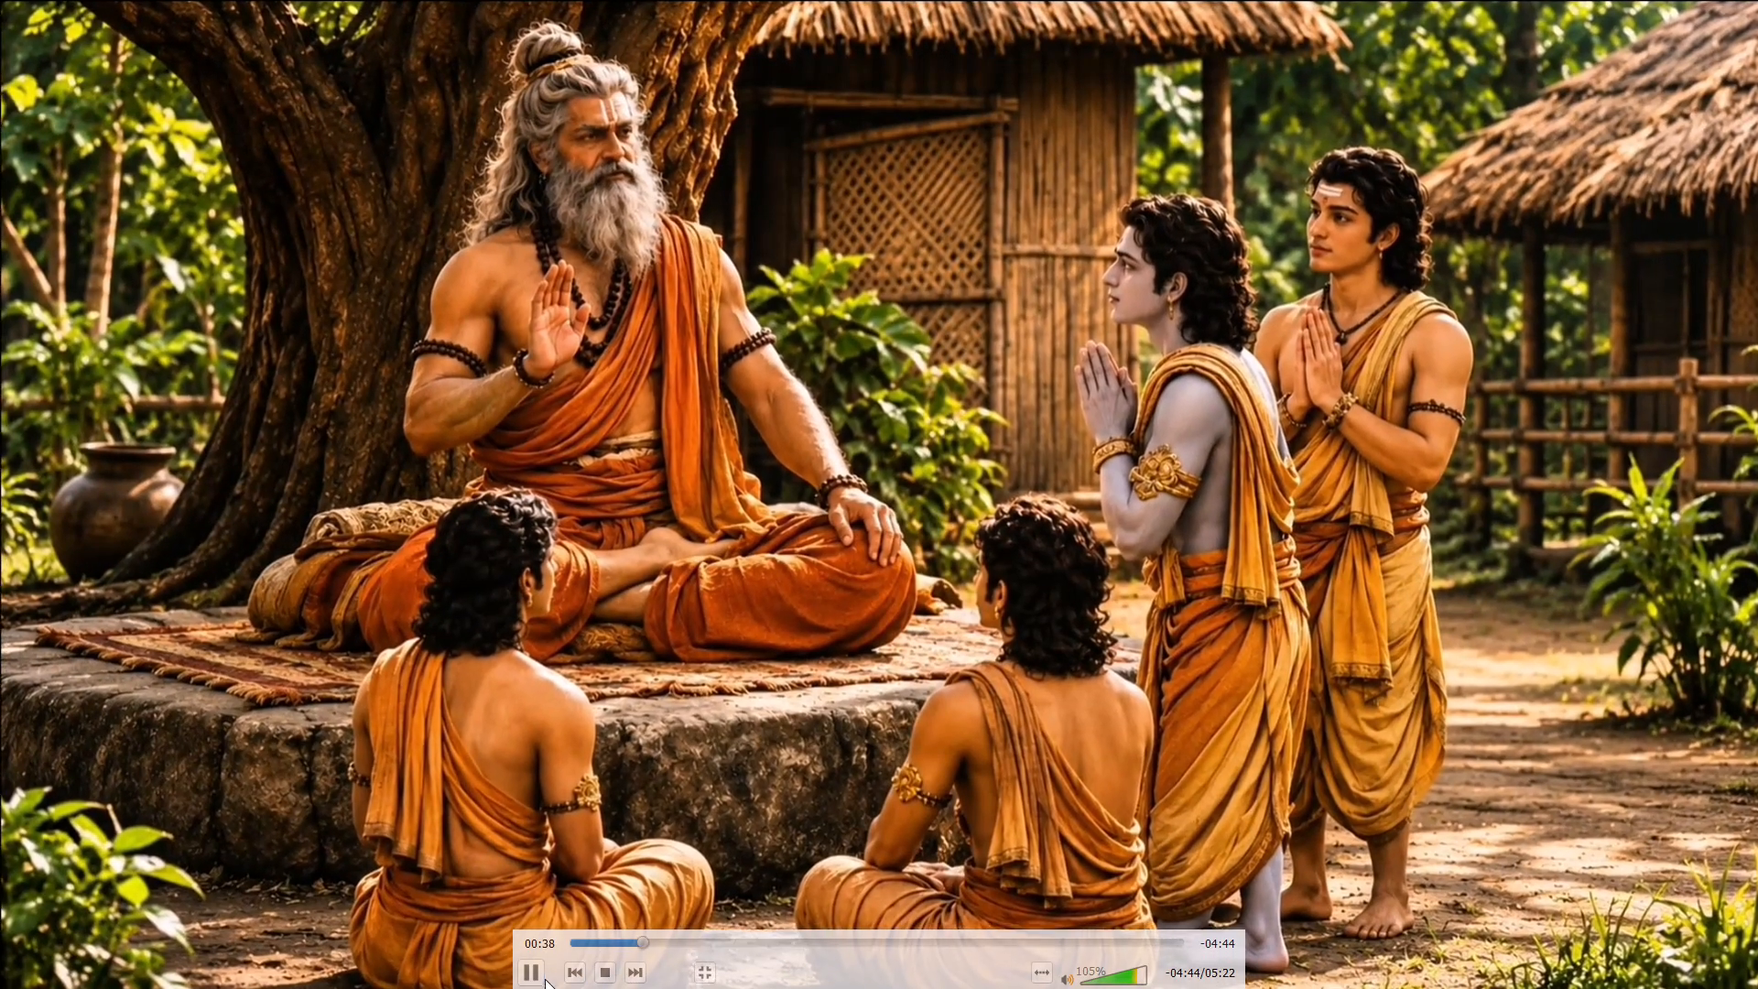
{"action": "left_click", "coordinate": [544, 970]}
{"action": "key", "text": "space"}
{"action": "key", "text": "space"}
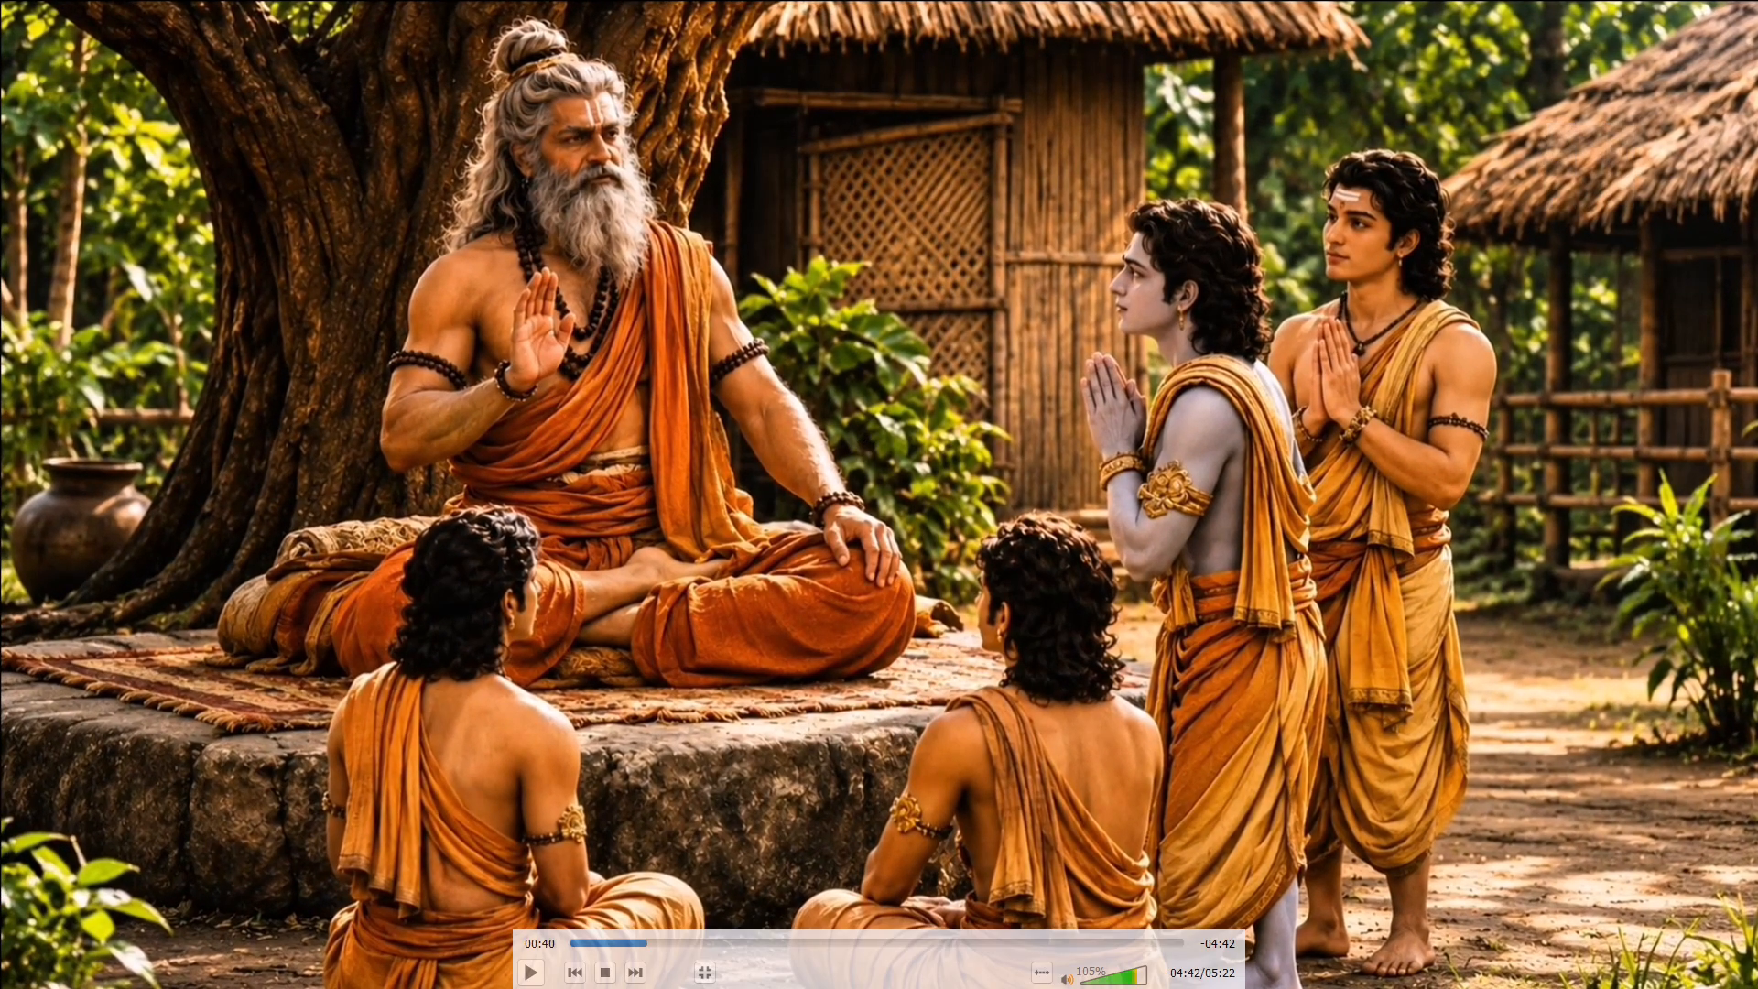
{"action": "left_click", "coordinate": [711, 971]}
Close the full-screen video playback, the Abhishek folder window and the Google Drive browser window to clear the desktop.
{"action": "left_click", "coordinate": [1756, 0]}
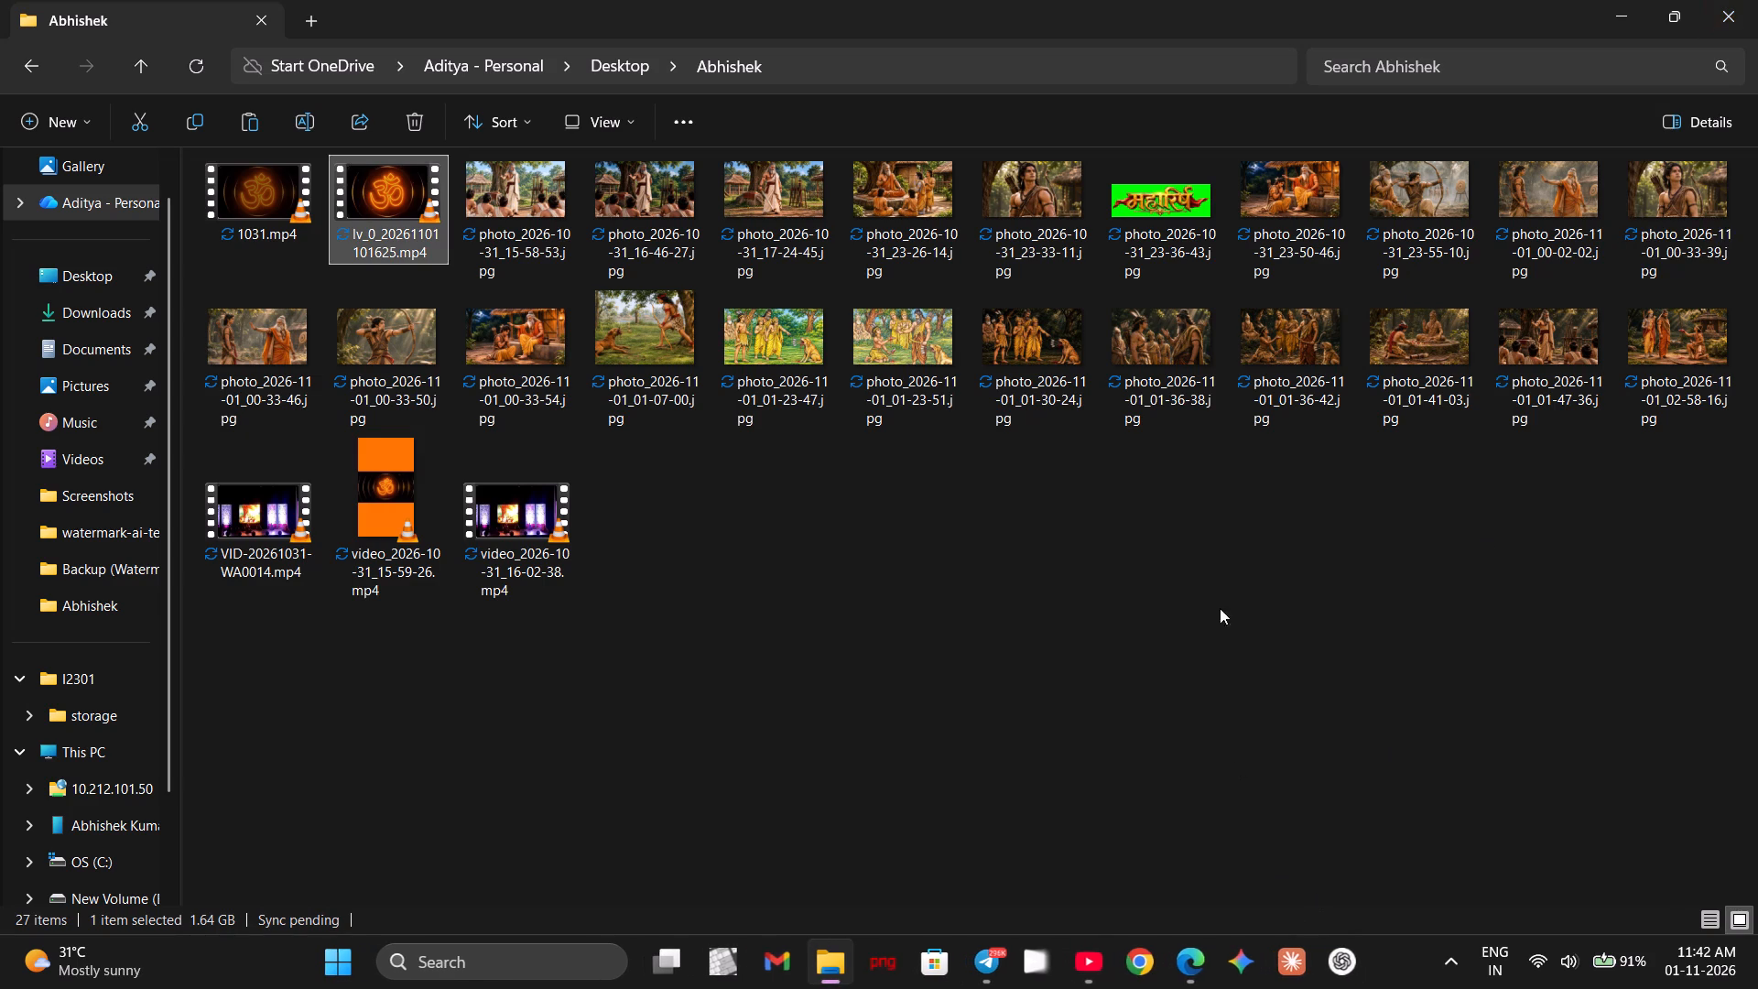
{"action": "left_click", "coordinate": [1757, 11]}
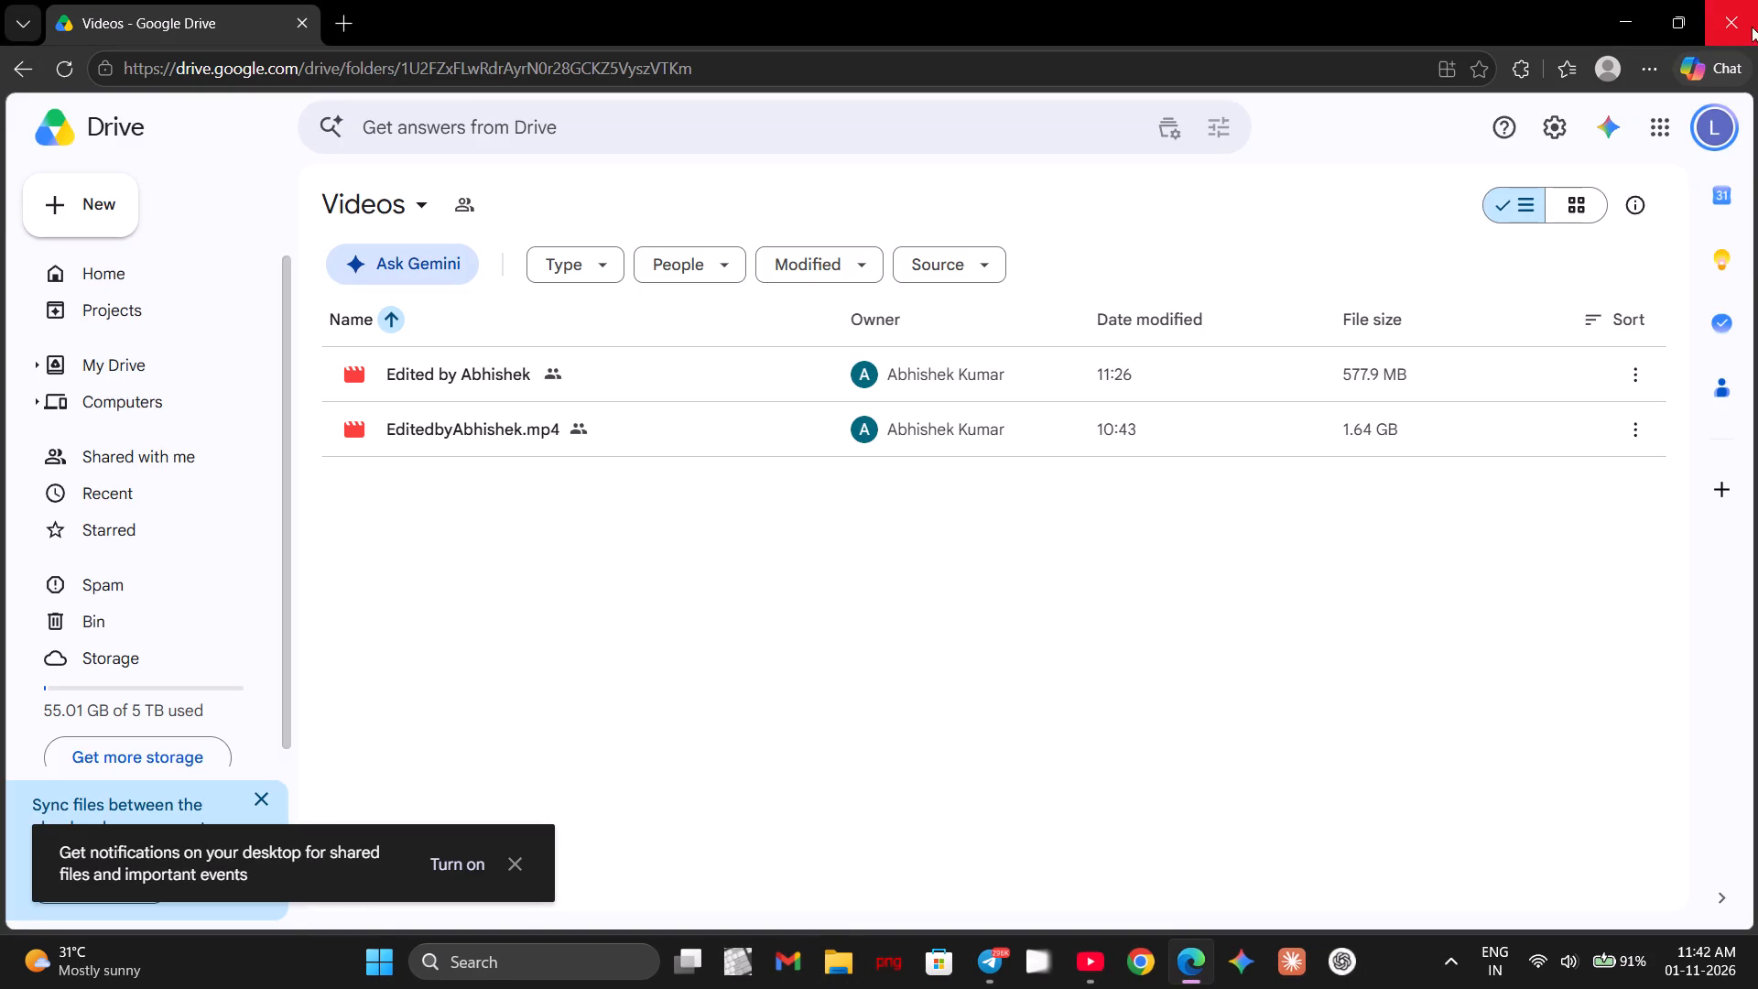
{"action": "left_click", "coordinate": [1757, 5]}
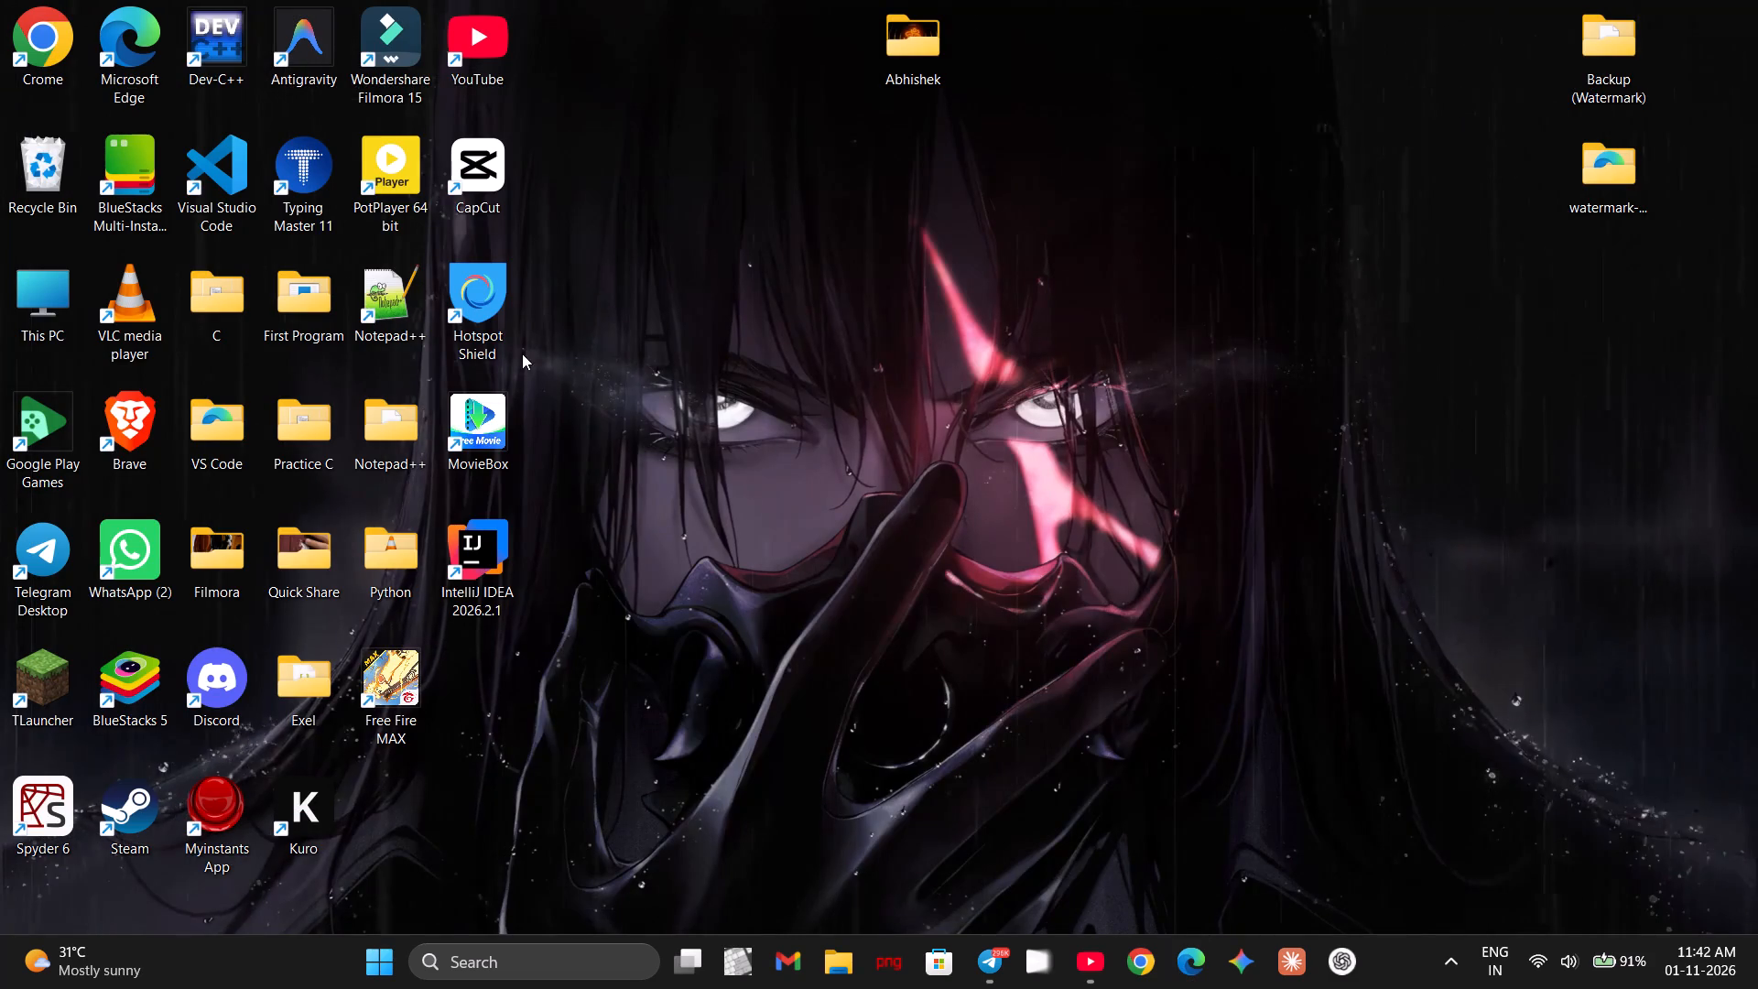
Launch Hotspot Shield from the desktop, wait for the VPN connection, and minimize its window.
{"action": "double_click", "coordinate": [483, 312]}
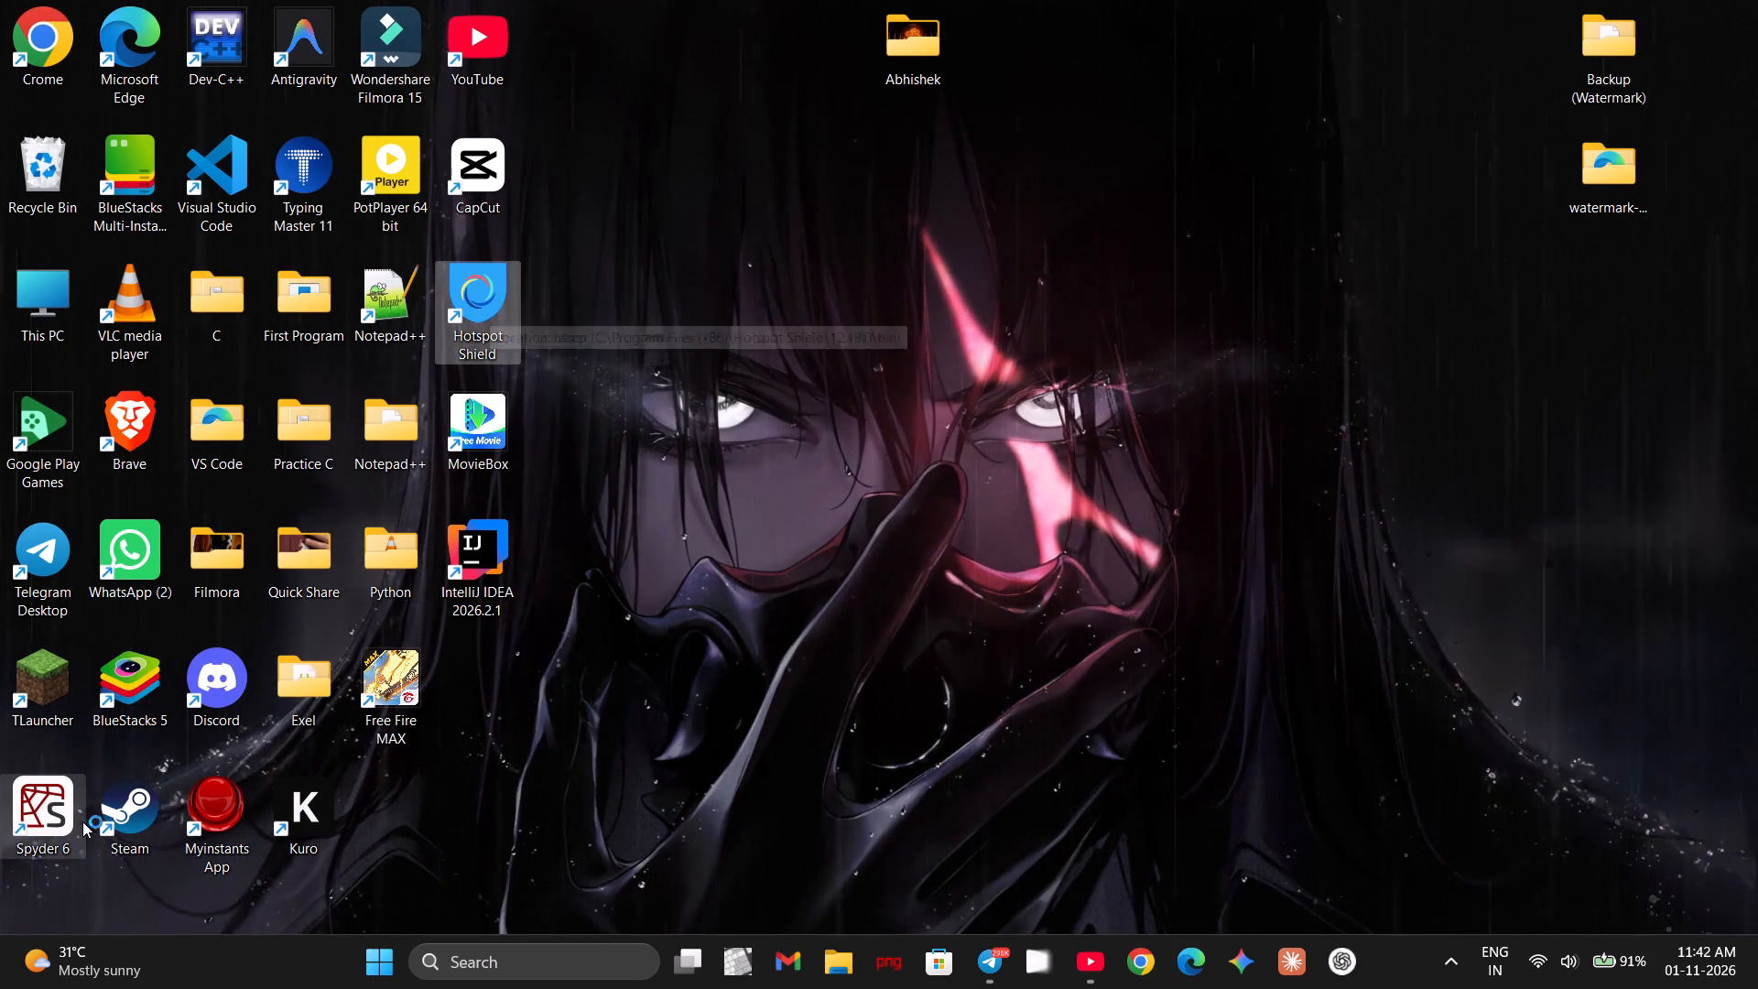
{"action": "double_click", "coordinate": [462, 305]}
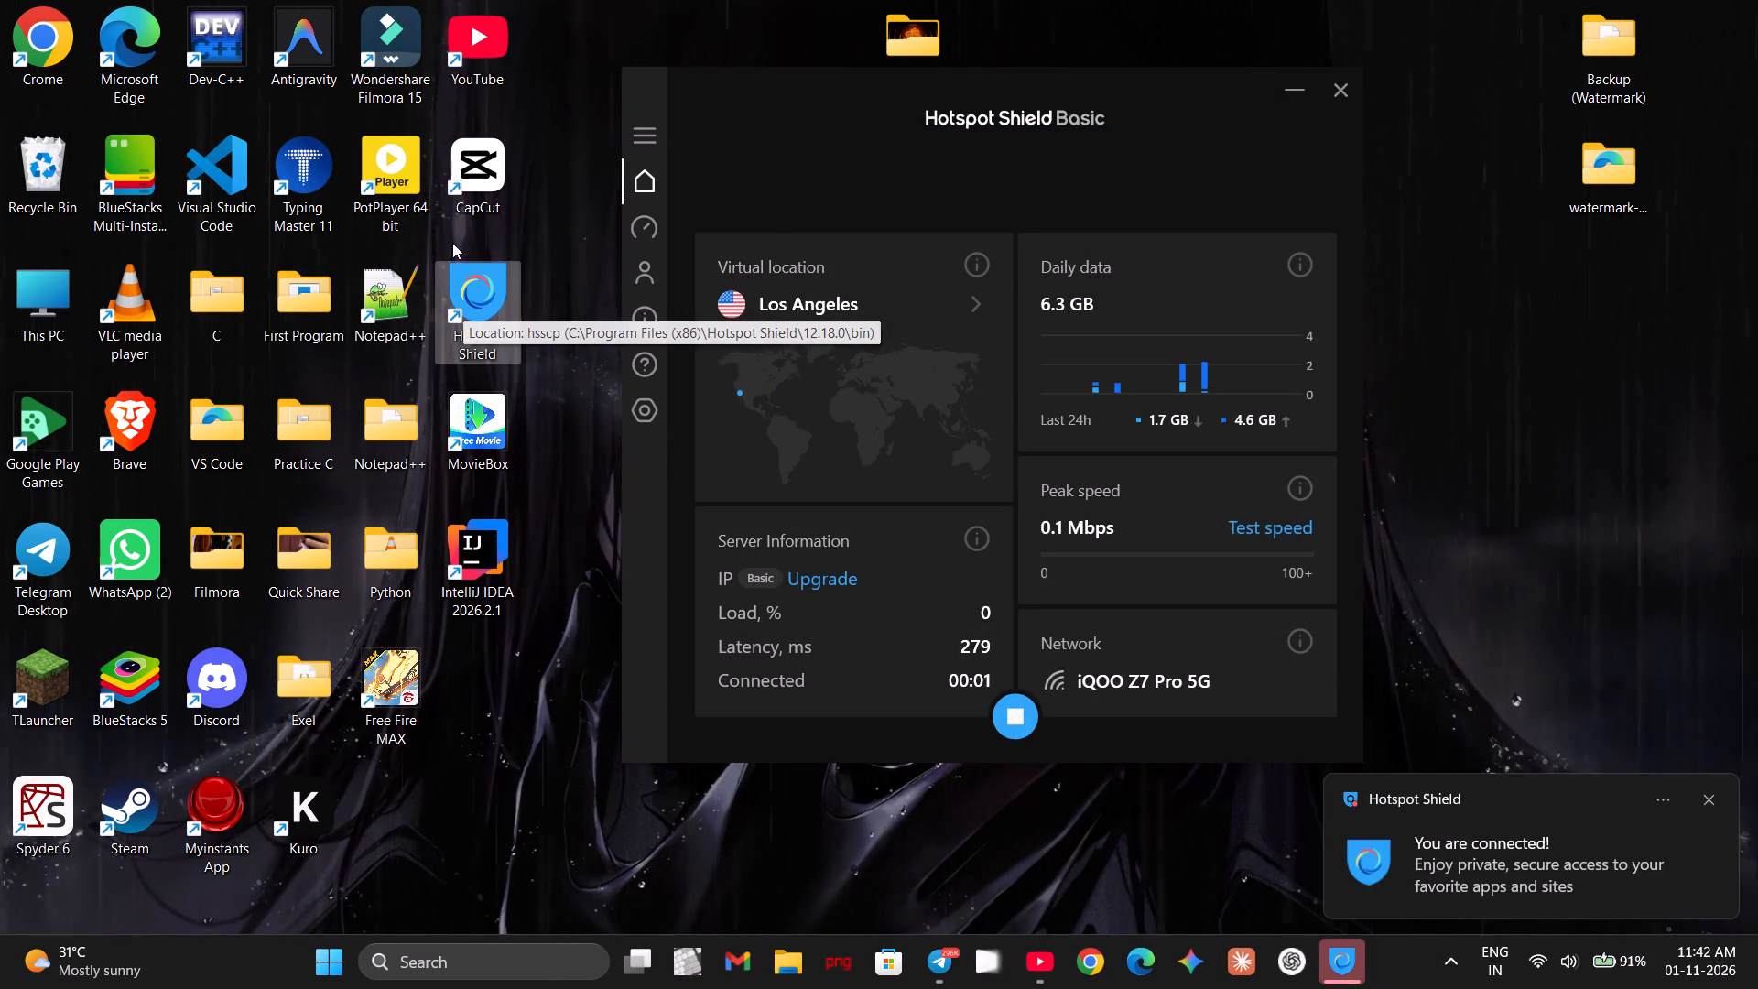
{"action": "left_click", "coordinate": [1286, 94]}
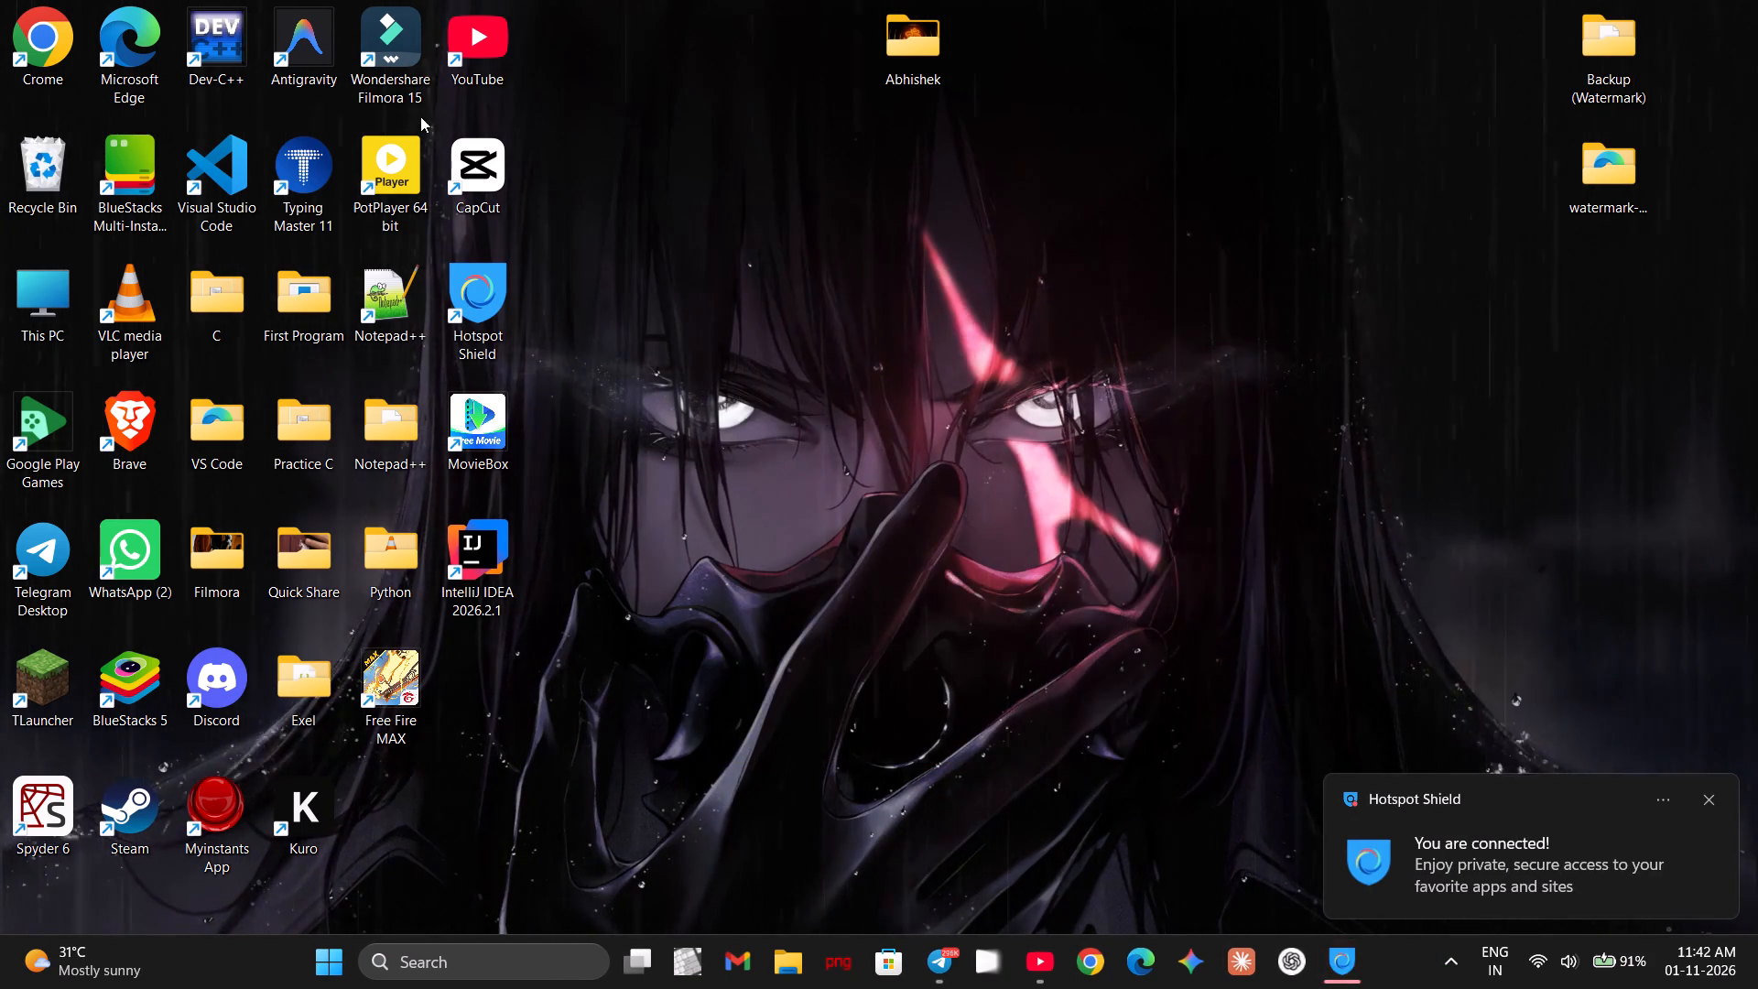
Launch CapCut and open the existing project 1031 in the editor.
{"action": "double_click", "coordinate": [467, 191]}
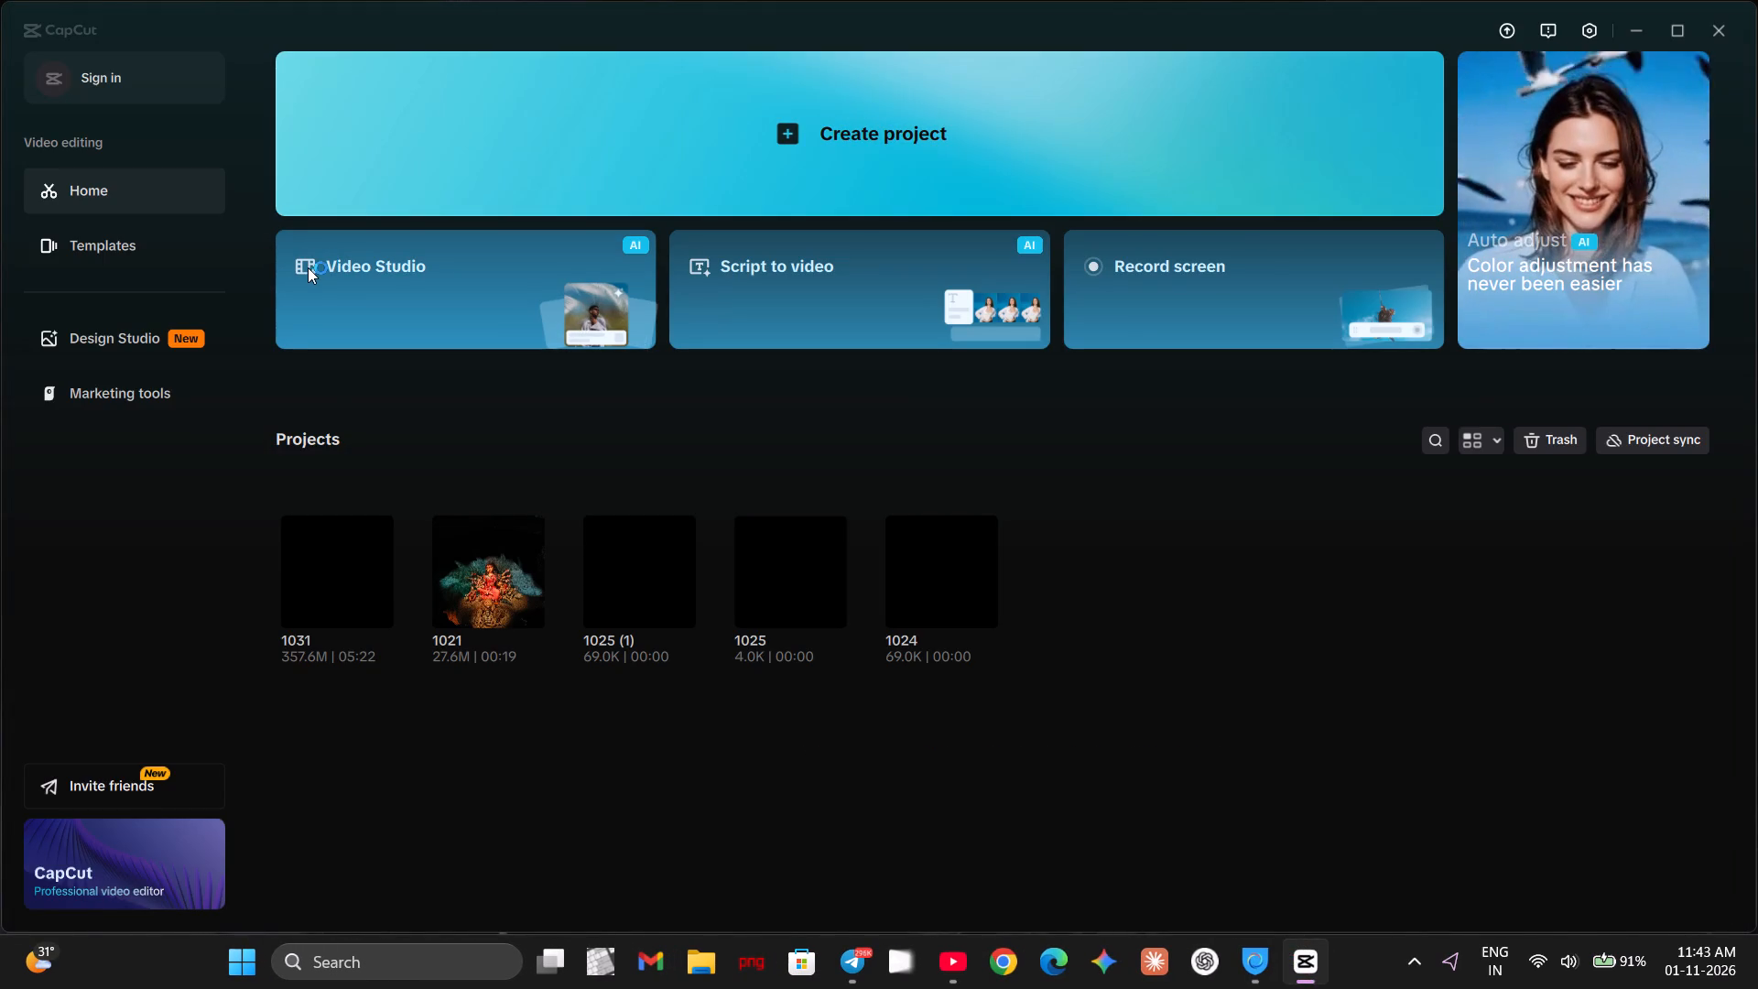
{"action": "left_click", "coordinate": [343, 609]}
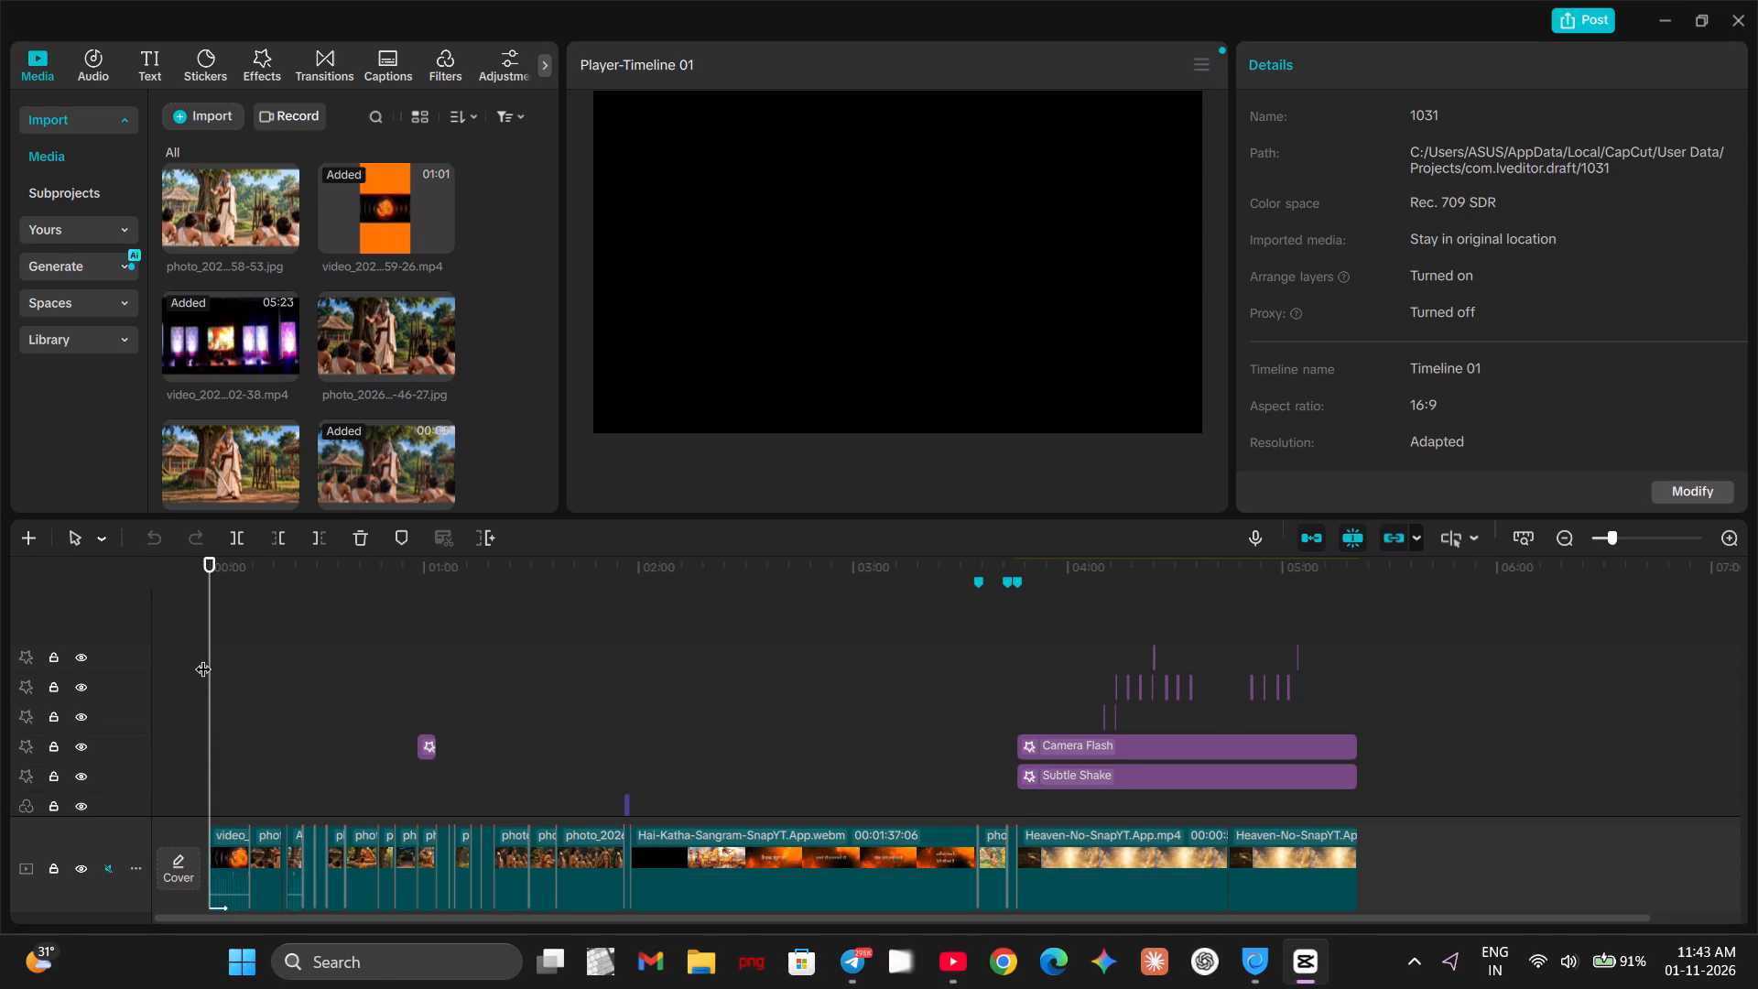
In CapCut's project 1031, search the transitions library for "fade" and preview the Black Fade transition.
{"action": "key", "text": "space"}
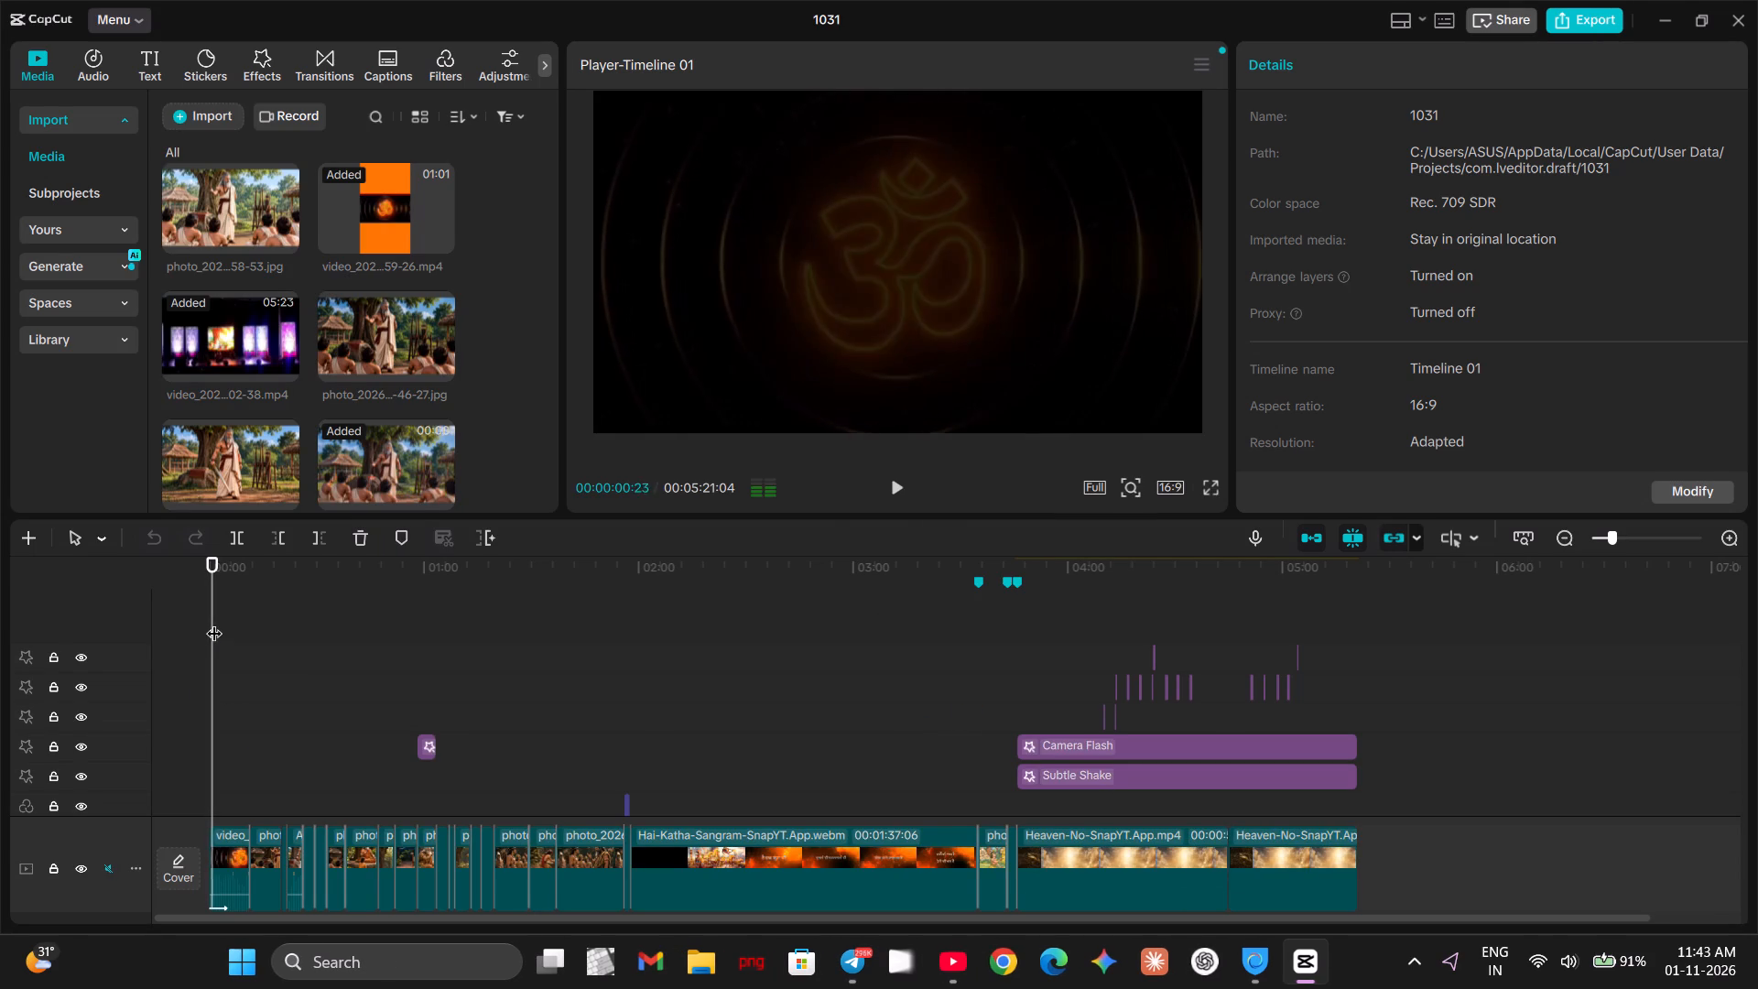
{"action": "key", "text": "space"}
{"action": "left_click_drag", "start_coordinate": [222, 641], "coordinate": [255, 645]}
{"action": "scroll", "coordinate": [301, 839], "scroll_direction": "up", "scroll_amount": 1}
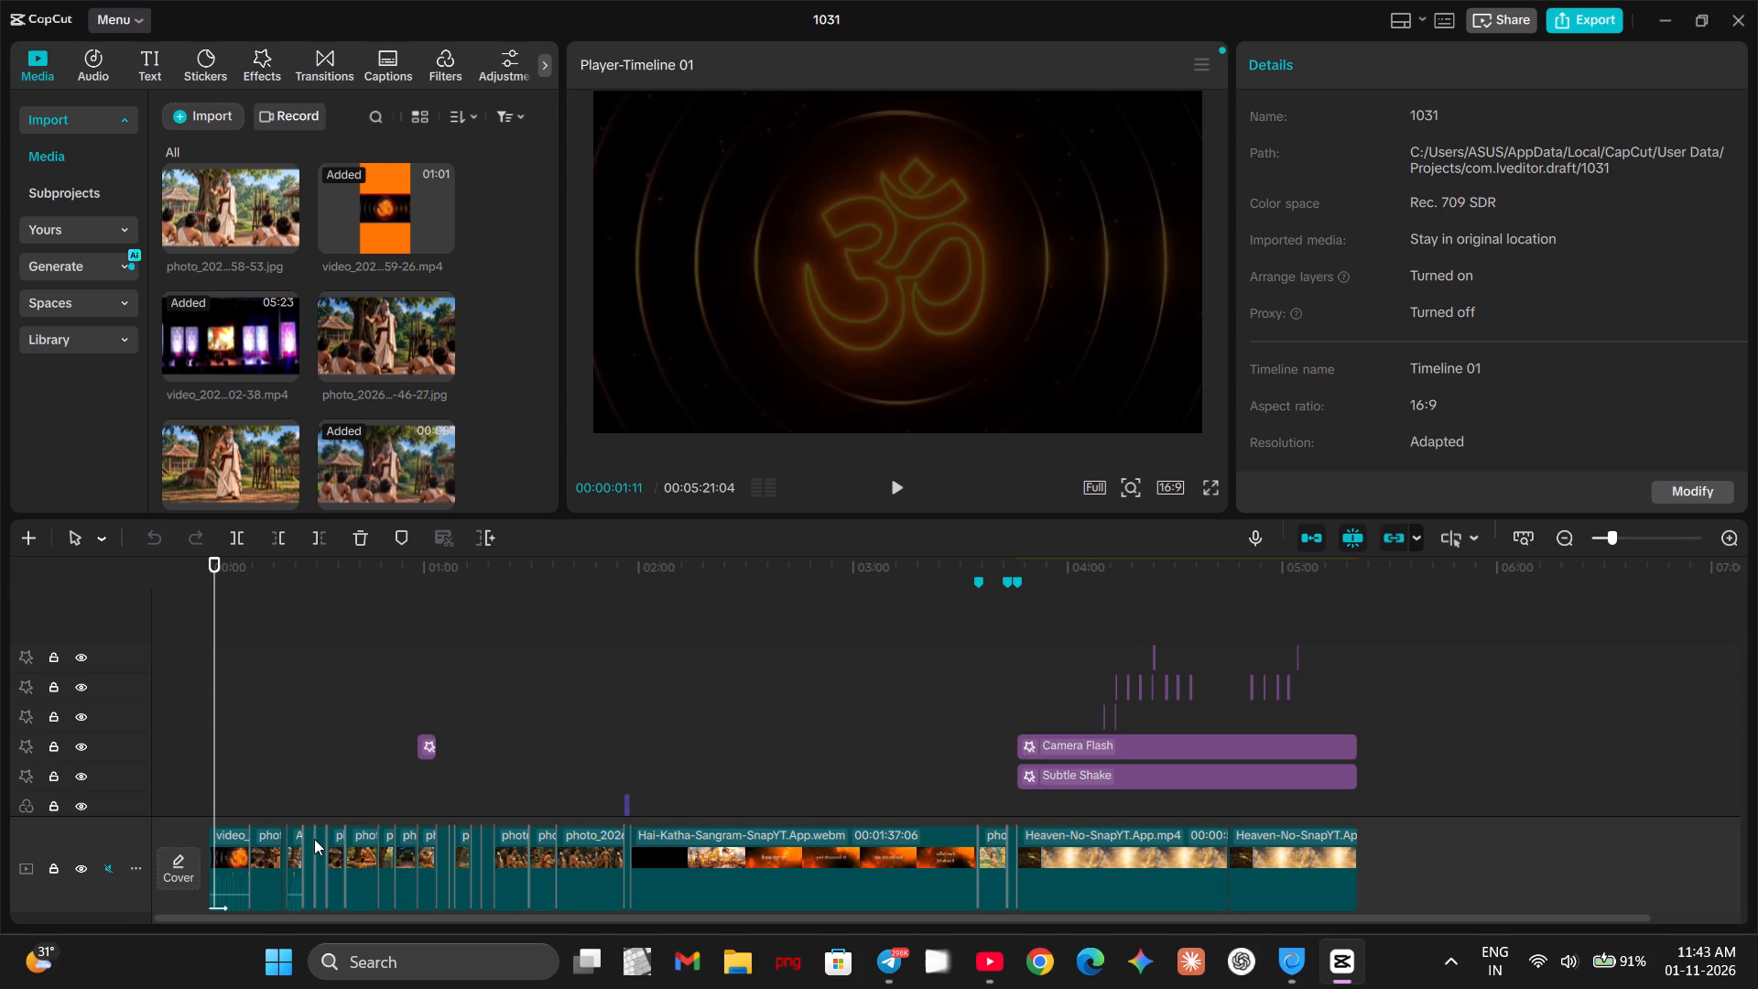
{"action": "key", "text": "ctrl+plus"}
{"action": "key", "text": "ctrl+plus"}
{"action": "key", "text": "ctrl+plus"}
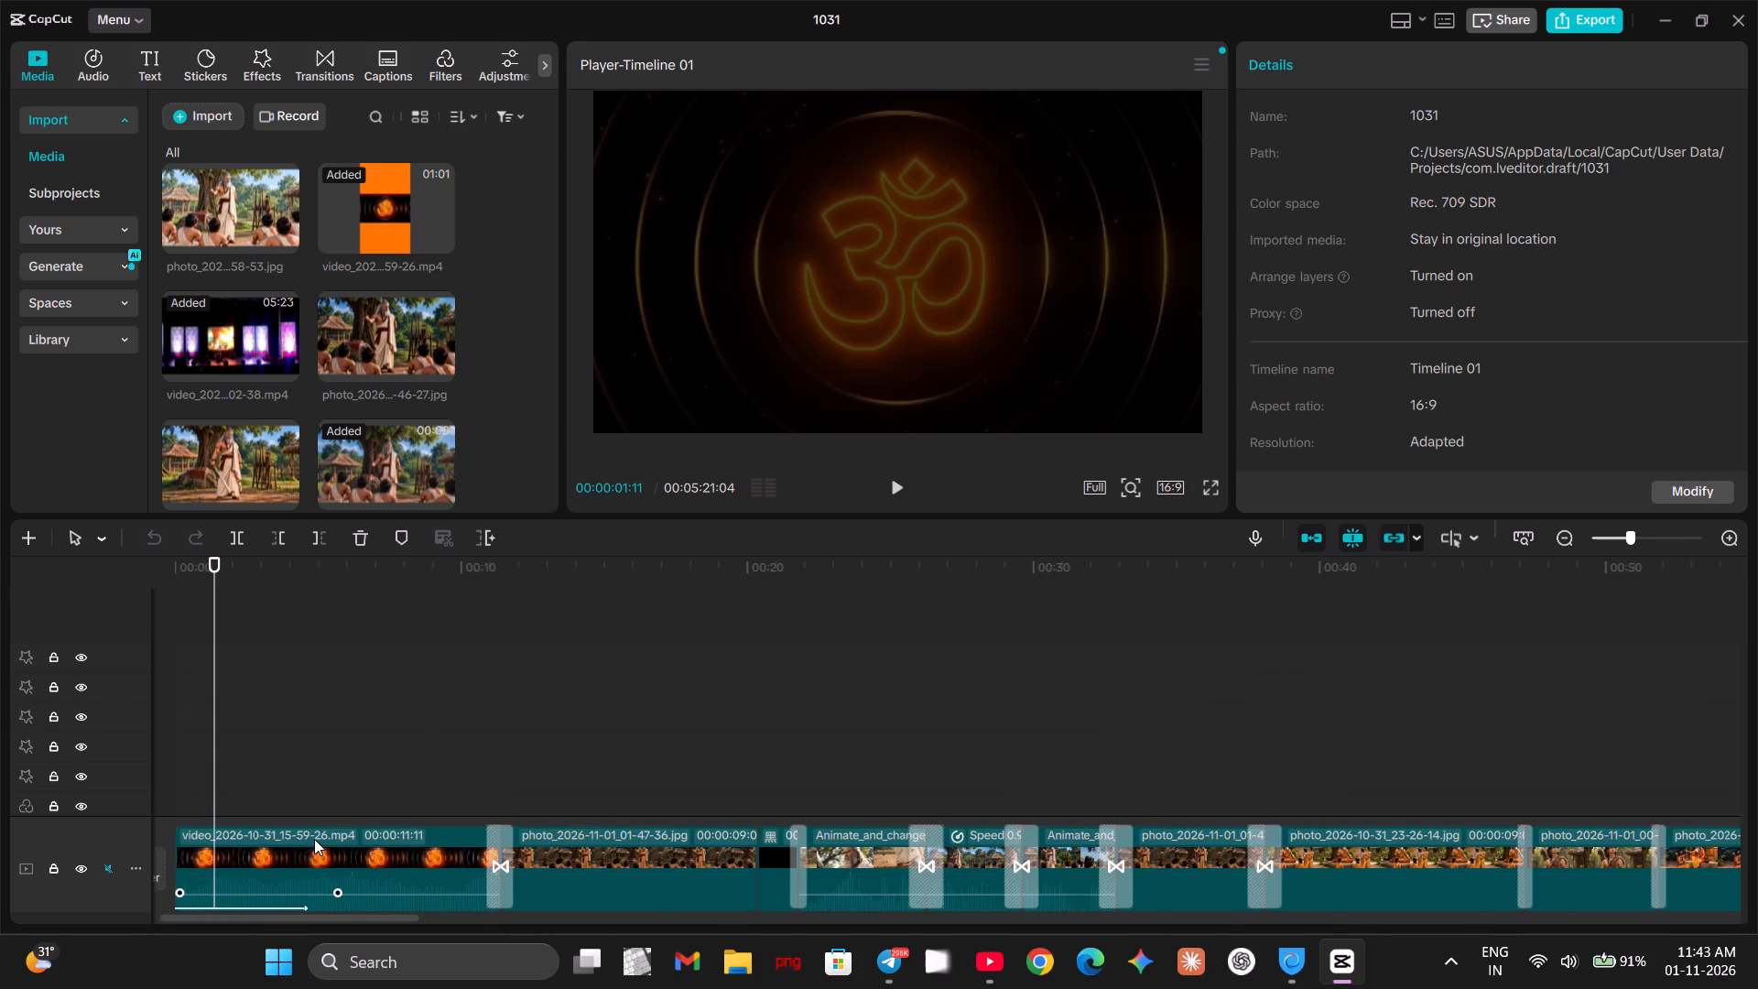
{"action": "left_click", "coordinate": [321, 70]}
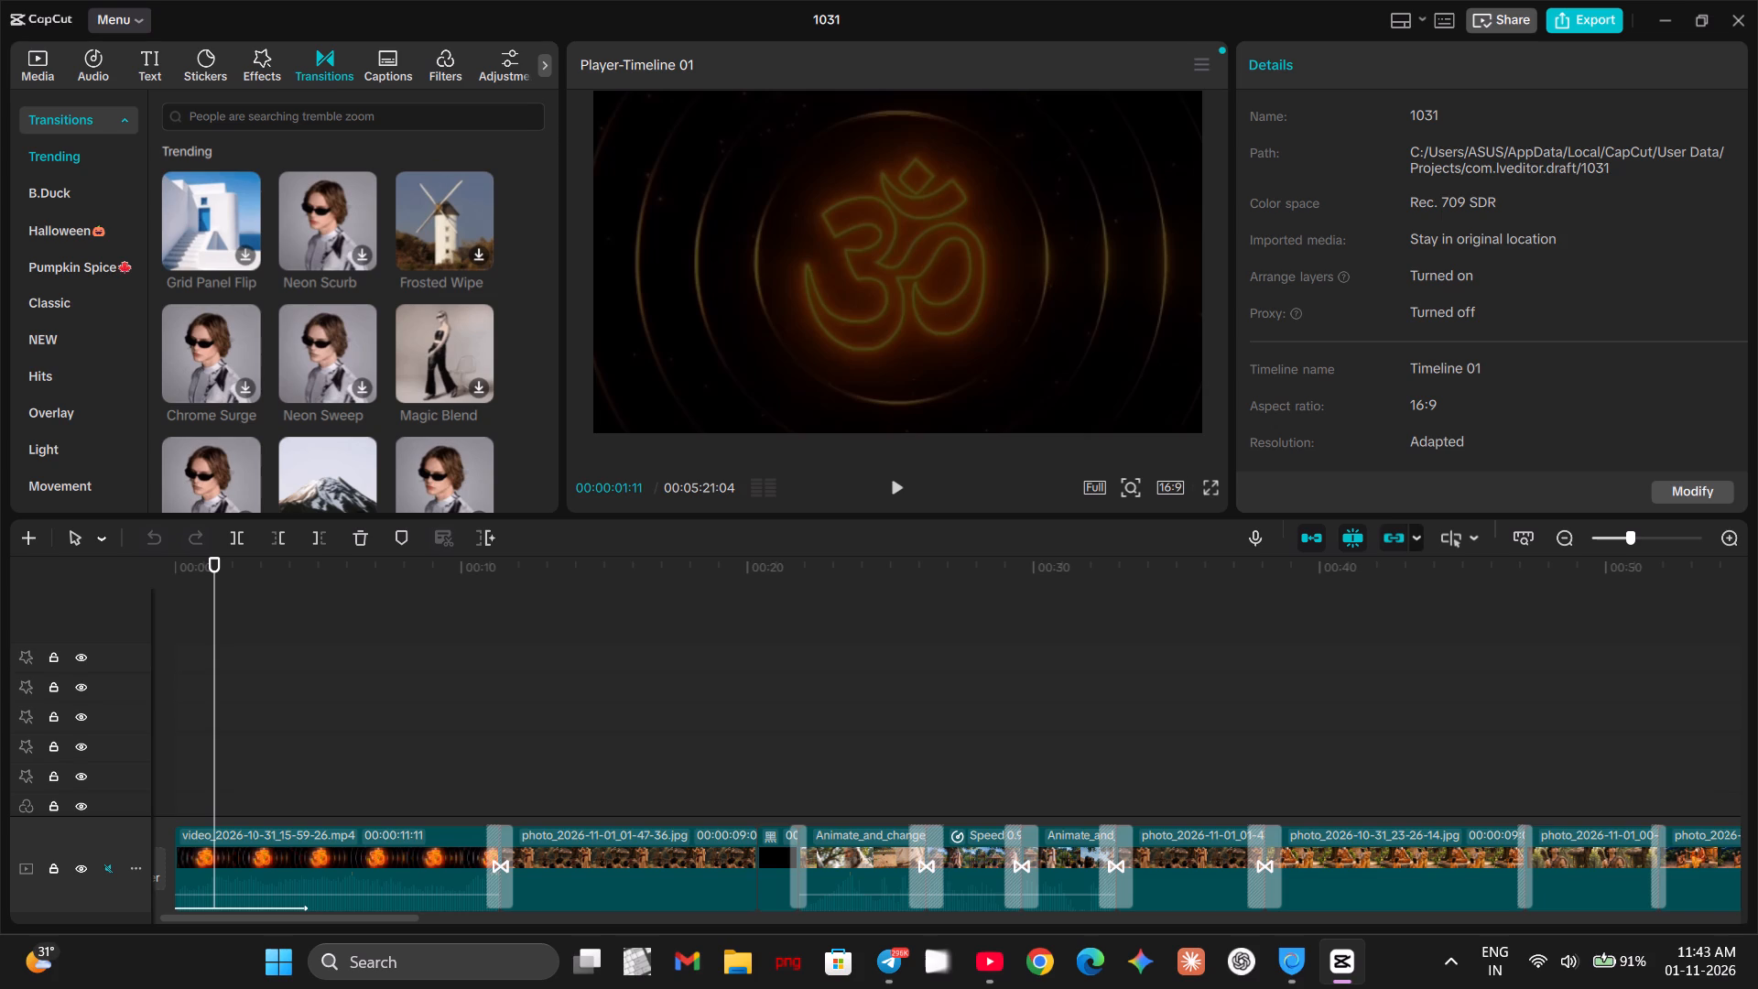
{"action": "left_click", "coordinate": [396, 129]}
{"action": "type", "text": "fac"}
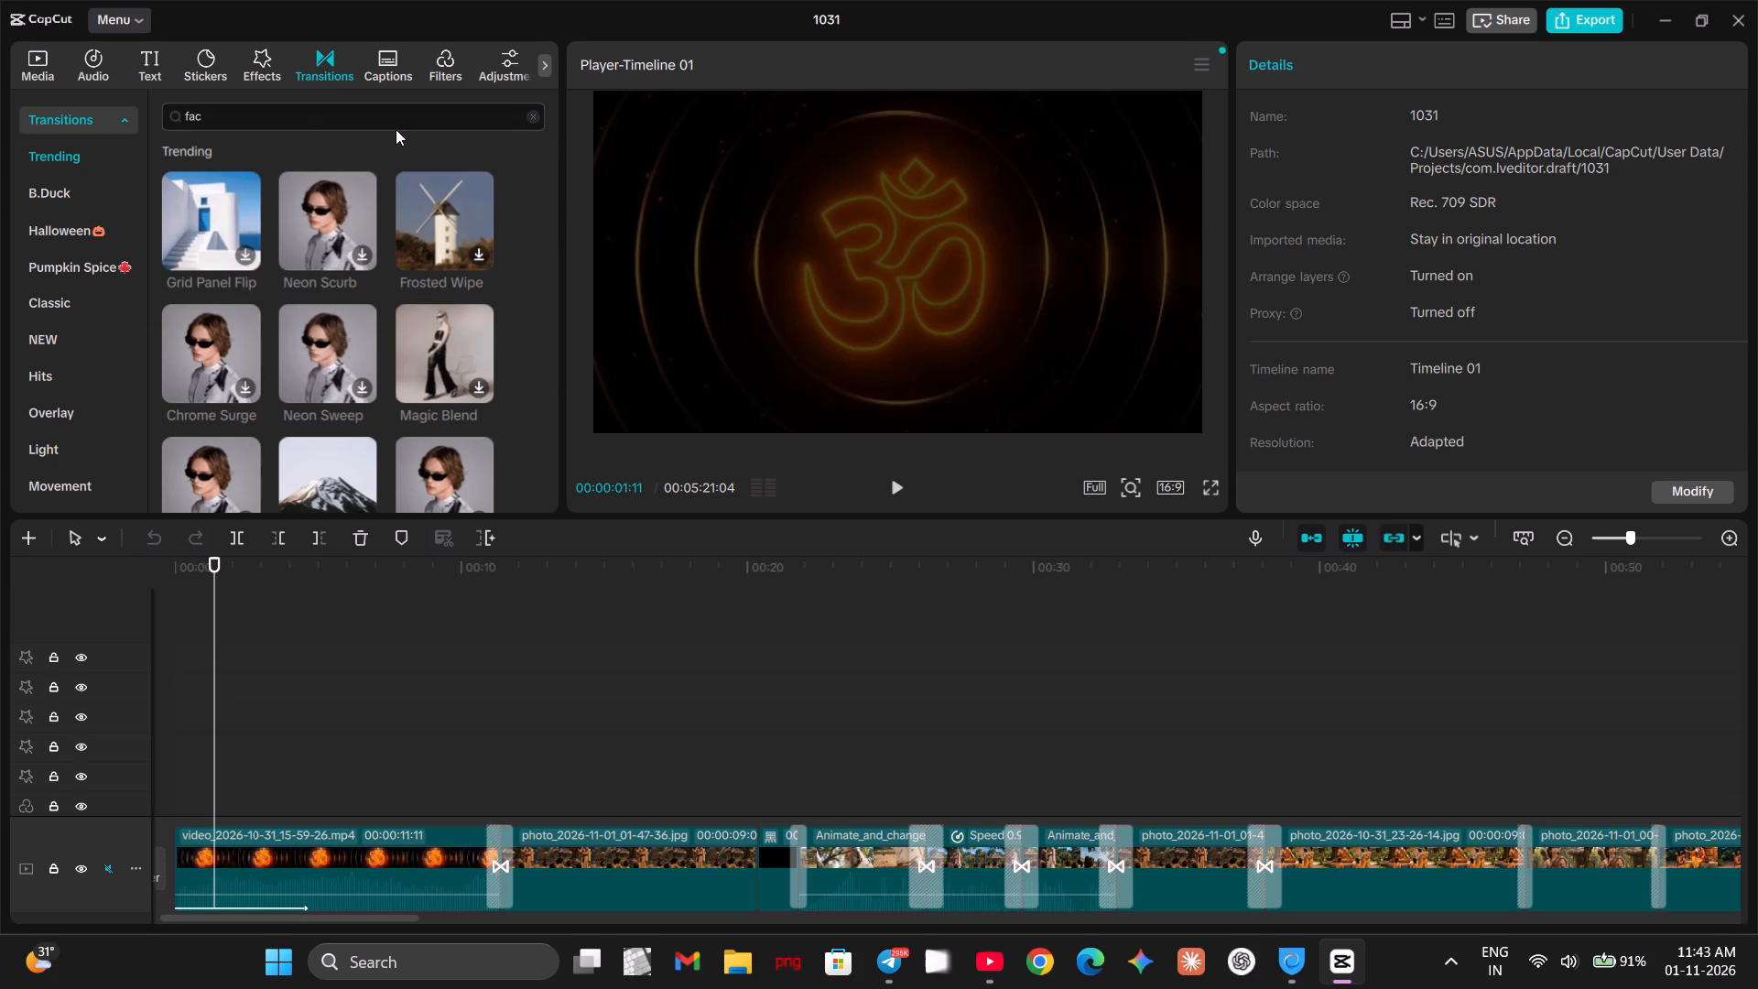
{"action": "key", "text": "BackSpace"}
{"action": "type", "text": "de"}
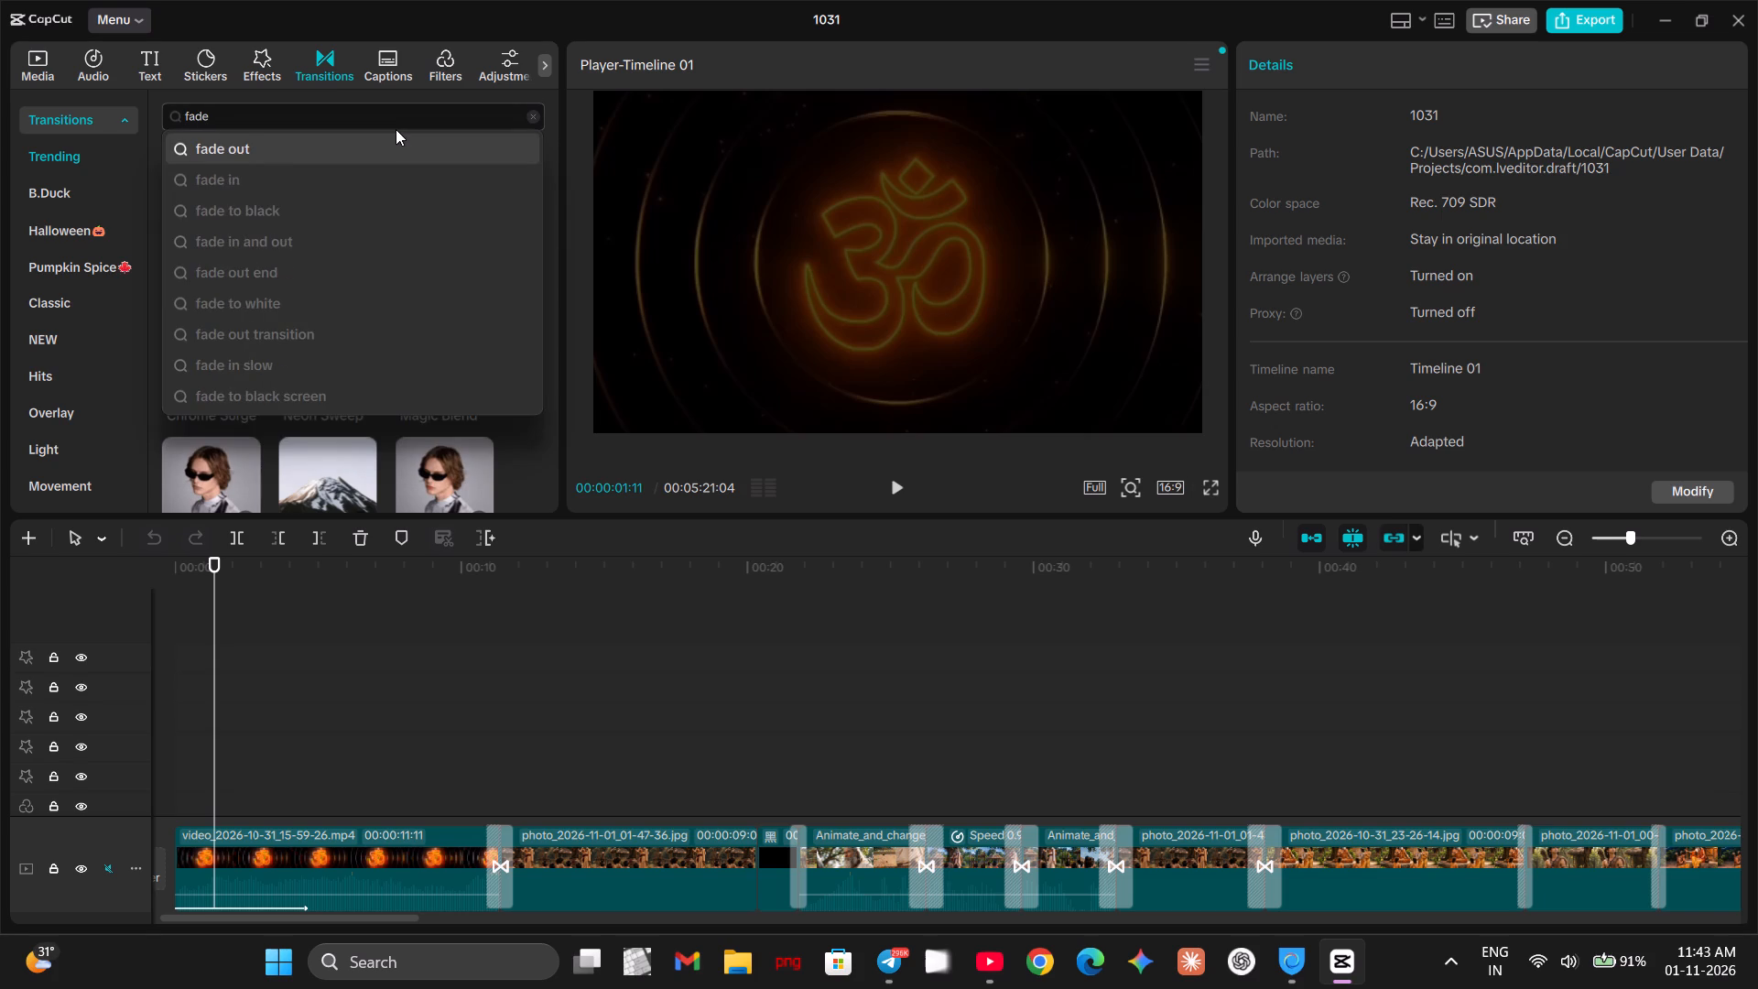
{"action": "key", "text": "Return"}
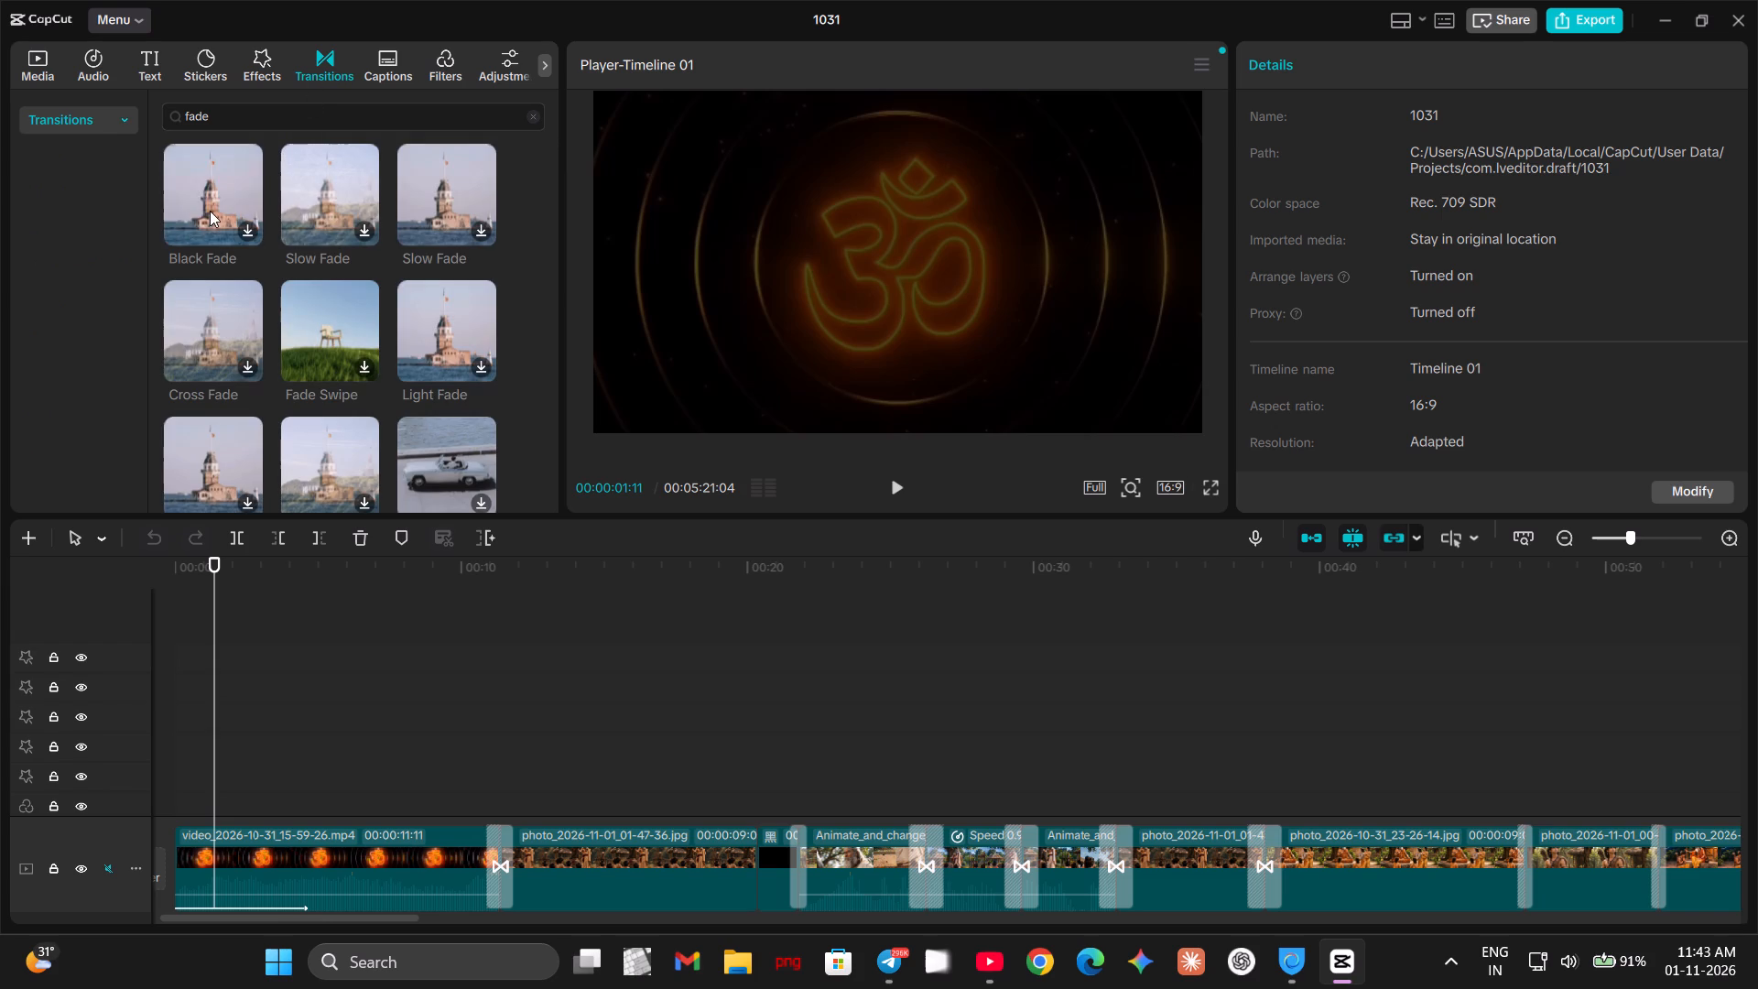
{"action": "left_click", "coordinate": [243, 225]}
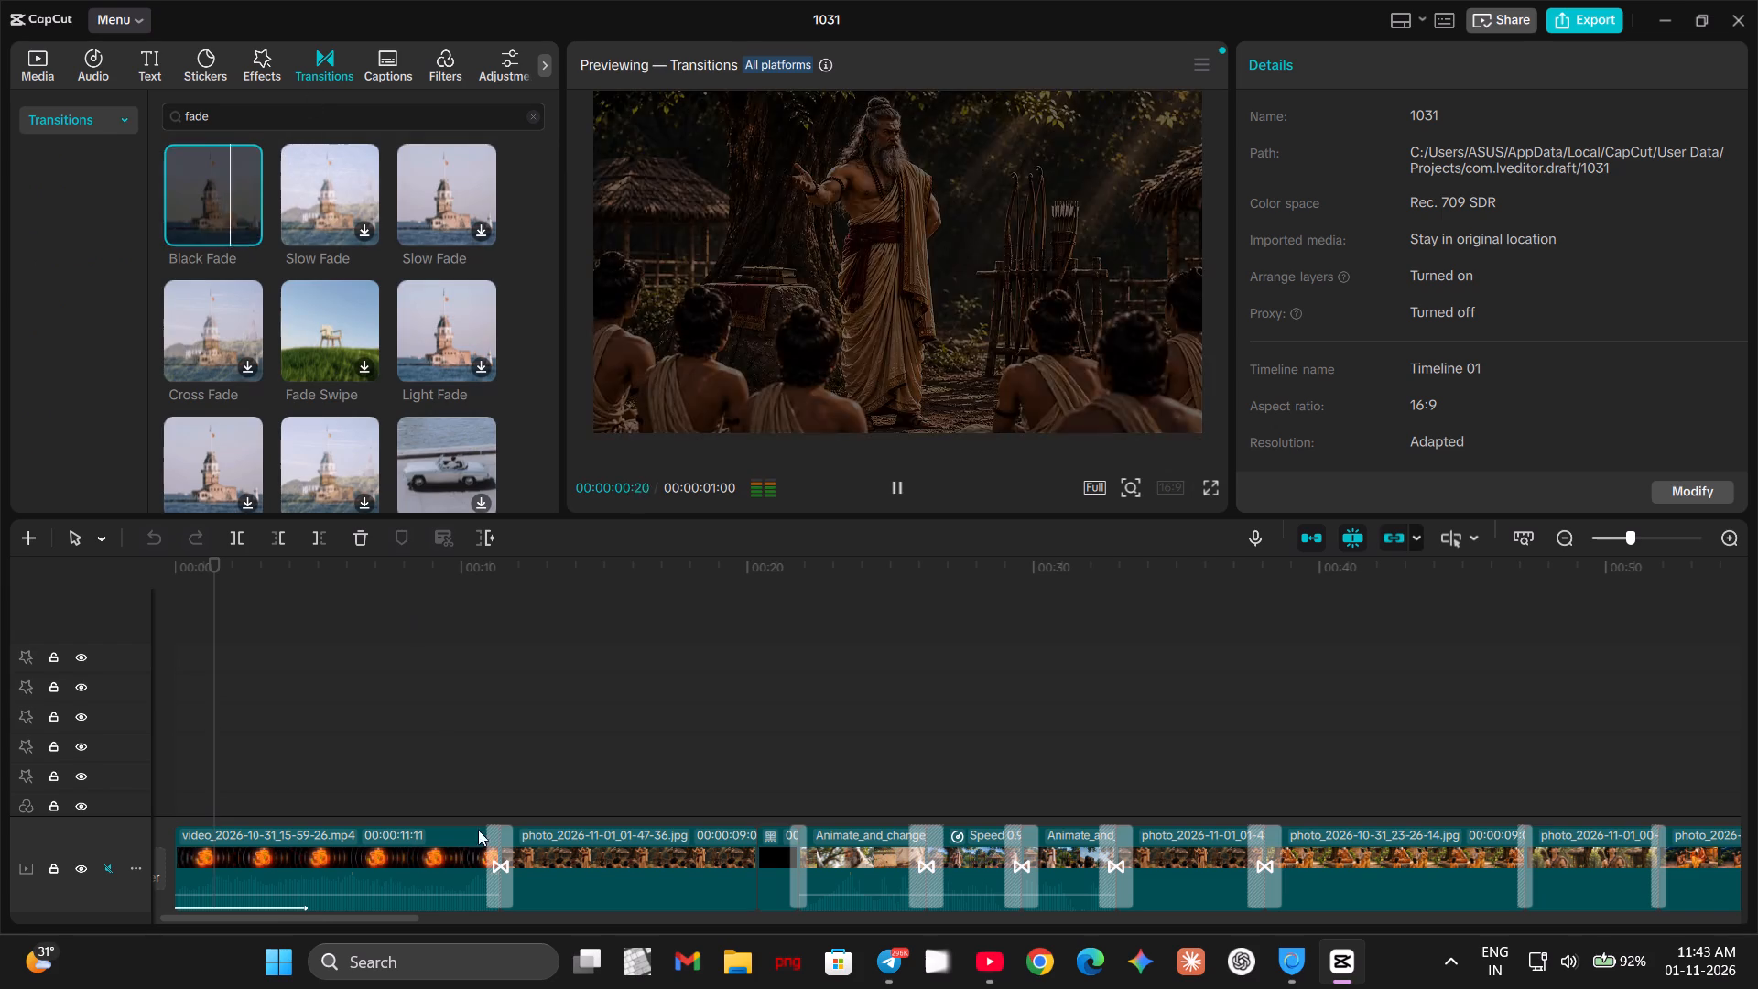
Inspect the transition after the Om intro clip and play the timeline from there to about 00:34, checking clips and transitions.
{"action": "left_click", "coordinate": [497, 871]}
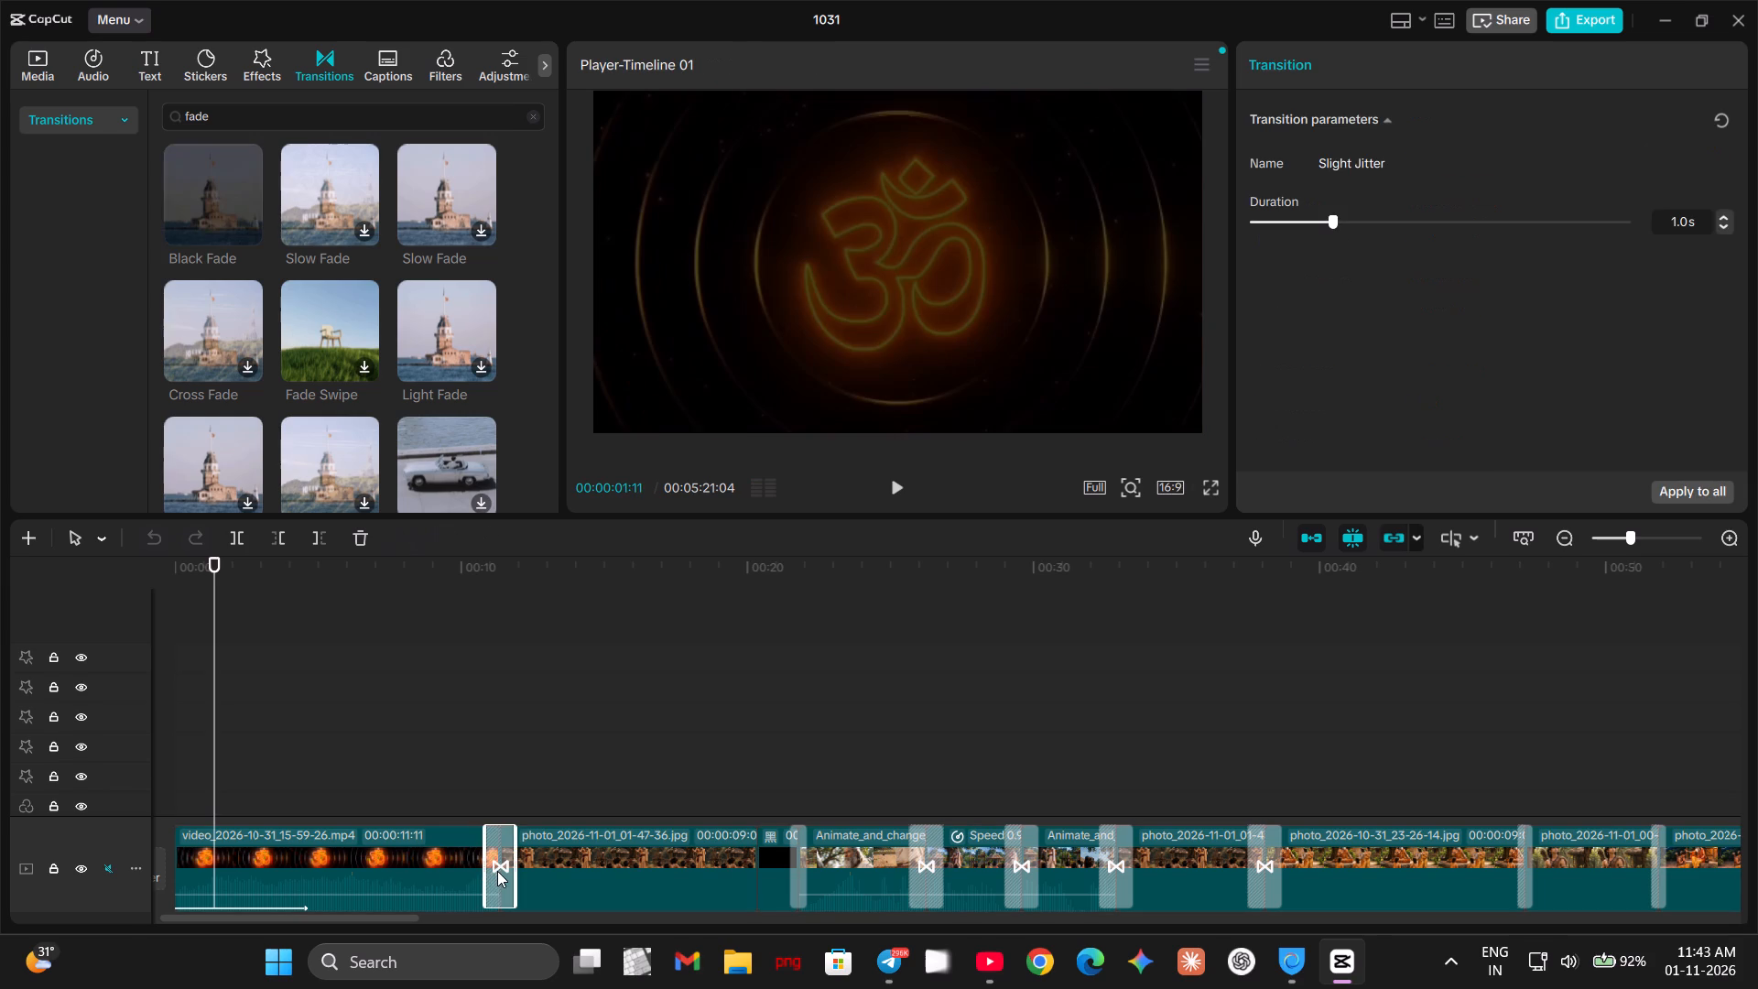
{"action": "key", "text": "space"}
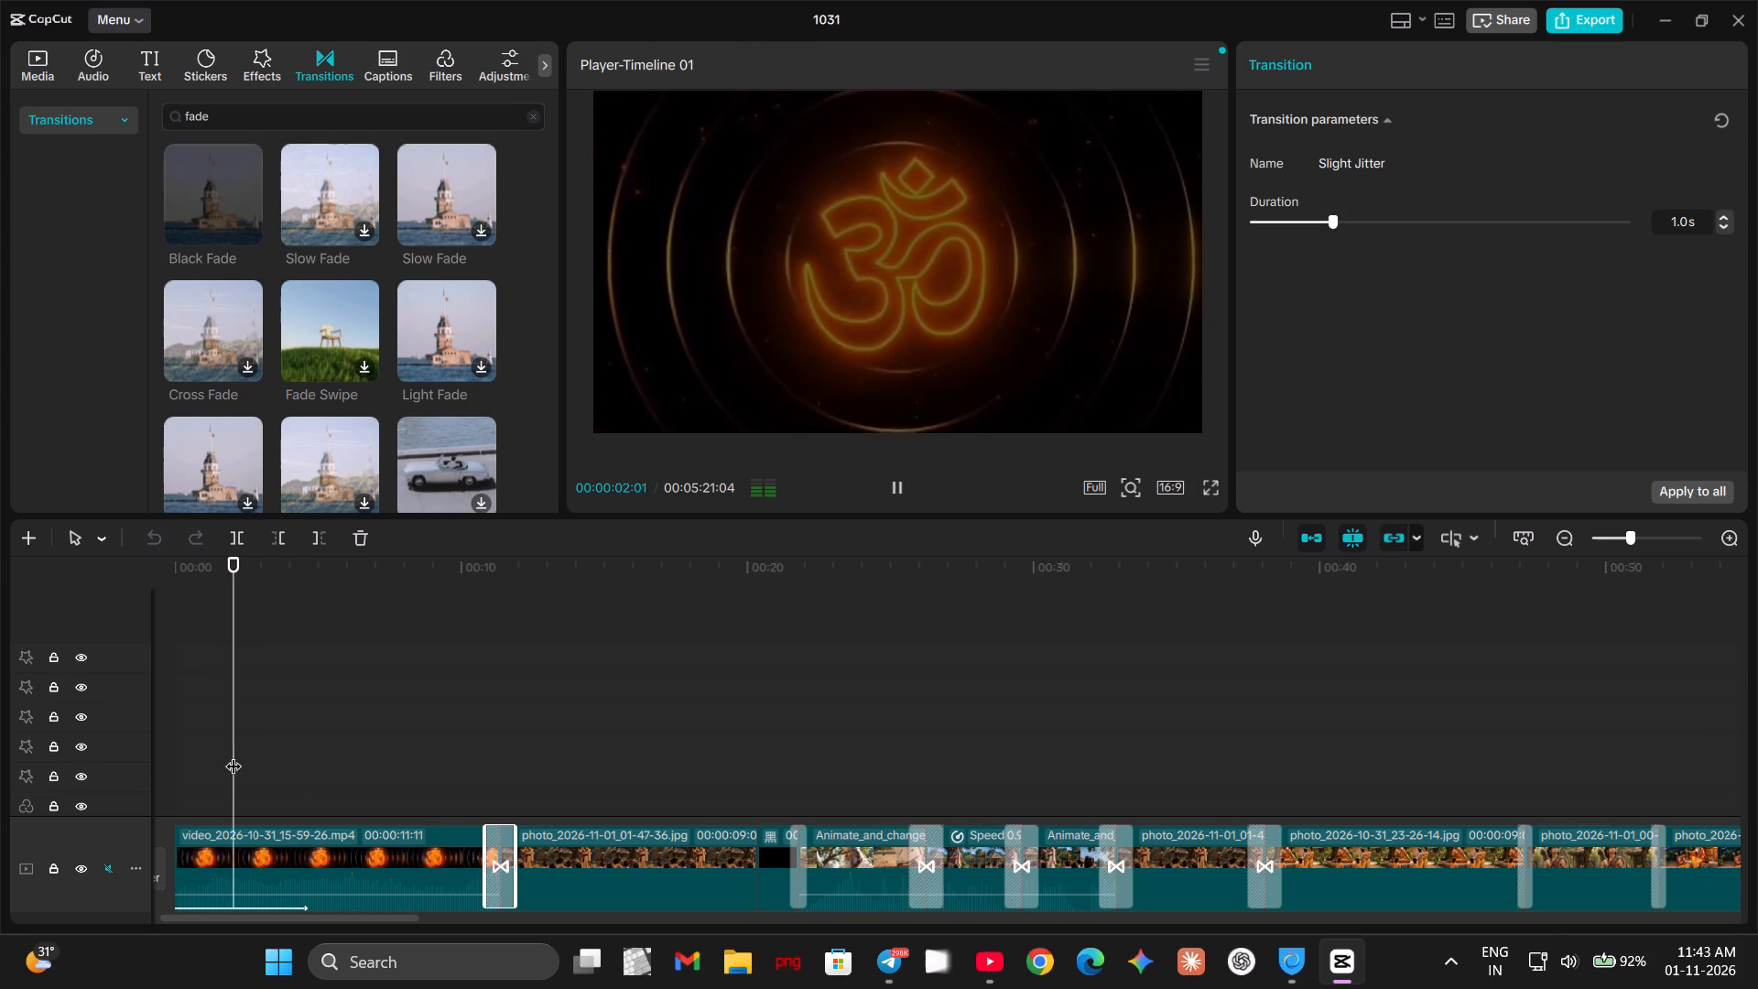
{"action": "left_click_drag", "start_coordinate": [233, 755], "coordinate": [471, 800]}
{"action": "key", "text": "space"}
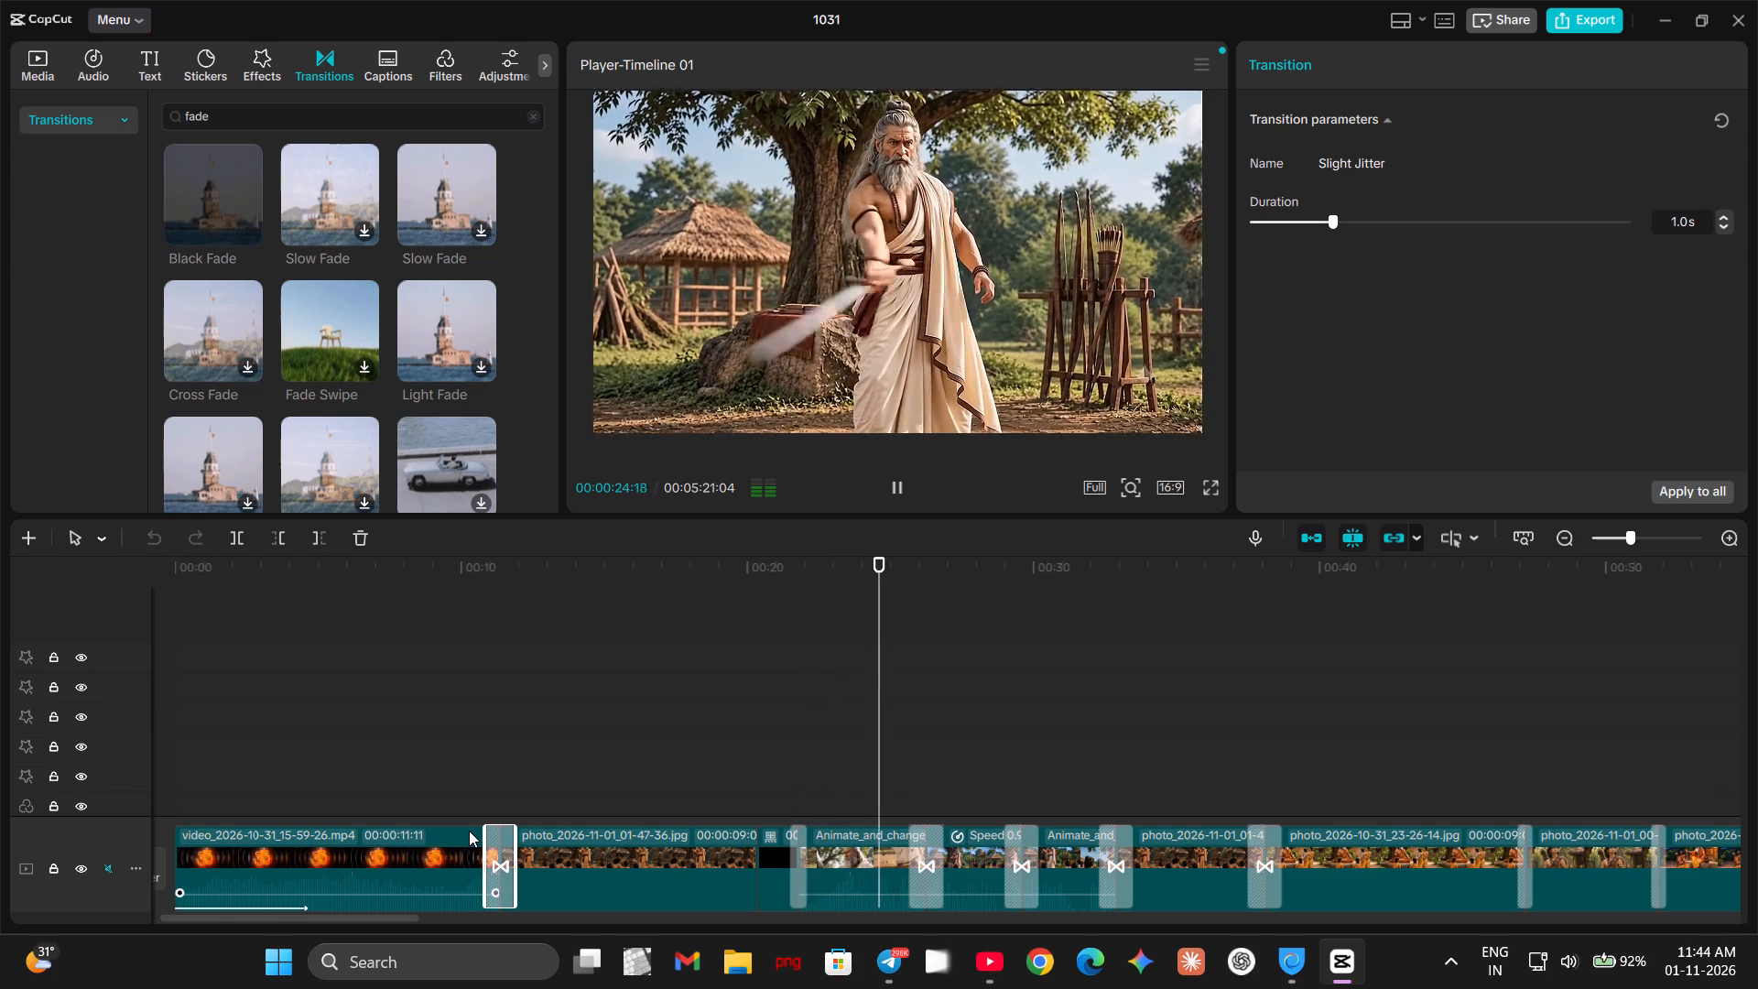
{"action": "key", "text": "space"}
{"action": "left_click", "coordinate": [766, 882]}
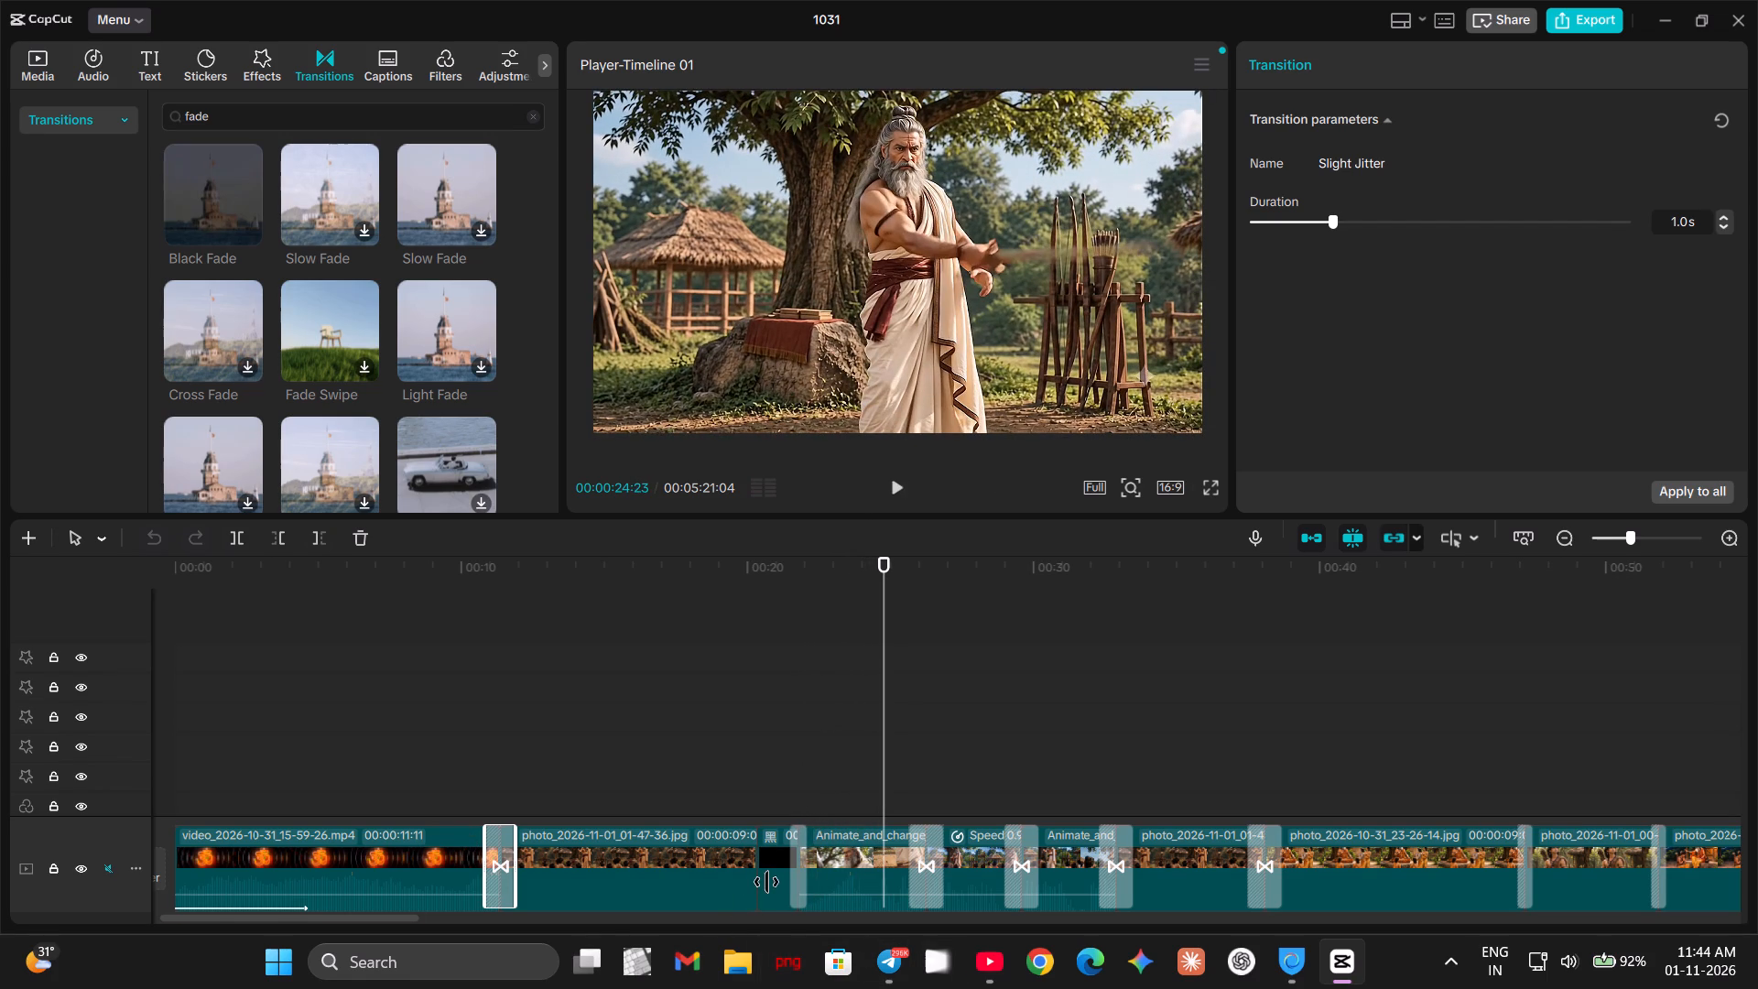
{"action": "key", "text": "space"}
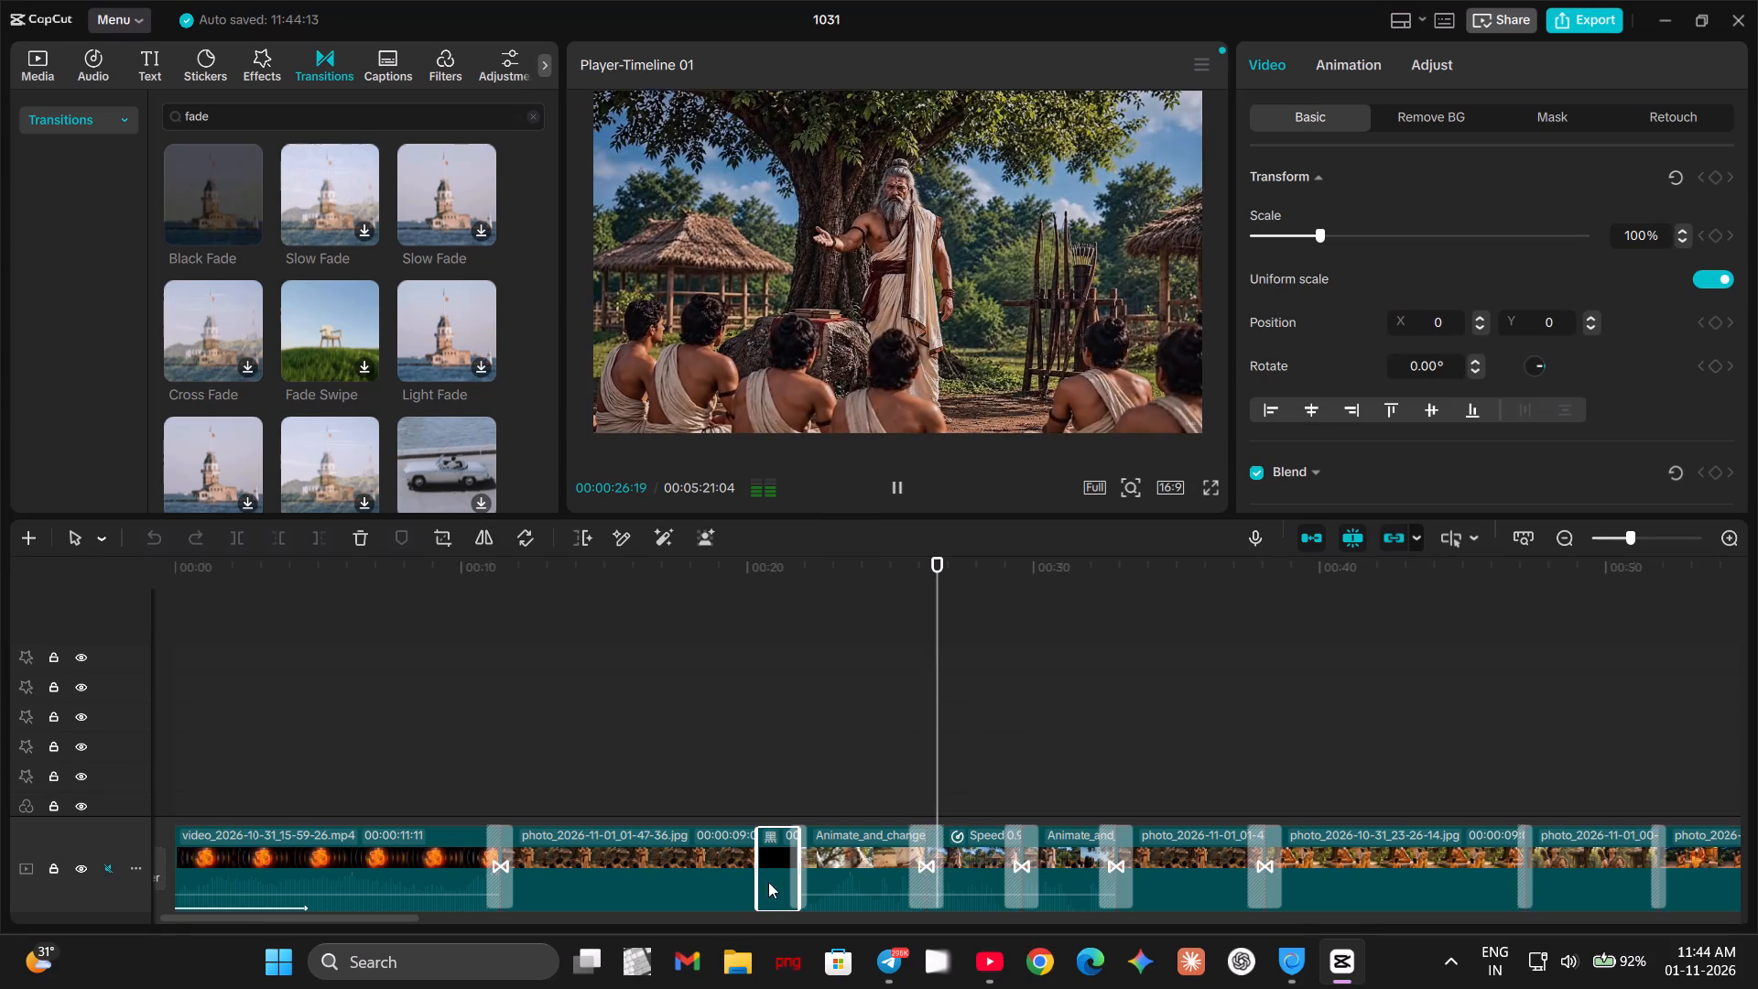
{"action": "key", "text": "space"}
{"action": "key", "text": "space"}
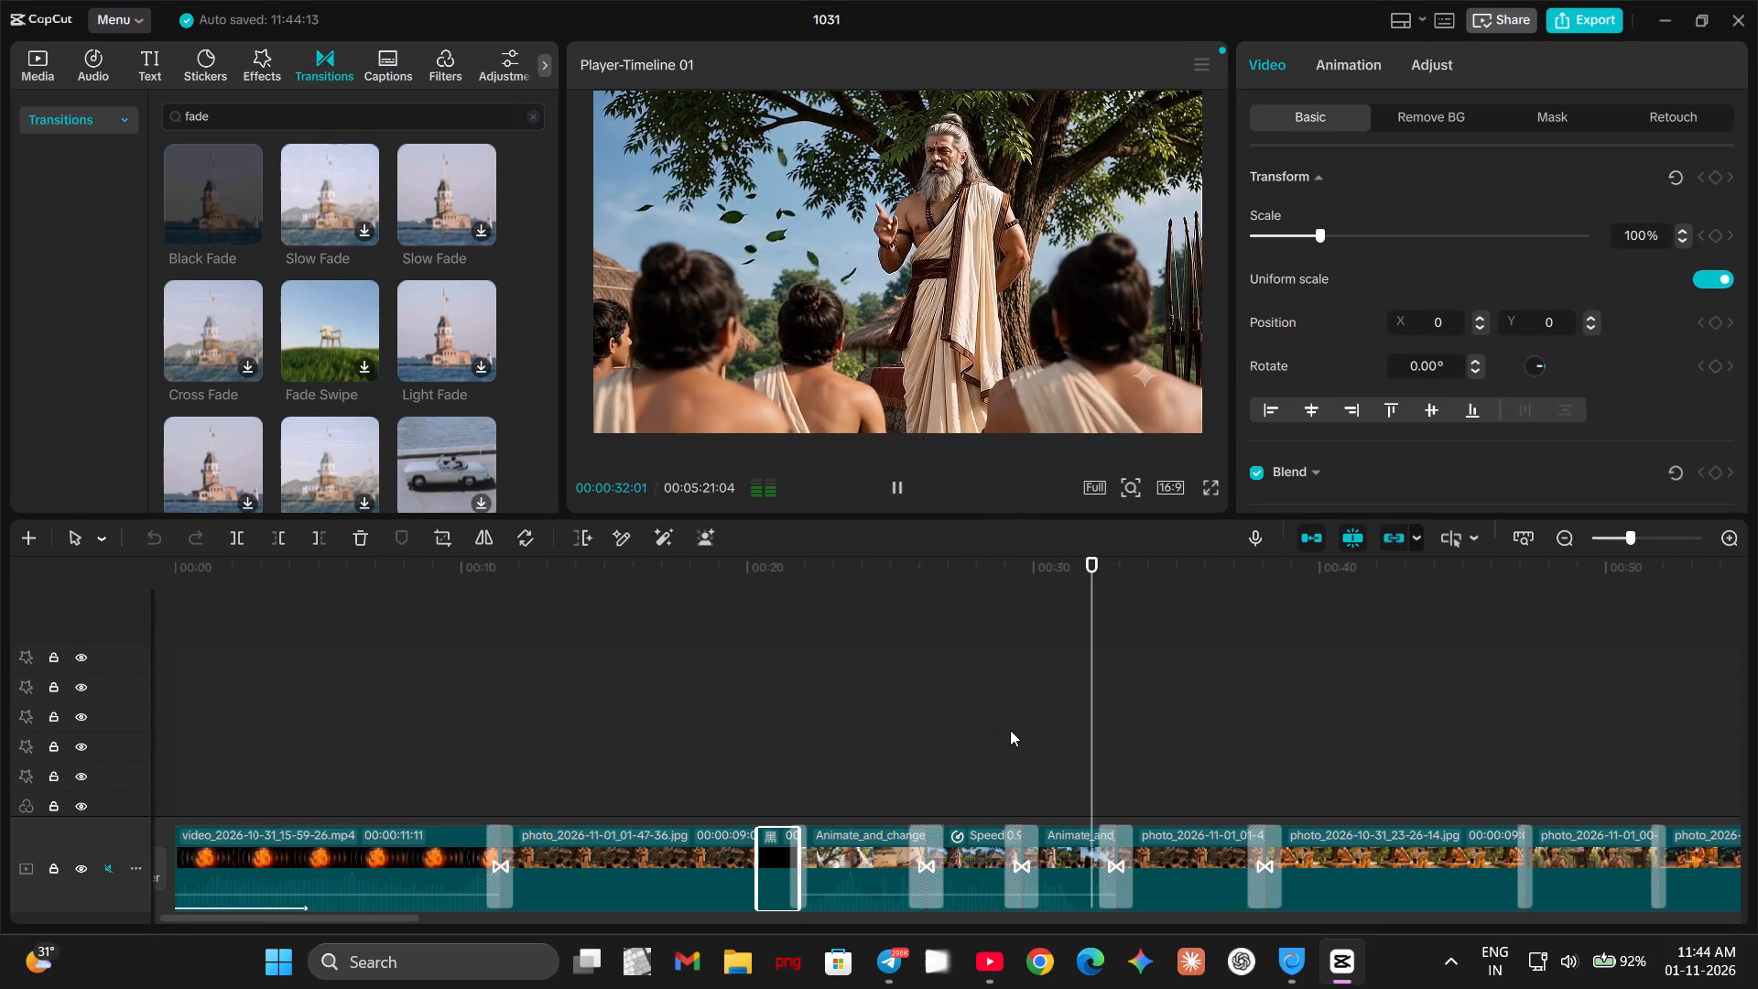
{"action": "key", "text": "space"}
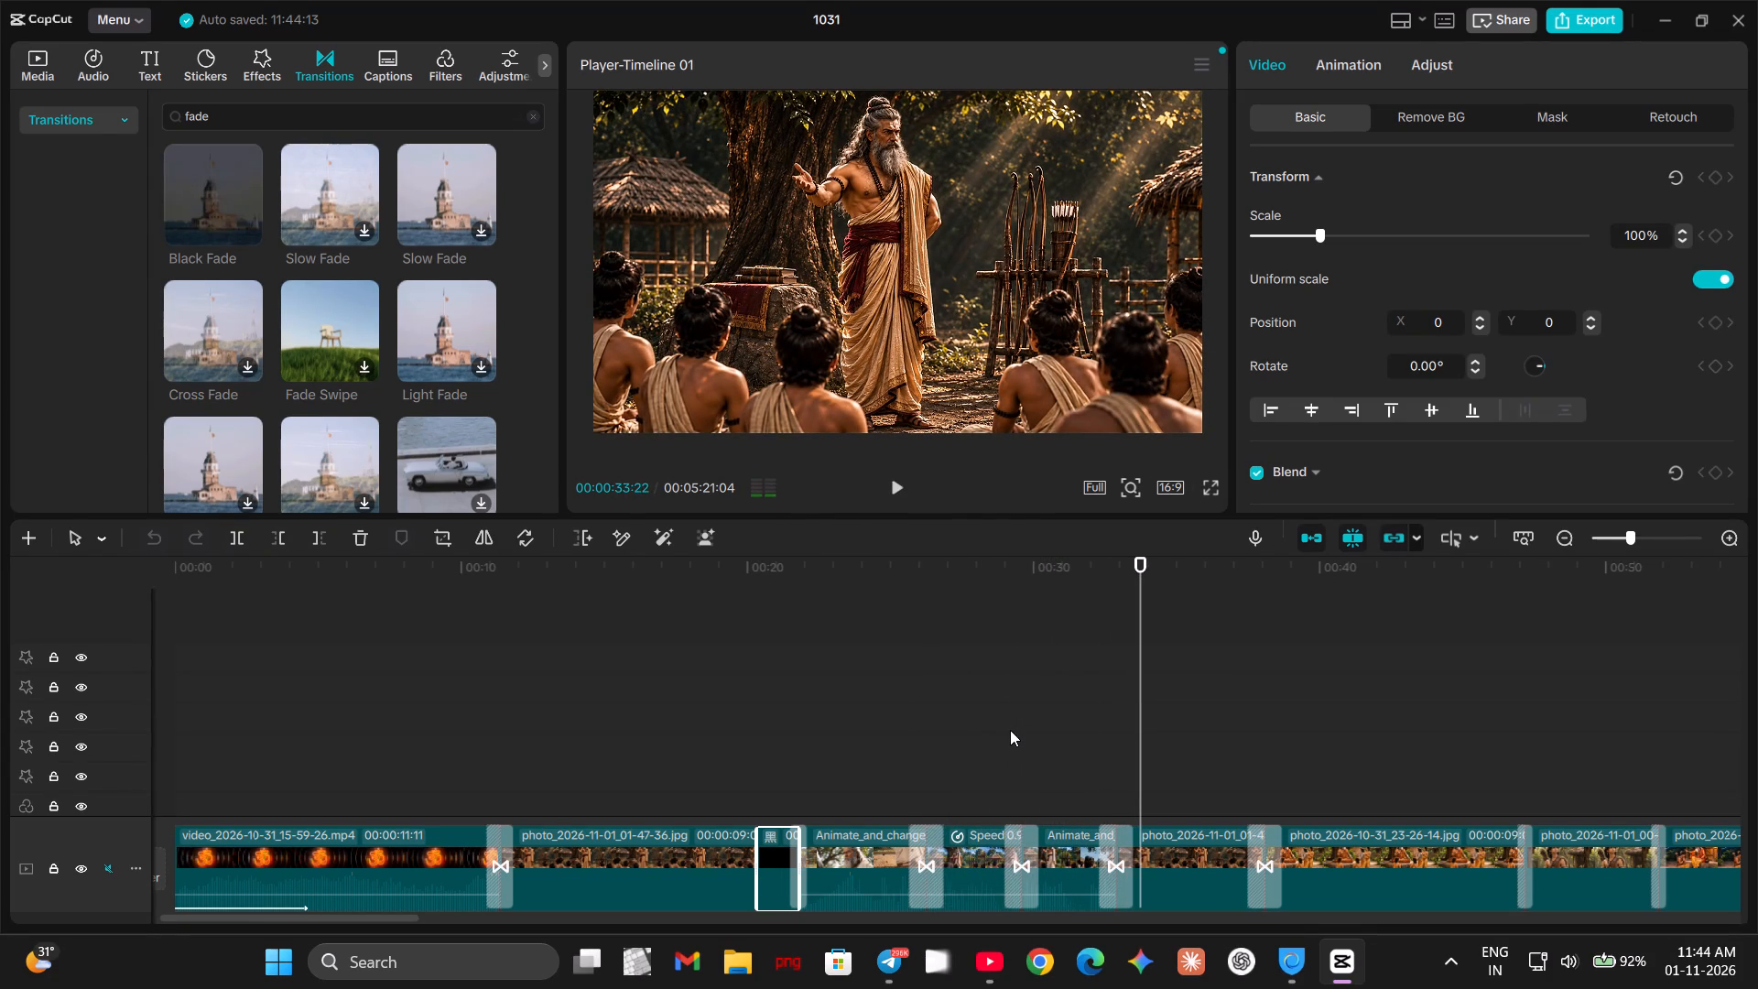
Replace the photo clip near 00:34 with animate_this_17251e9c_1080p.mp4 from the Downloads folder, keeping the original video effect.
{"action": "left_click", "coordinate": [1159, 890]}
{"action": "right_click", "coordinate": [1153, 866]}
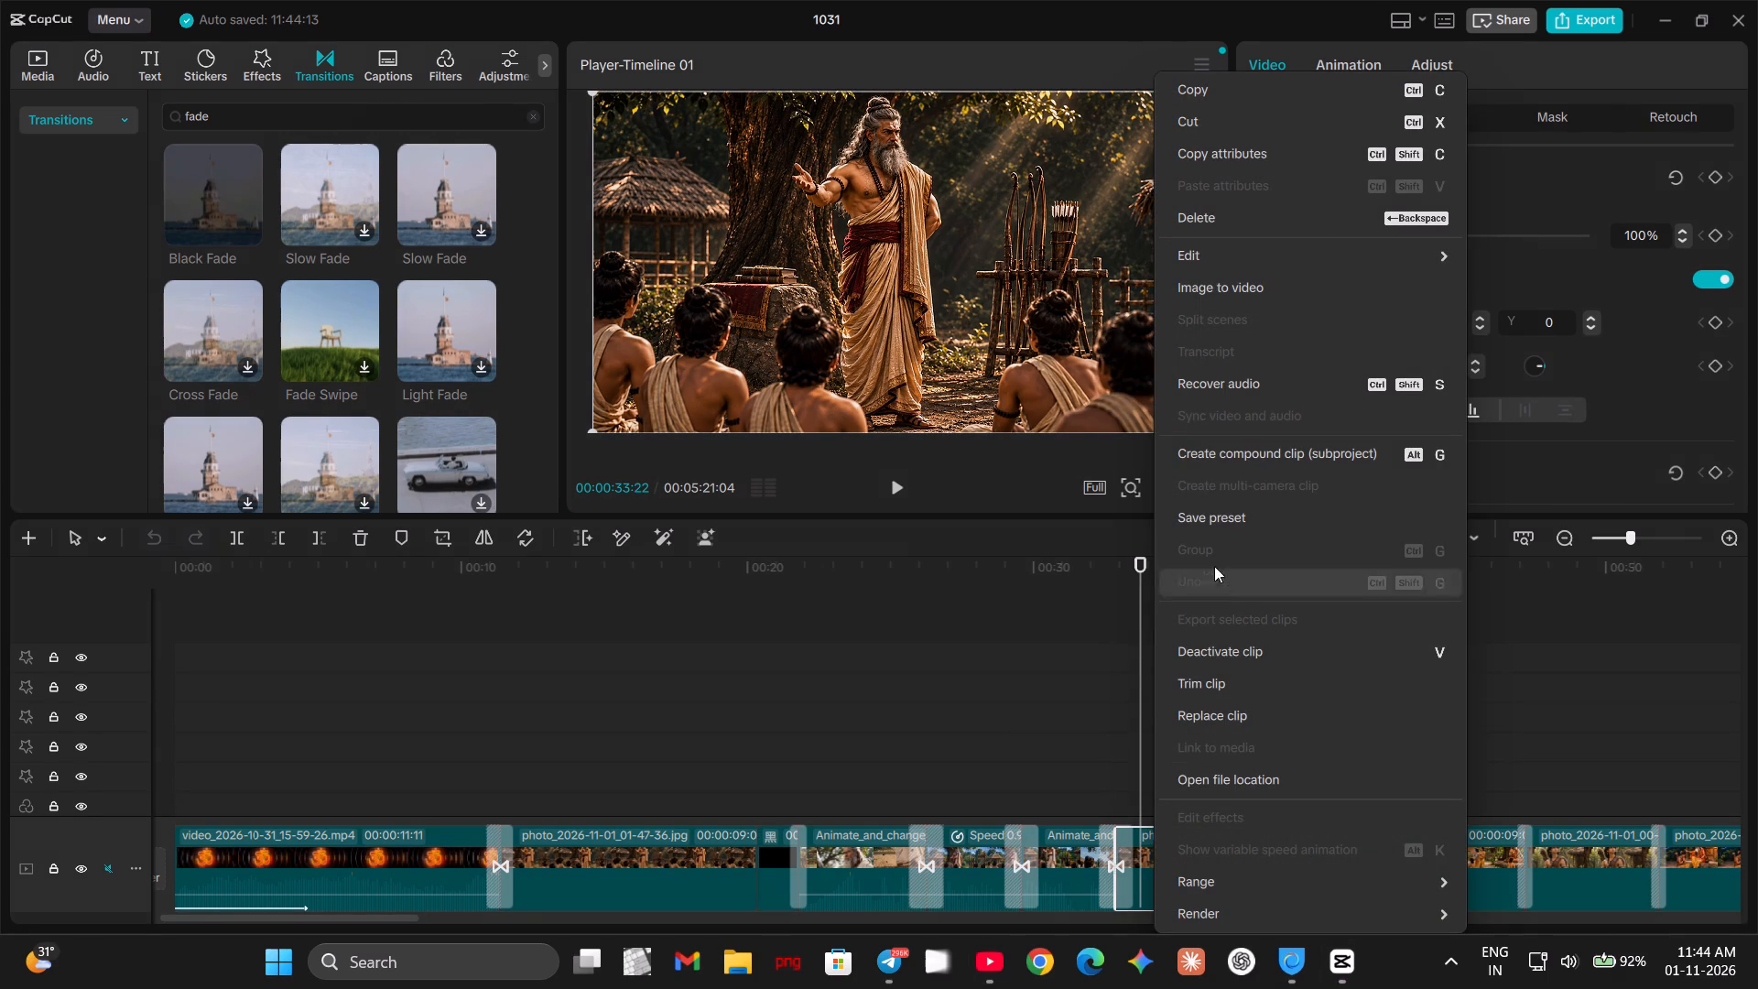
{"action": "left_click", "coordinate": [1221, 705]}
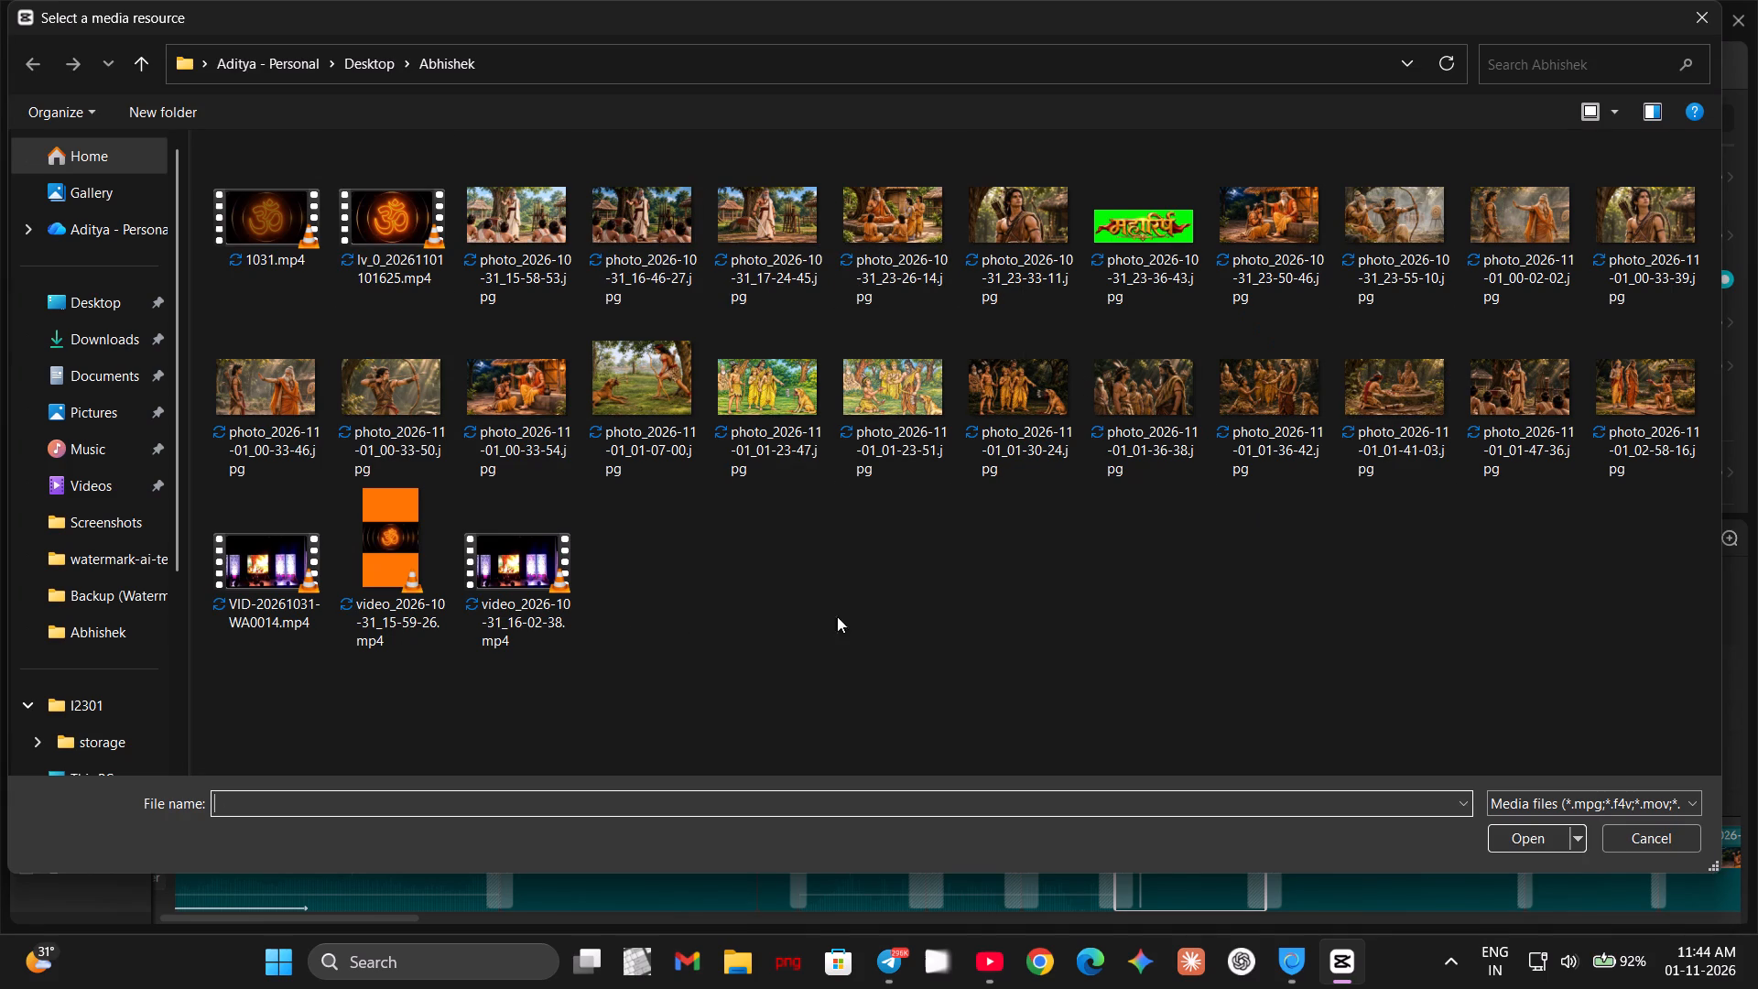
{"action": "left_click", "coordinate": [75, 340]}
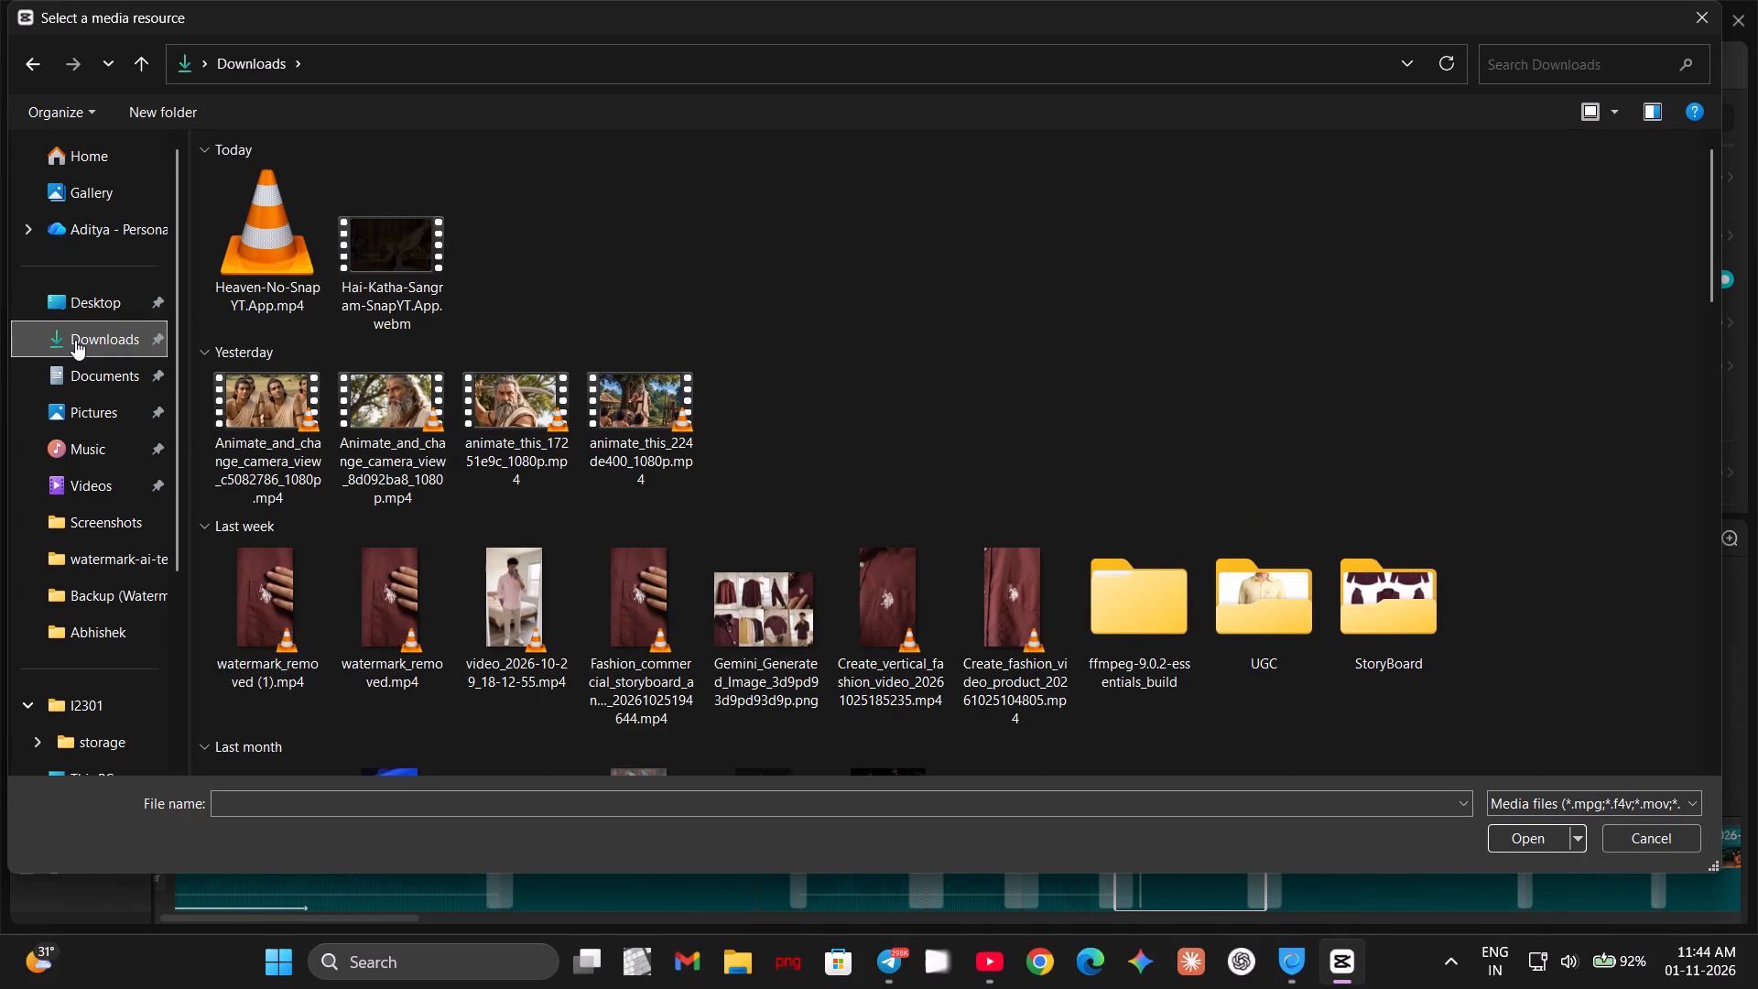
{"action": "left_click", "coordinate": [520, 425]}
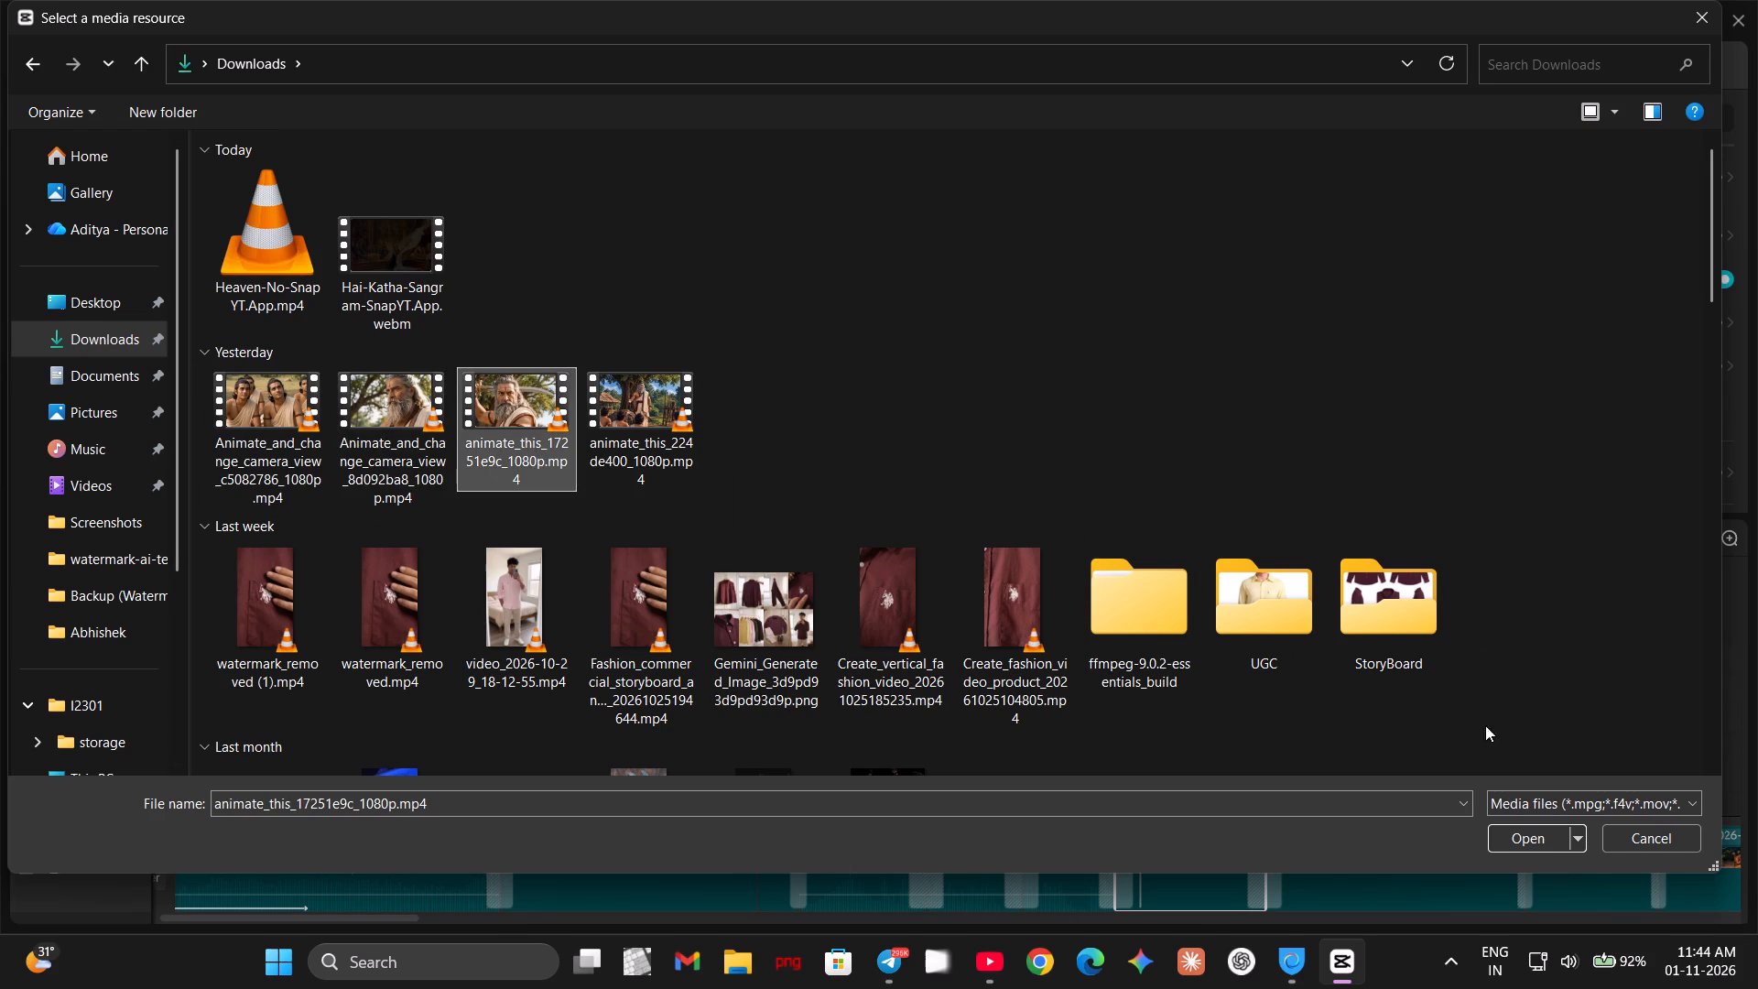
{"action": "left_click", "coordinate": [1513, 829]}
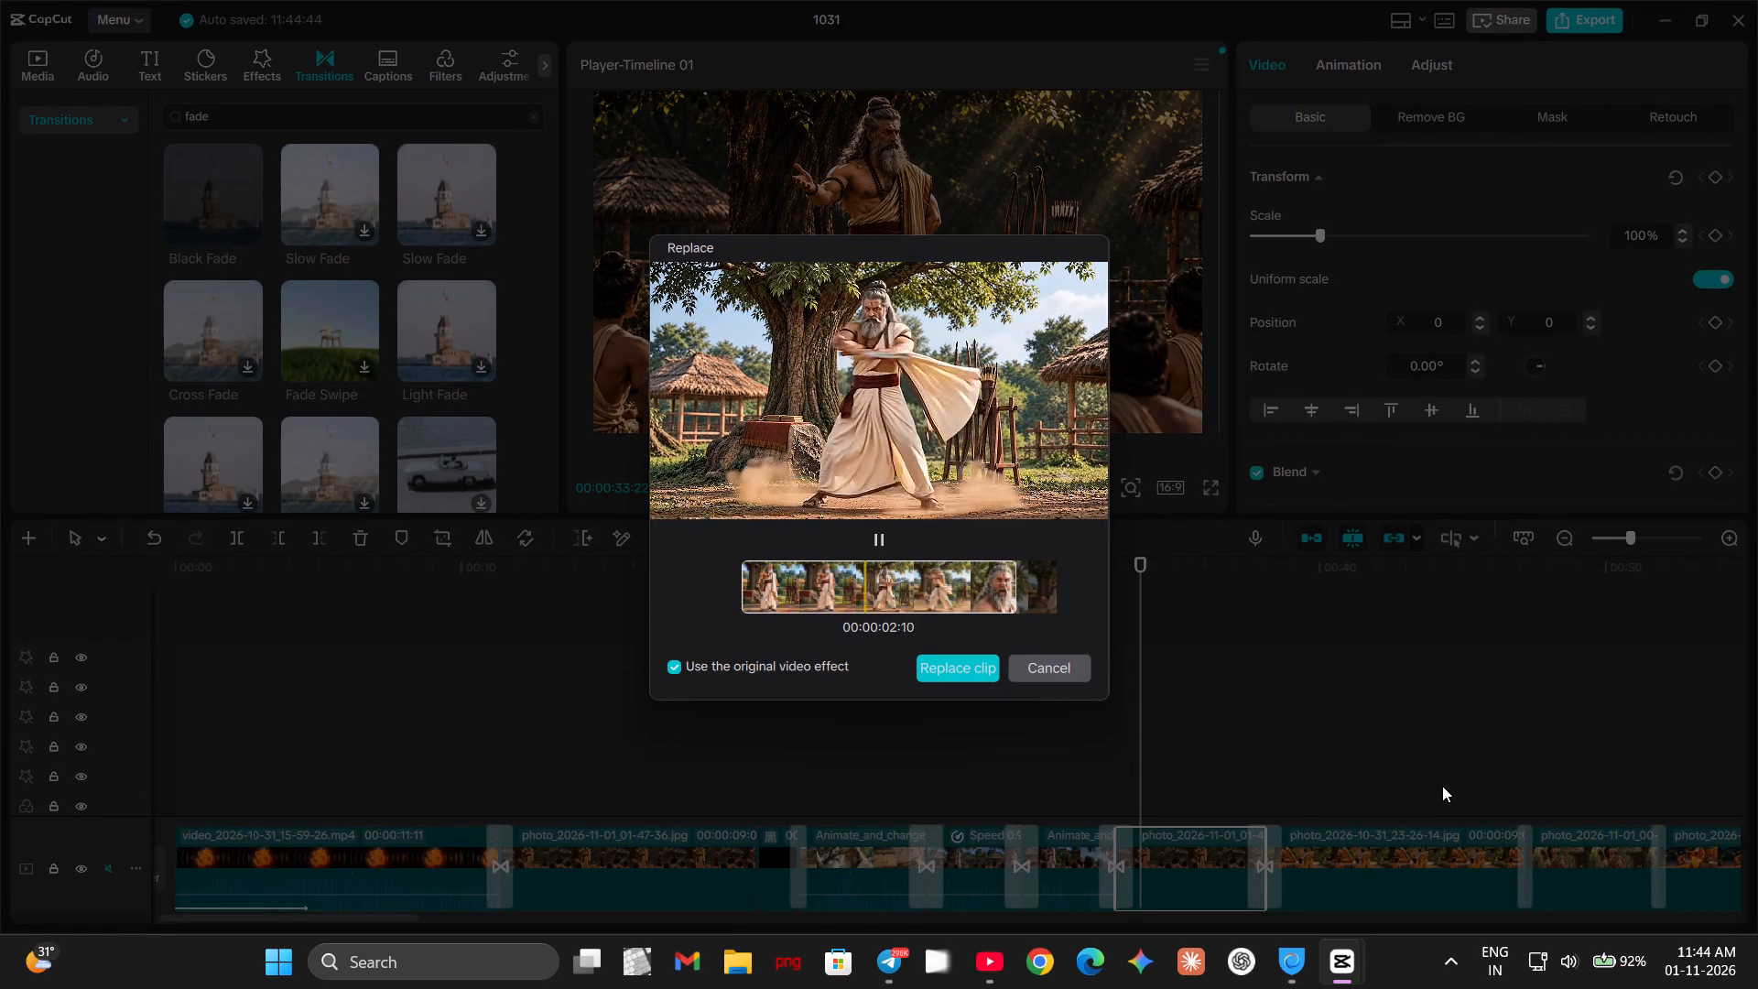
{"action": "left_click", "coordinate": [953, 671]}
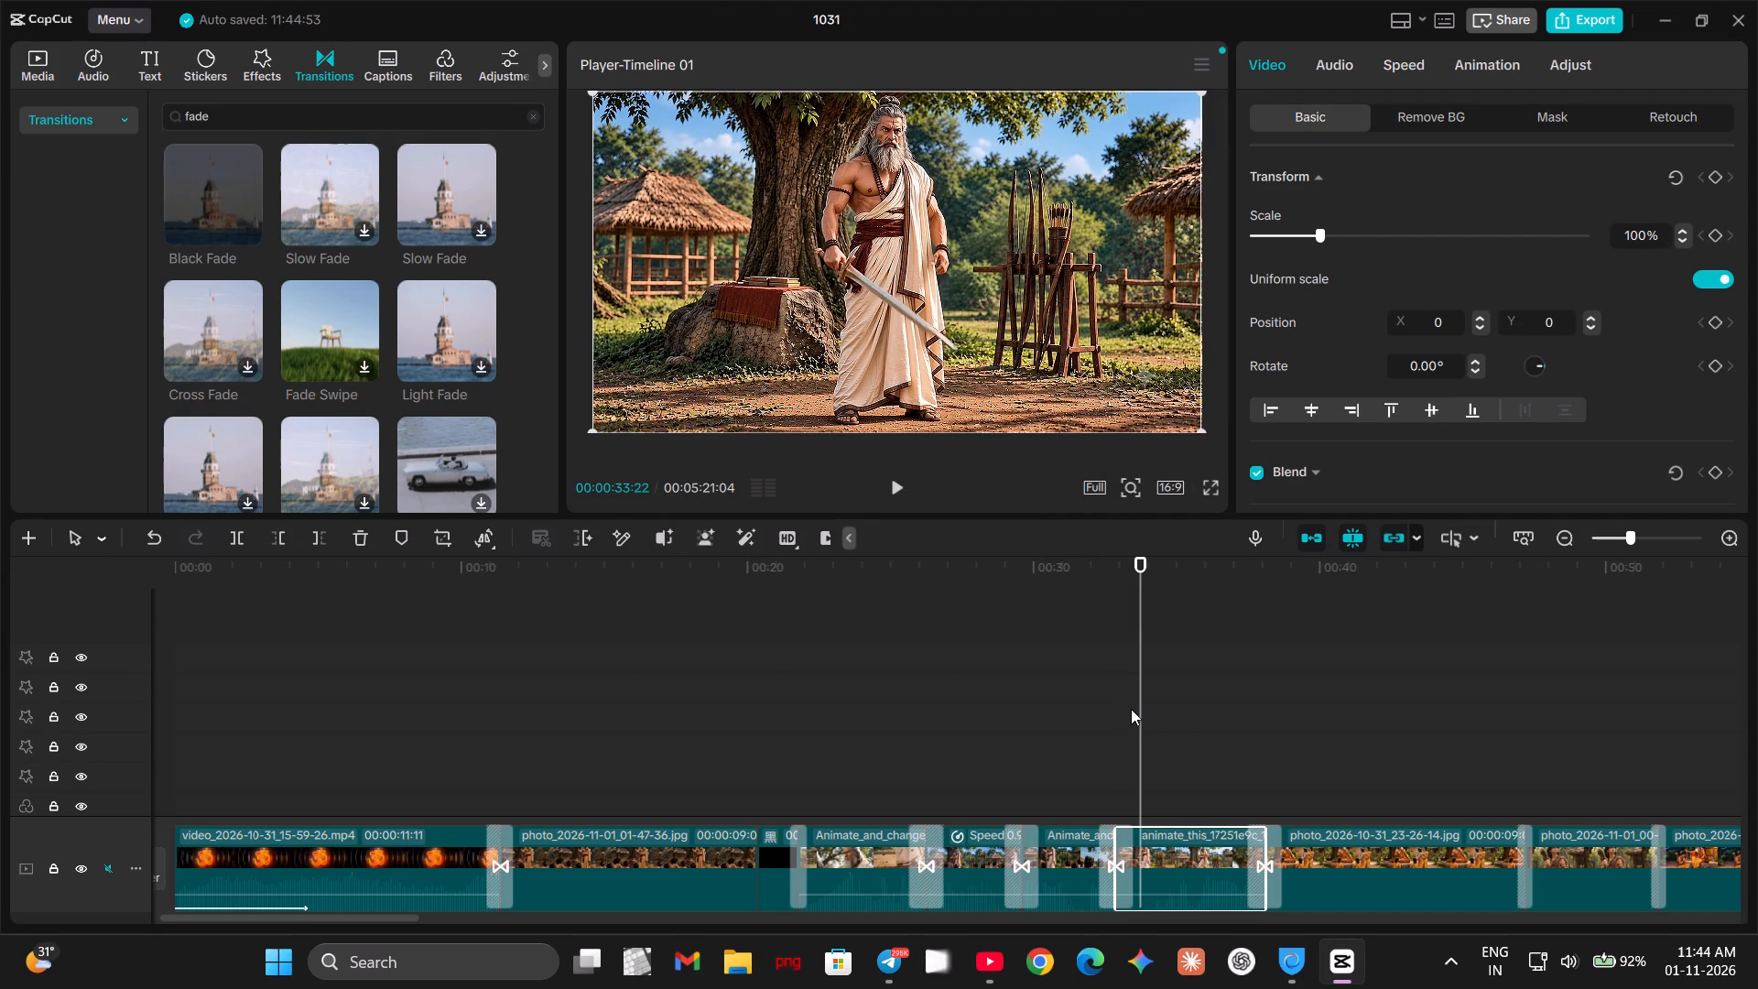
Play through the replaced clip and swap the Shift Down transition at its end, near 00:38, for Black Fade.
{"action": "left_click_drag", "start_coordinate": [1134, 707], "coordinate": [969, 738]}
{"action": "key", "text": "space"}
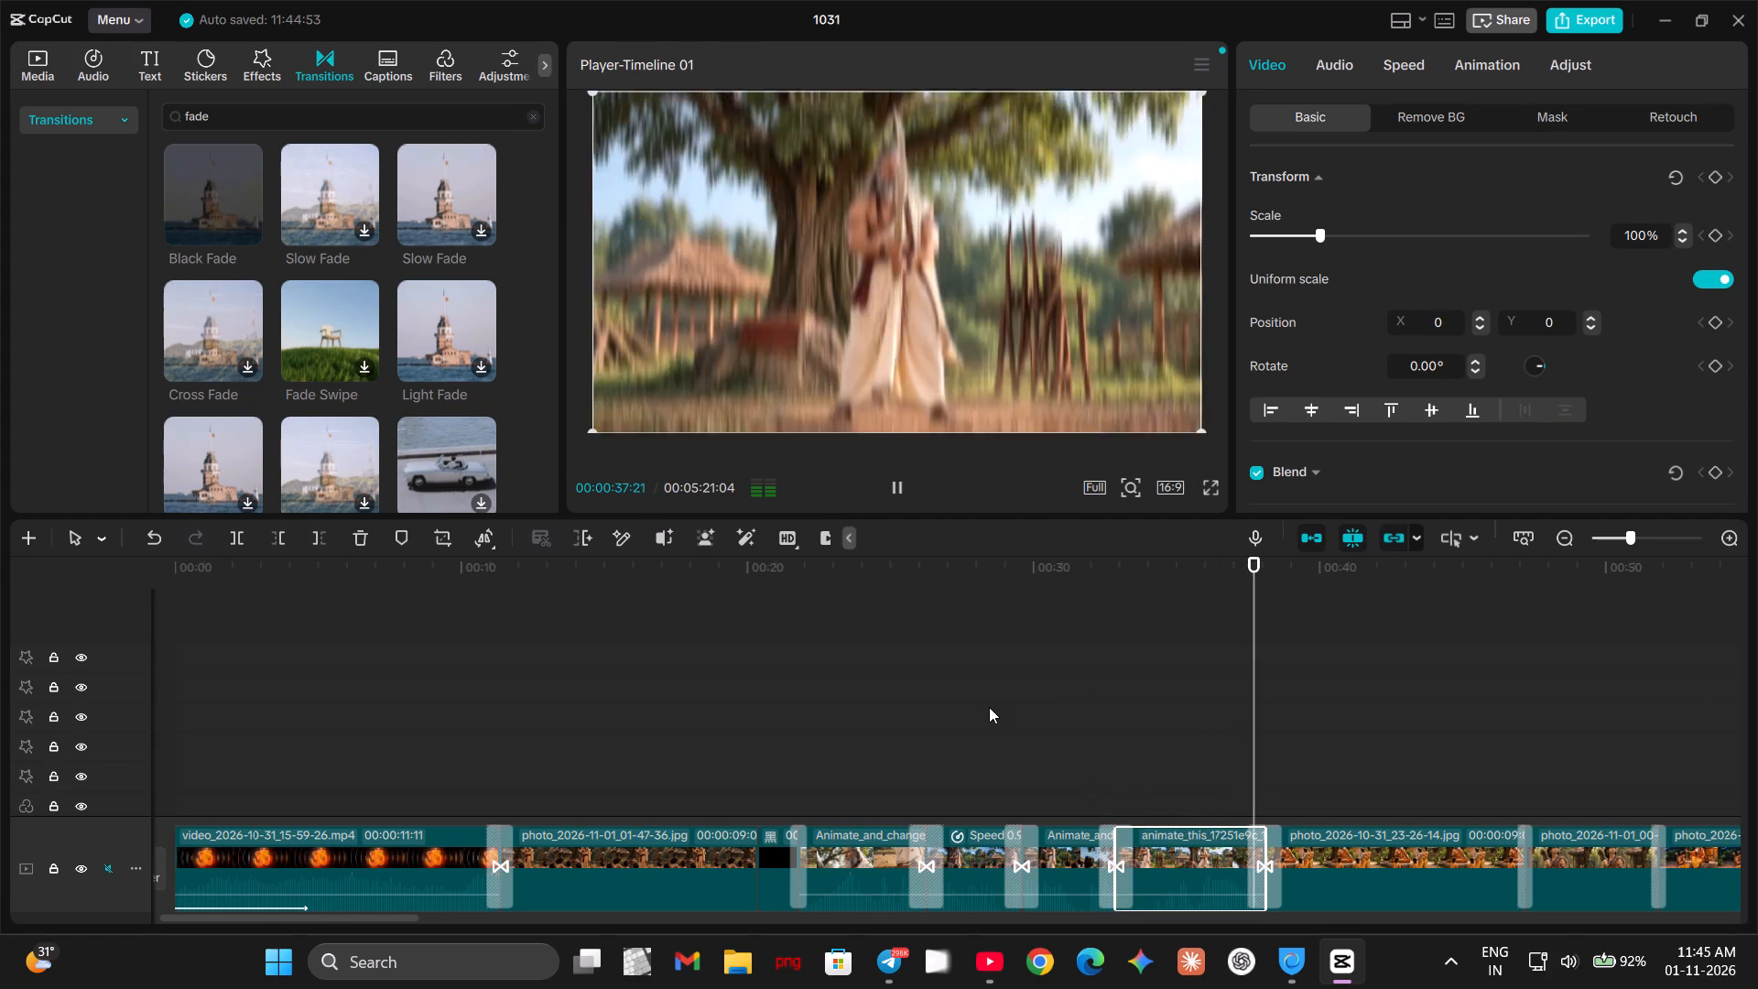
{"action": "key", "text": "space"}
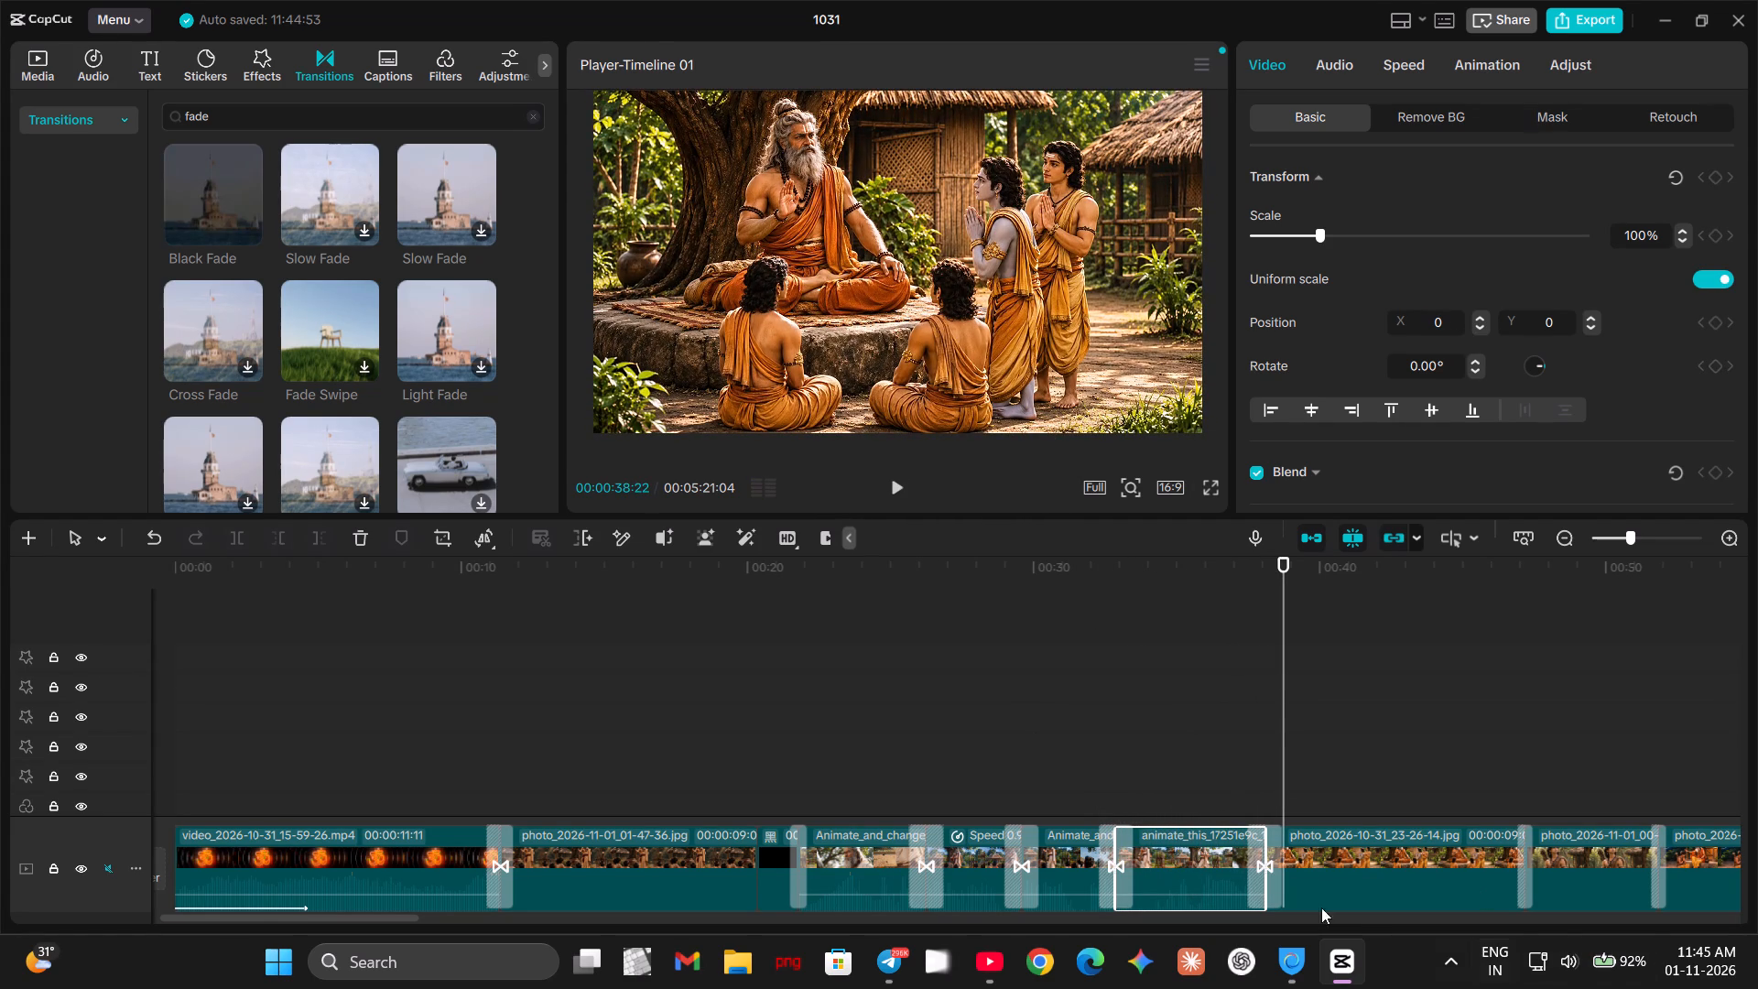
{"action": "left_click", "coordinate": [1273, 873]}
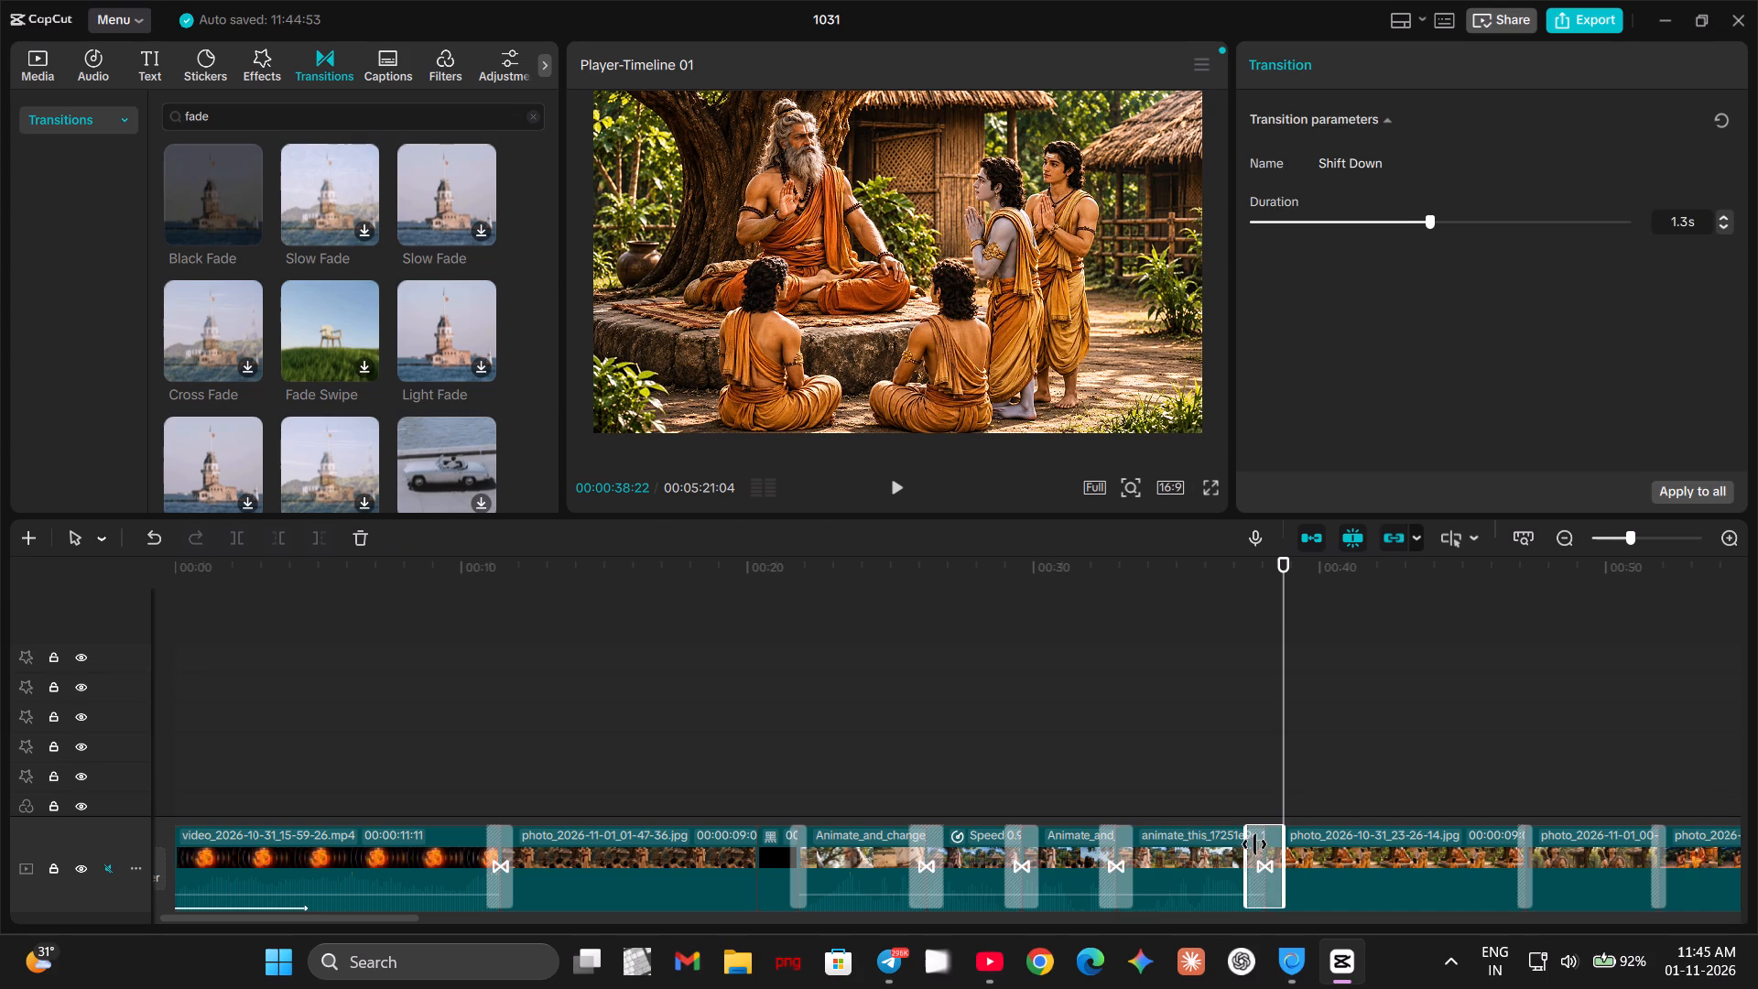
{"action": "key", "text": "Delete"}
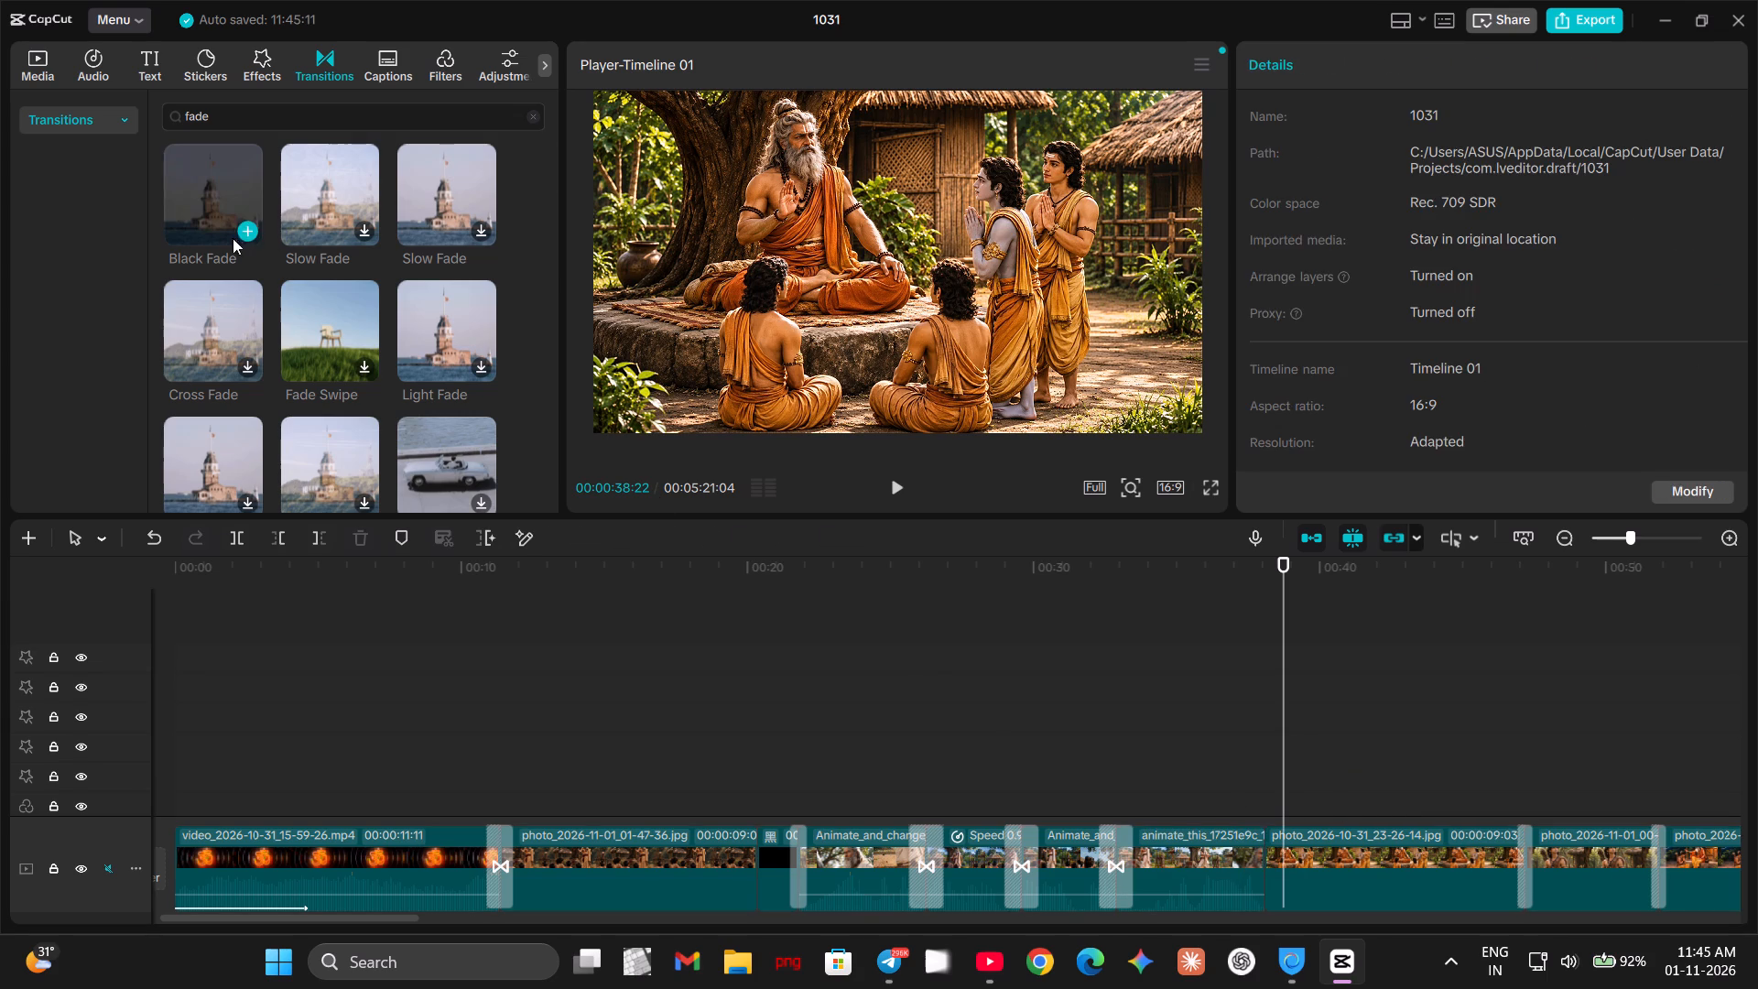
{"action": "left_click_drag", "start_coordinate": [228, 203], "coordinate": [1262, 864]}
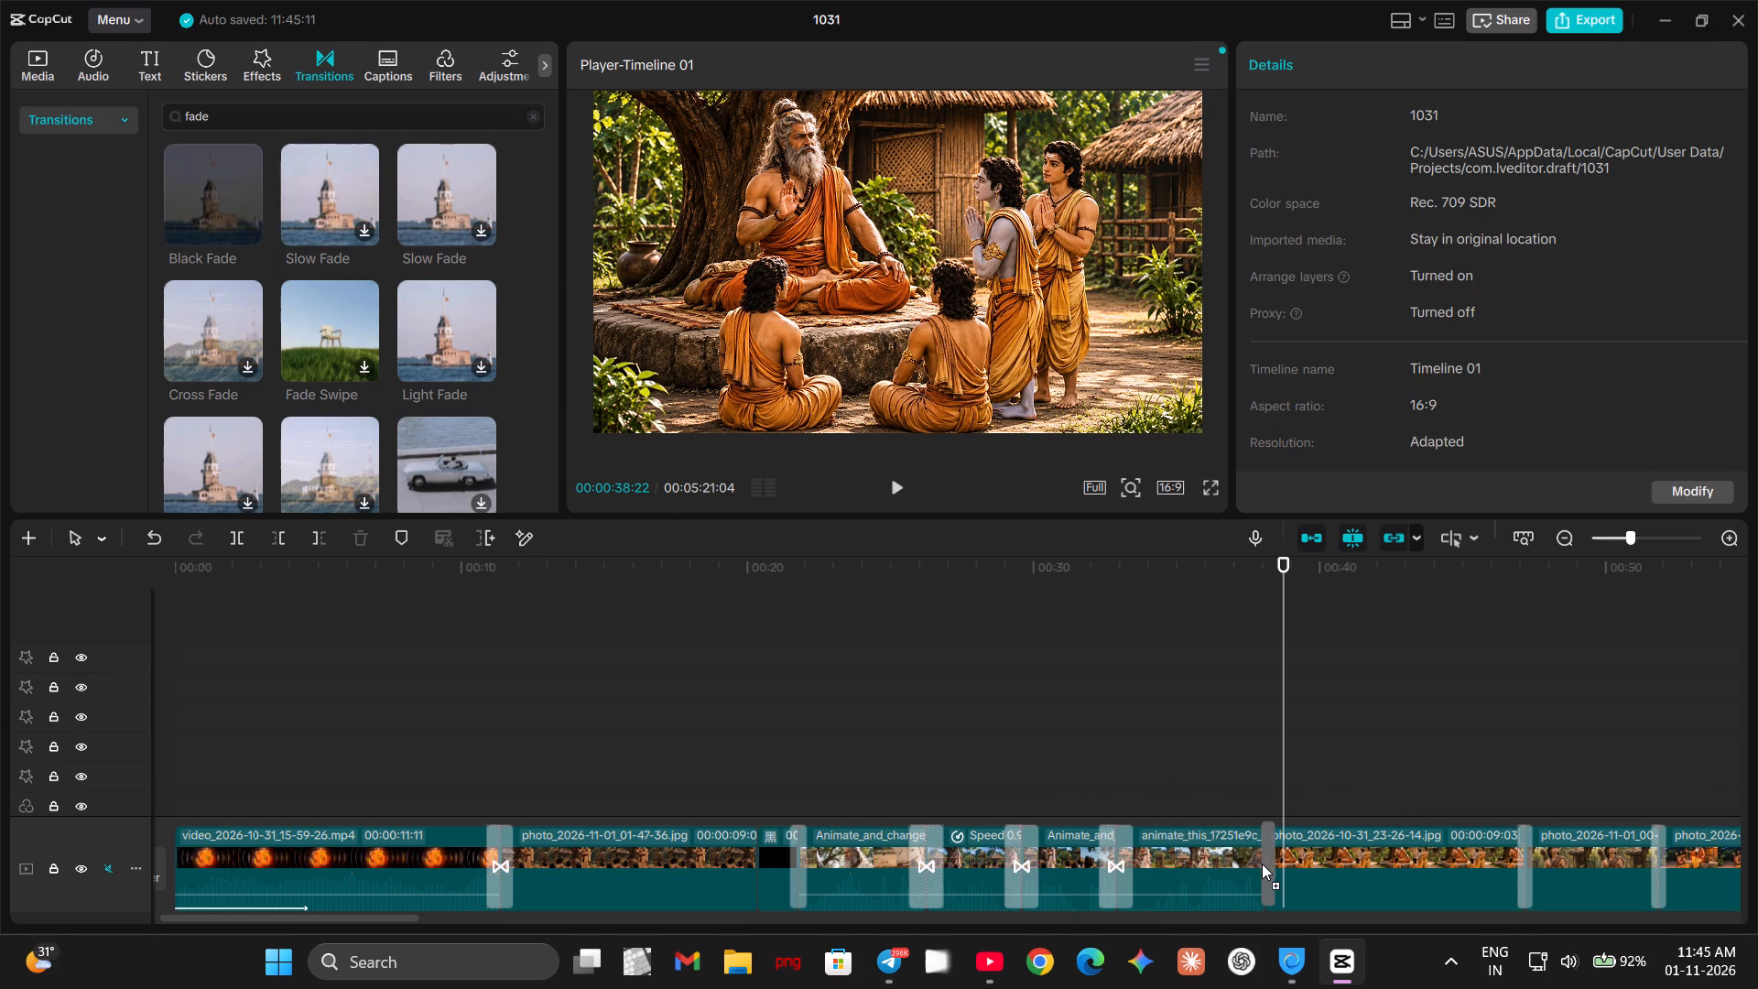
{"action": "left_click_drag", "start_coordinate": [1262, 864], "coordinate": [1263, 864]}
{"action": "left_click_drag", "start_coordinate": [188, 204], "coordinate": [209, 226]}
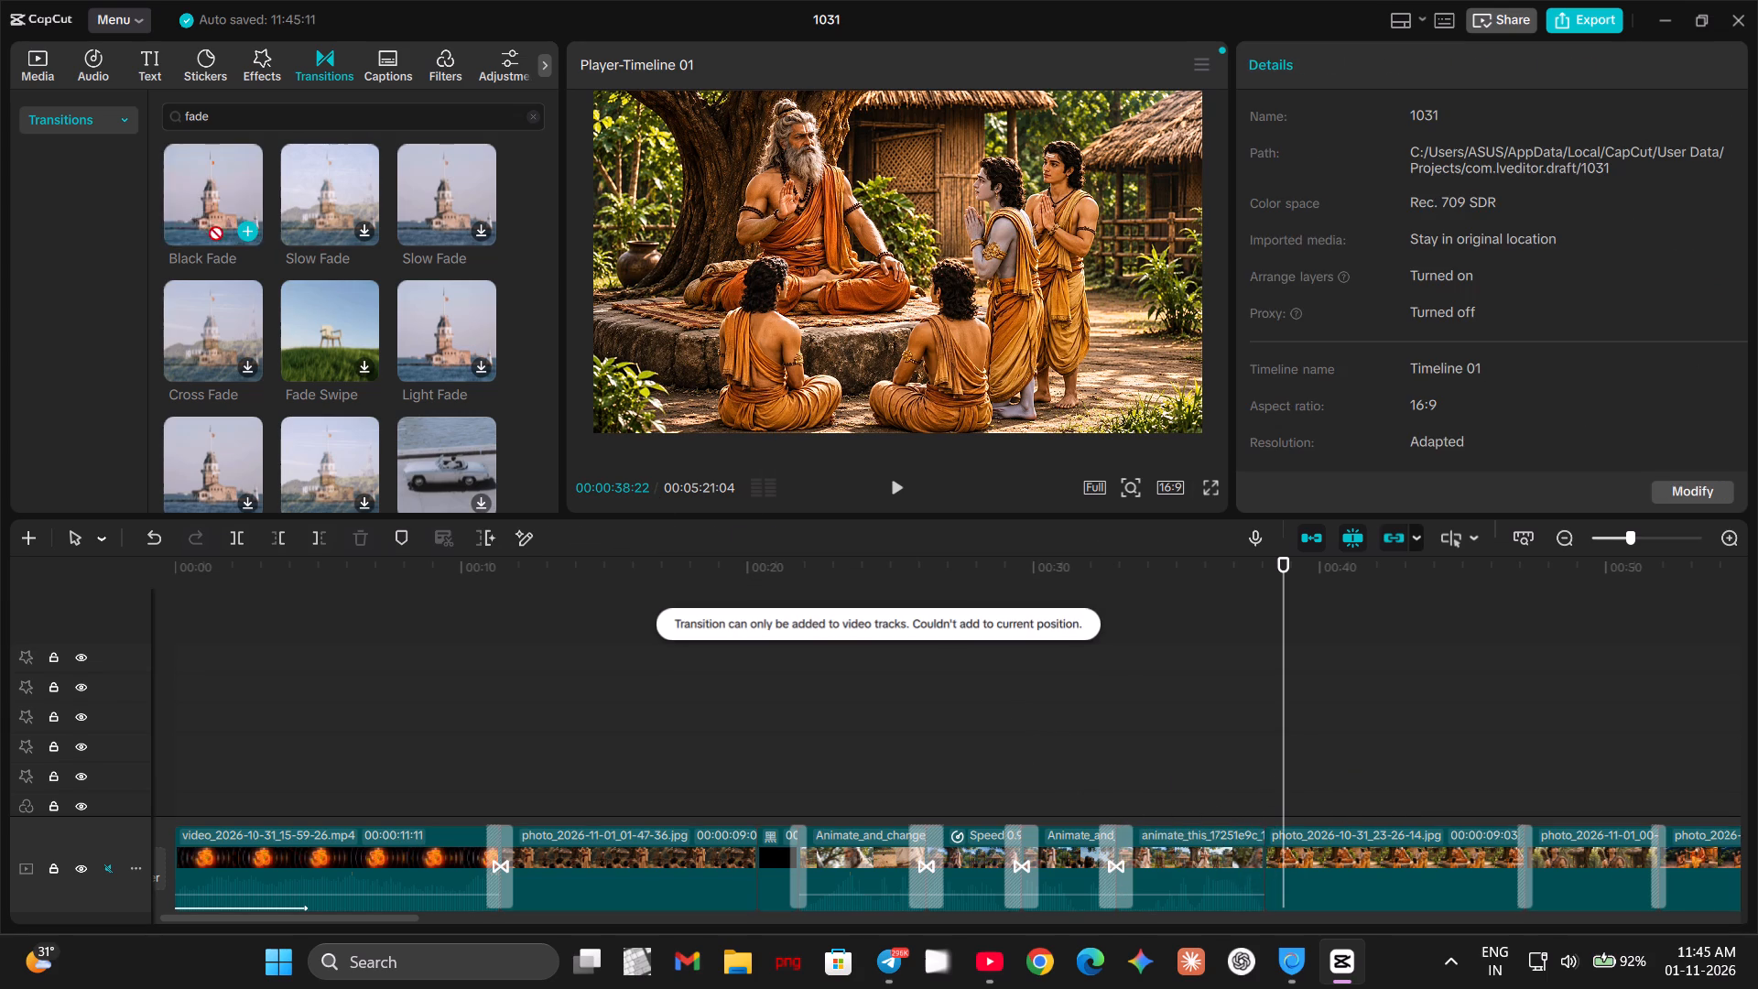
{"action": "left_click_drag", "start_coordinate": [209, 226], "coordinate": [1252, 875]}
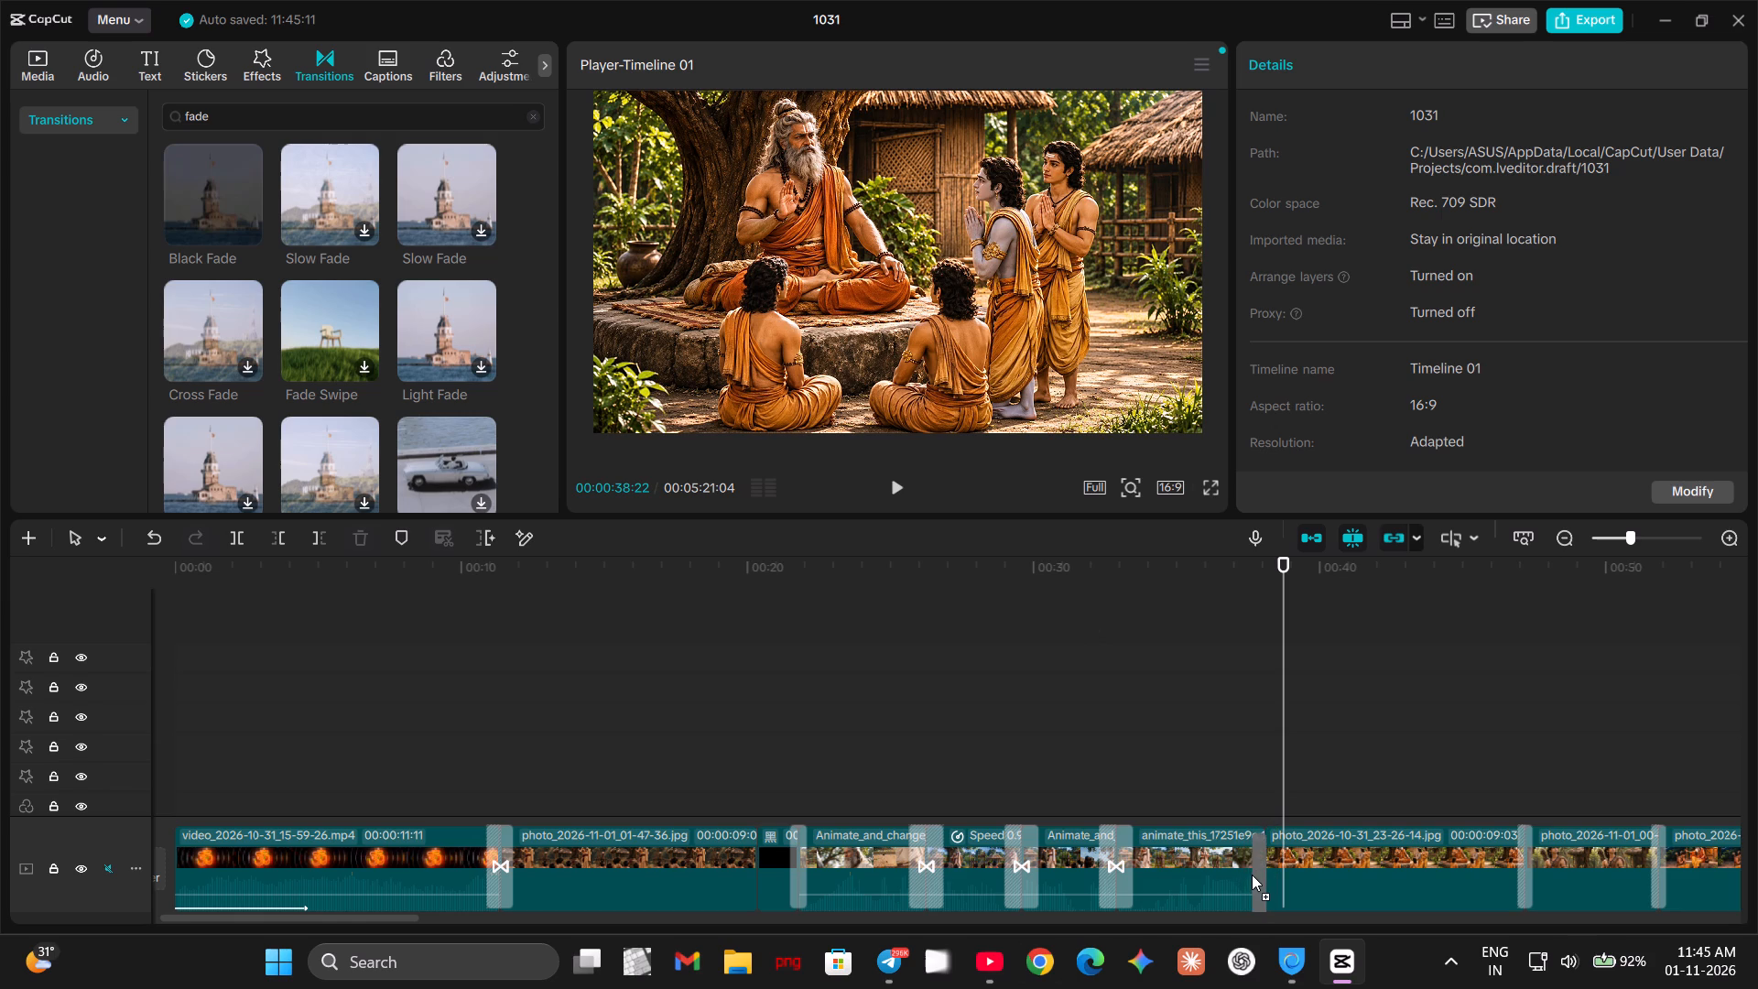
{"action": "left_click_drag", "start_coordinate": [1252, 875], "coordinate": [1256, 869]}
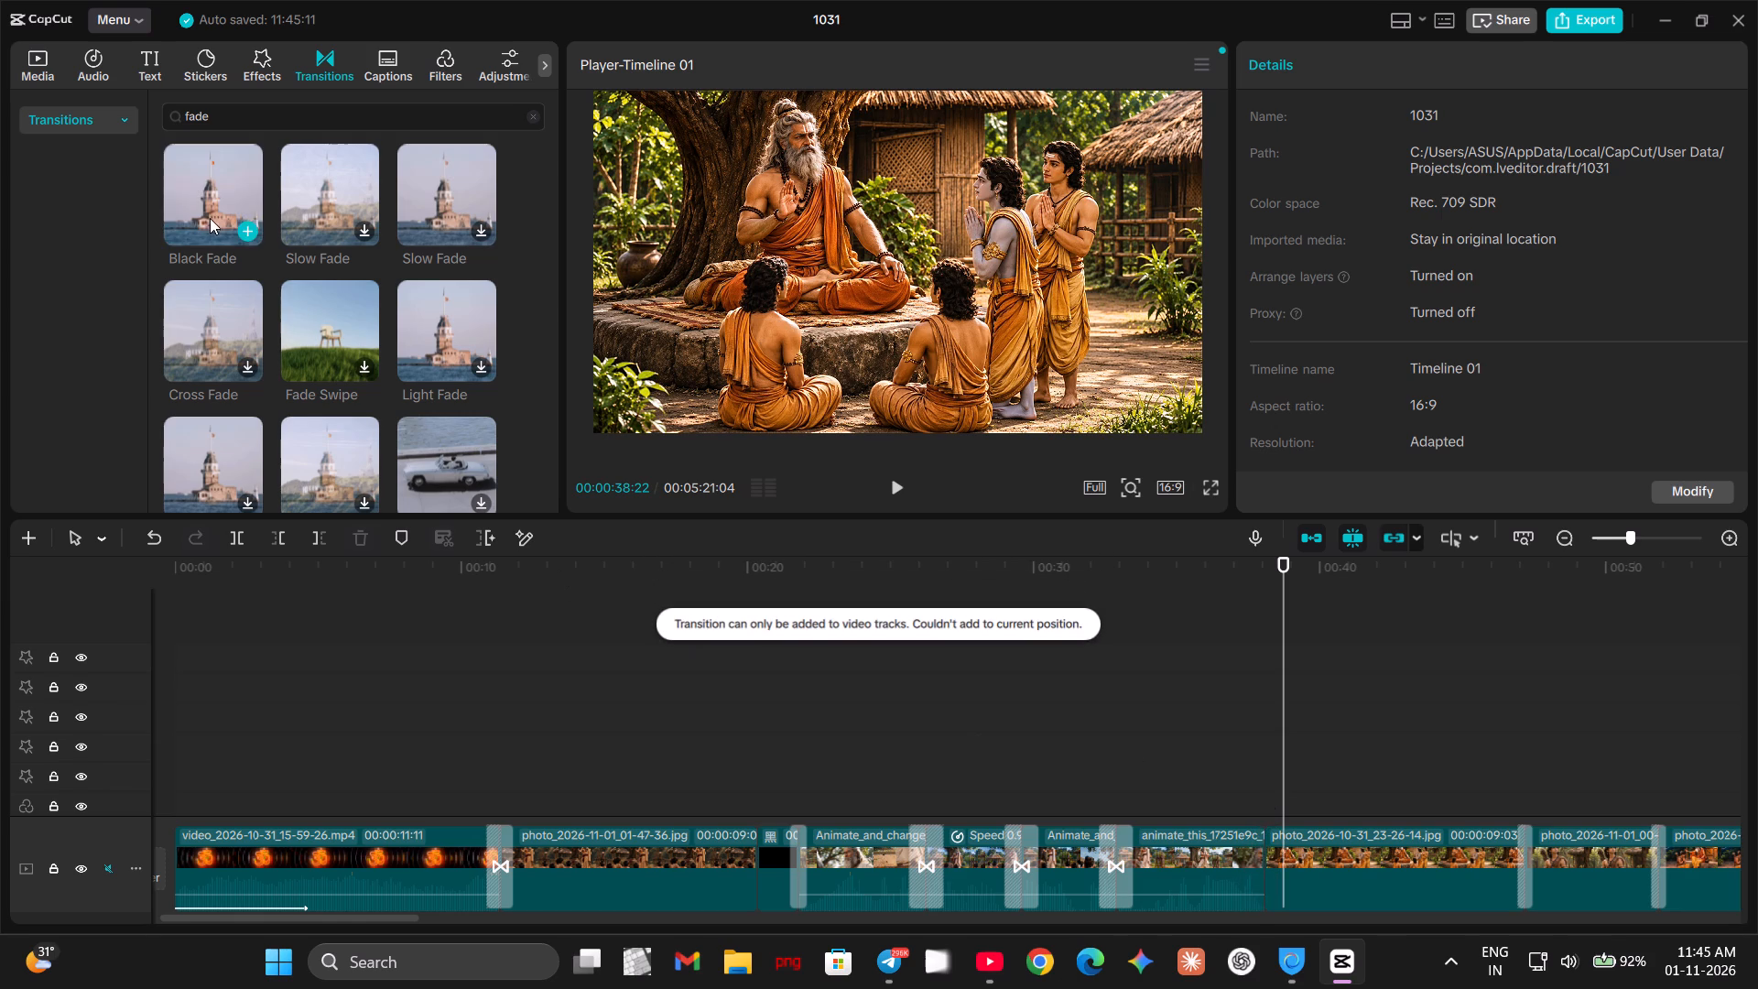
{"action": "left_click", "coordinate": [248, 228]}
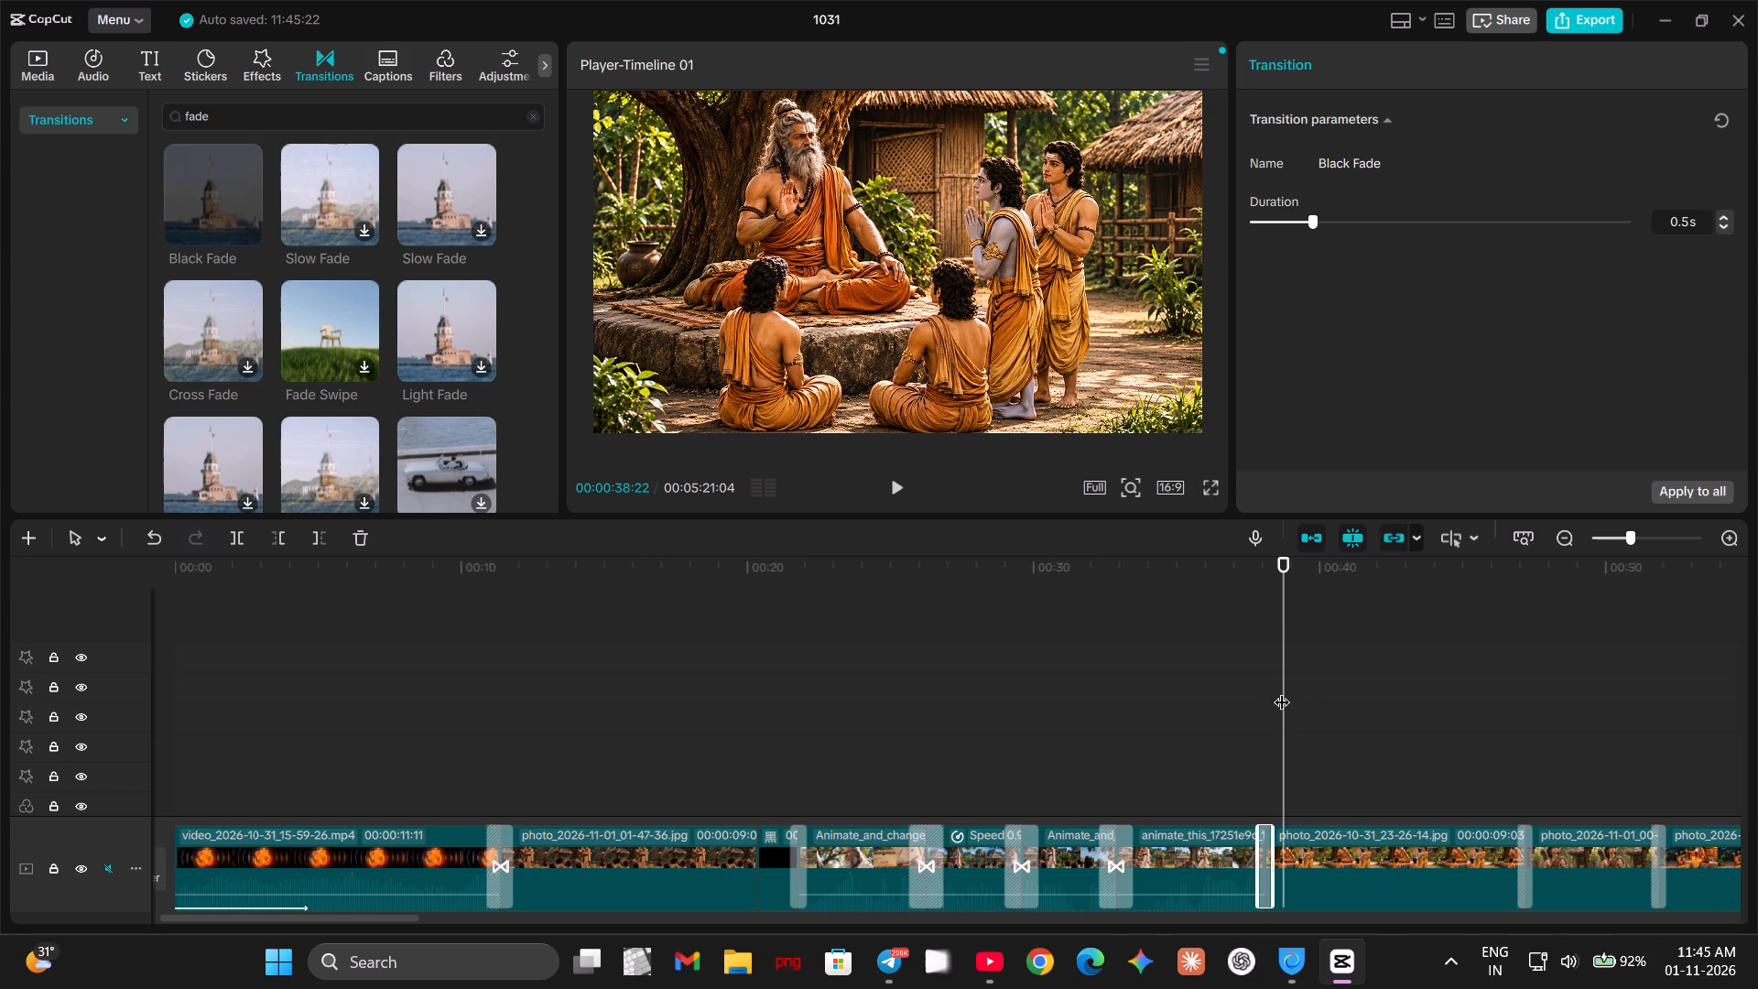
Play back through the new Black Fade and select the transition after photo_2026-10-31_23-26-14.jpg, accepting duplicate frames for it.
{"action": "left_click_drag", "start_coordinate": [1282, 690], "coordinate": [857, 750]}
{"action": "key", "text": "space"}
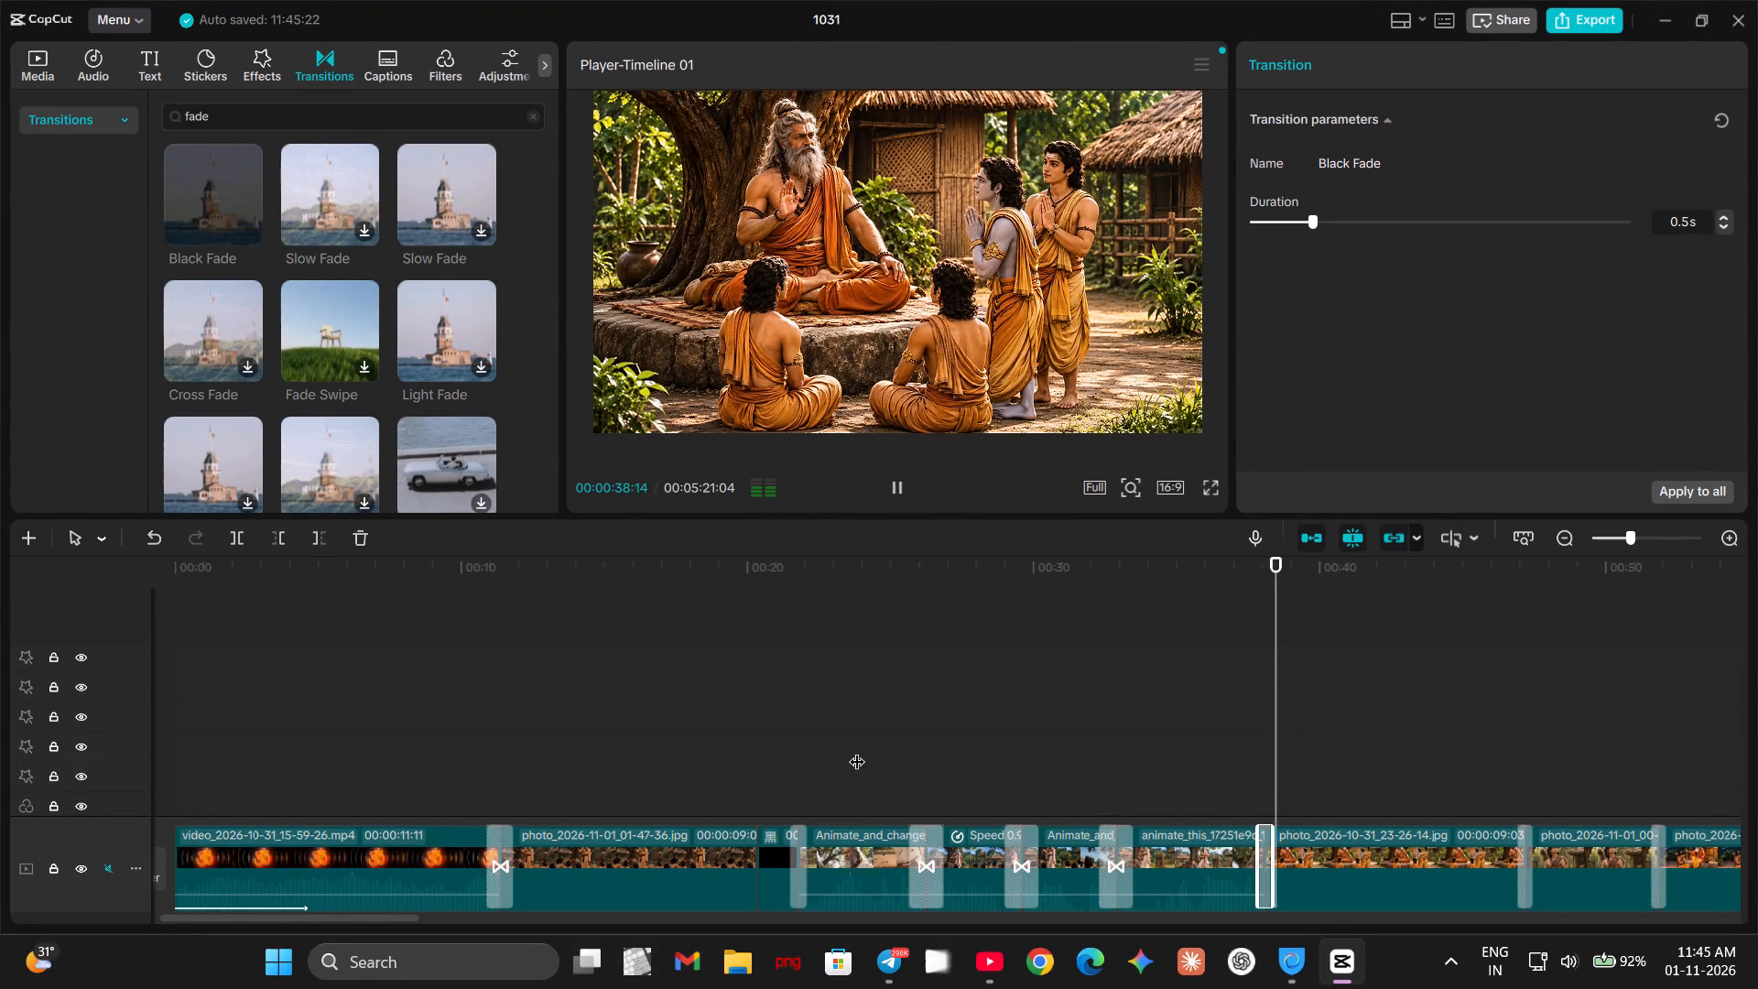
{"action": "key", "text": "space"}
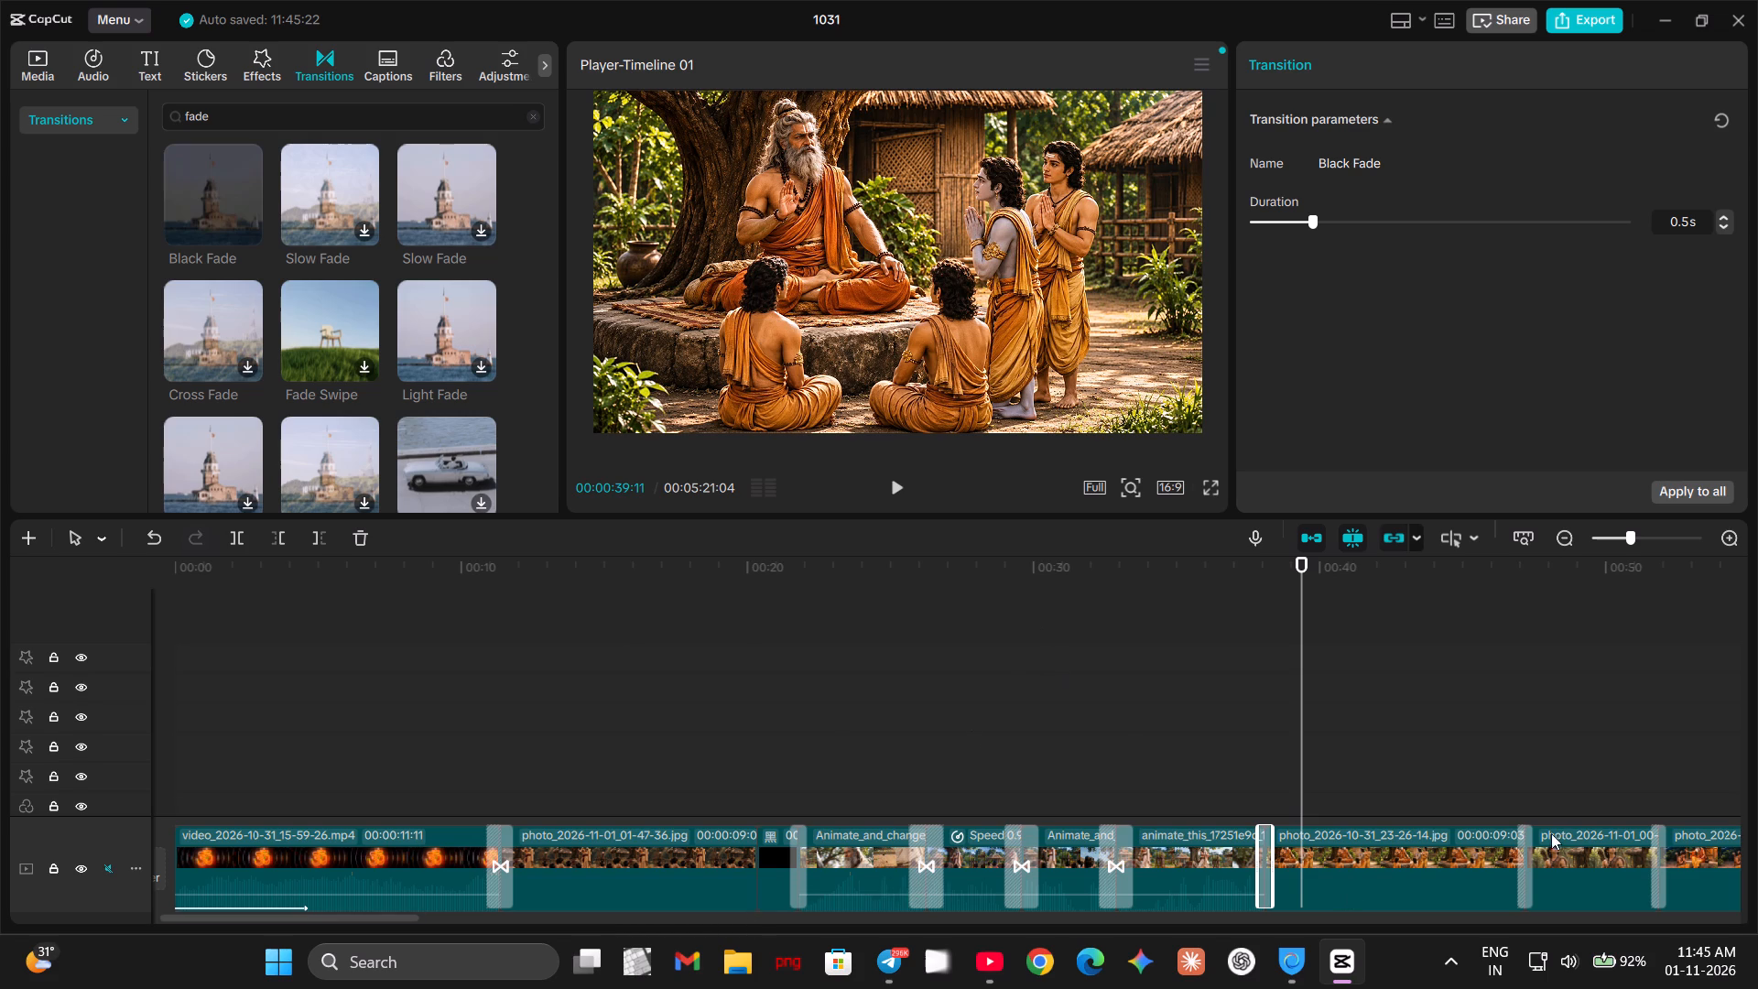
{"action": "left_click", "coordinate": [1519, 860]}
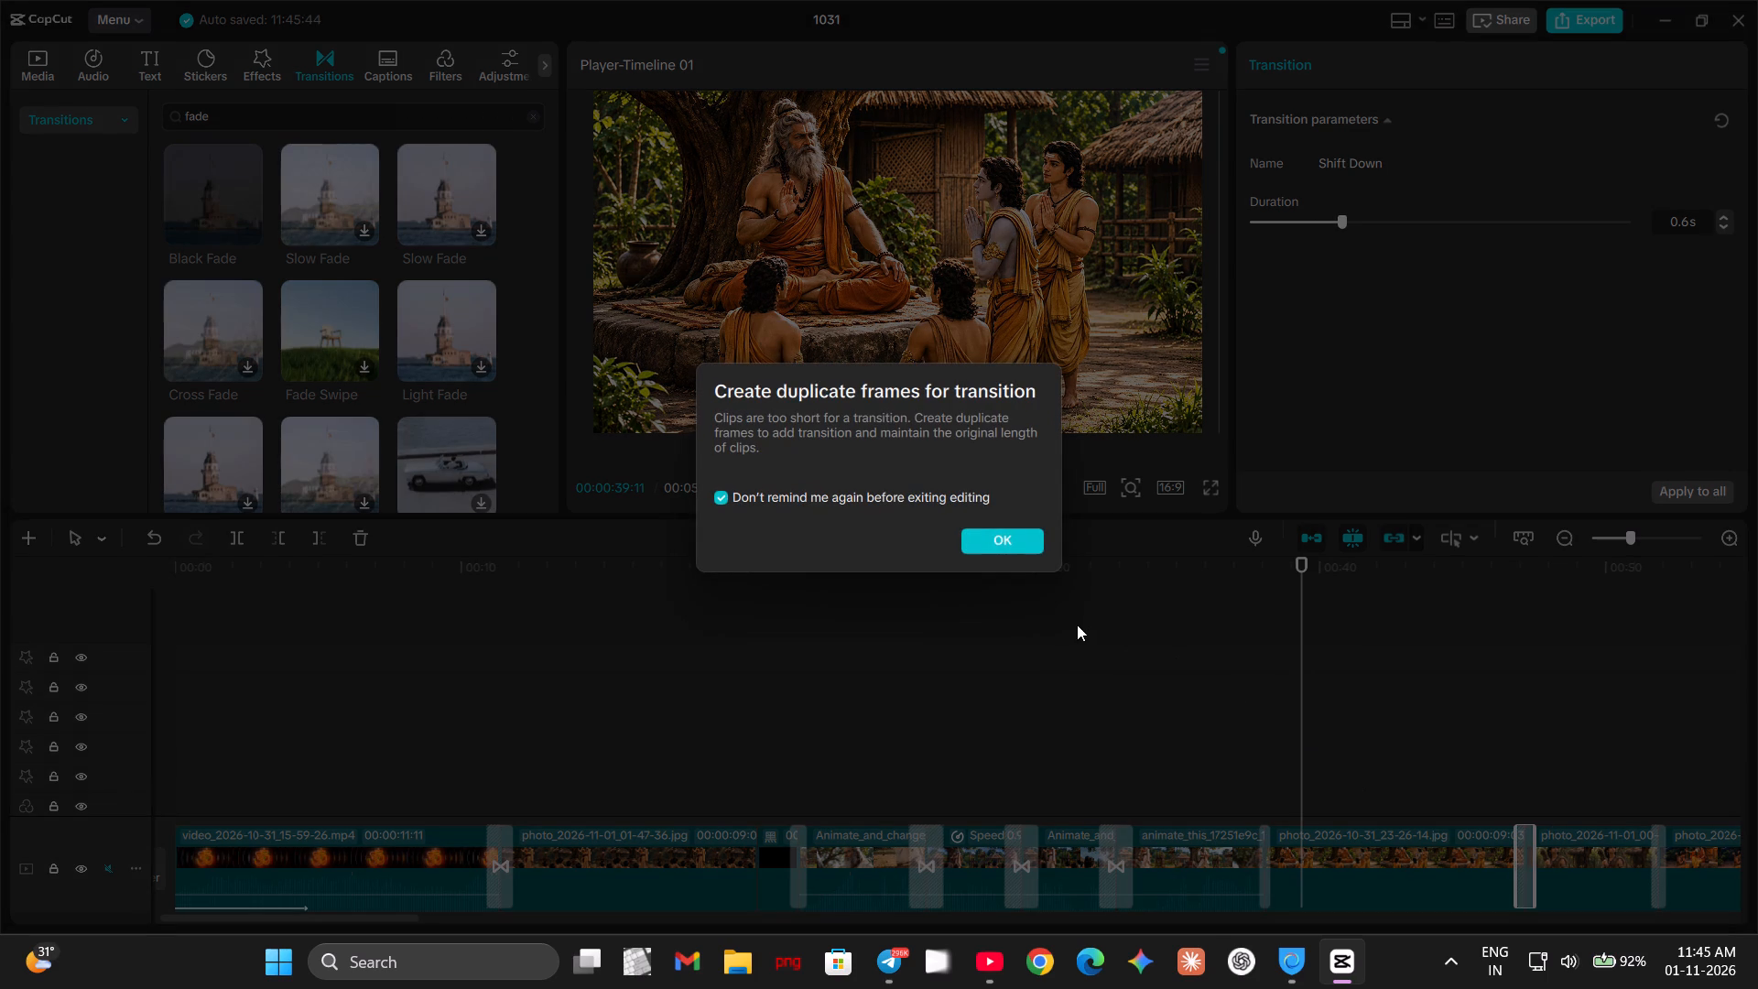
{"action": "left_click", "coordinate": [1056, 611]}
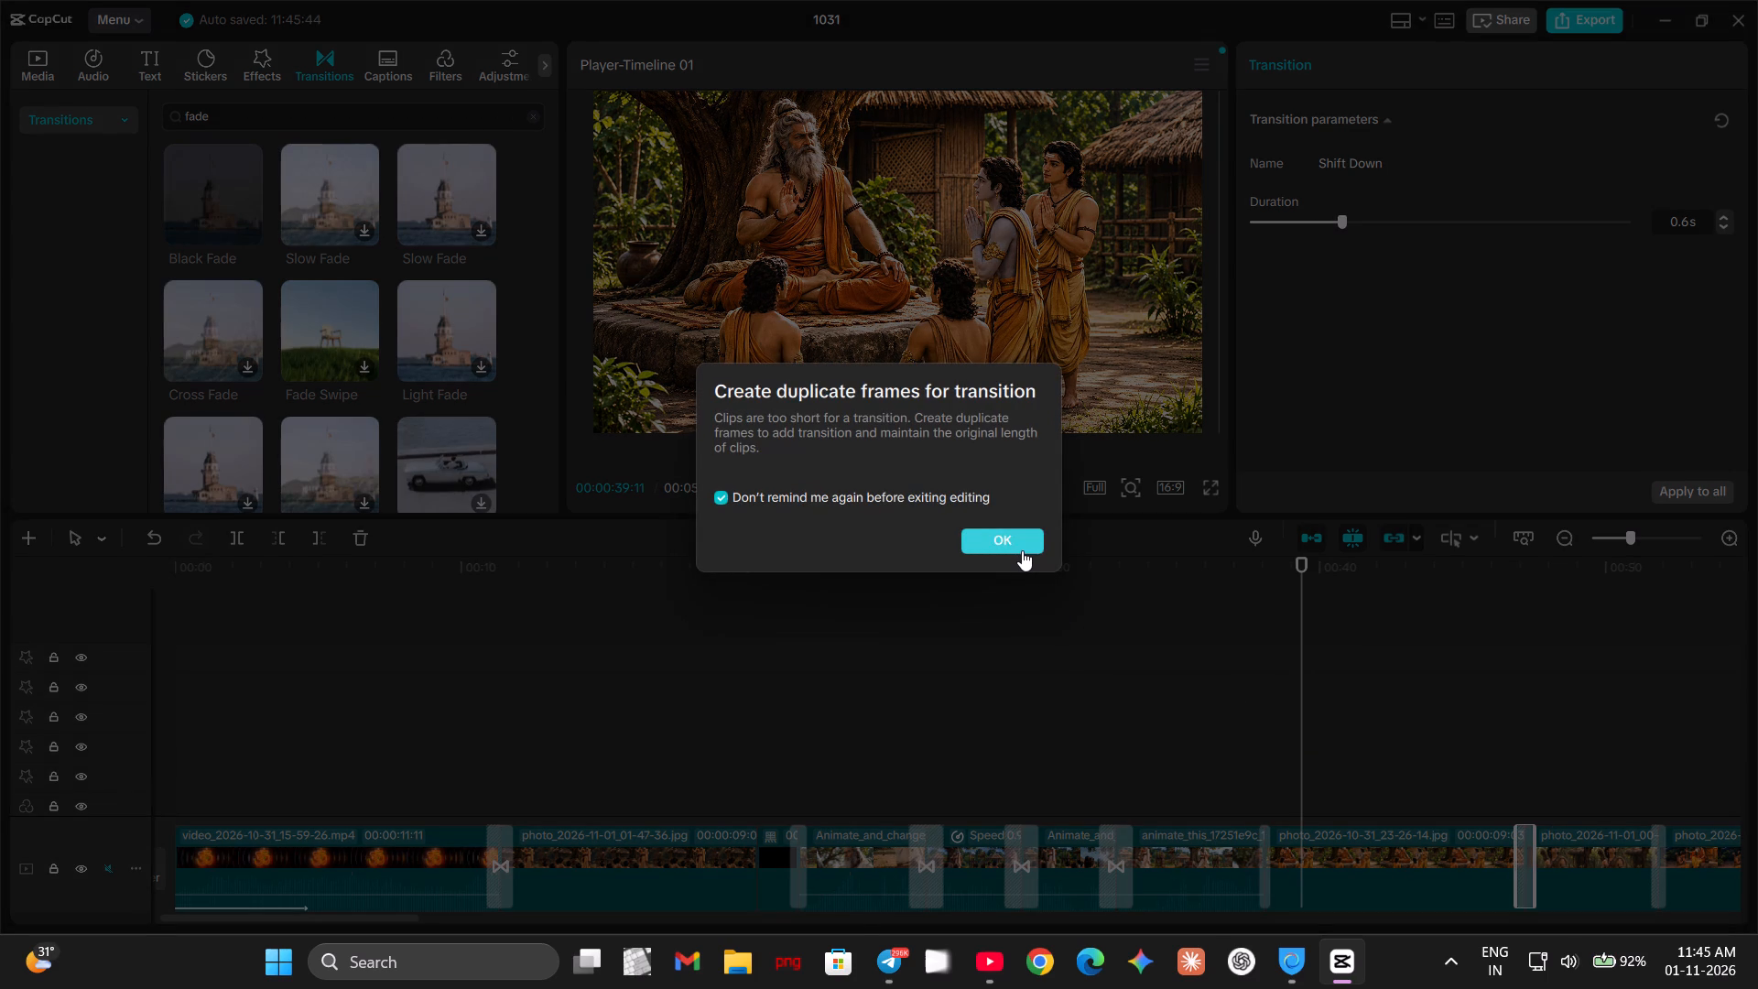
{"action": "left_click", "coordinate": [1022, 550]}
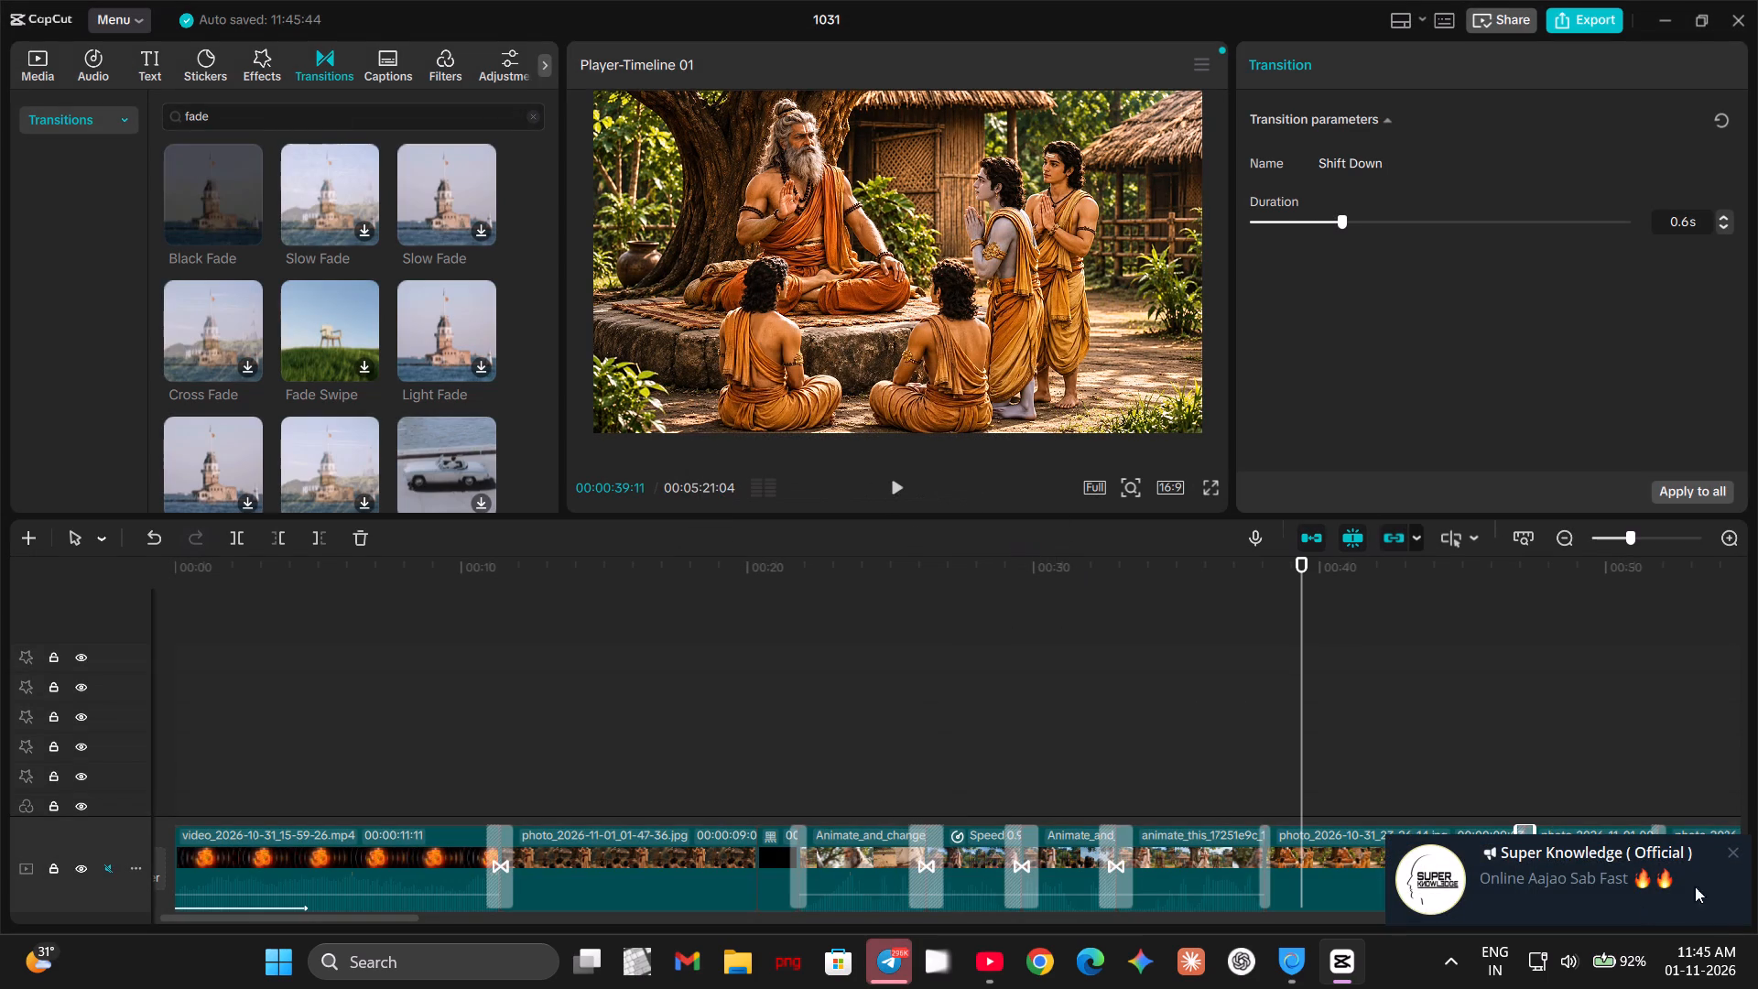
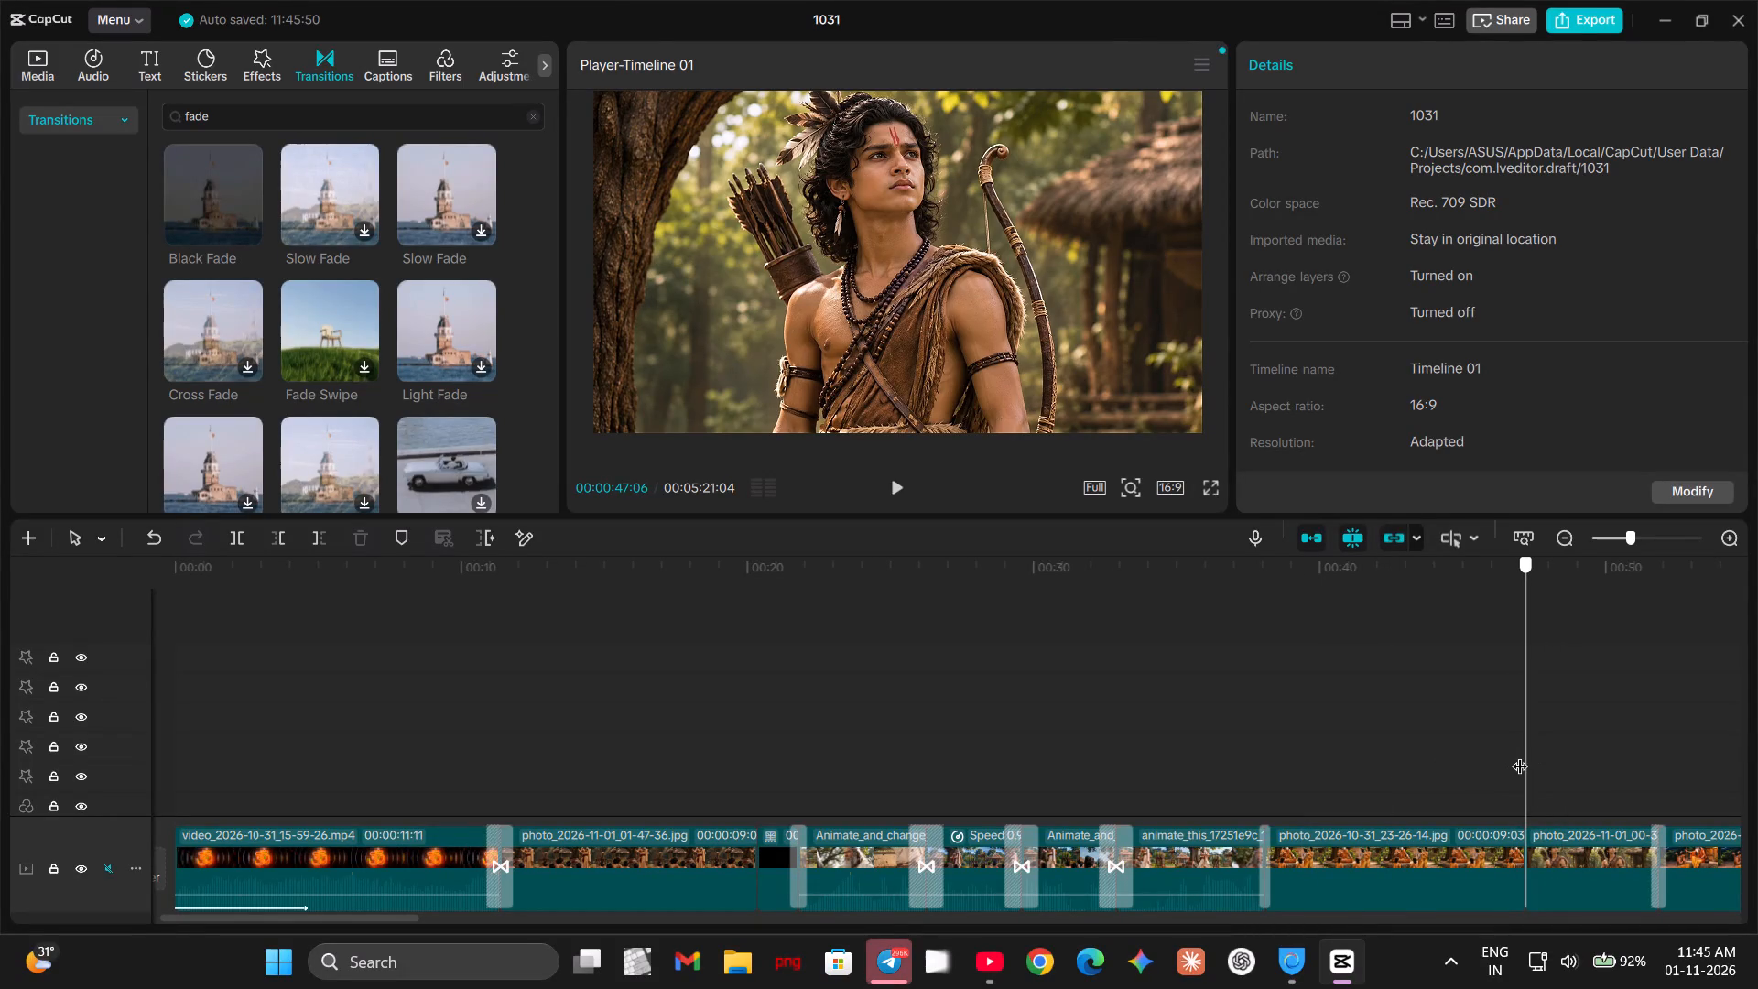
Add a Black Fade transition at the cut near 00:47, after photo_2026-10-31_23-26-14.jpg.
{"action": "left_click", "coordinate": [224, 216]}
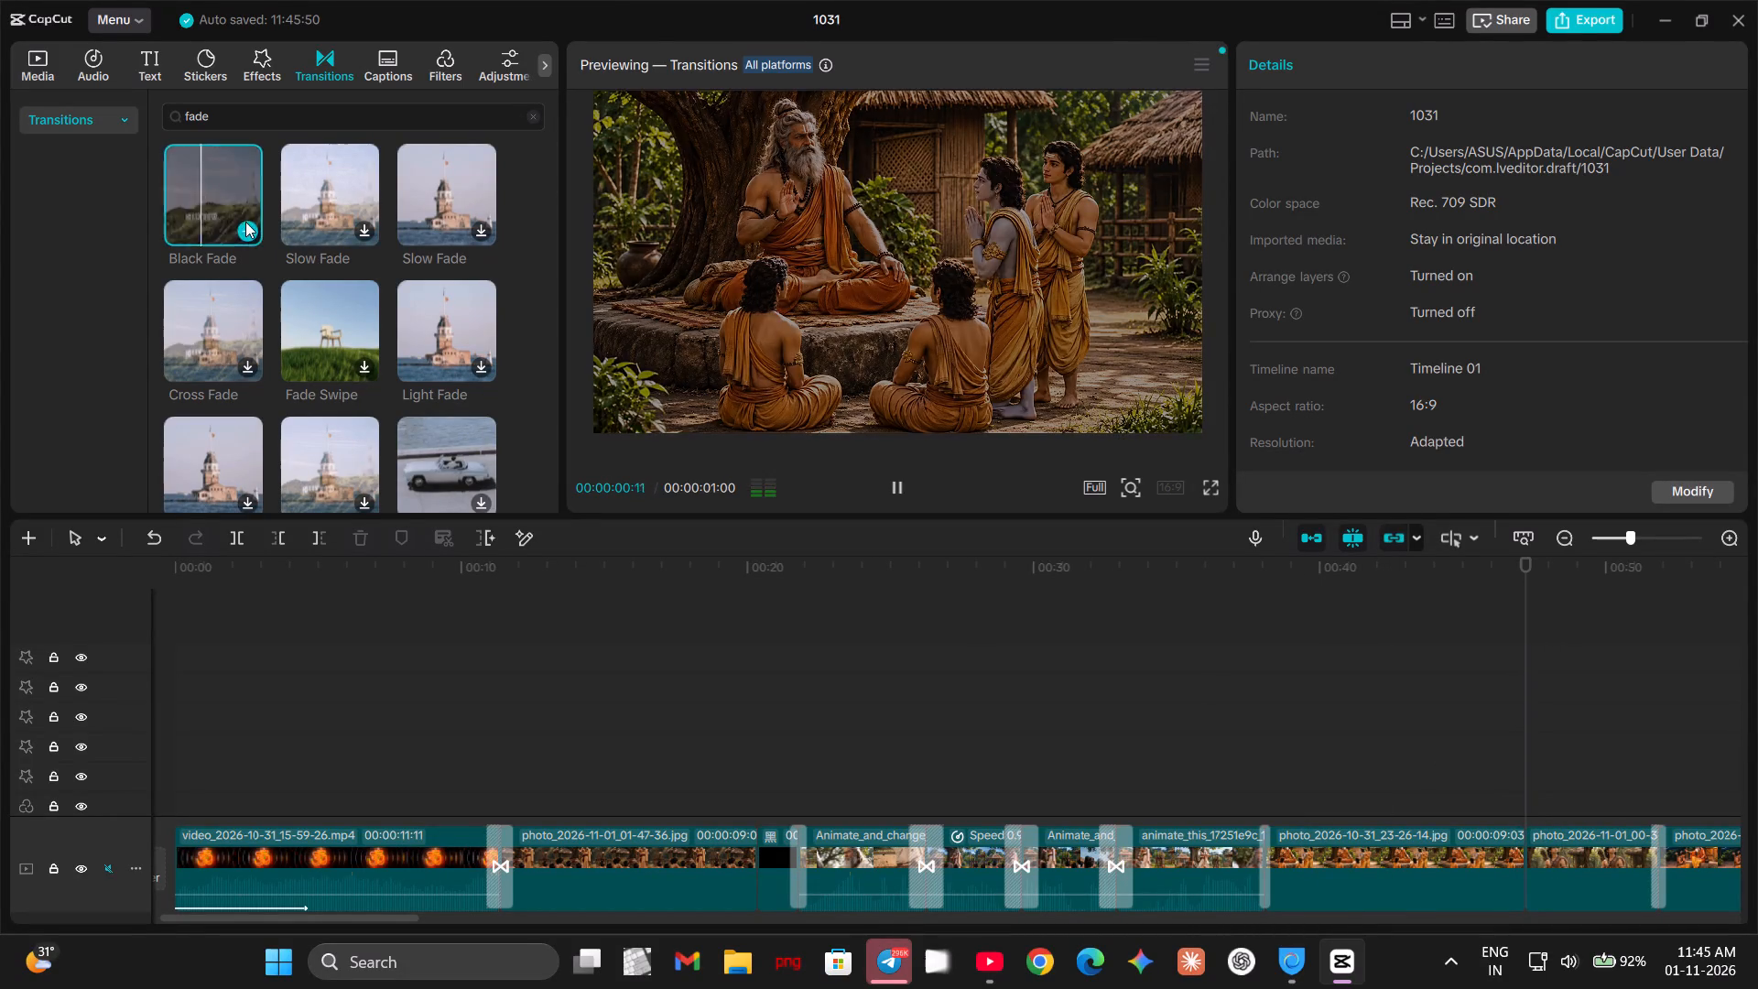
{"action": "left_click", "coordinate": [248, 229]}
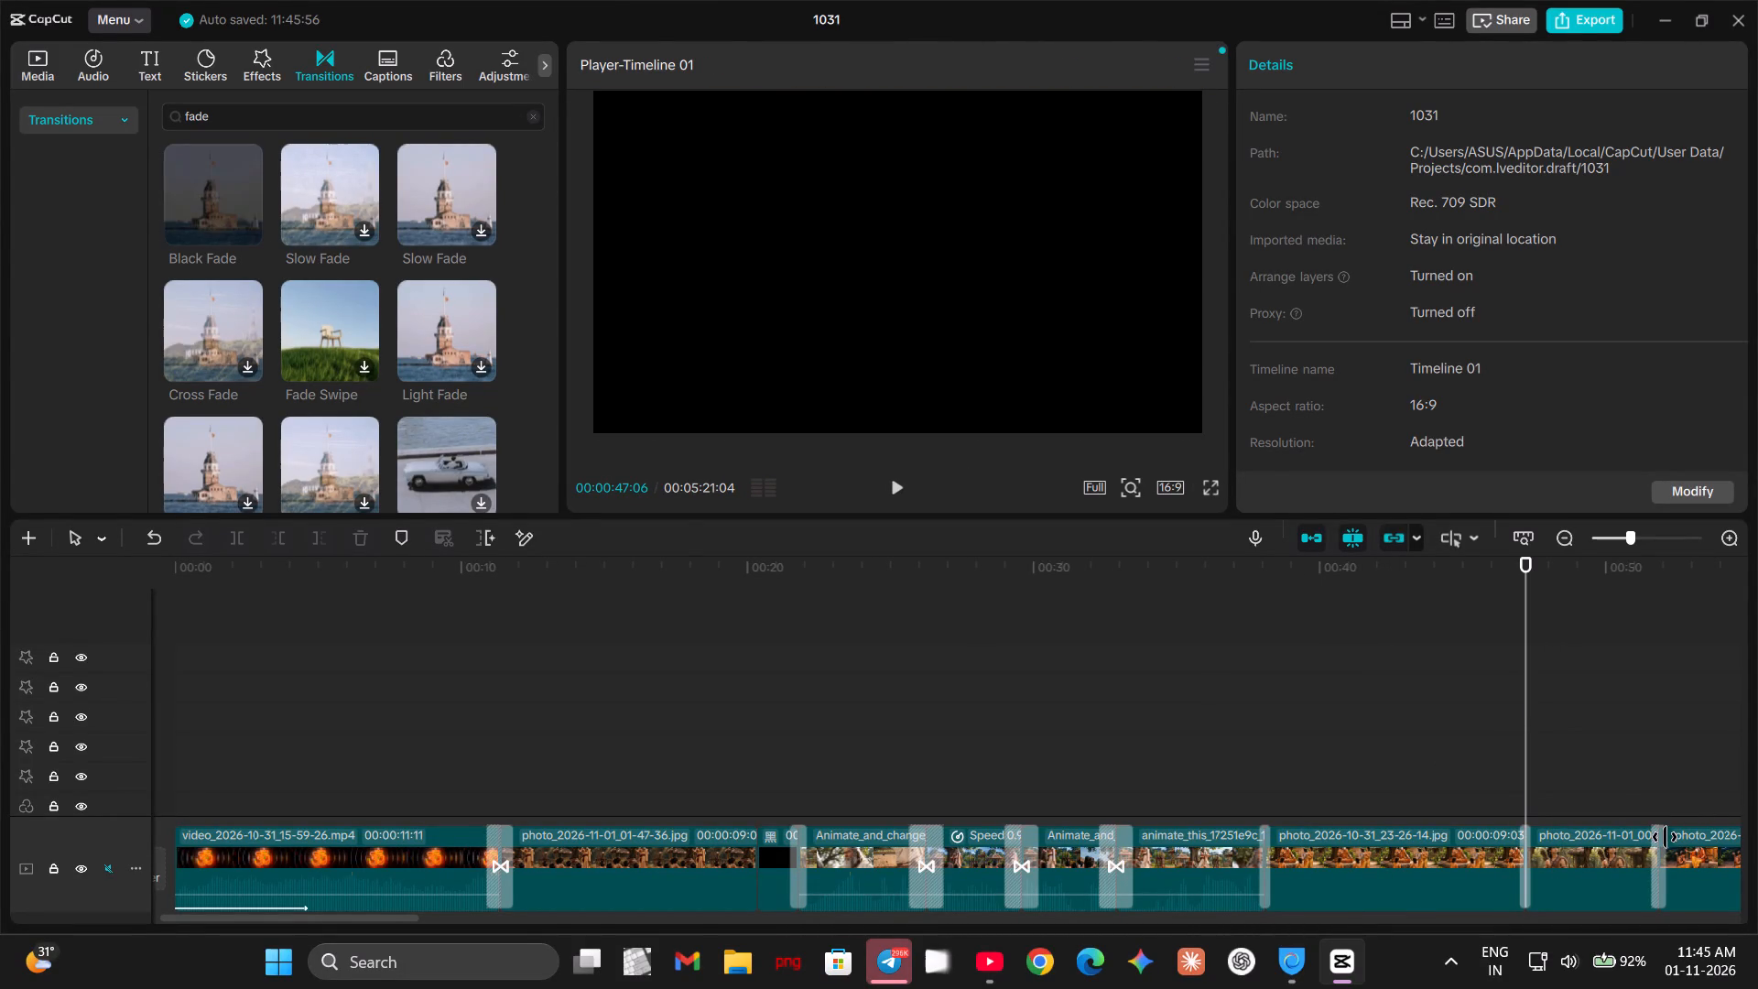
Replace the transition near 00:52, before the photo_2026-11-01_00-33-54 clip, with Black Fade.
{"action": "left_click_drag", "start_coordinate": [1523, 698], "coordinate": [1667, 727]}
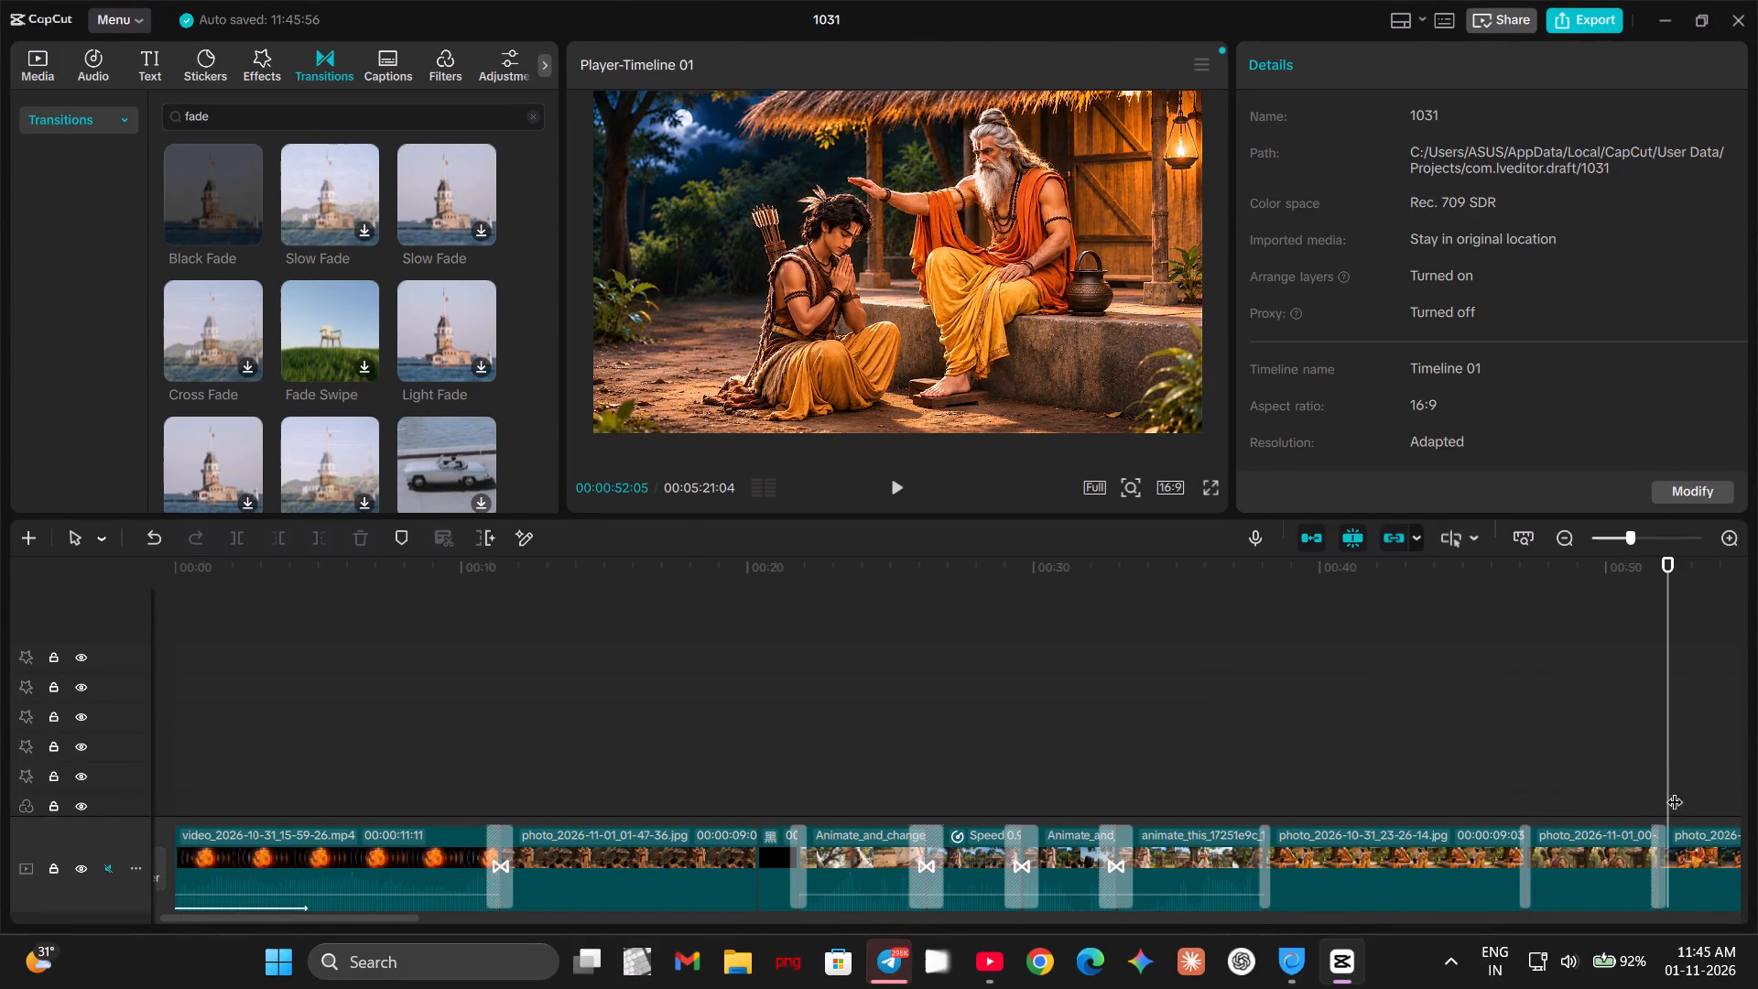
{"action": "left_click", "coordinate": [1659, 839]}
{"action": "key", "text": "Delete"}
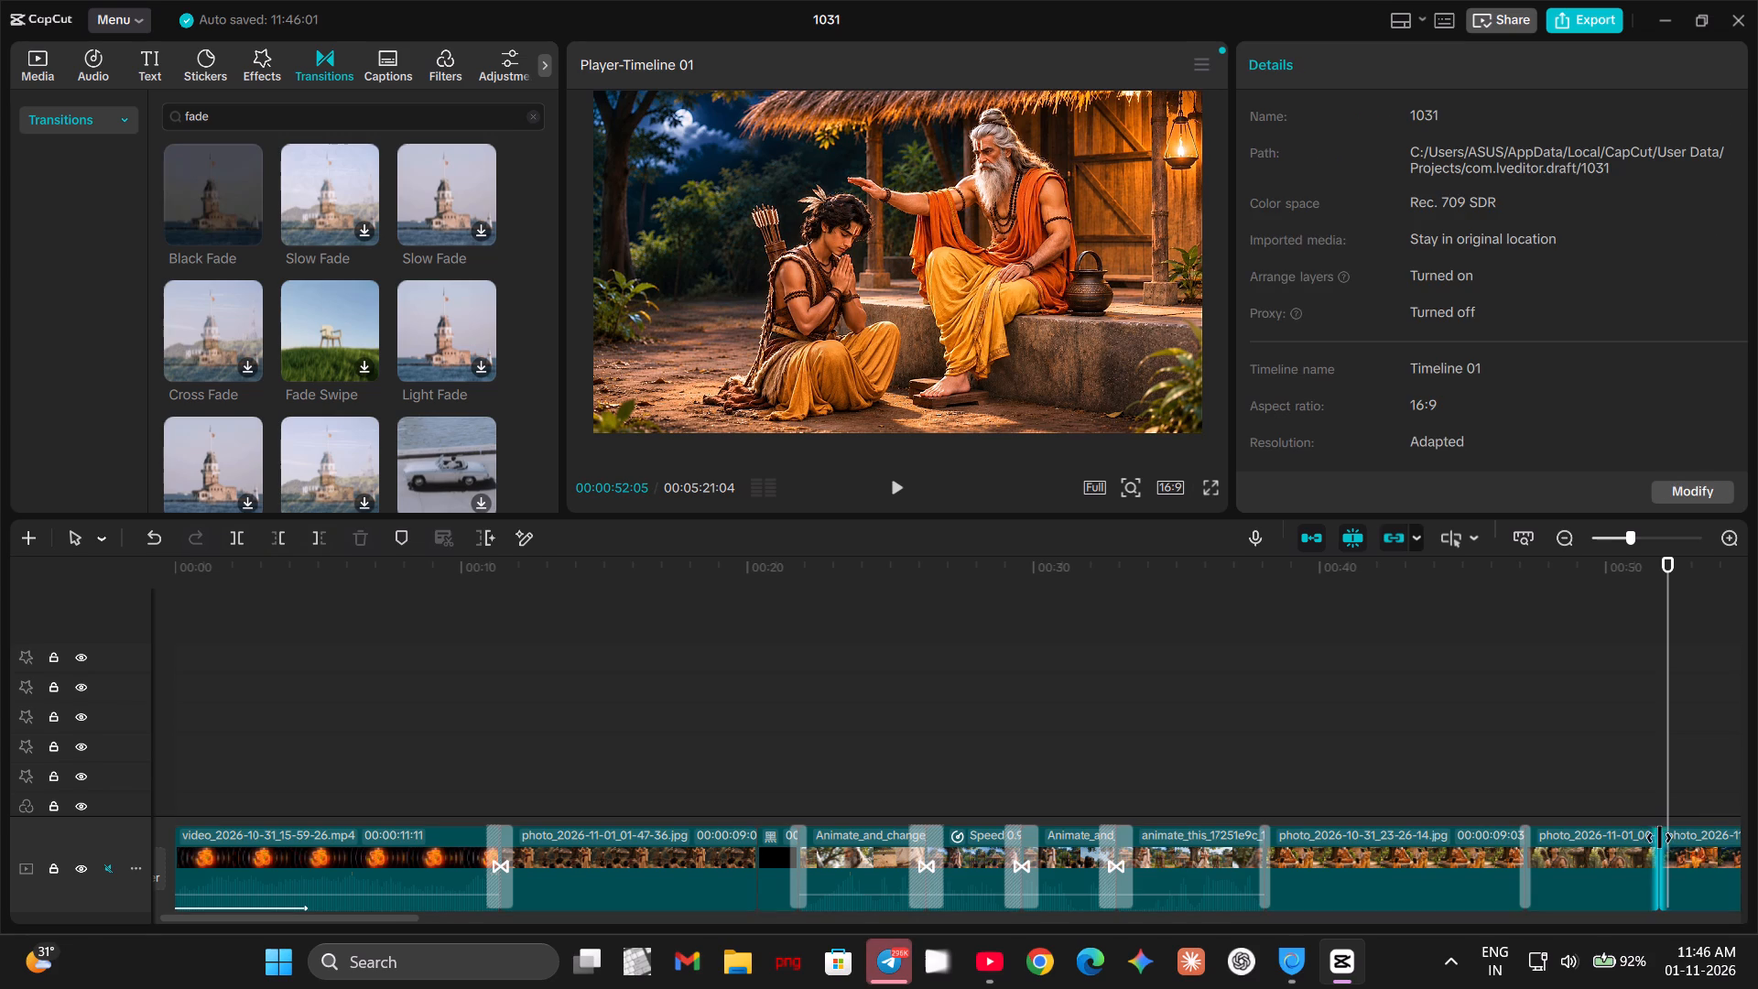
{"action": "left_click_drag", "start_coordinate": [219, 196], "coordinate": [1616, 856]}
{"action": "left_click_drag", "start_coordinate": [1616, 856], "coordinate": [1647, 860]}
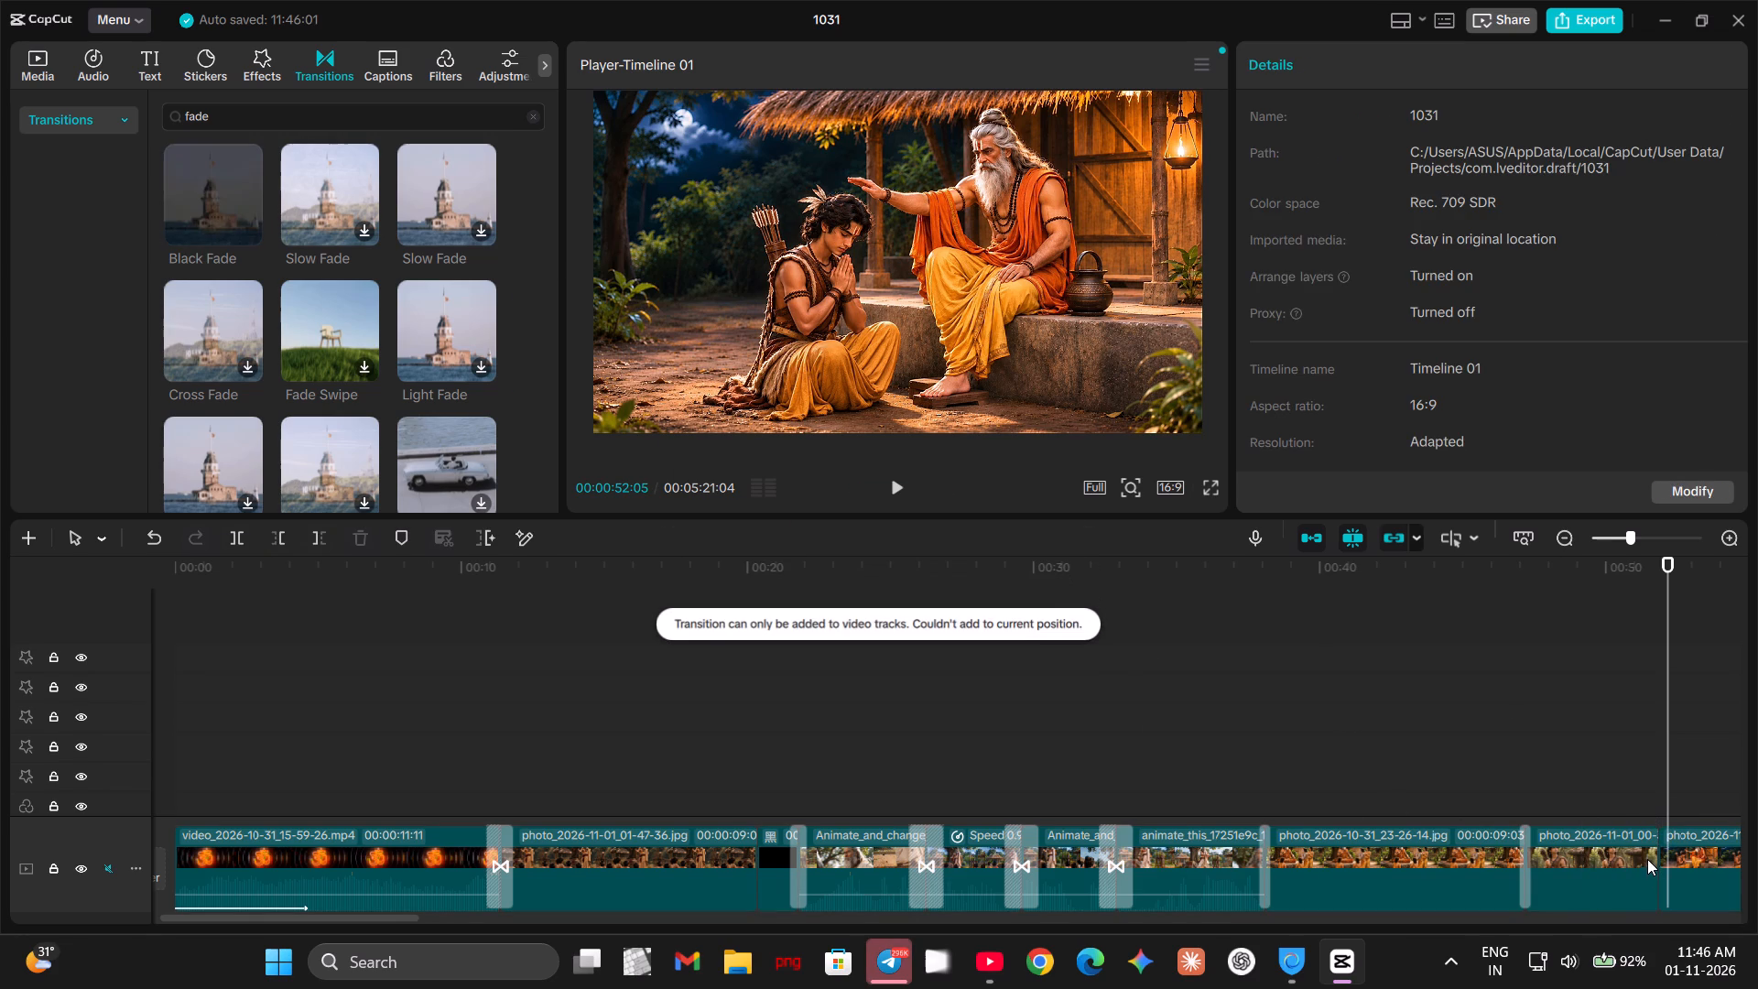
{"action": "left_click", "coordinate": [240, 229]}
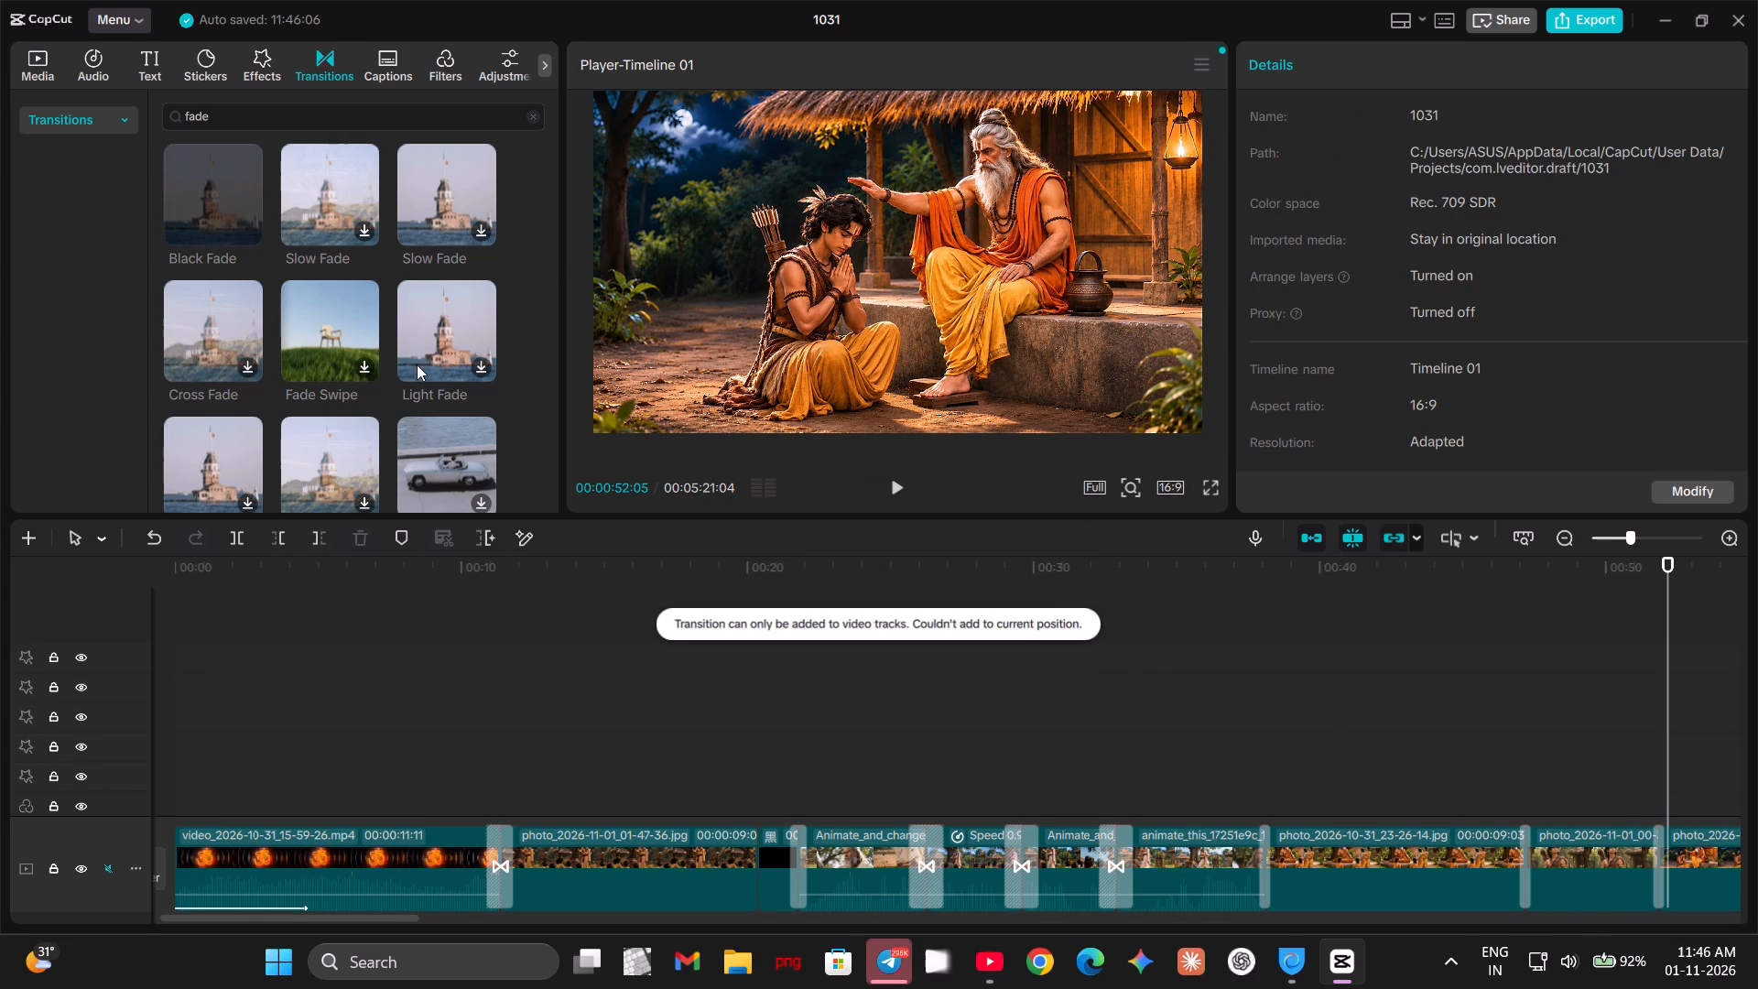
Replace the Shift Down transition near 00:58, where the Smoke Overlay effect begins, with Black Fade.
{"action": "left_click_drag", "start_coordinate": [1673, 661], "coordinate": [1677, 662]}
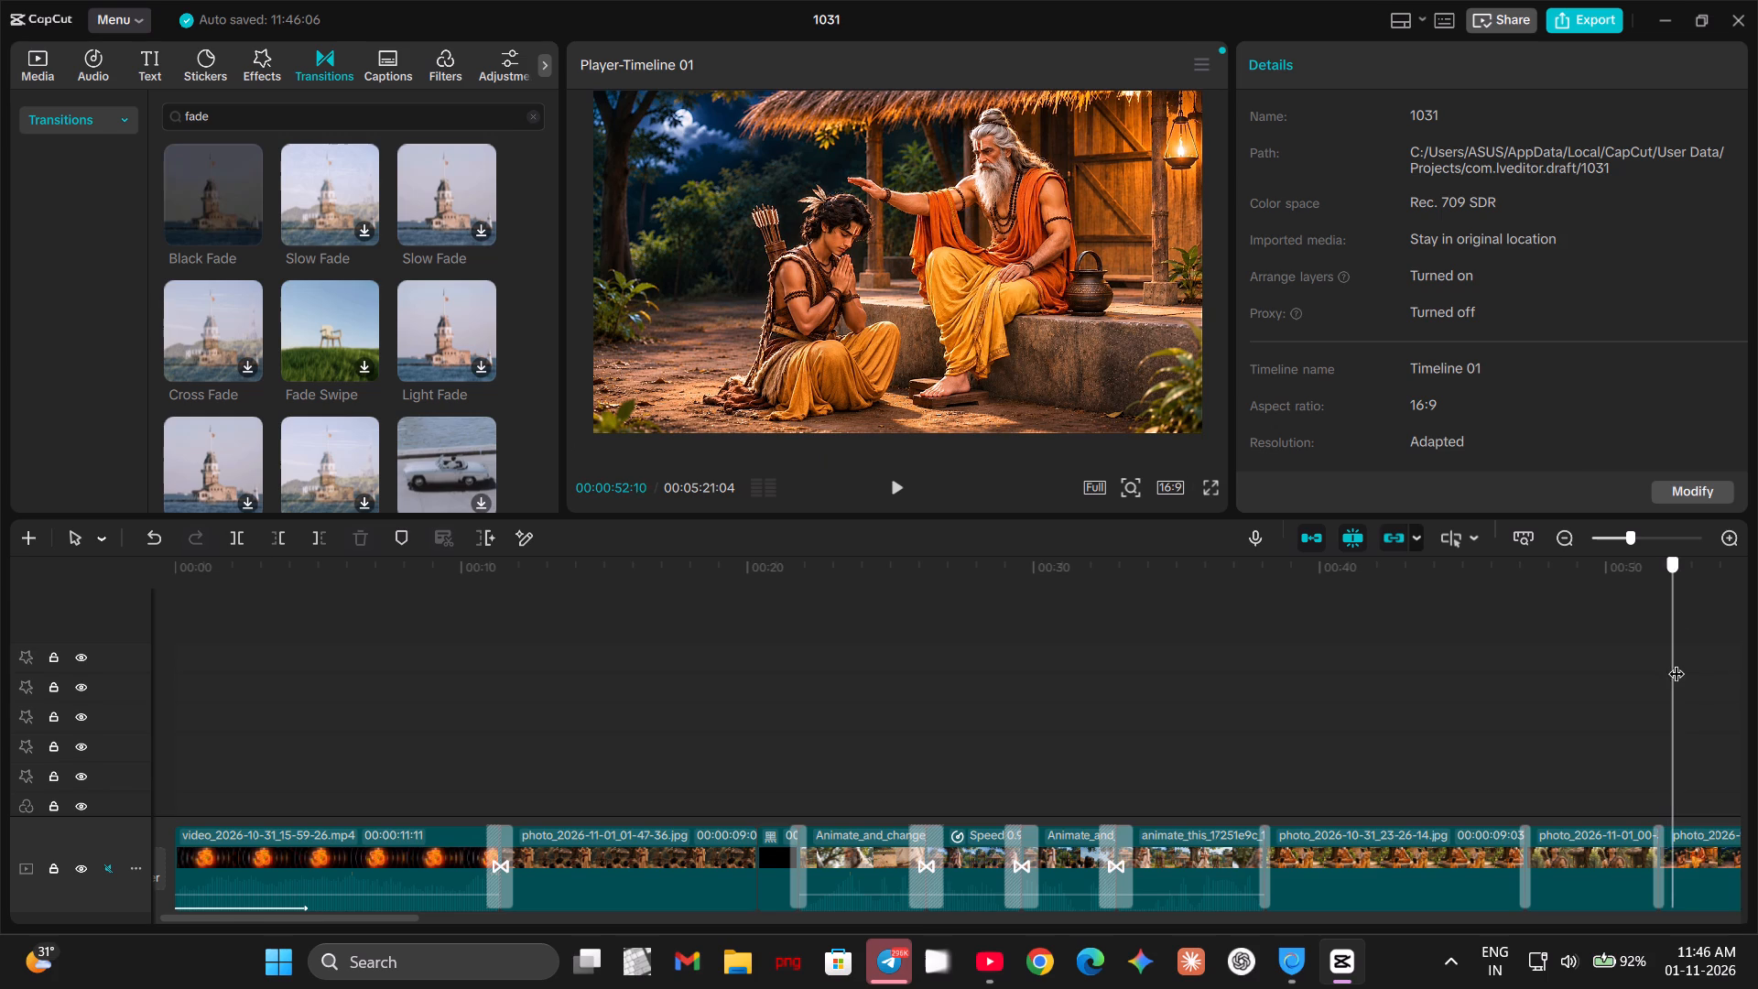
{"action": "left_click_drag", "start_coordinate": [1677, 662], "coordinate": [1445, 693]}
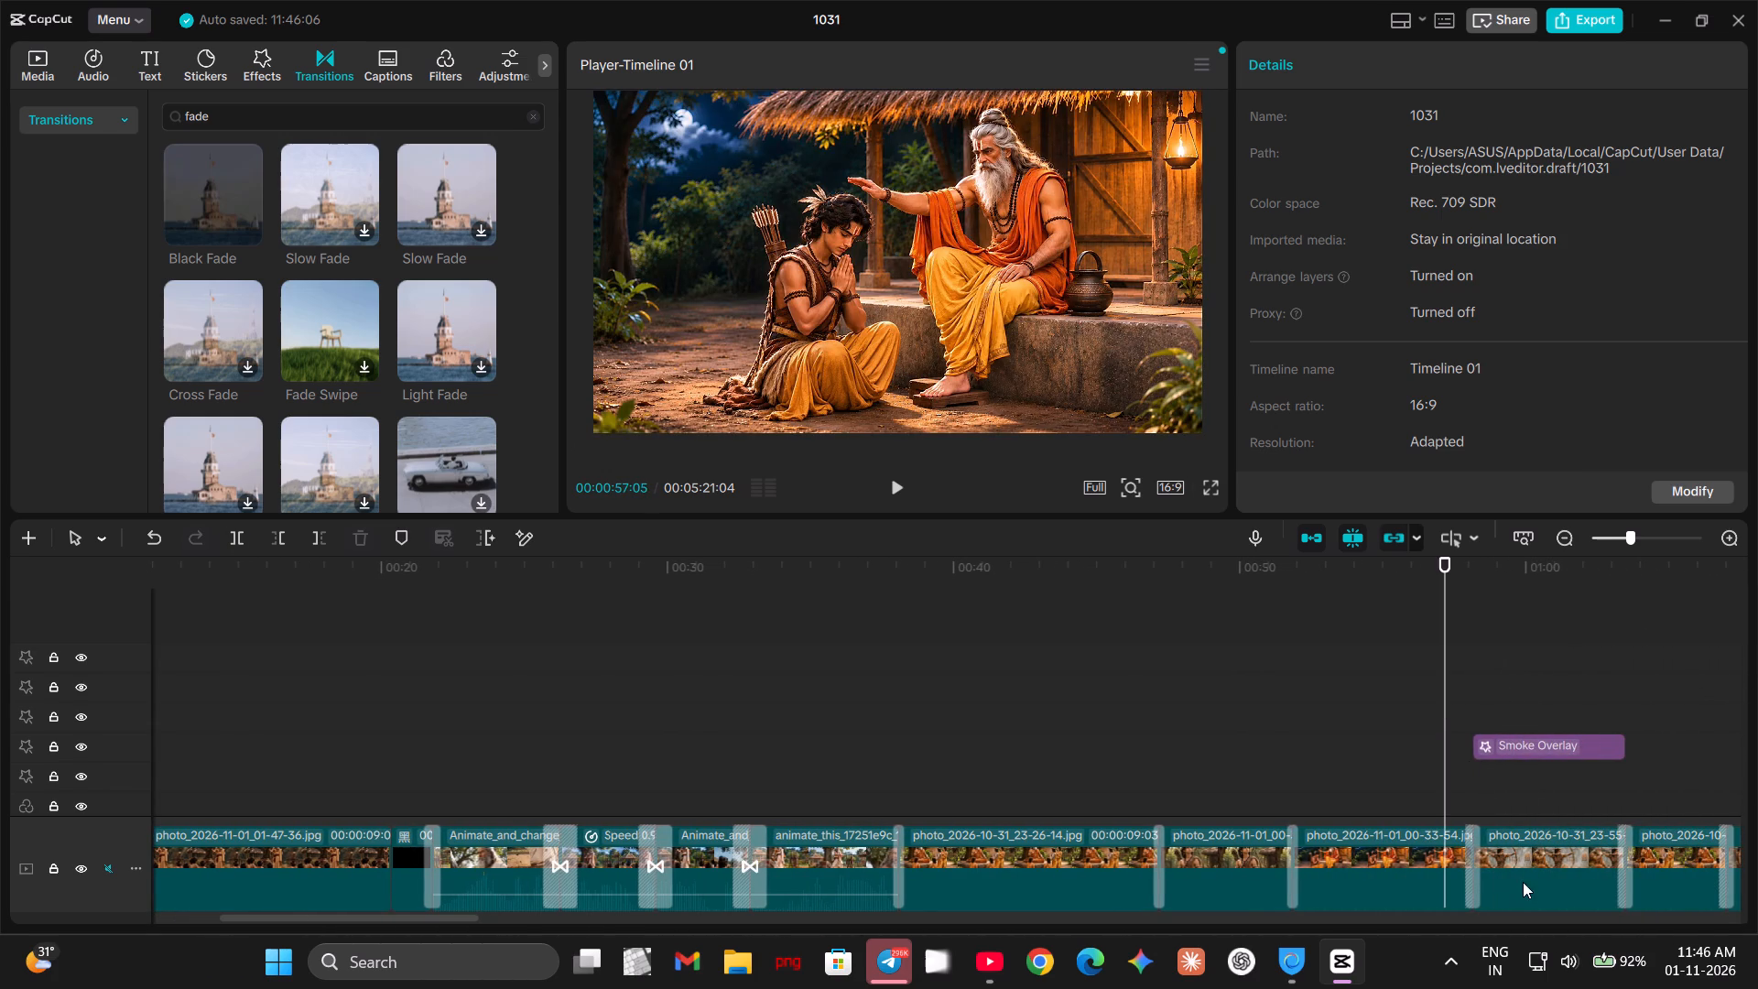
{"action": "left_click", "coordinate": [1474, 862]}
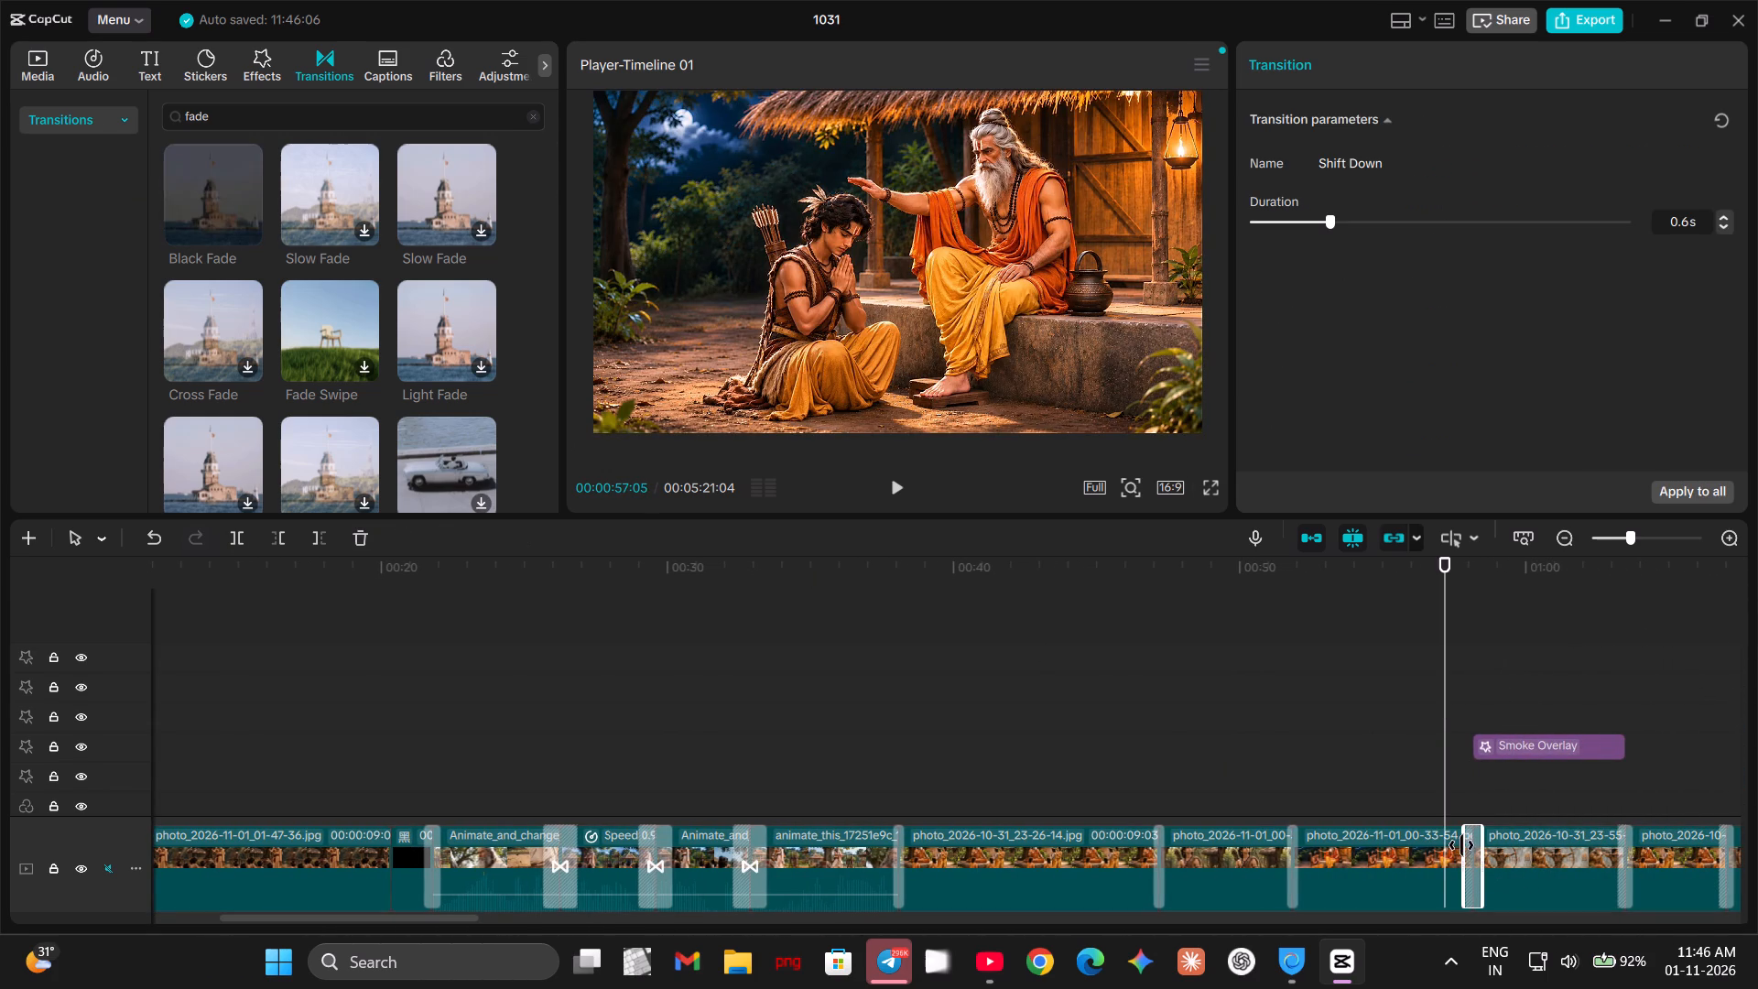
{"action": "key", "text": "Delete"}
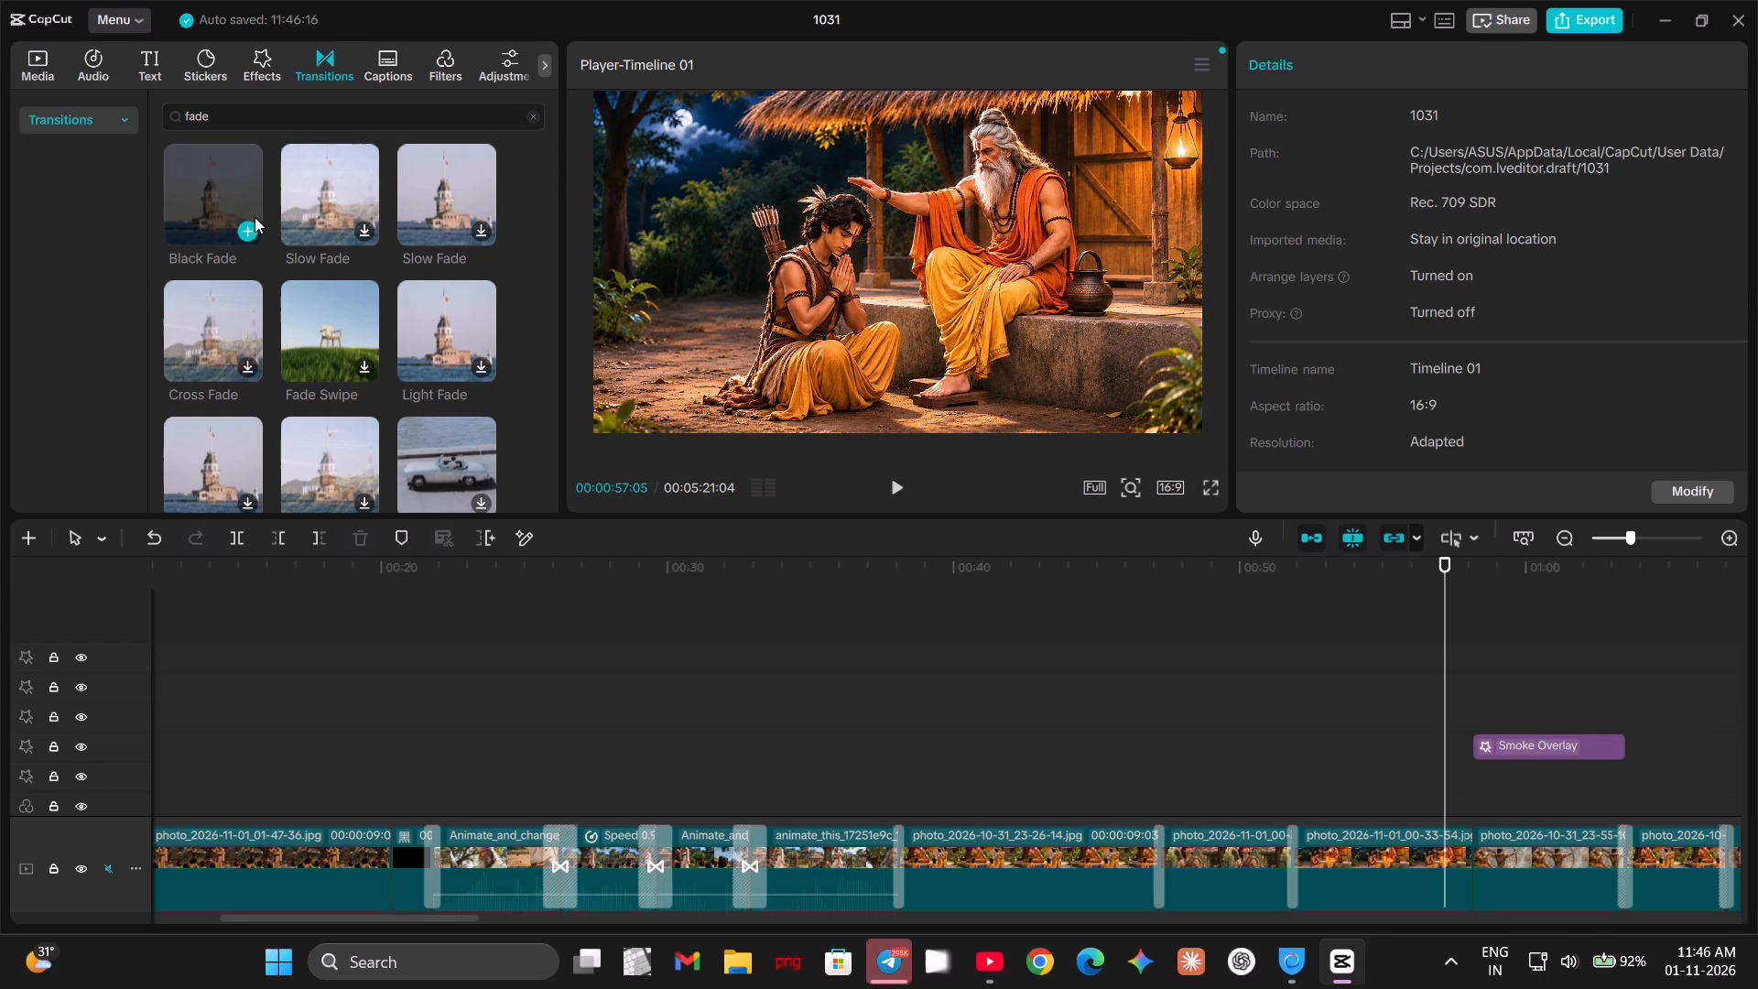
{"action": "left_click", "coordinate": [246, 224]}
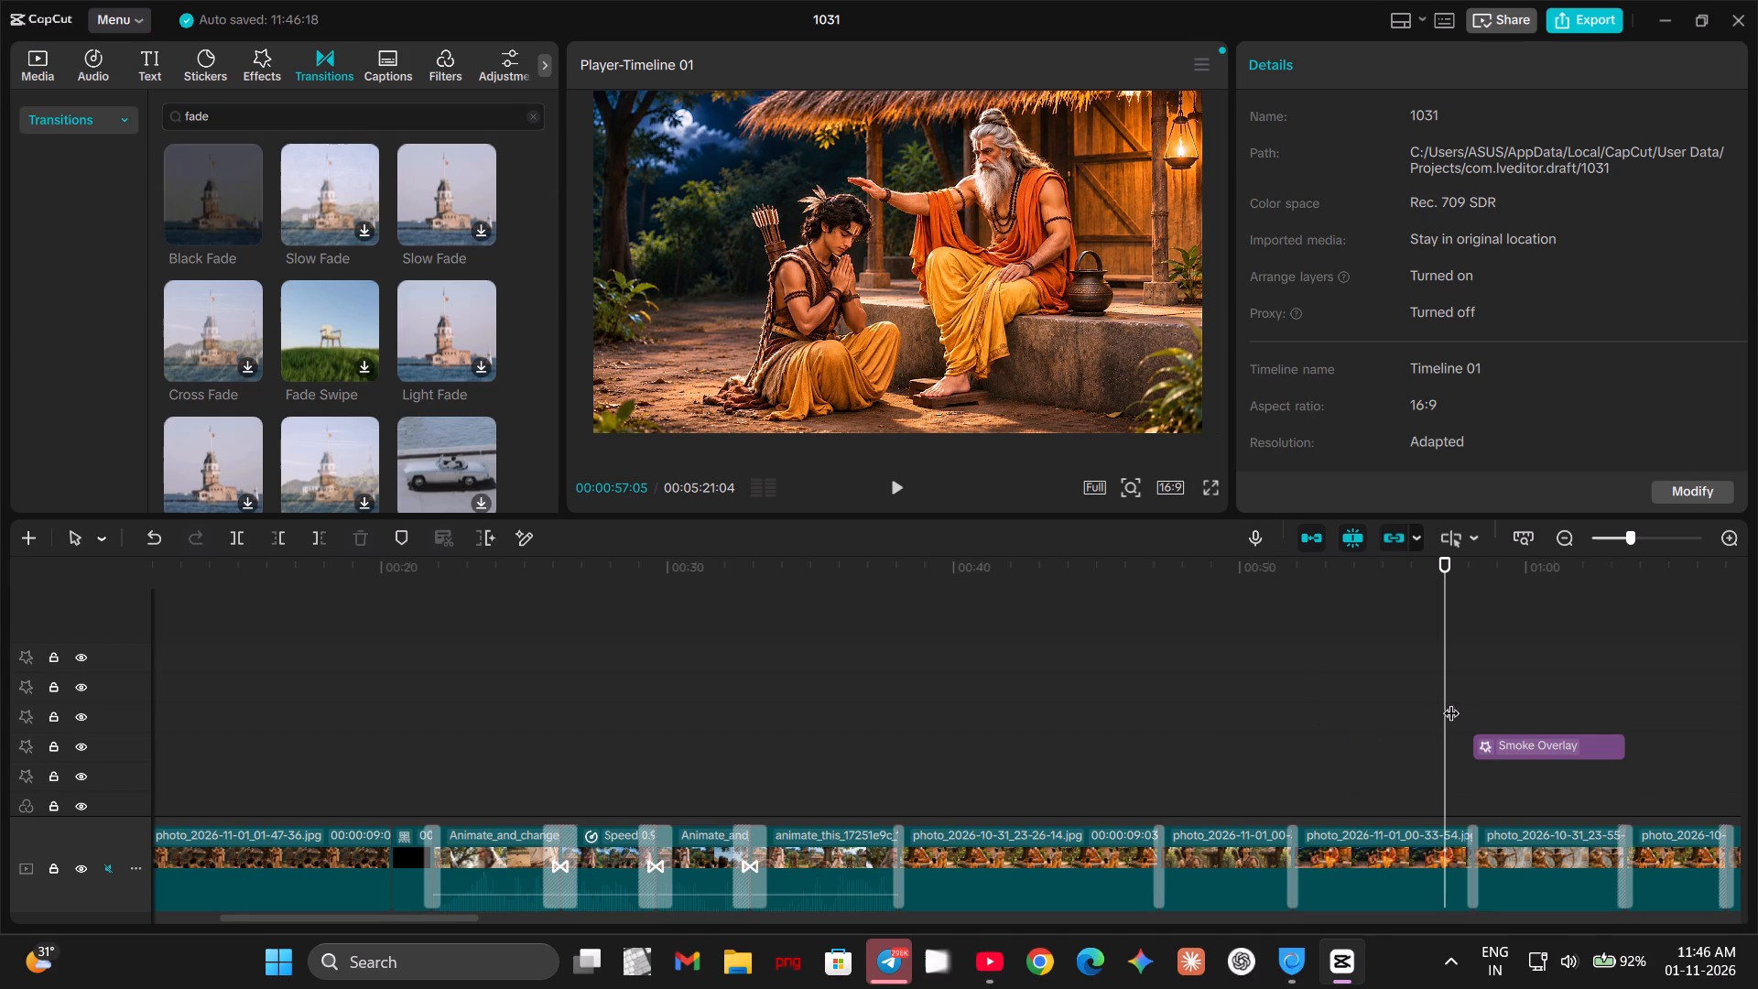
Replace the Shift Down transition near 01:03, where Smoke Overlay ends, with Black Fade and play it back.
{"action": "left_click_drag", "start_coordinate": [1442, 701], "coordinate": [1641, 730]}
{"action": "left_click", "coordinate": [1621, 836]}
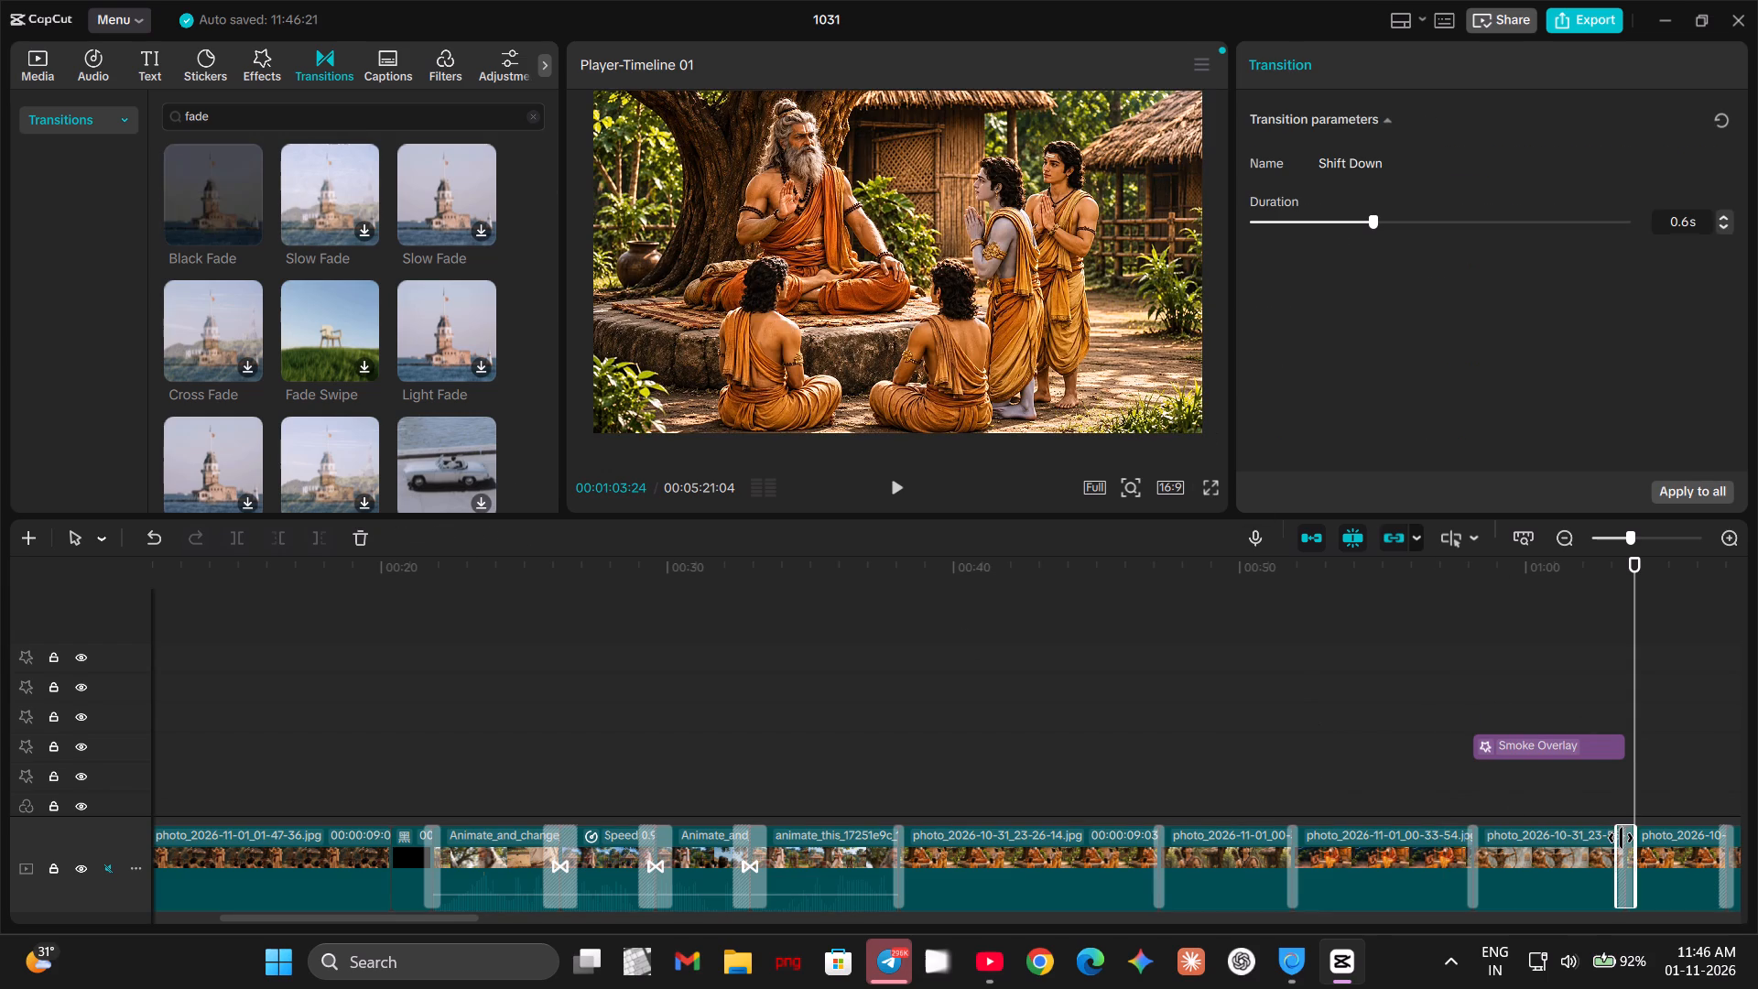
{"action": "key", "text": "Delete"}
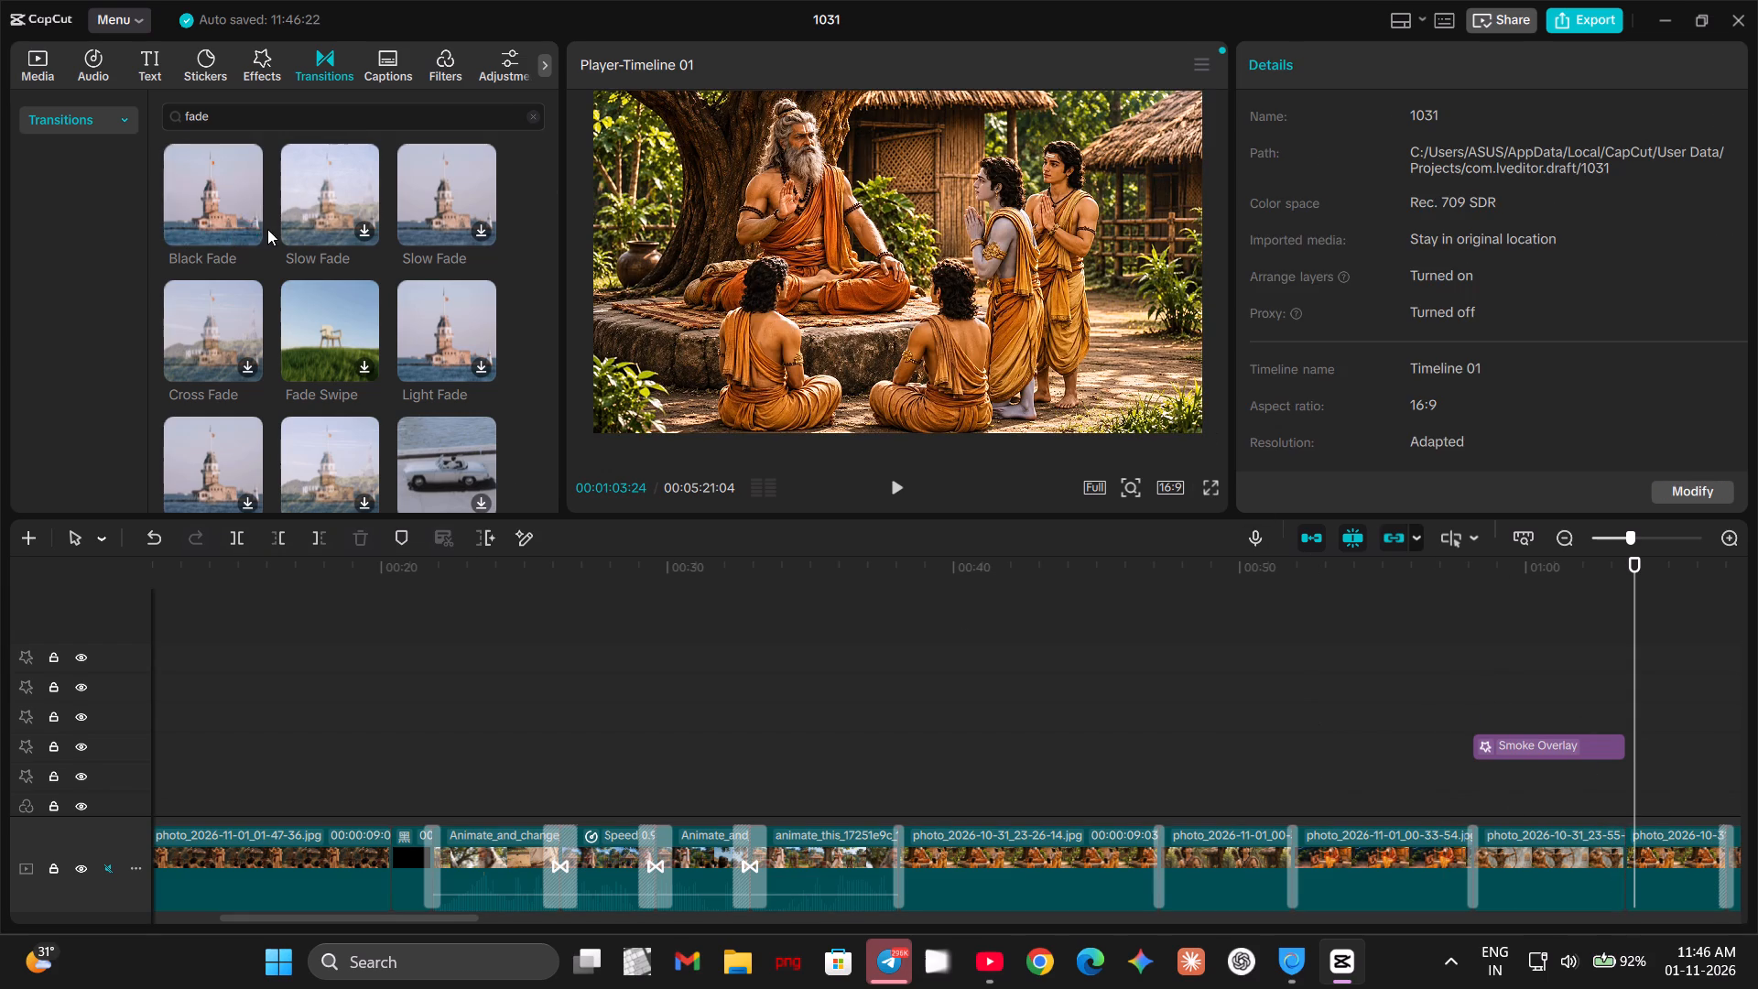
{"action": "left_click", "coordinate": [242, 234]}
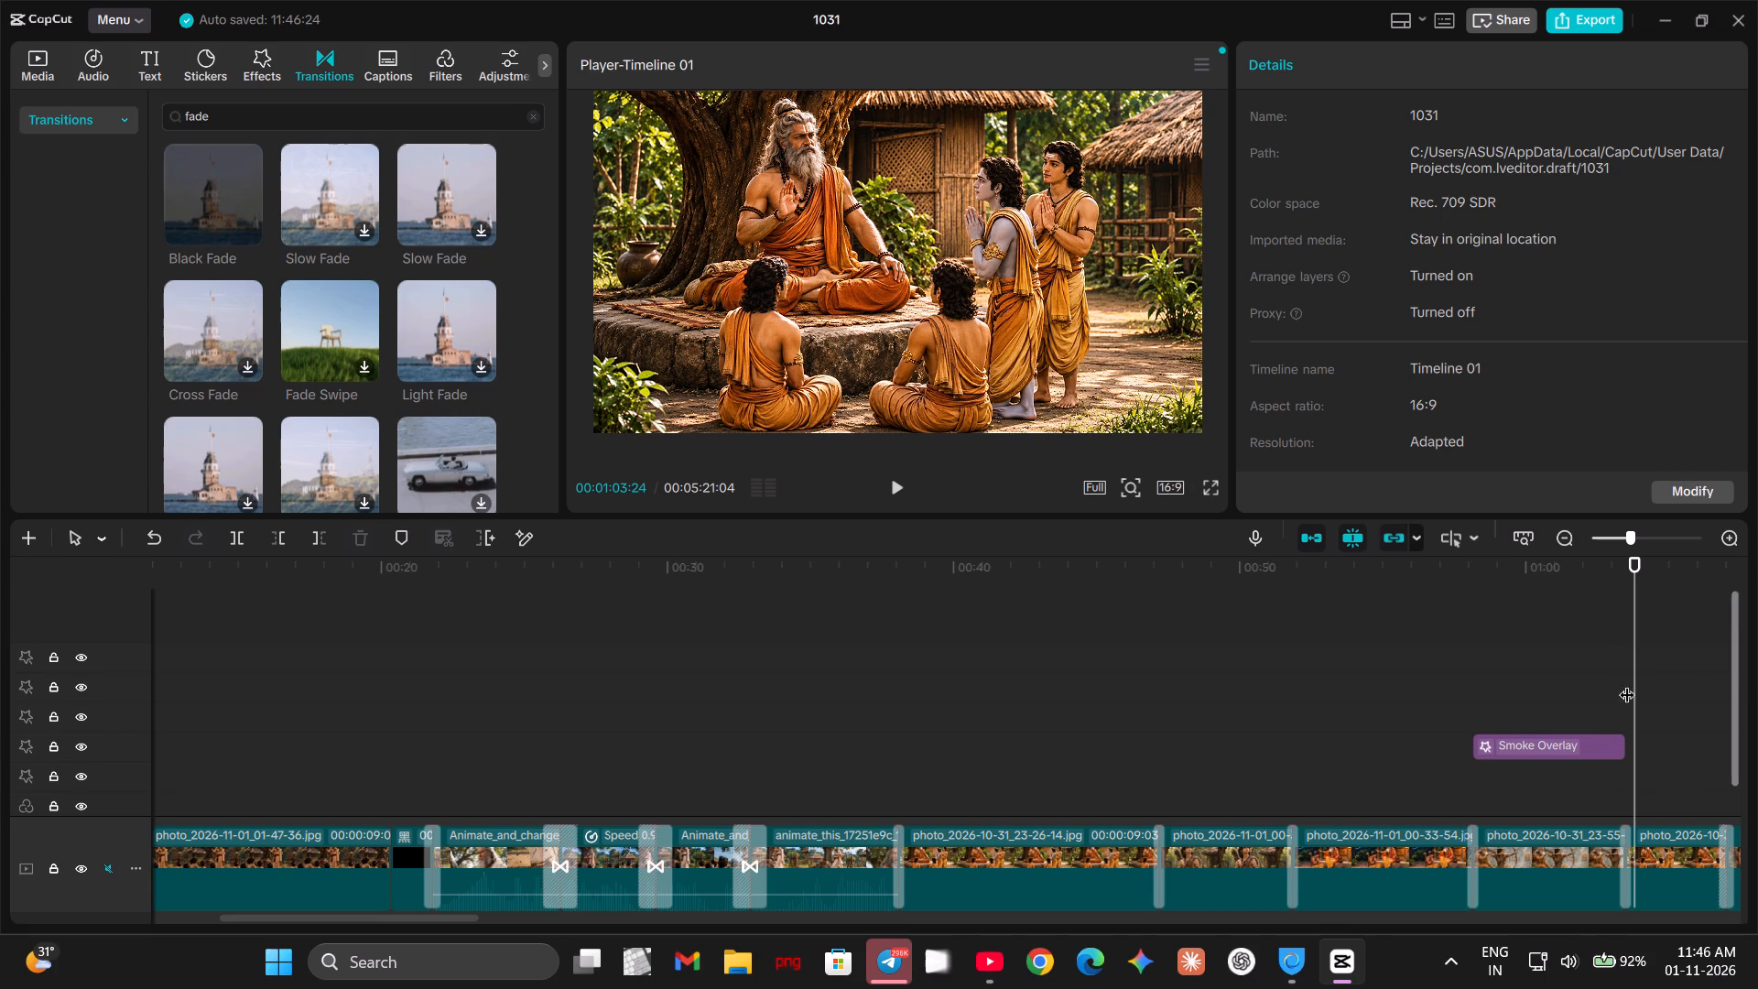
{"action": "left_click_drag", "start_coordinate": [1638, 677], "coordinate": [1619, 701]}
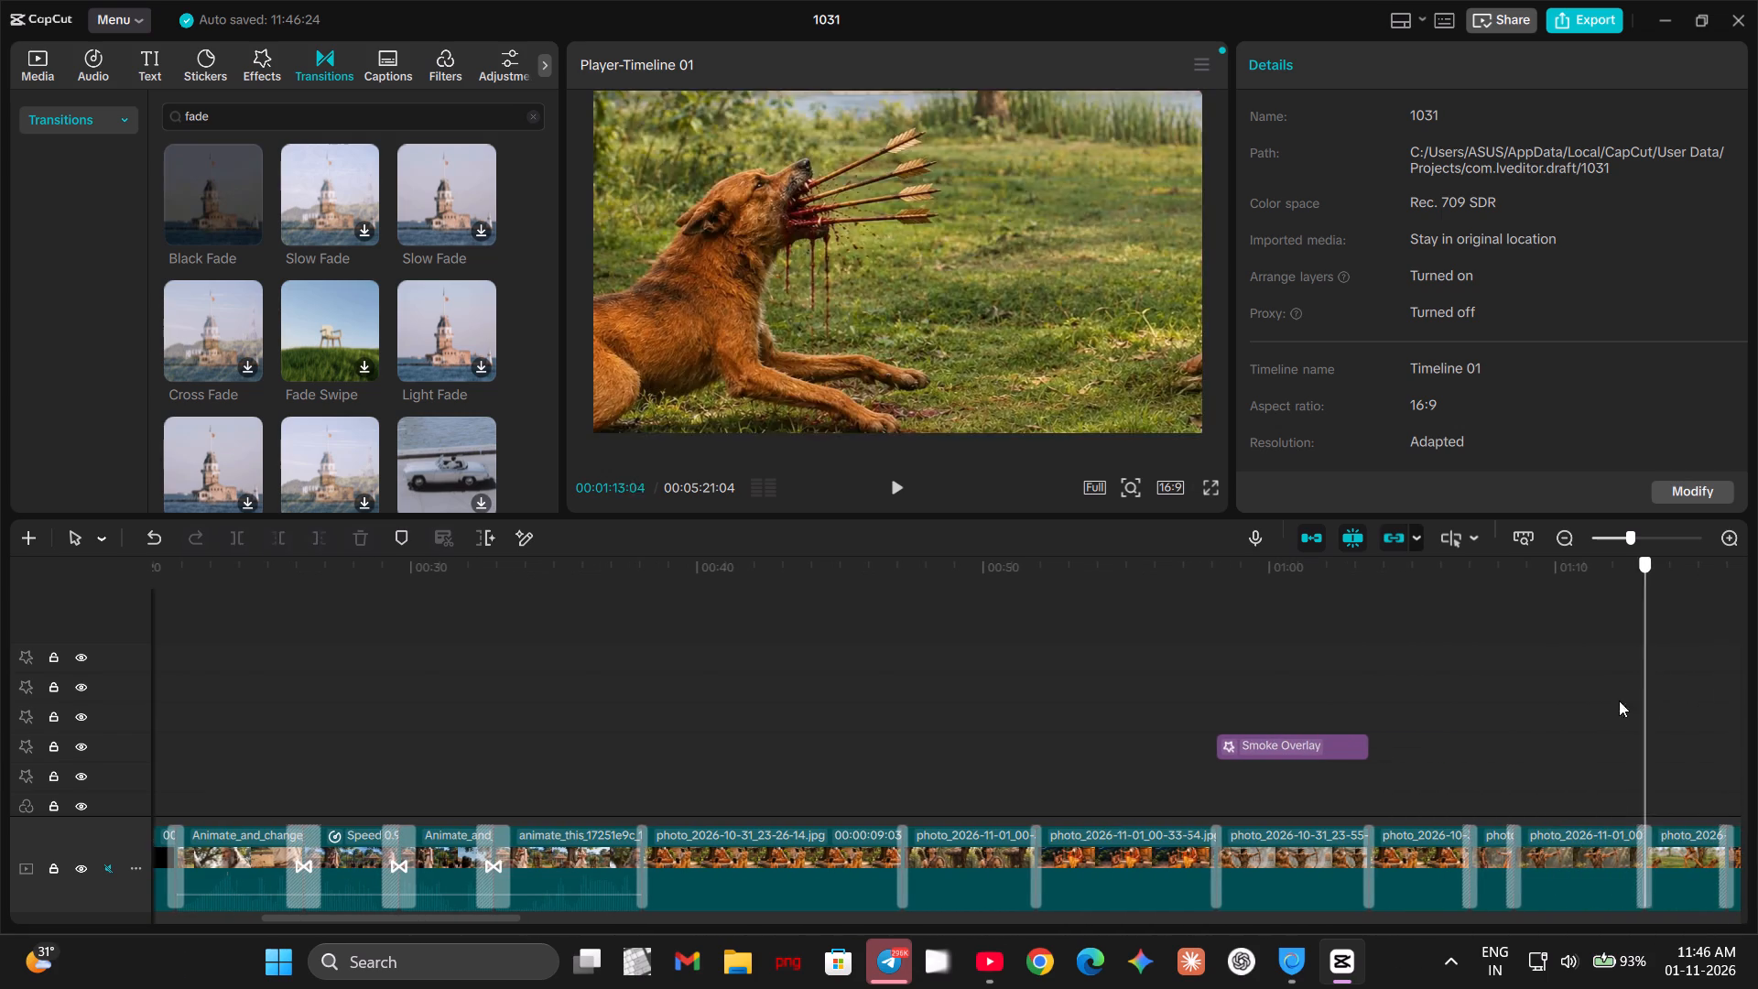
{"action": "left_click_drag", "start_coordinate": [1619, 701], "coordinate": [1347, 717]}
{"action": "key", "text": "space"}
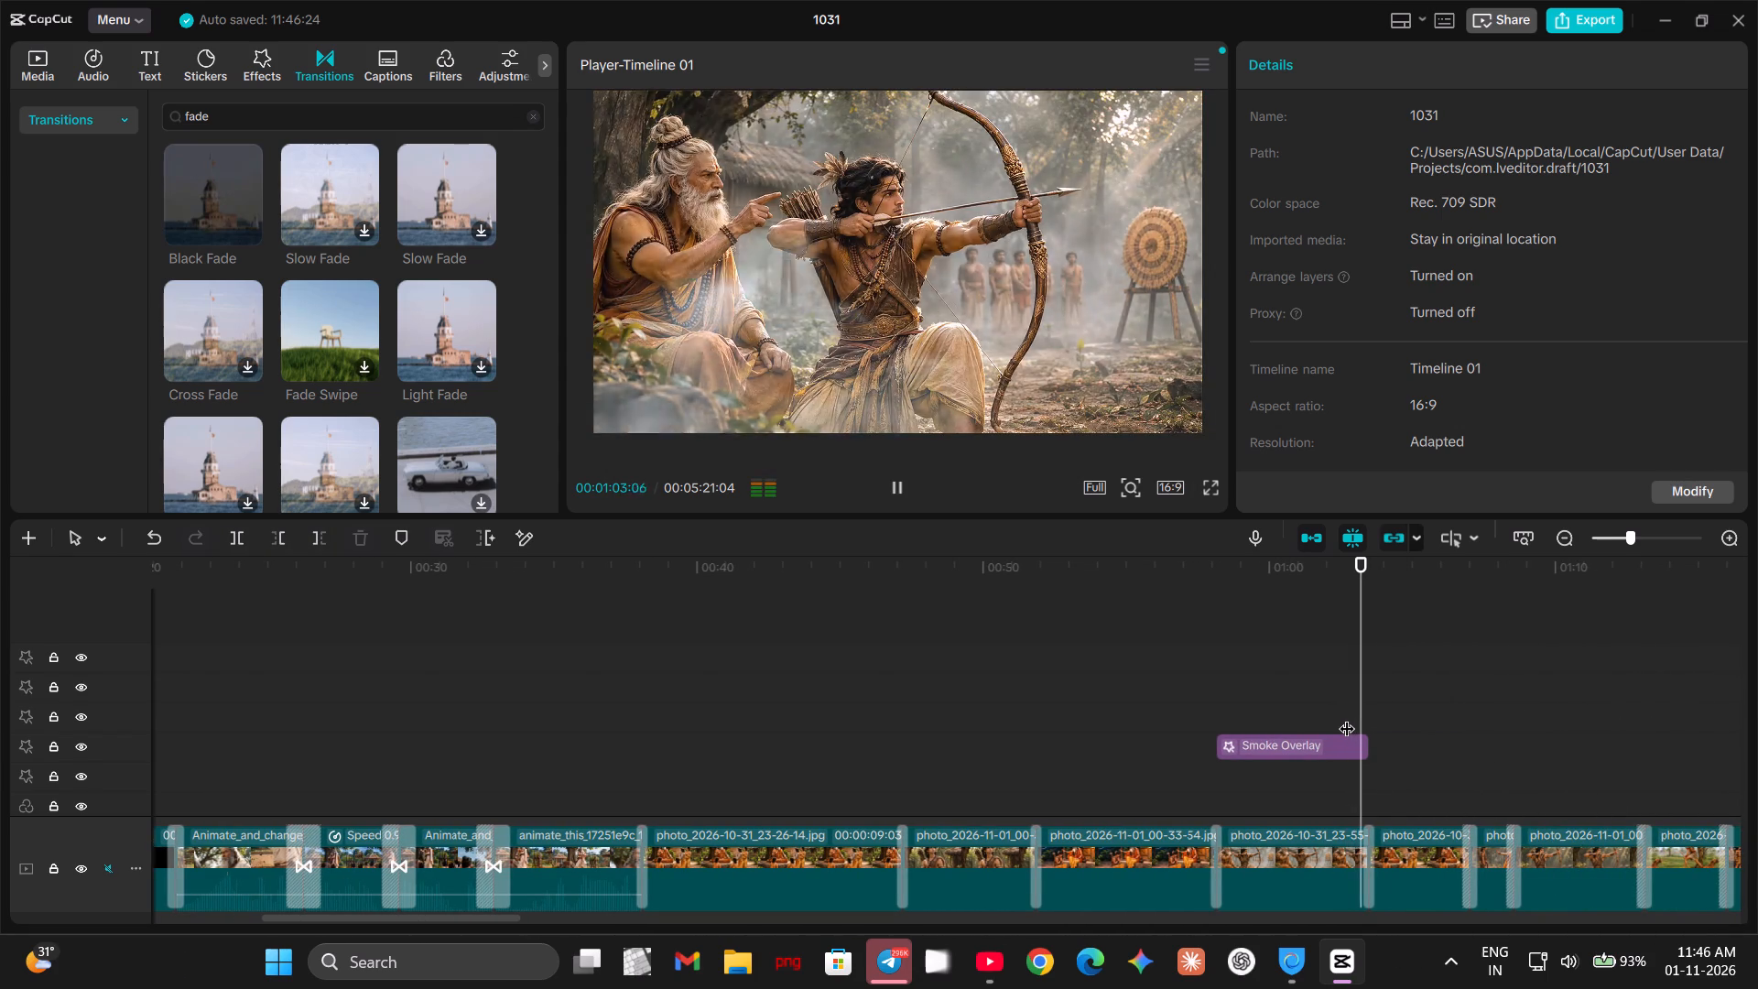
{"action": "key", "text": "space"}
Delete the two transitions around the short photo clip, near 01:07 and 01:08.
{"action": "left_click", "coordinate": [1477, 897]}
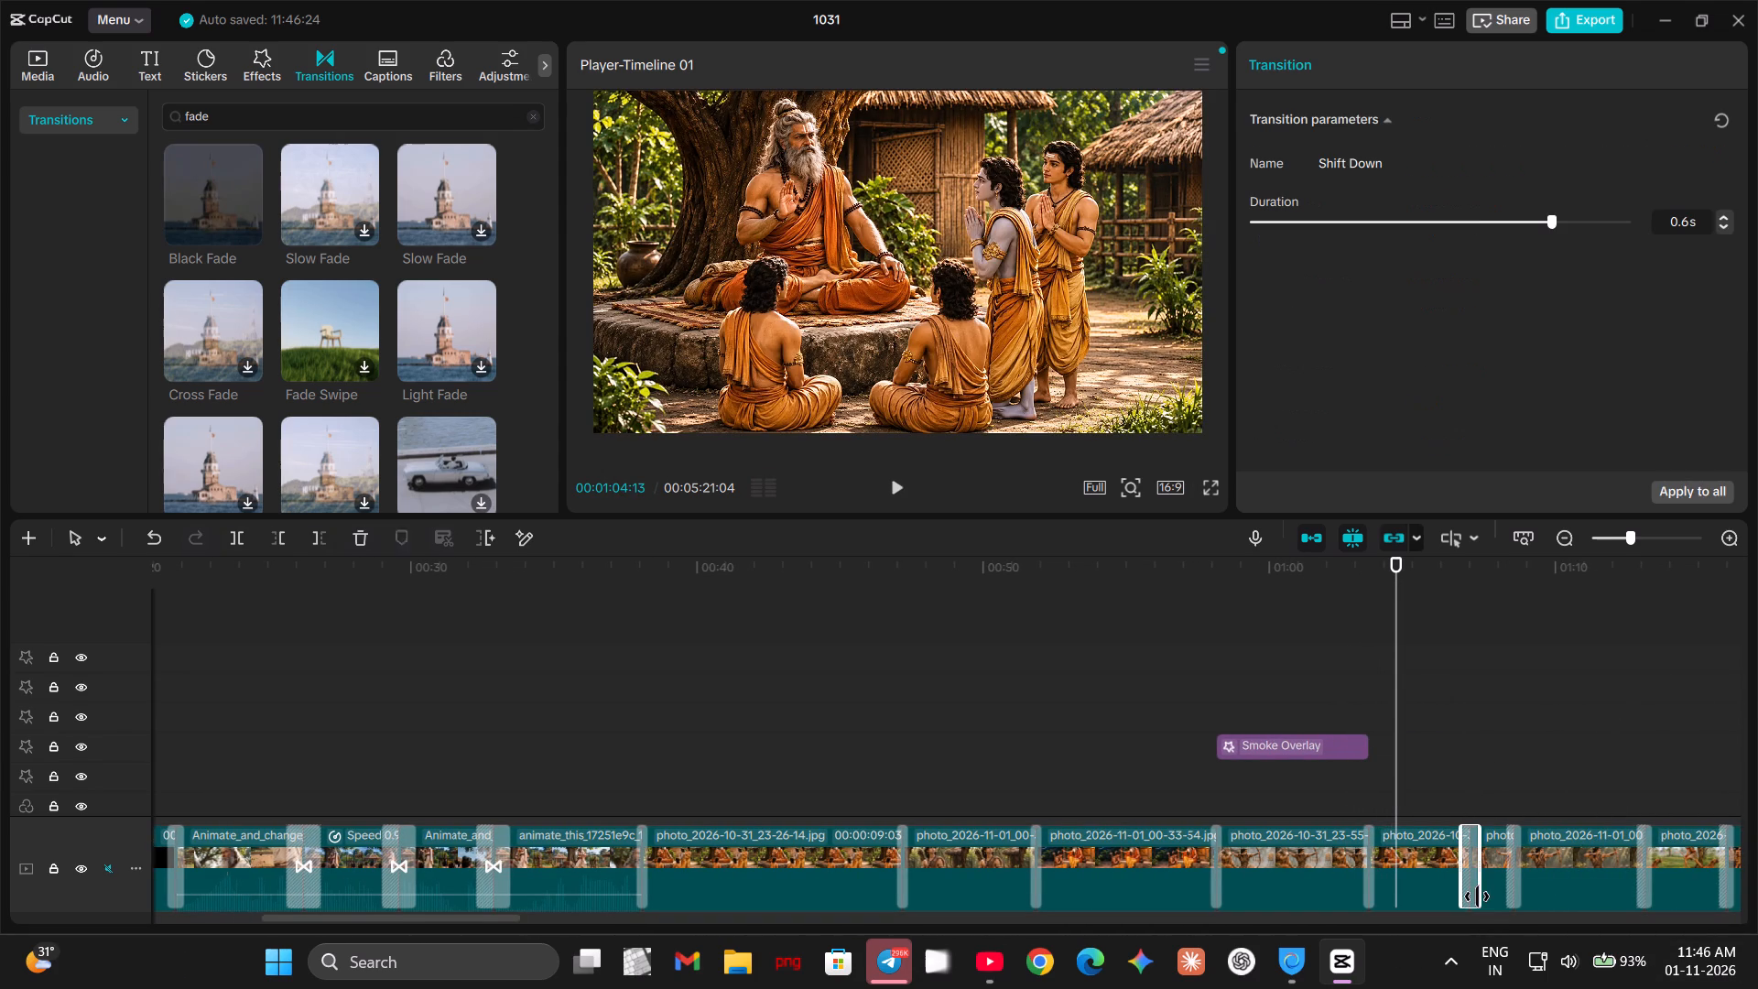
{"action": "key", "text": "Delete"}
{"action": "left_click", "coordinate": [1515, 875]}
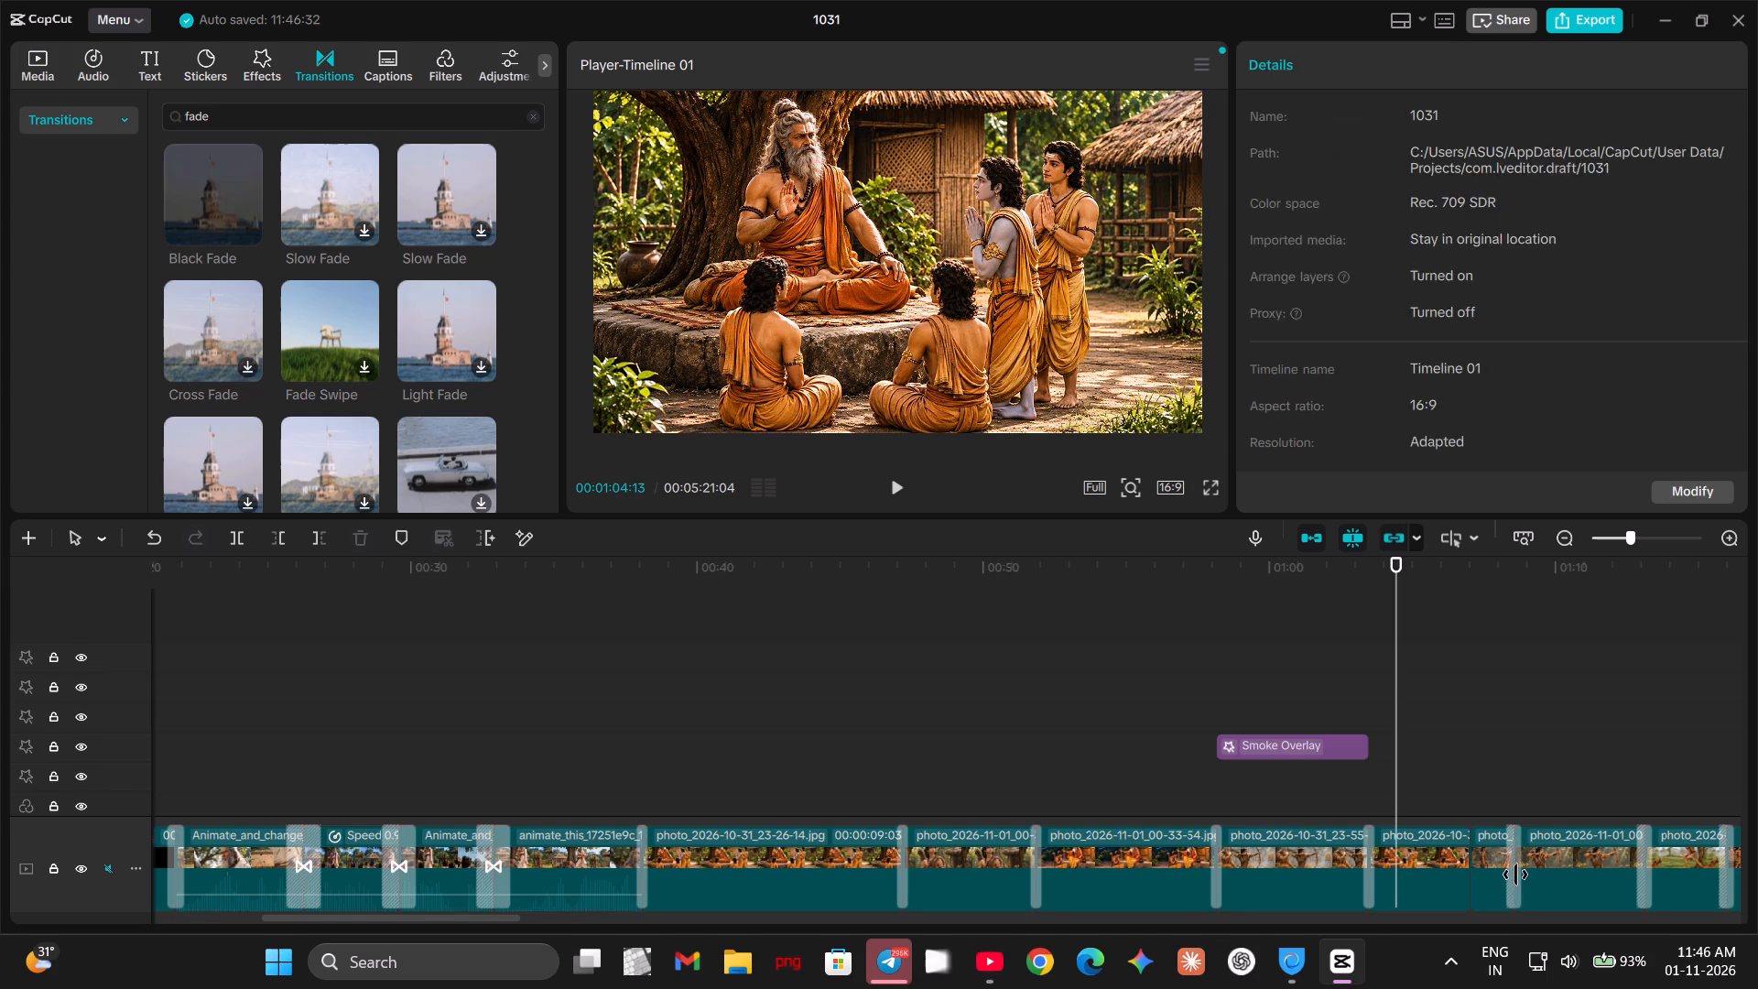
{"action": "key", "text": "Delete"}
Add Black Fade at both ends of the short photo clip, at the cuts near 01:07 and 01:08.
{"action": "left_click_drag", "start_coordinate": [233, 208], "coordinate": [1498, 821]}
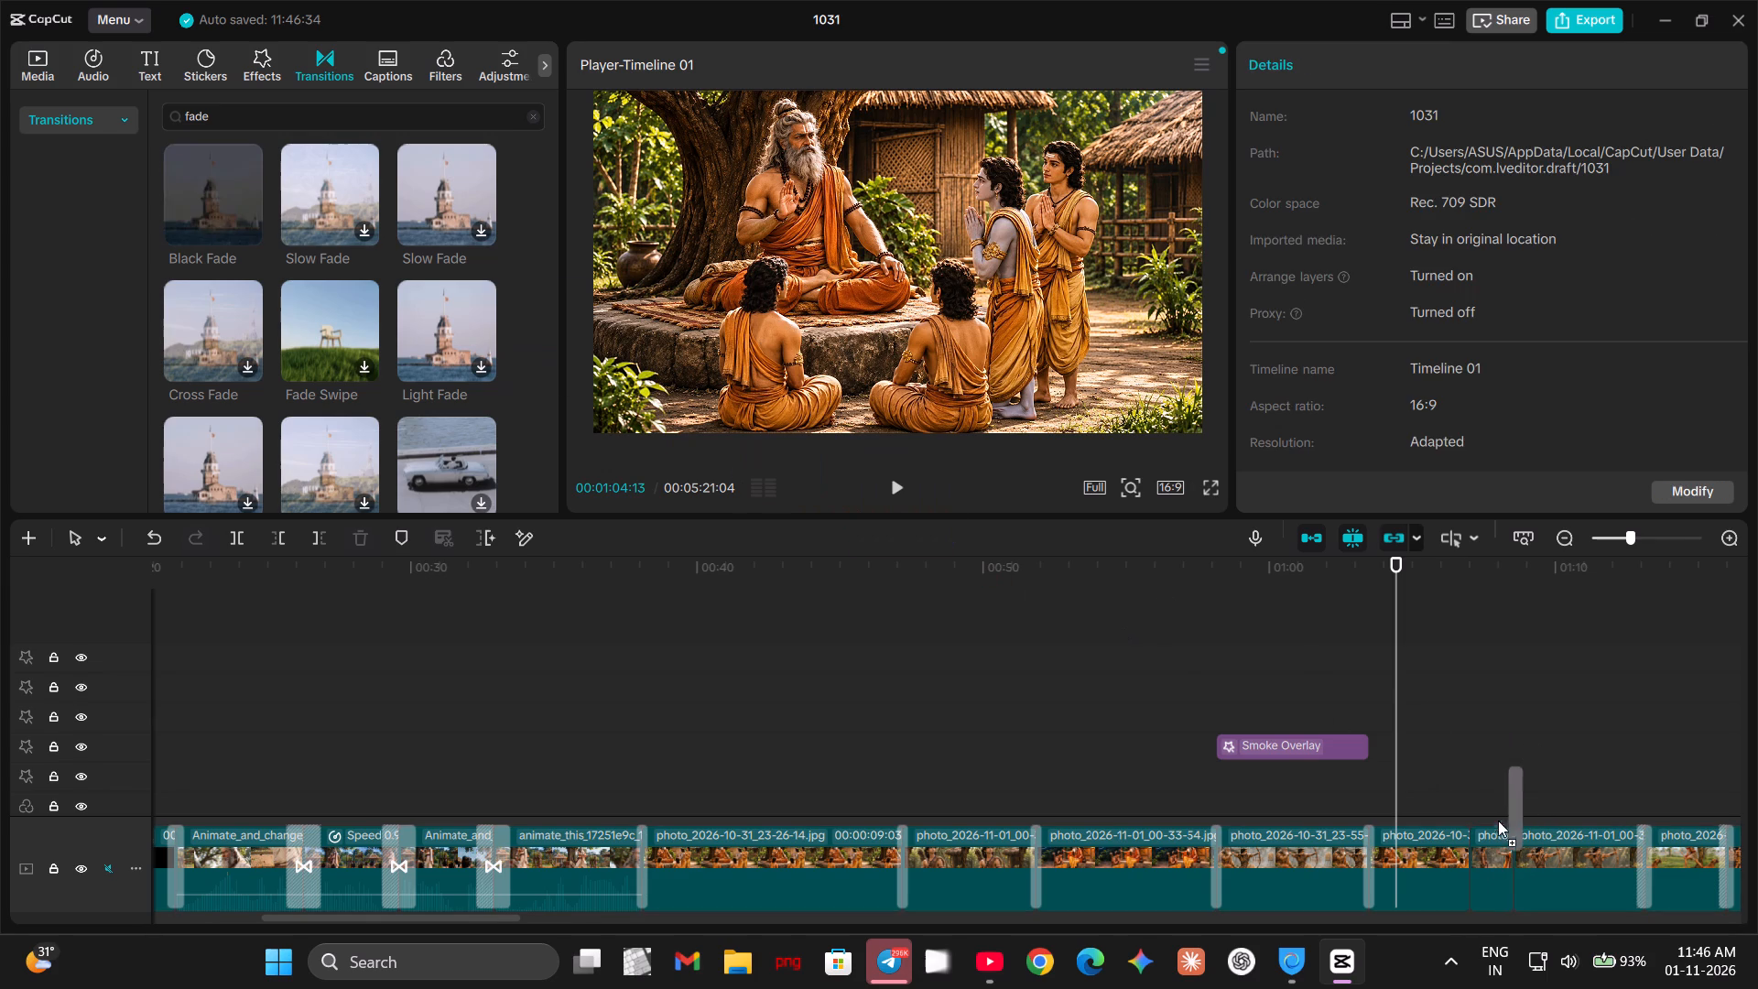
{"action": "left_click_drag", "start_coordinate": [1498, 821], "coordinate": [1466, 864]}
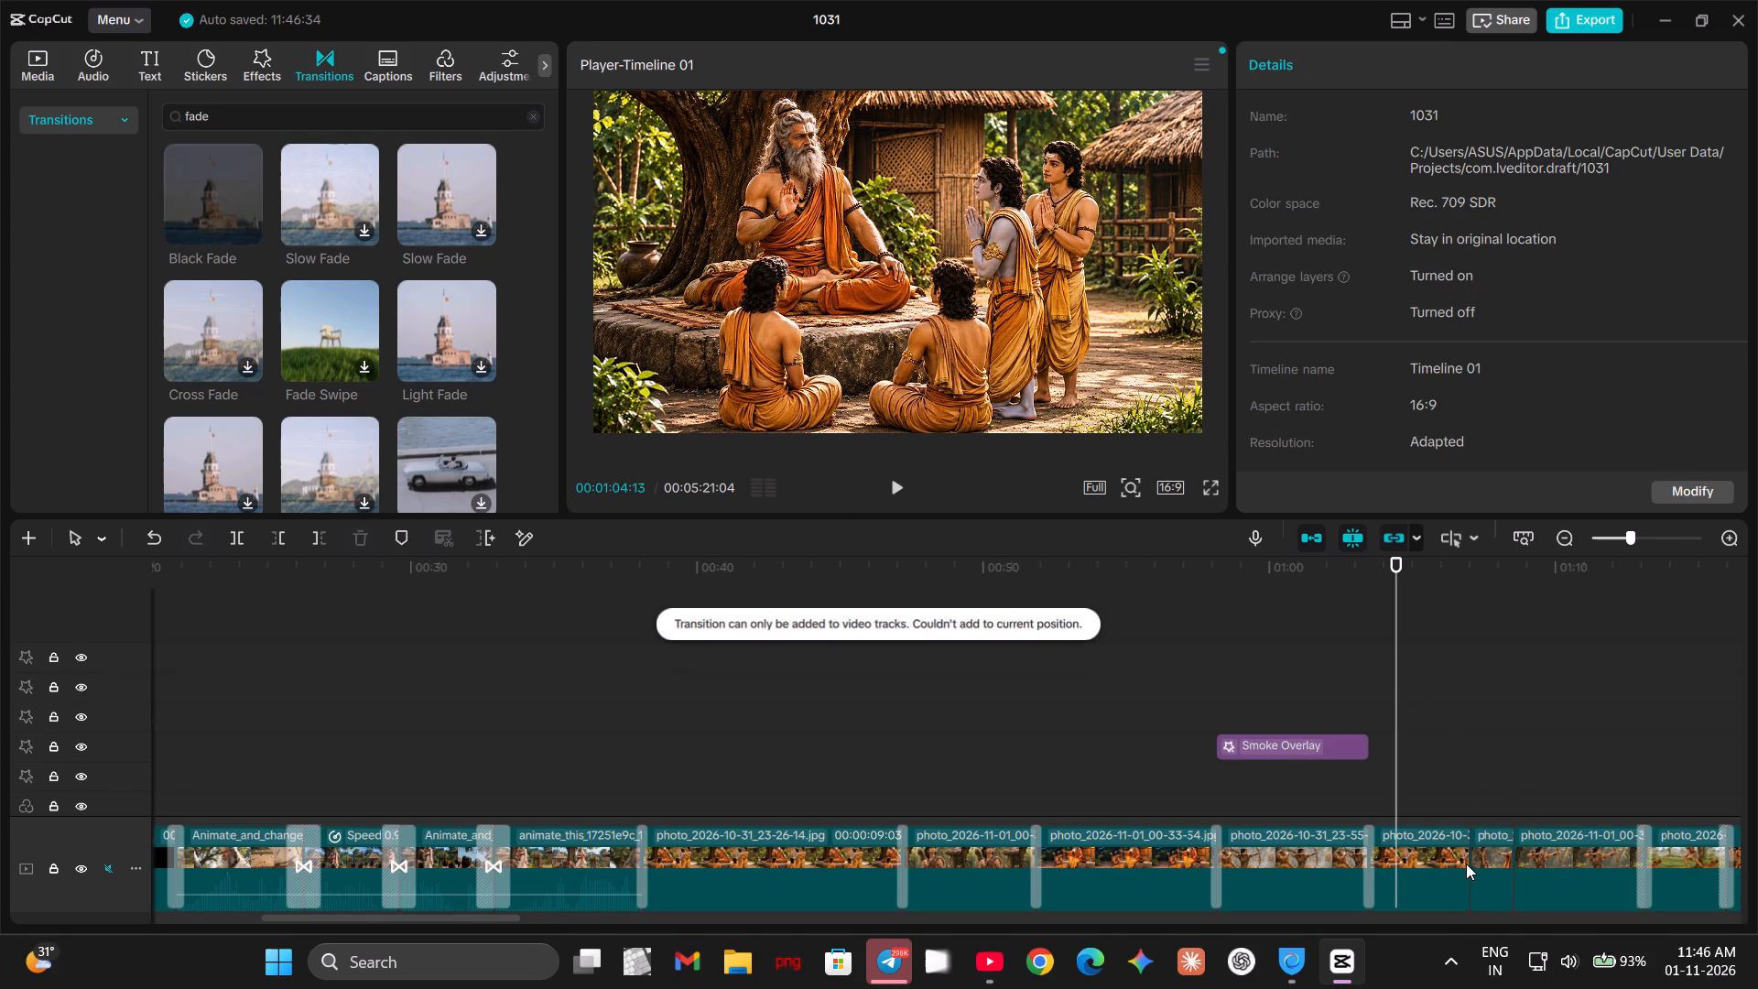
{"action": "key", "text": "Right"}
{"action": "key", "text": "Right"}
{"action": "key", "text": "Right"}
{"action": "key", "text": "Right"}
{"action": "key", "text": "Right"}
{"action": "key", "text": "Right"}
{"action": "key", "text": "Right"}
{"action": "key", "text": "Right"}
{"action": "key", "text": "Right"}
{"action": "key", "text": "Right"}
{"action": "key", "text": "Right"}
{"action": "key", "text": "Right"}
{"action": "key", "text": "Right"}
{"action": "key", "text": "Right"}
{"action": "key", "text": "Right"}
{"action": "key", "text": "Right"}
{"action": "key", "text": "Right"}
{"action": "key", "text": "Right"}
{"action": "key", "text": "Right"}
{"action": "key", "text": "Right"}
{"action": "left_click_drag", "start_coordinate": [1412, 760], "coordinate": [1467, 760]}
{"action": "left_click", "coordinate": [241, 231]}
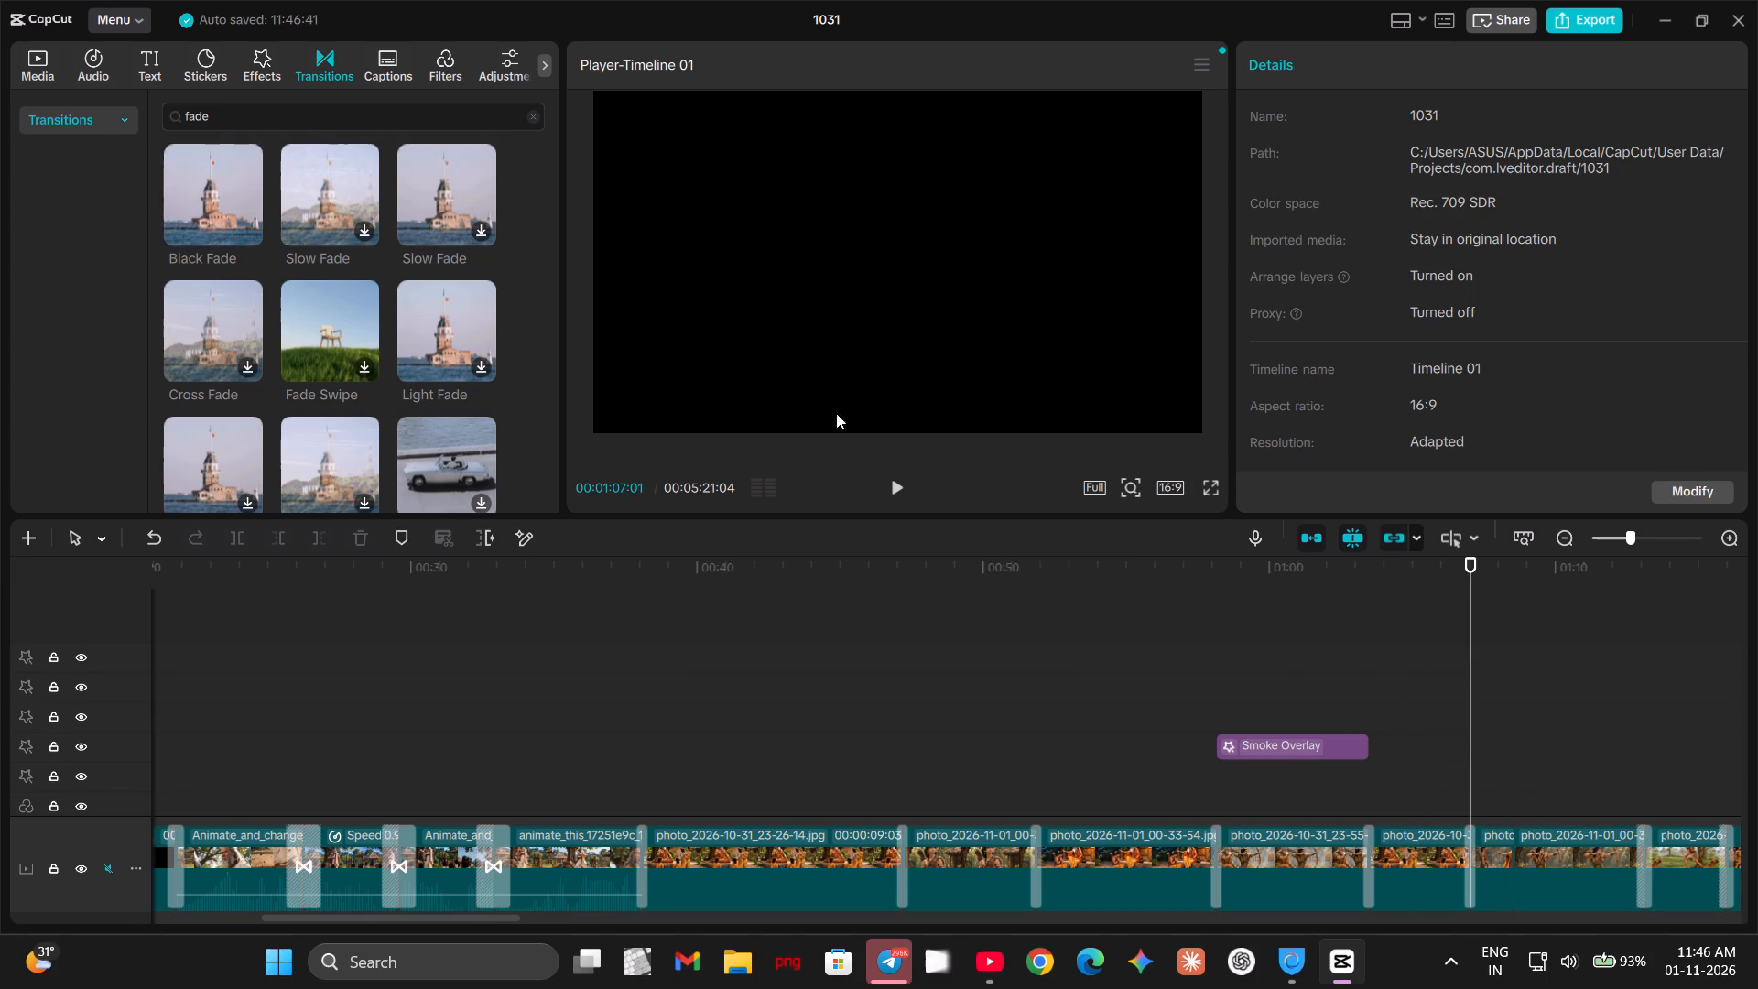
{"action": "left_click_drag", "start_coordinate": [1463, 681], "coordinate": [1511, 684]}
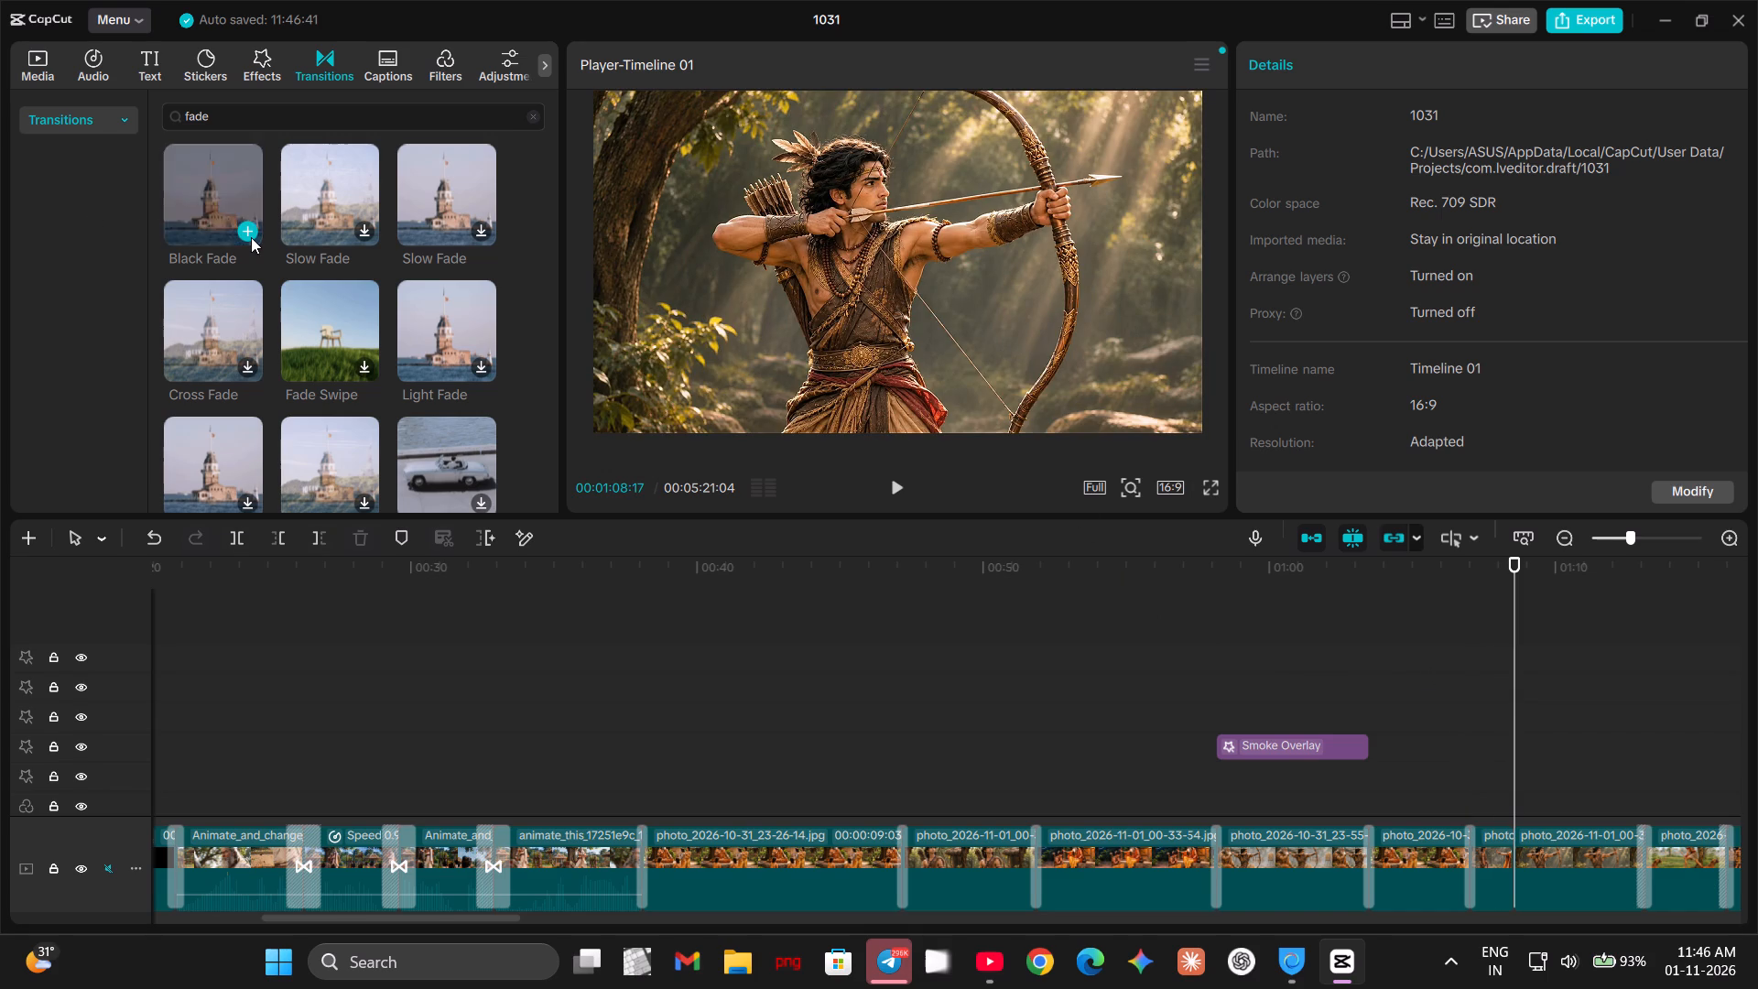
{"action": "left_click", "coordinate": [251, 237]}
Delete the three transitions near 01:13, 01:16 and 01:19, on both sides of the wounded dog clip and the clip after it.
{"action": "left_click_drag", "start_coordinate": [1517, 640], "coordinate": [1414, 666]}
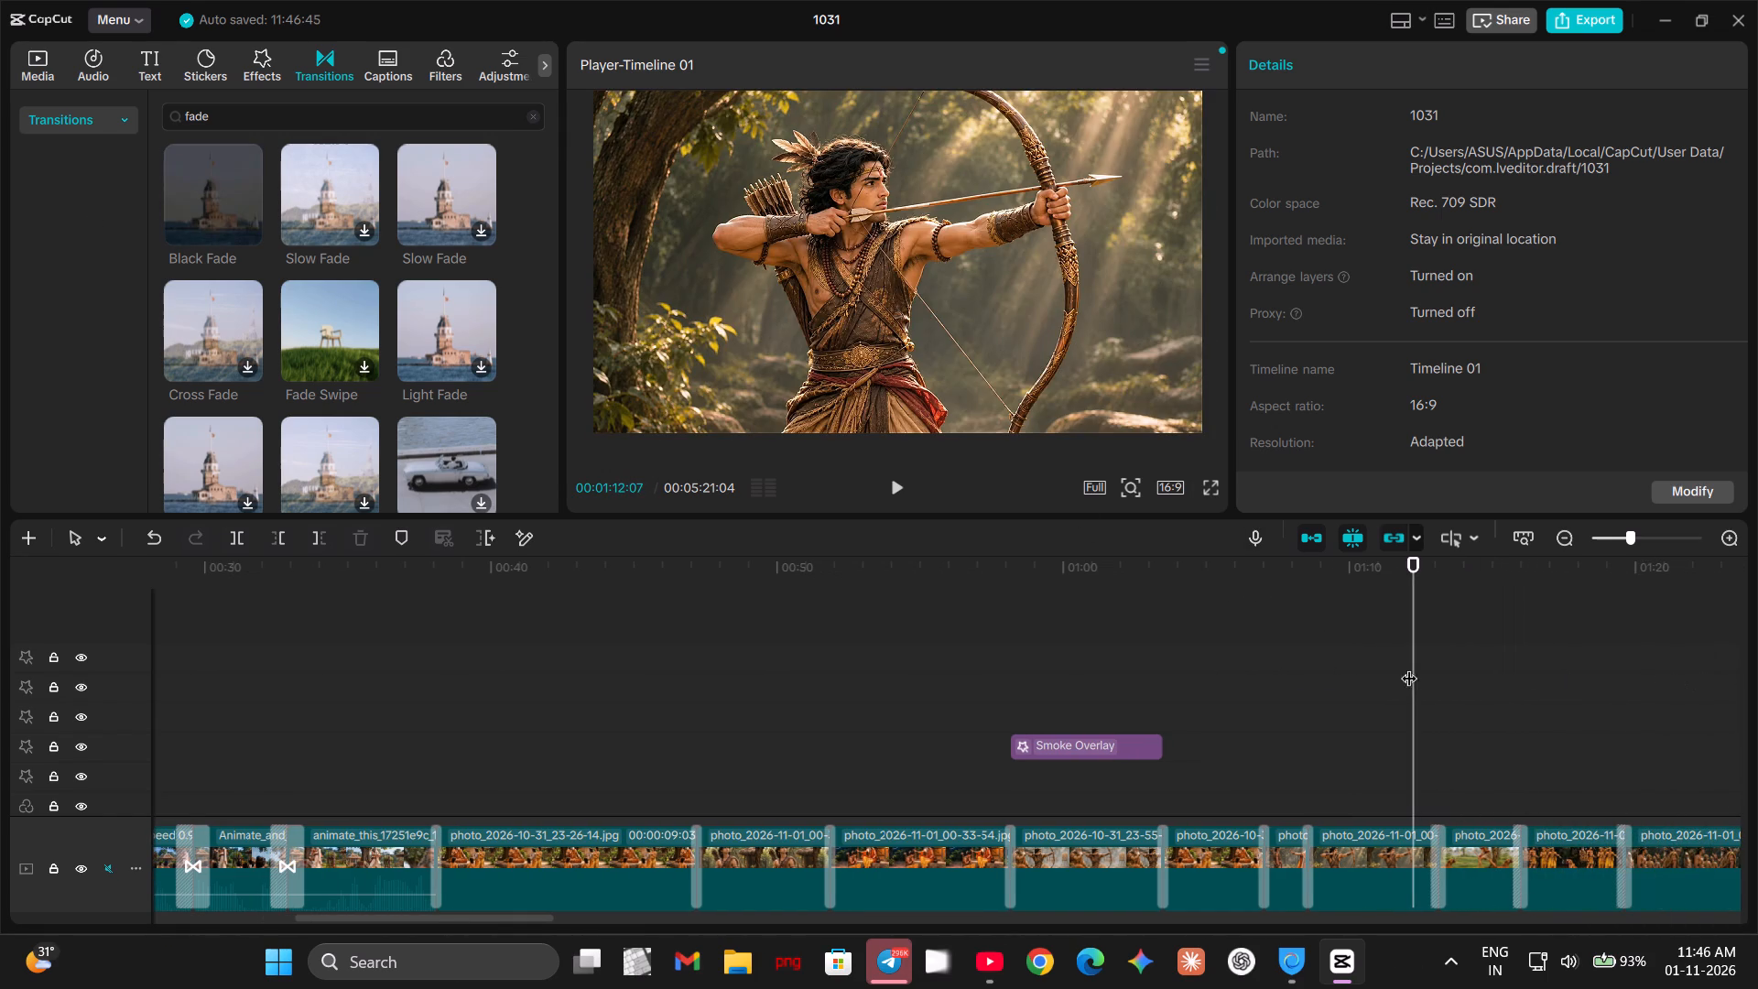
{"action": "left_click", "coordinate": [1430, 850]}
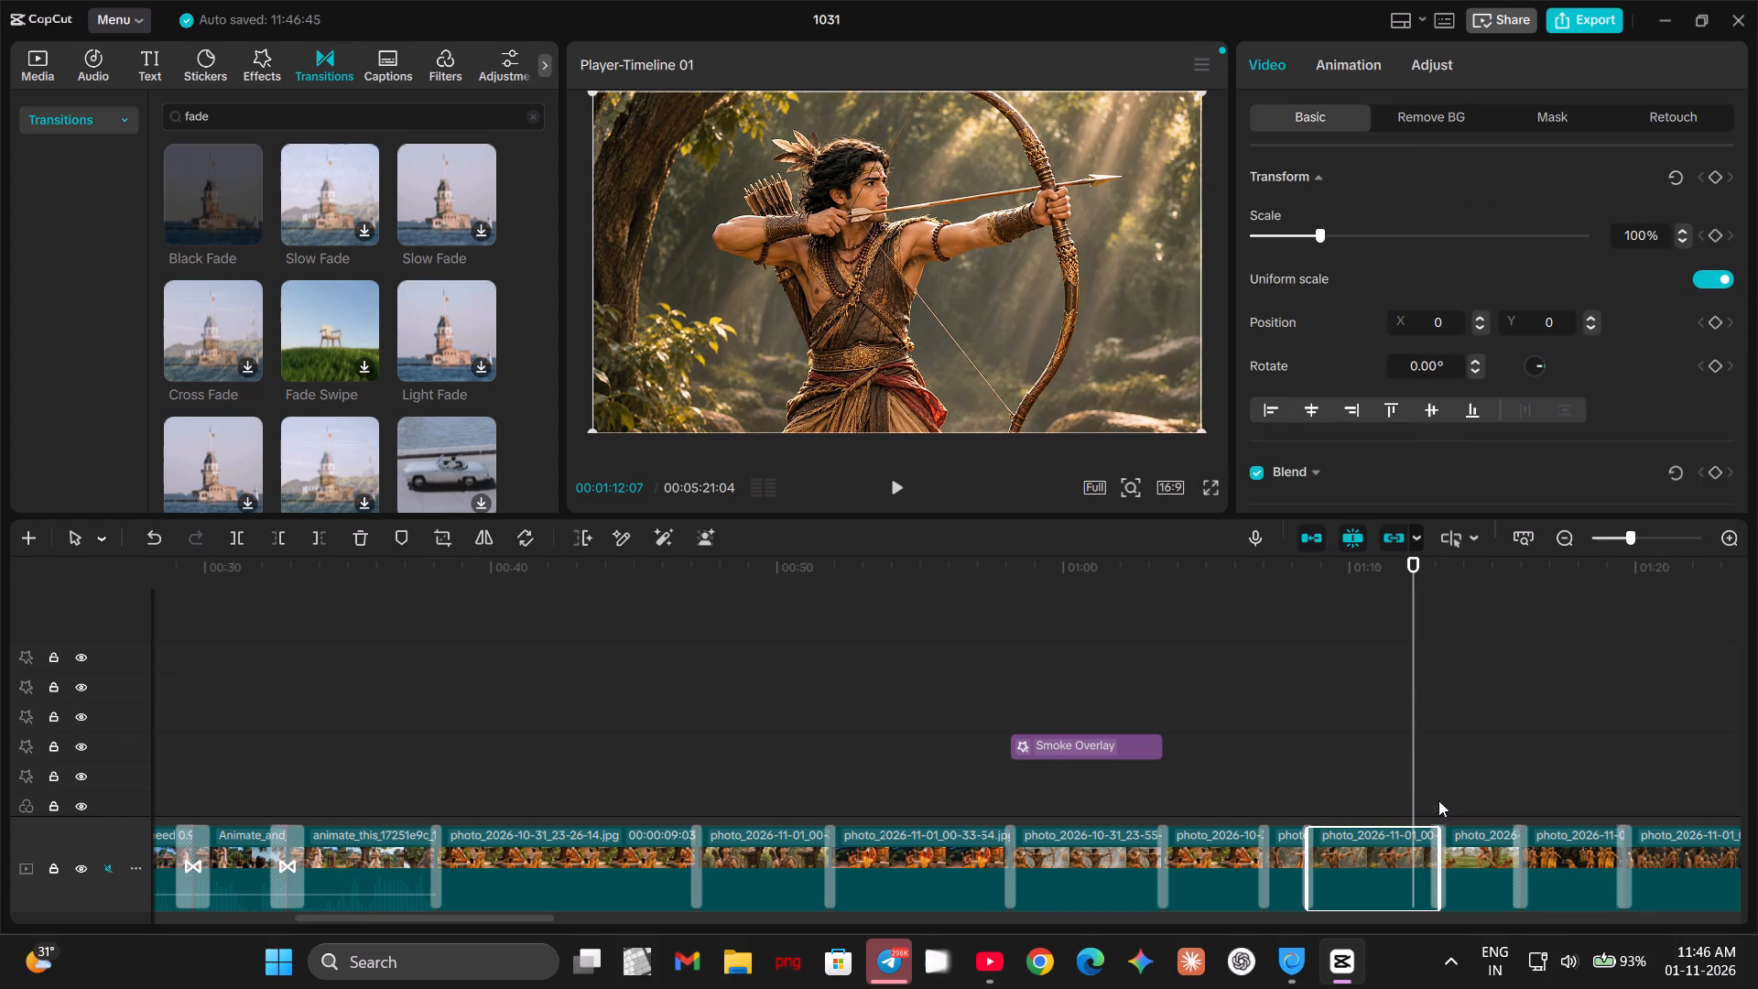
{"action": "left_click", "coordinate": [1441, 784]}
{"action": "left_click", "coordinate": [1443, 835]}
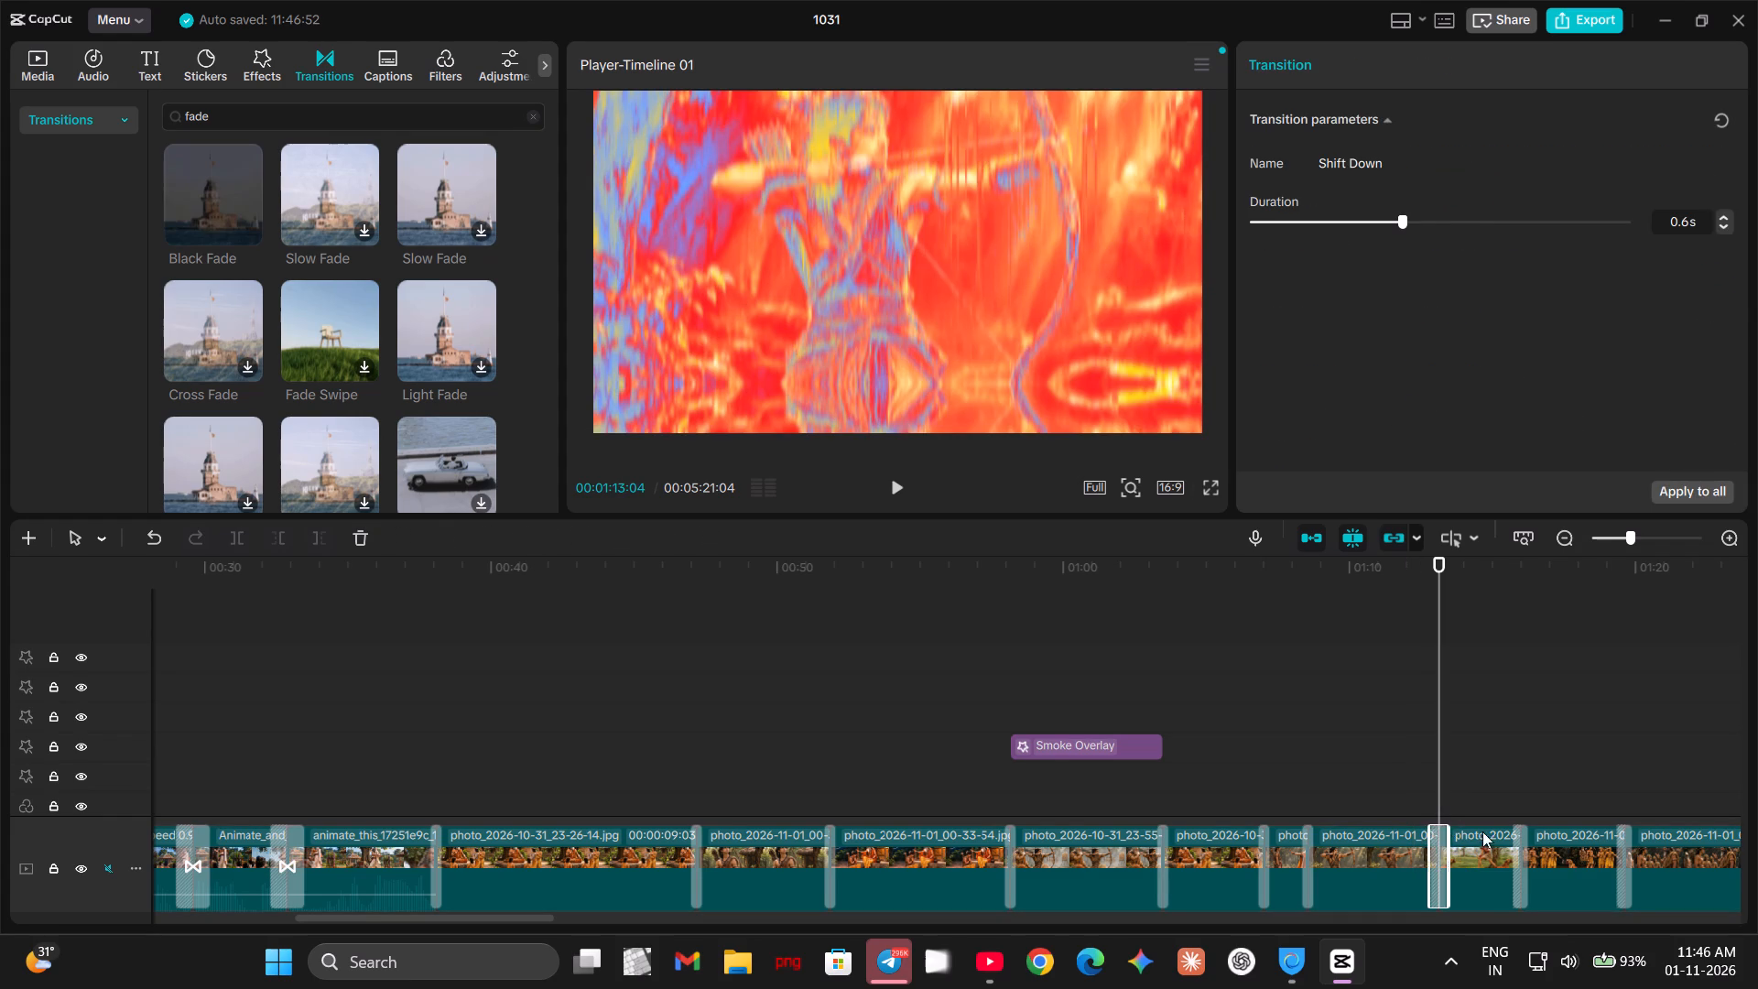
{"action": "key", "text": "Delete"}
{"action": "left_click", "coordinate": [1523, 835]}
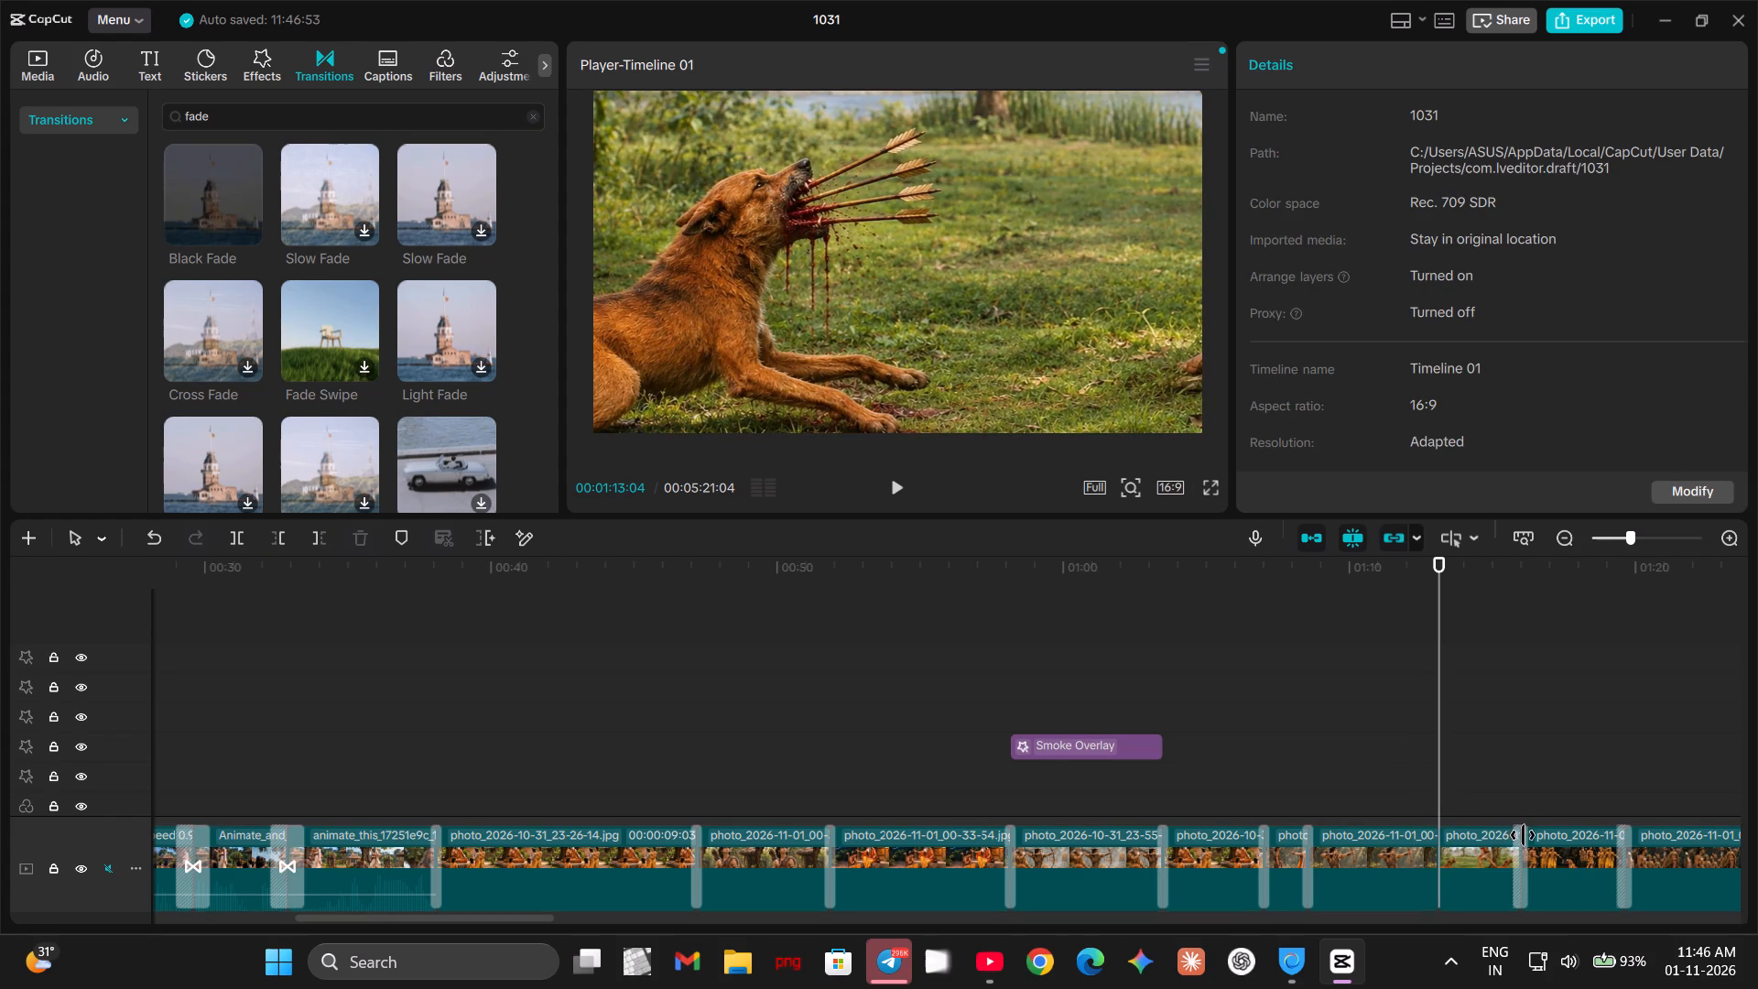
{"action": "key", "text": "Delete"}
{"action": "left_click", "coordinate": [1626, 833]}
{"action": "key", "text": "Delete"}
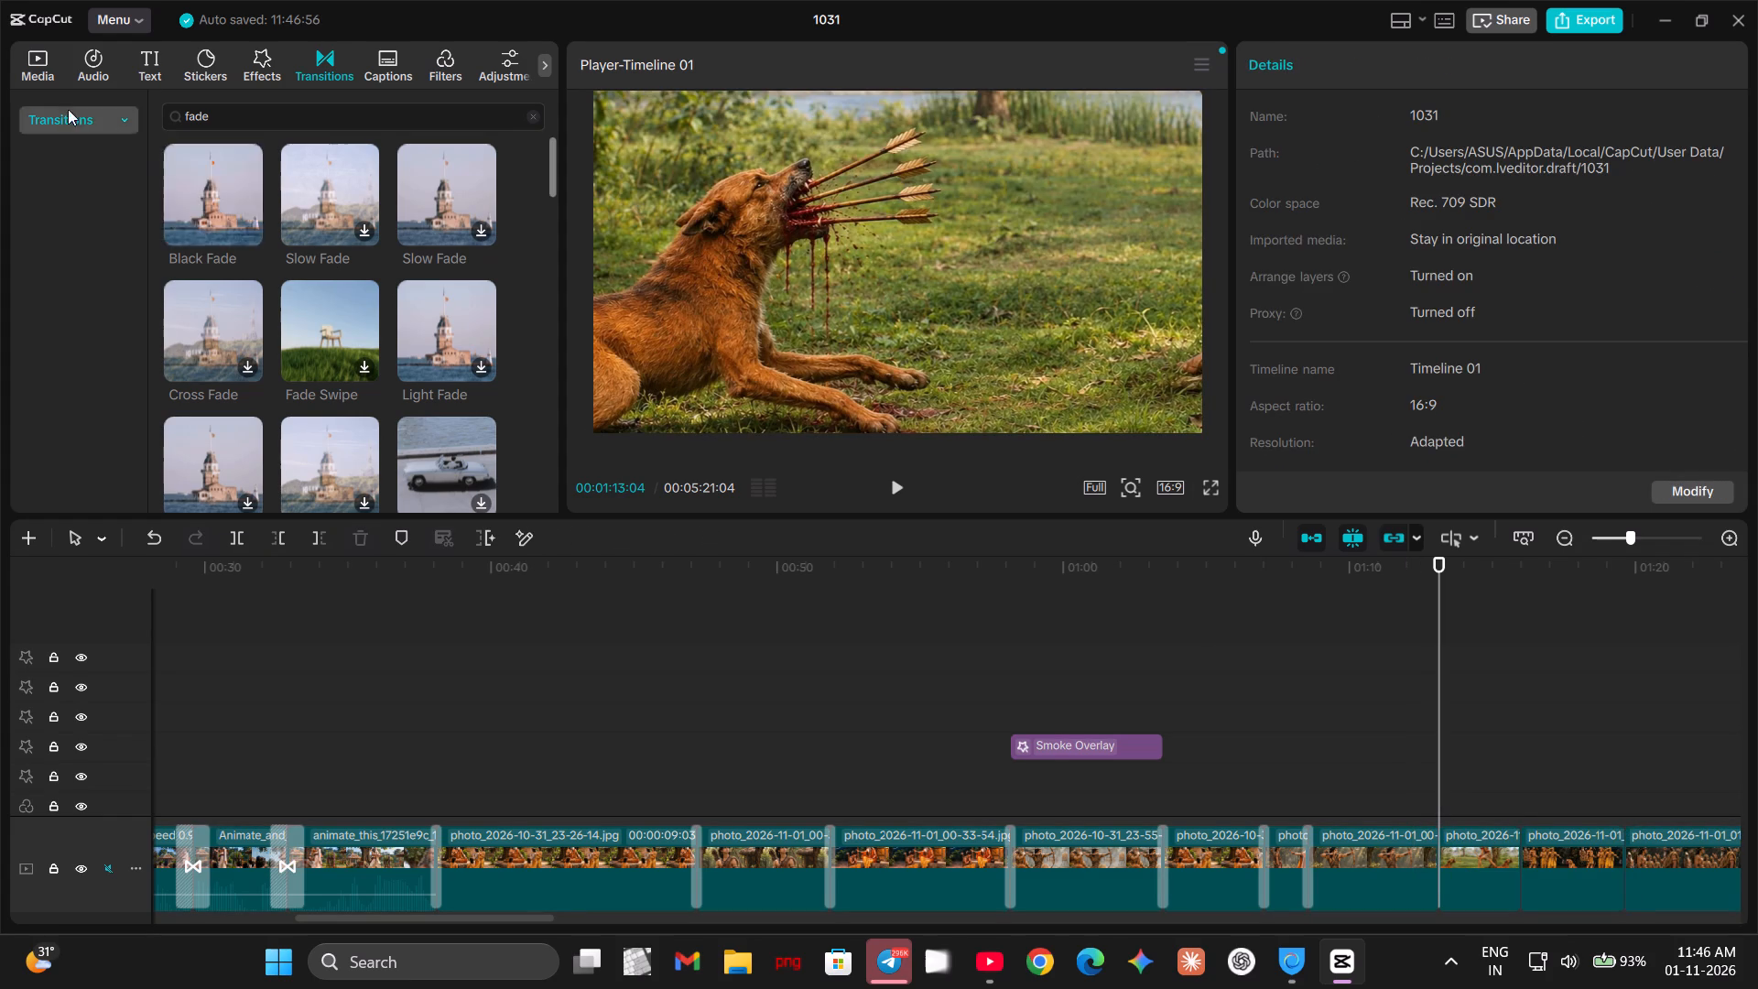
Add Black Fade at each of the three bare cuts near 01:13, 01:16 and 01:19.
{"action": "left_click", "coordinate": [252, 228]}
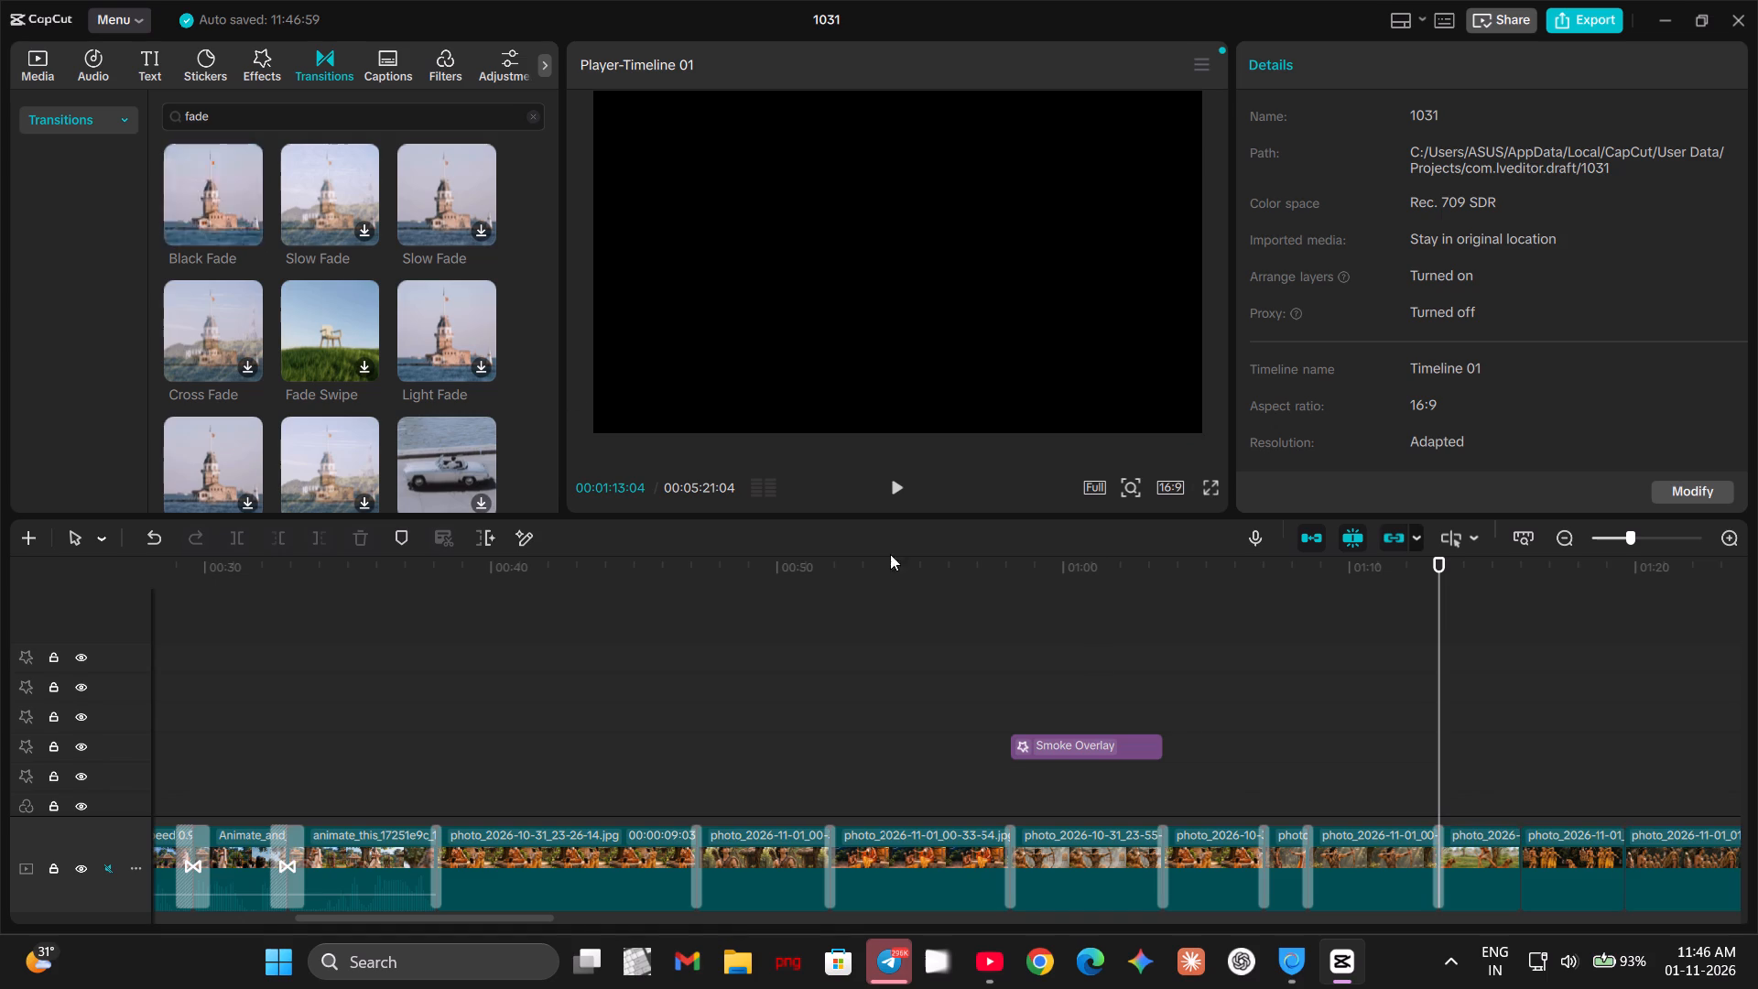
{"action": "left_click_drag", "start_coordinate": [1435, 709], "coordinate": [1515, 716]}
{"action": "left_click", "coordinate": [241, 235]}
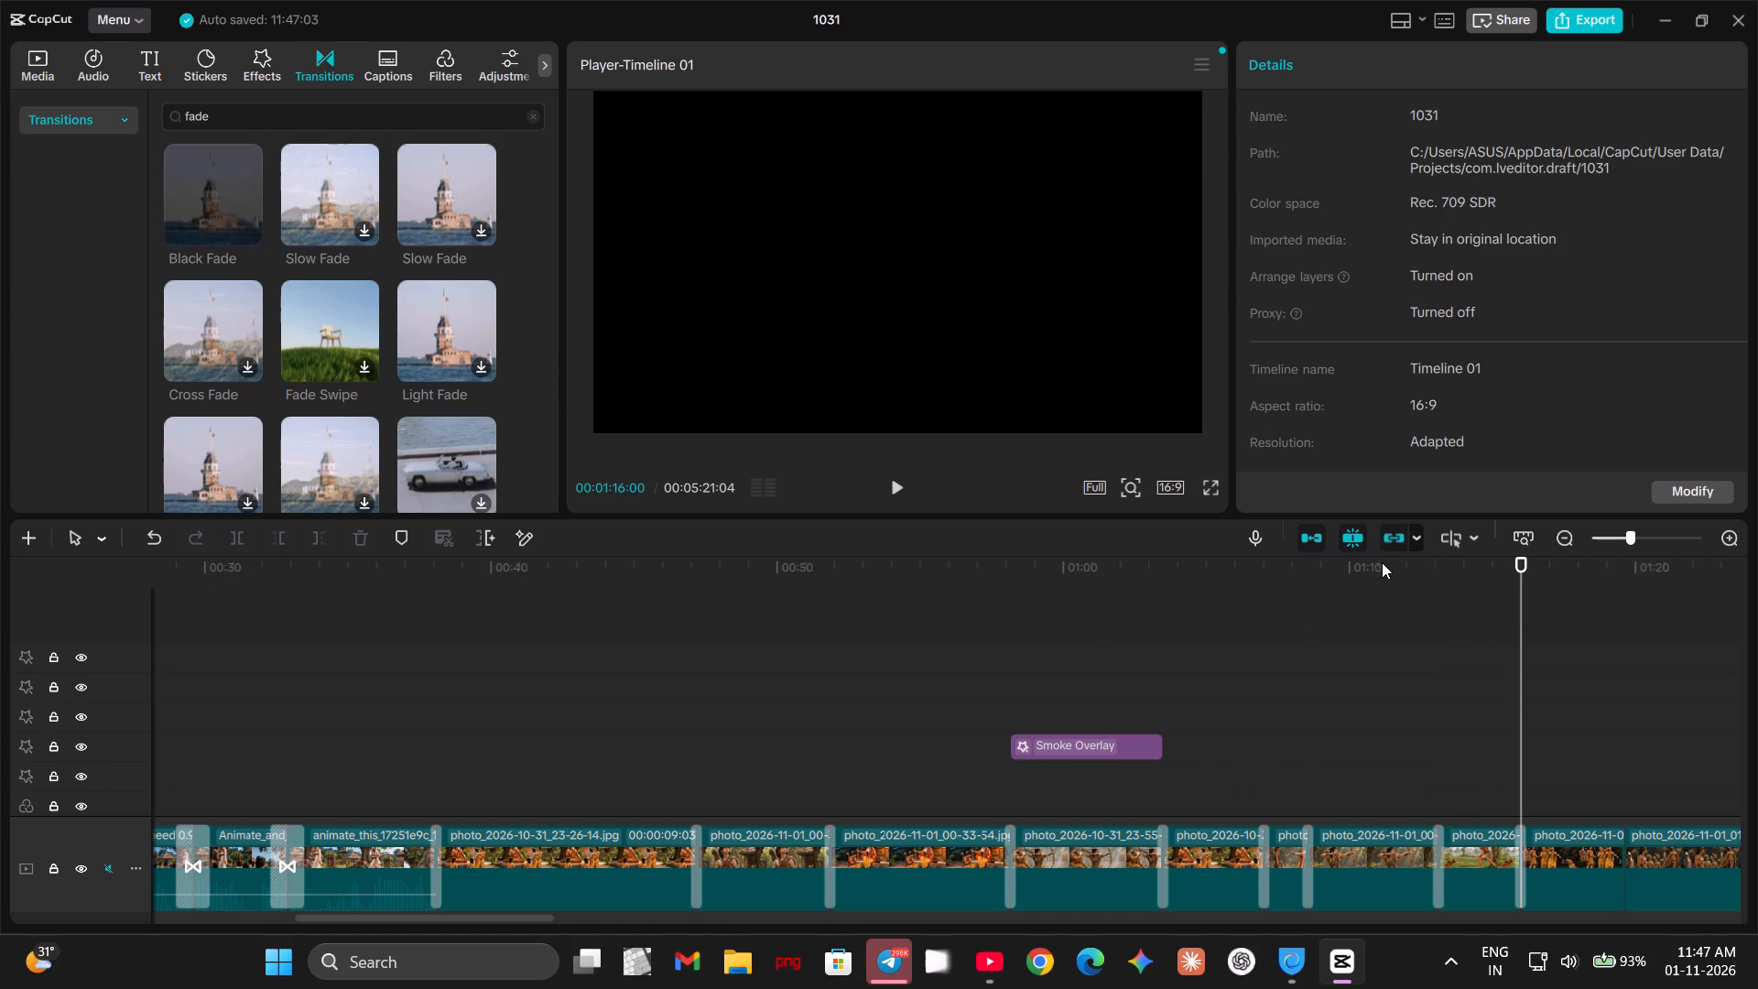
{"action": "left_click_drag", "start_coordinate": [1520, 636], "coordinate": [1633, 663]}
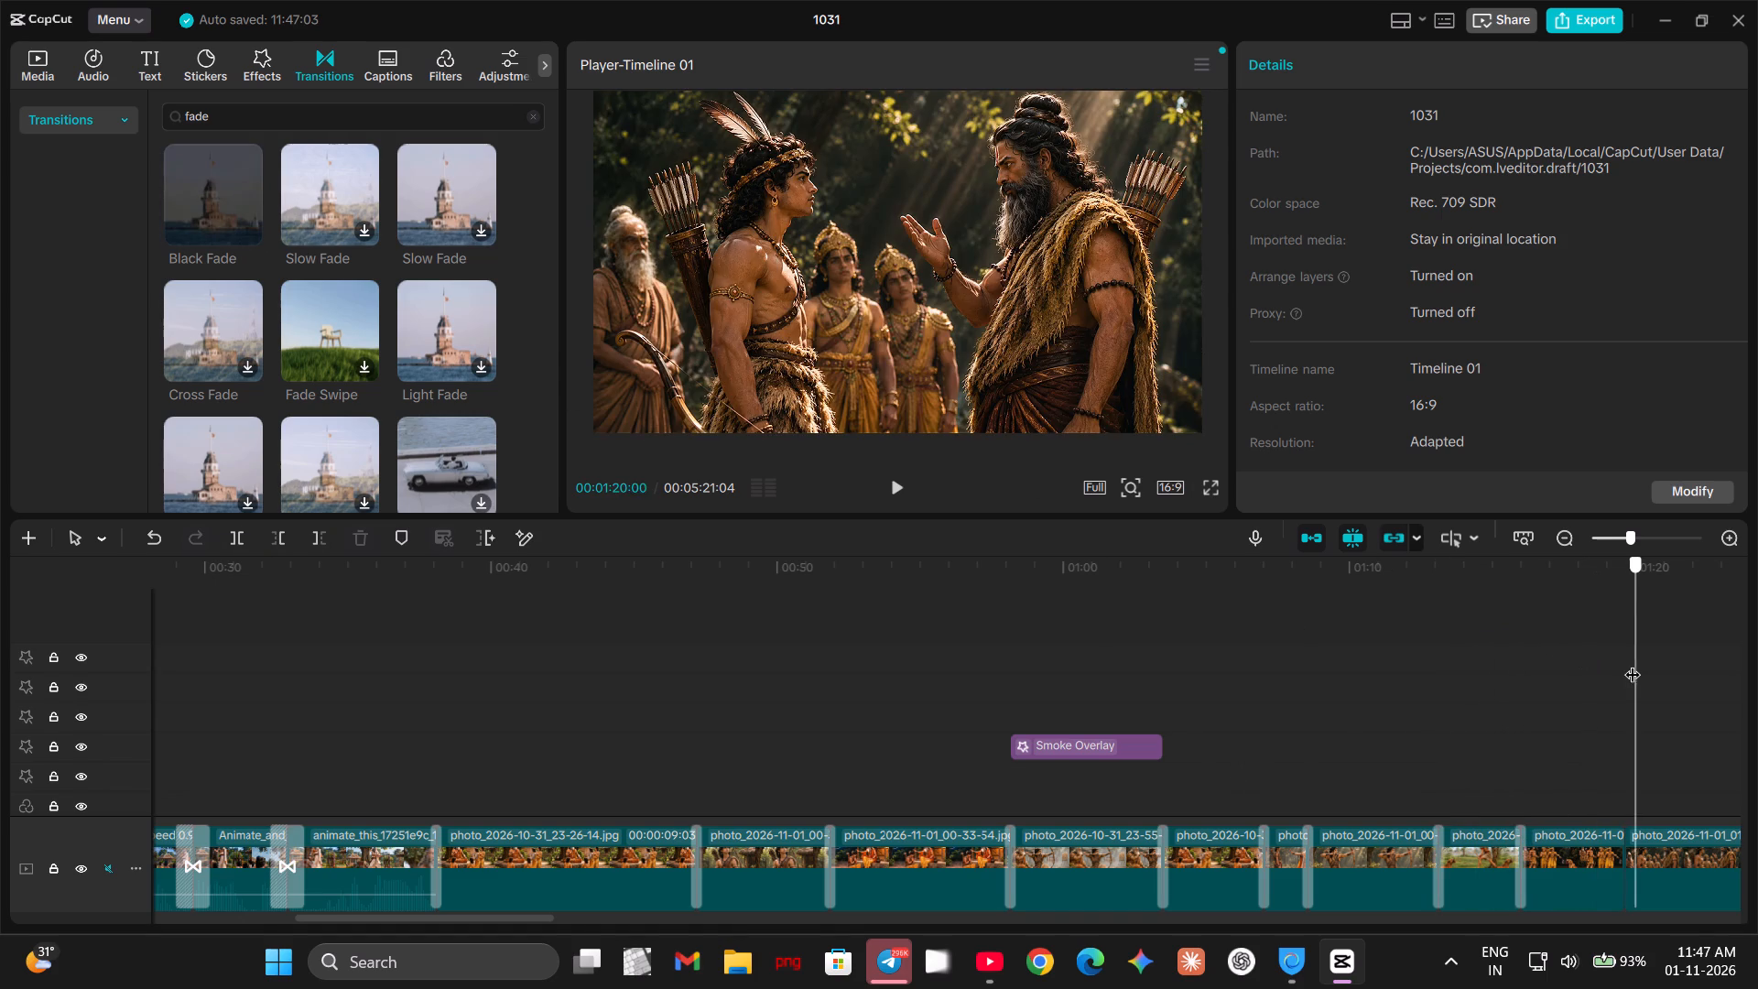
{"action": "left_click_drag", "start_coordinate": [1633, 663], "coordinate": [1620, 663]}
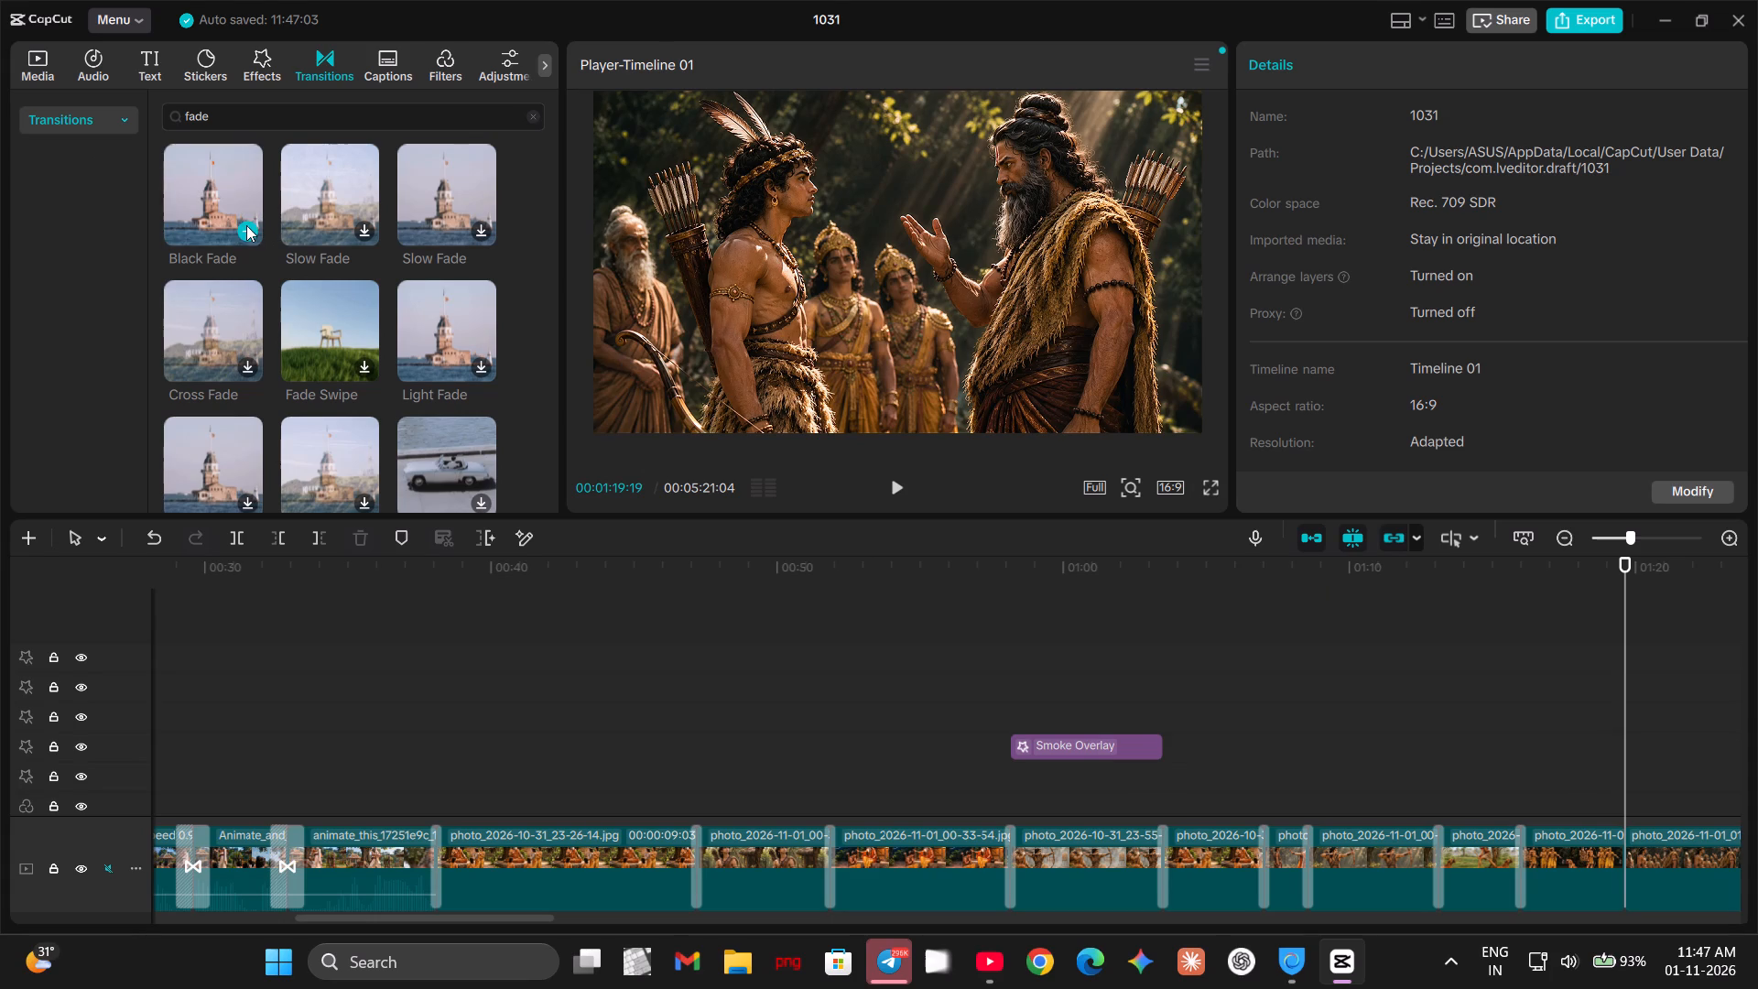
{"action": "left_click", "coordinate": [246, 225]}
Replace the Burned Portal transition at the cut near 01:37 with Light Fade.
{"action": "left_click_drag", "start_coordinate": [1622, 606], "coordinate": [1745, 619]}
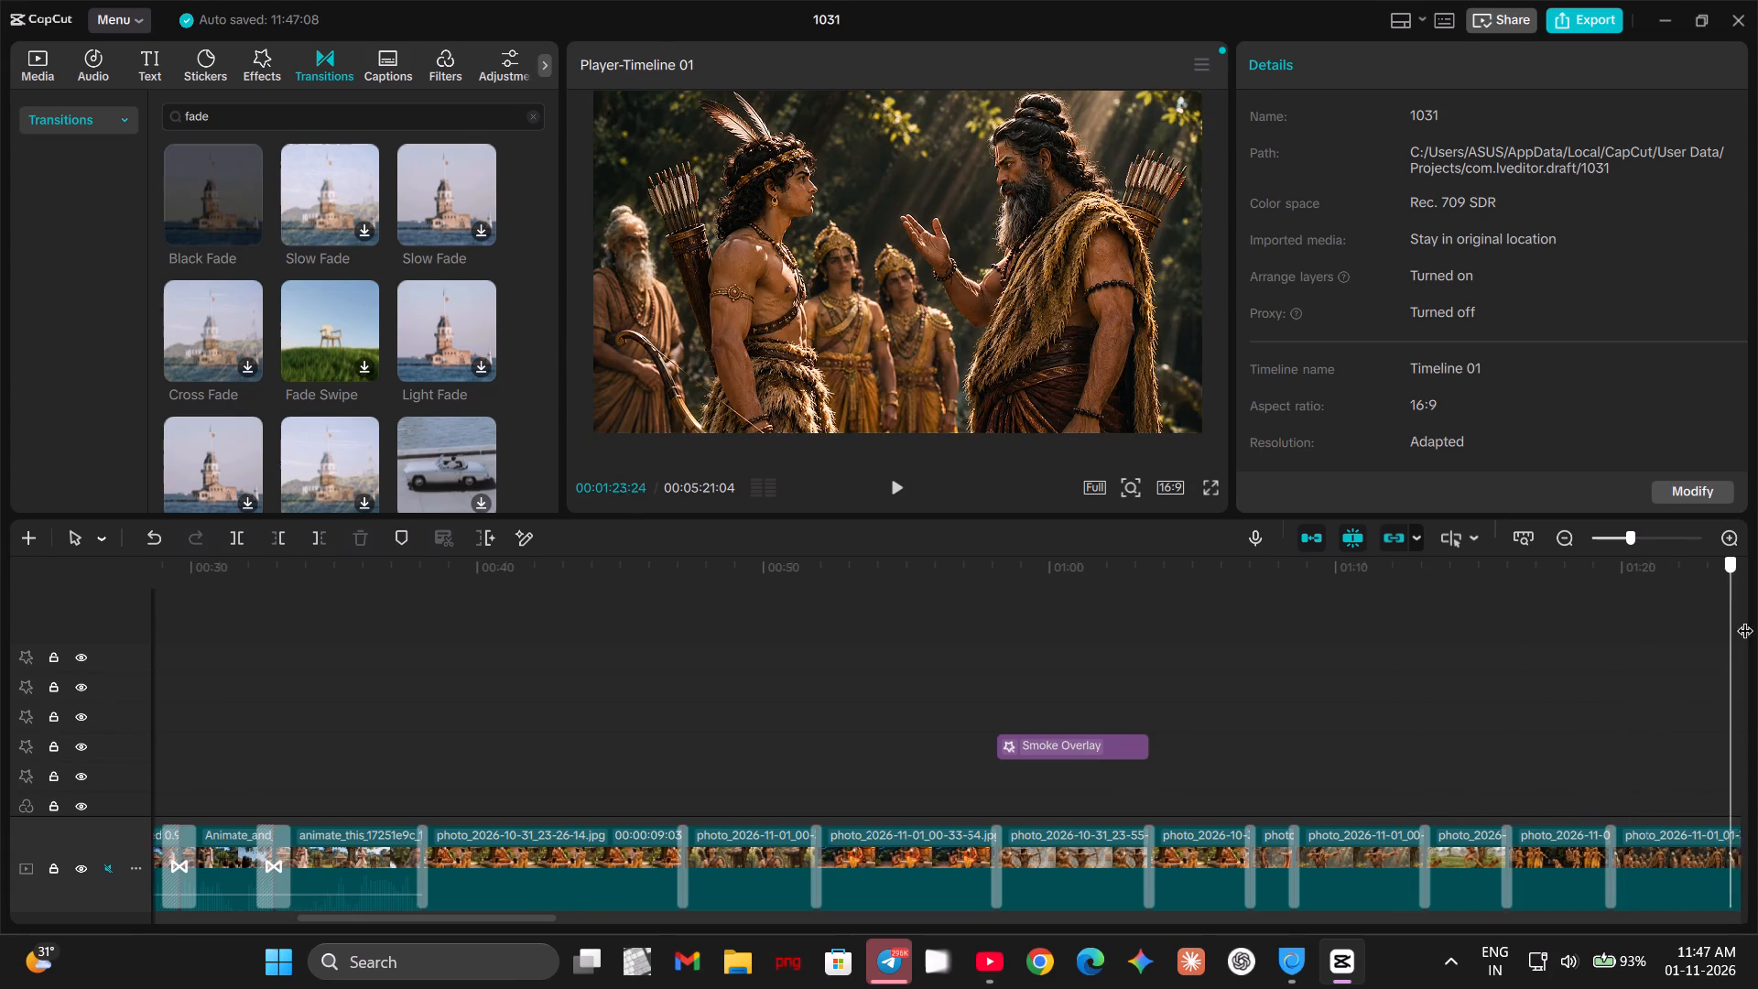
{"action": "left_click_drag", "start_coordinate": [1745, 619], "coordinate": [1465, 614]}
{"action": "key", "text": "space"}
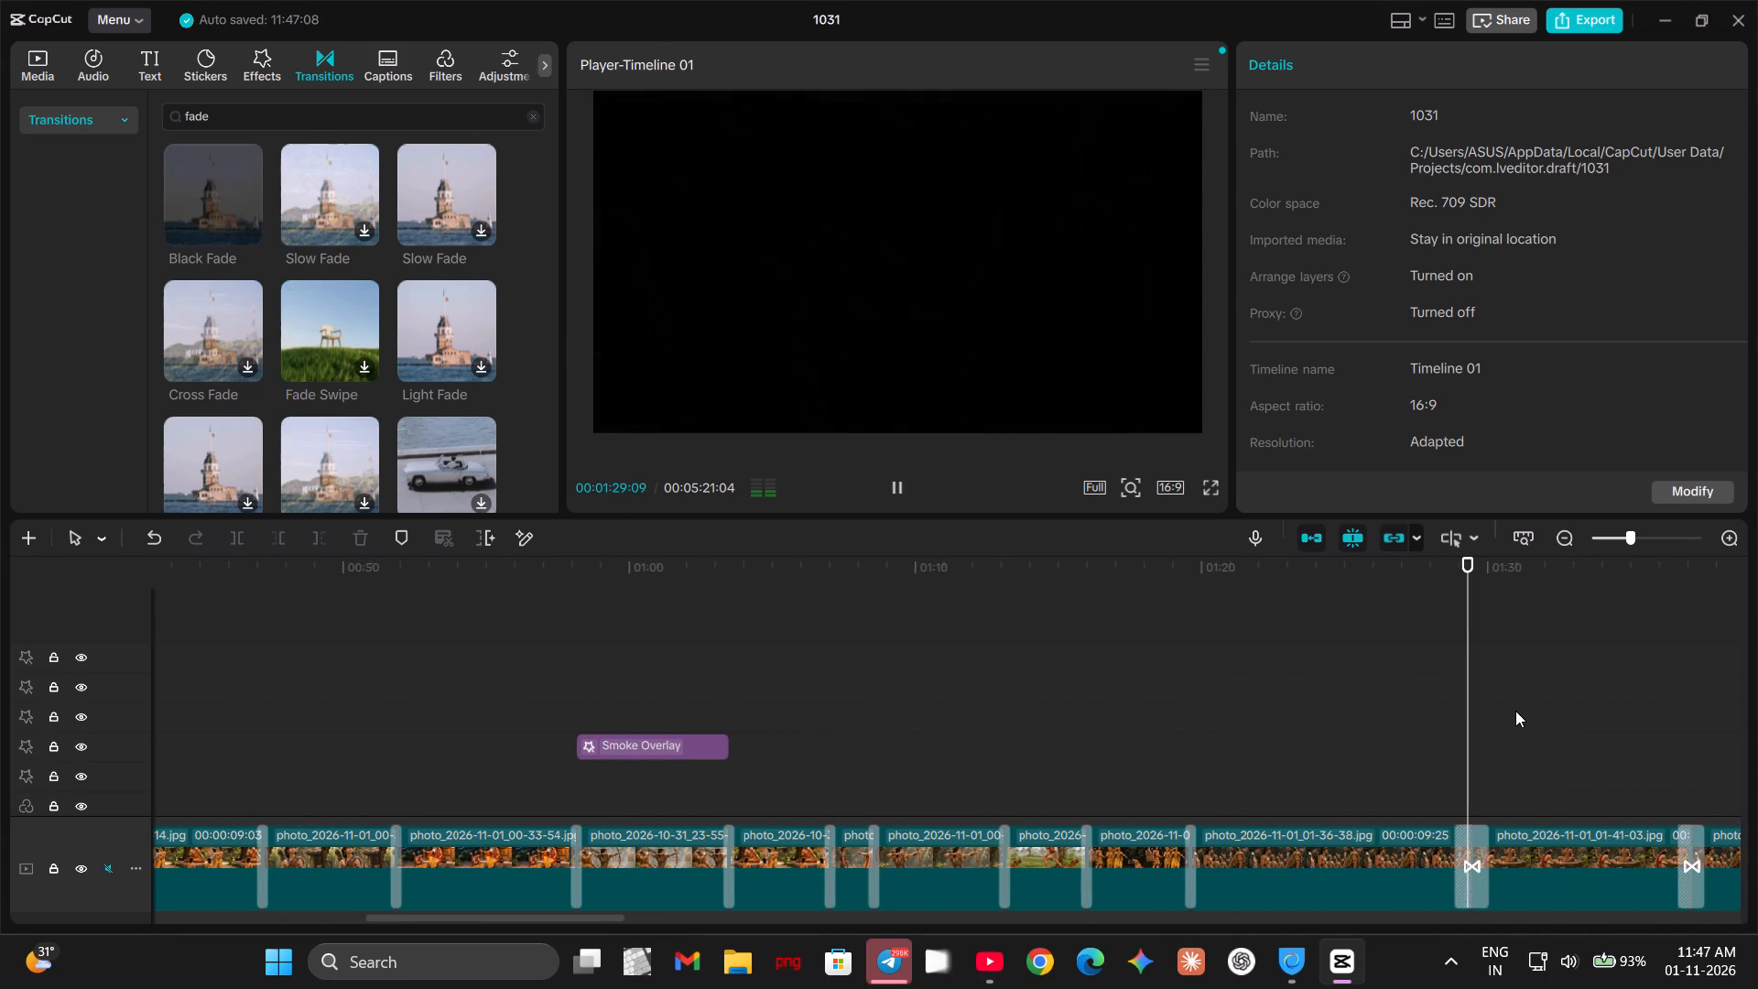
{"action": "key", "text": "space"}
{"action": "left_click_drag", "start_coordinate": [1503, 744], "coordinate": [1319, 744]}
{"action": "key", "text": "space"}
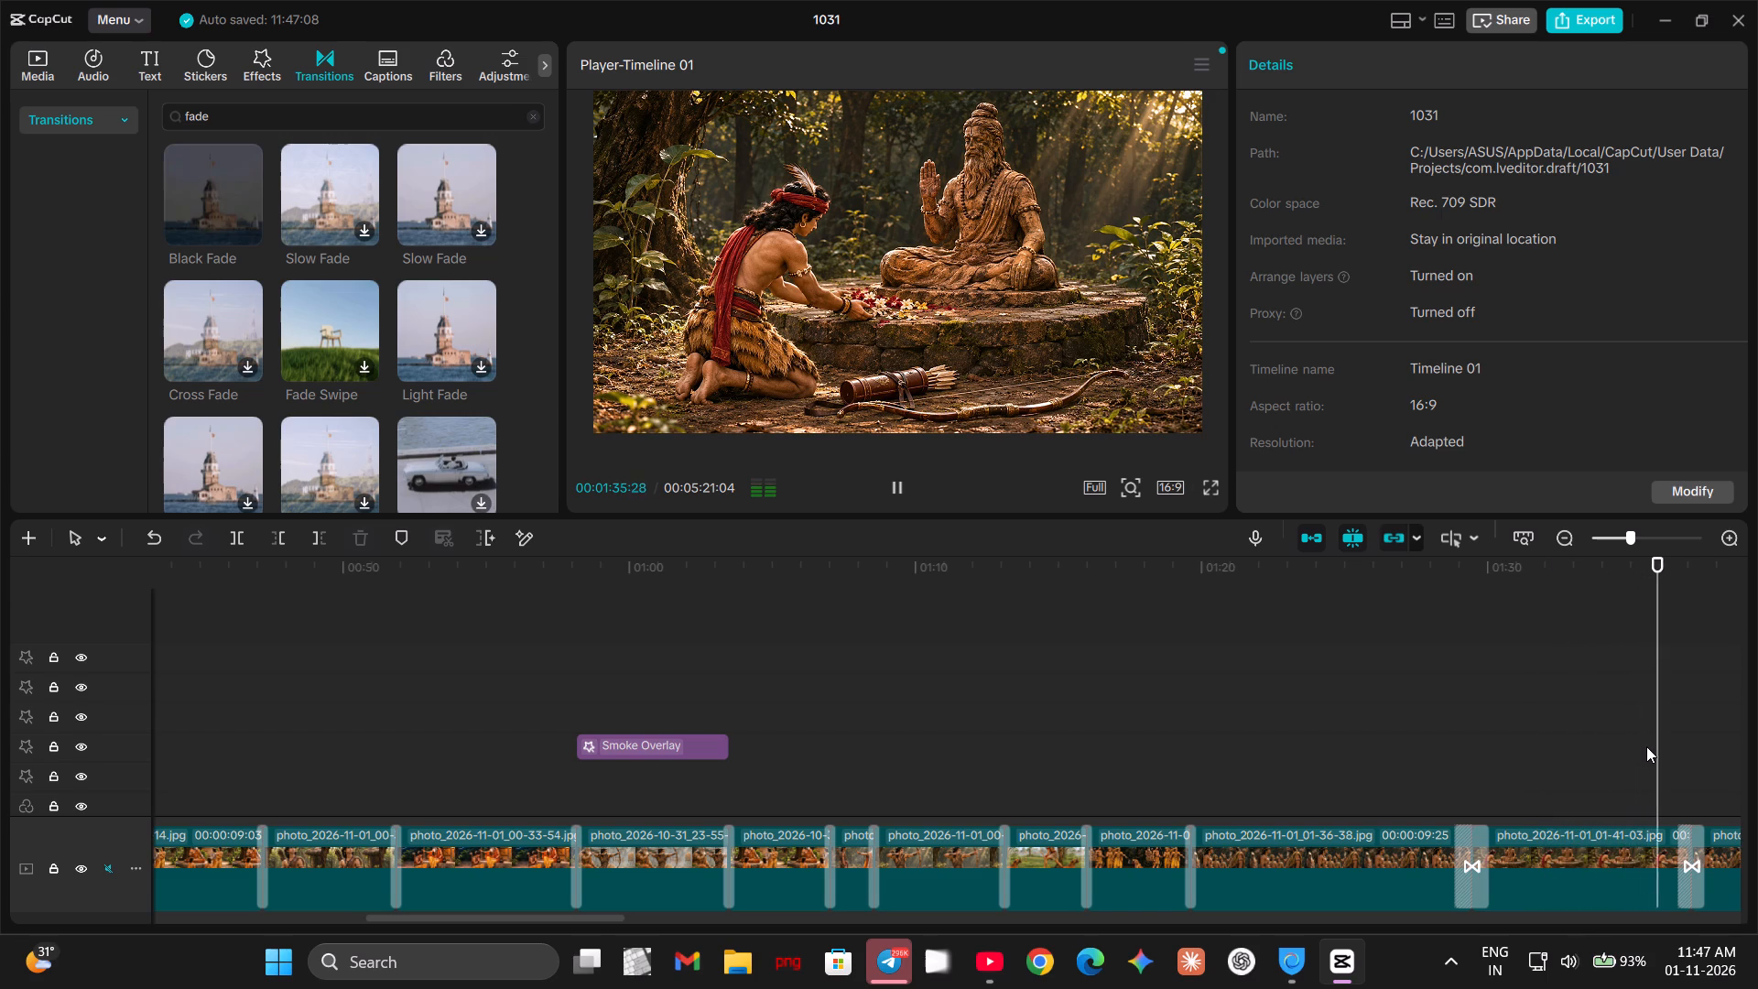
{"action": "key", "text": "space"}
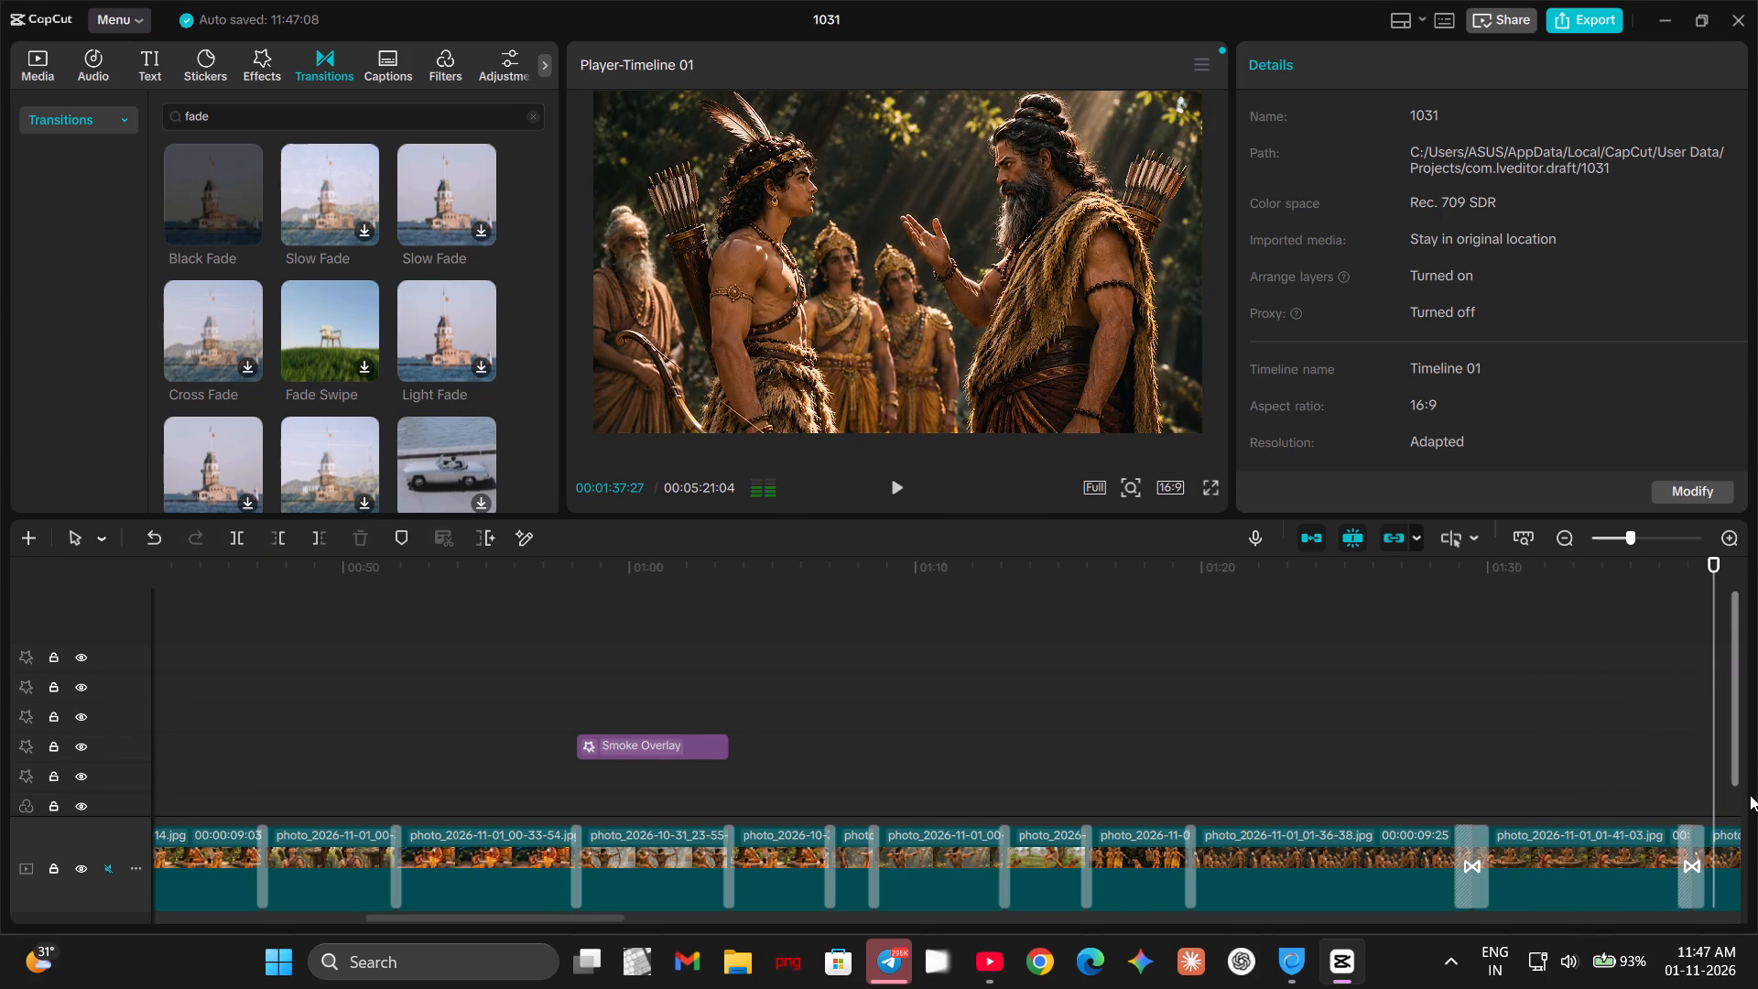
{"action": "left_click", "coordinate": [1689, 864]}
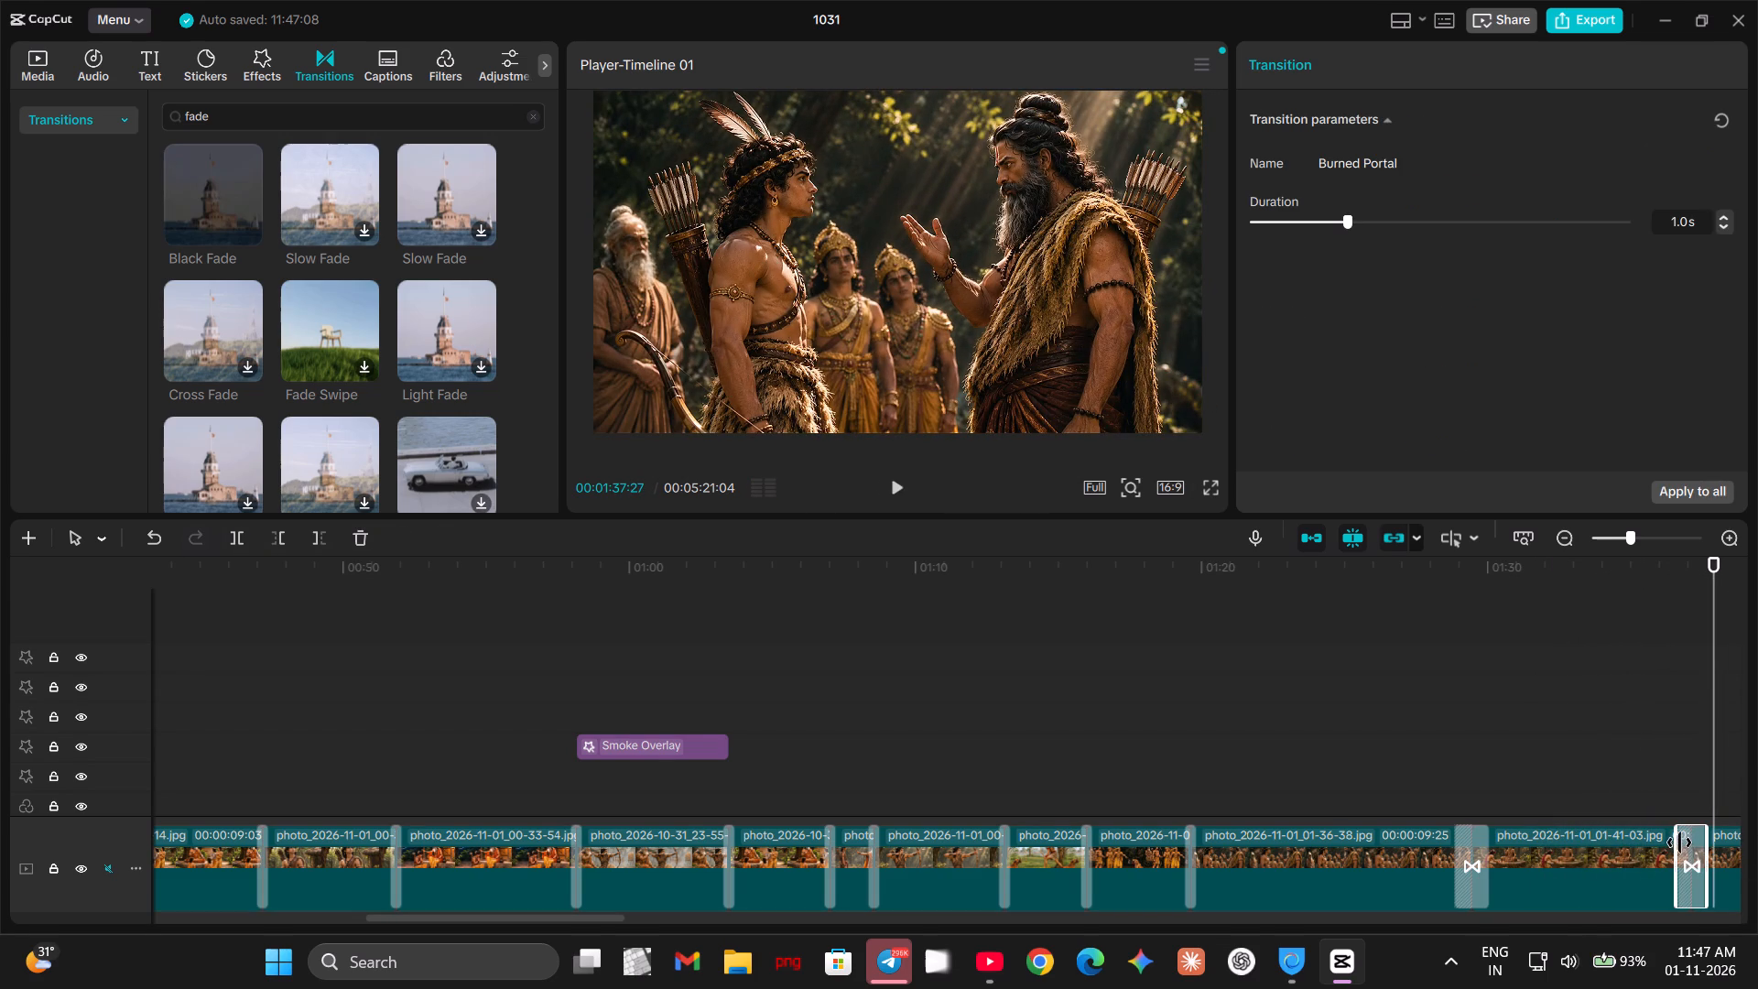
{"action": "key", "text": "Delete"}
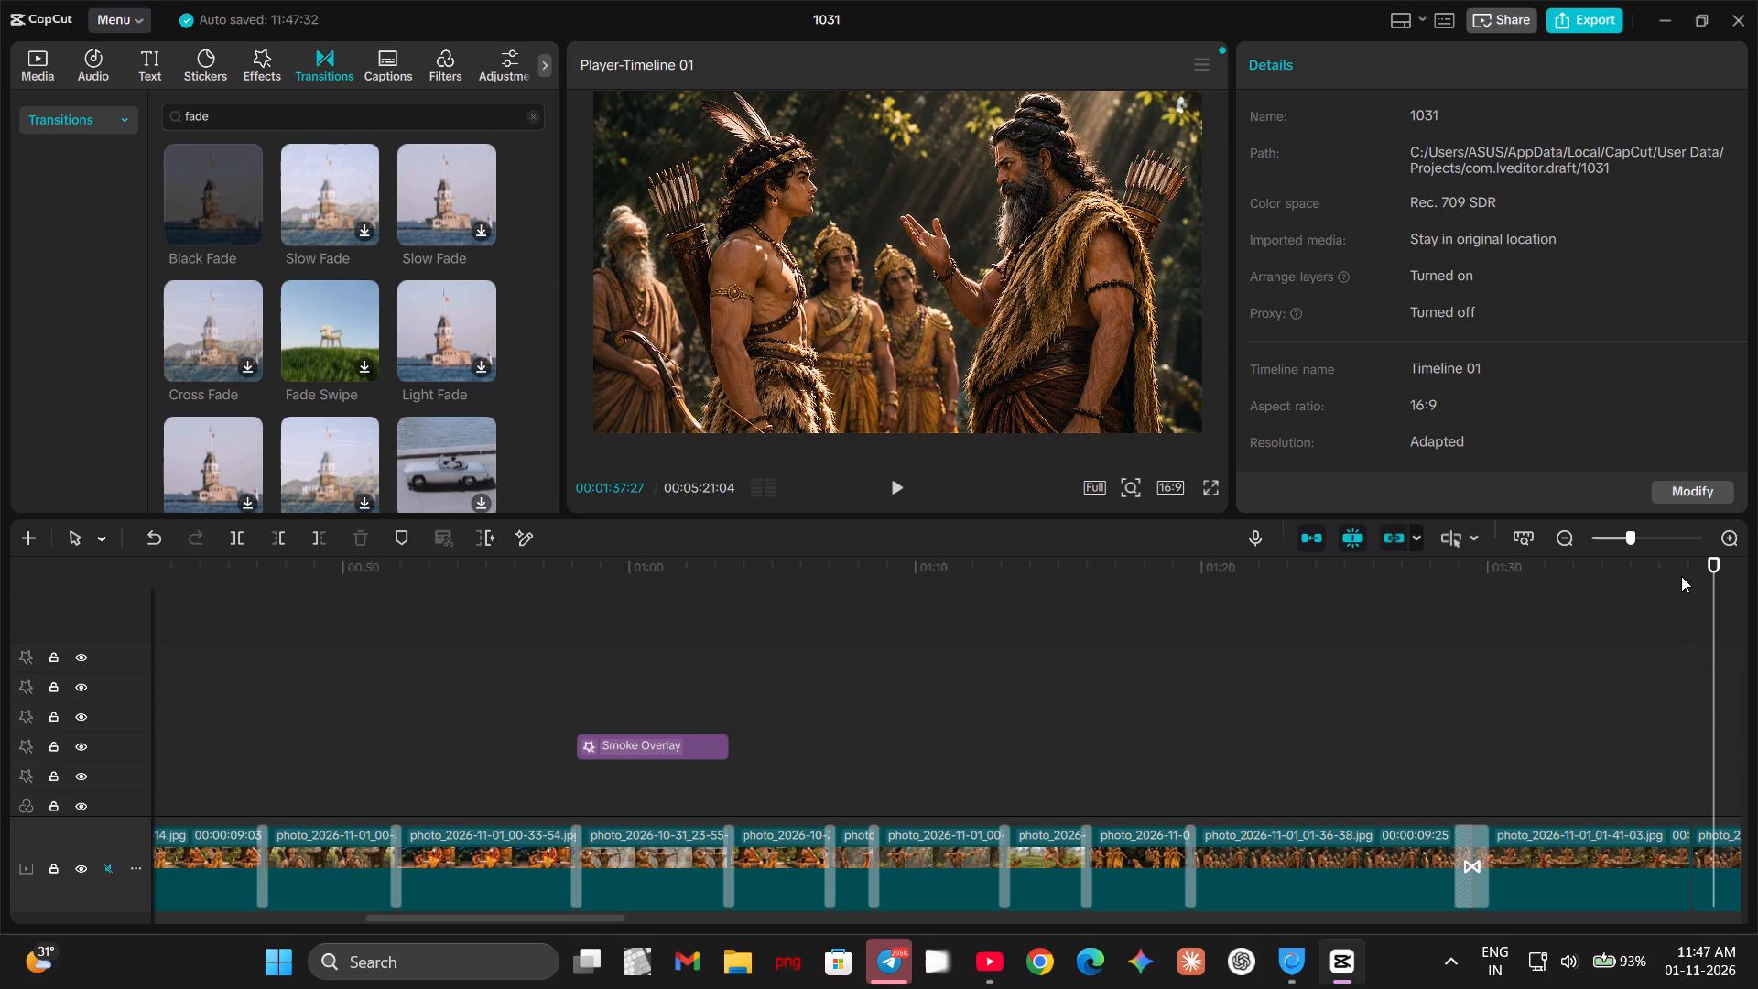
{"action": "left_click_drag", "start_coordinate": [1716, 662], "coordinate": [1678, 662]}
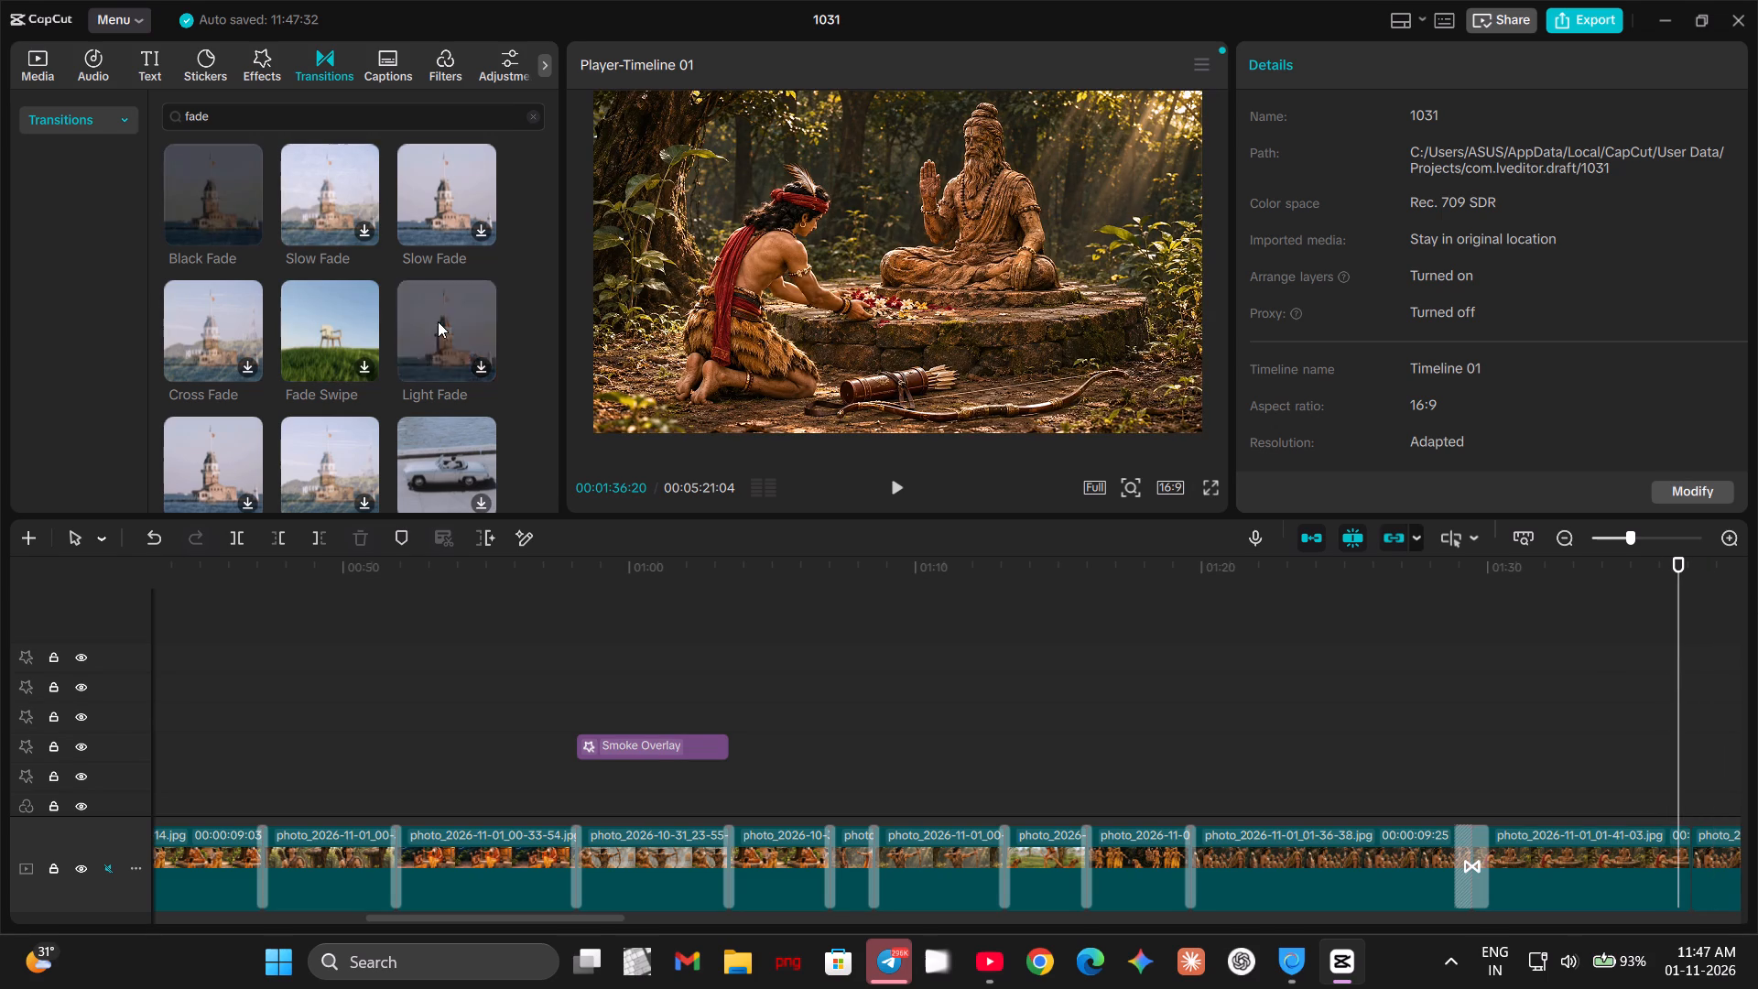
{"action": "left_click", "coordinate": [481, 359]}
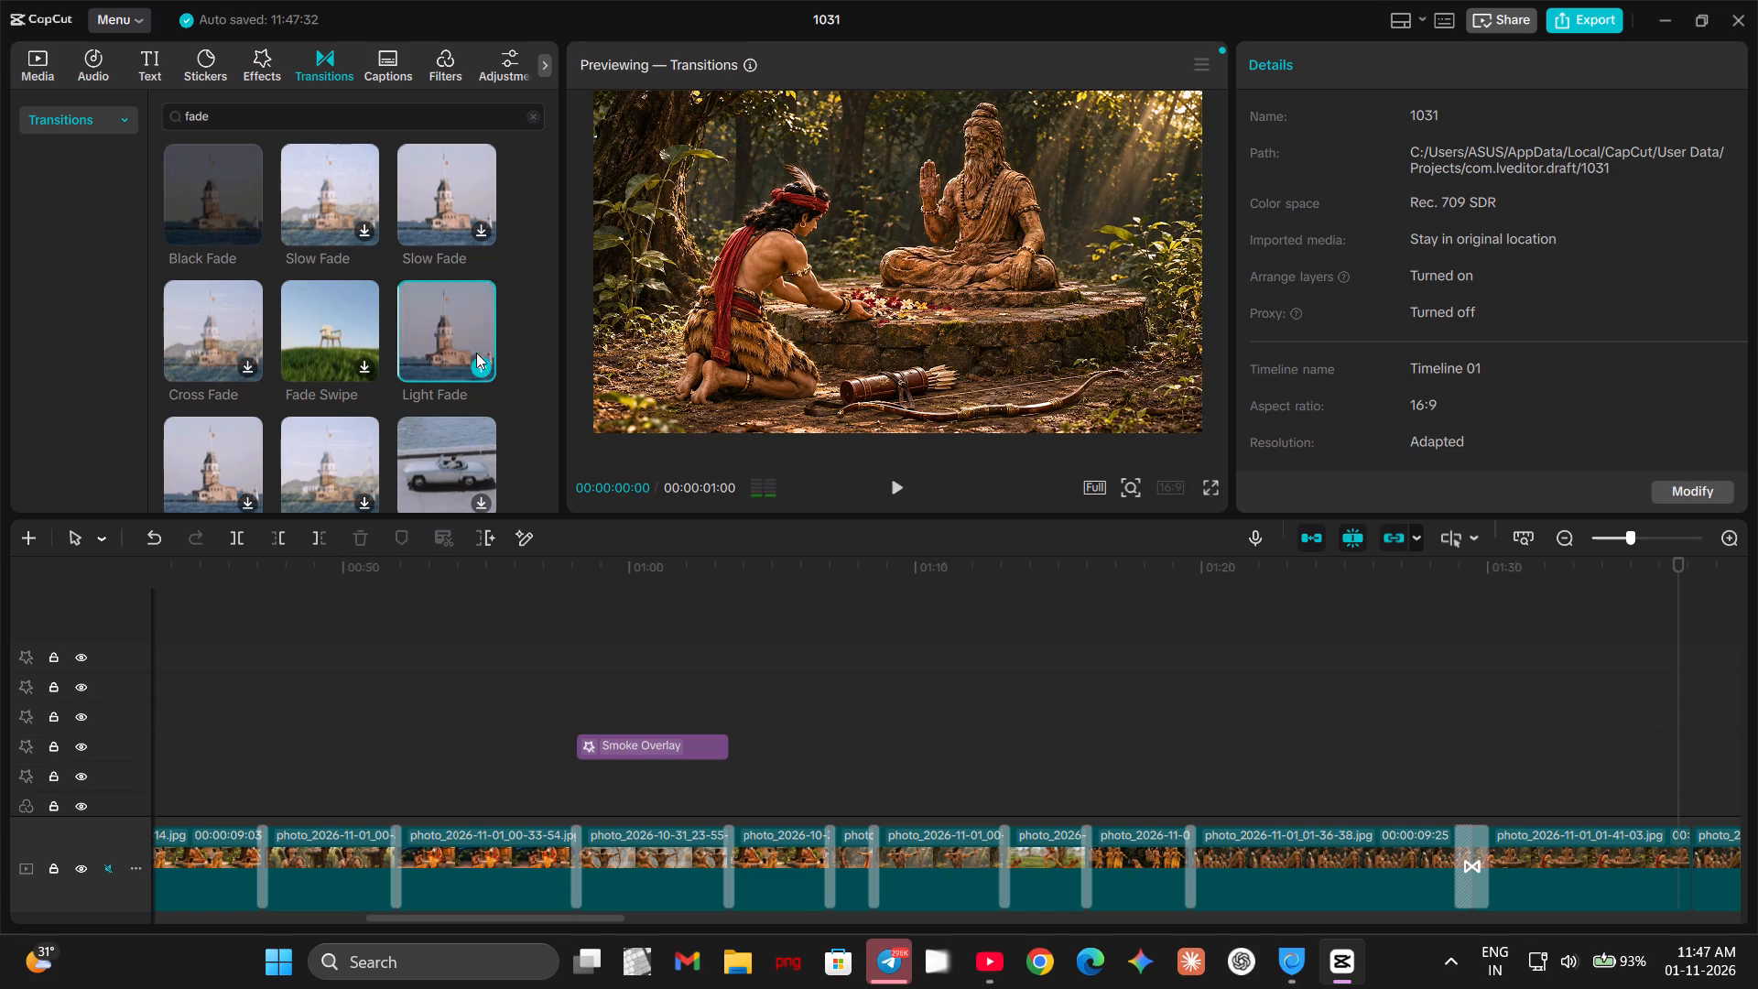
{"action": "left_click", "coordinate": [489, 364]}
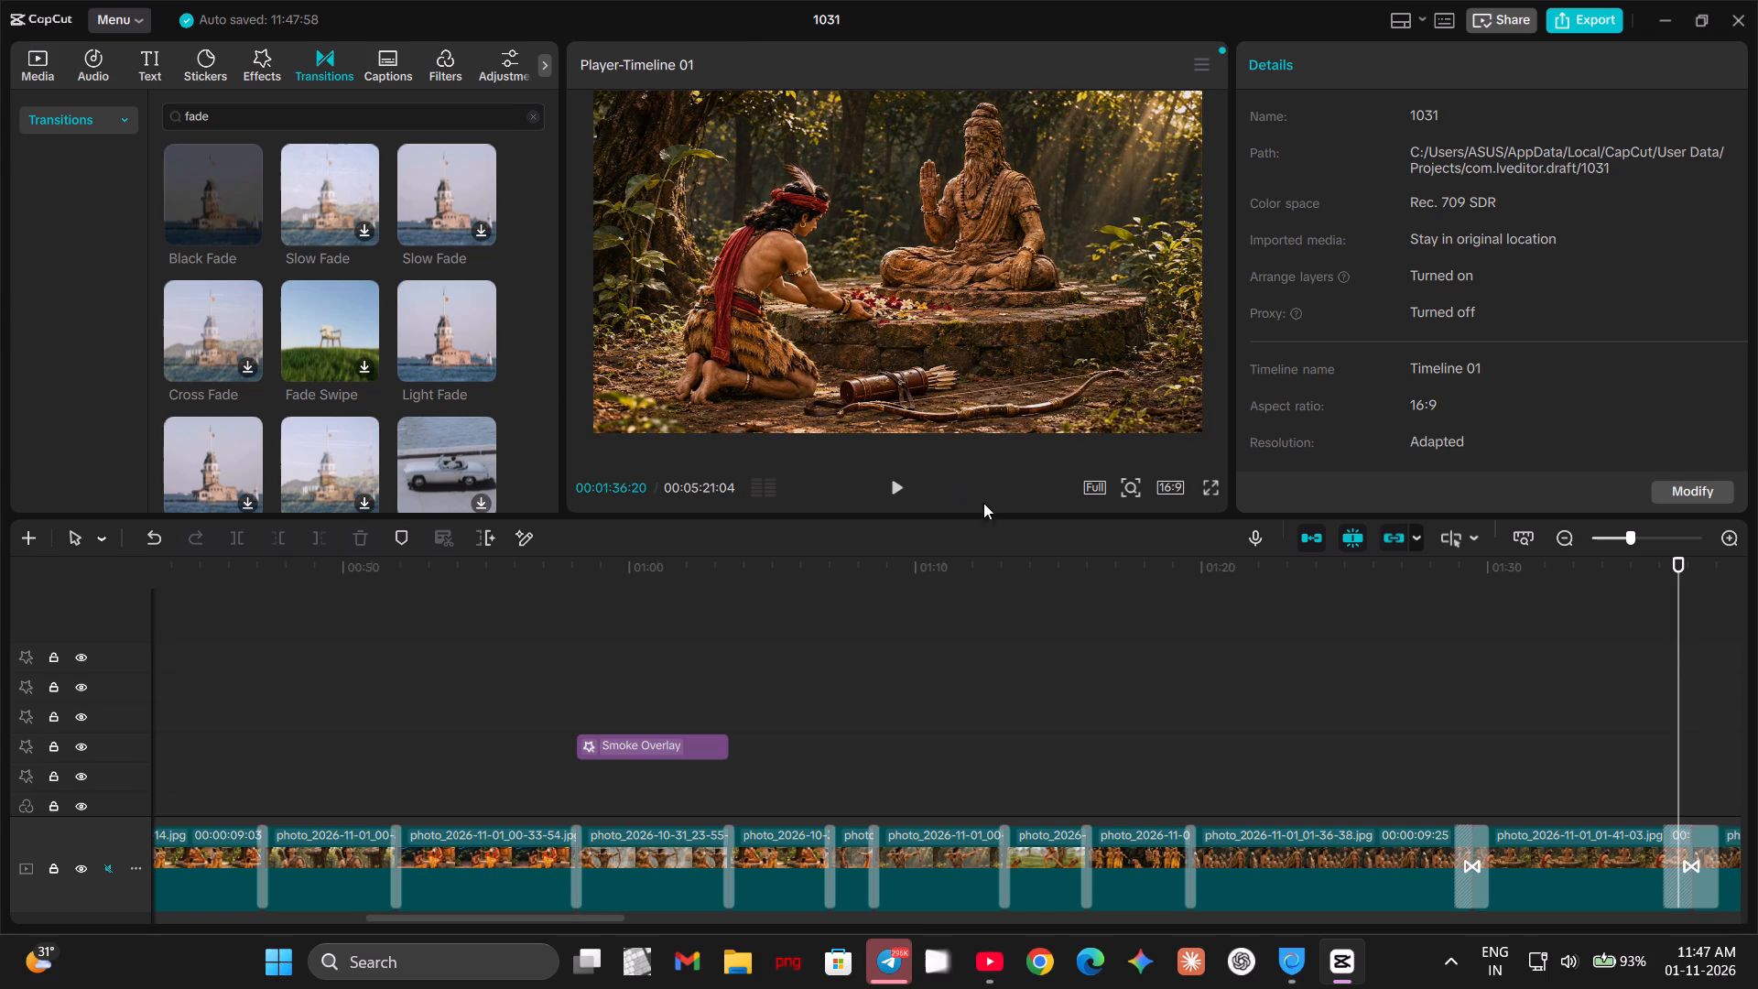
Play back the sections around 00:33 and from 00:47 to 00:50 to review the clips and their transitions.
{"action": "left_click_drag", "start_coordinate": [1696, 650], "coordinate": [570, 653]}
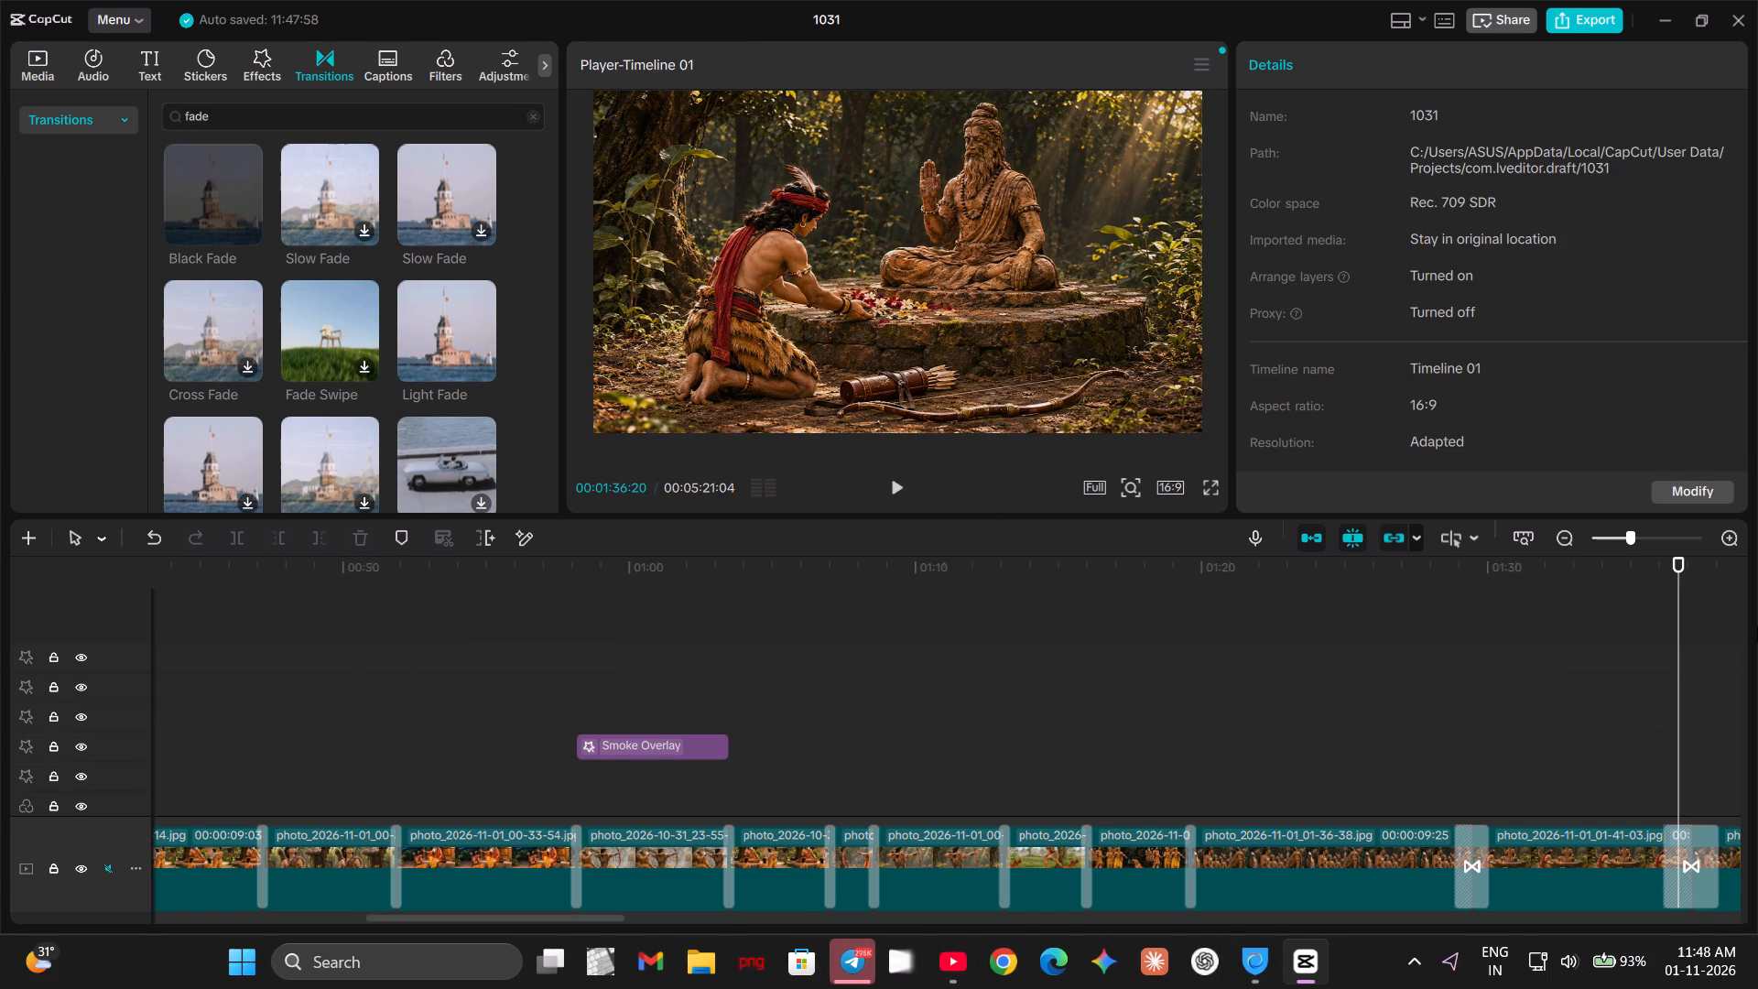
{"action": "left_click_drag", "start_coordinate": [1675, 659], "coordinate": [233, 688]}
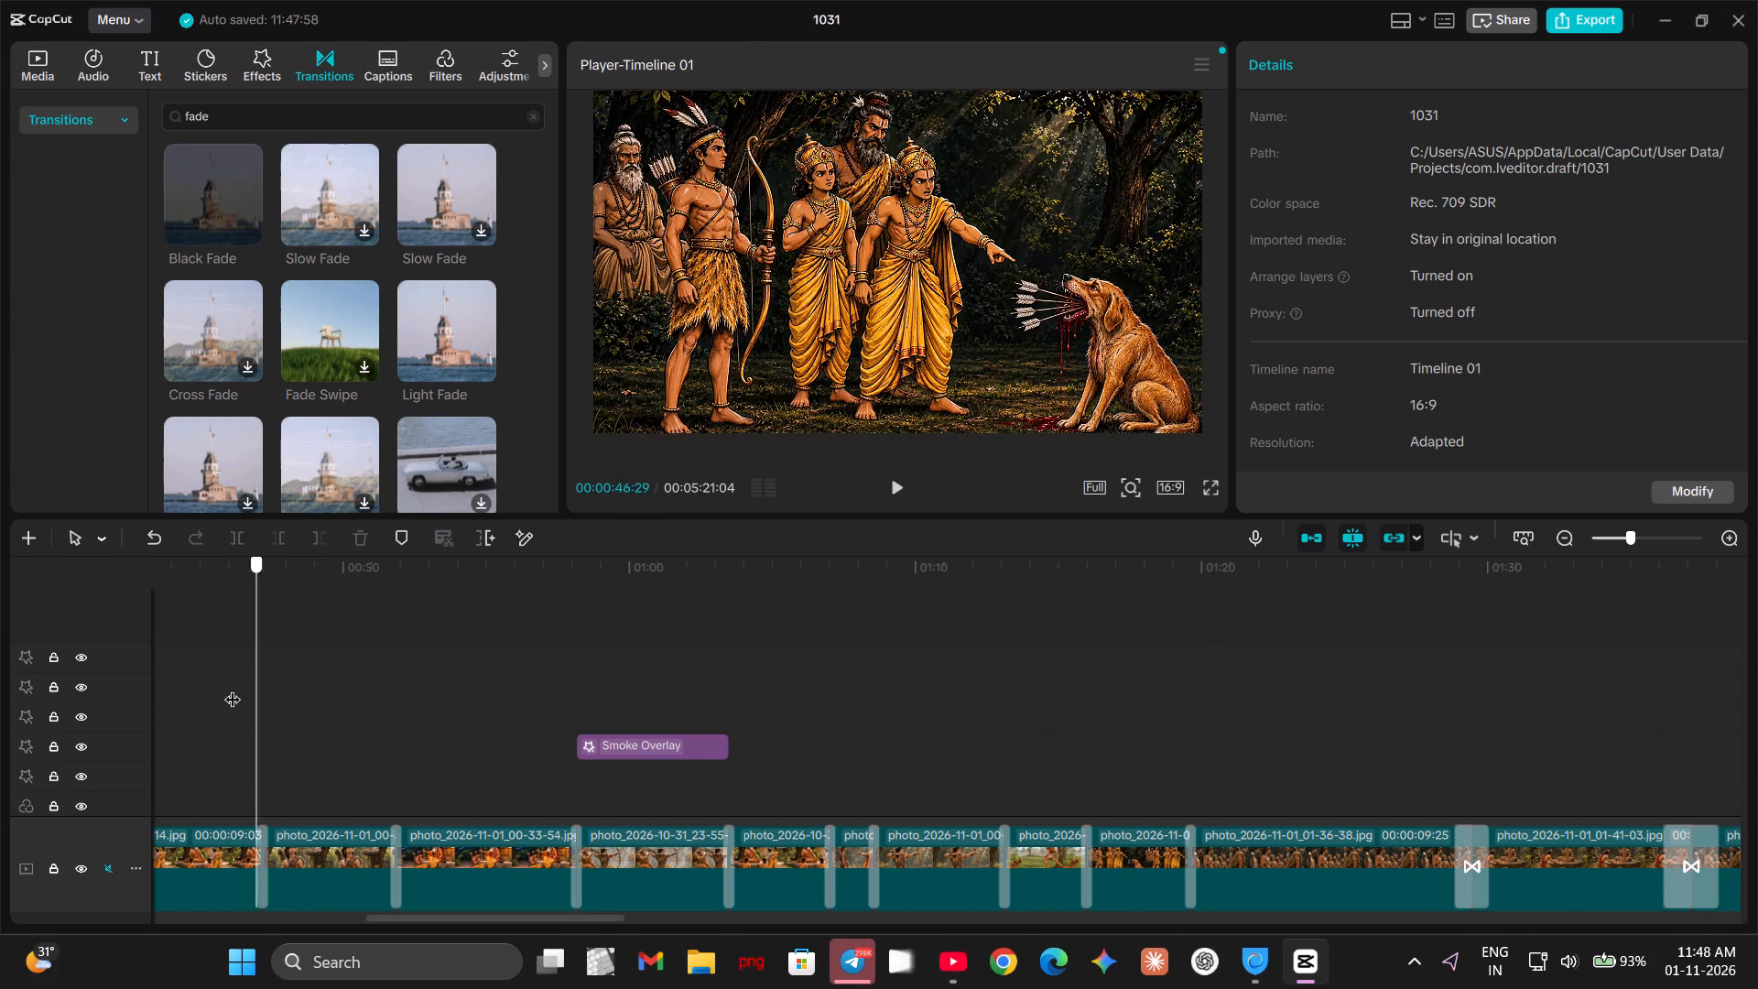
{"action": "left_click_drag", "start_coordinate": [233, 688], "coordinate": [399, 692]}
{"action": "key", "text": "space"}
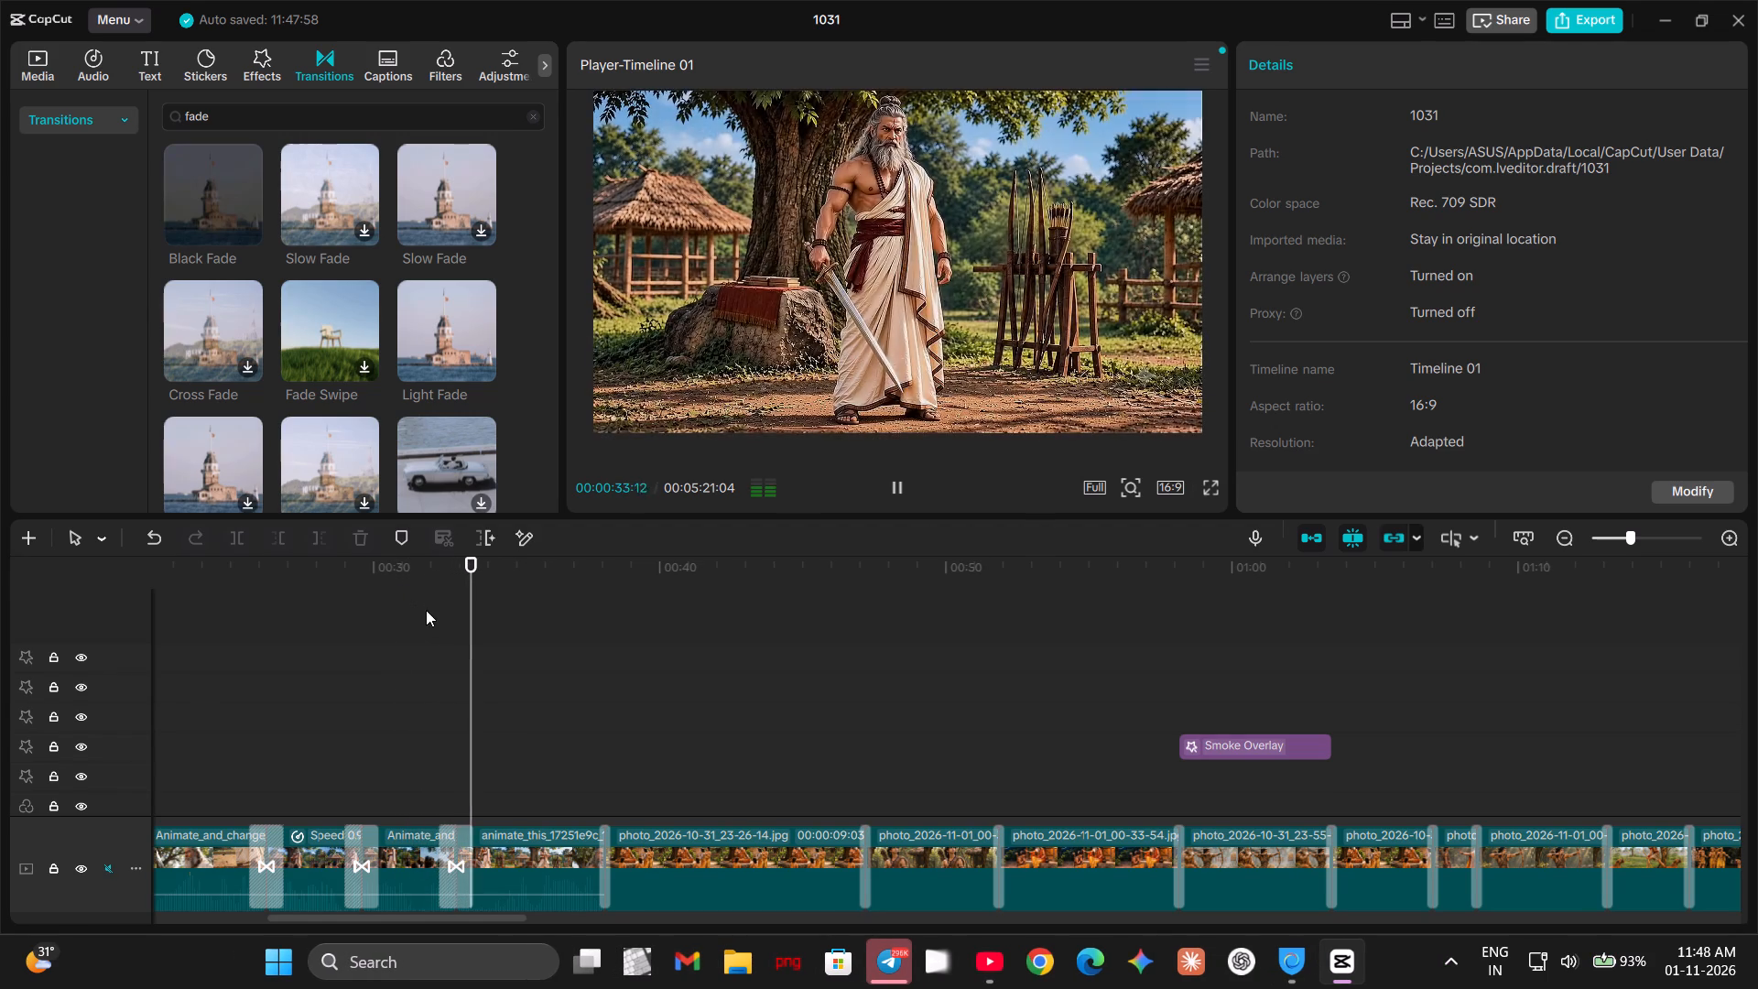
{"action": "left_click_drag", "start_coordinate": [489, 625], "coordinate": [839, 680]}
{"action": "key", "text": "space"}
{"action": "key", "text": "space"}
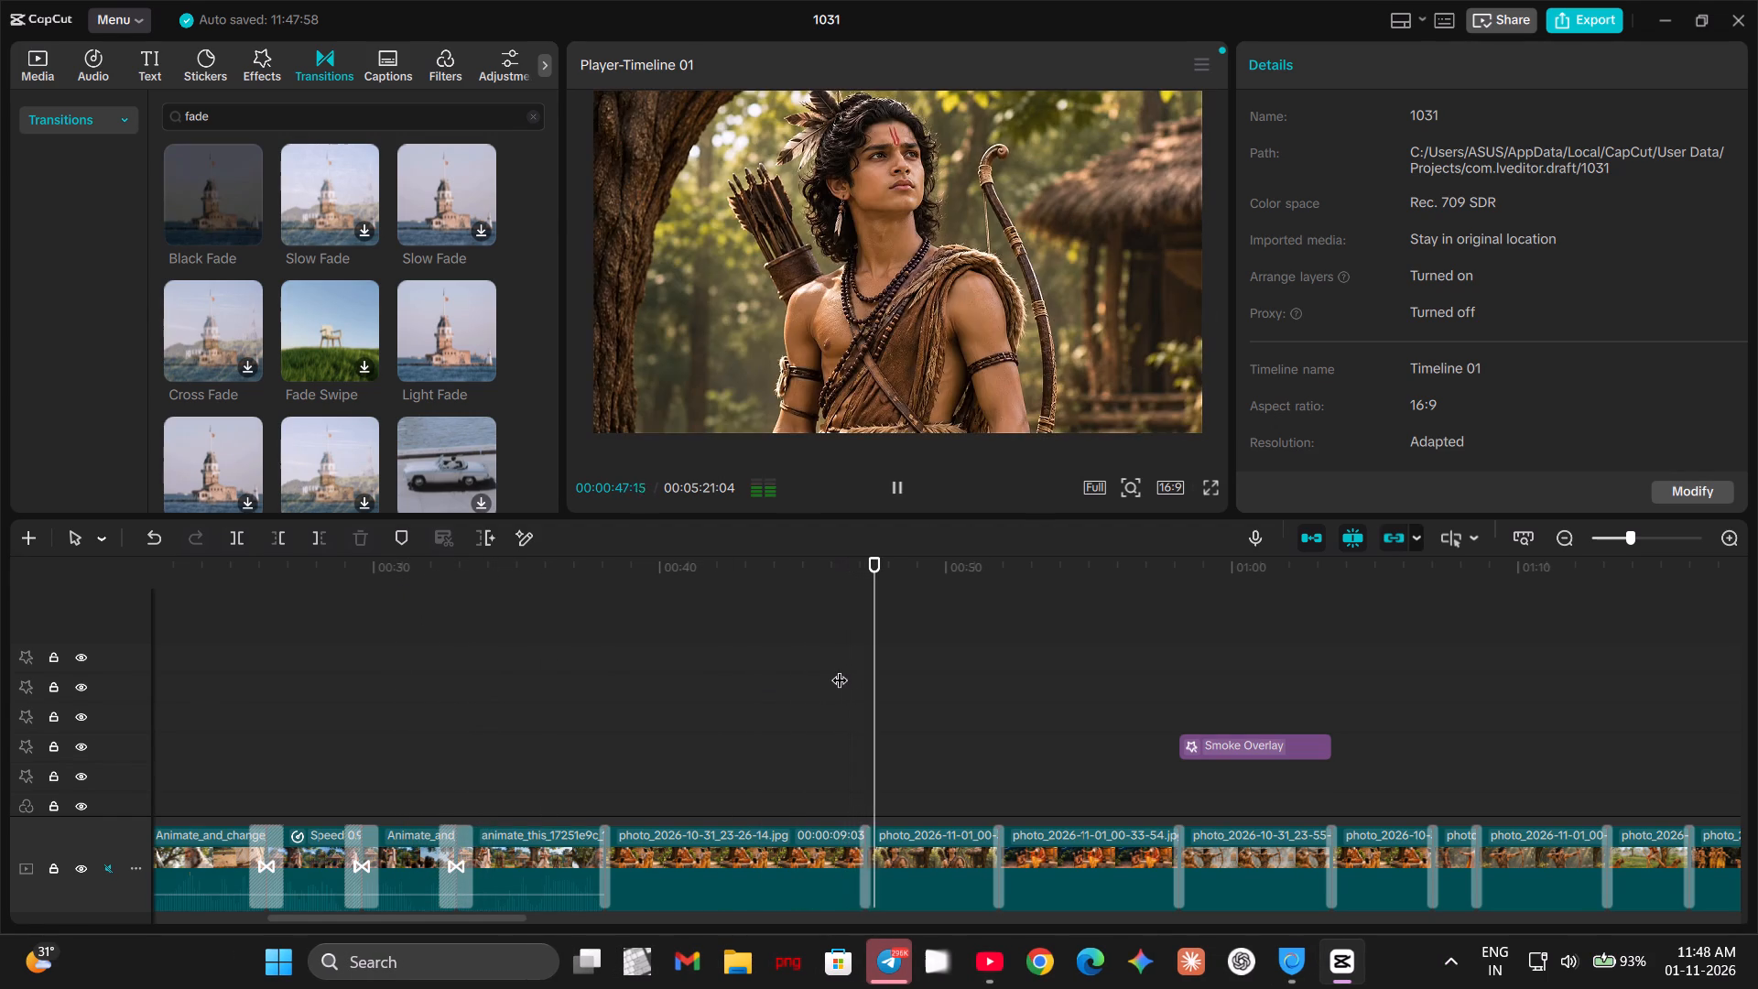
{"action": "key", "text": "space"}
{"action": "key", "text": "space"}
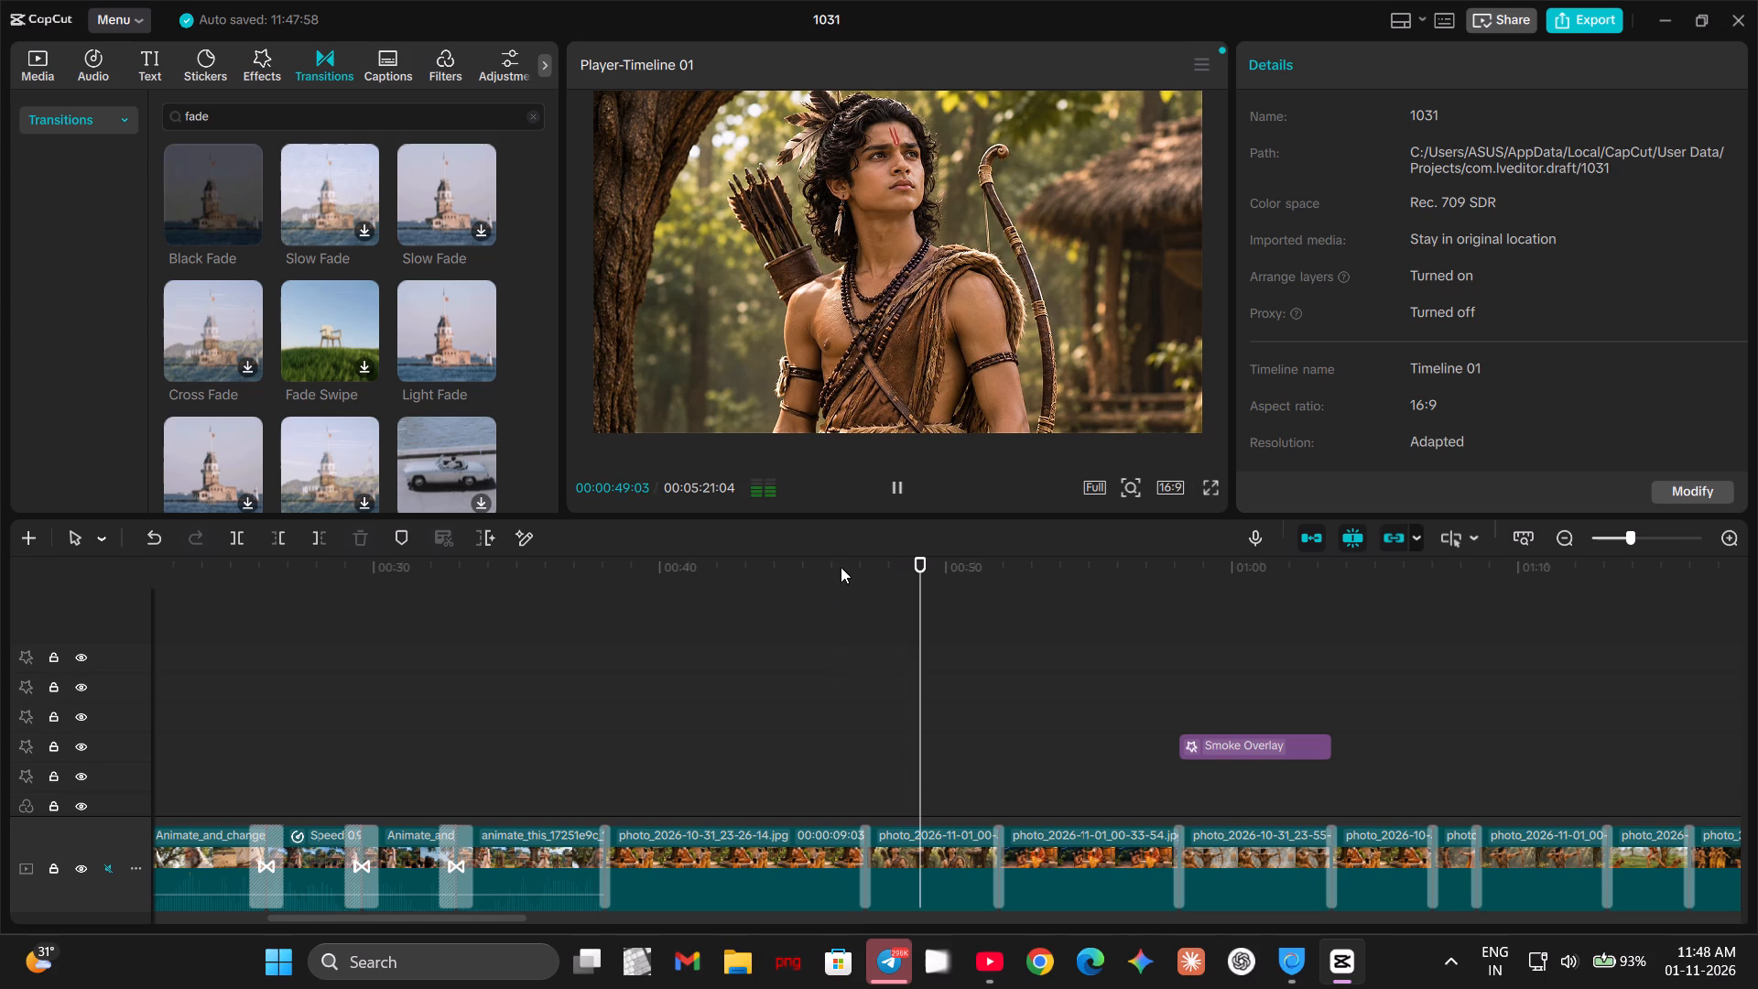
{"action": "key", "text": "space"}
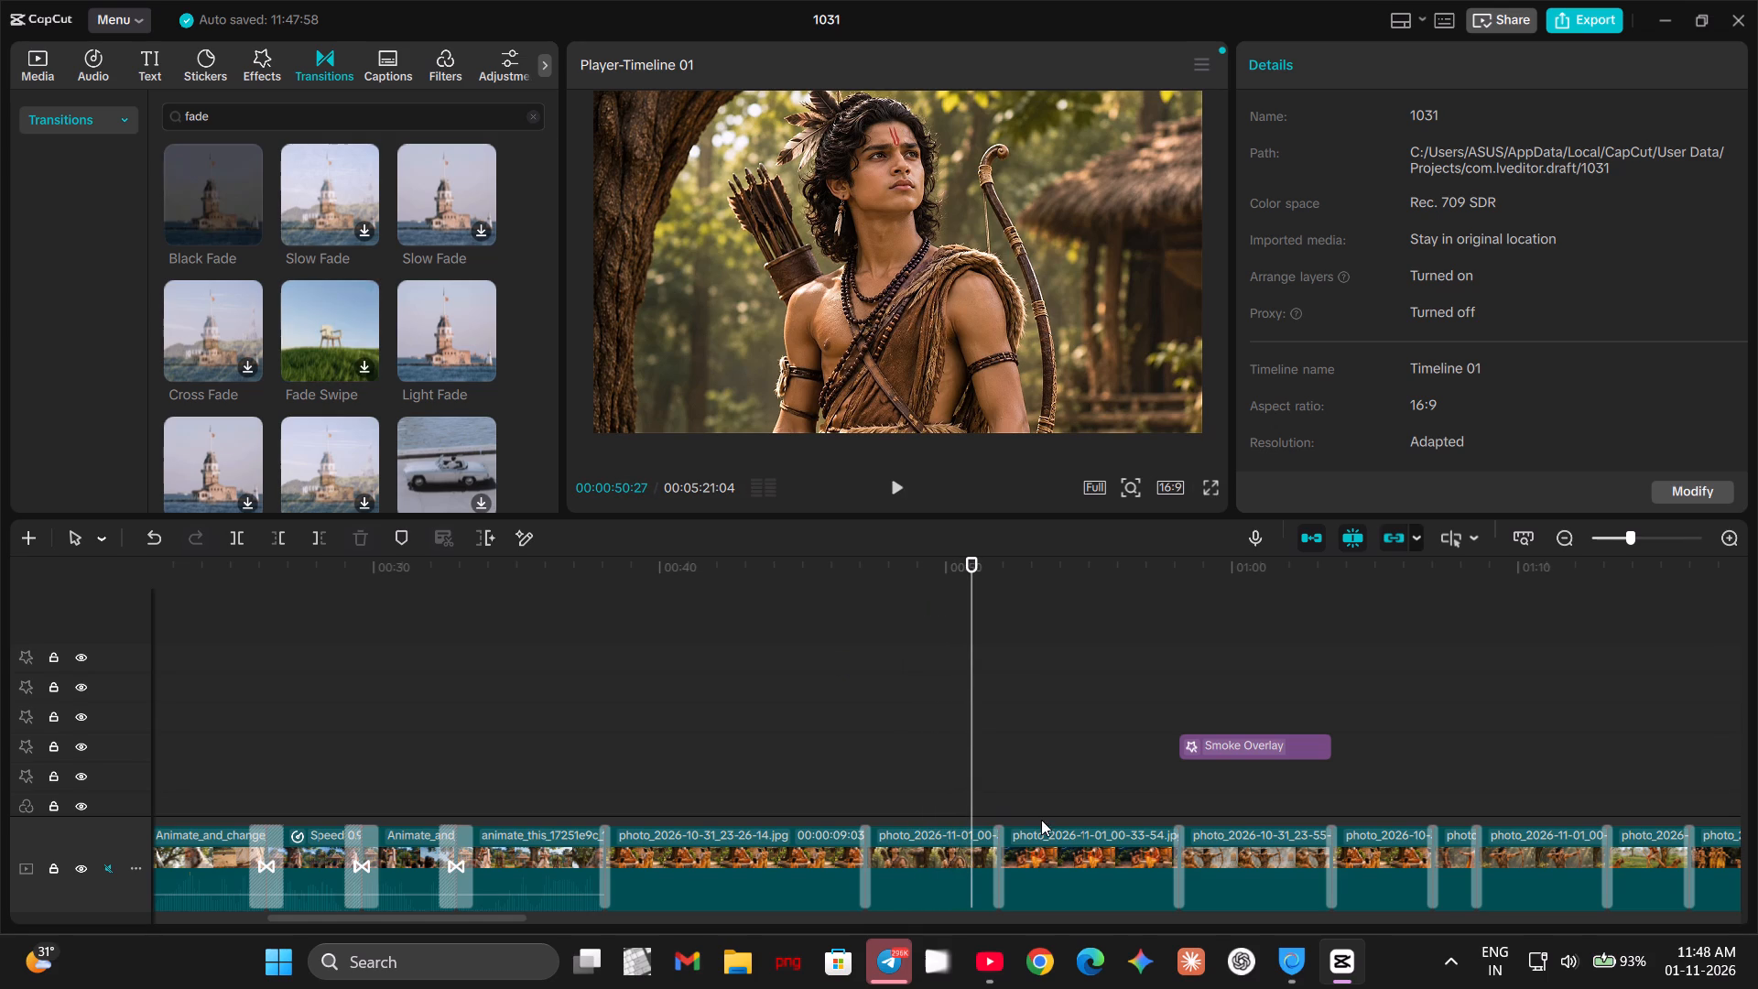
Replace the Black Fade at the cut near 00:51 with Fade Swipe.
{"action": "left_click", "coordinate": [996, 856]}
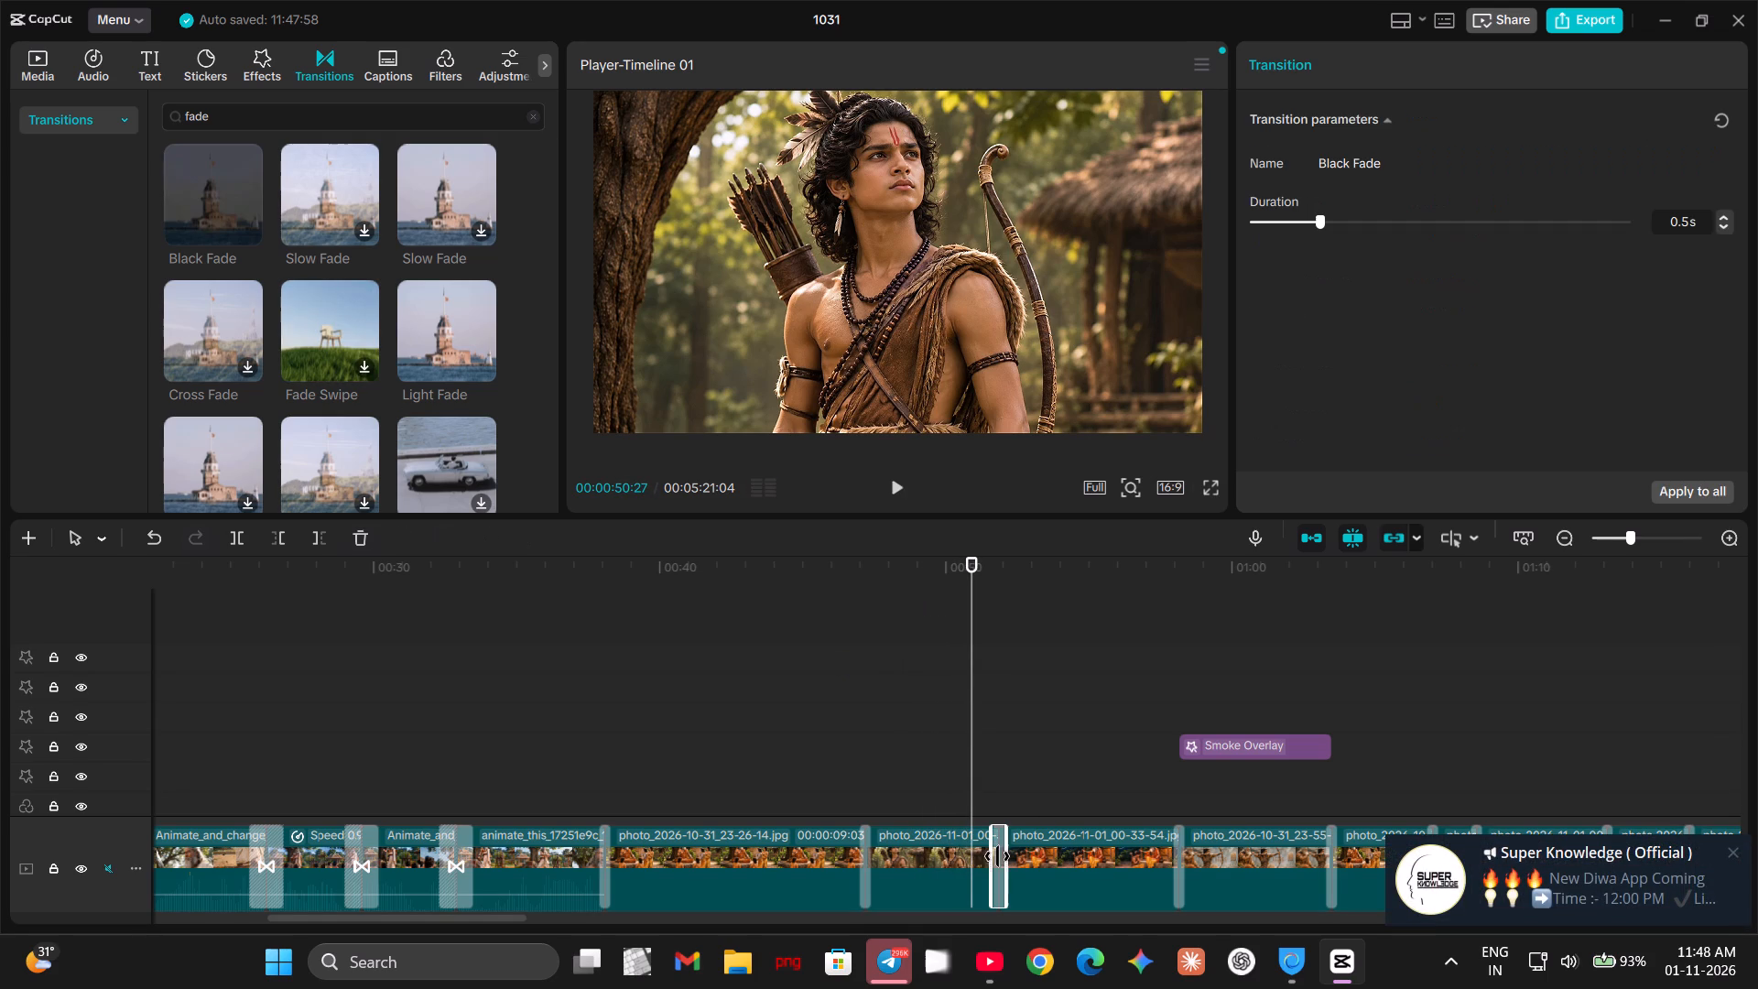
{"action": "left_click", "coordinate": [356, 365]}
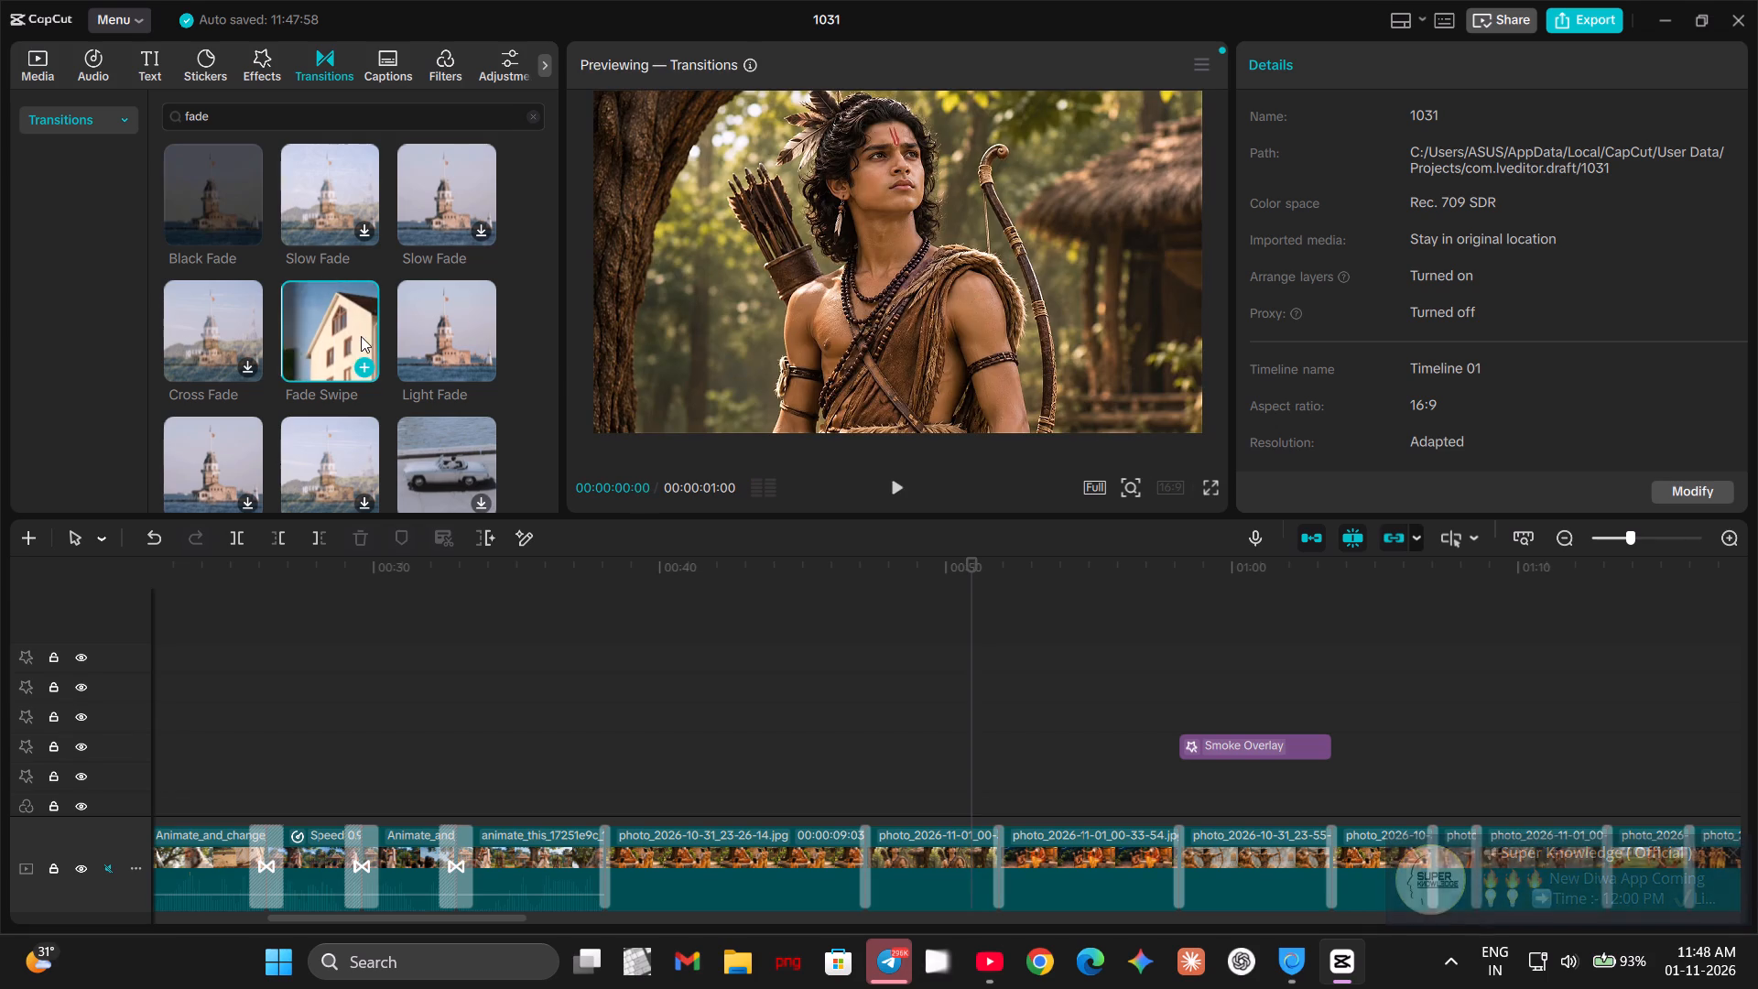
{"action": "left_click", "coordinate": [367, 372]}
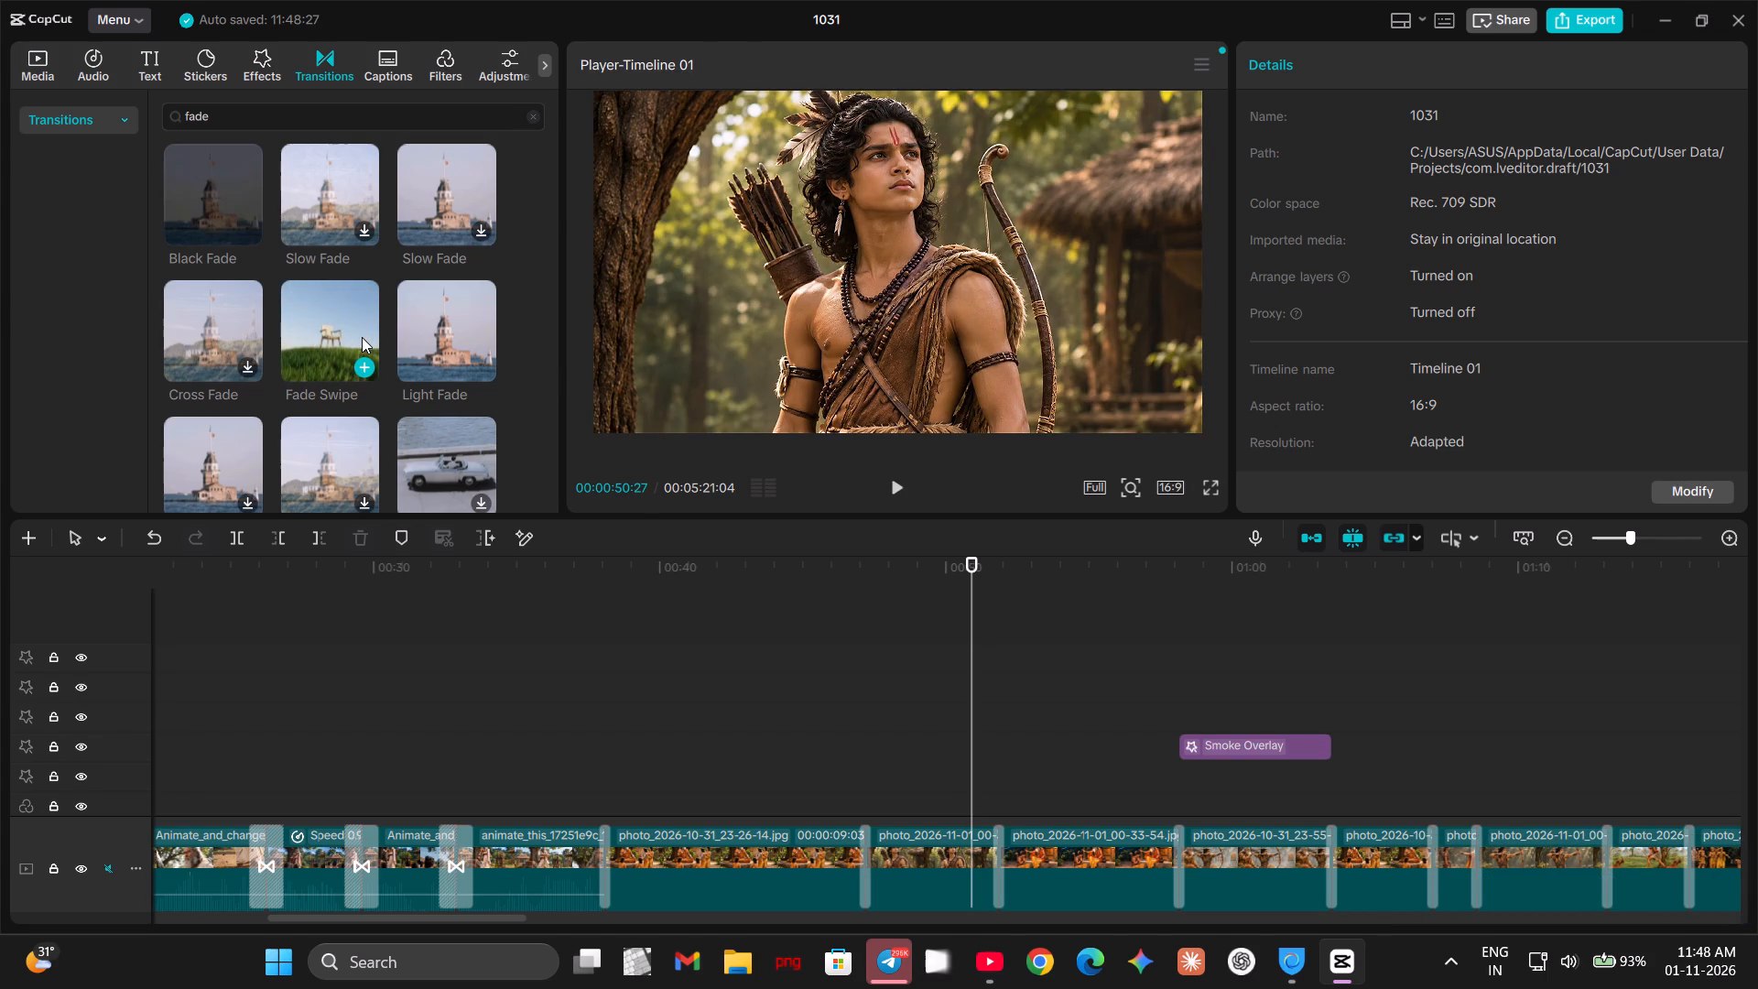
Play the new Fade Swipe near 00:51 and set its duration to 1.0 s.
{"action": "left_click_drag", "start_coordinate": [972, 636], "coordinate": [847, 638]}
{"action": "key", "text": "space"}
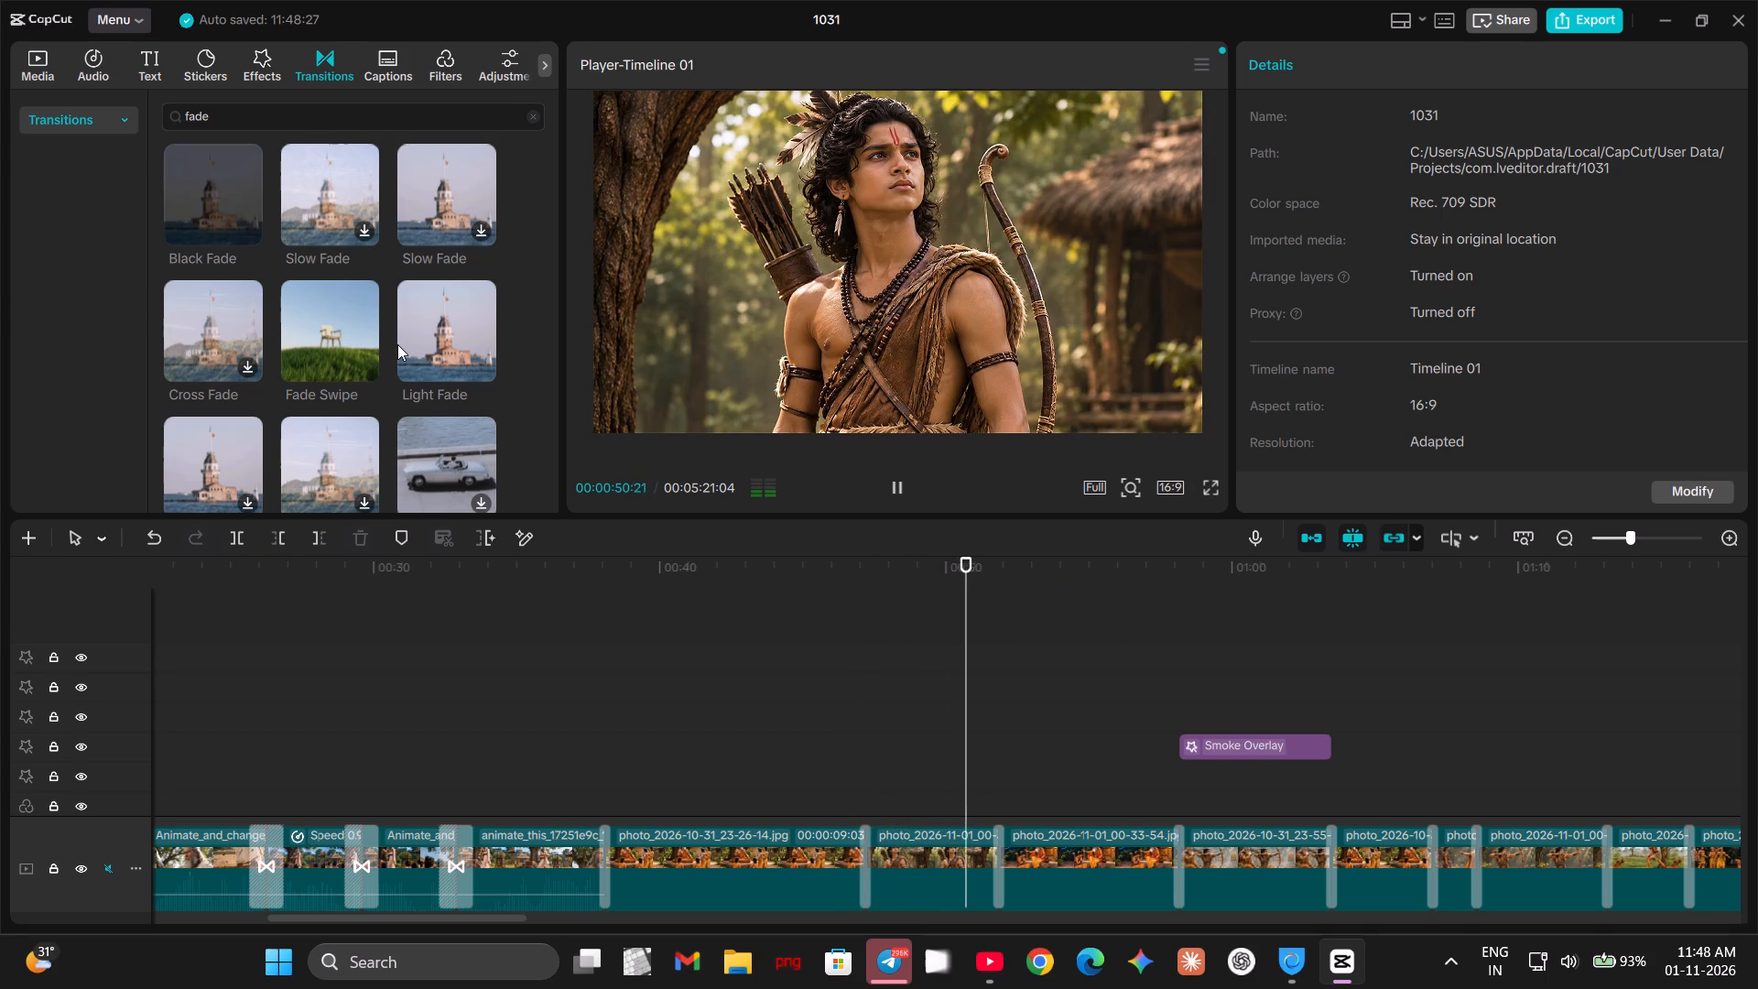
{"action": "key", "text": "space"}
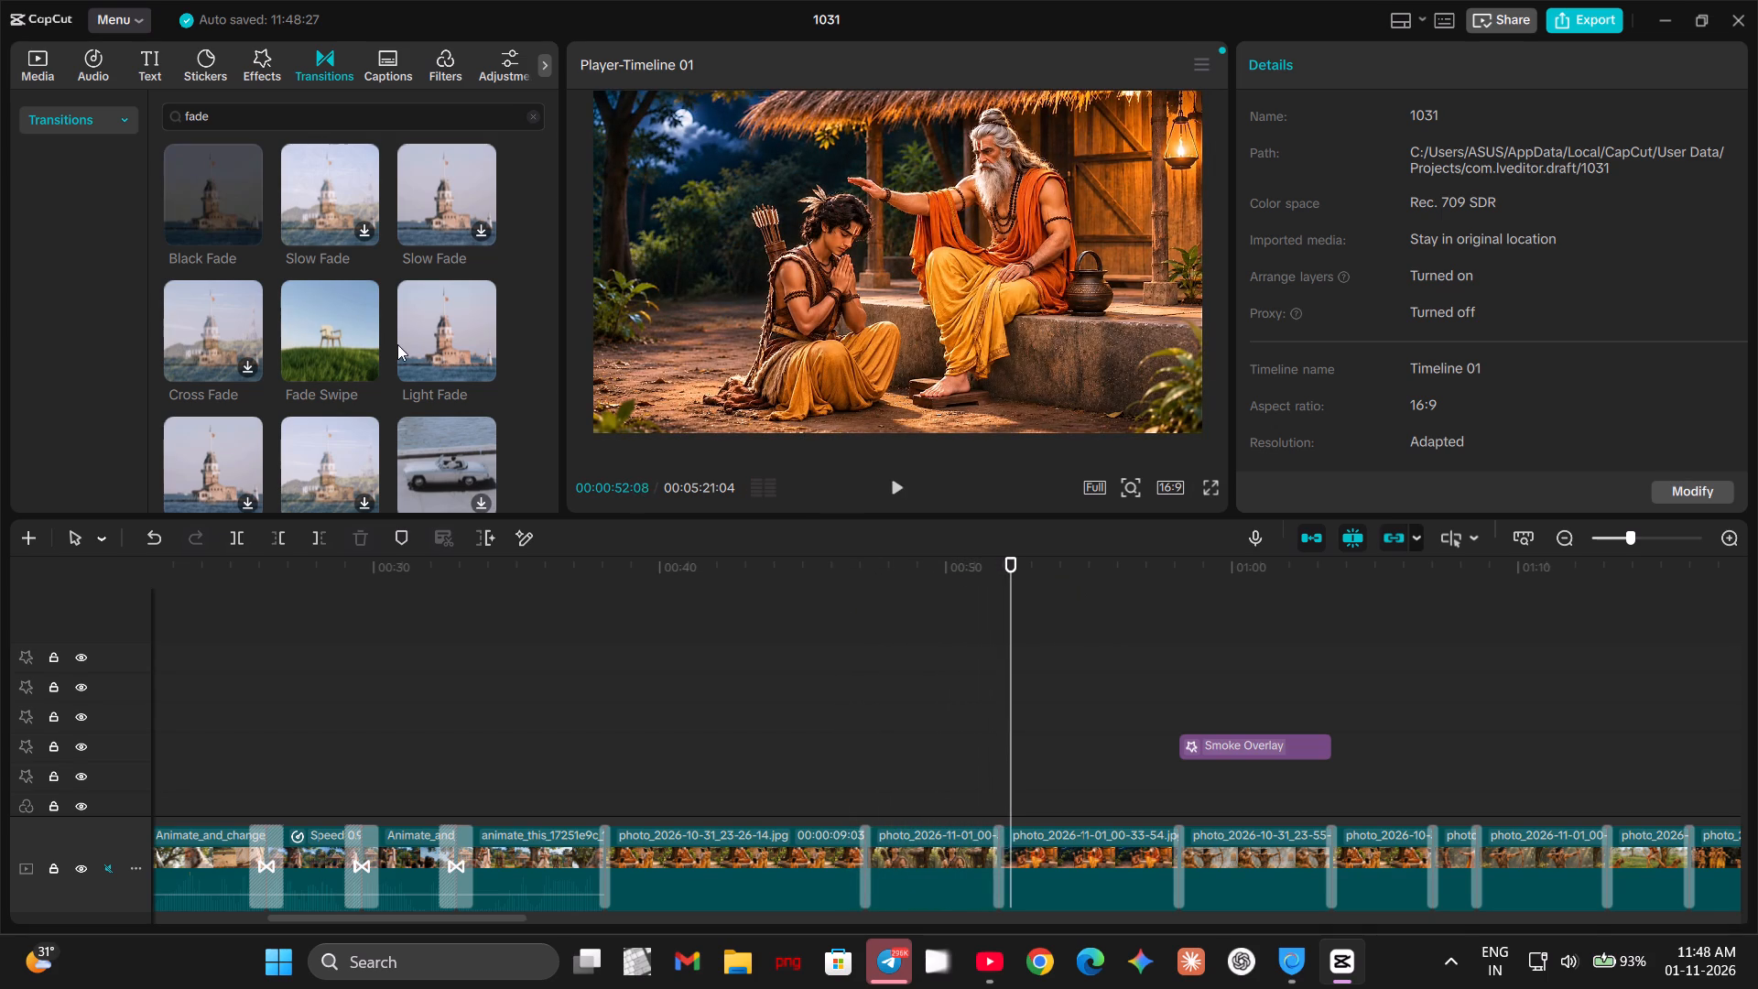
{"action": "key", "text": "space"}
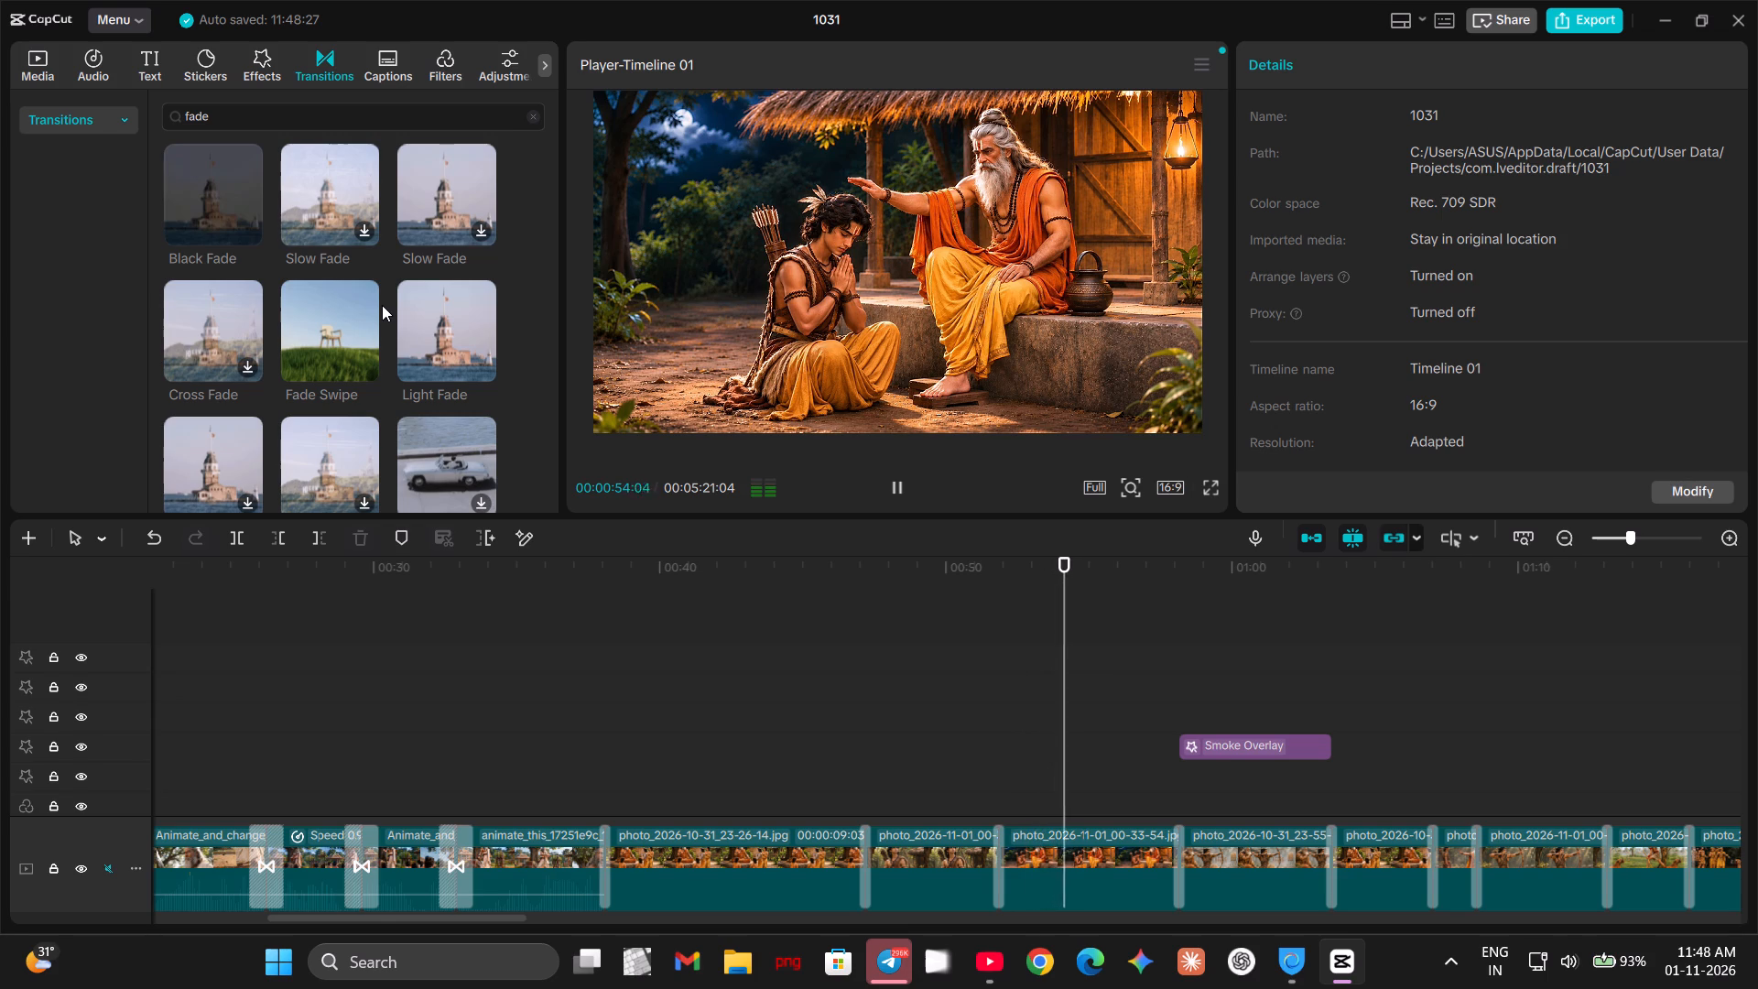
{"action": "key", "text": "space"}
{"action": "left_click", "coordinate": [993, 840]}
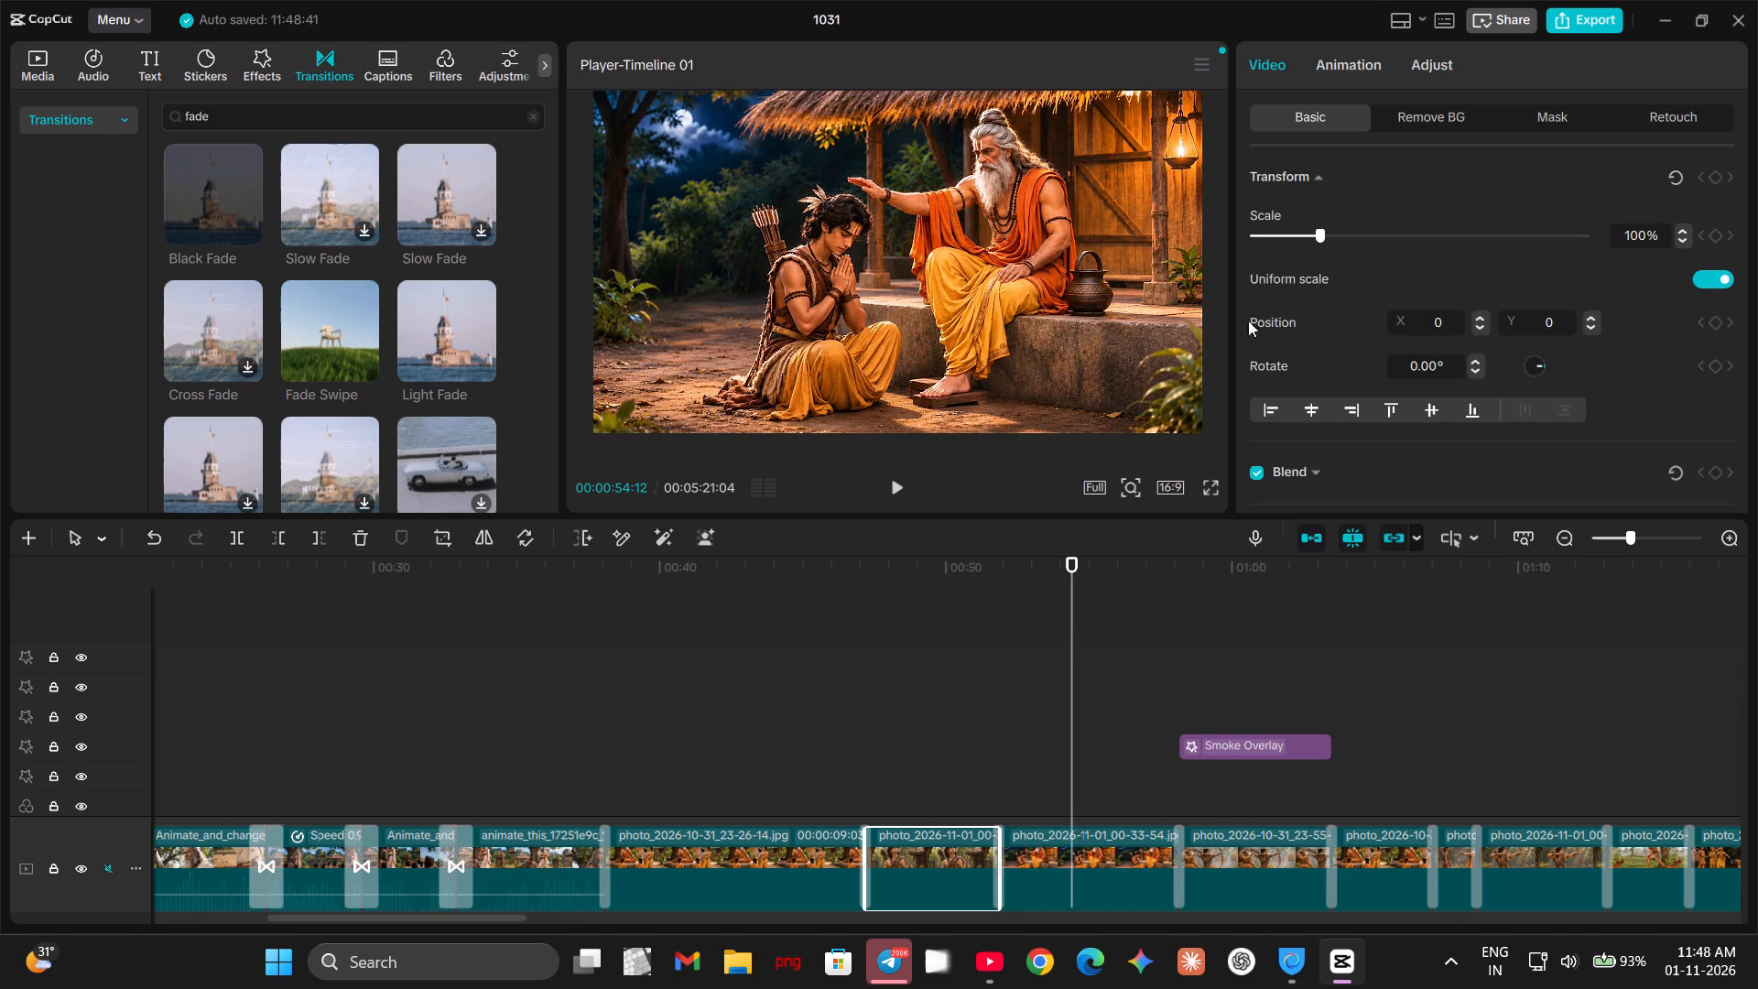
{"action": "left_click", "coordinate": [990, 740]}
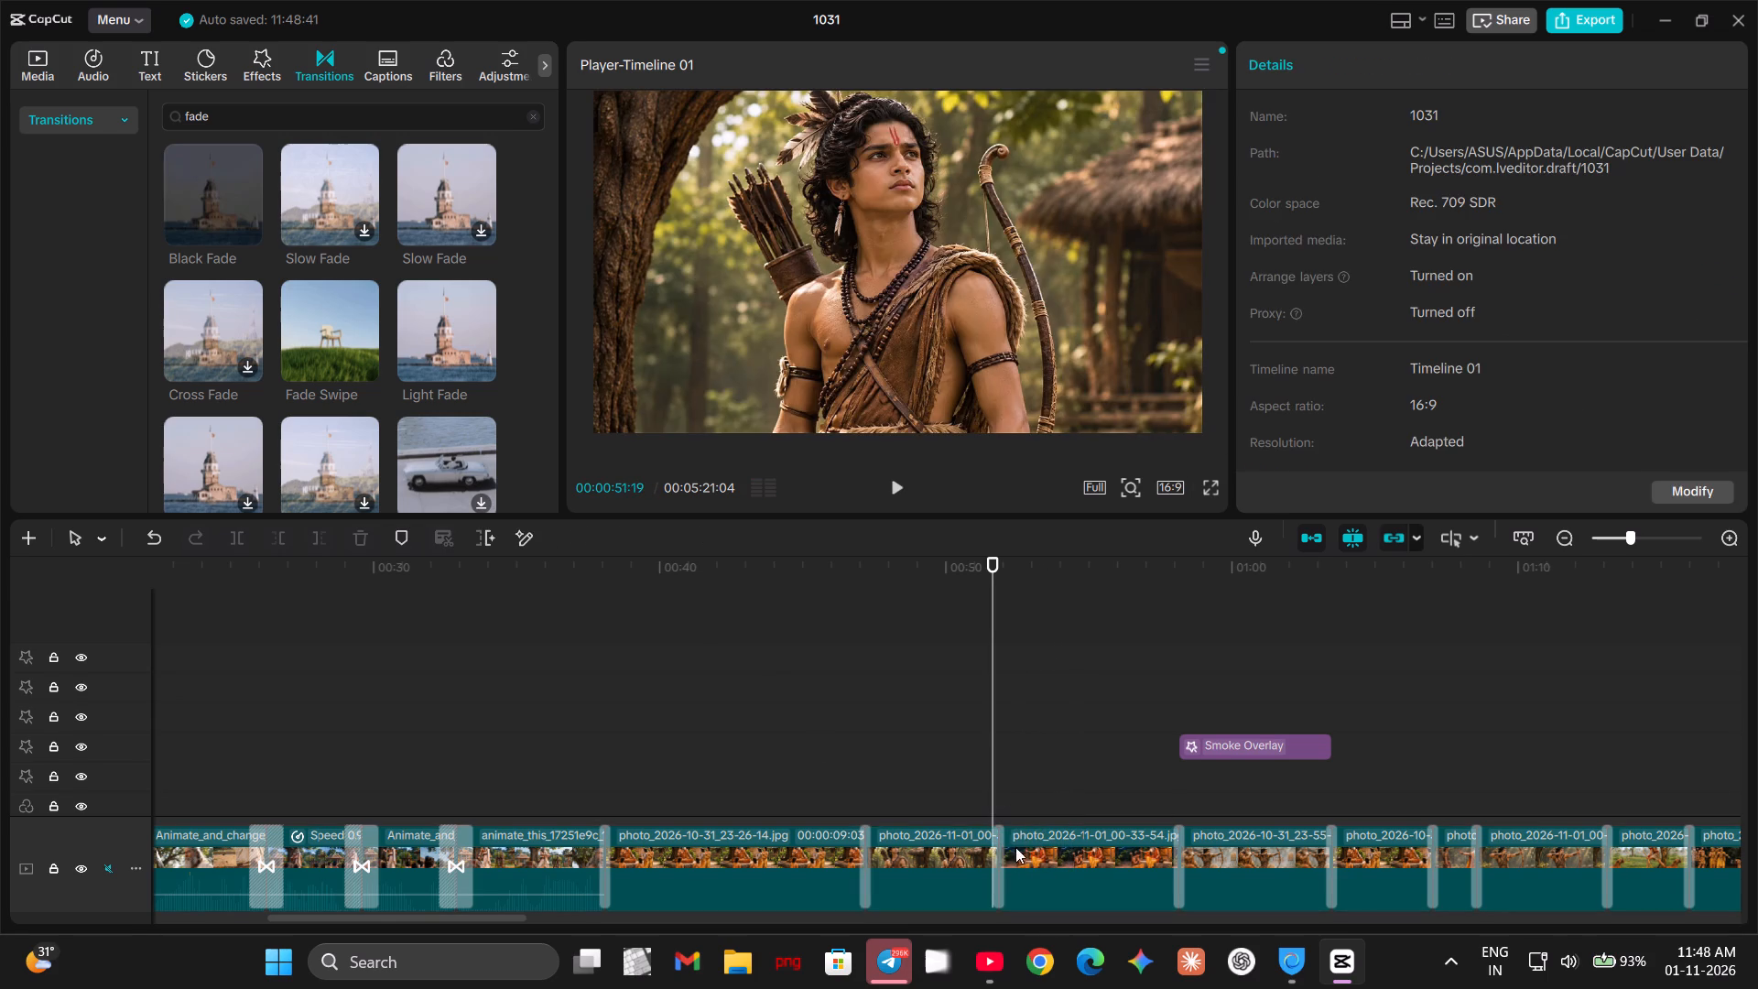
{"action": "left_click", "coordinate": [995, 851]}
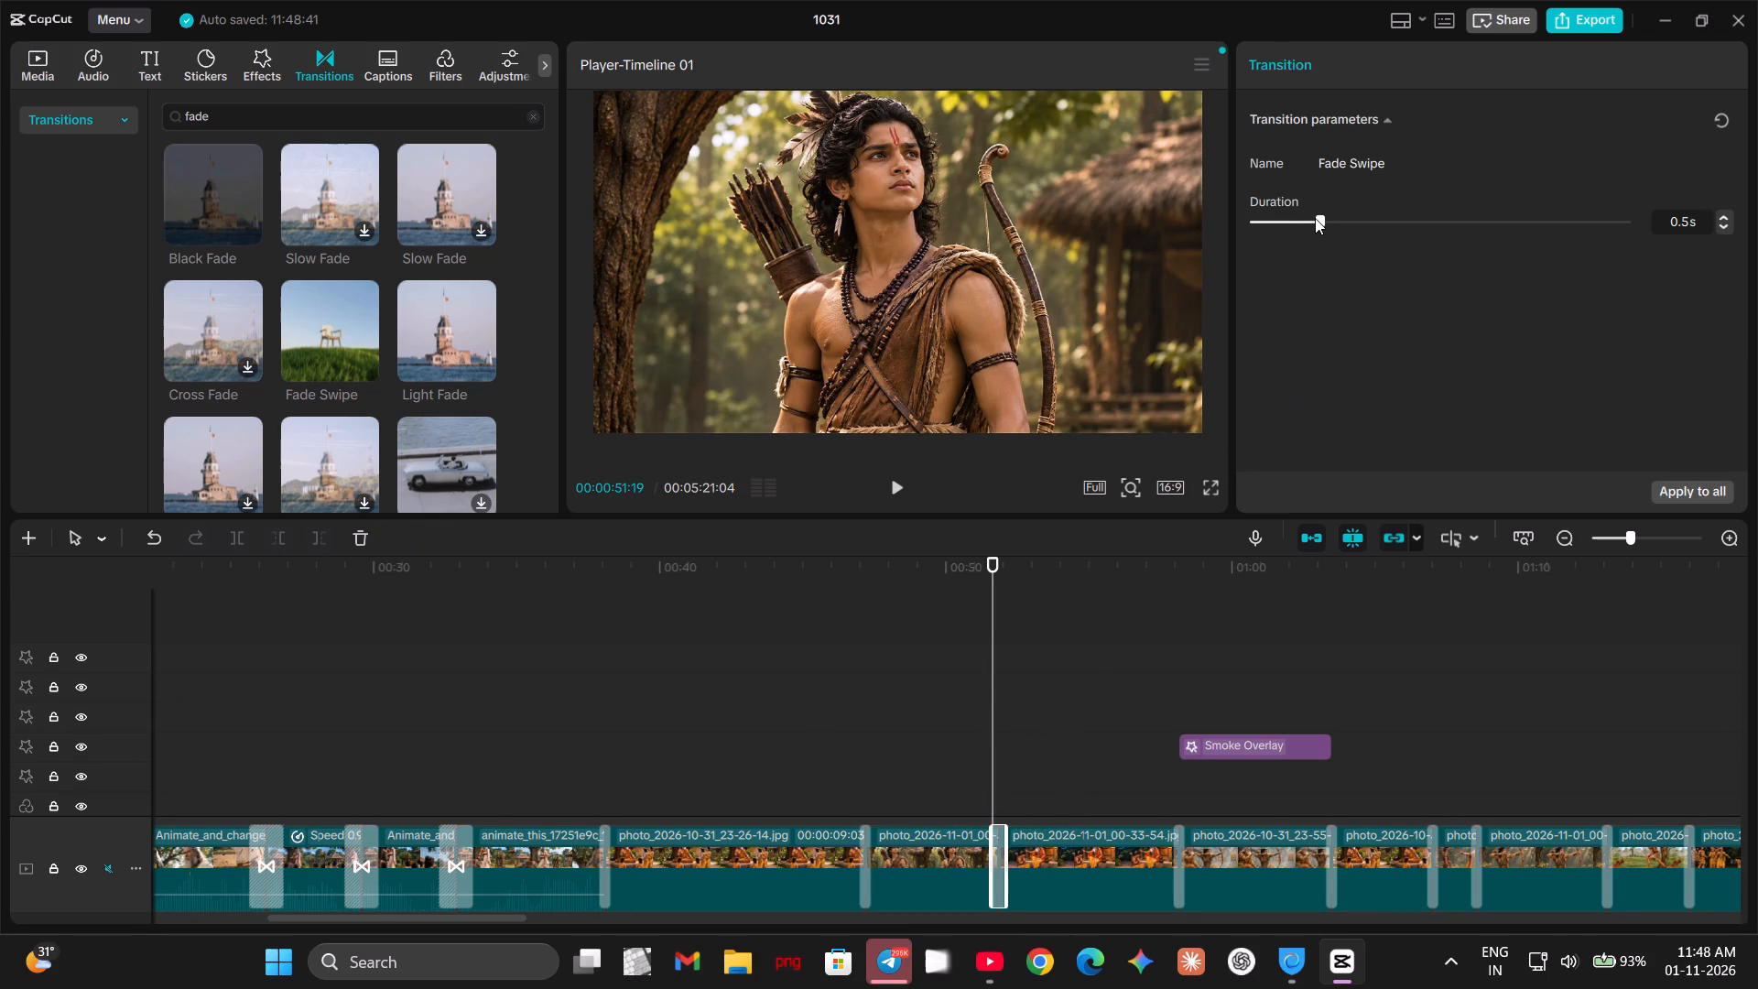
{"action": "left_click_drag", "start_coordinate": [1317, 217], "coordinate": [1348, 223]}
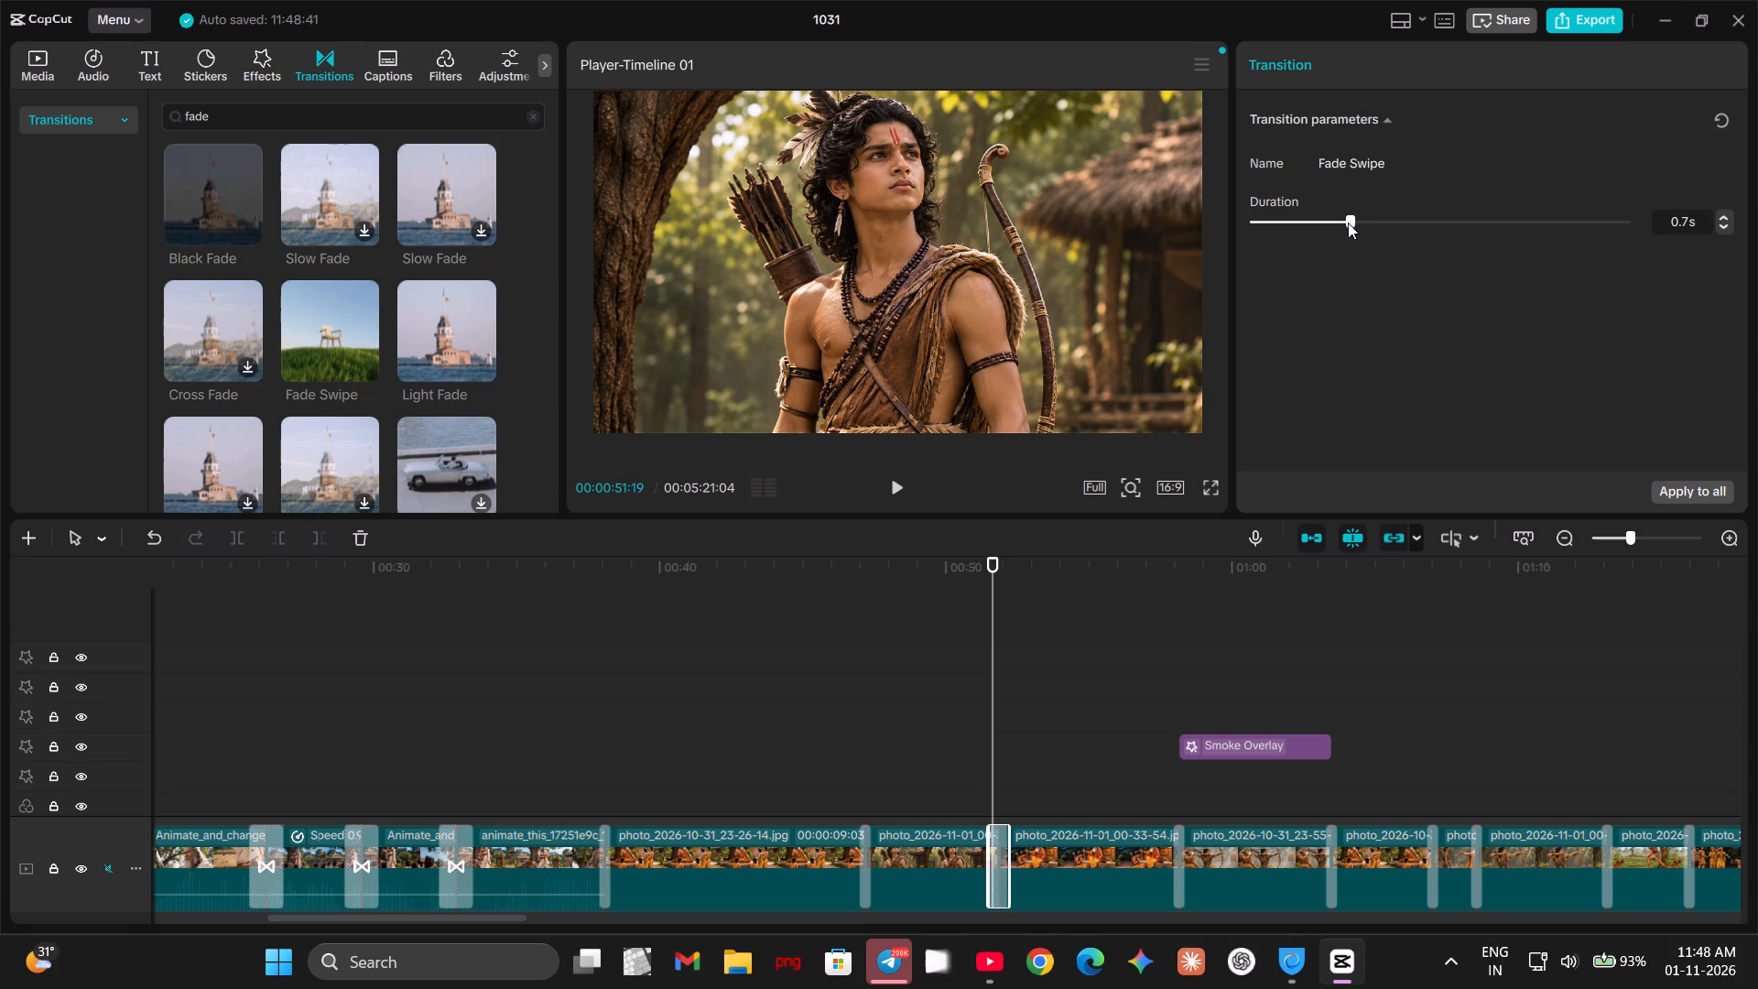
{"action": "left_click_drag", "start_coordinate": [1348, 223], "coordinate": [1413, 228]}
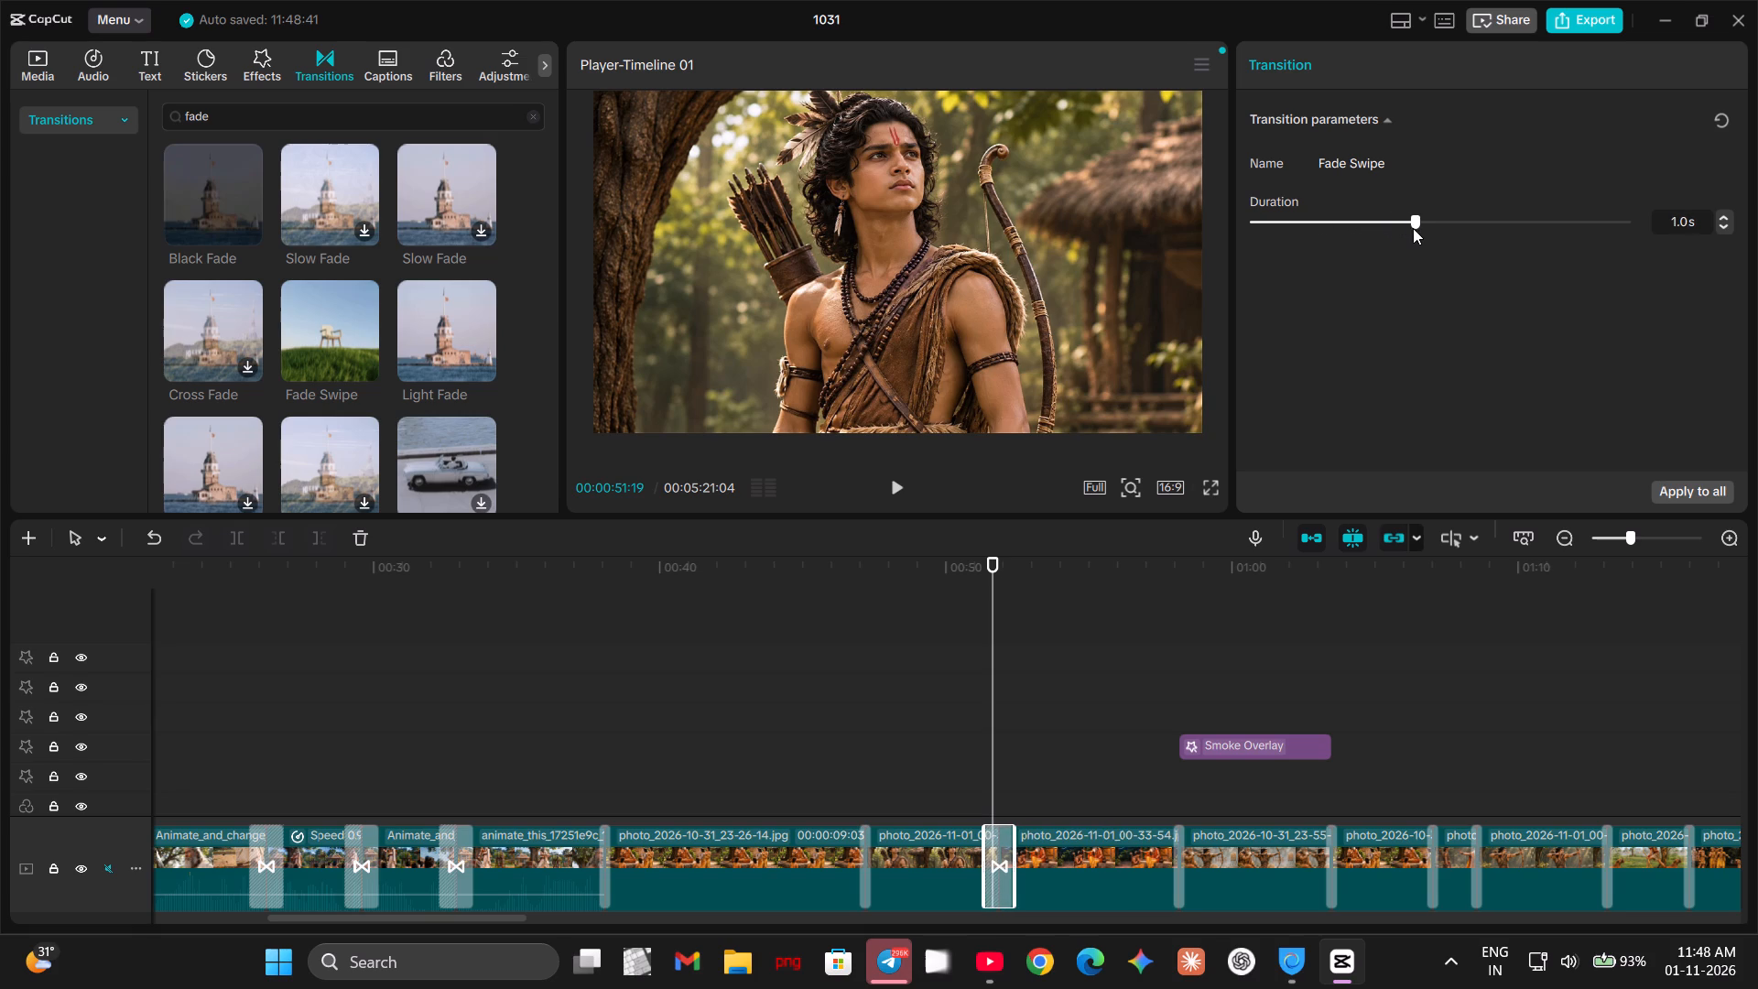
{"action": "left_click_drag", "start_coordinate": [1413, 228], "coordinate": [1403, 233]}
Play the video from just before the Fade Swipe near 00:51 through to 01:07 to check the transitions.
{"action": "left_click_drag", "start_coordinate": [989, 645], "coordinate": [962, 655]}
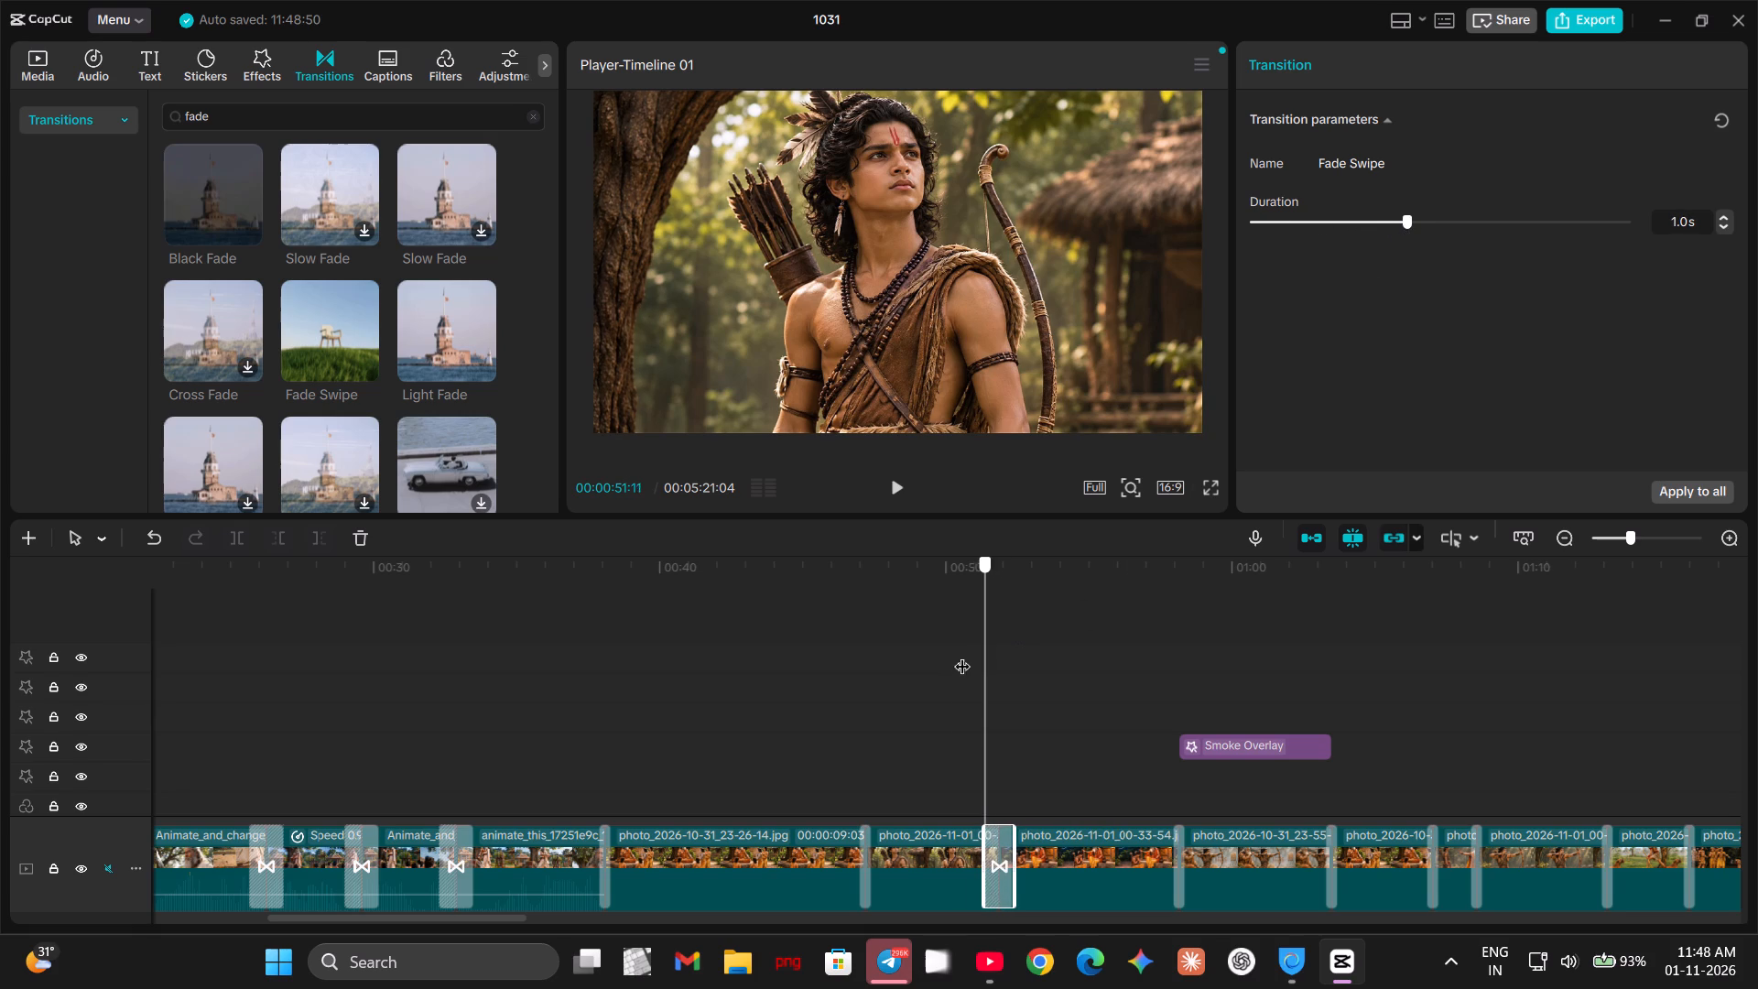
{"action": "left_click_drag", "start_coordinate": [962, 655], "coordinate": [957, 657]}
{"action": "key", "text": "space"}
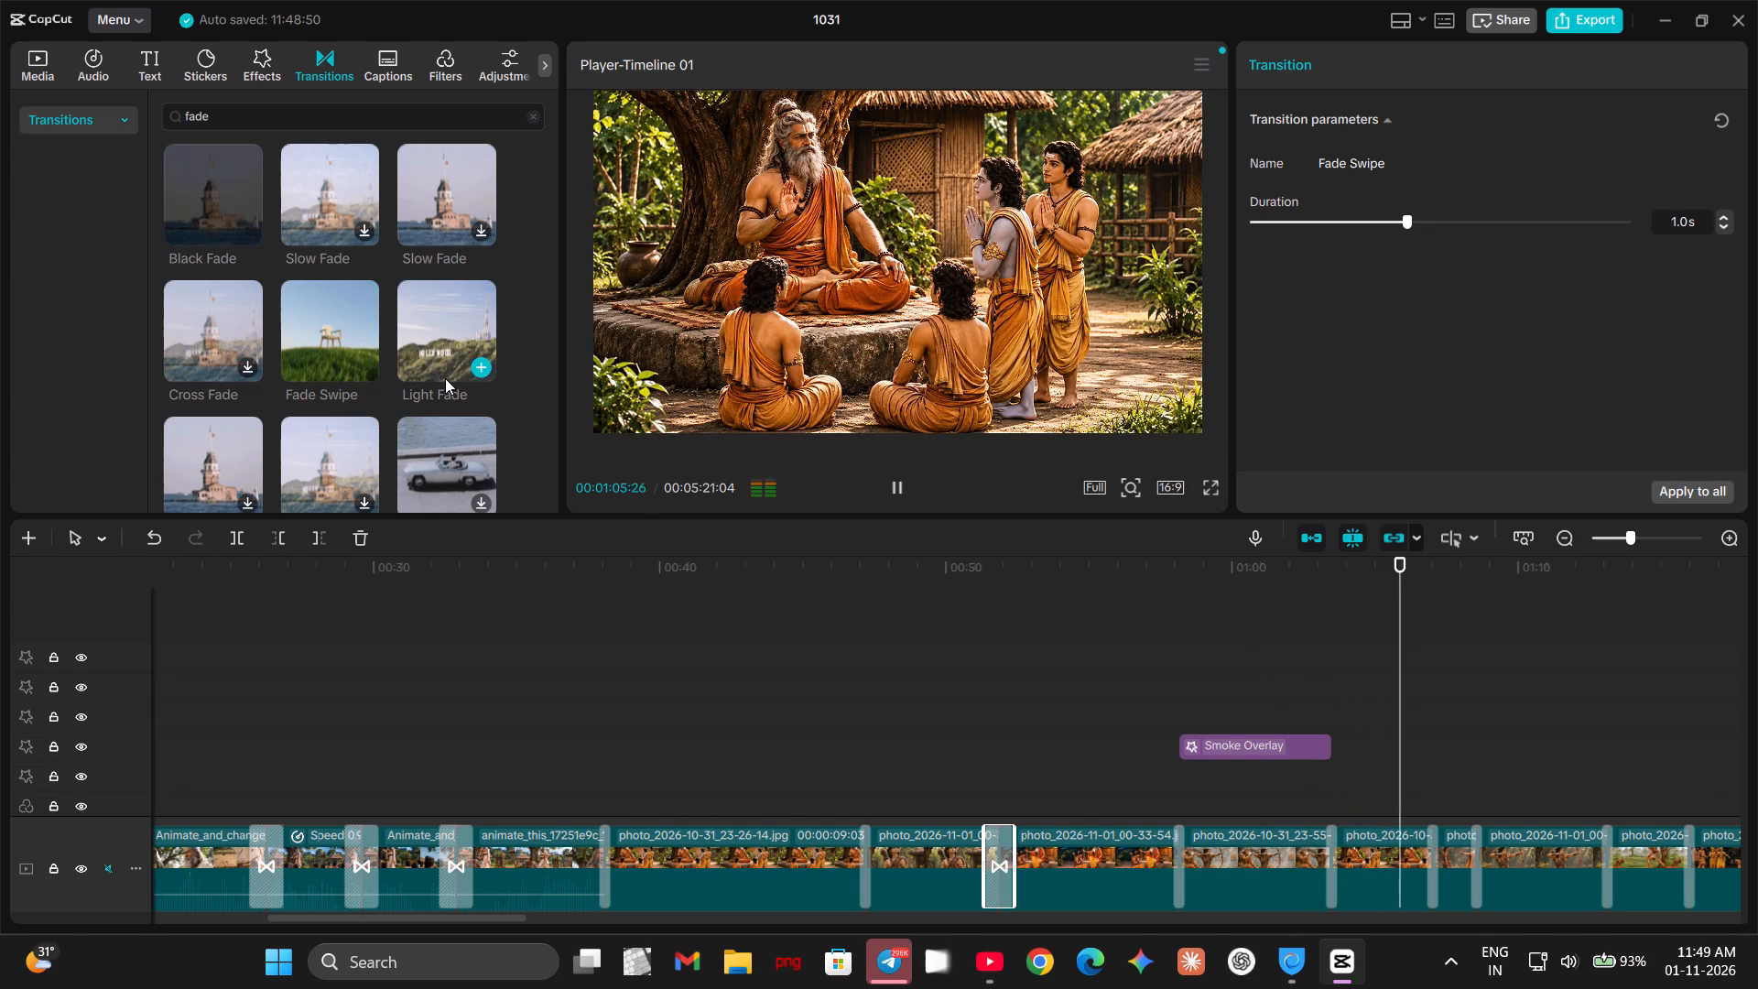
{"action": "key", "text": "space"}
{"action": "key", "text": "space"}
{"action": "key", "text": "space"}
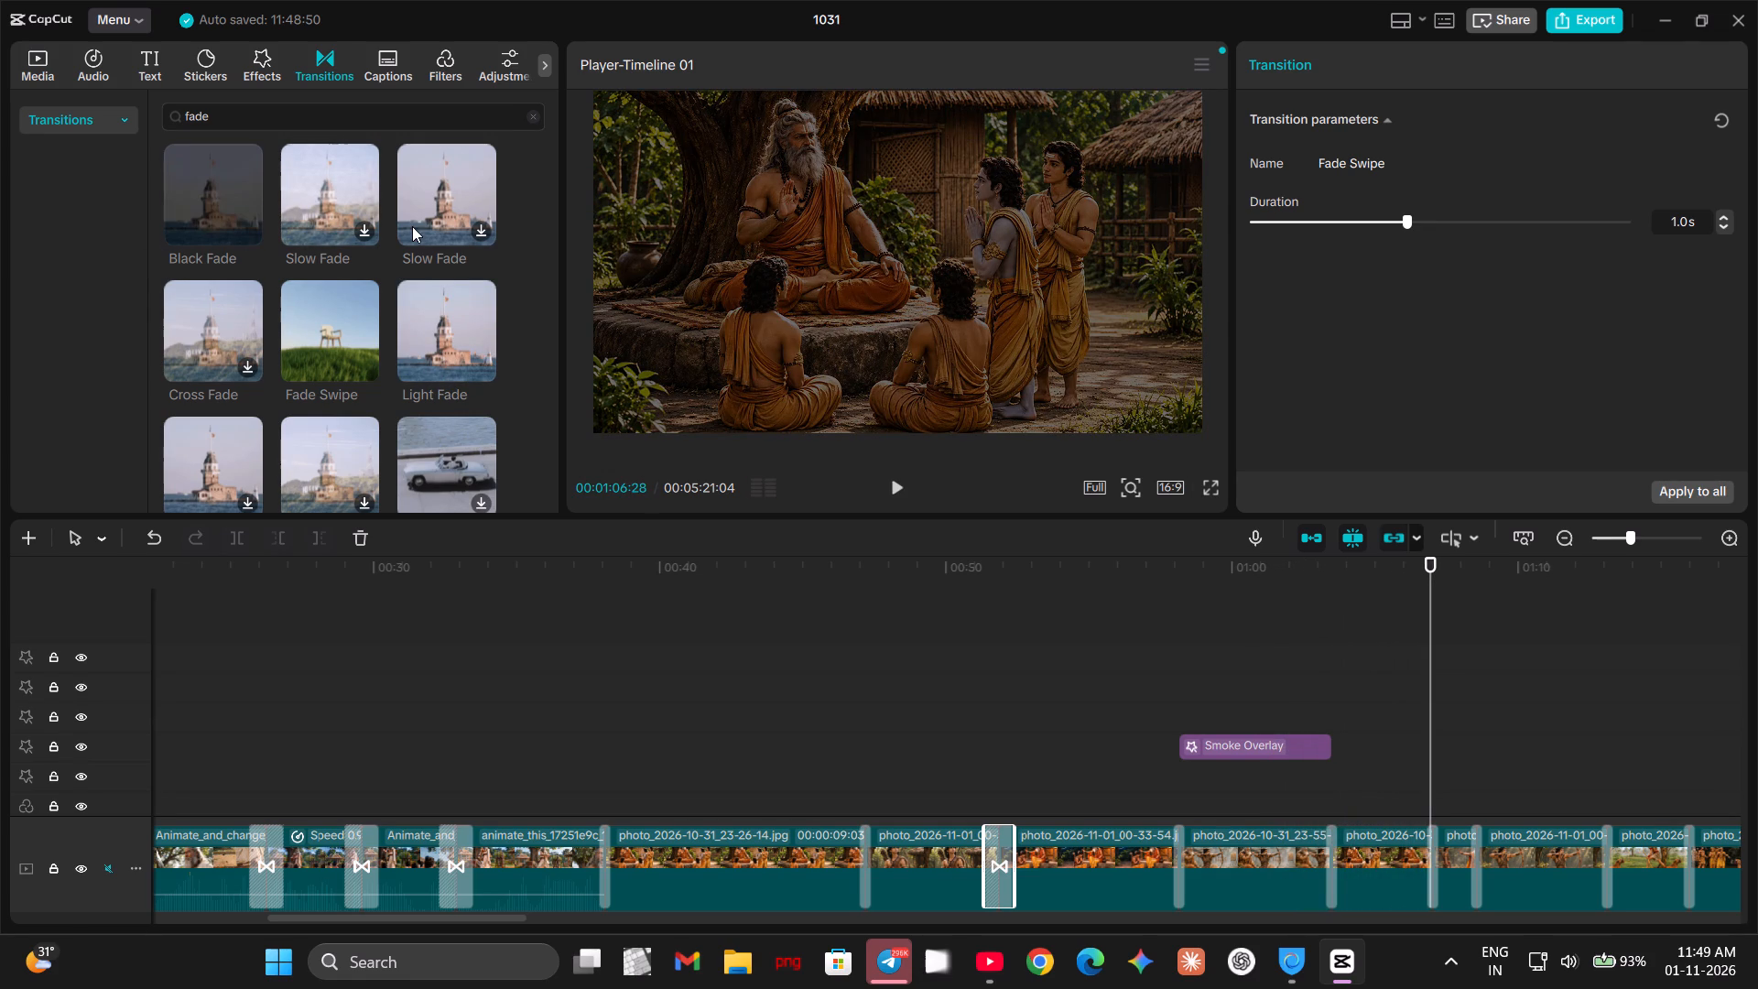
{"action": "key", "text": "space"}
{"action": "key", "text": "space"}
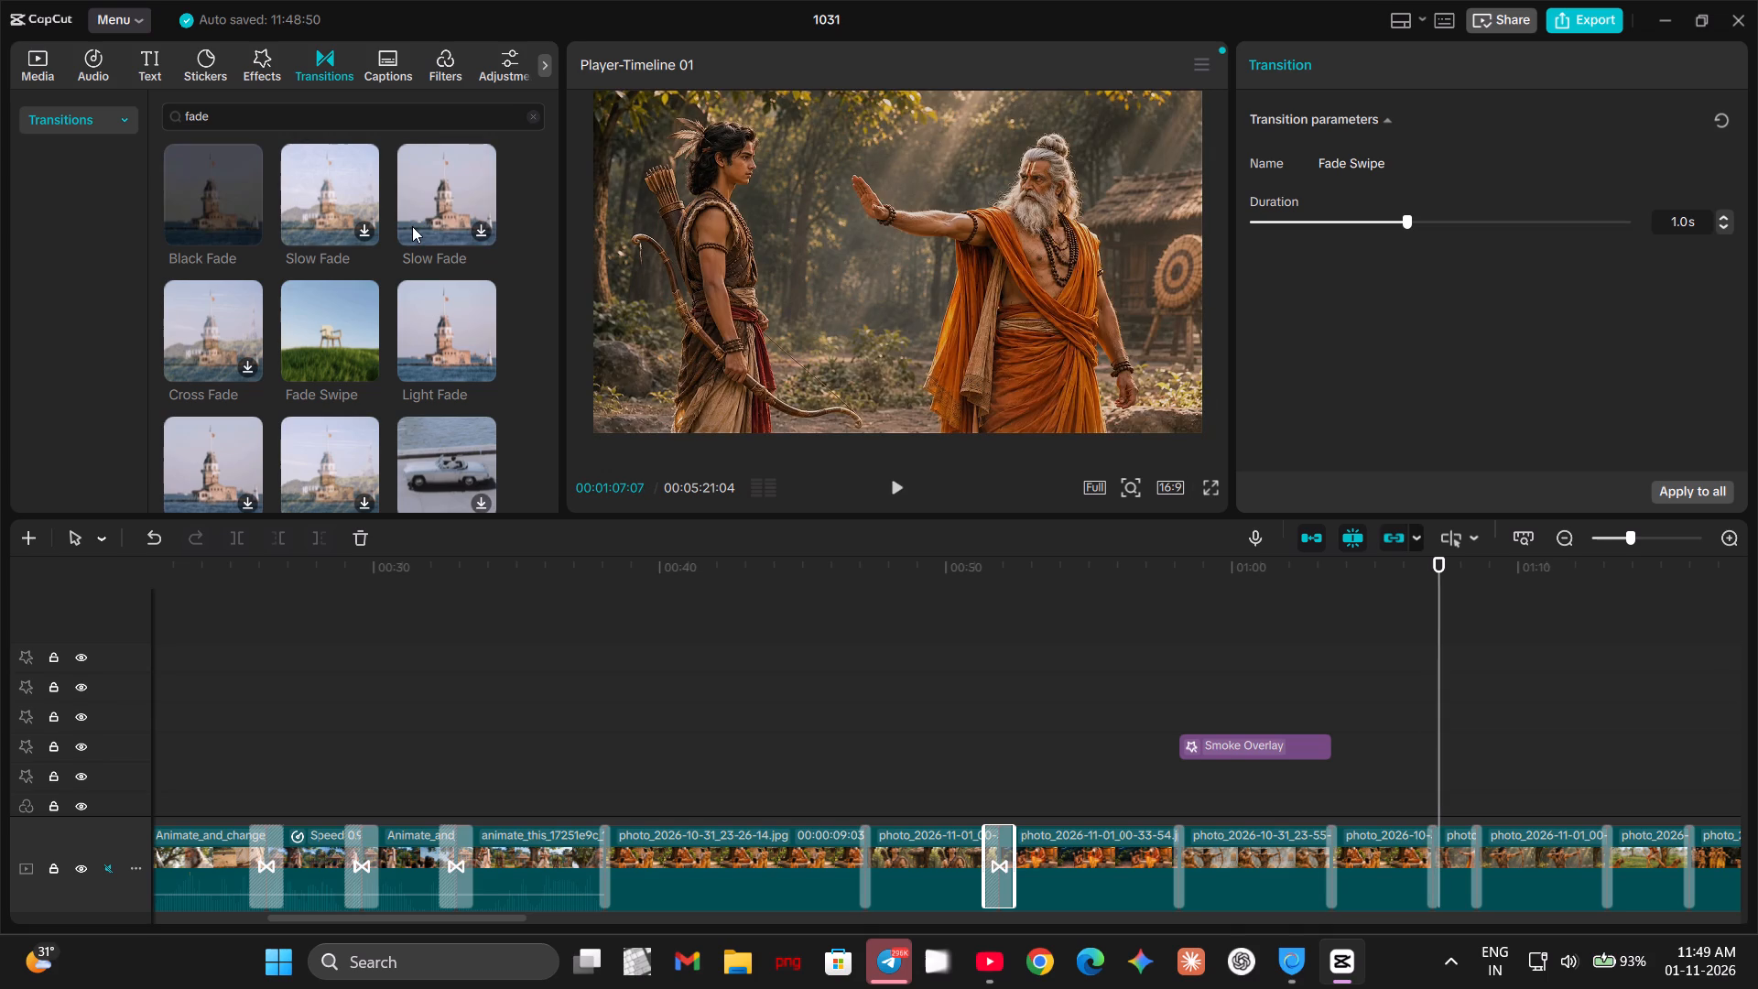
Go back to the cut near 01:07 and preview the Fade Swipe transition from the fade results.
{"action": "key", "text": "Left"}
{"action": "key", "text": "Left"}
{"action": "key", "text": "Left"}
{"action": "key", "text": "Left"}
{"action": "key", "text": "Left"}
{"action": "key", "text": "Left"}
{"action": "key", "text": "Left"}
{"action": "key", "text": "Left"}
{"action": "key", "text": "Left"}
{"action": "key", "text": "Left"}
{"action": "key", "text": "Left"}
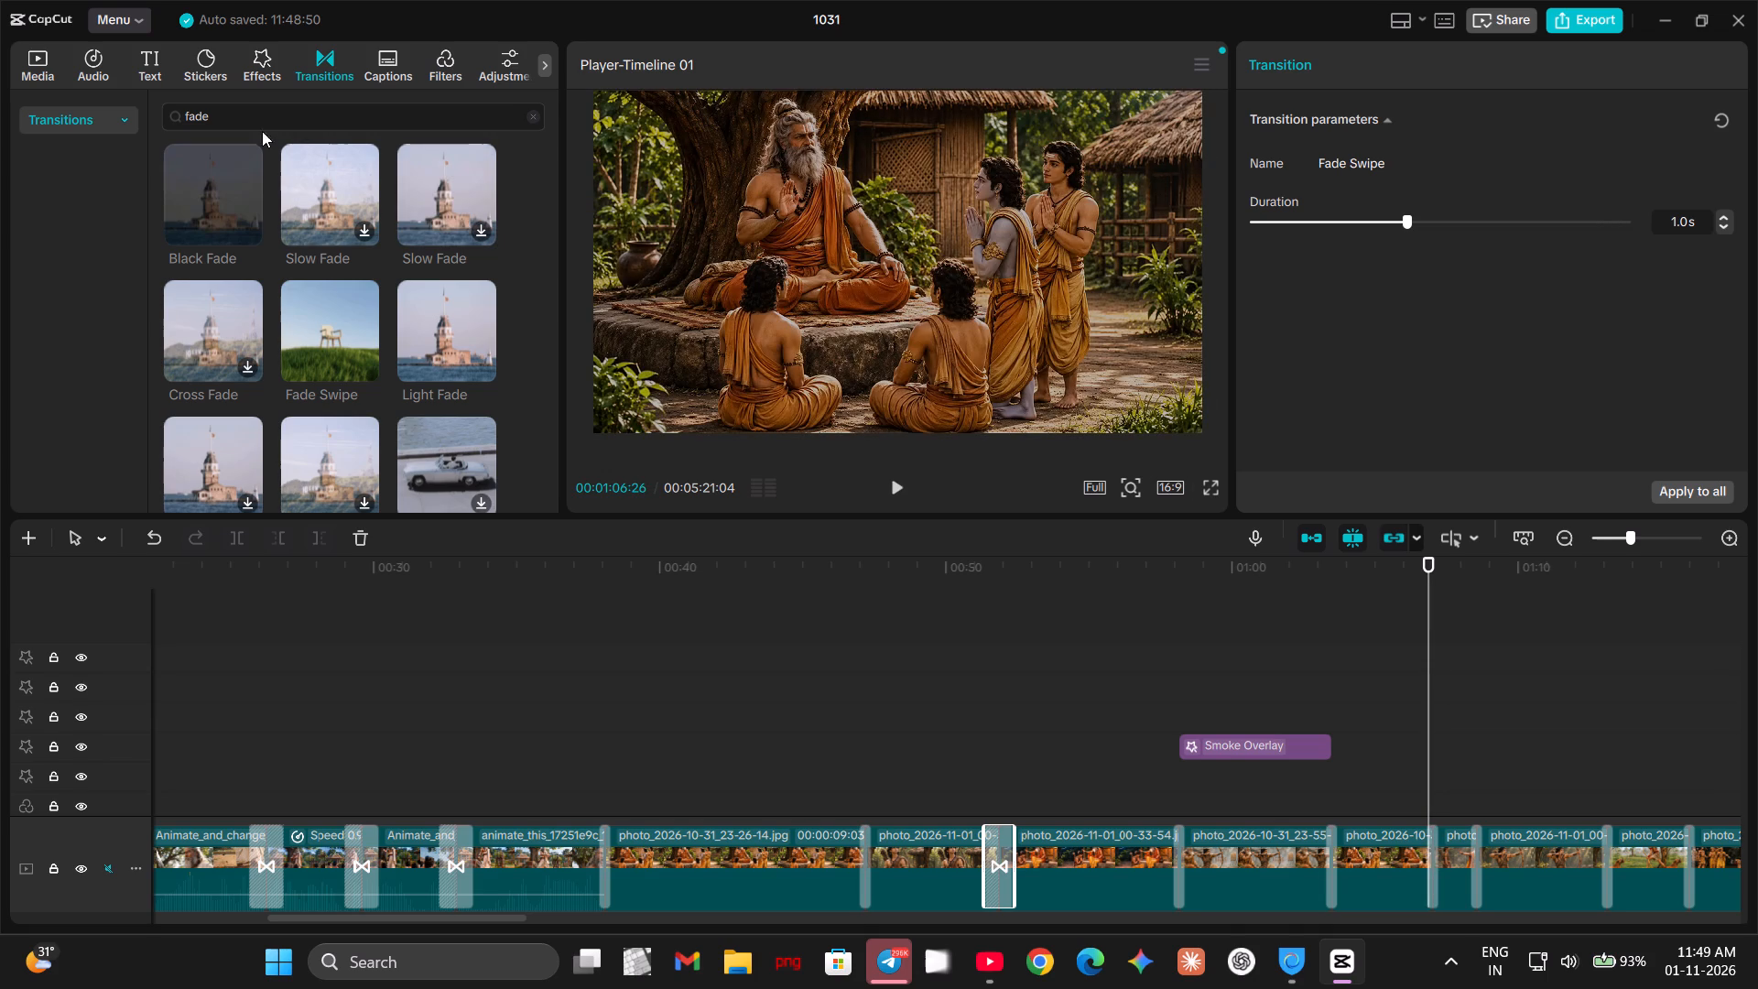
{"action": "left_click", "coordinate": [1432, 855]}
{"action": "left_click", "coordinate": [346, 343]}
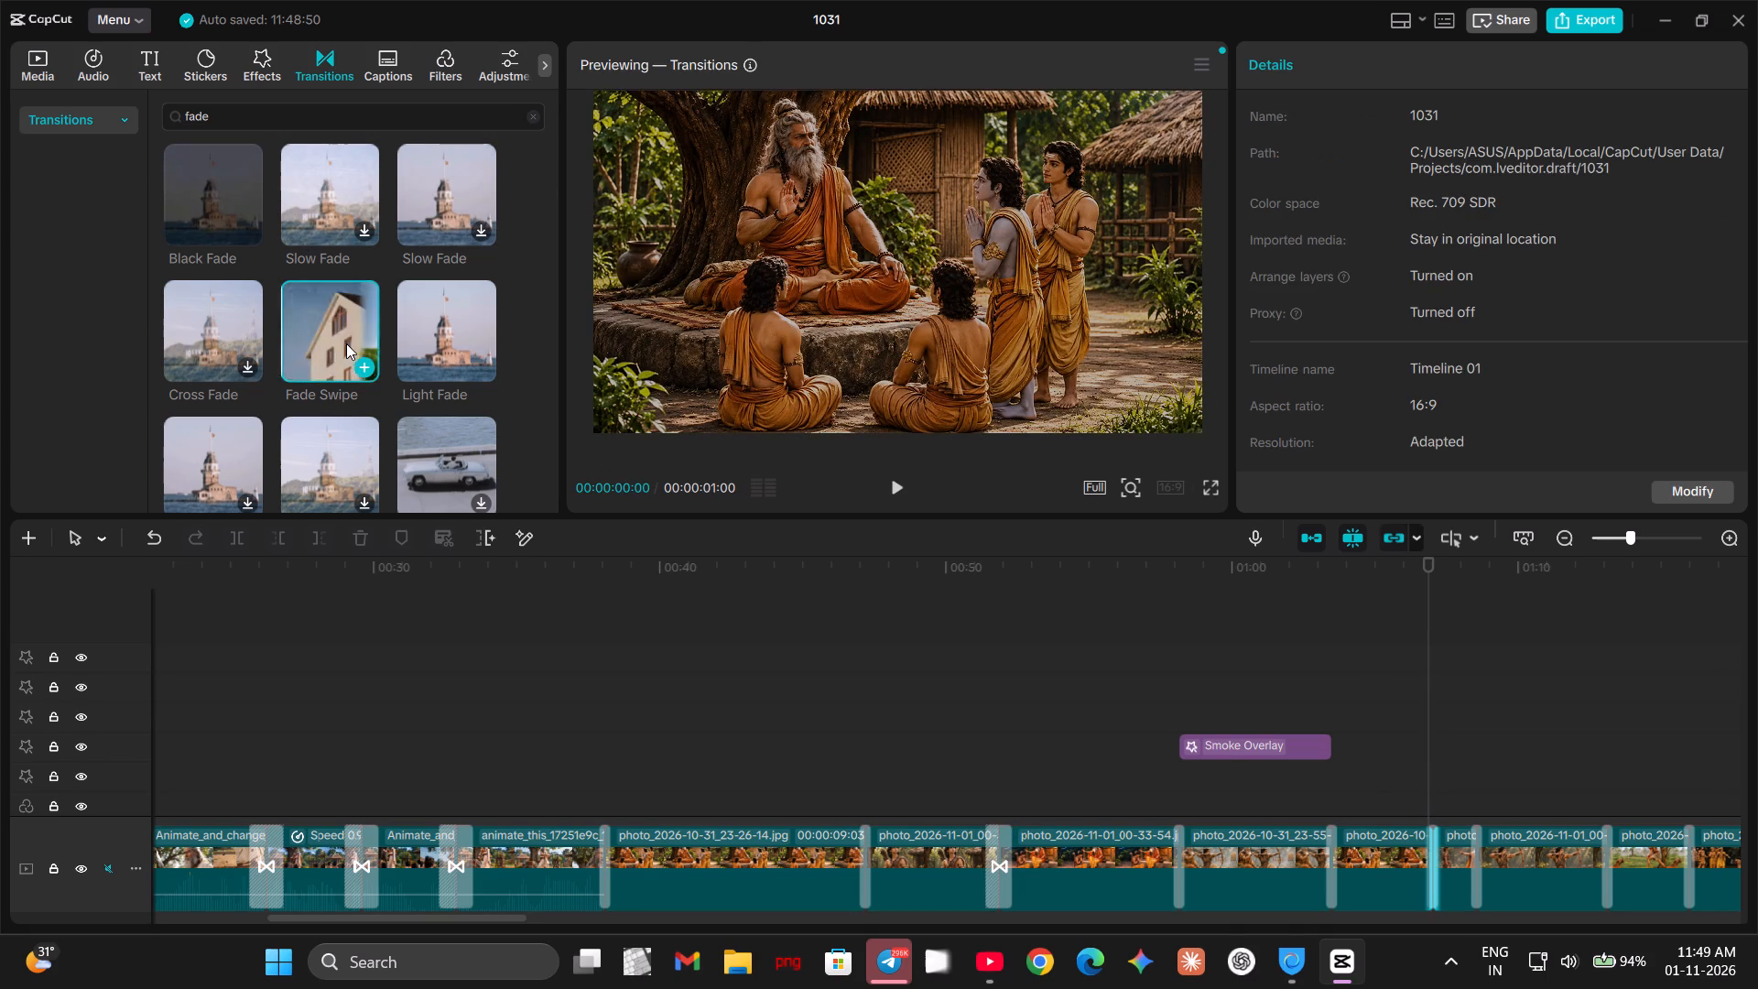
{"action": "key", "text": "space"}
{"action": "key", "text": "space"}
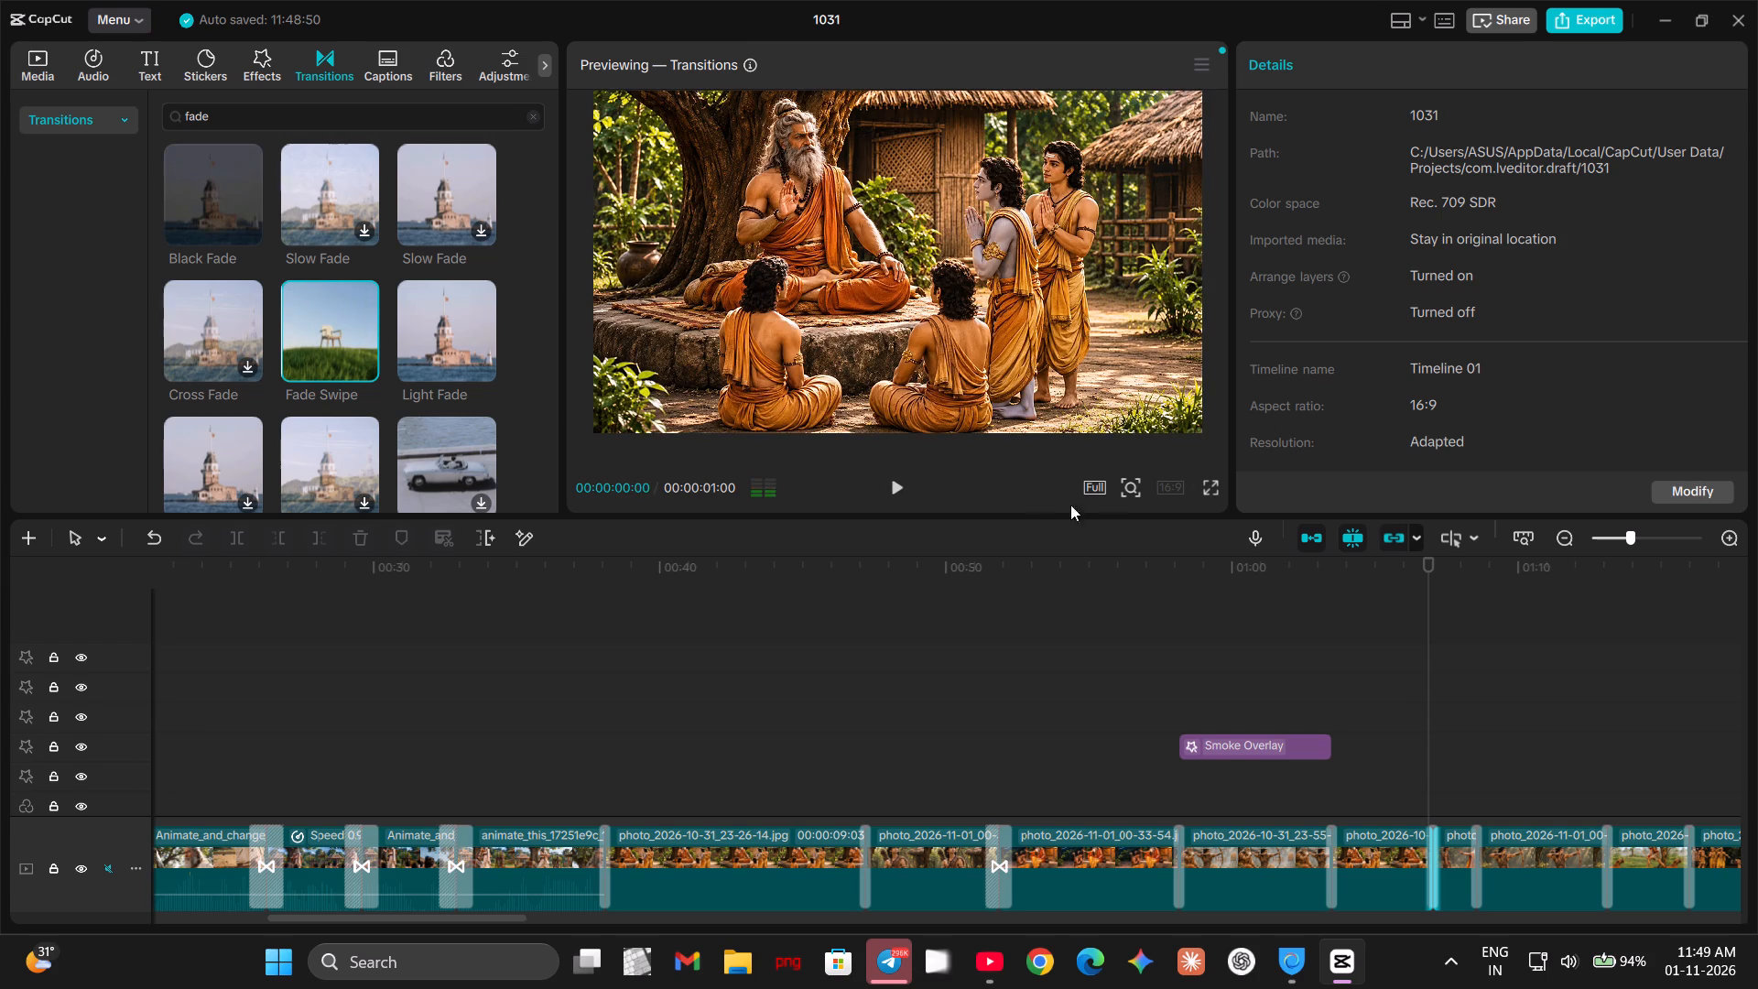
{"action": "key", "text": "space"}
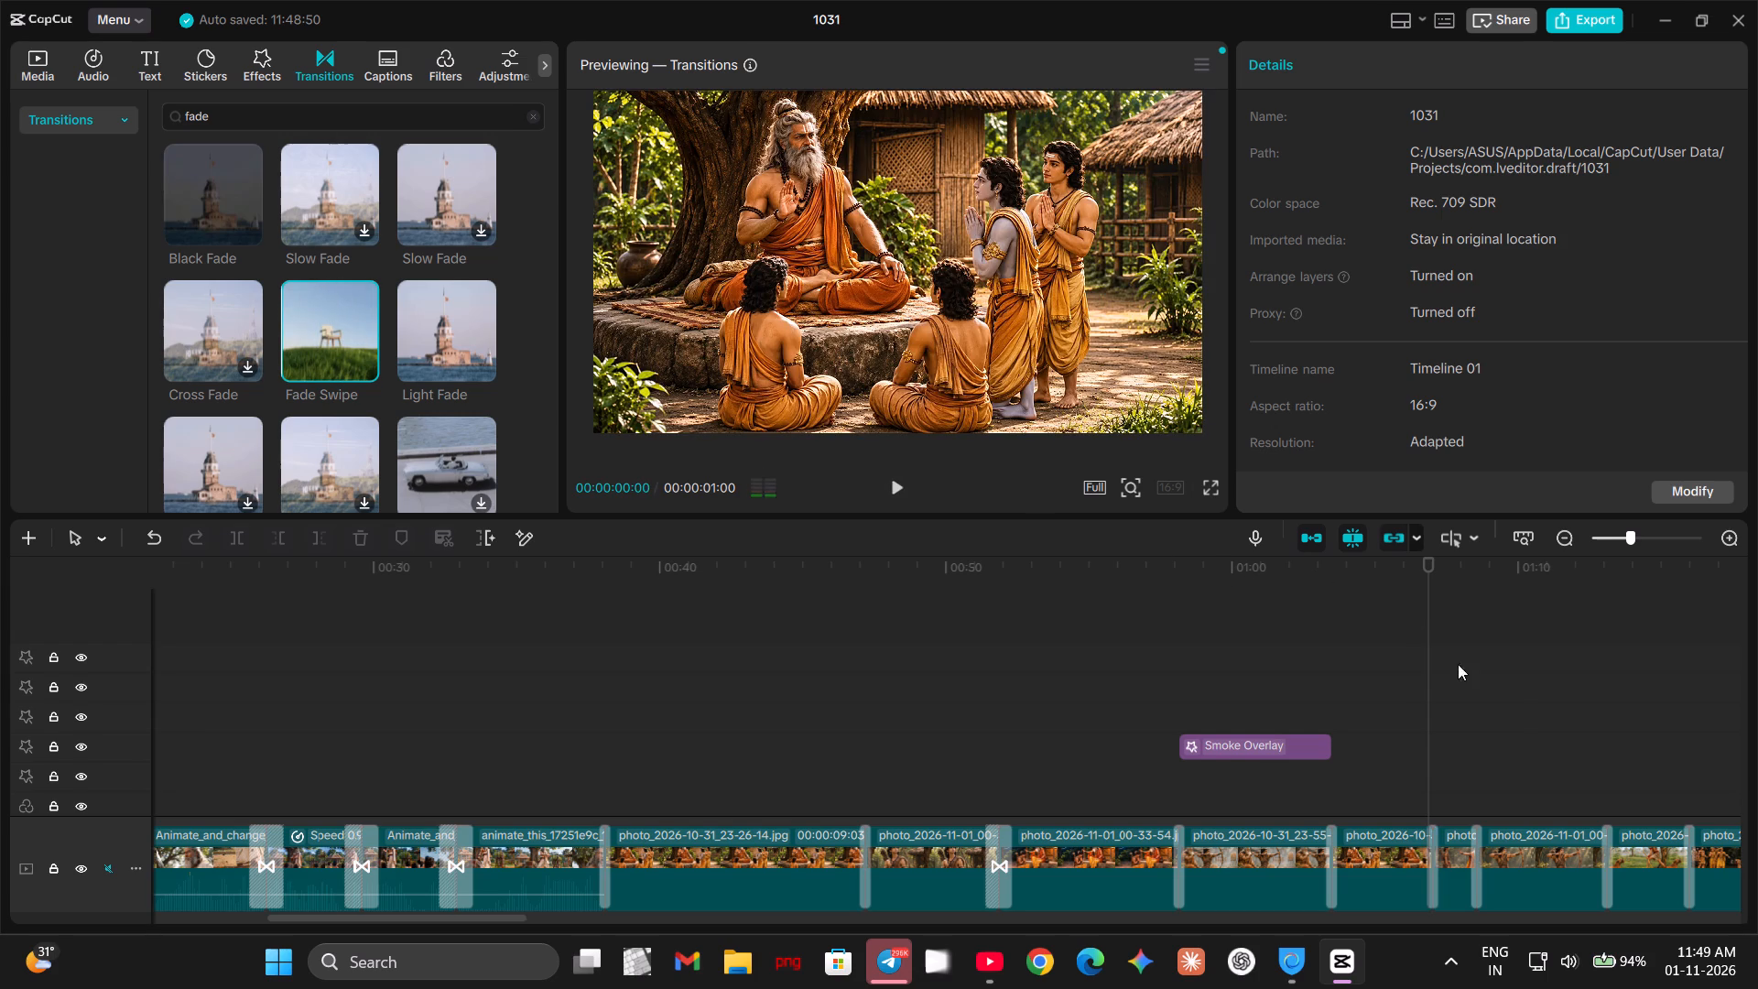
Replace the Black Fade at the cut near 01:07 with Fade Swipe.
{"action": "left_click", "coordinate": [1370, 873]}
{"action": "left_click_drag", "start_coordinate": [1425, 712], "coordinate": [1404, 715]}
{"action": "left_click", "coordinate": [1461, 691]}
{"action": "left_click_drag", "start_coordinate": [1461, 691], "coordinate": [1416, 703]}
{"action": "key", "text": "space"}
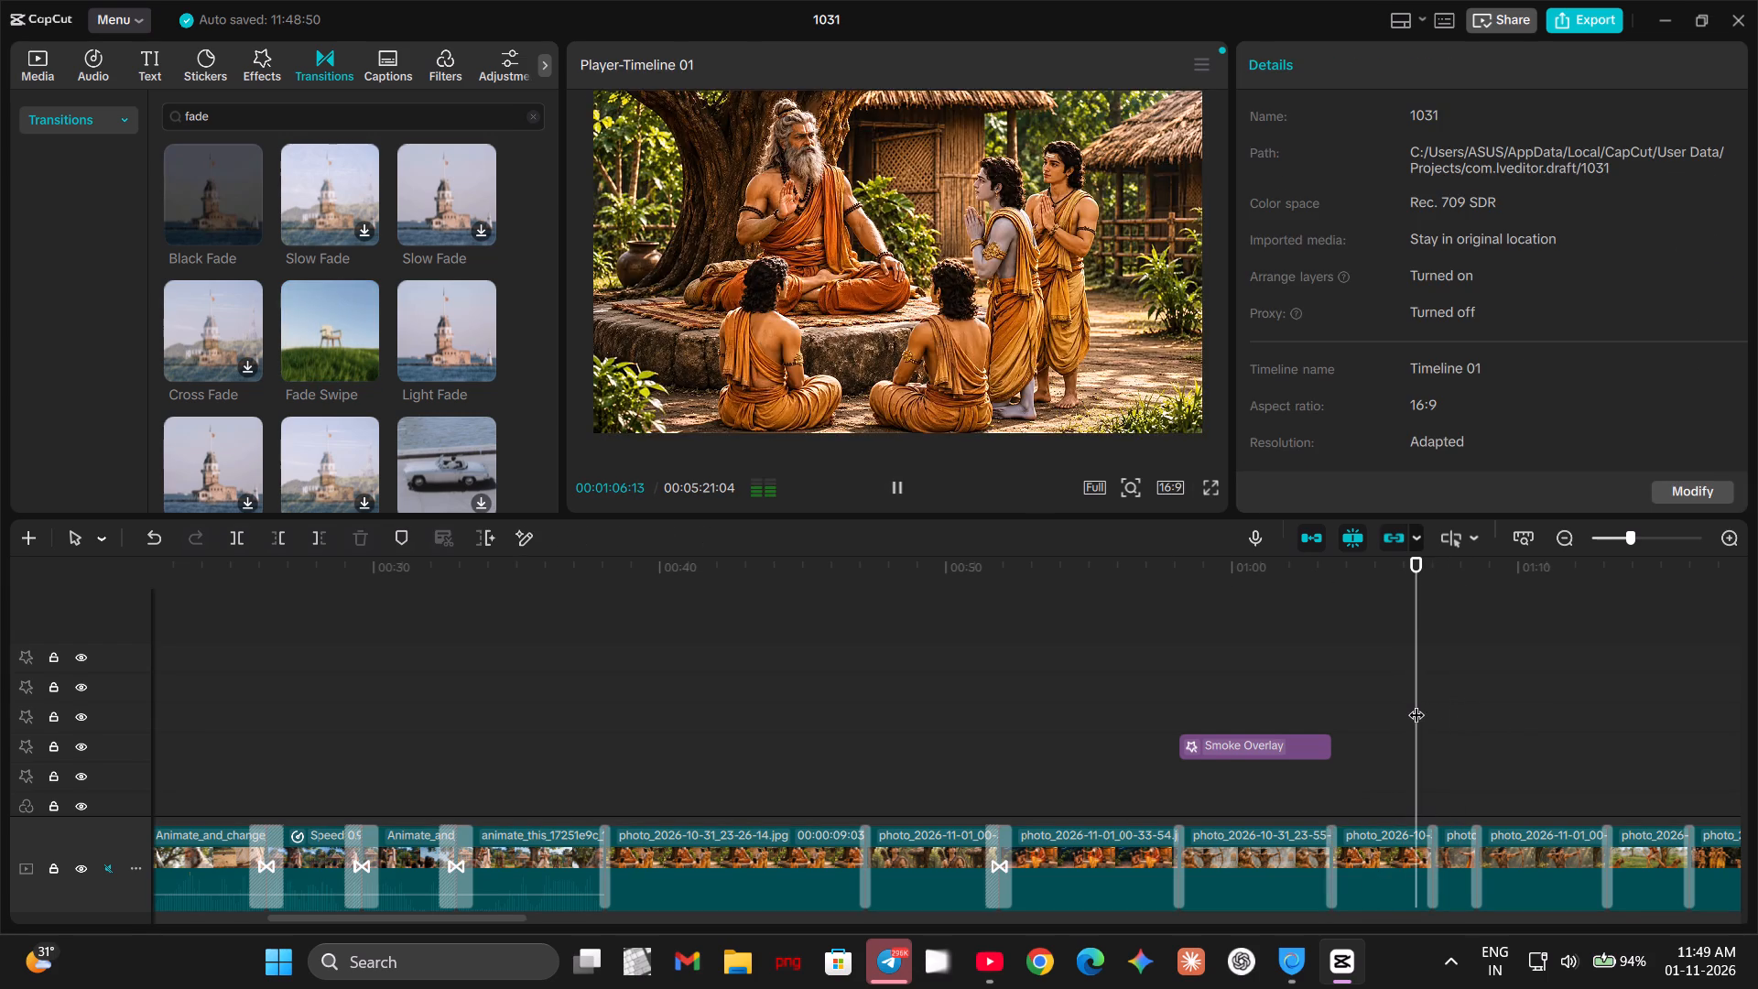
{"action": "key", "text": "space"}
{"action": "left_click_drag", "start_coordinate": [1454, 682], "coordinate": [1411, 701]}
{"action": "left_click_drag", "start_coordinate": [340, 319], "coordinate": [1396, 813]}
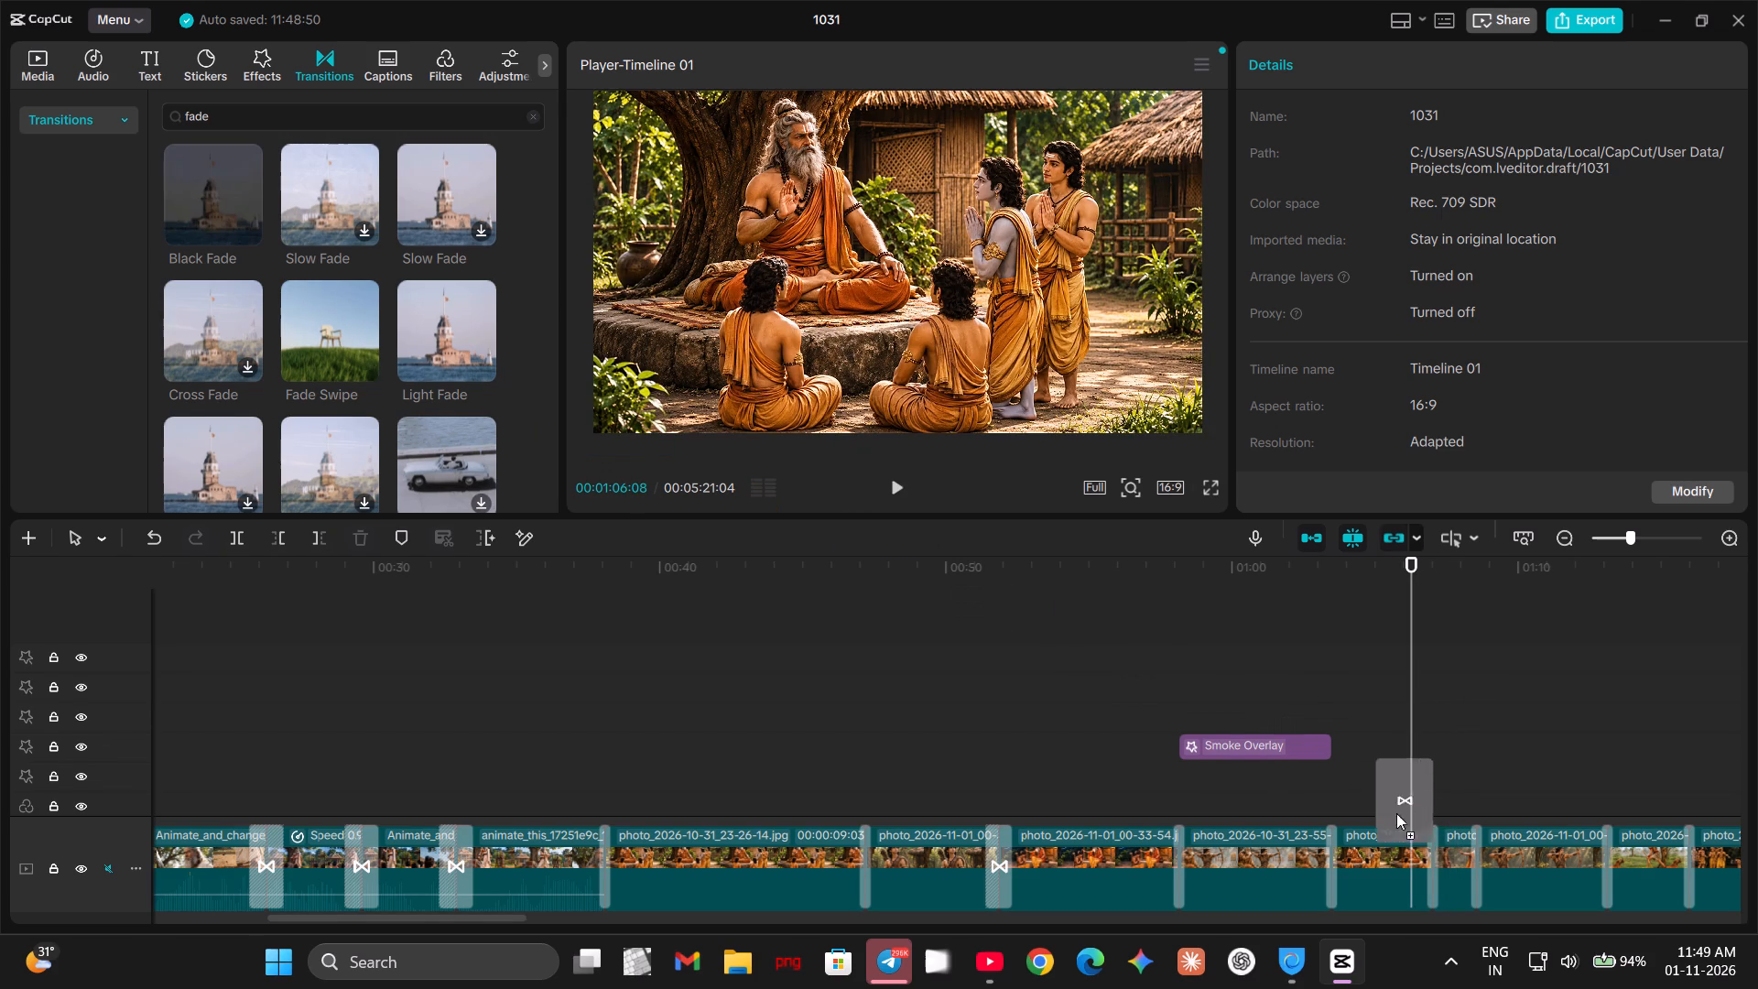
{"action": "left_click_drag", "start_coordinate": [1396, 813], "coordinate": [1415, 839]}
{"action": "left_click", "coordinate": [1437, 841]}
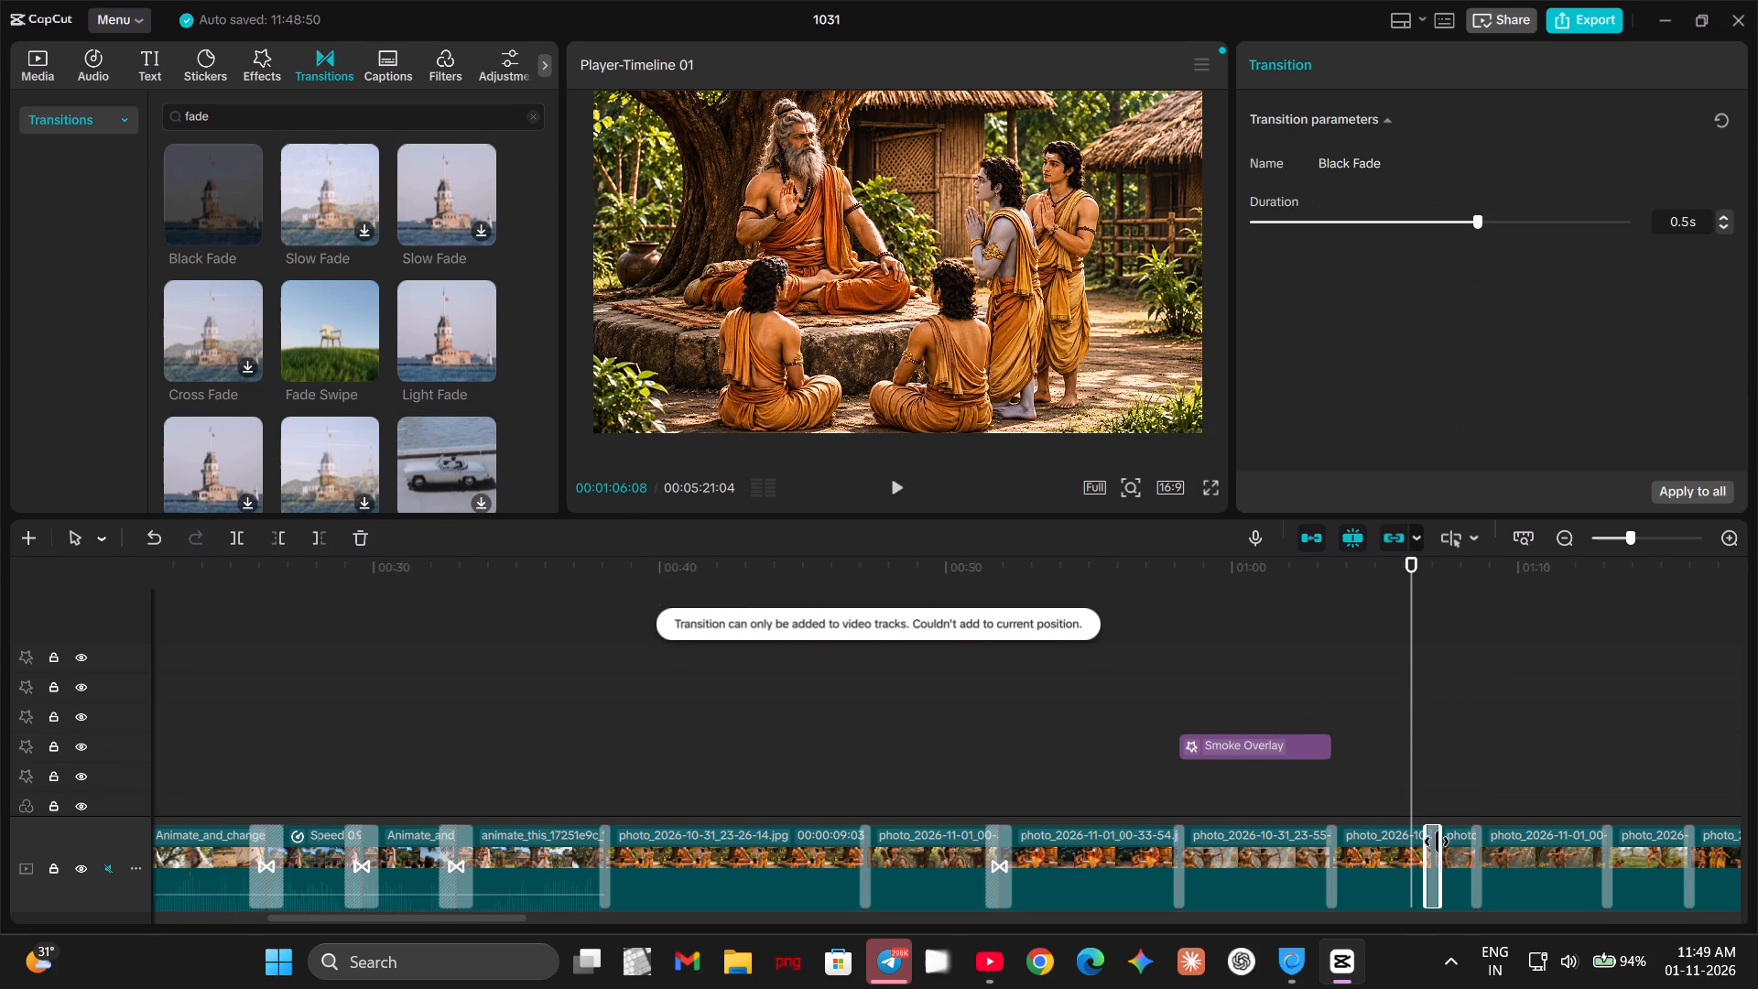
{"action": "key", "text": "Delete"}
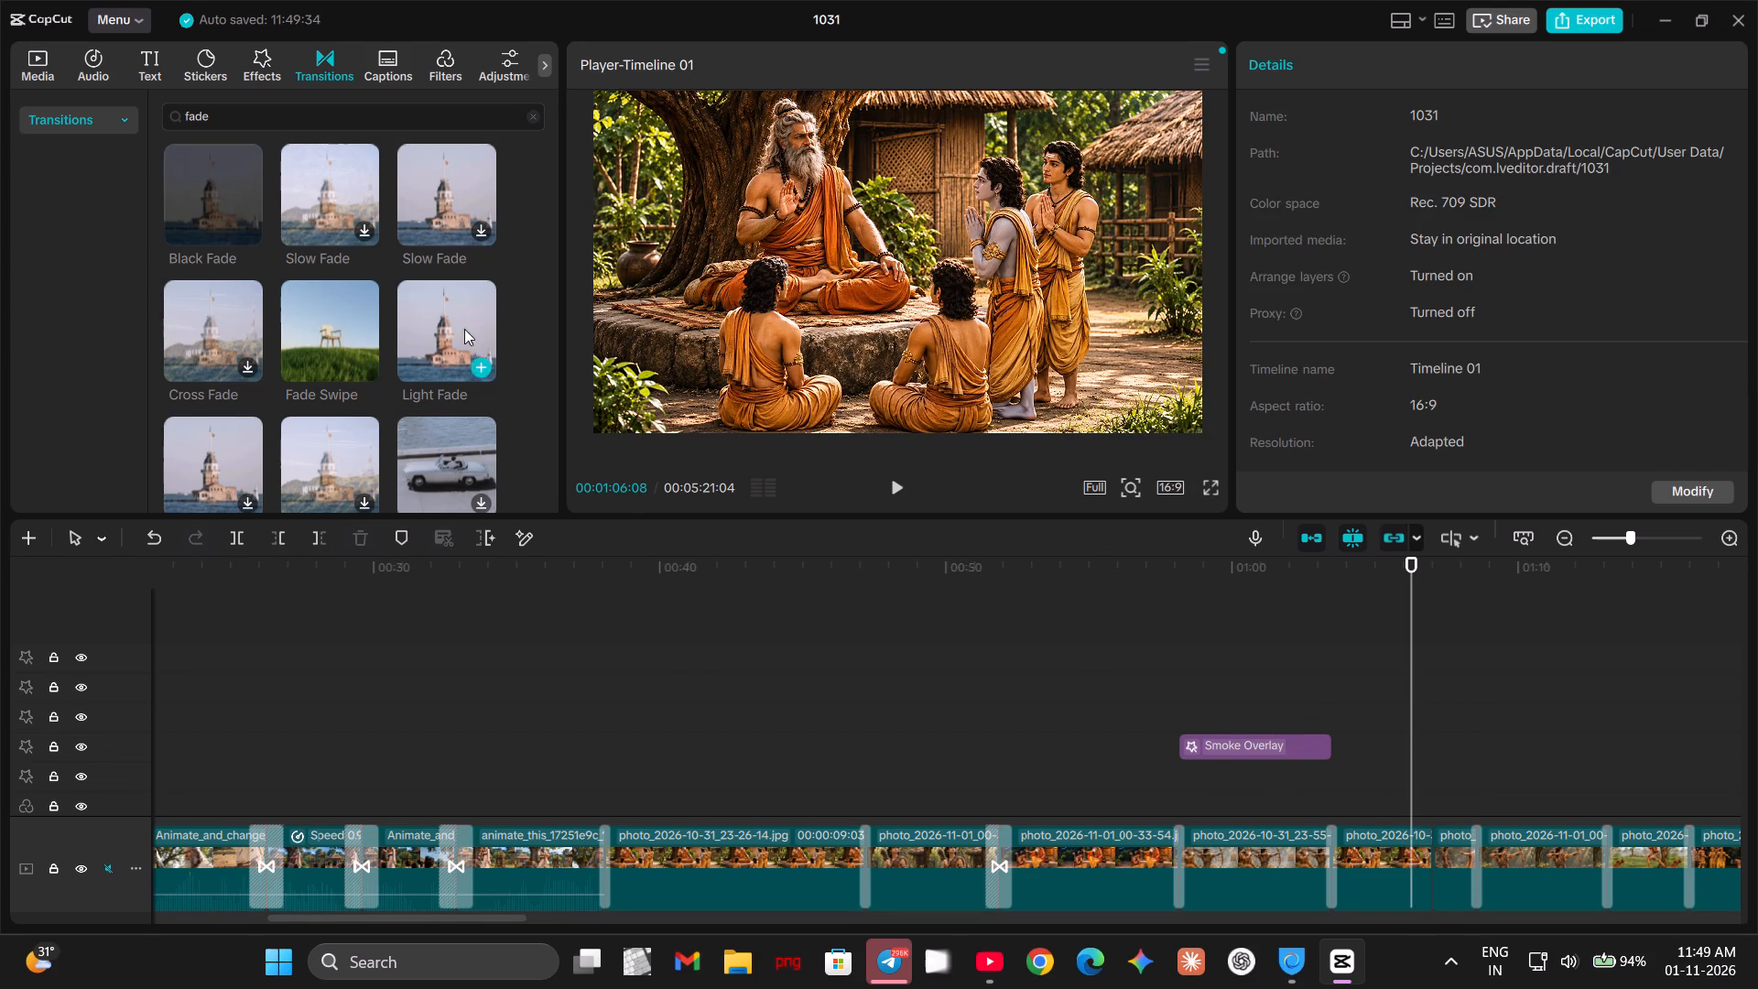
{"action": "left_click", "coordinate": [363, 369]}
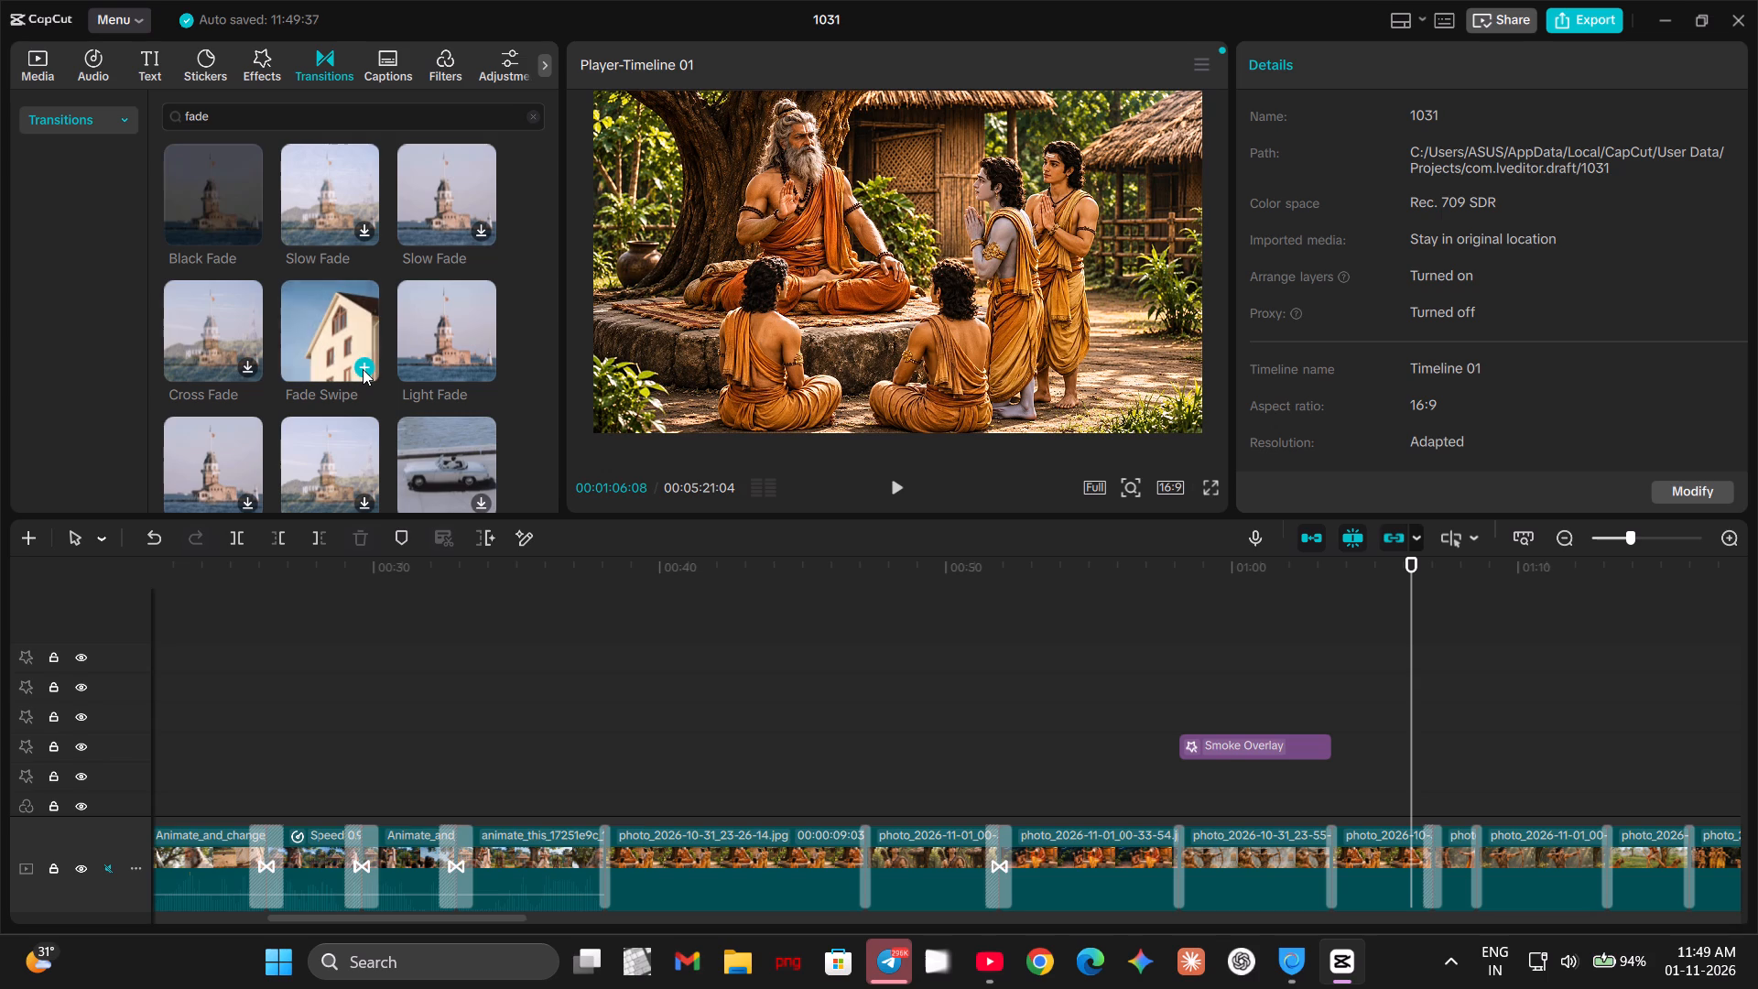
Play the video from 01:06 through to about 01:40 to check the clips and their transitions.
{"action": "key", "text": "space"}
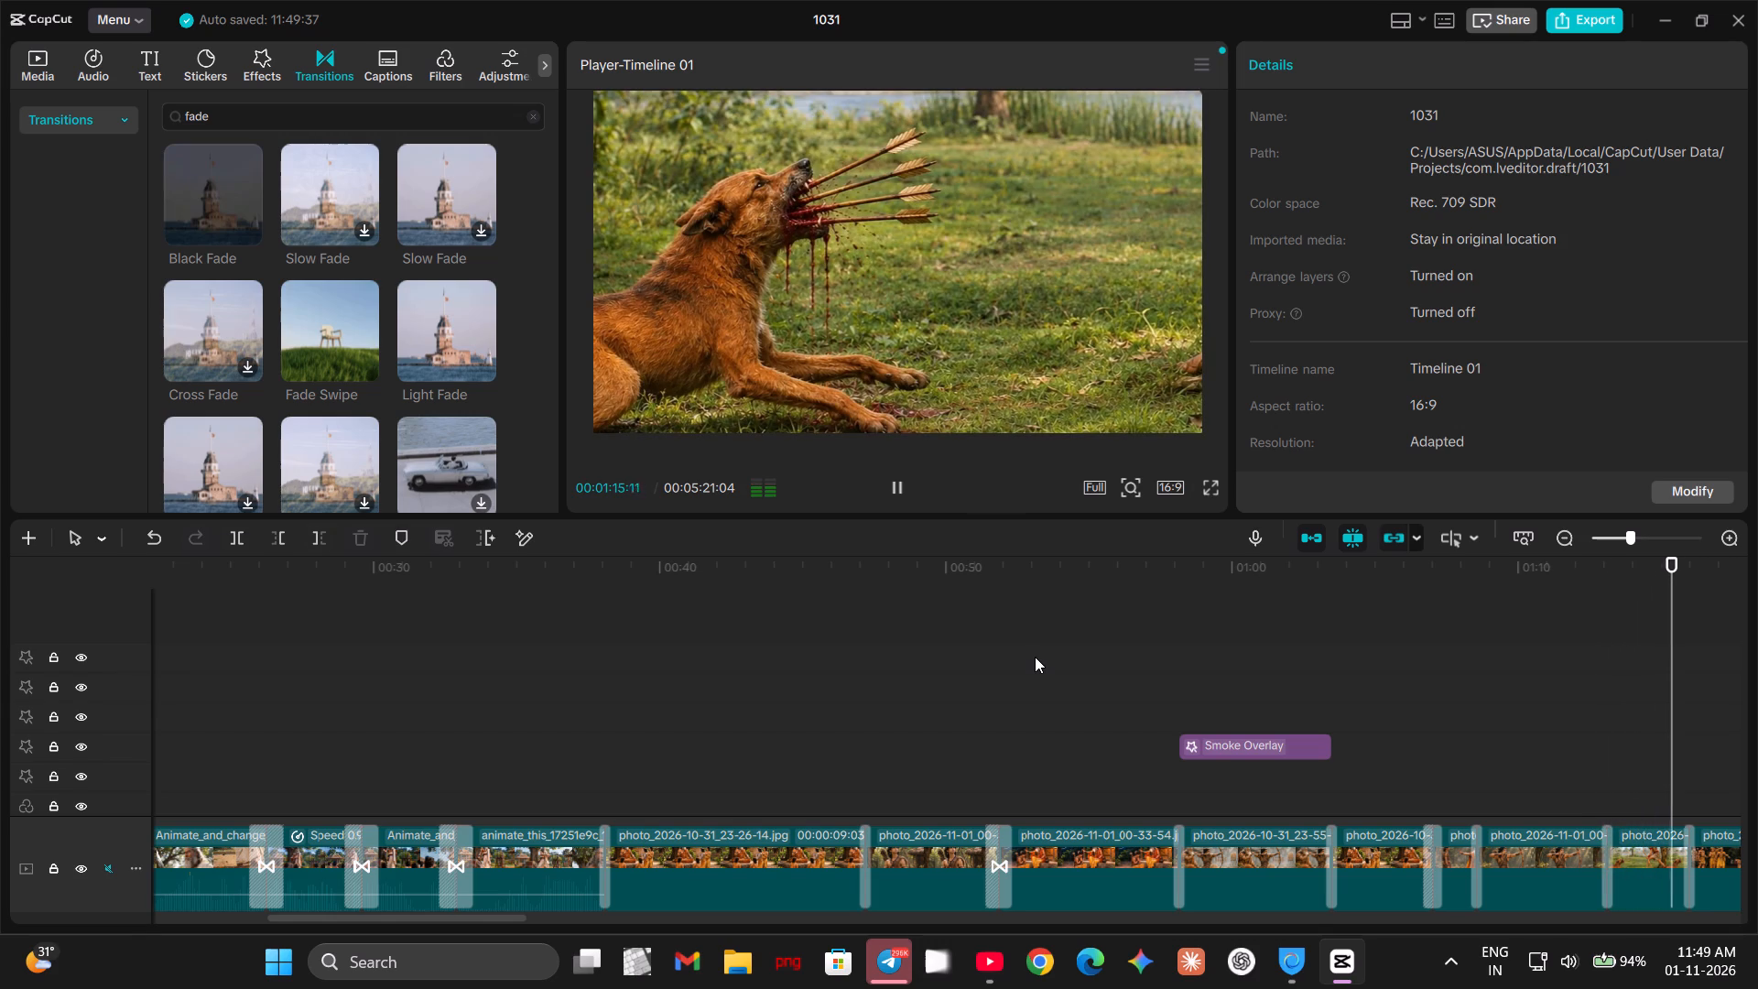
{"action": "key", "text": "space"}
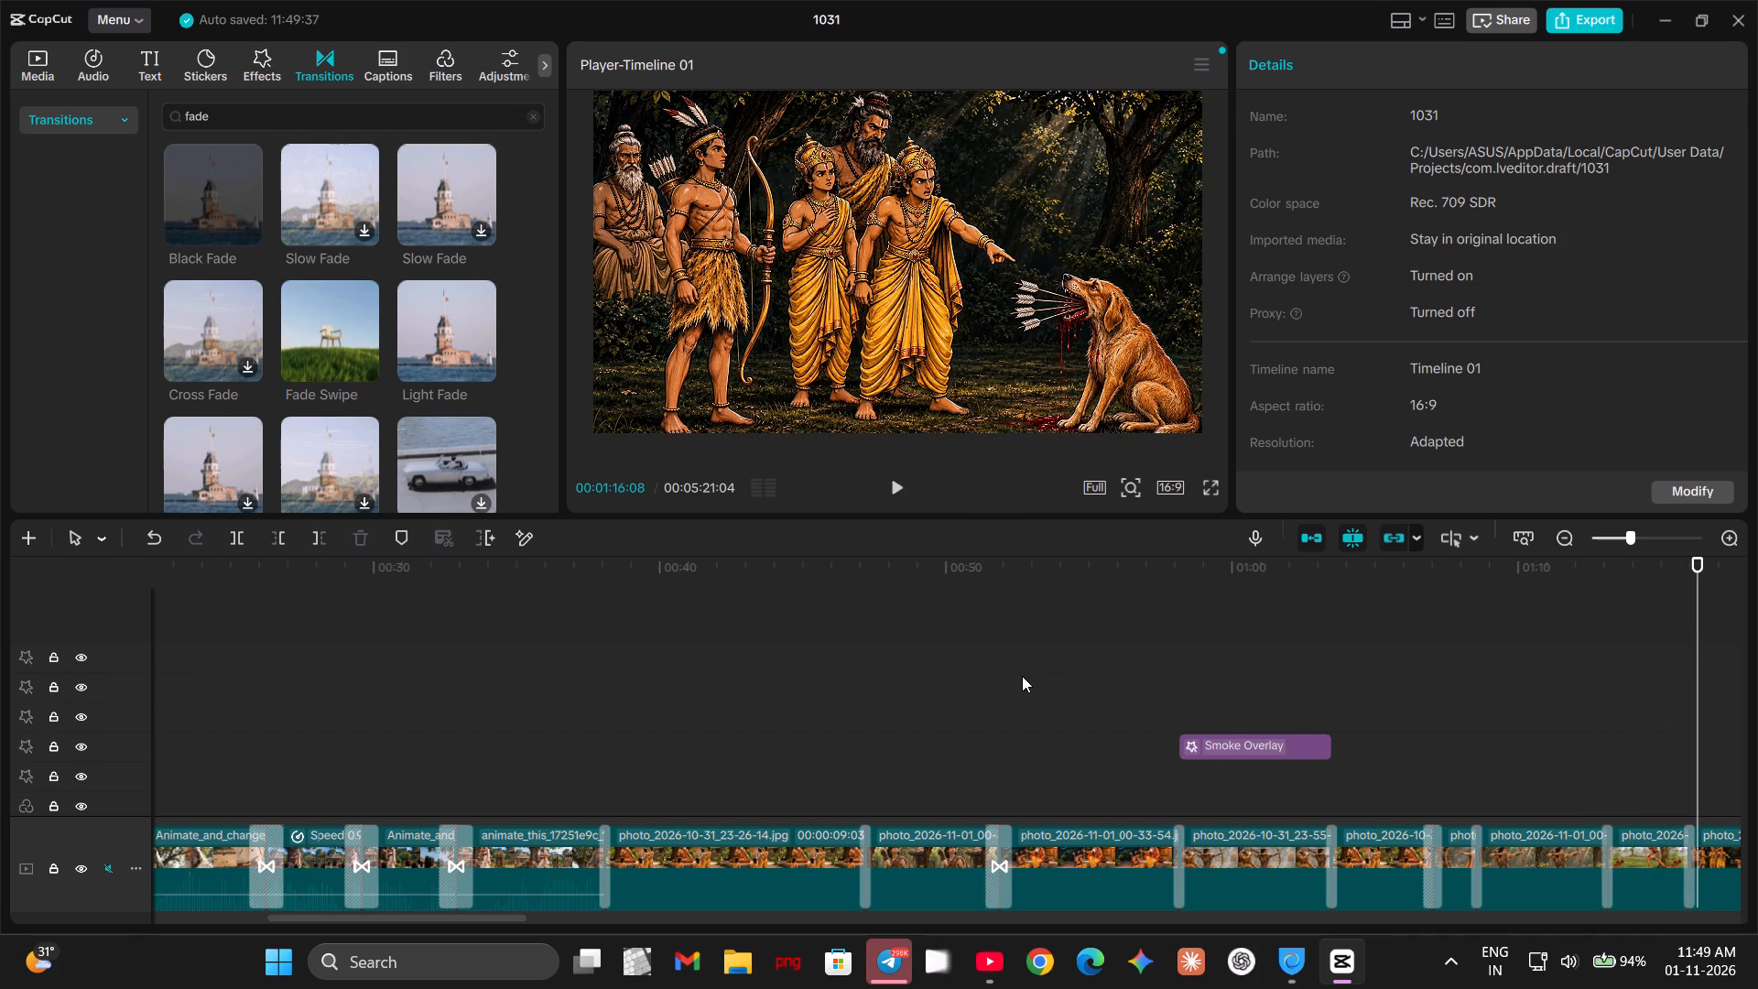
{"action": "key", "text": "space"}
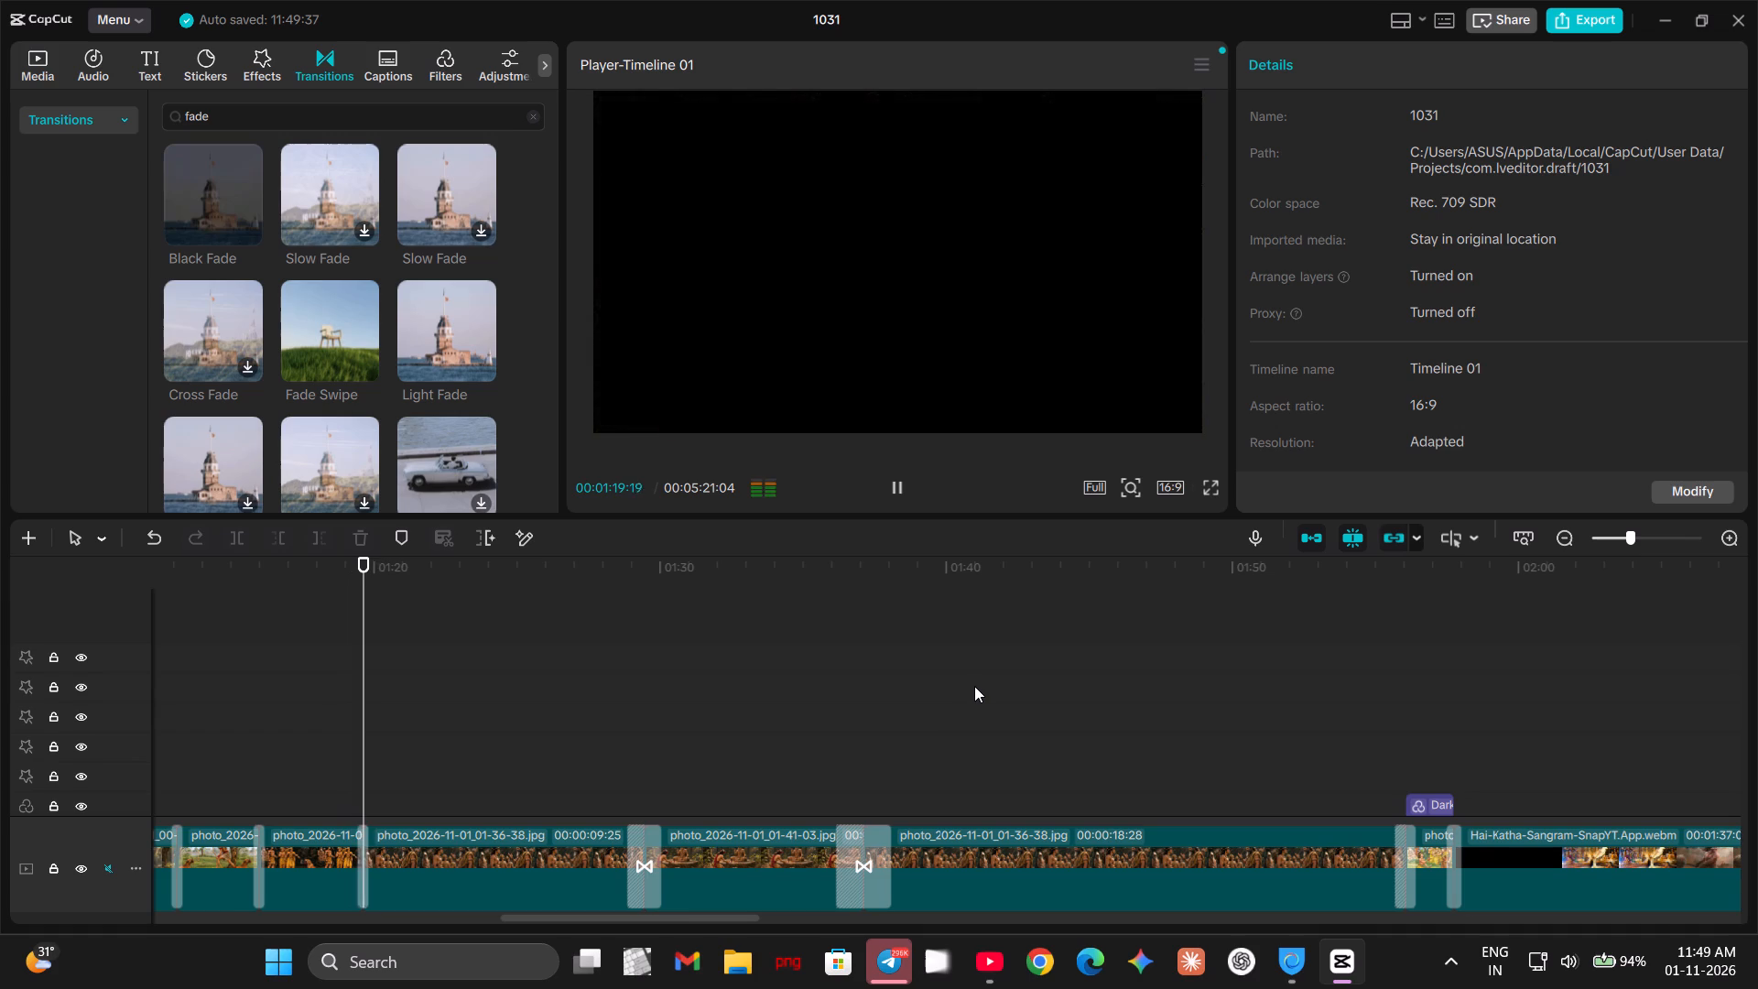
{"action": "key", "text": "space"}
{"action": "key", "text": "space"}
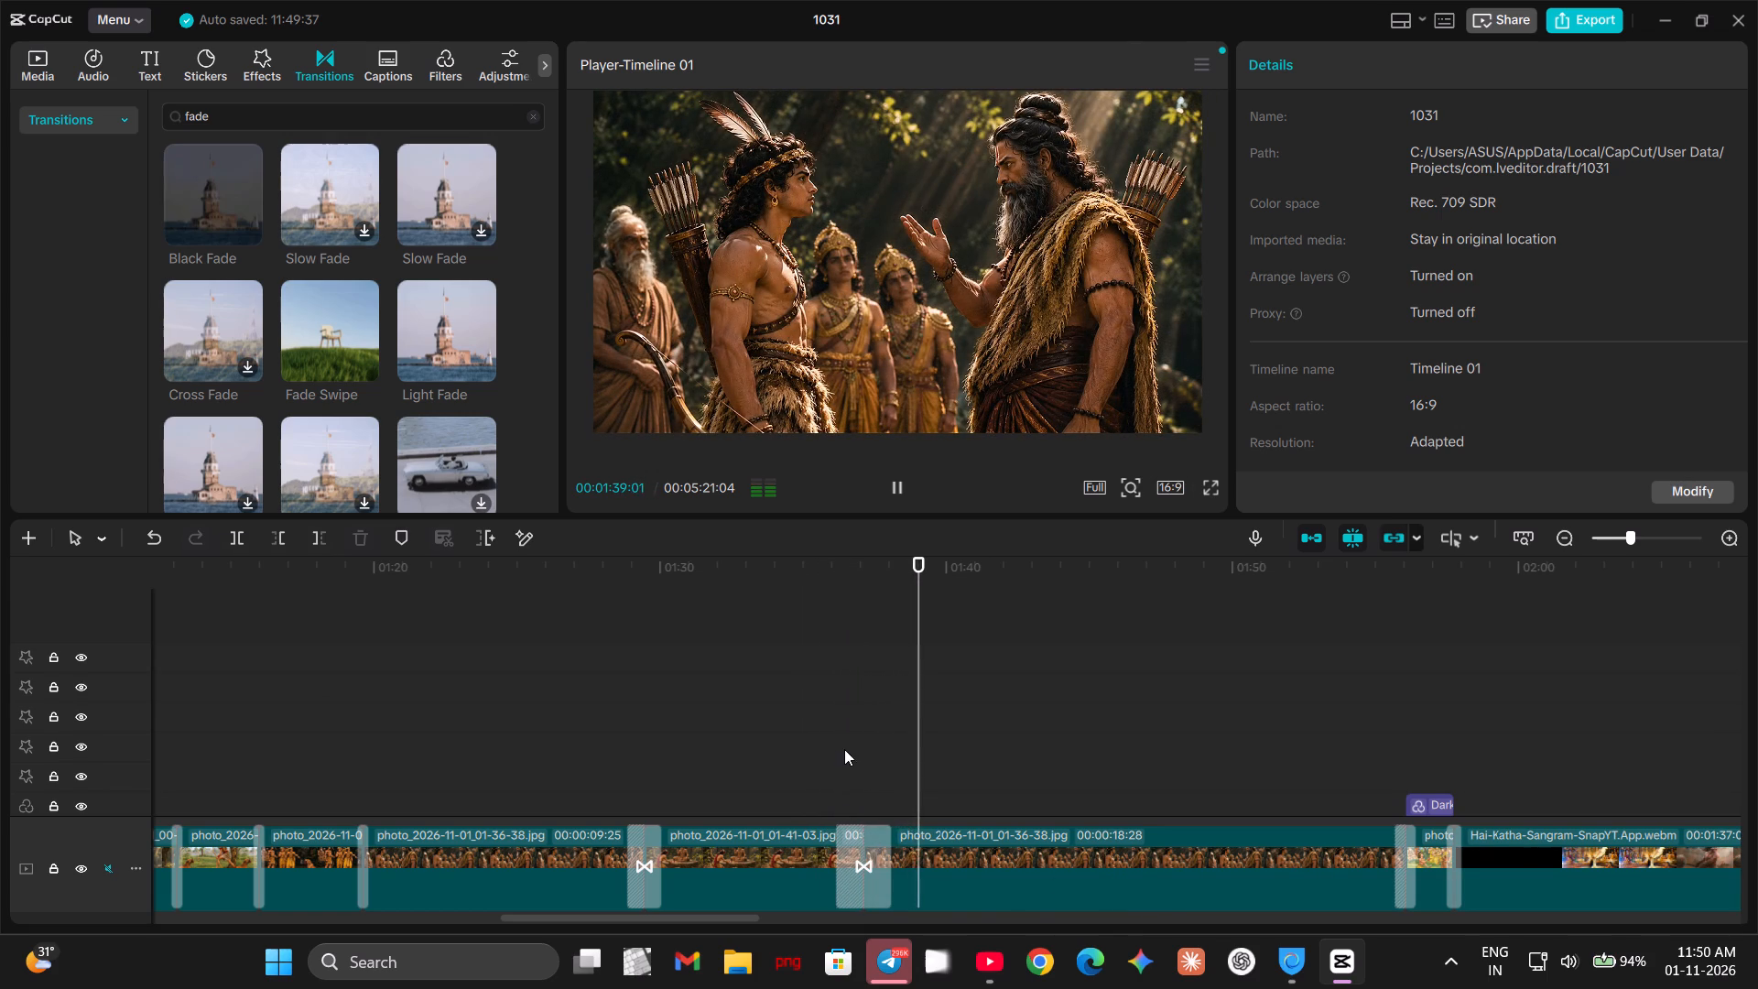
{"action": "key", "text": "space"}
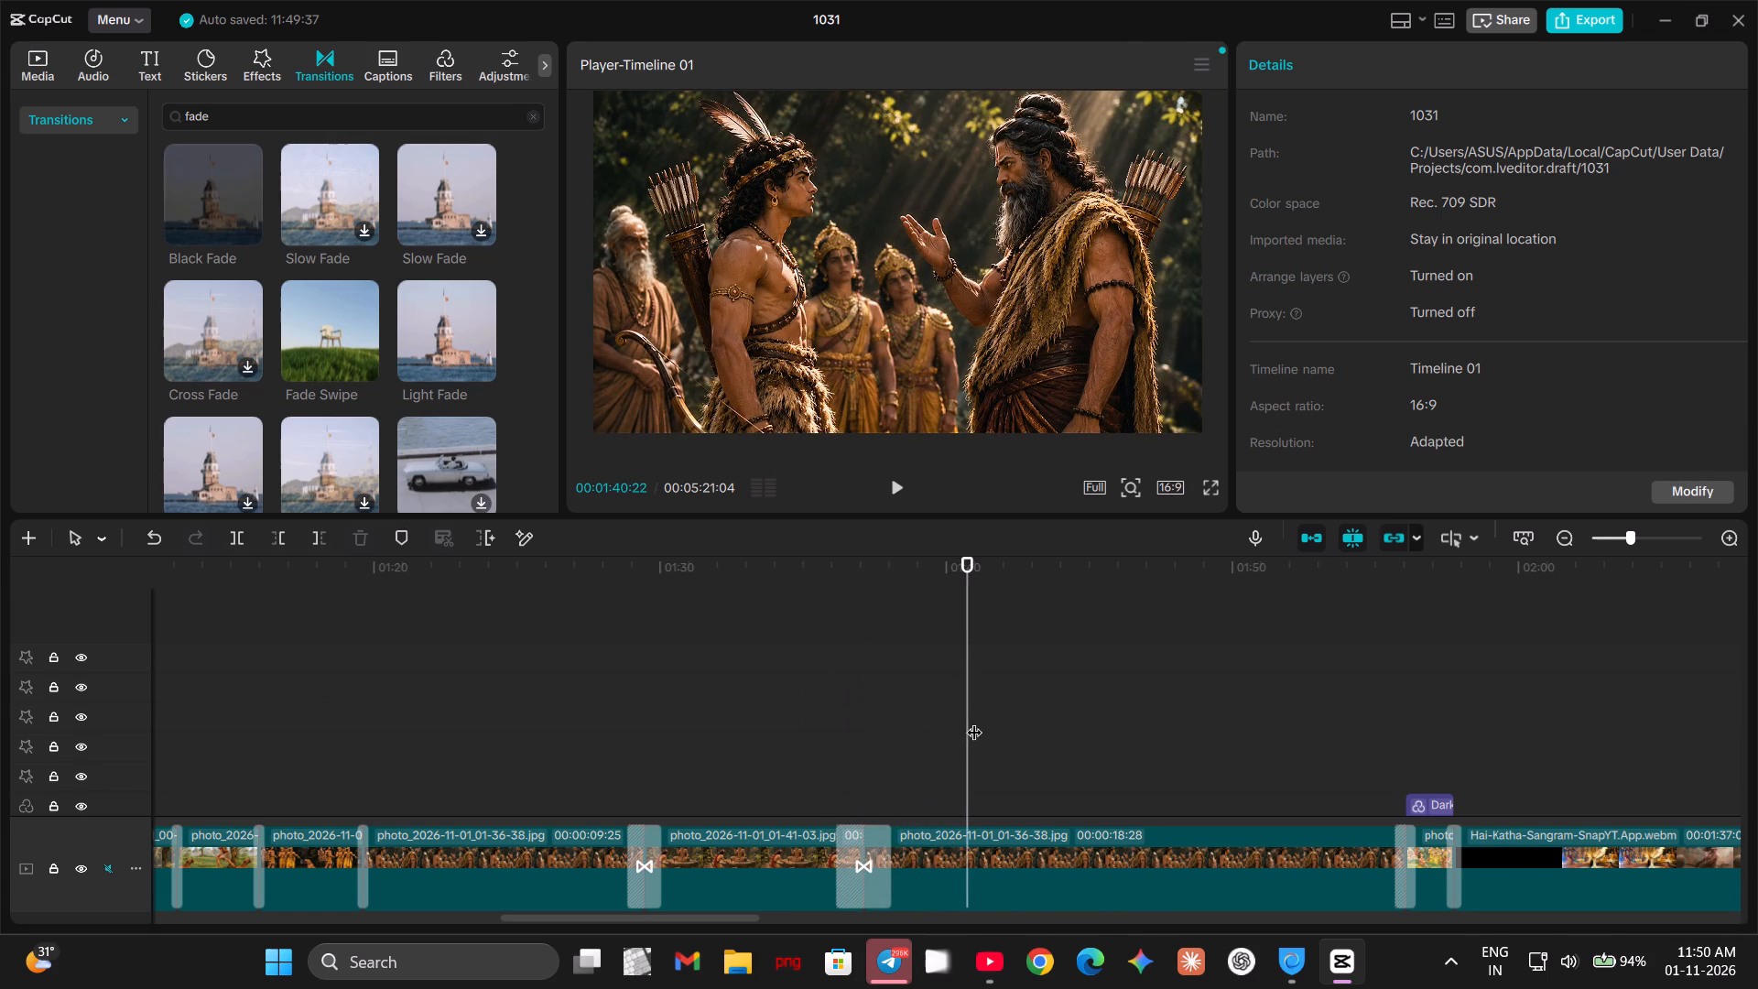
Replay the Light Fade near 01:37 and replace it with Fade Swipe at that cut.
{"action": "left_click_drag", "start_coordinate": [974, 721], "coordinate": [819, 756]}
{"action": "left_click", "coordinate": [859, 874]}
{"action": "key", "text": "space"}
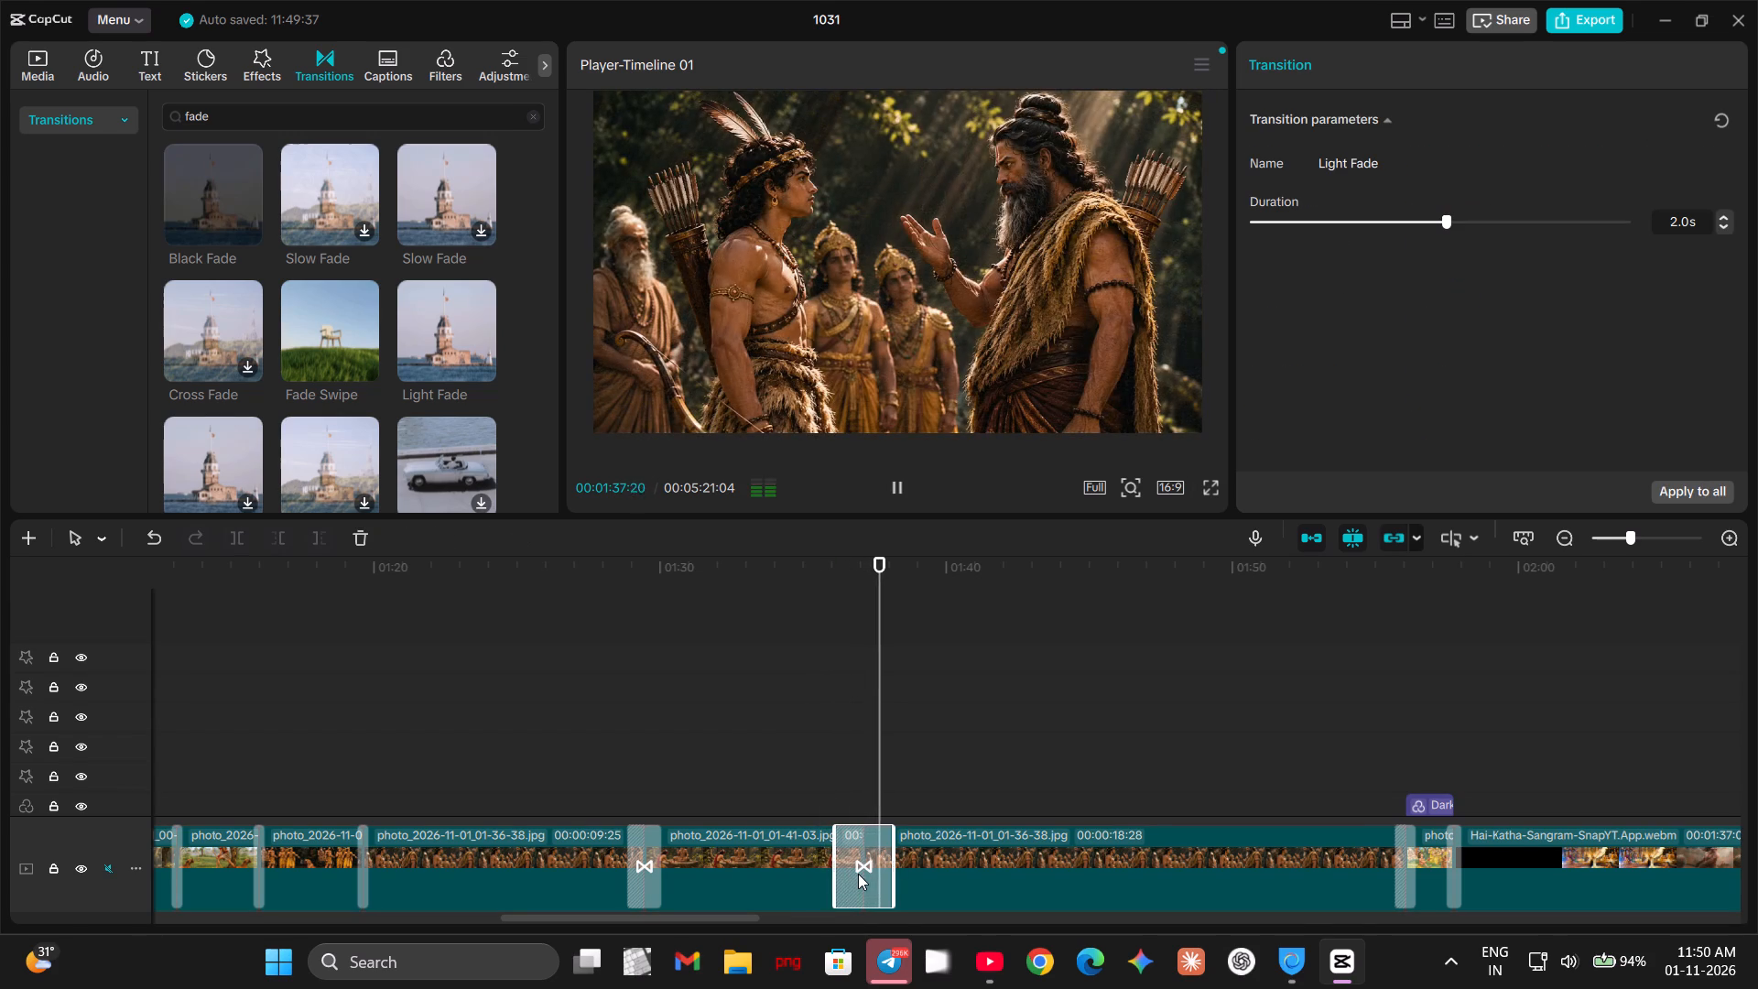
{"action": "key", "text": "space"}
{"action": "left_click", "coordinate": [849, 873]}
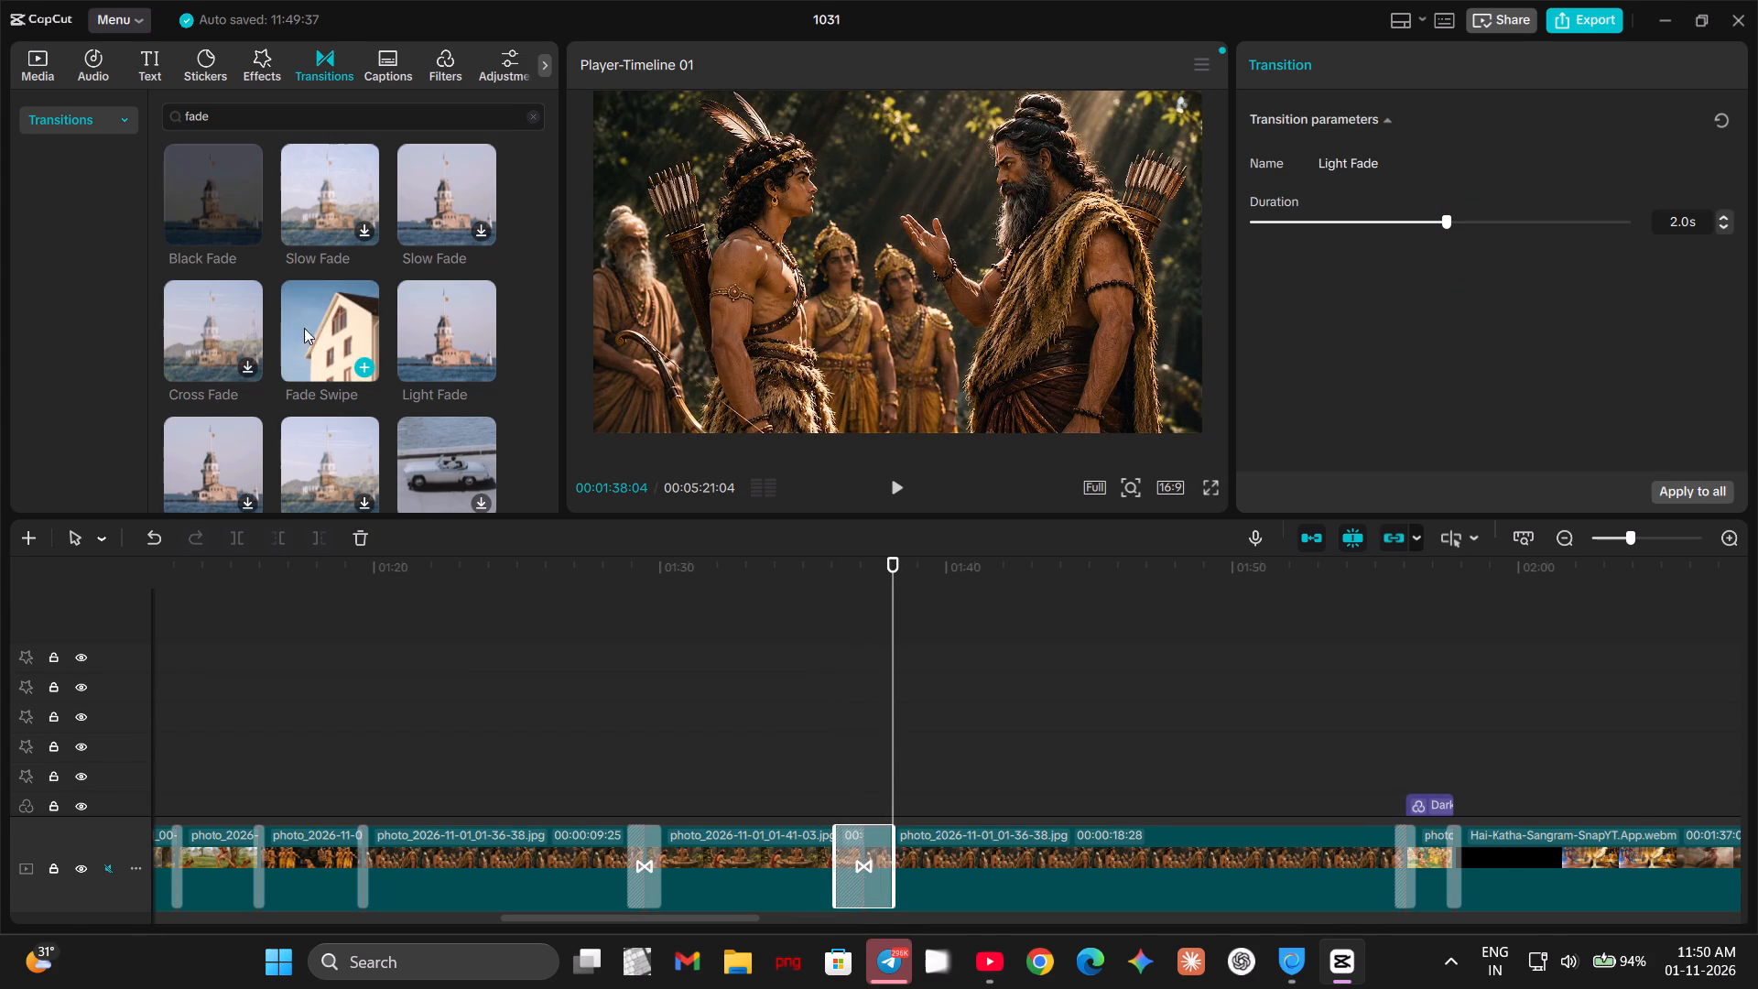
{"action": "left_click_drag", "start_coordinate": [376, 341], "coordinate": [834, 853]}
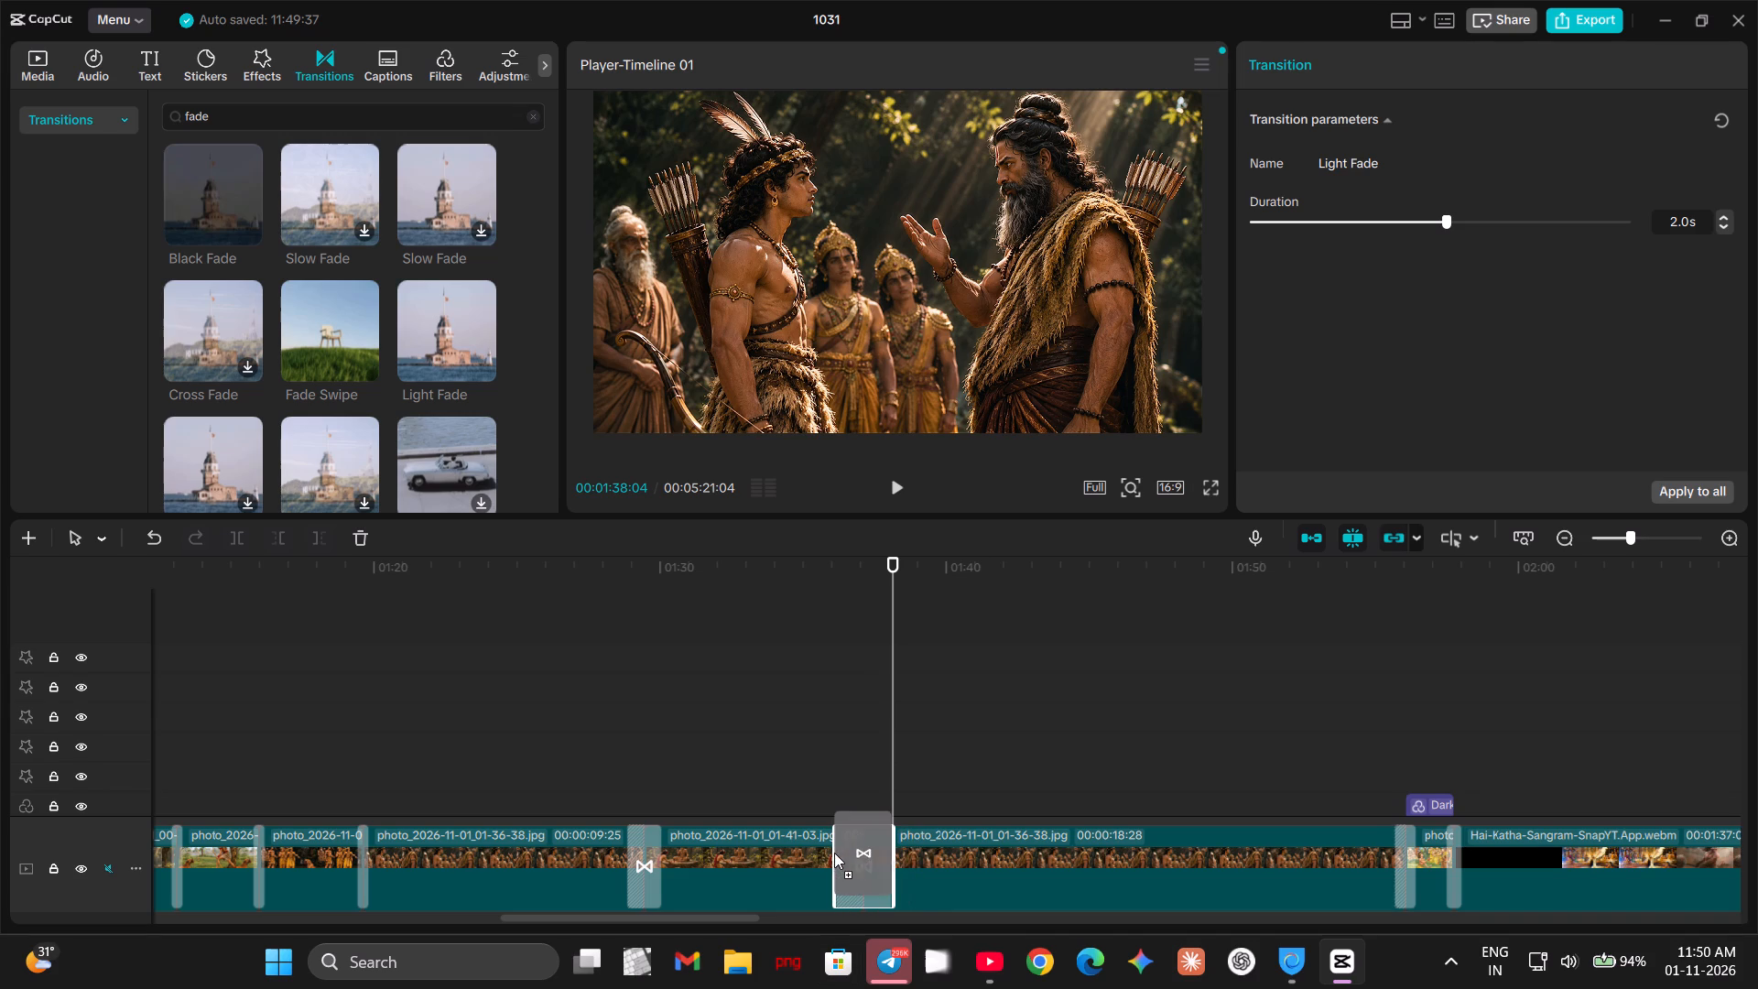
{"action": "left_click_drag", "start_coordinate": [834, 853], "coordinate": [836, 853]}
{"action": "left_click", "coordinate": [866, 842]}
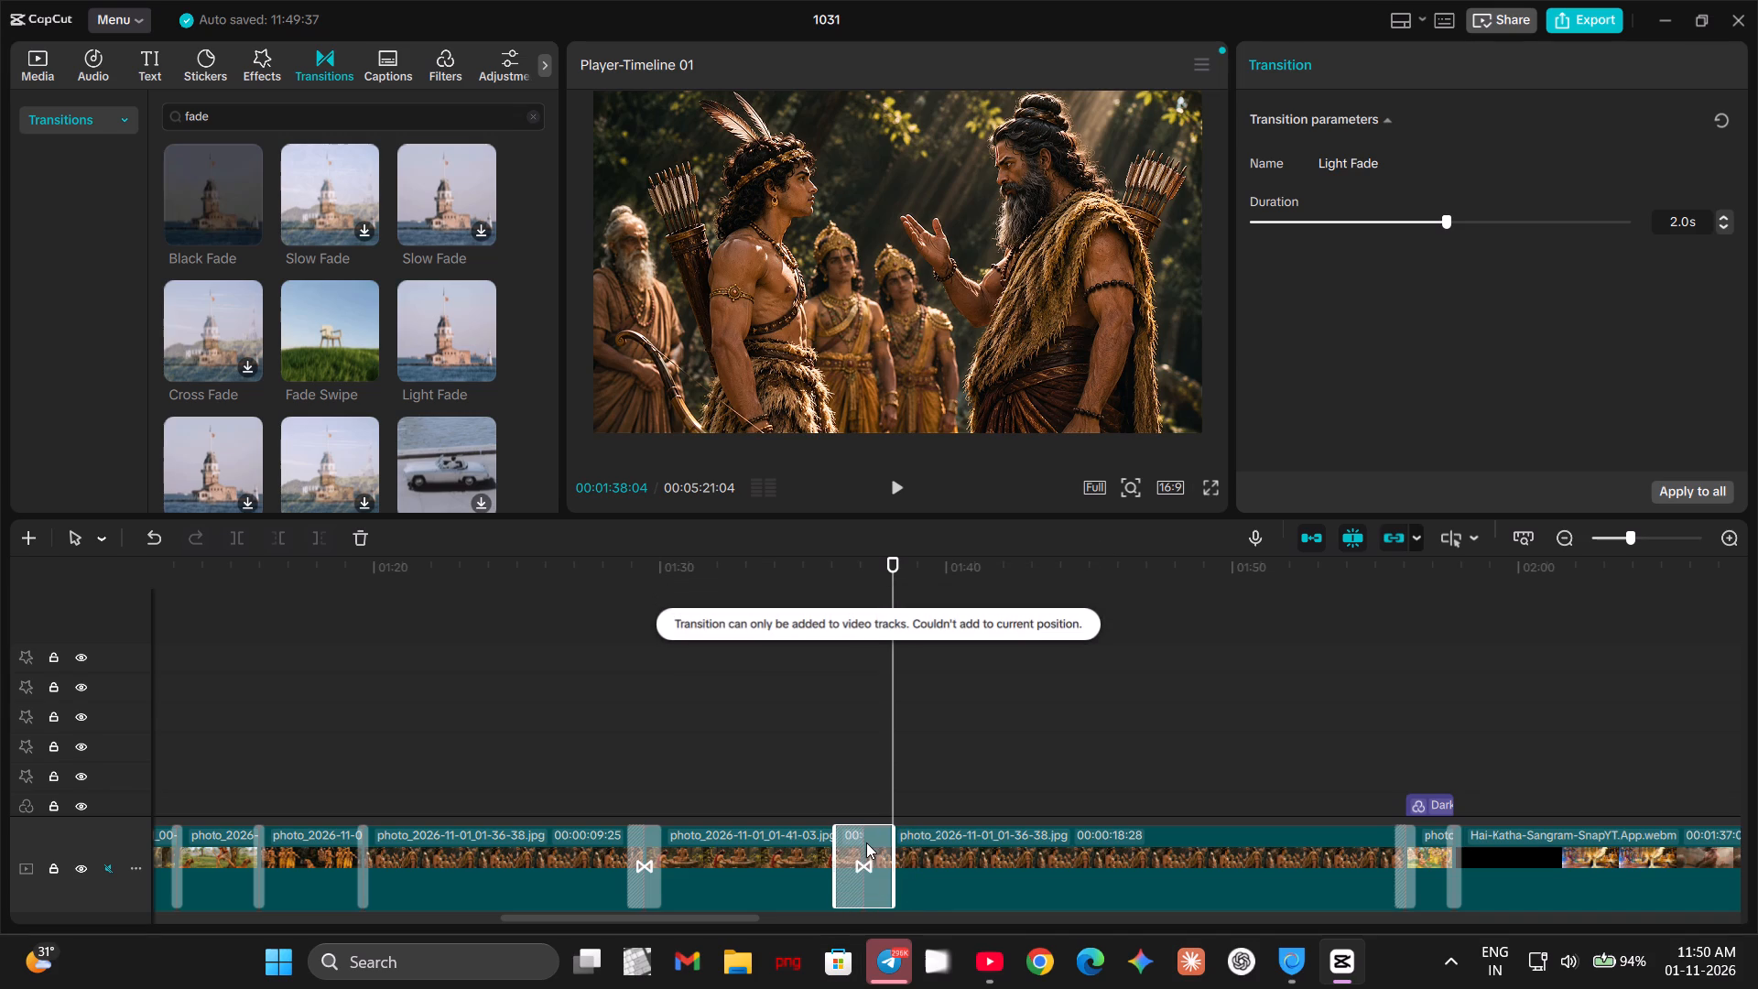
{"action": "key", "text": "Delete"}
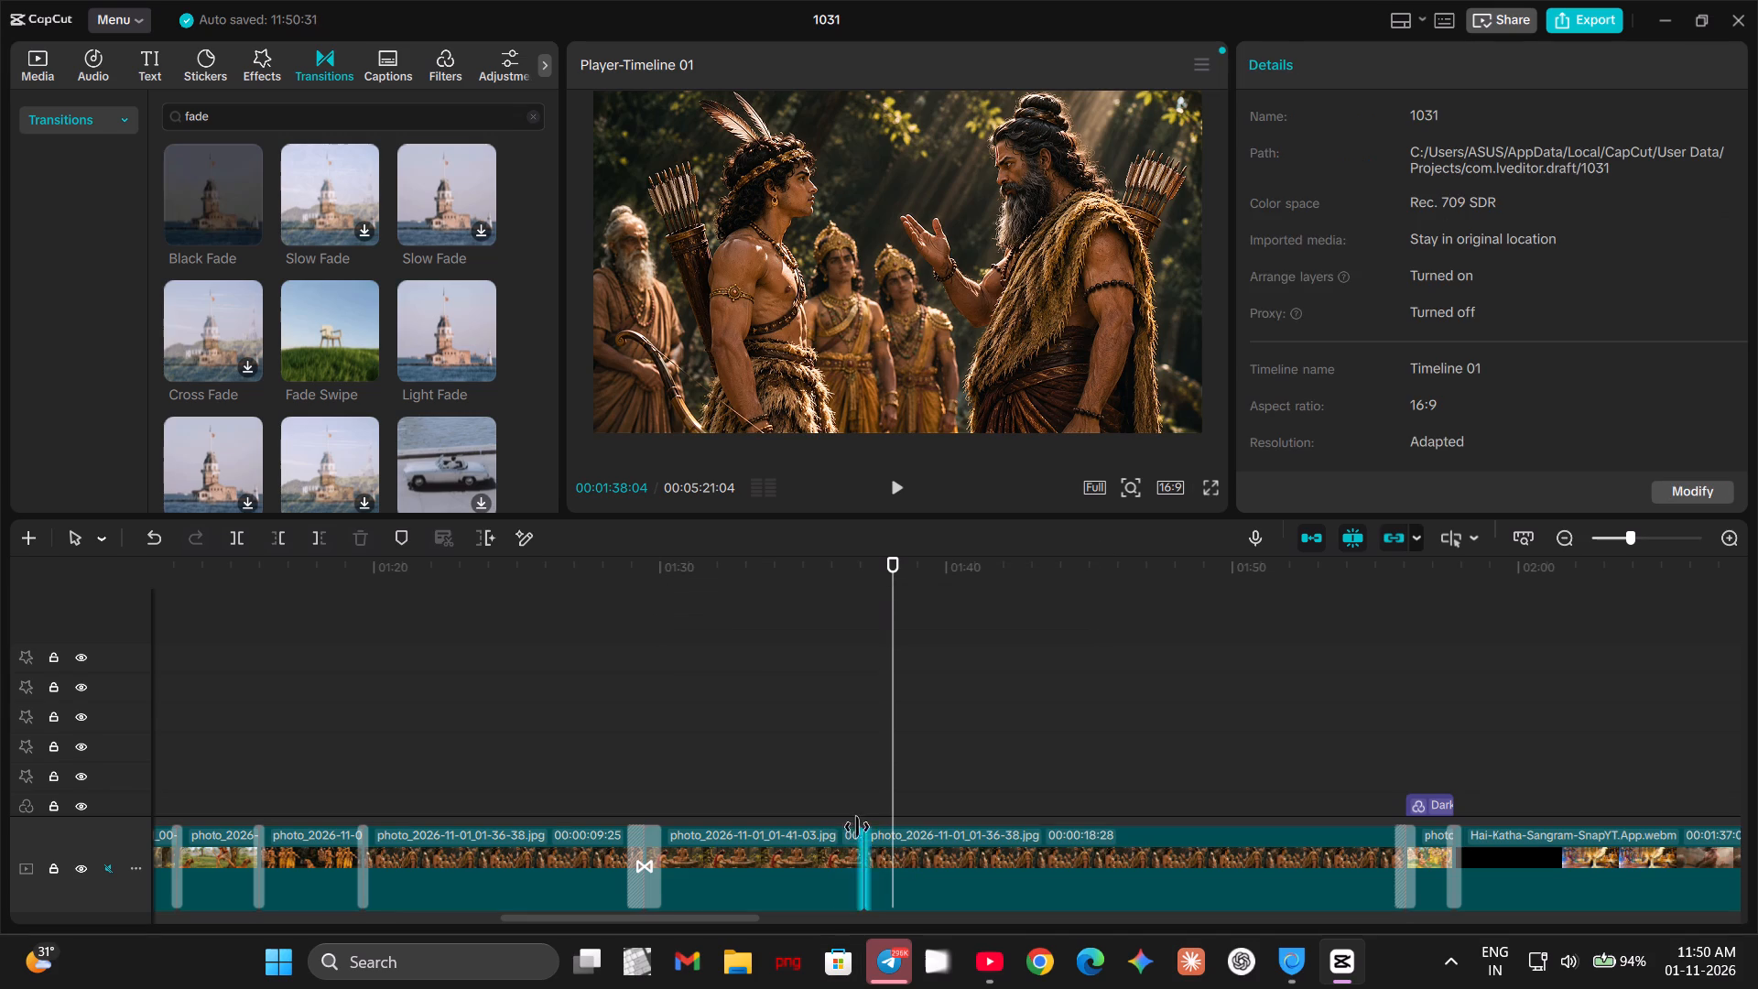
{"action": "left_click_drag", "start_coordinate": [336, 334], "coordinate": [845, 883]}
{"action": "left_click_drag", "start_coordinate": [845, 883], "coordinate": [829, 859]}
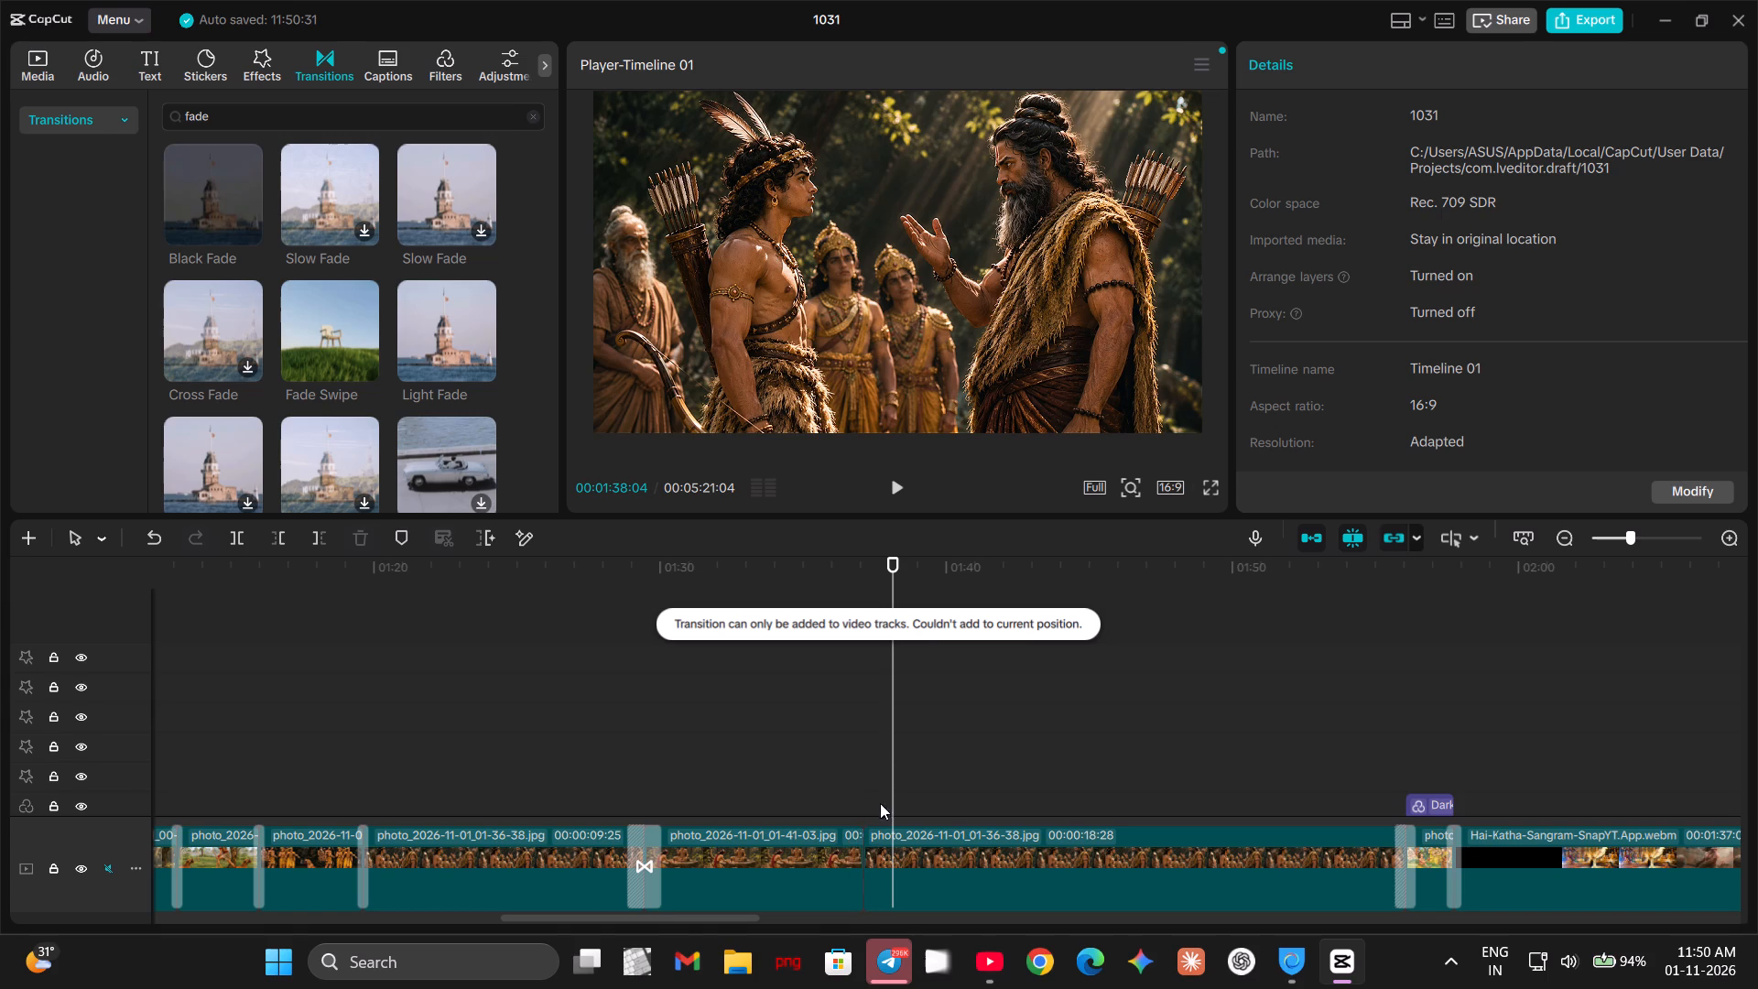
{"action": "left_click", "coordinate": [362, 375]}
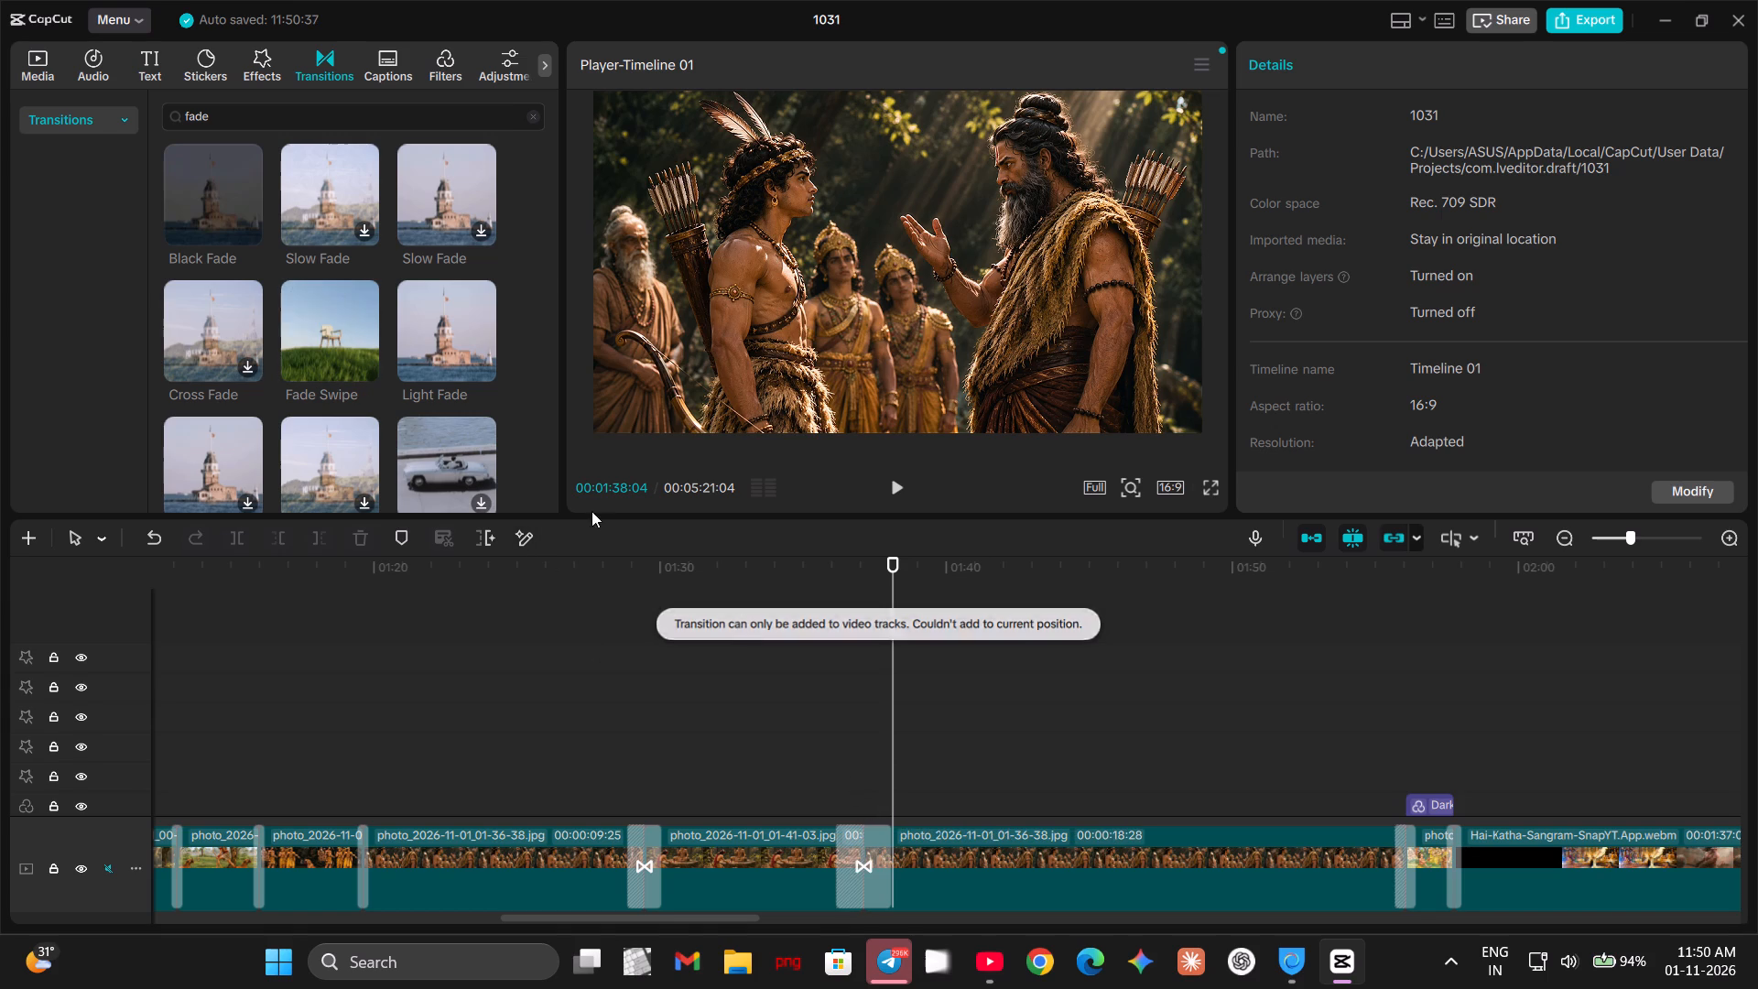
Play the video from just before the new Fade Swipe near 01:37 through to about 01:56.
{"action": "left_click_drag", "start_coordinate": [889, 760], "coordinate": [817, 761]}
{"action": "key", "text": "space"}
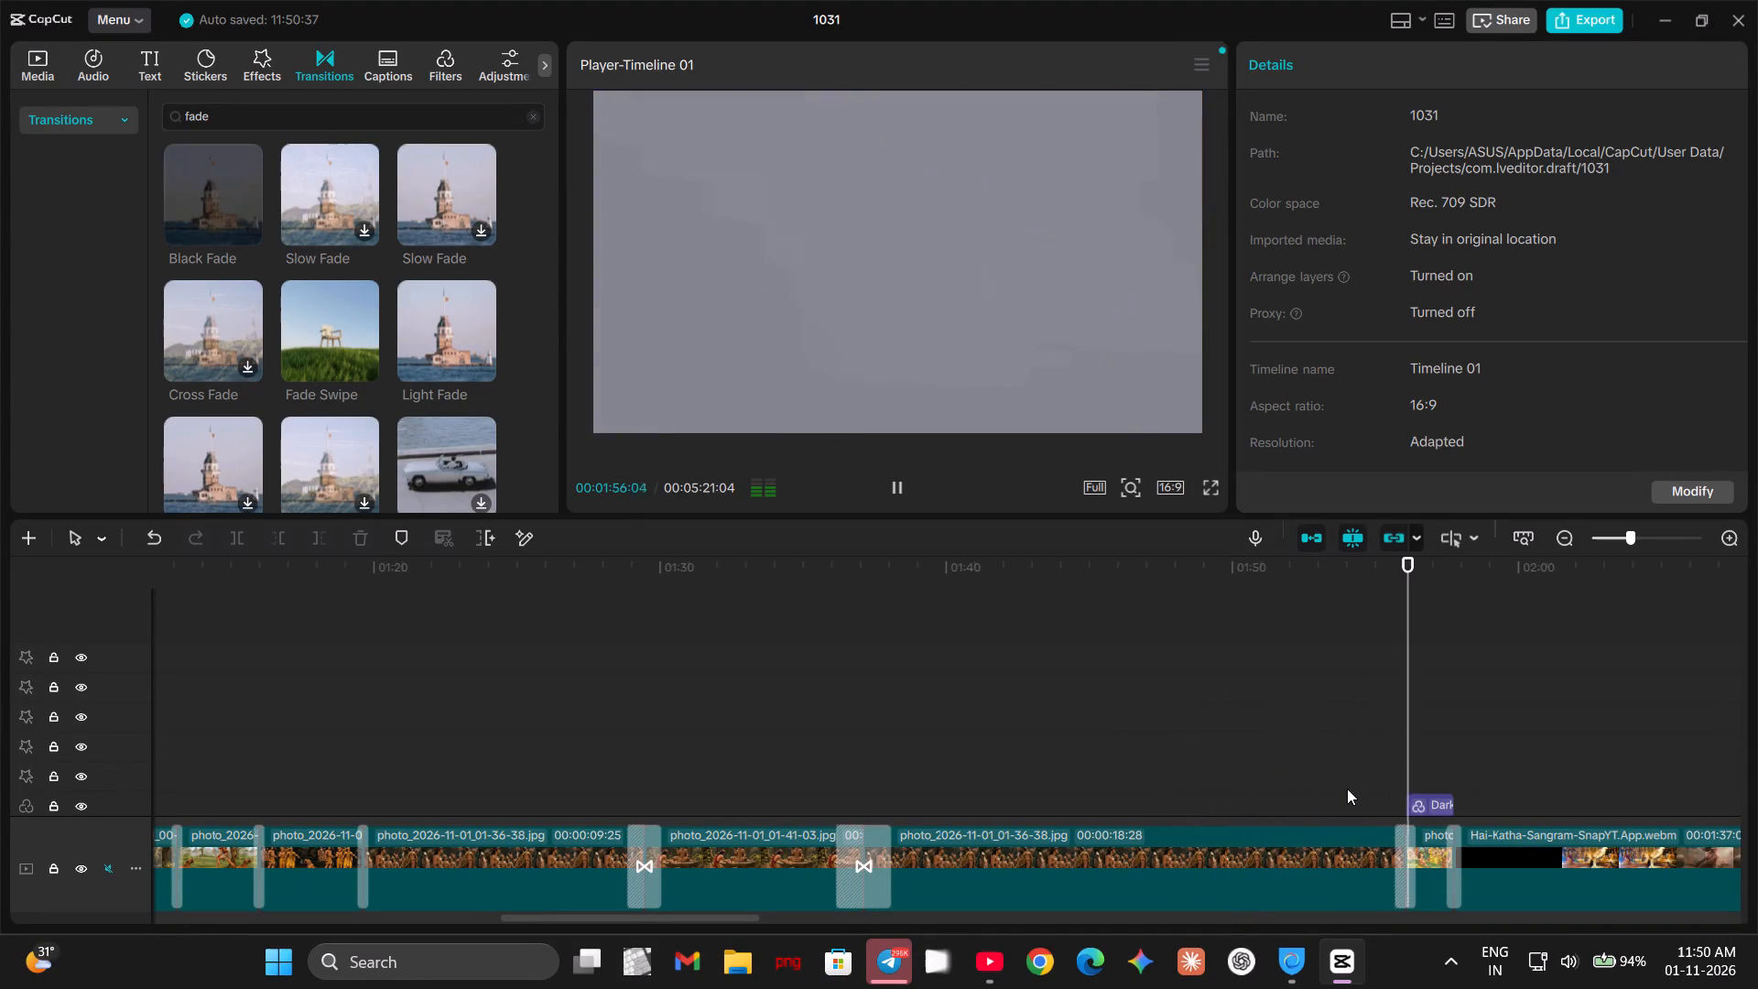
{"action": "key", "text": "space"}
Delete the Dark II filter over the photo clip near 01:56 and play that section through to about 01:59.
{"action": "left_click", "coordinate": [1453, 799]}
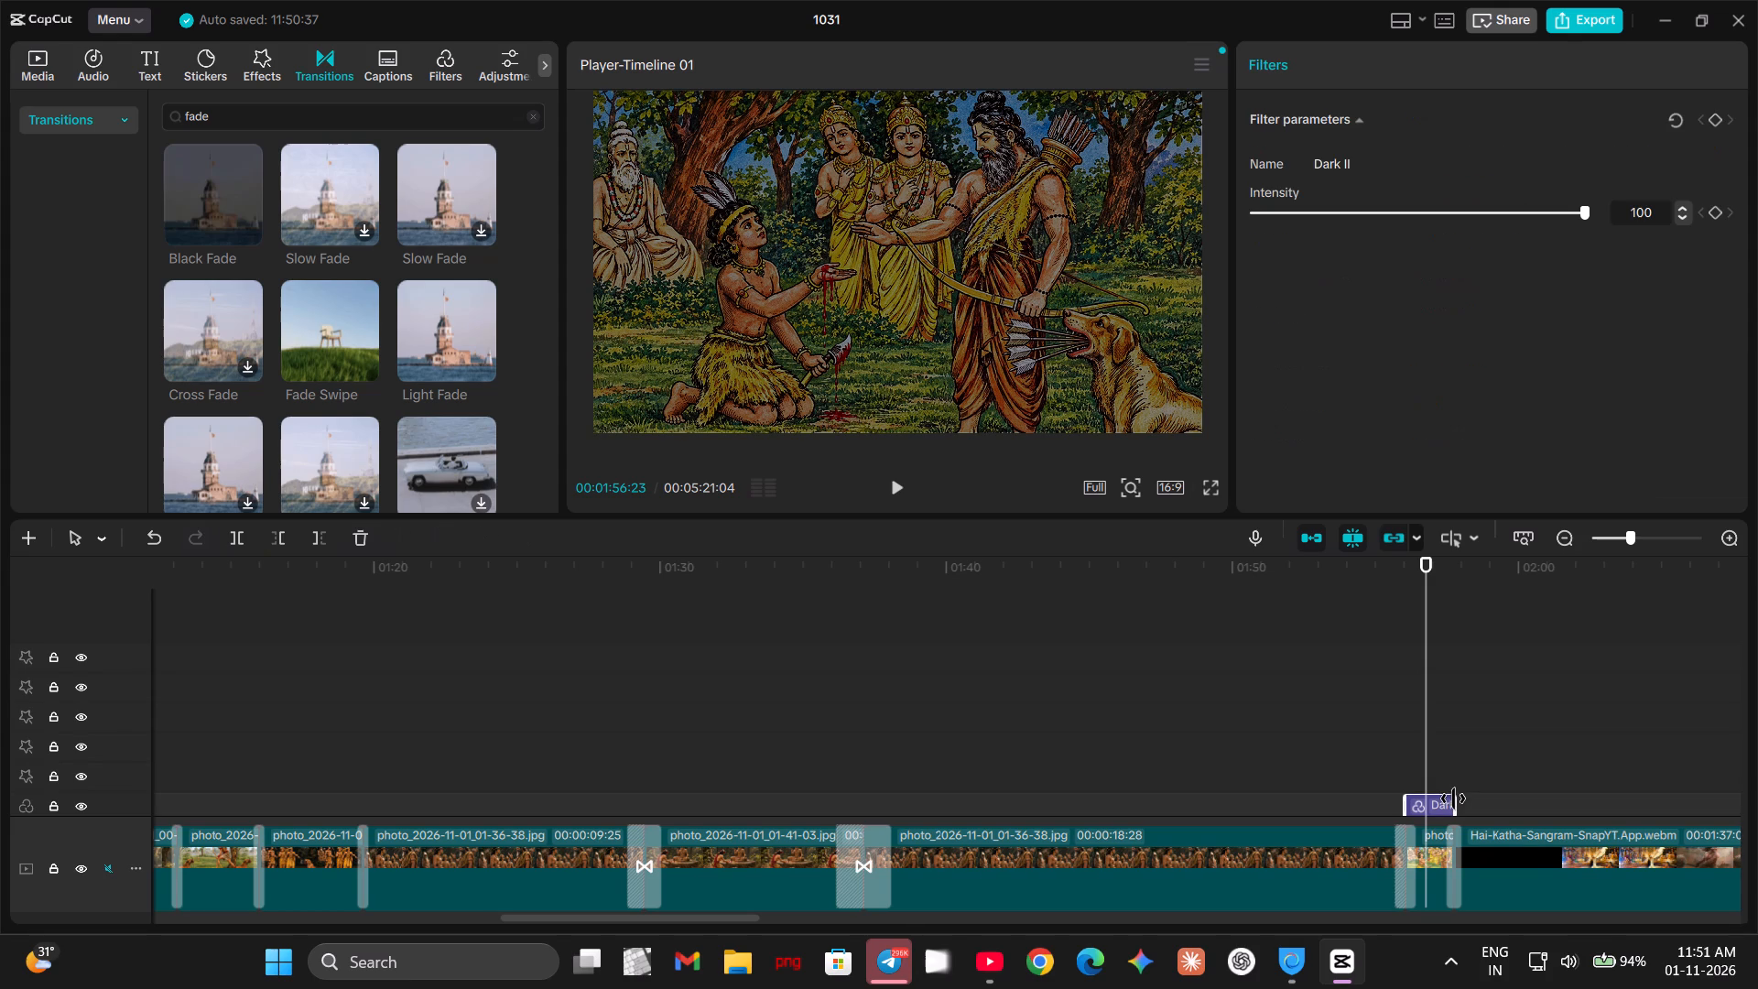
{"action": "key", "text": "Delete"}
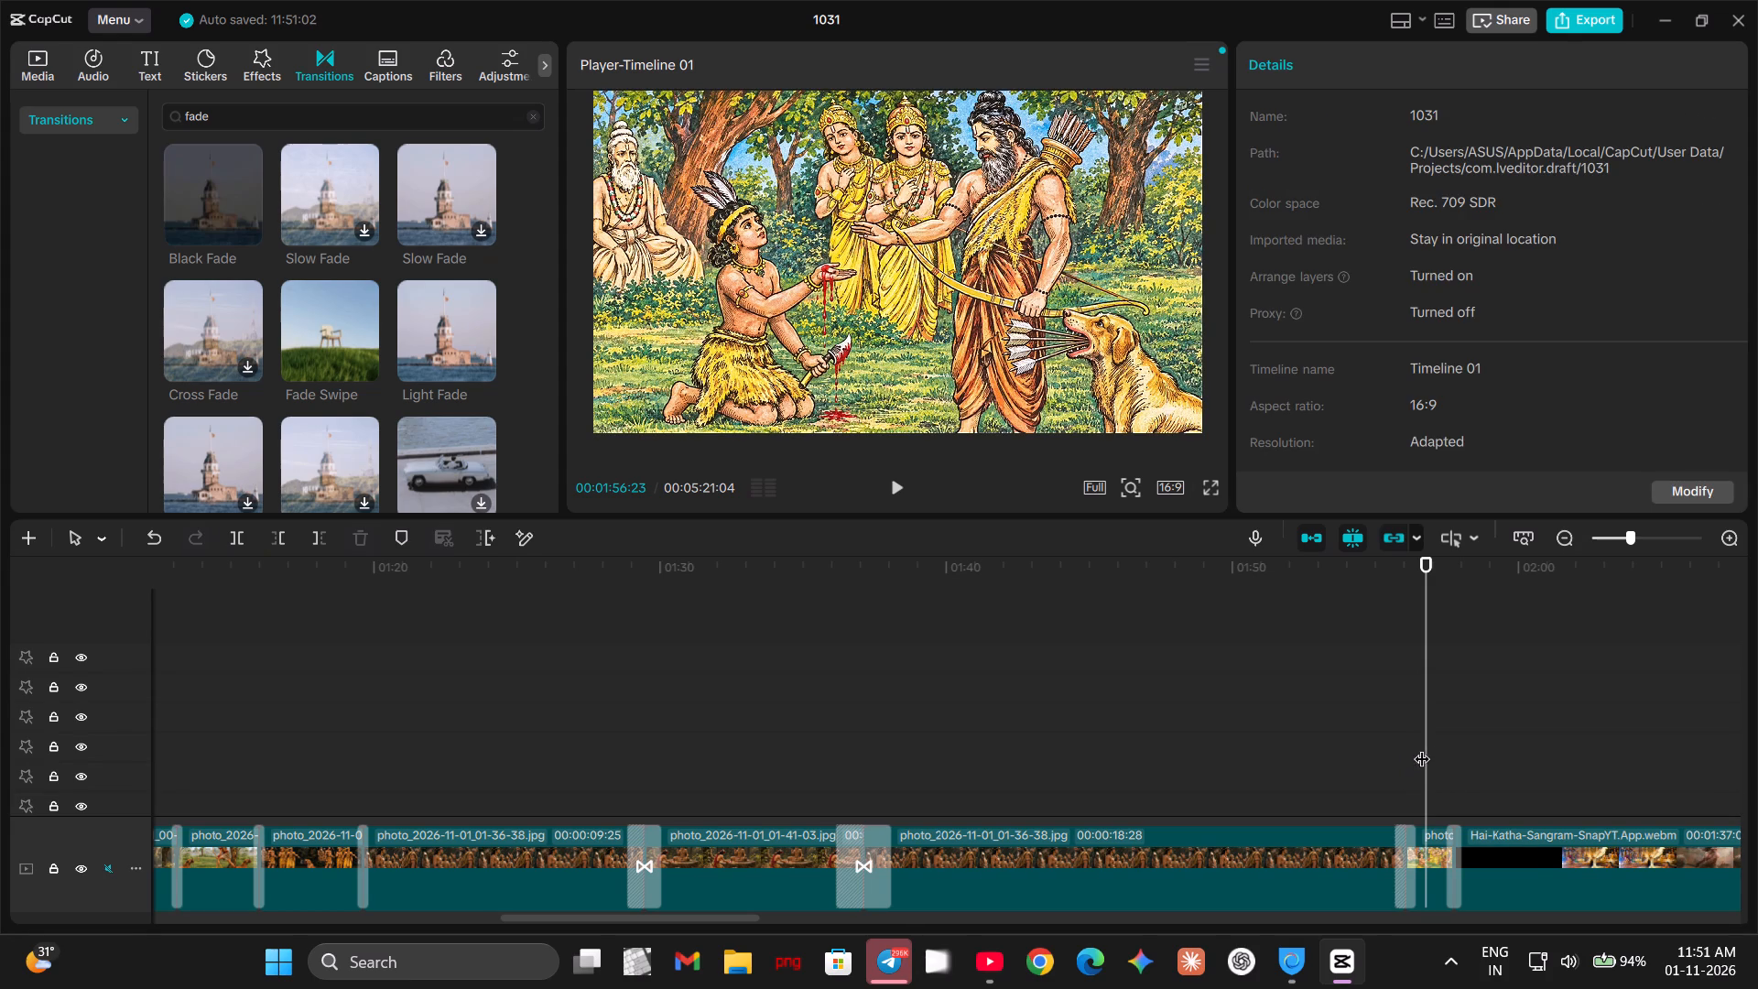
{"action": "left_click_drag", "start_coordinate": [1431, 743], "coordinate": [1353, 767]}
{"action": "key", "text": "space"}
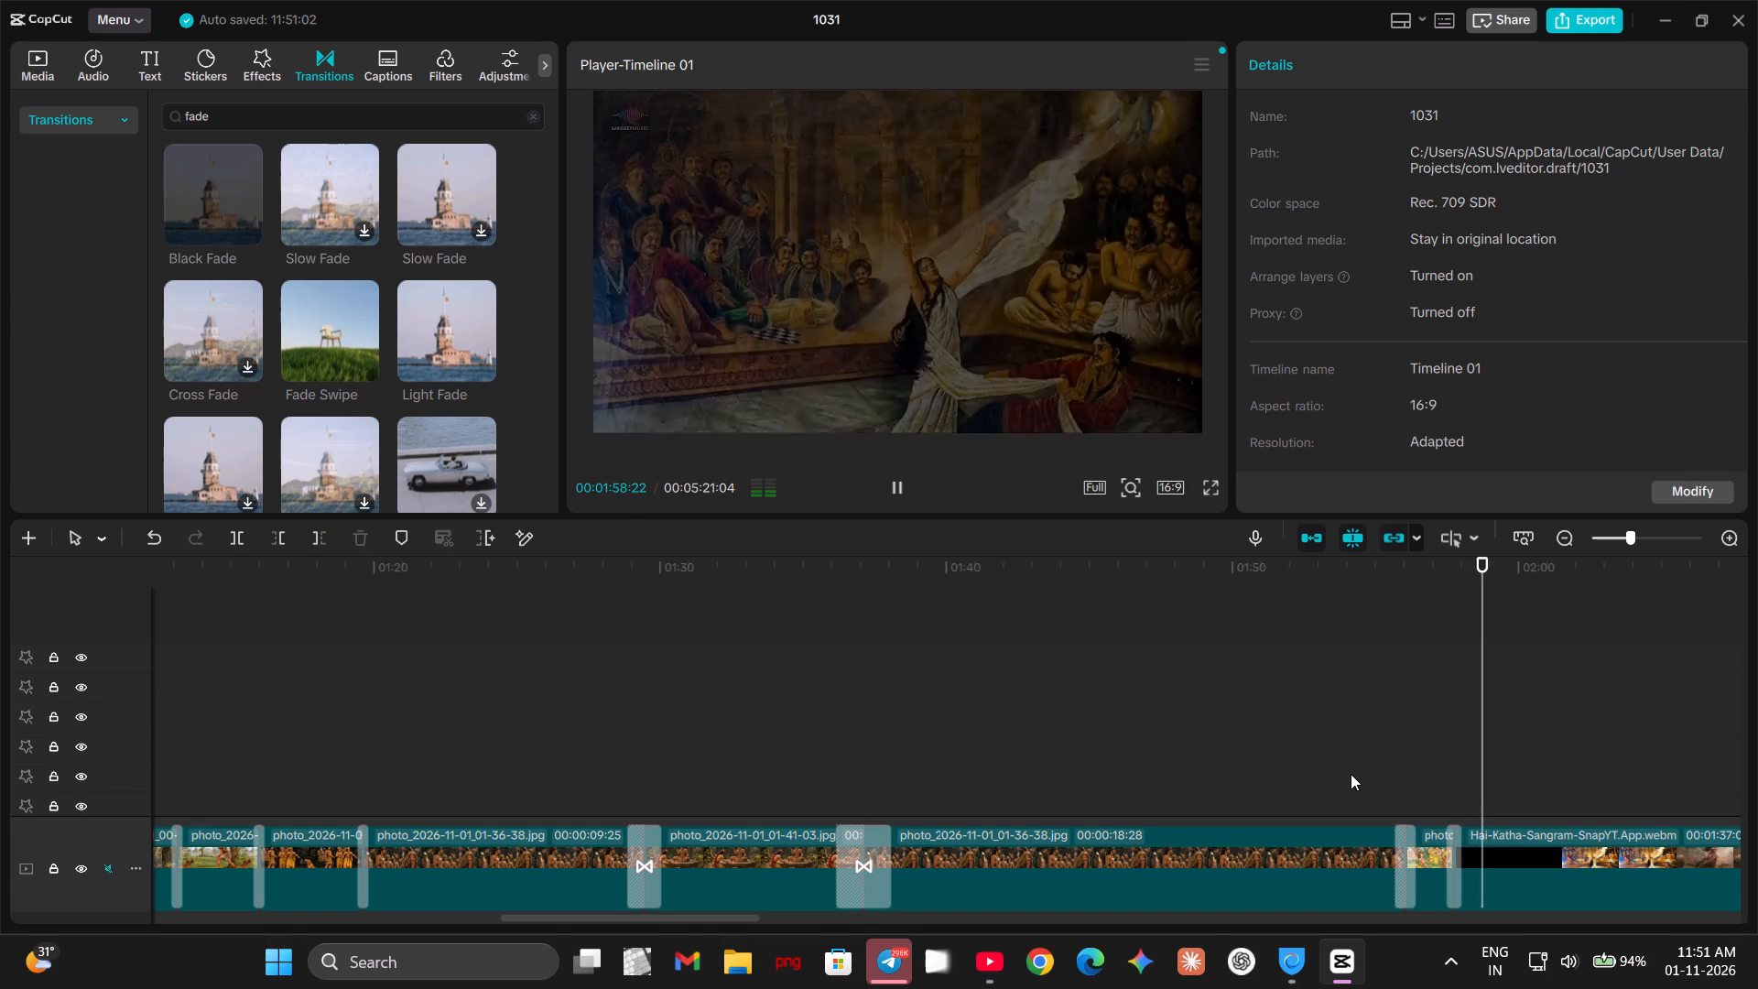
Skip ahead to about 03:33 and play the photo clips and their transitions through to about 03:46.
{"action": "left_click_drag", "start_coordinate": [1523, 734], "coordinate": [1757, 751]}
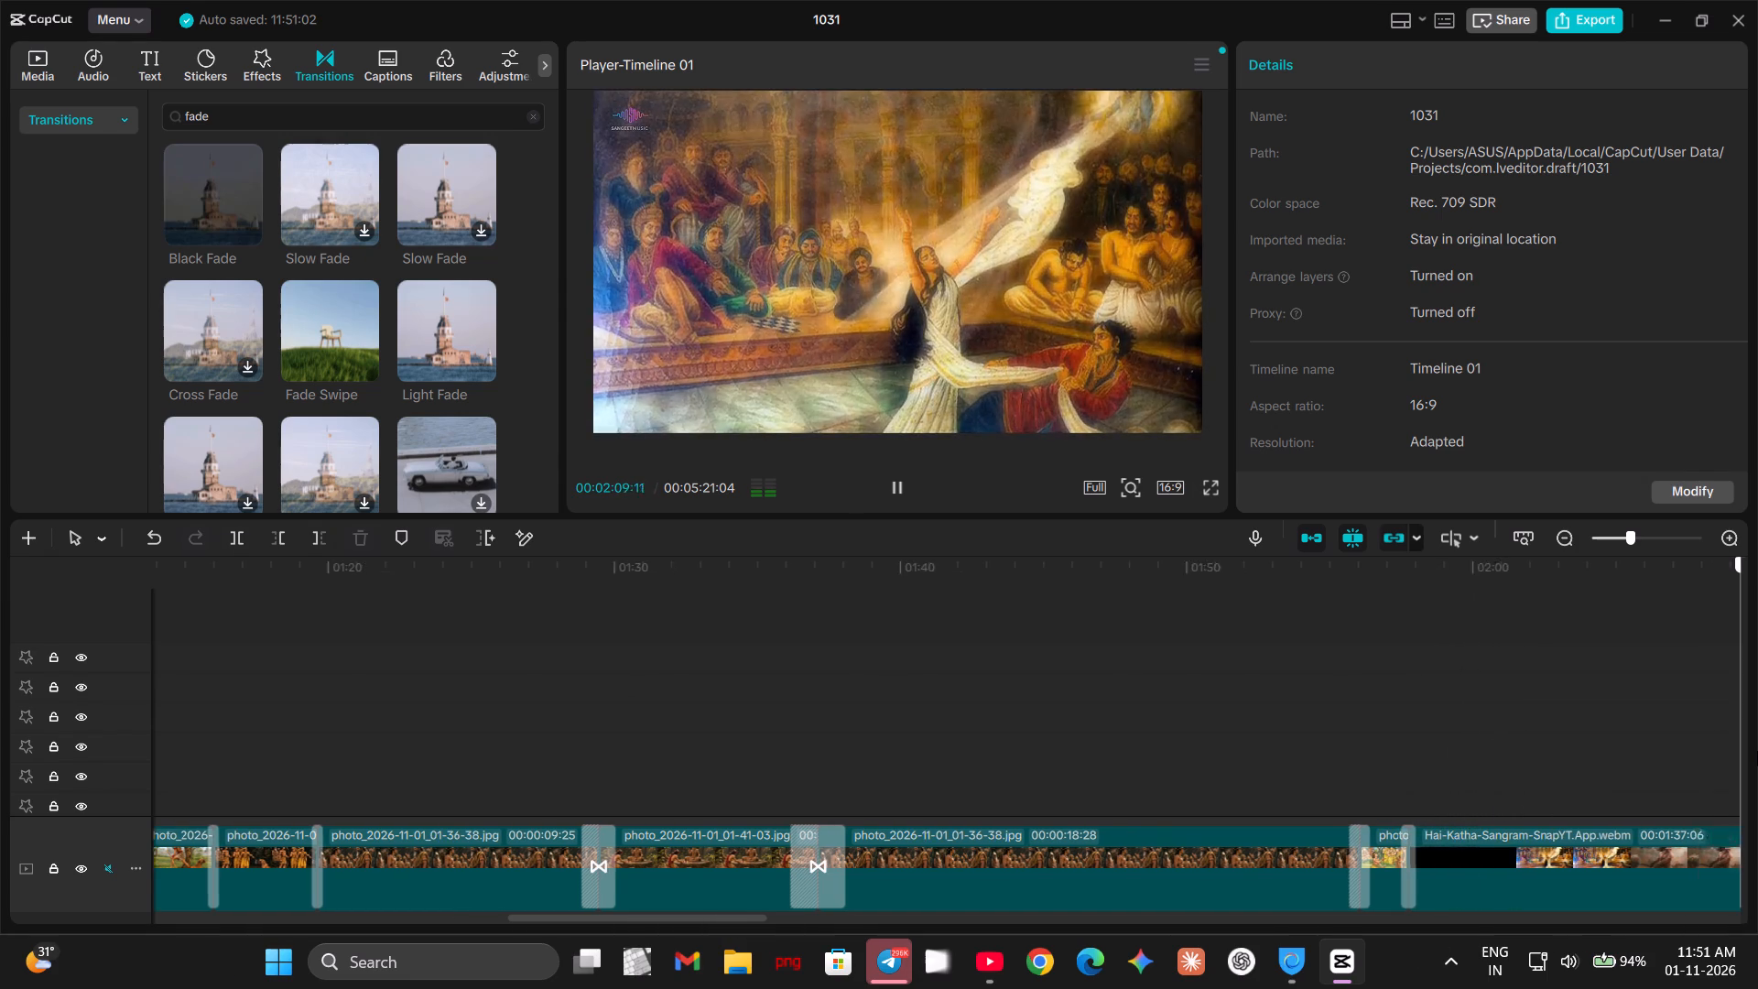
{"action": "left_click_drag", "start_coordinate": [1757, 751], "coordinate": [1751, 755]}
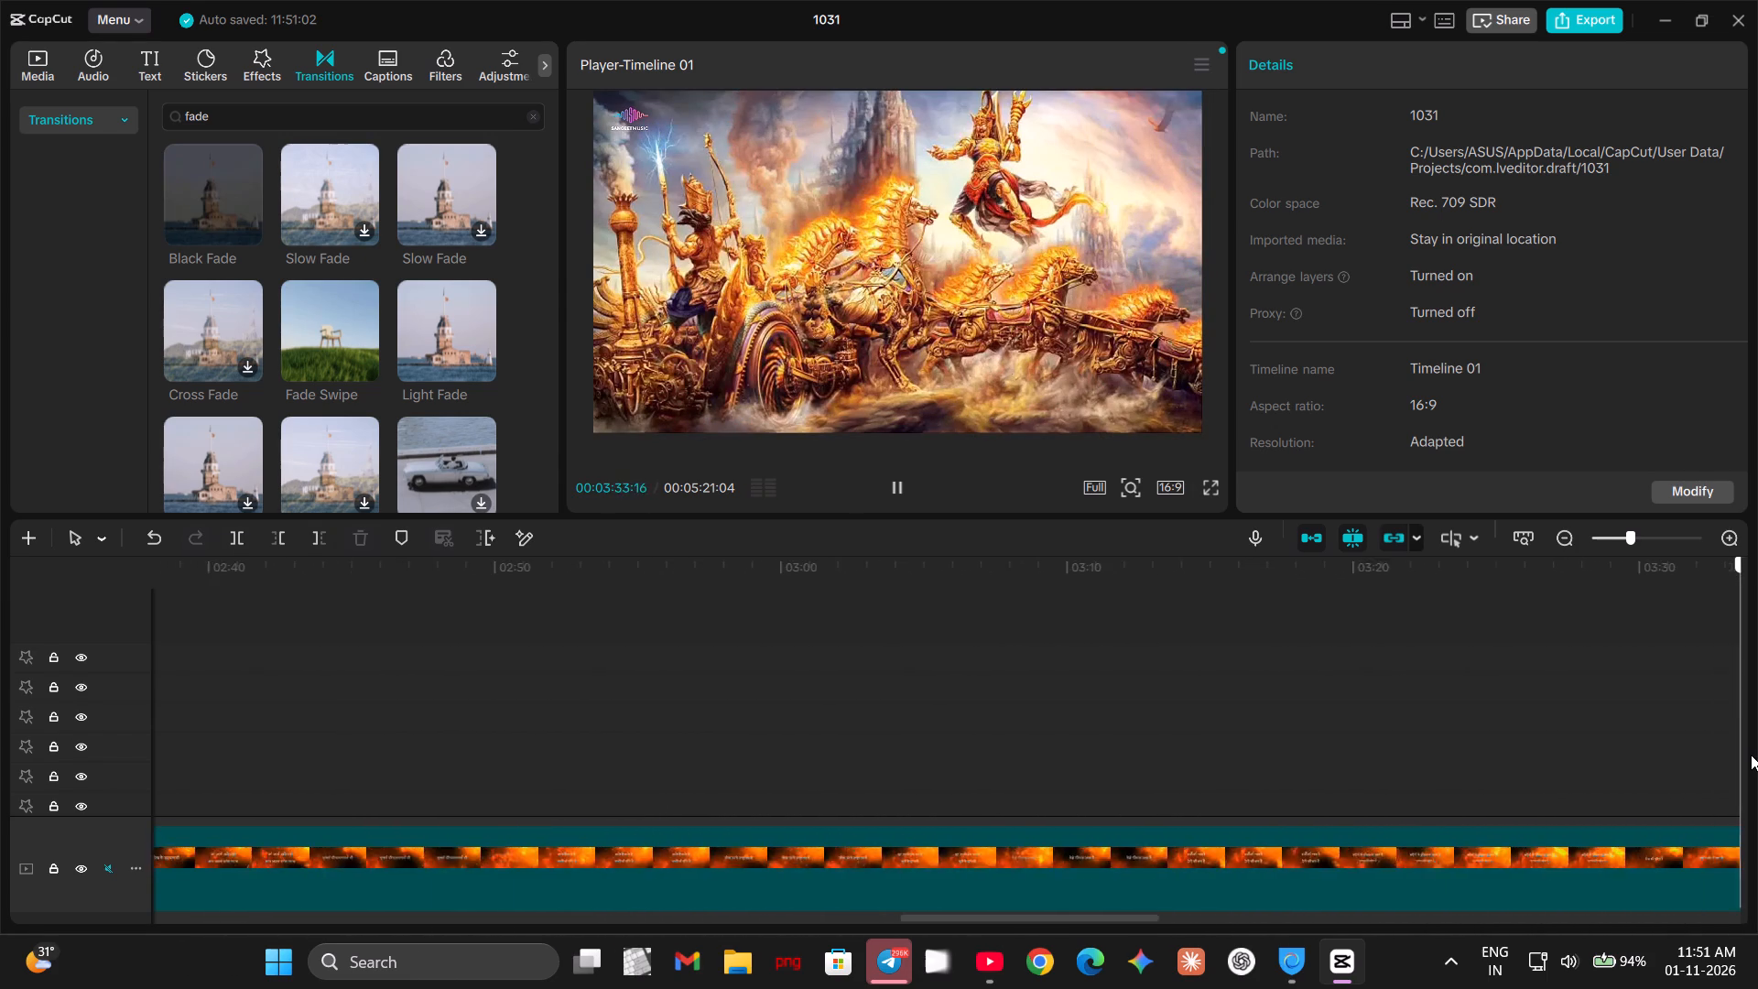
{"action": "left_click_drag", "start_coordinate": [1751, 755], "coordinate": [812, 844]}
{"action": "key", "text": "space"}
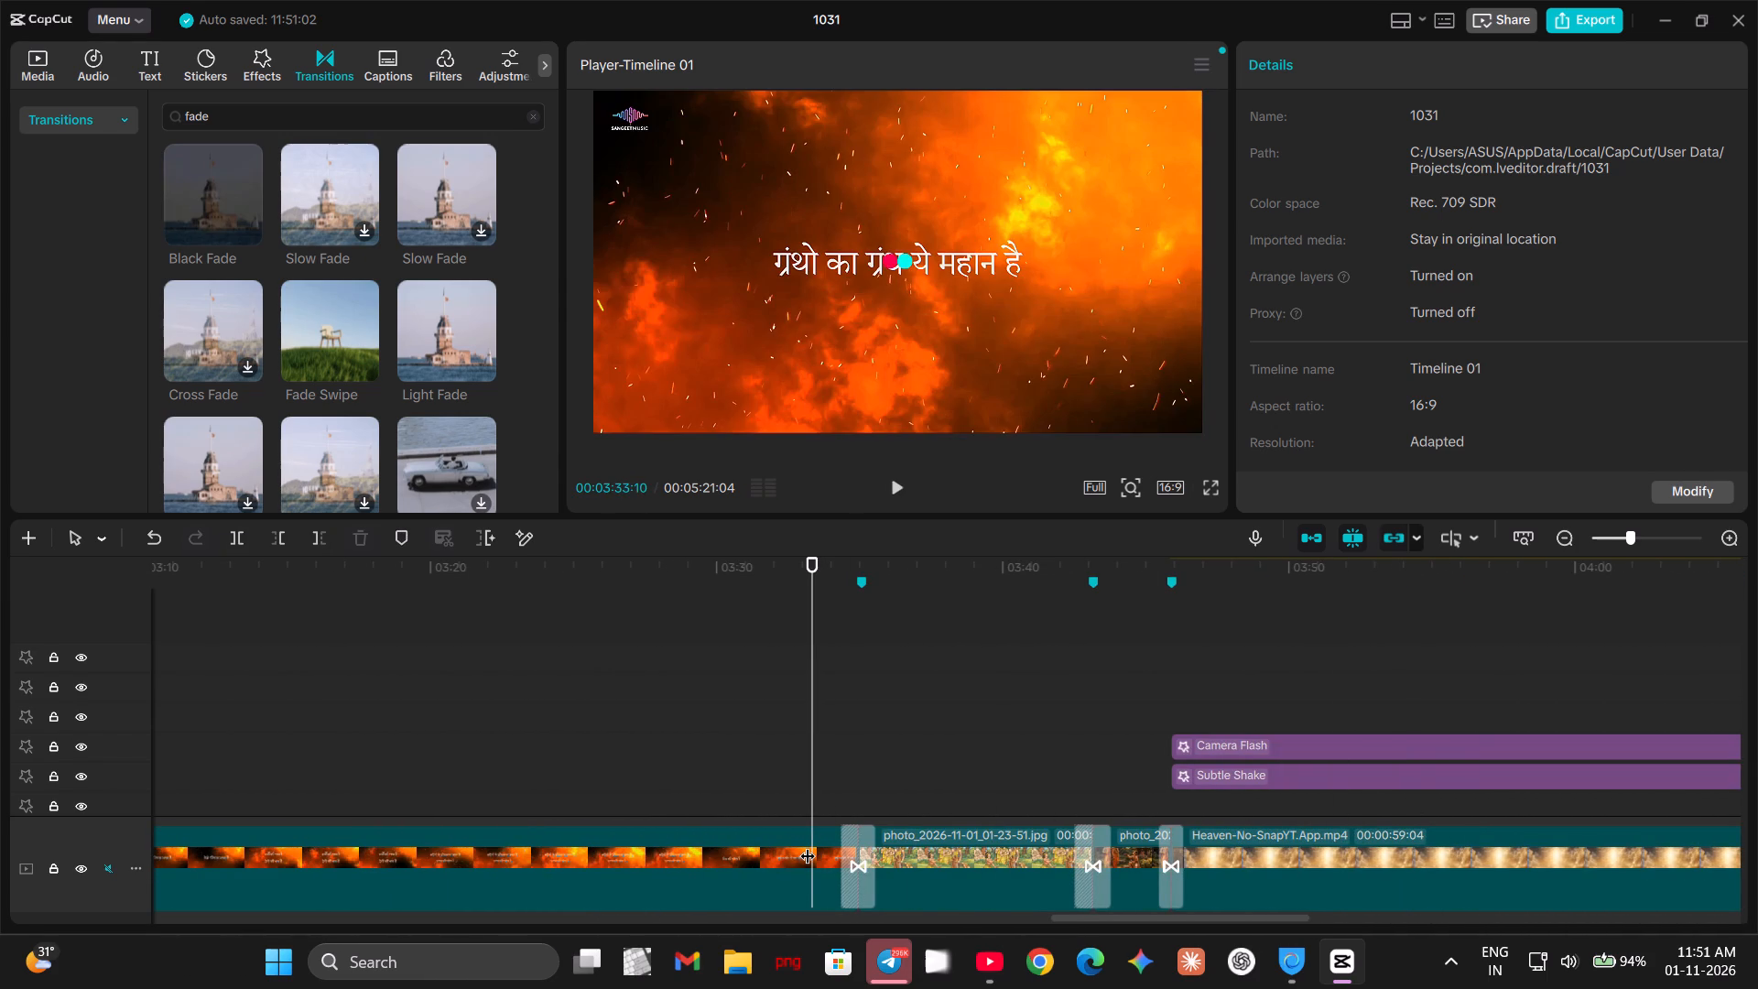
{"action": "key", "text": "space"}
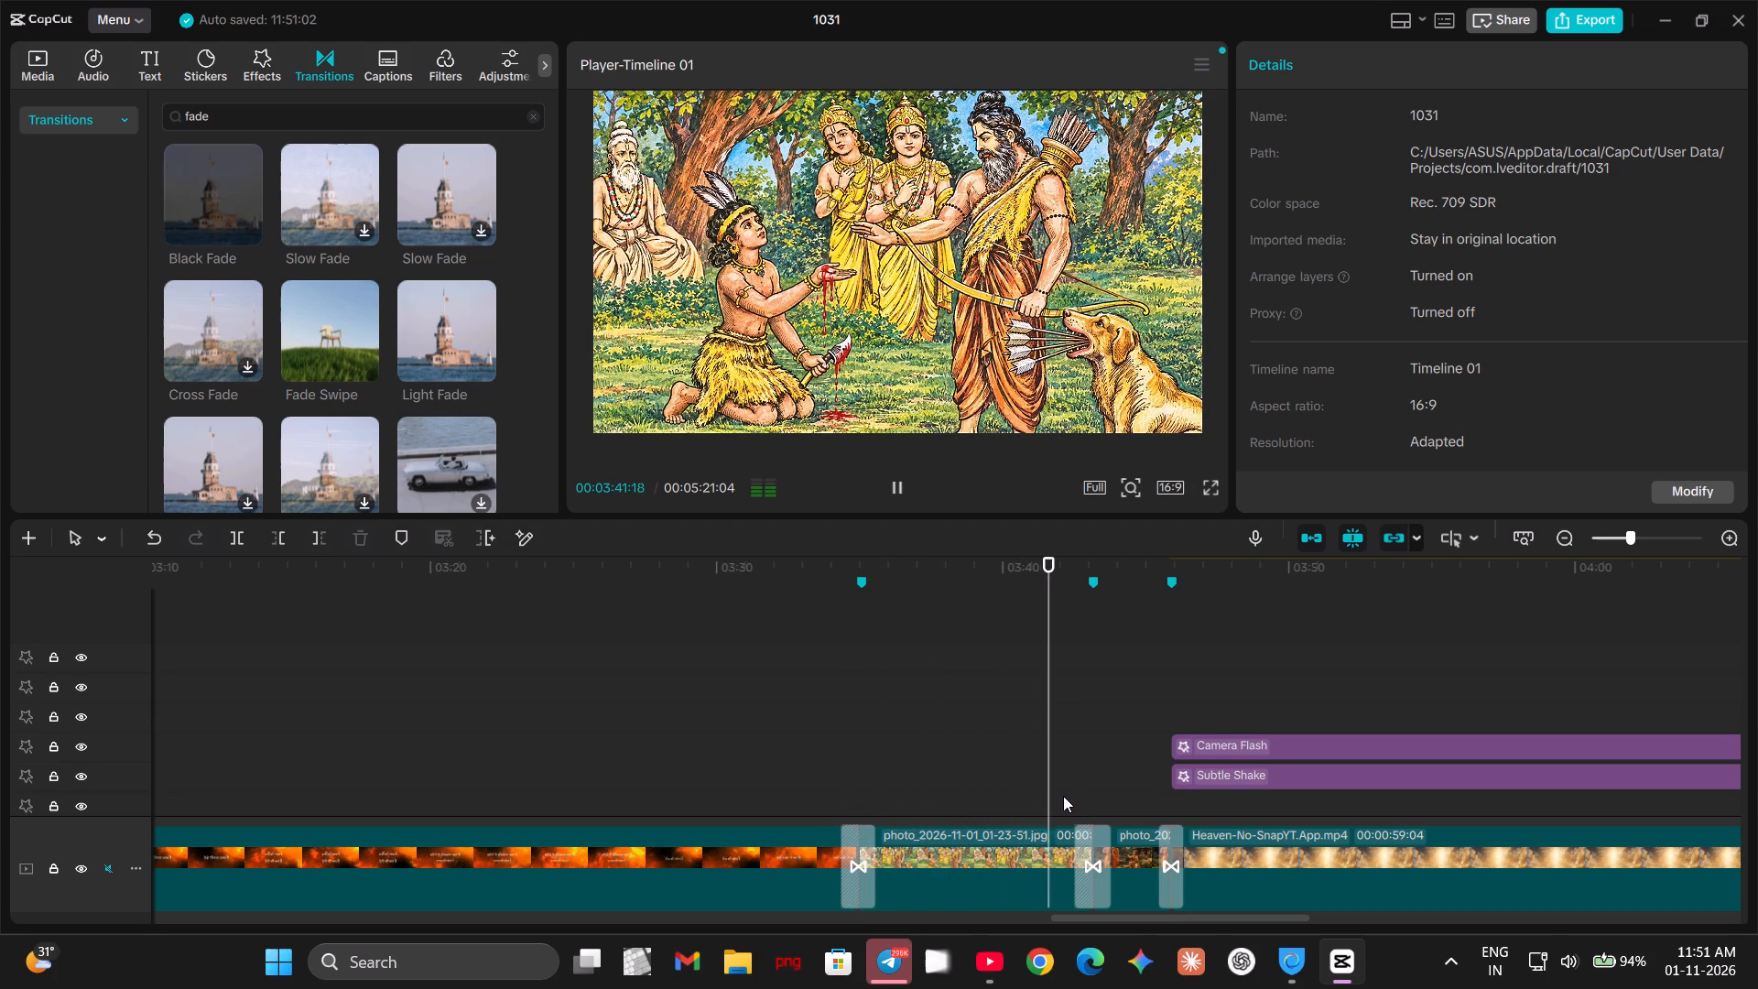
{"action": "key", "text": "space"}
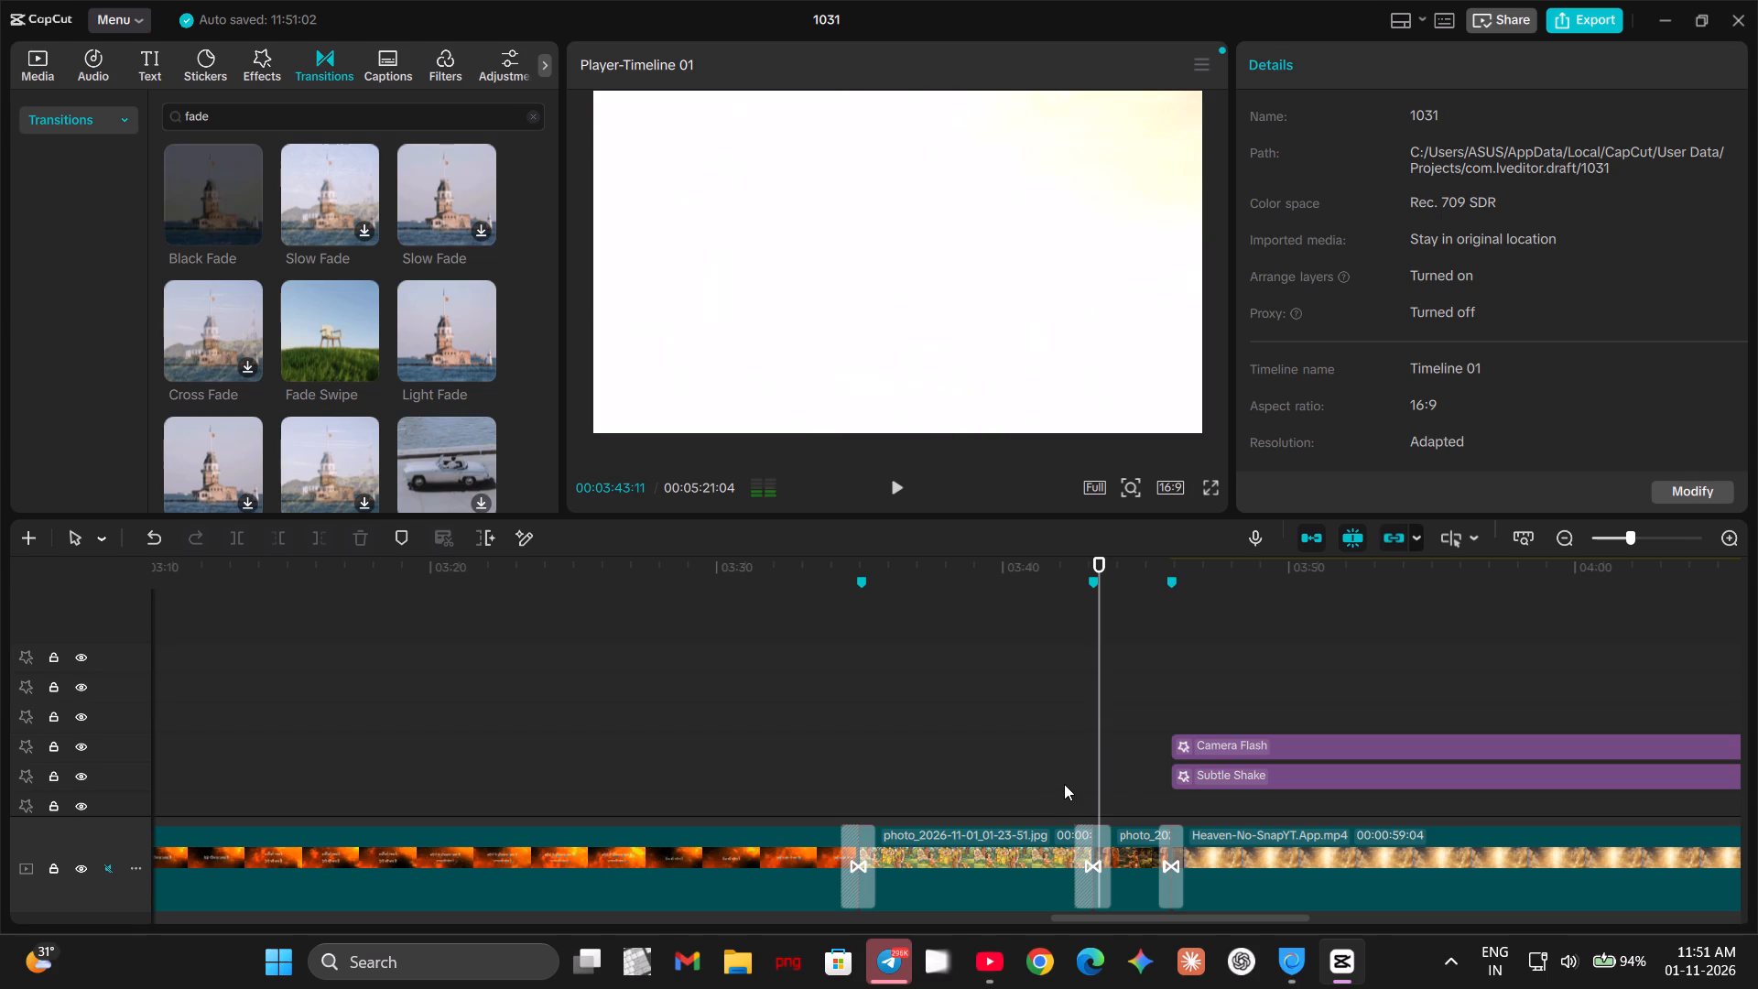
{"action": "key", "text": "space"}
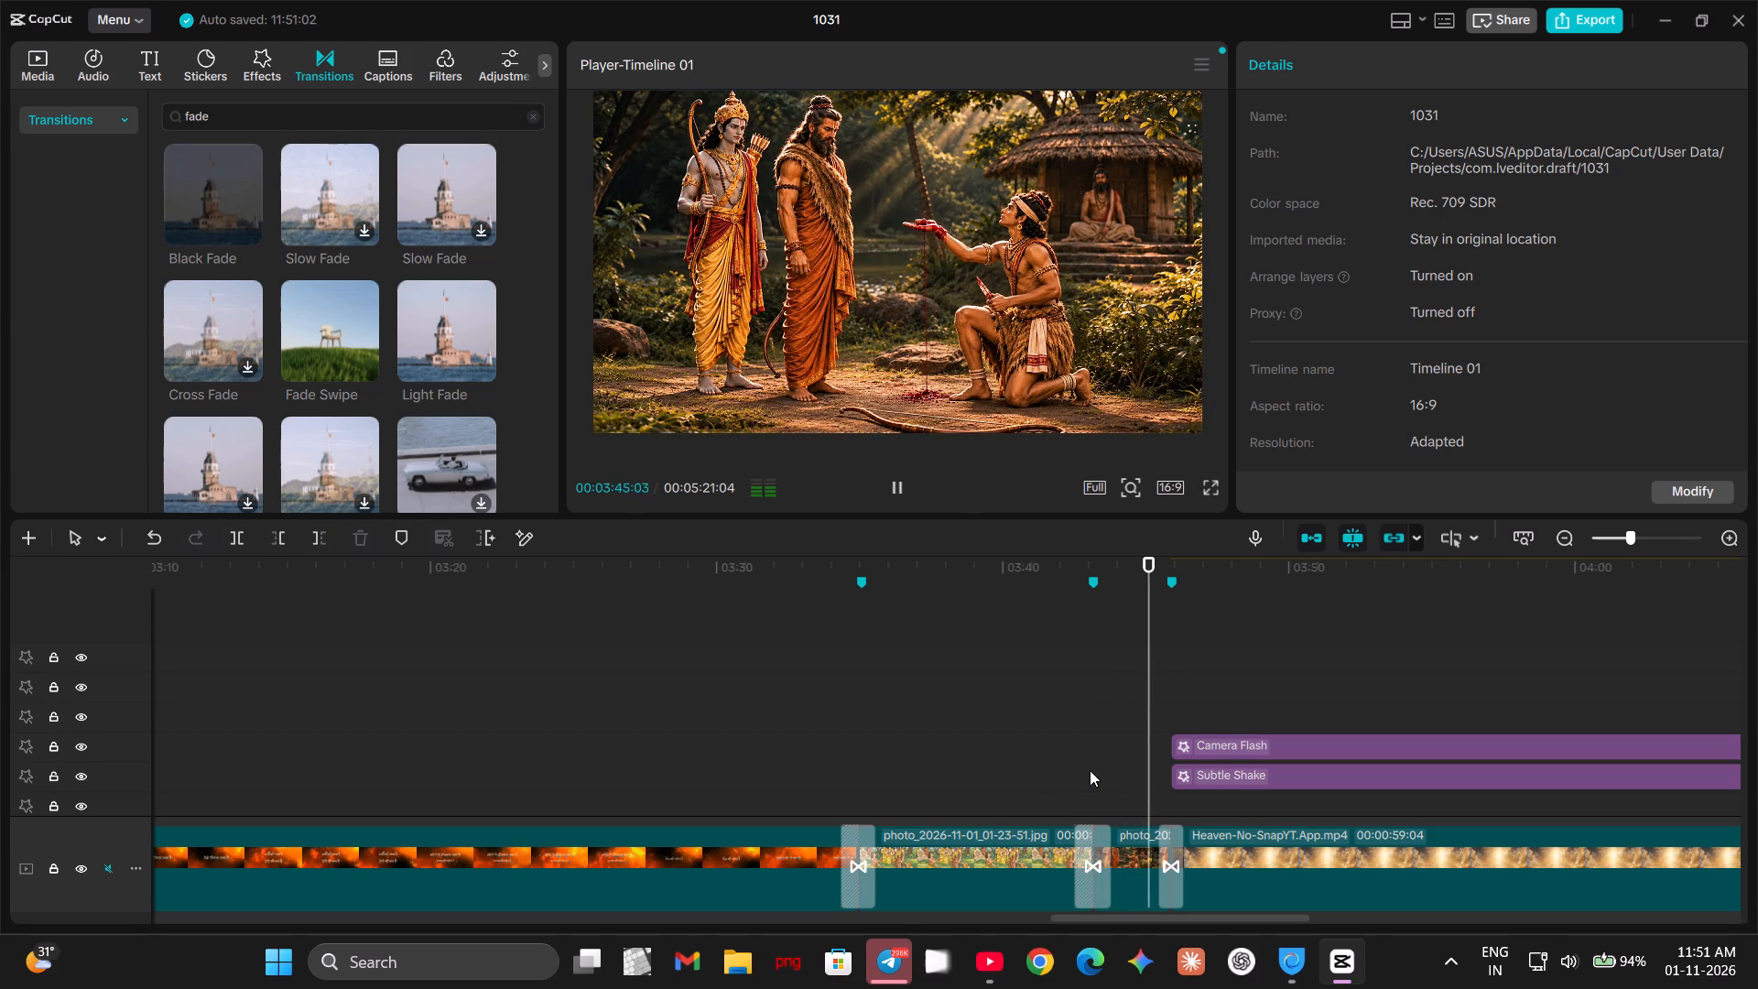
{"action": "key", "text": "space"}
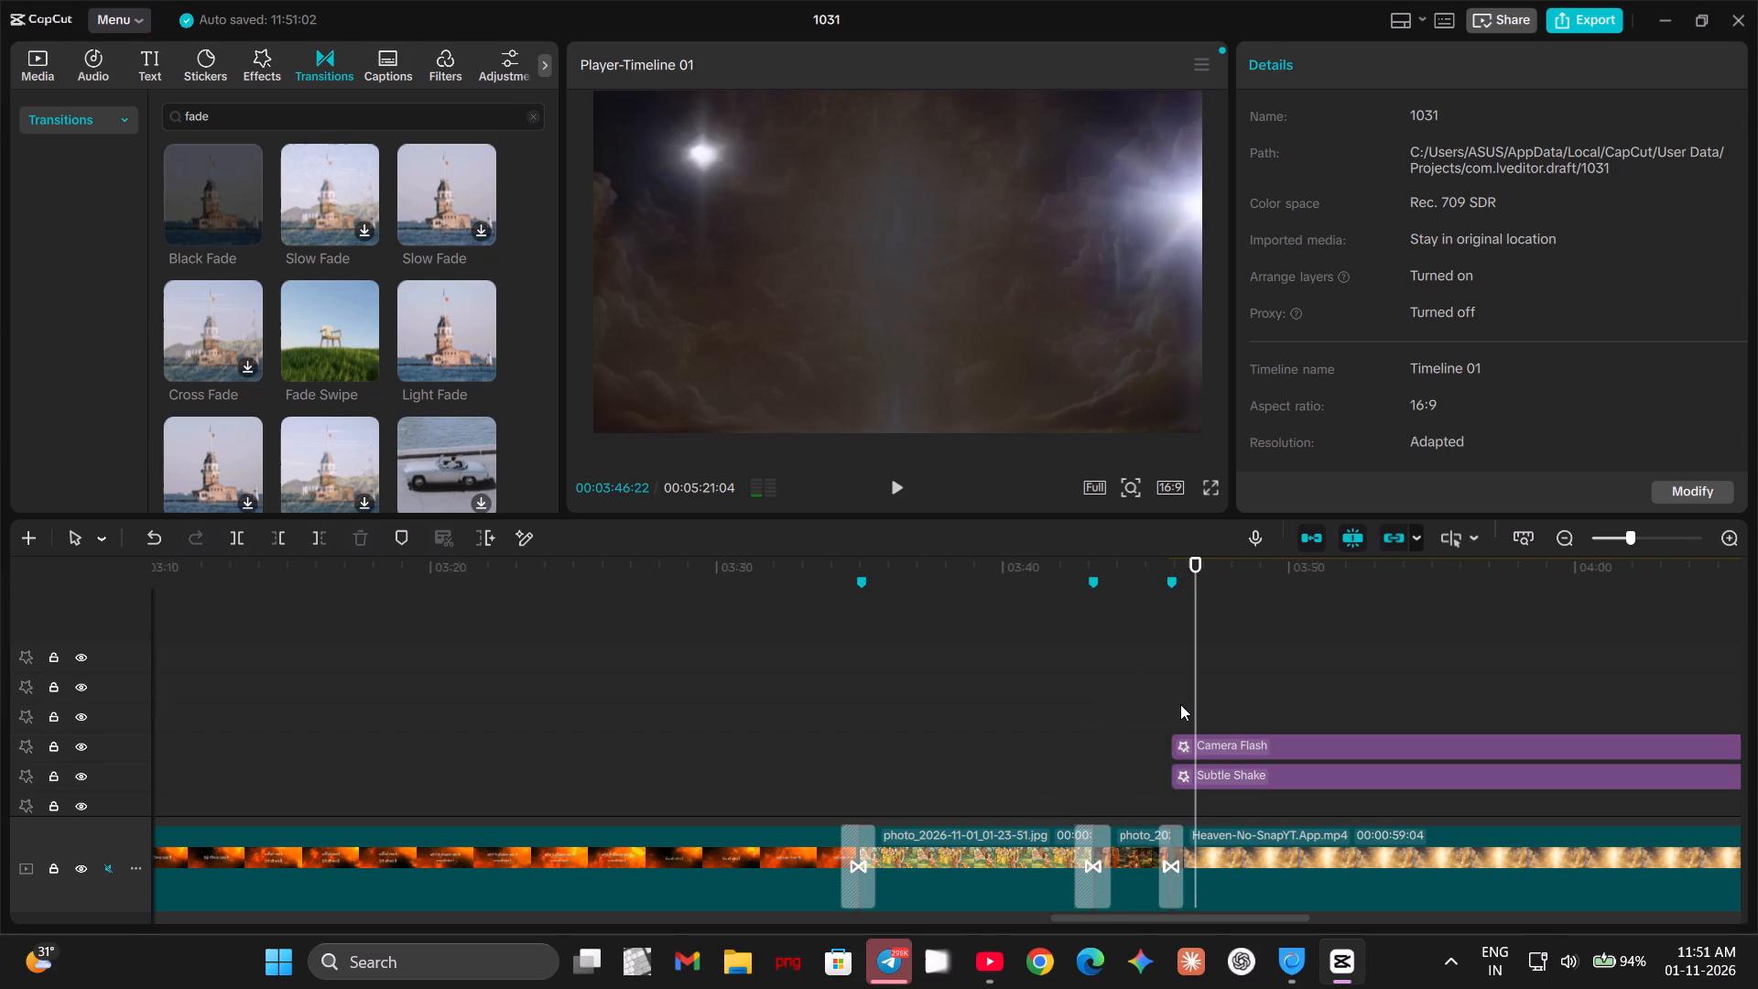
Replay the photo clips and transitions from about 03:33 and continue into the Heaven-No clip up to about 03:55.
{"action": "left_click_drag", "start_coordinate": [1193, 691], "coordinate": [810, 722]}
{"action": "key", "text": "space"}
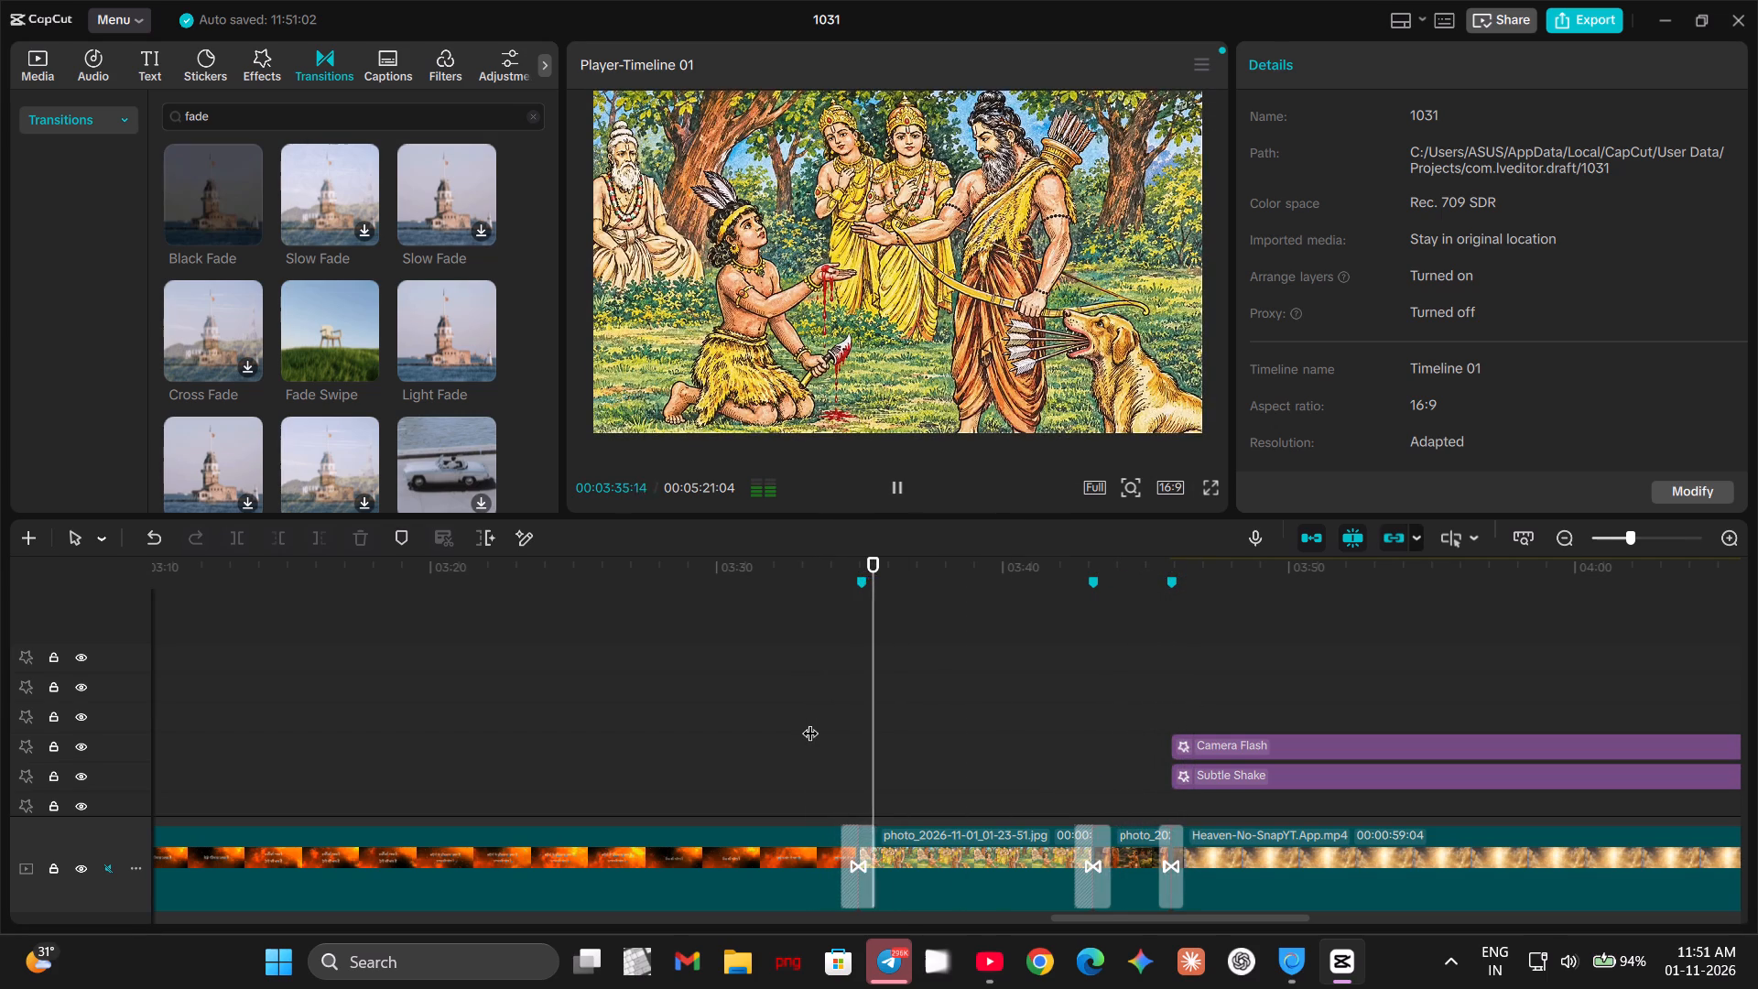
{"action": "key", "text": "space"}
{"action": "key", "text": "space"}
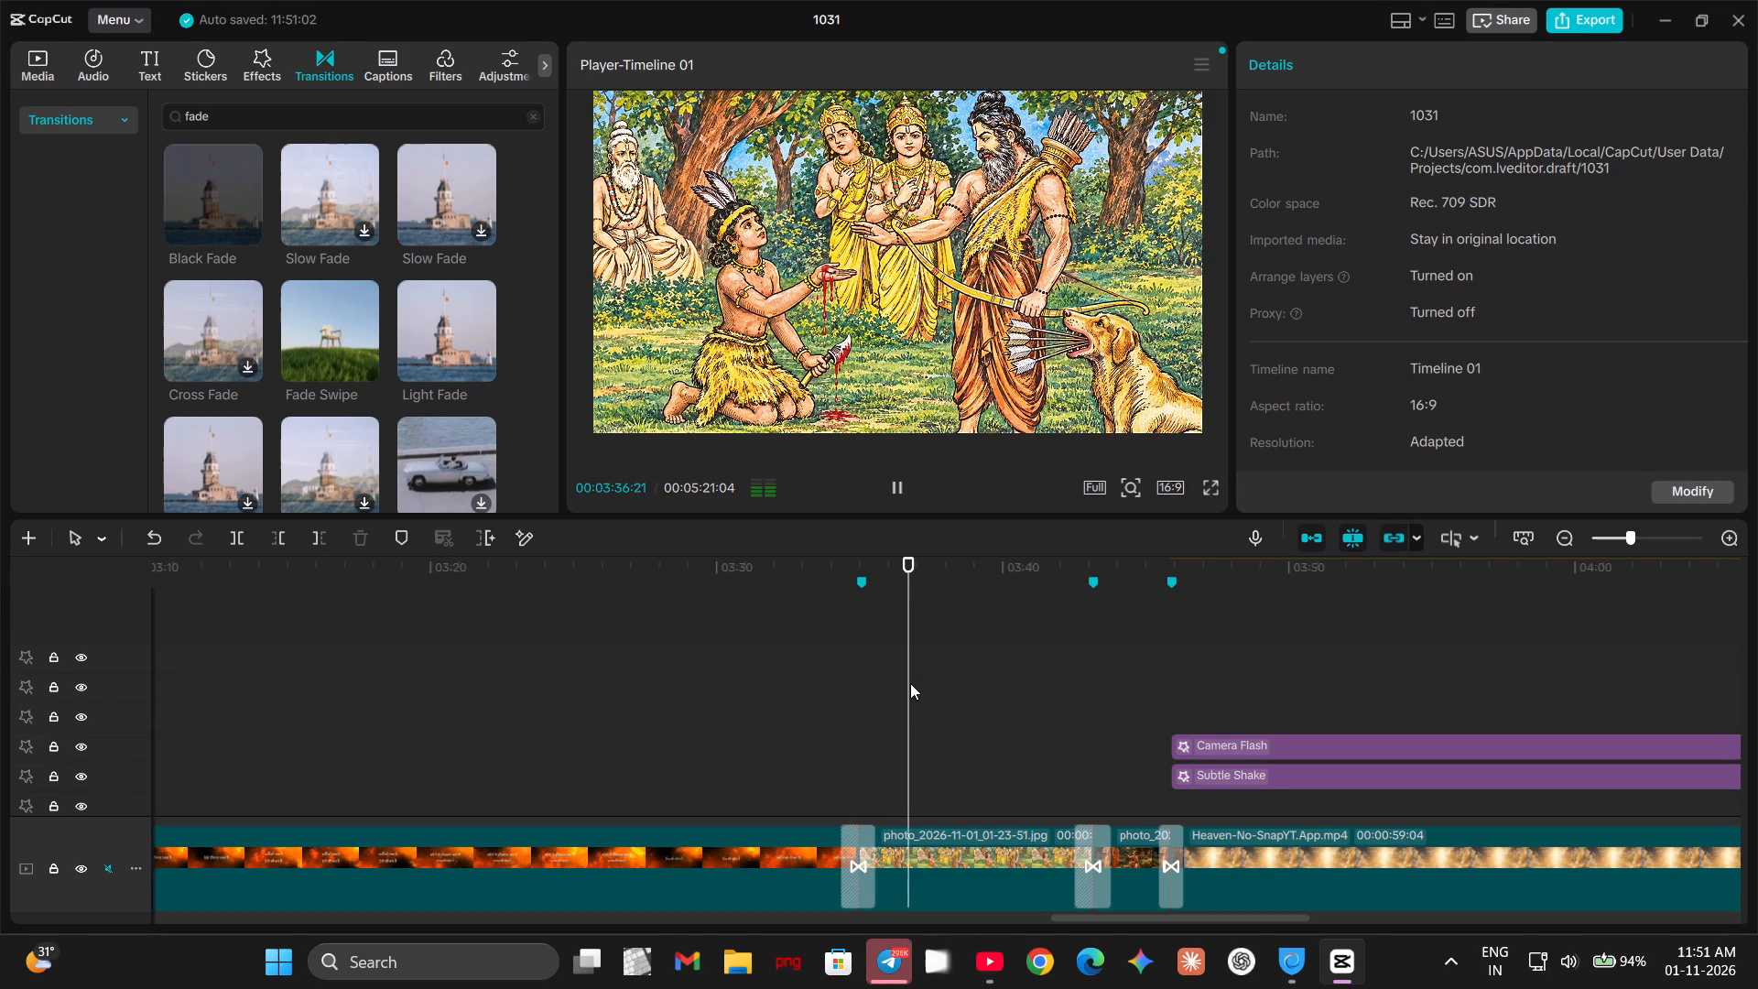
{"action": "left_click_drag", "start_coordinate": [910, 683], "coordinate": [1145, 708]}
{"action": "key", "text": "space"}
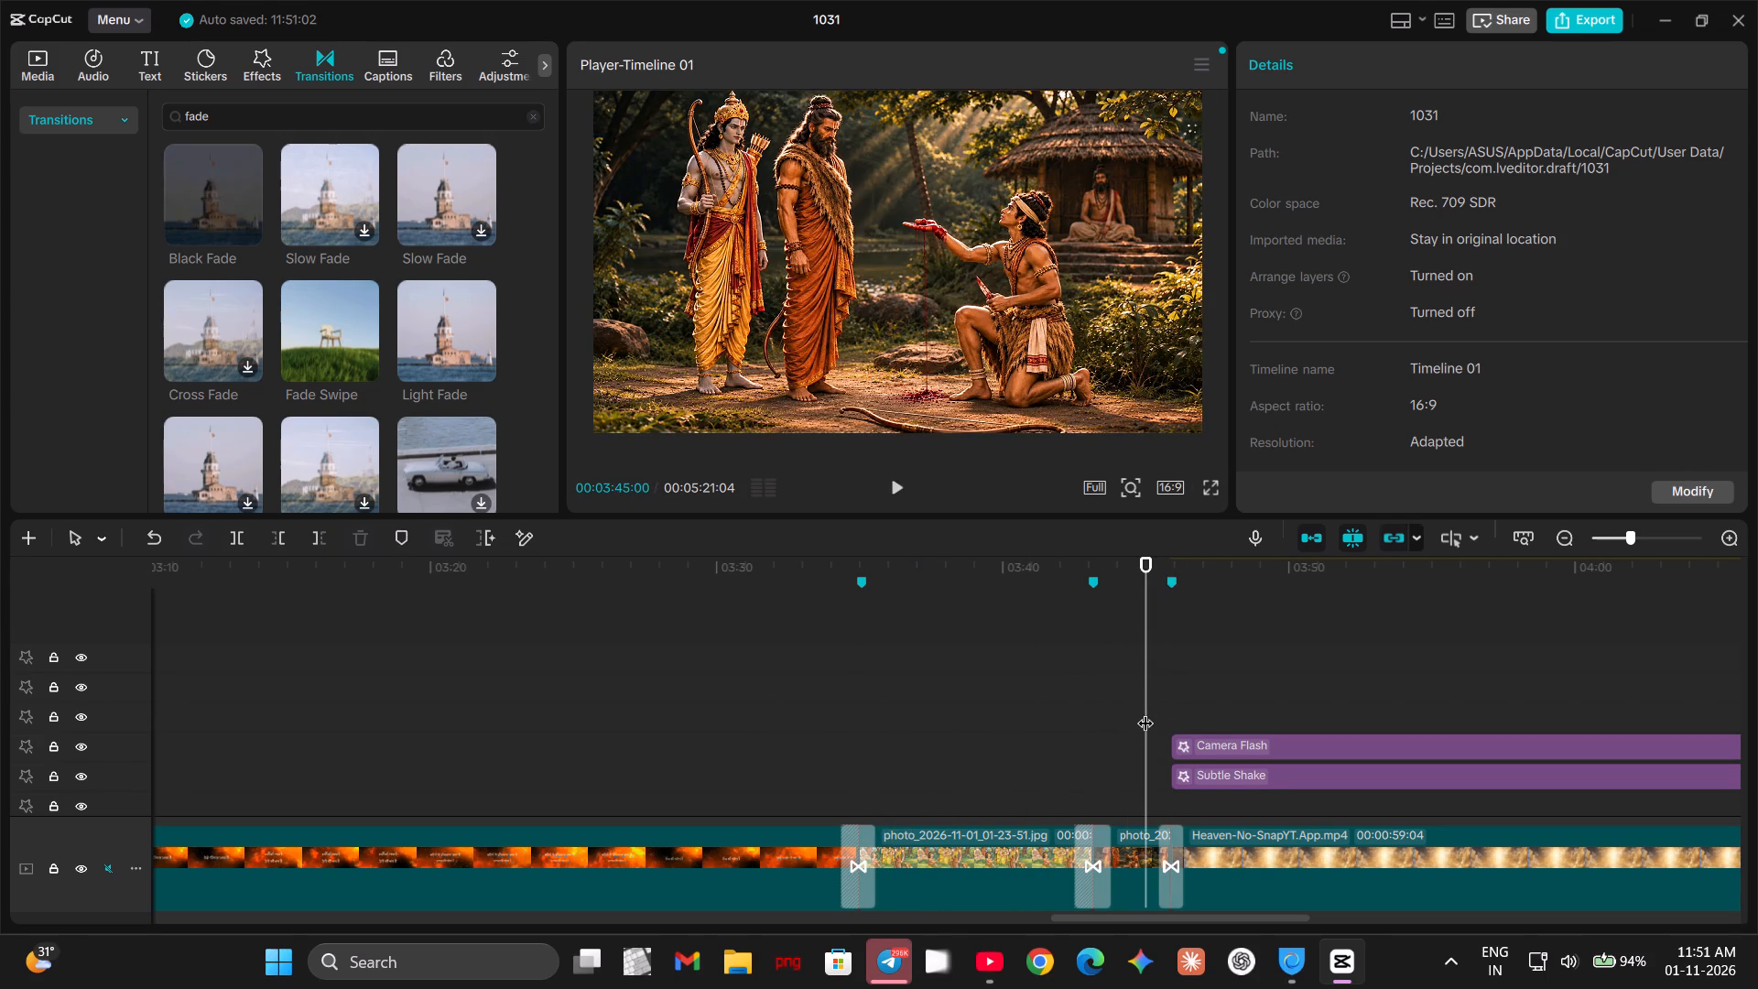
{"action": "key", "text": "space"}
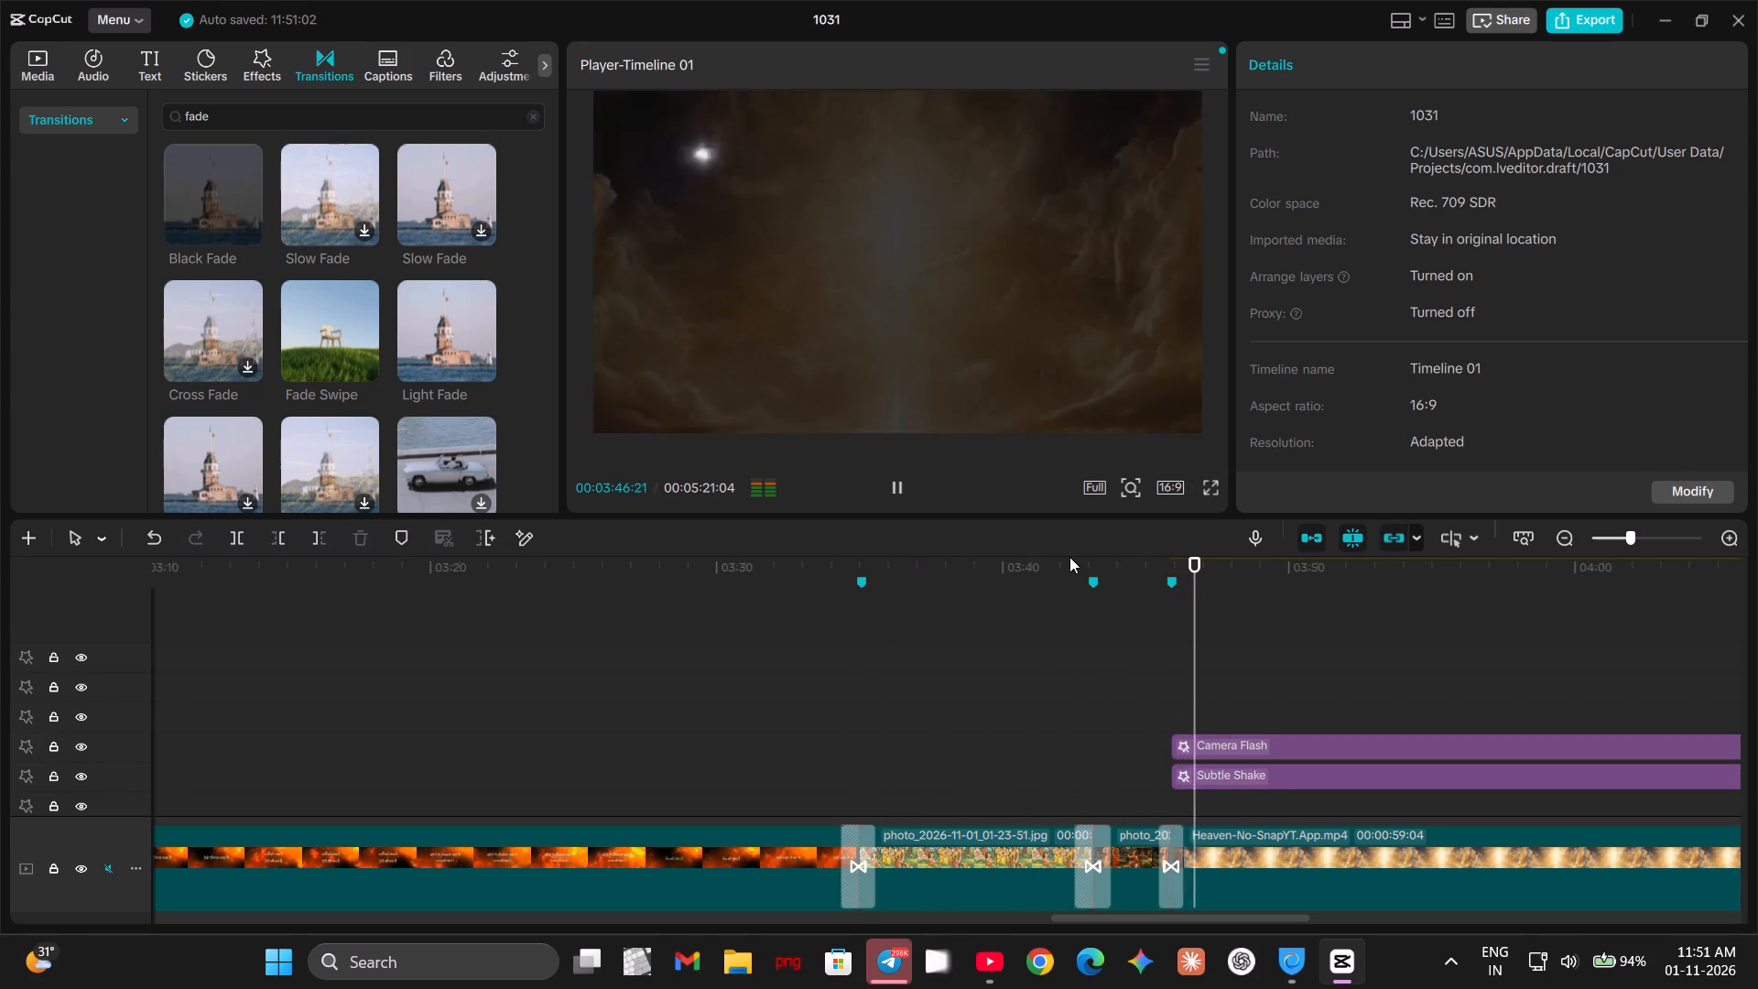
{"action": "key", "text": "space"}
{"action": "left_click_drag", "start_coordinate": [1205, 615], "coordinate": [953, 667]}
{"action": "key", "text": "space"}
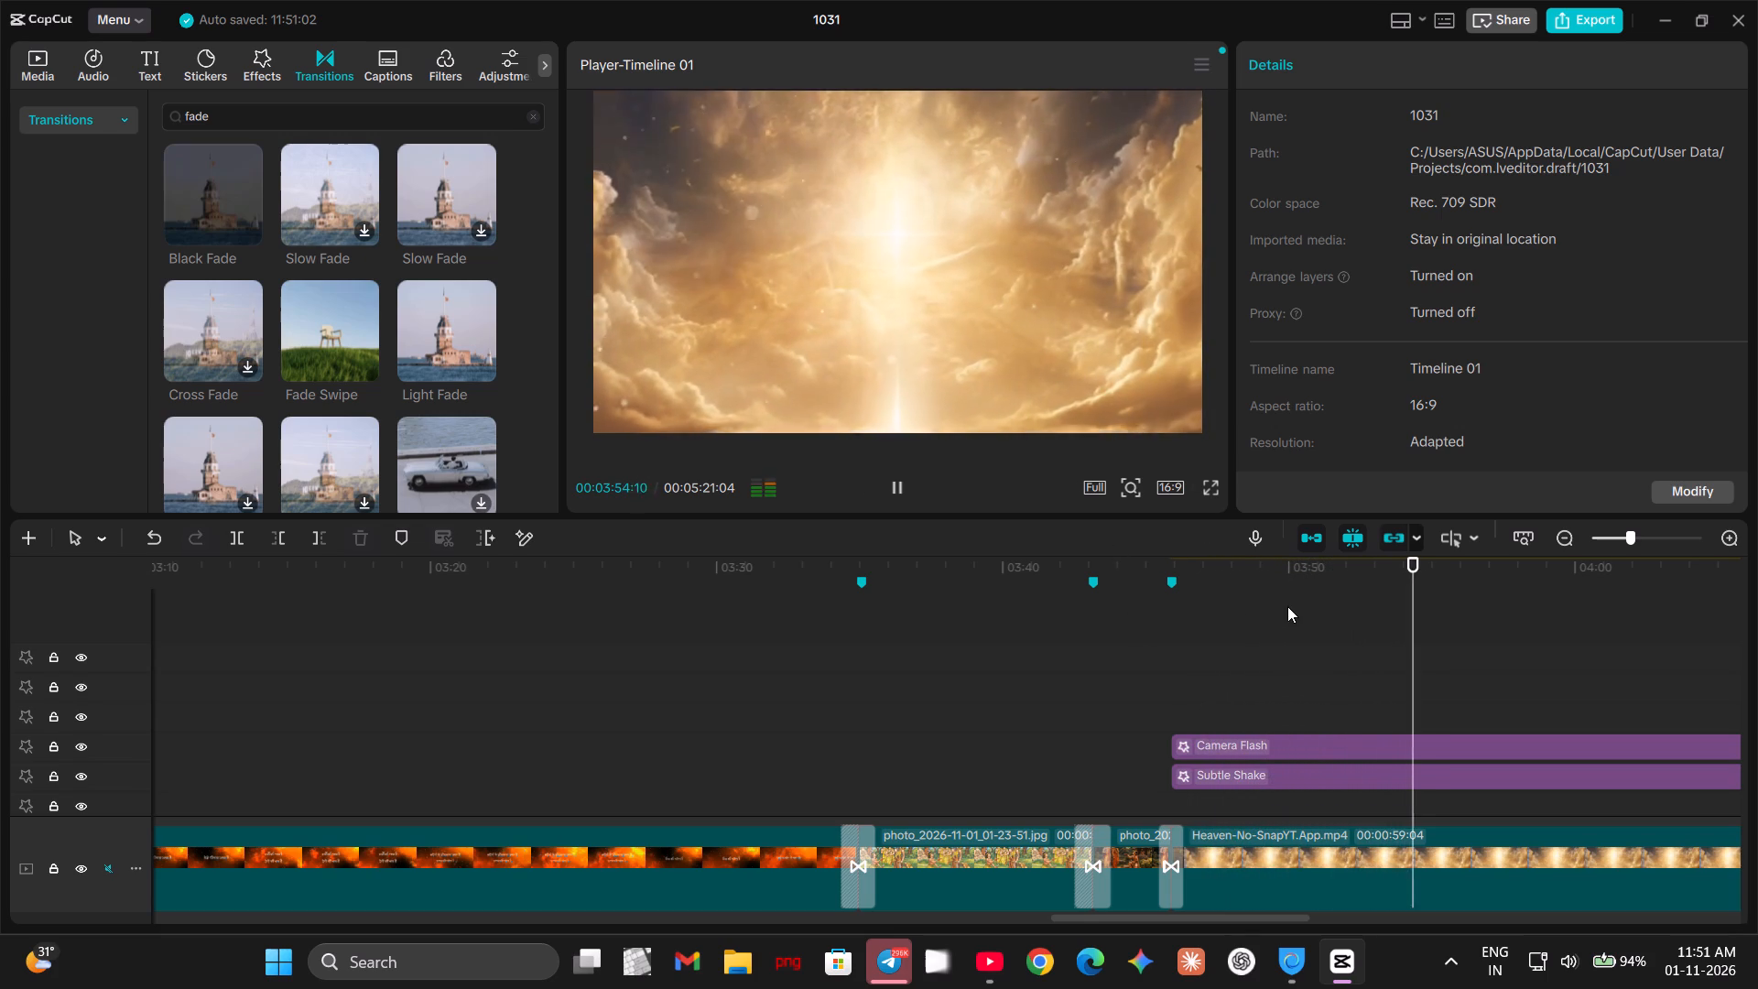
{"action": "left_click_drag", "start_coordinate": [1452, 645], "coordinate": [872, 780]}
{"action": "left_click", "coordinate": [1448, 689]}
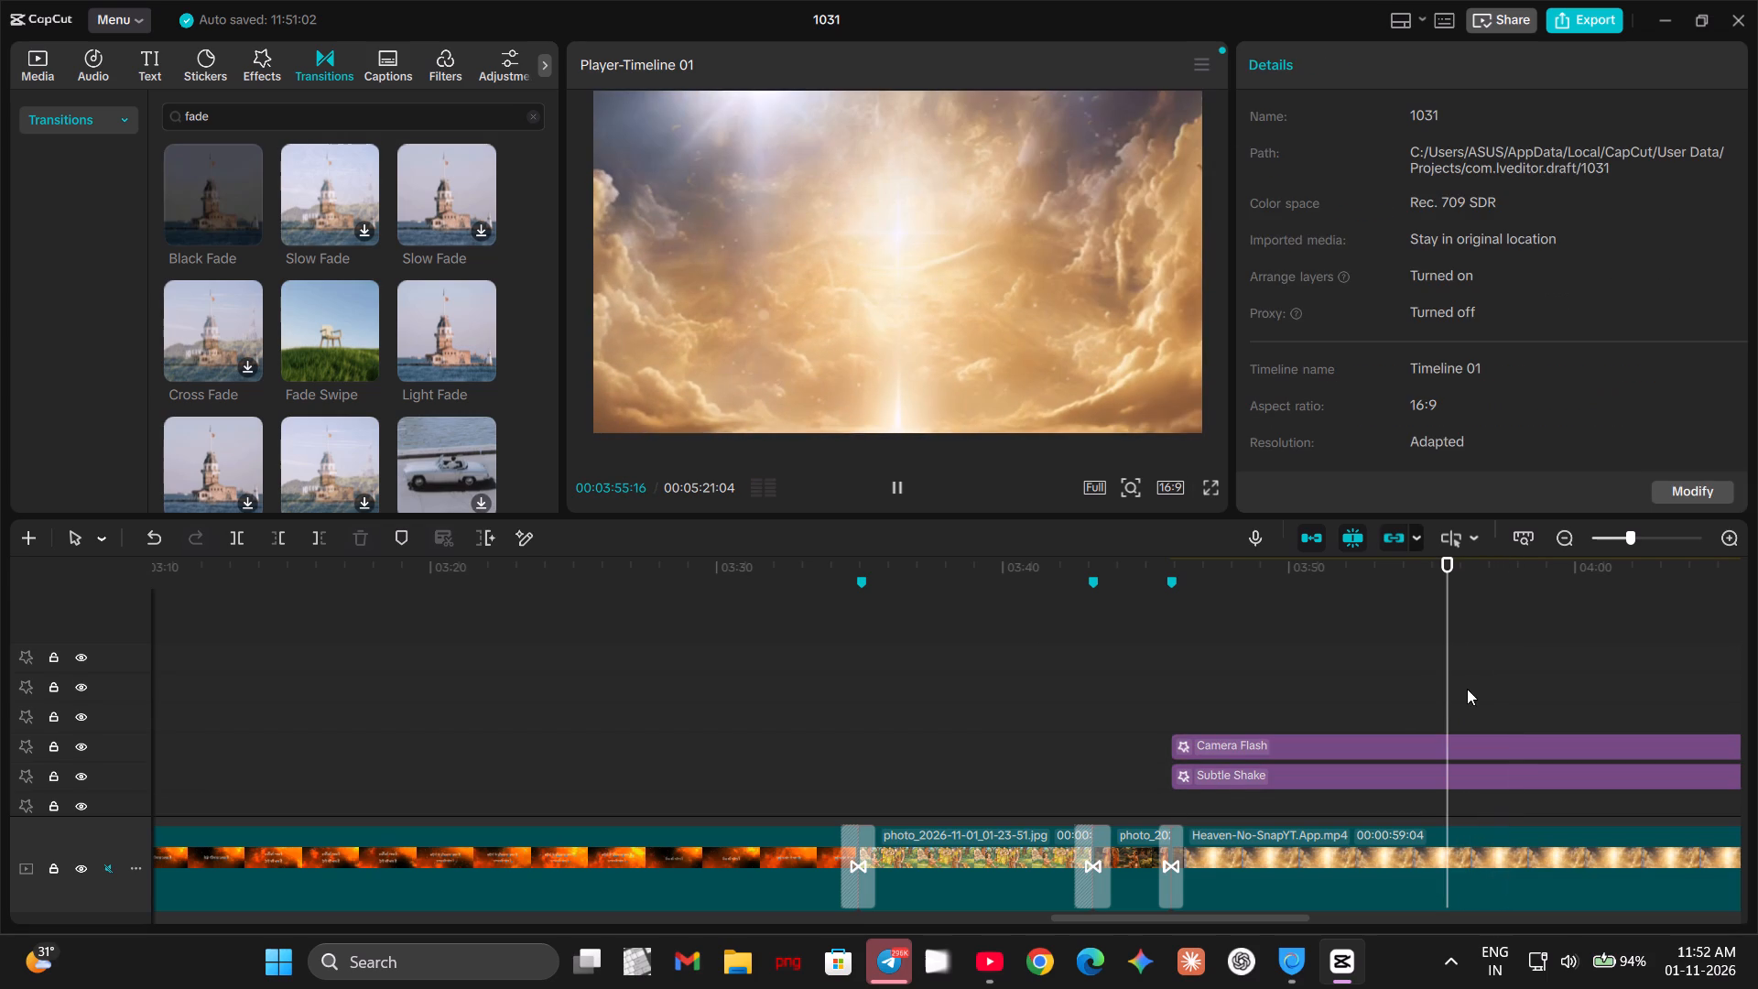
Set the speed of the Subtle Shake effect over the Heaven-No clip to 1 and play that section through to about 04:14.
{"action": "left_click", "coordinate": [1288, 777]}
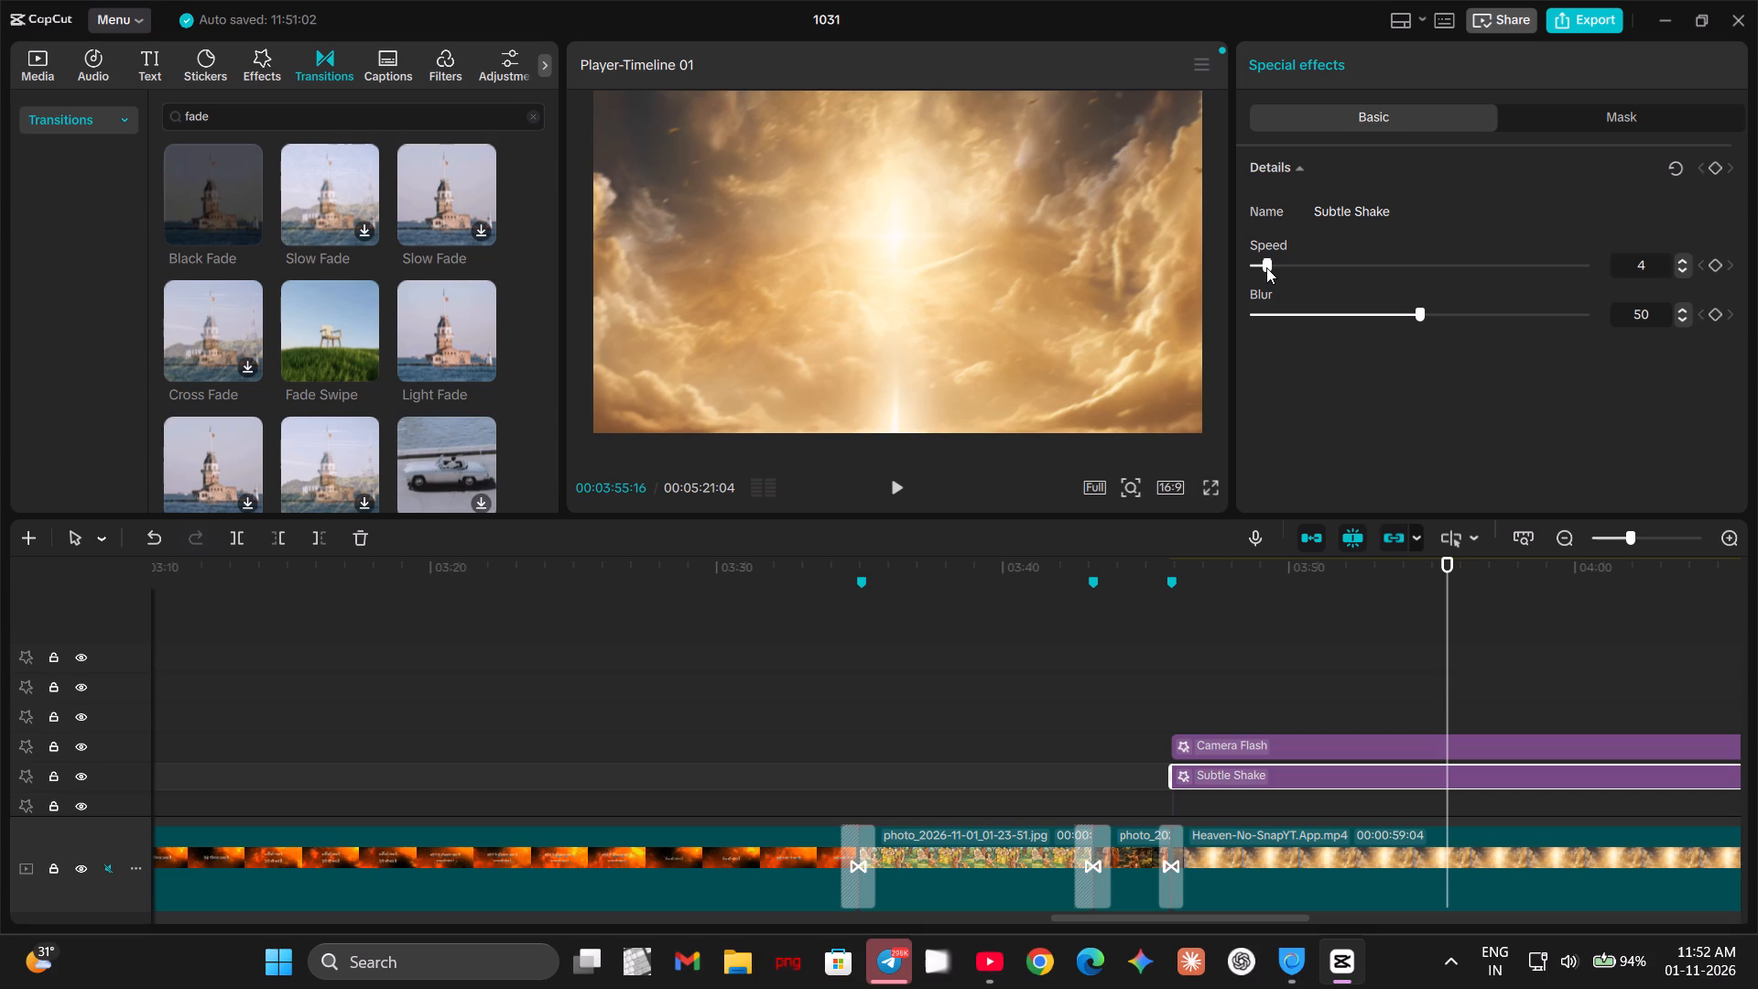
{"action": "left_click_drag", "start_coordinate": [1266, 267], "coordinate": [1260, 267]}
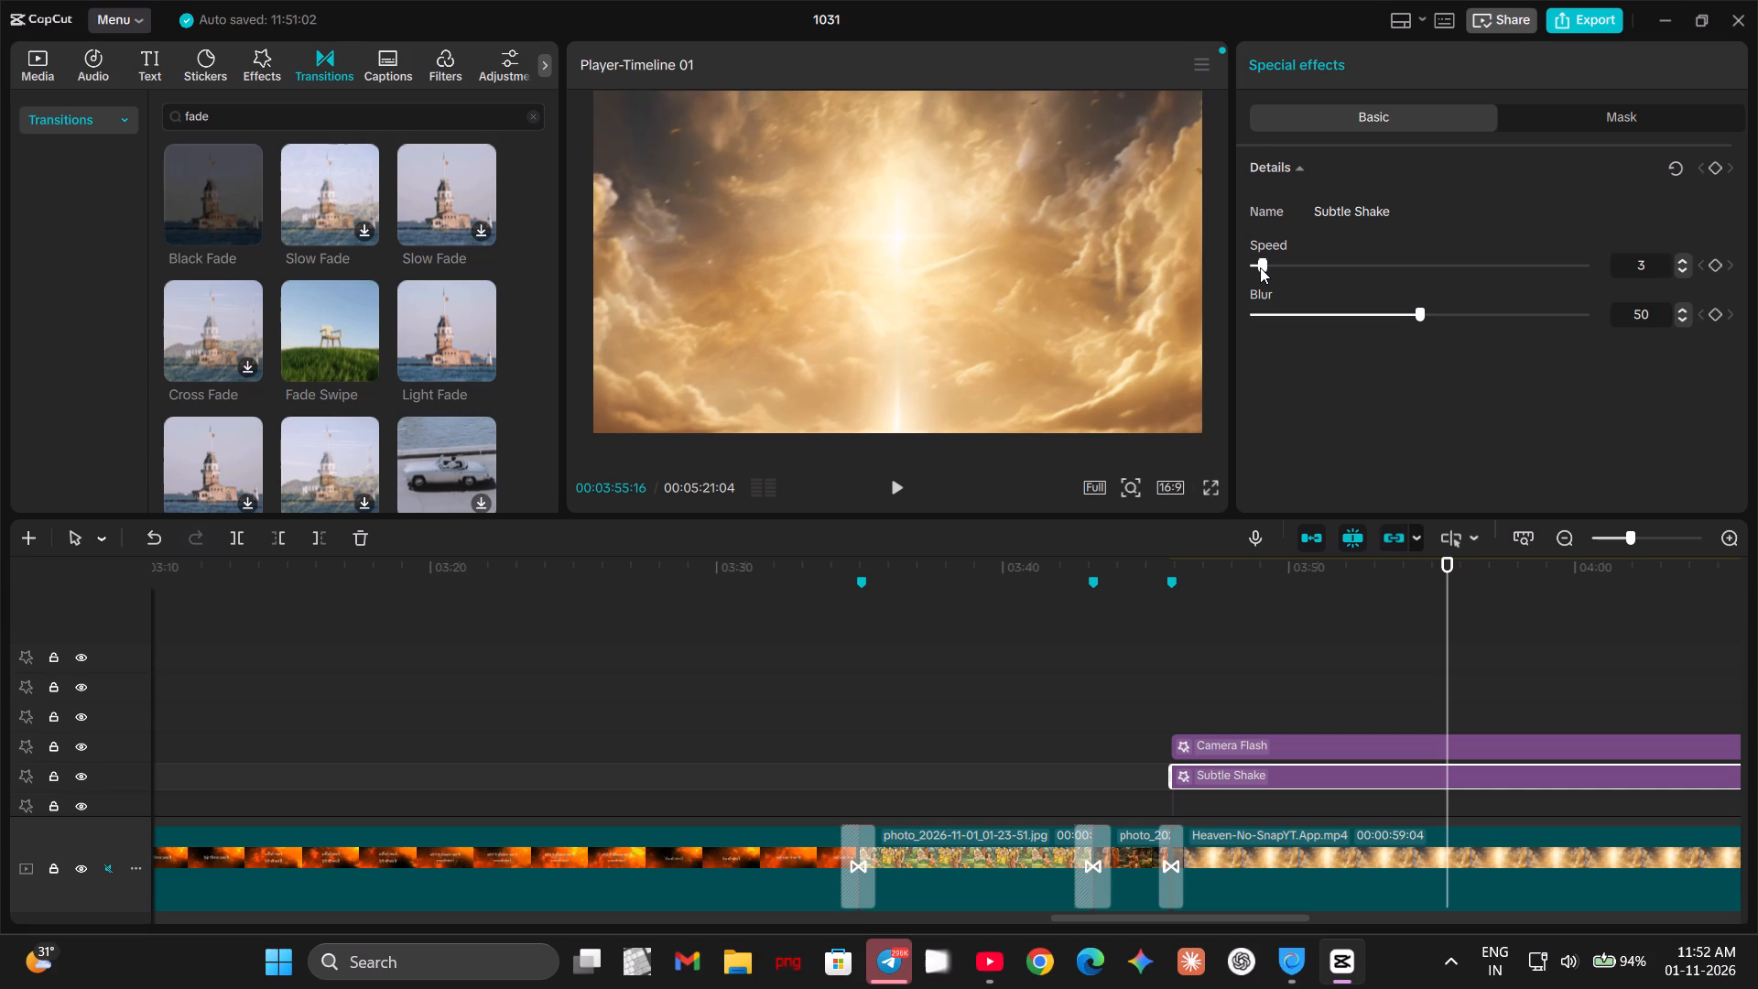
{"action": "left_click_drag", "start_coordinate": [1260, 267], "coordinate": [1255, 267]}
{"action": "key", "text": "space"}
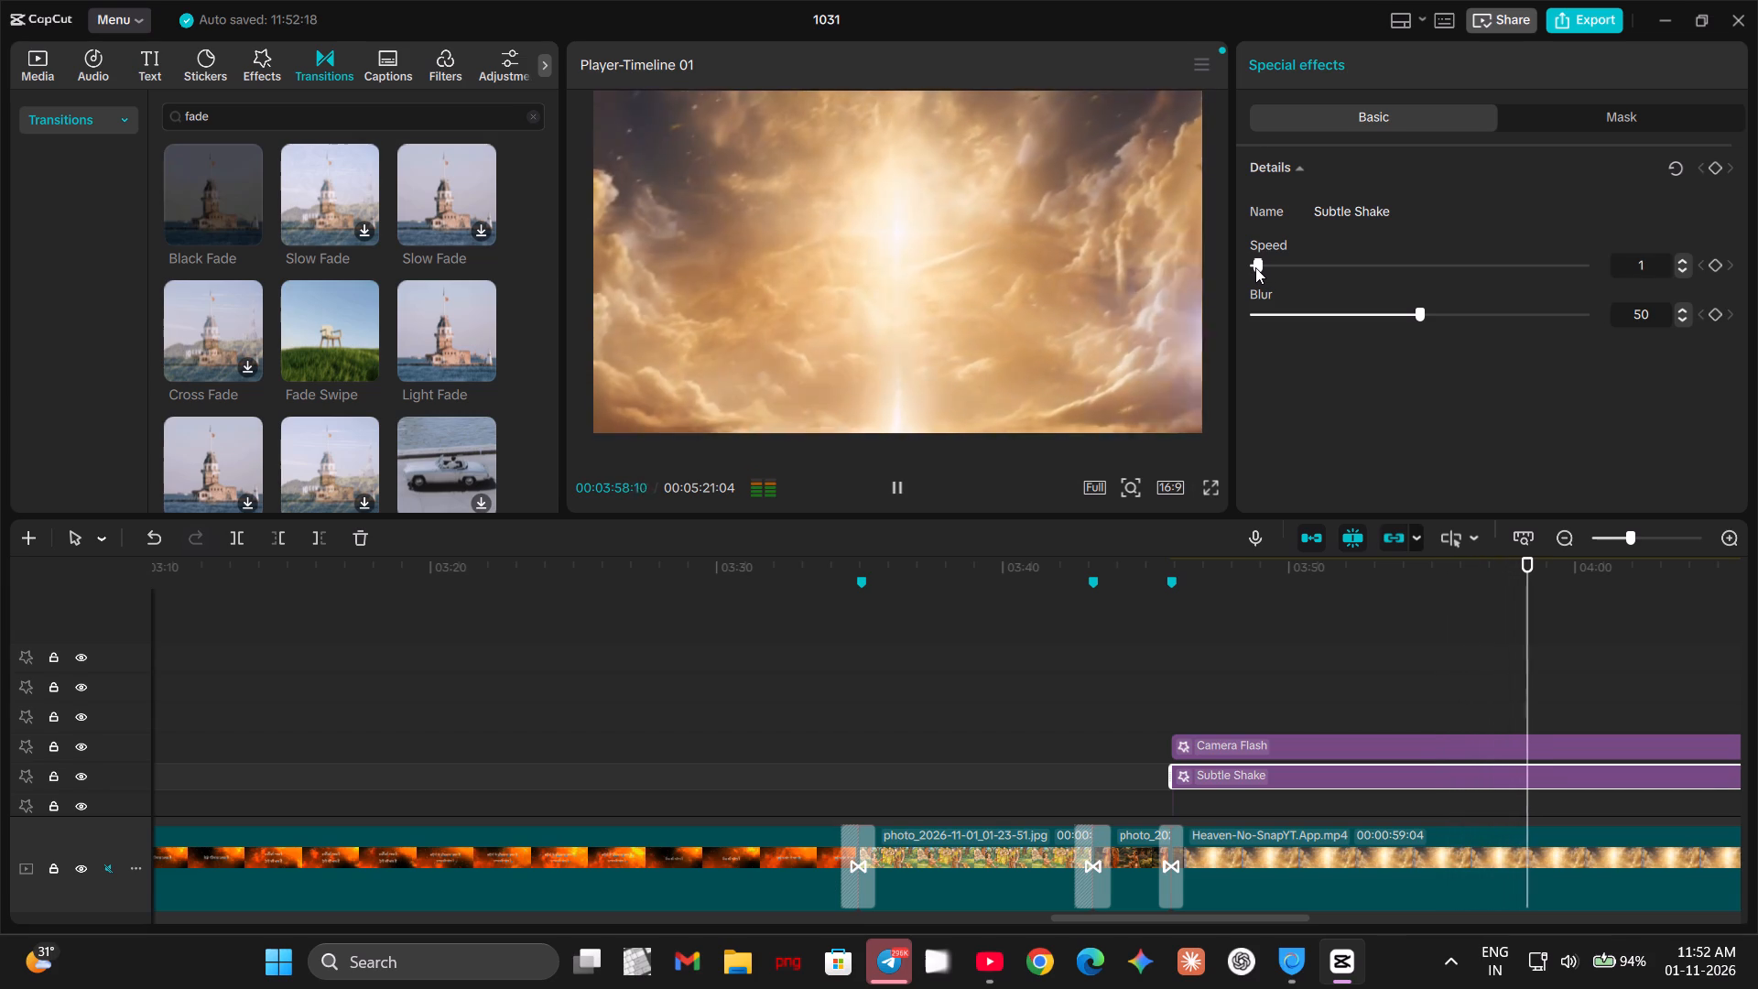
{"action": "key", "text": "space"}
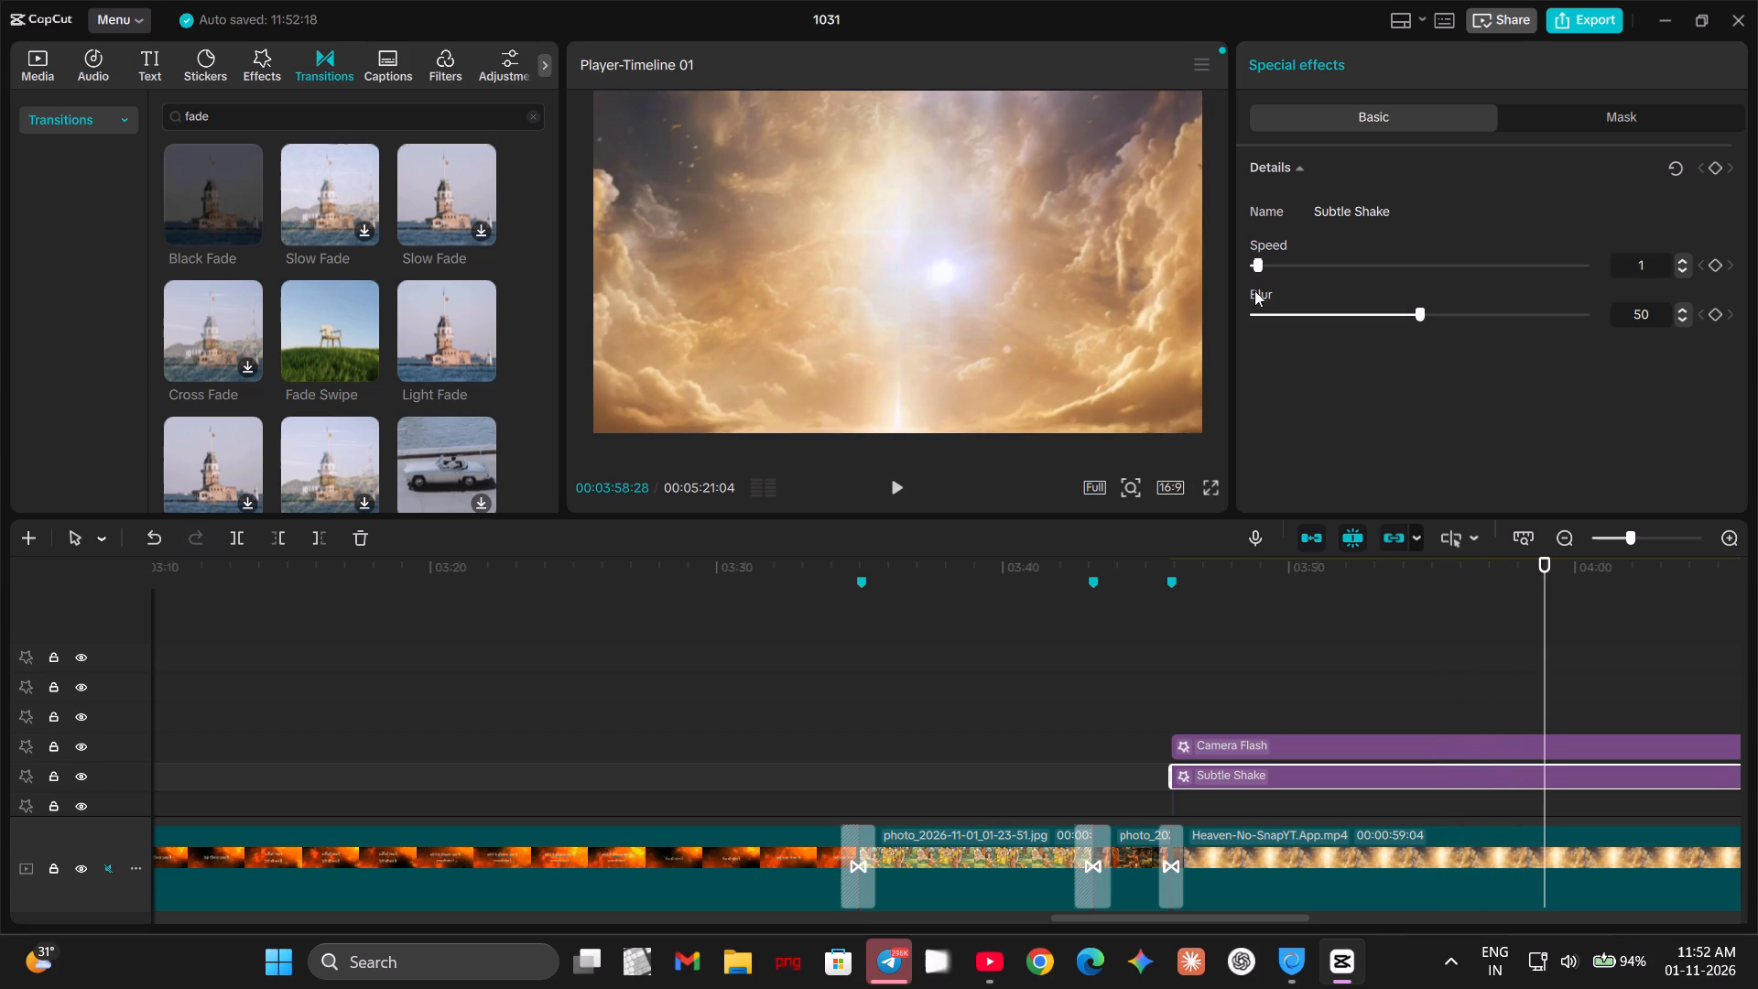
{"action": "key", "text": "space"}
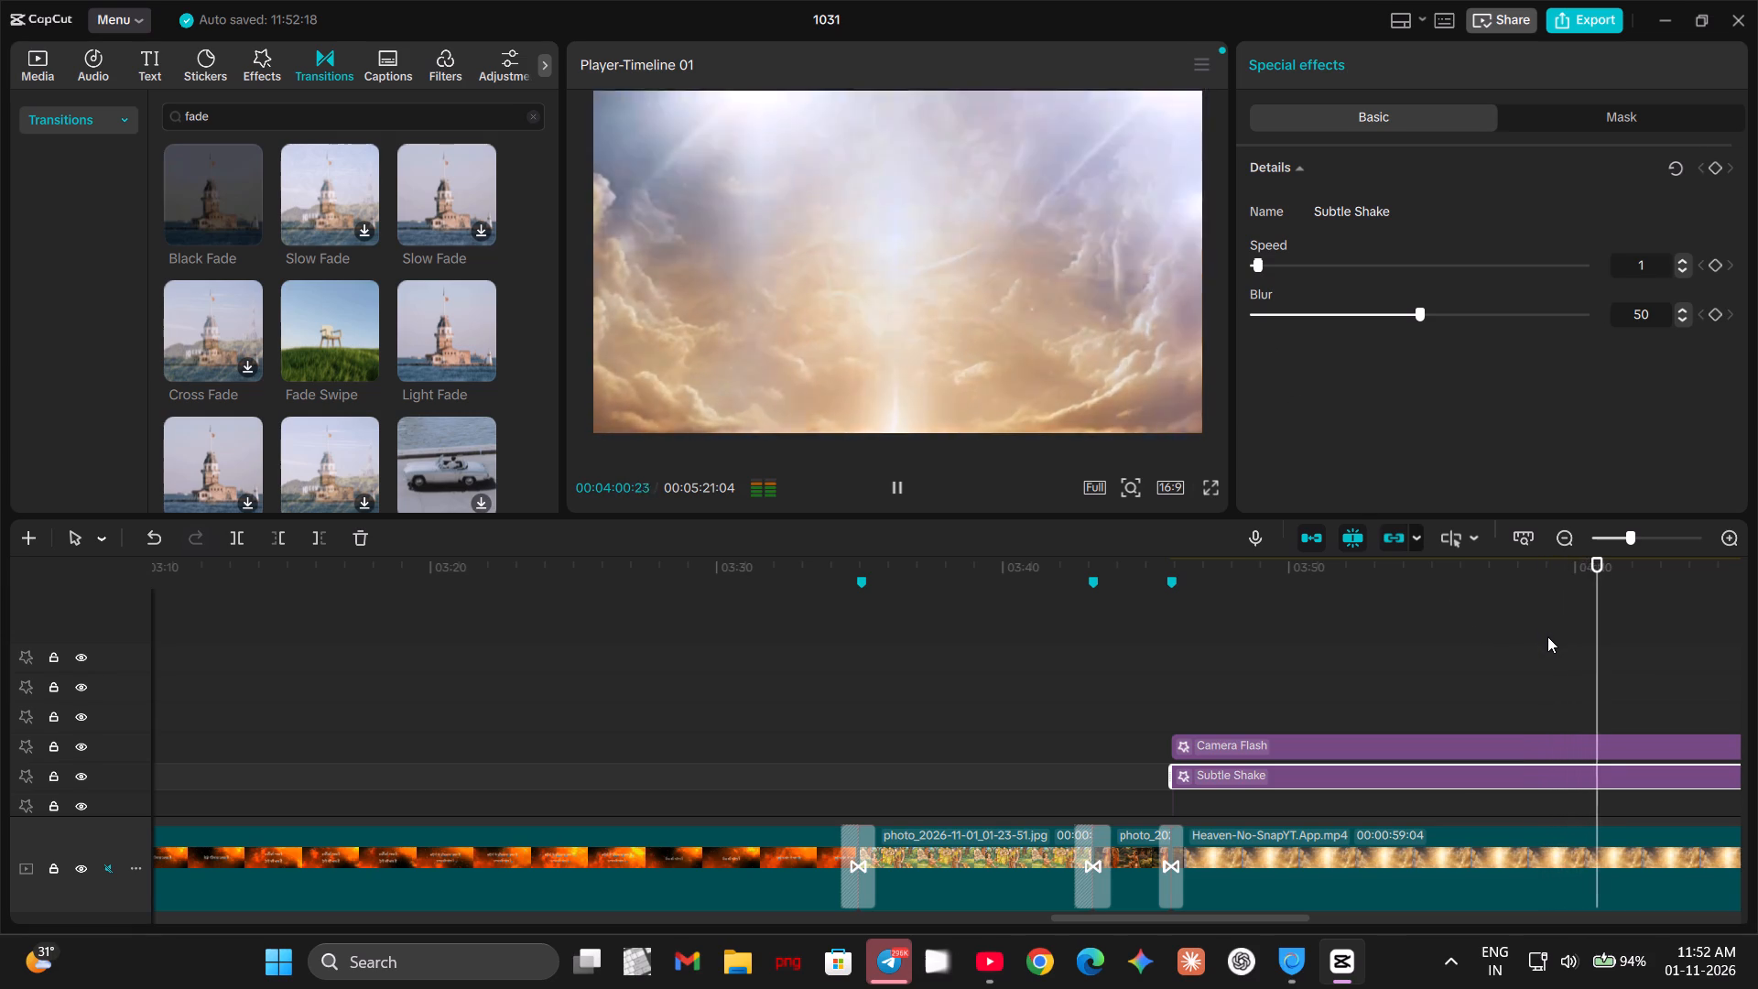
{"action": "key", "text": "space"}
{"action": "key", "text": "space"}
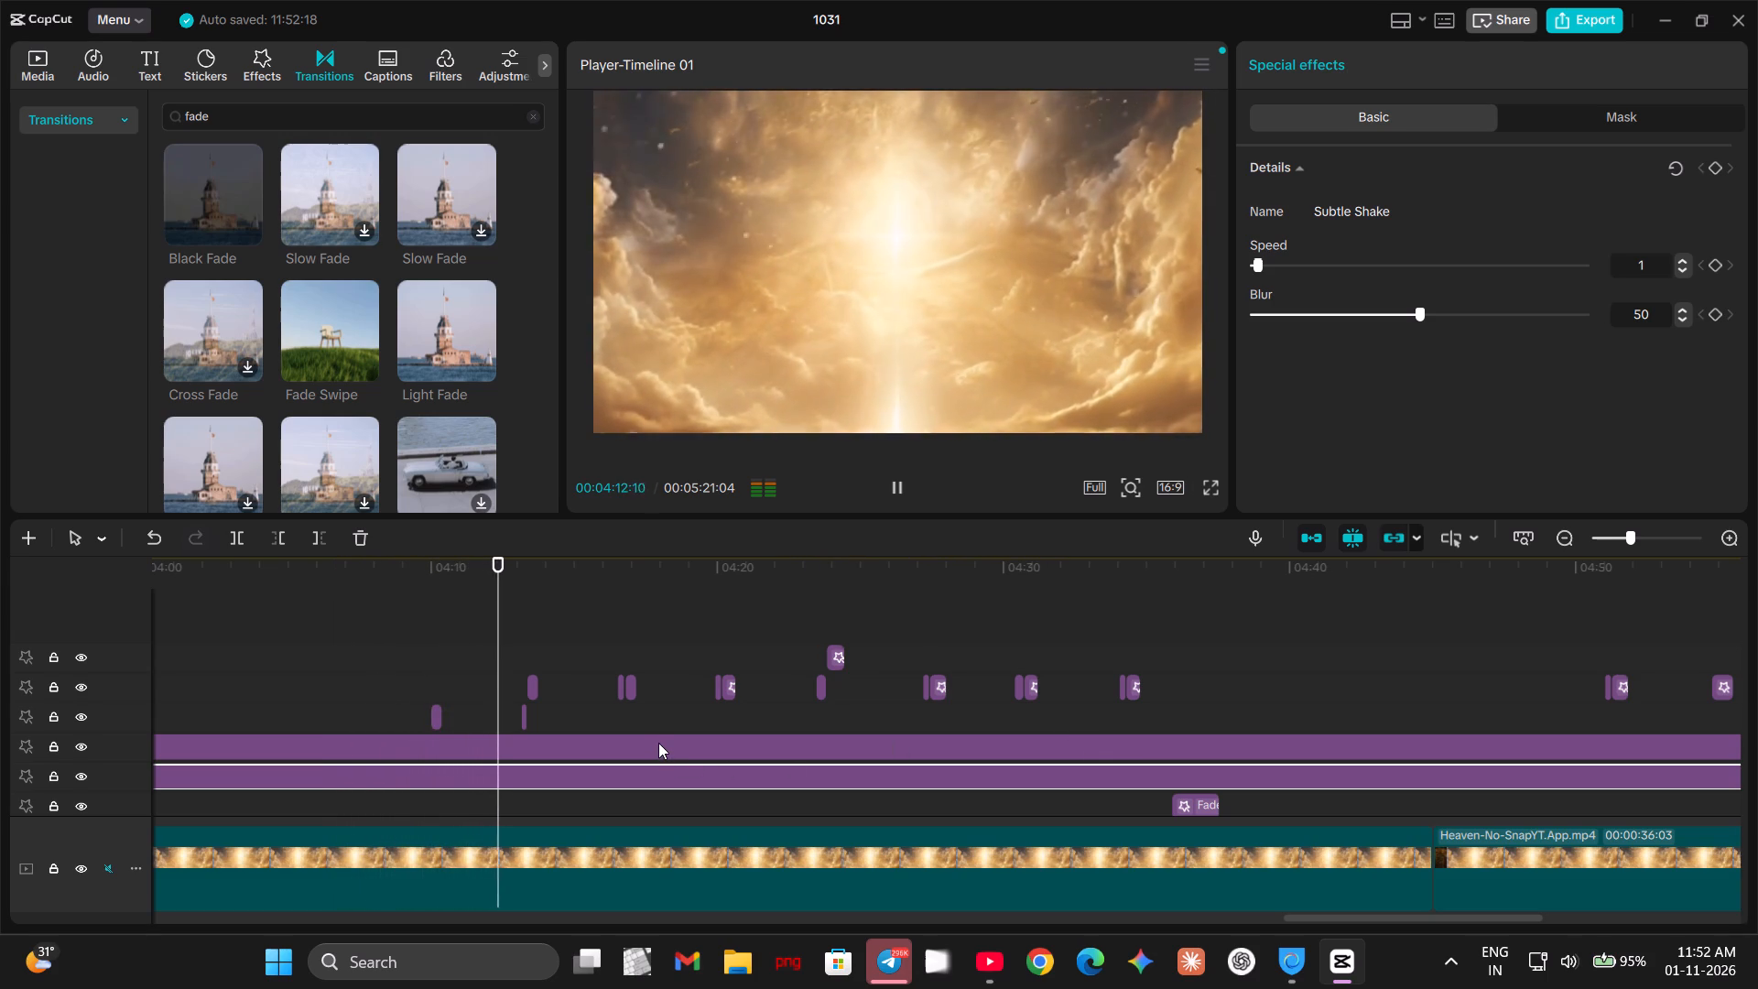
{"action": "key", "text": "space"}
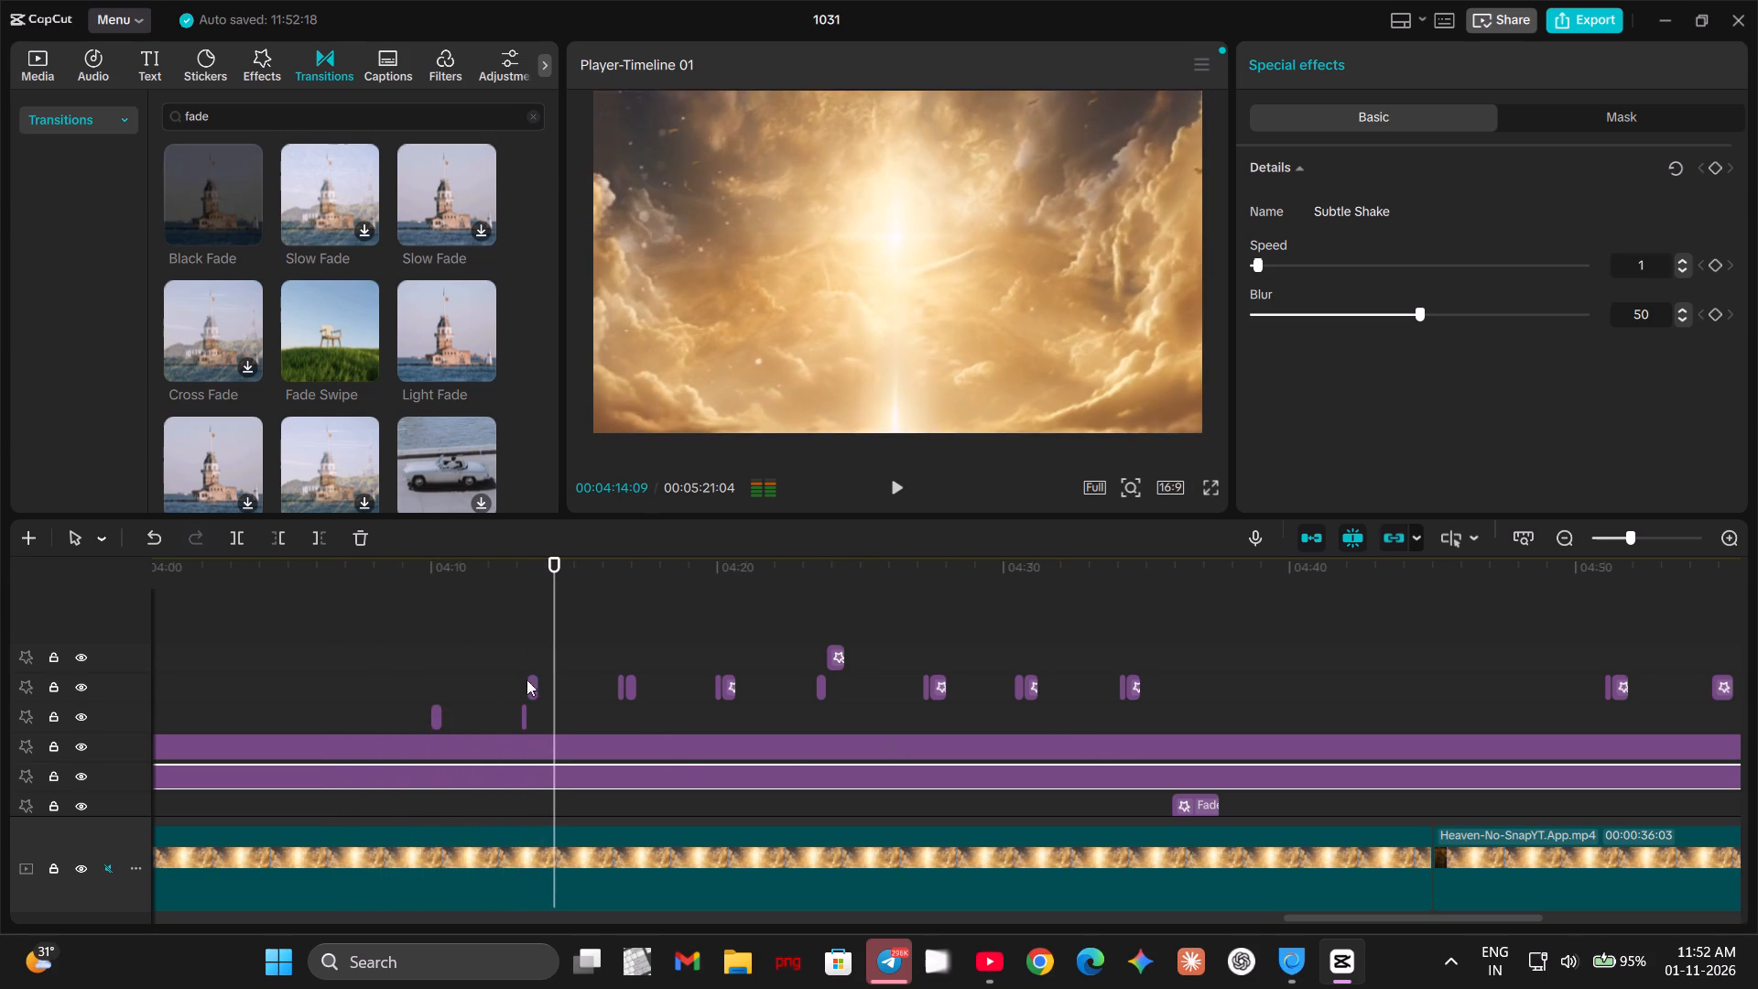
Return to the start of the timeline, select the short black clip near 00:21, clear the fade search and browse the Trending transitions.
{"action": "left_click_drag", "start_coordinate": [555, 604], "coordinate": [0, 684]}
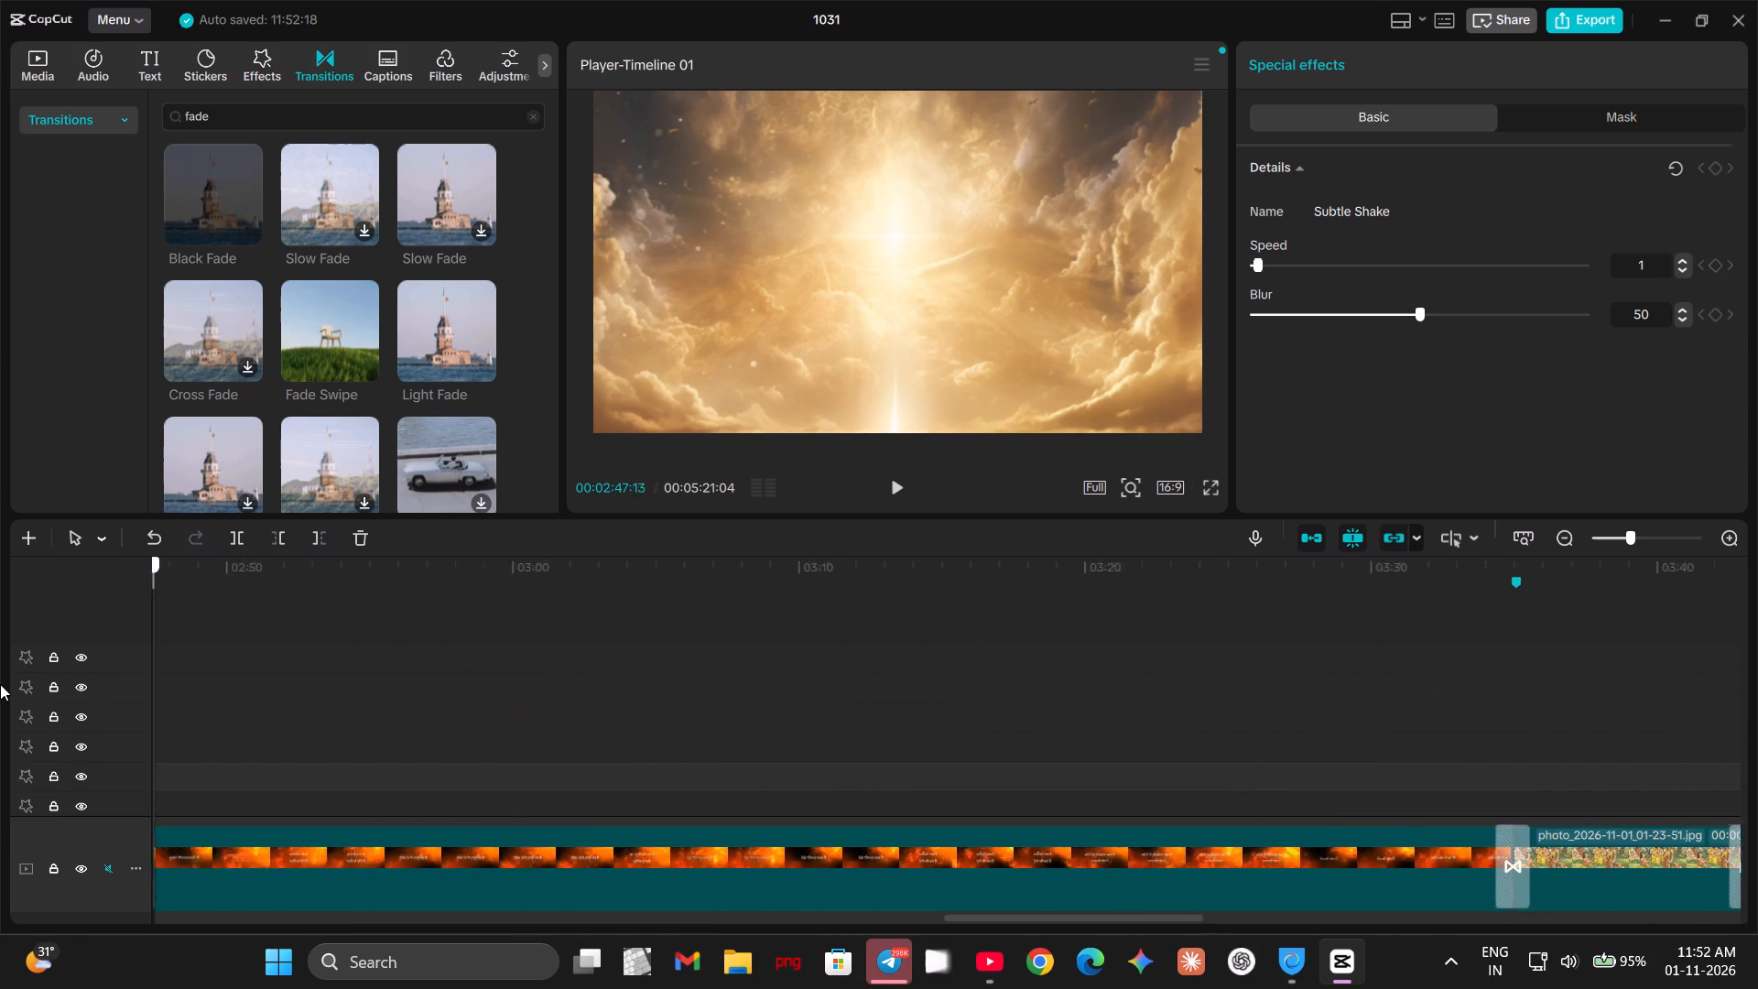
{"action": "left_click_drag", "start_coordinate": [0, 684], "coordinate": [18, 690]}
{"action": "left_click", "coordinate": [898, 854]}
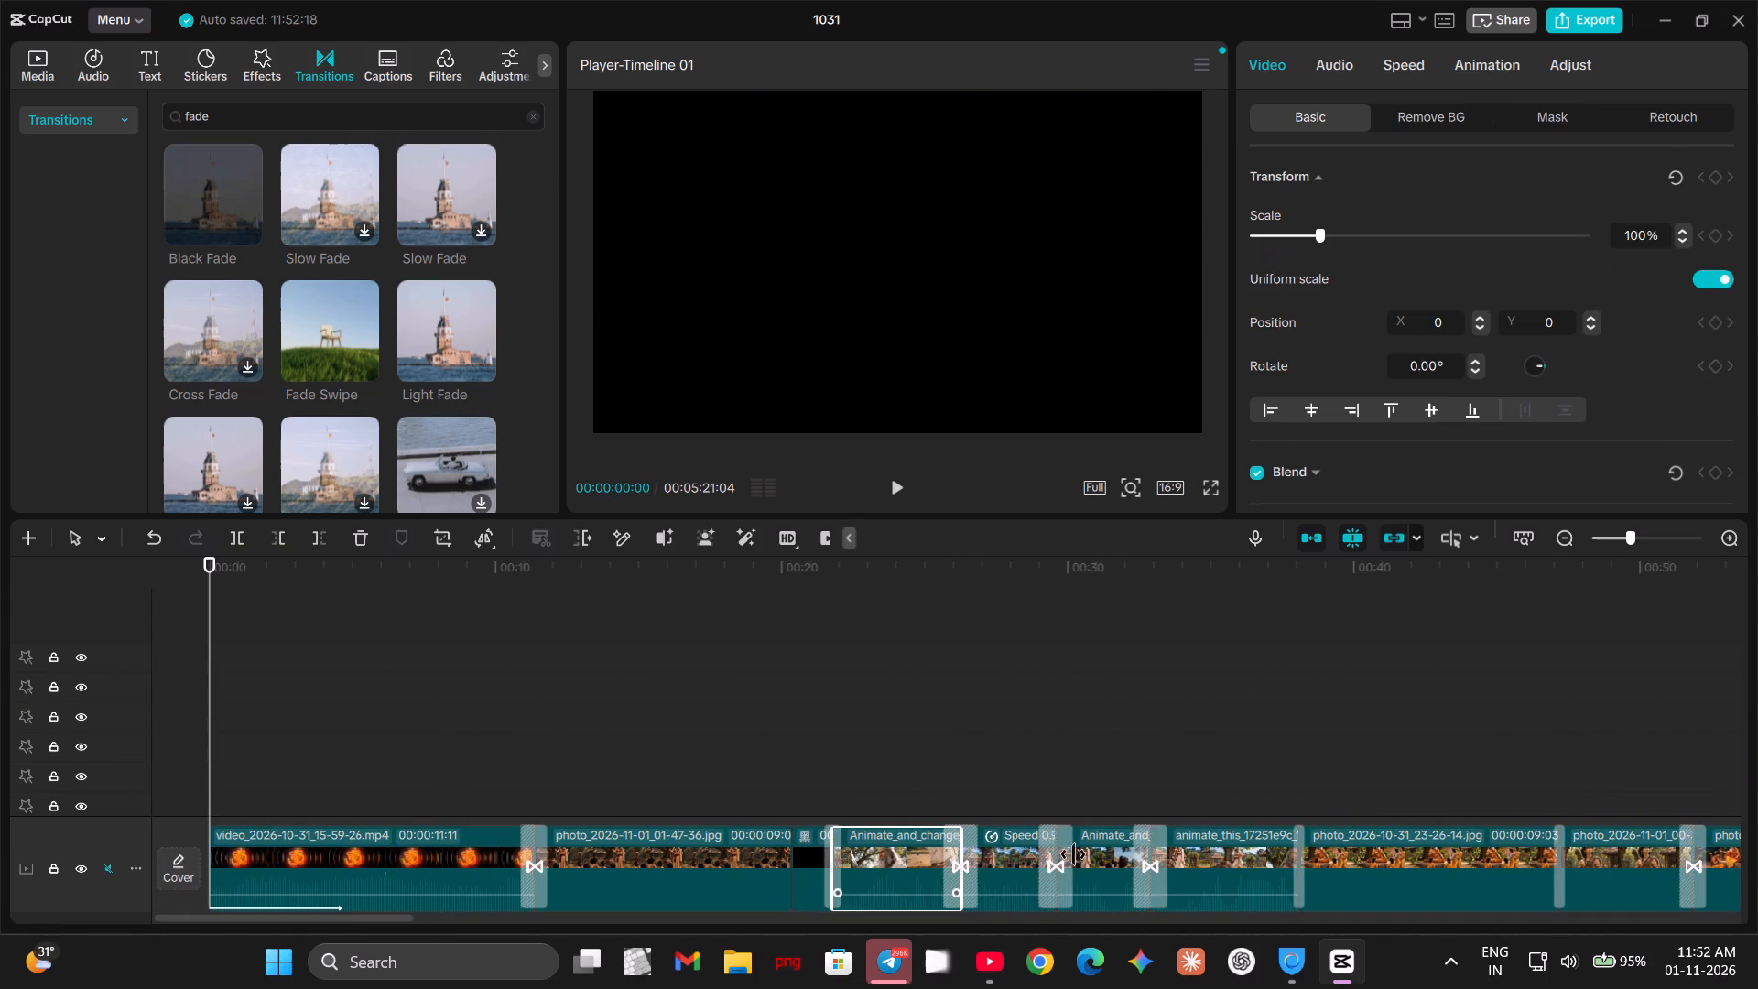
{"action": "left_click", "coordinate": [811, 854]}
{"action": "left_click", "coordinate": [245, 121]}
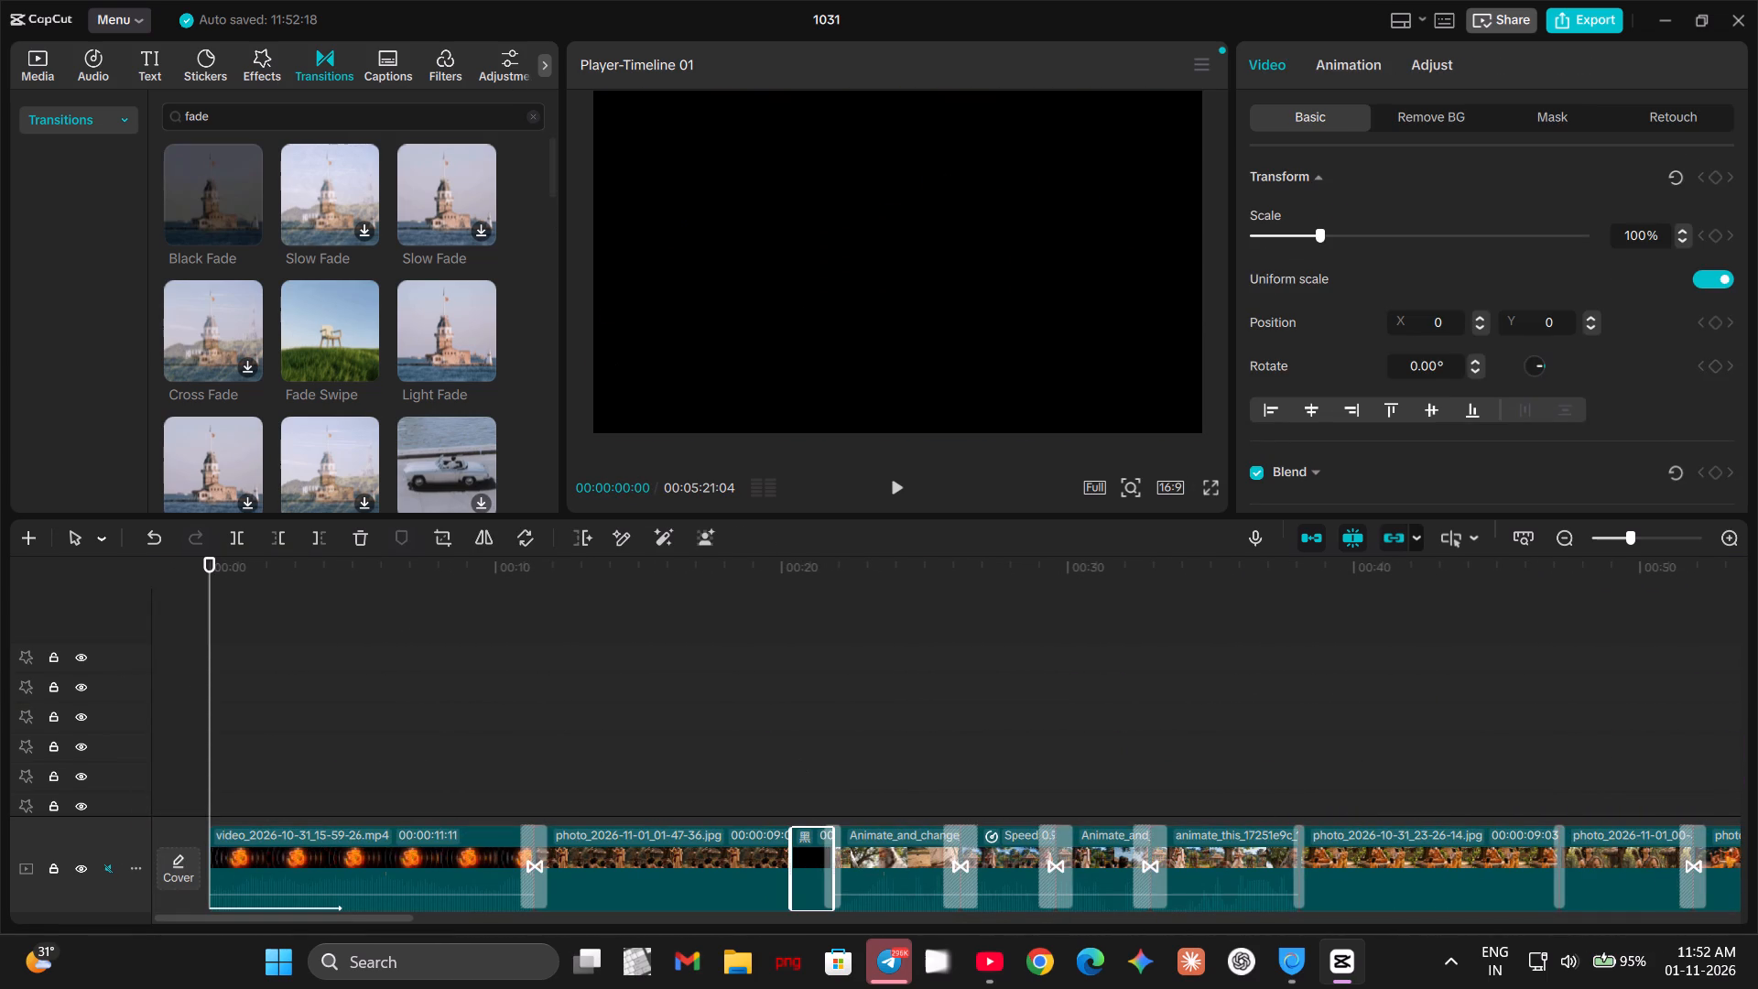
{"action": "left_click", "coordinate": [529, 119]}
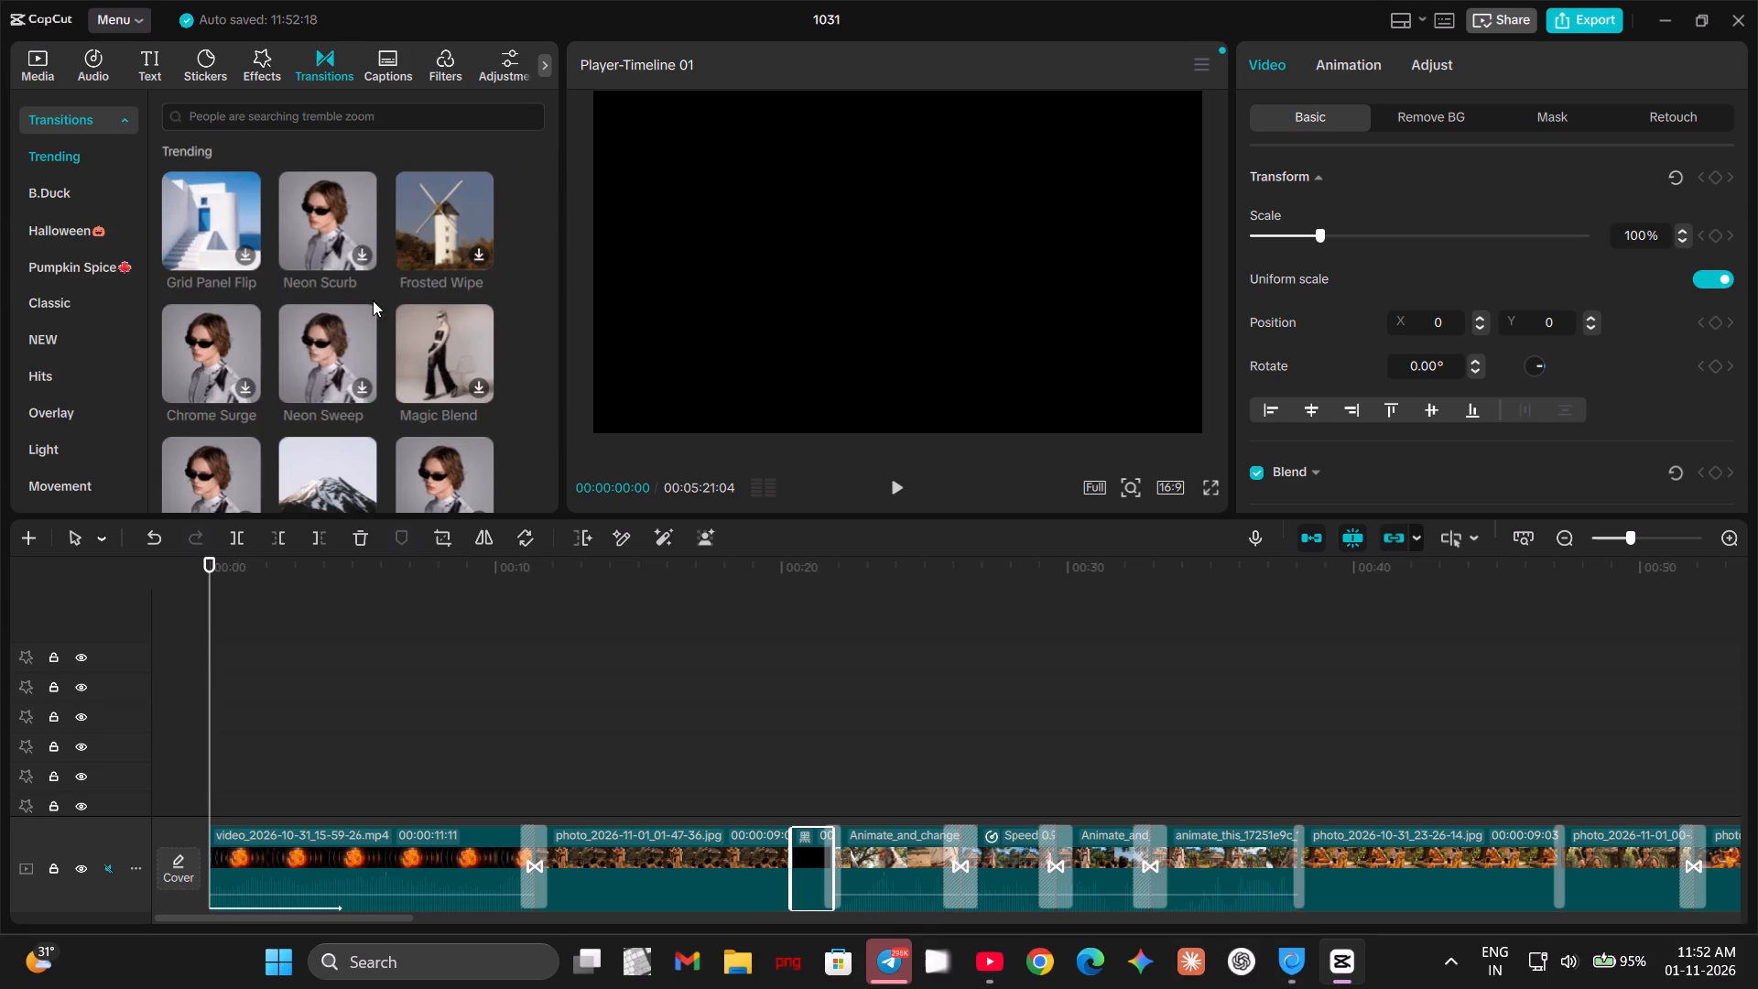
{"action": "scroll", "coordinate": [326, 331], "scroll_direction": "down", "scroll_amount": 1}
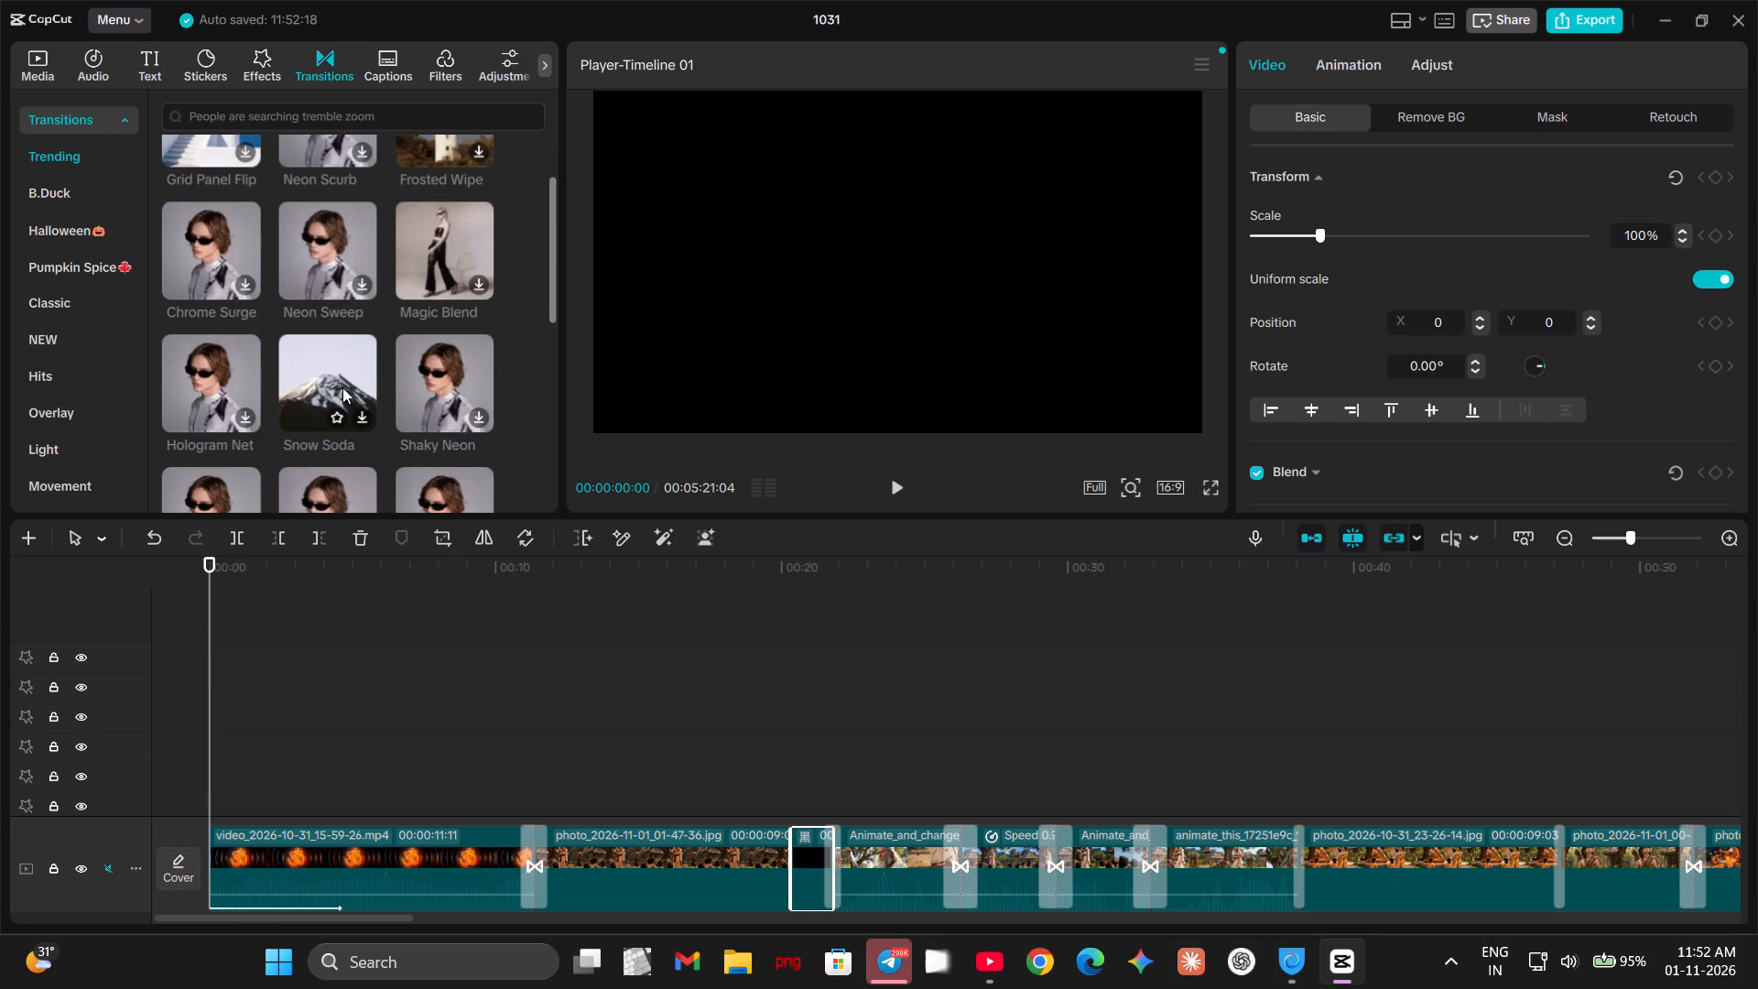
{"action": "scroll", "coordinate": [342, 387], "scroll_direction": "down", "scroll_amount": 2}
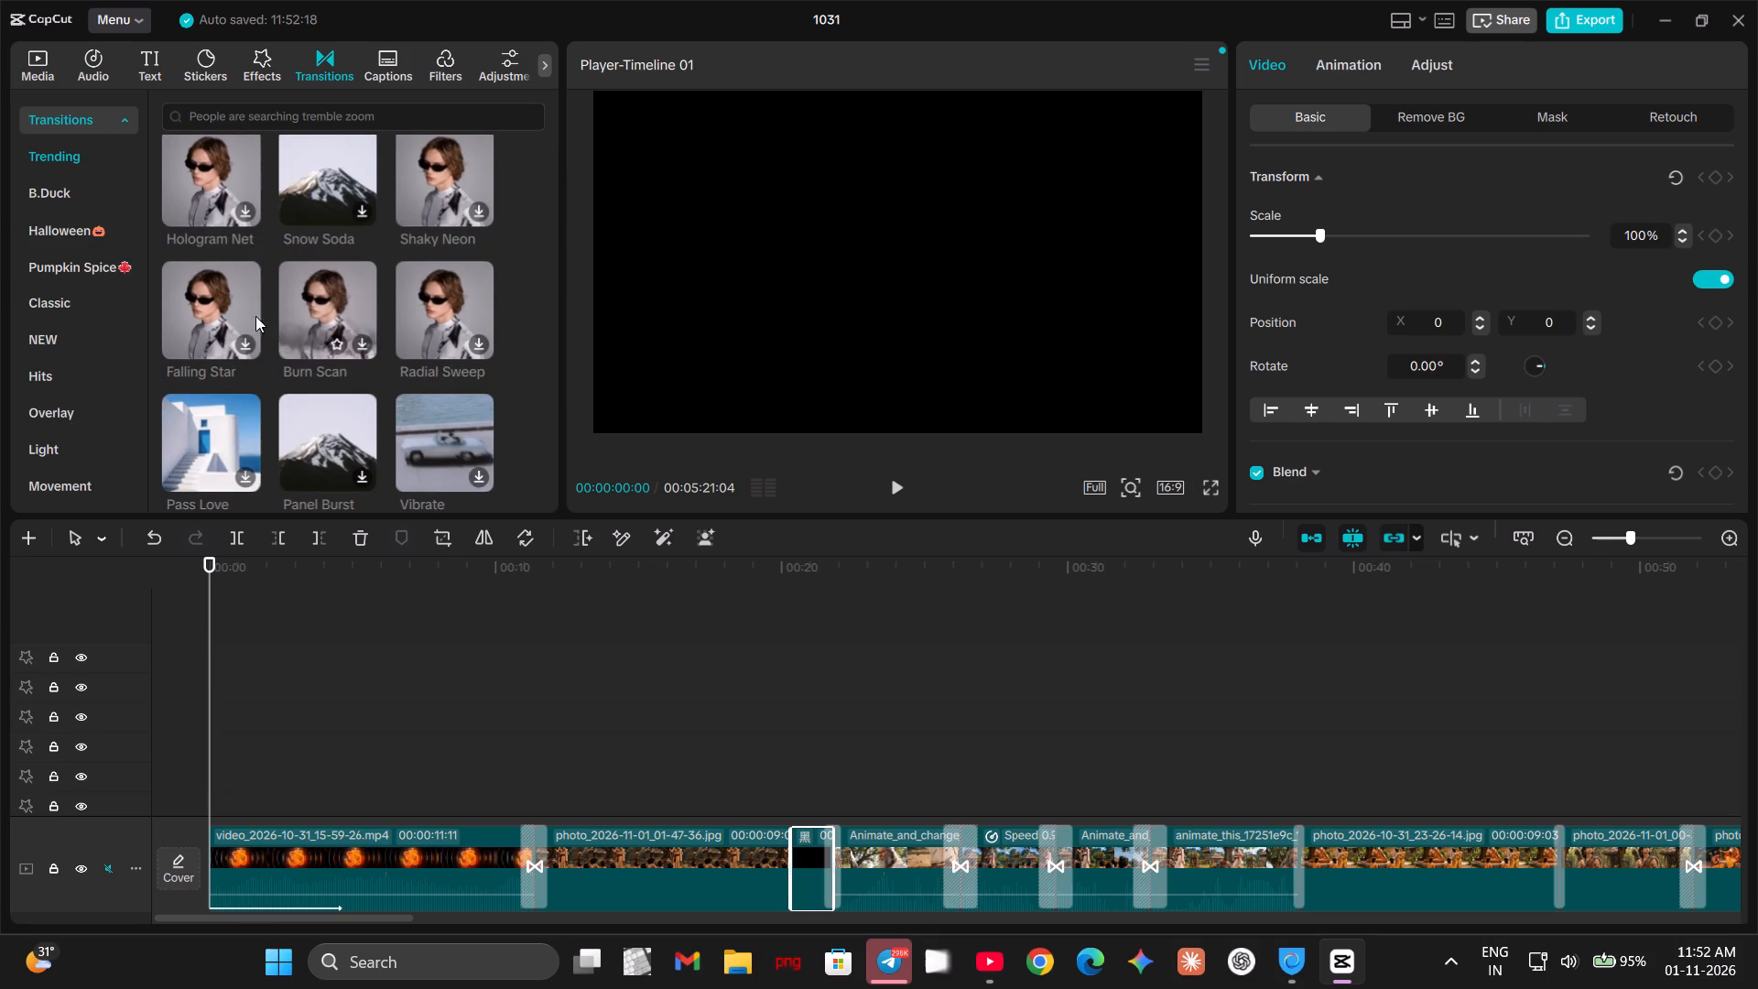
{"action": "scroll", "coordinate": [258, 286], "scroll_direction": "up", "scroll_amount": 4}
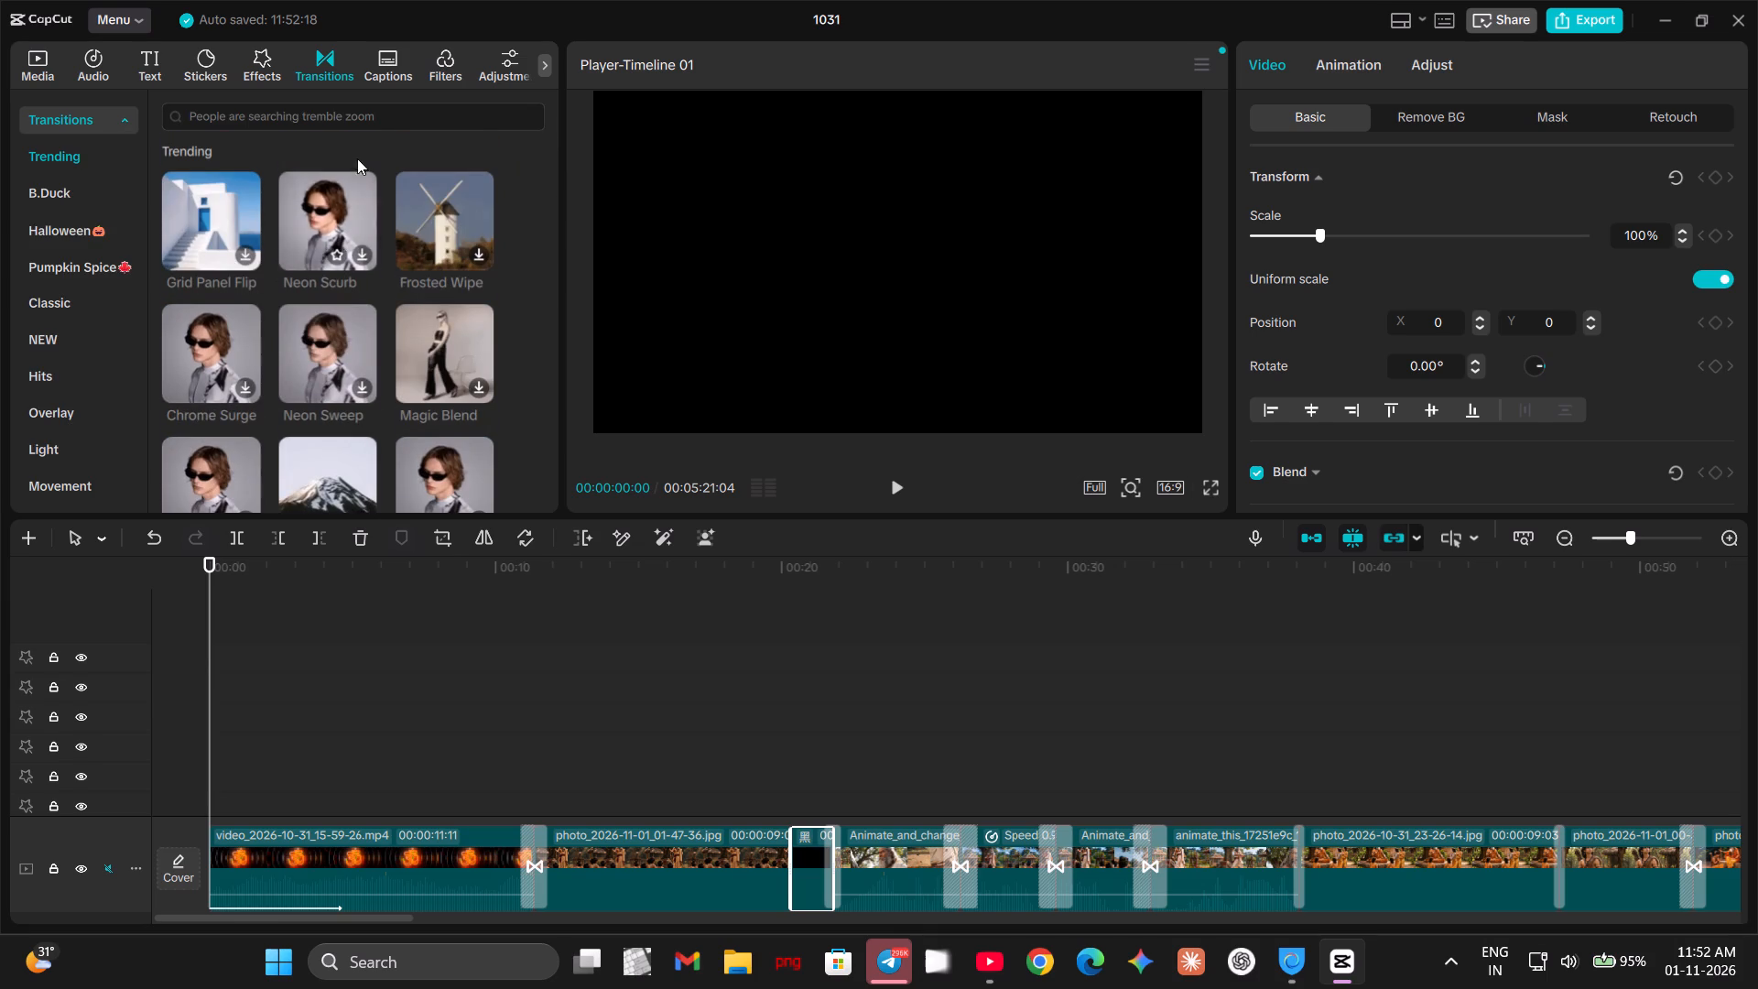
Browse the Trending video effects with the short black clip near 00:21 selected.
{"action": "left_click", "coordinate": [277, 76]}
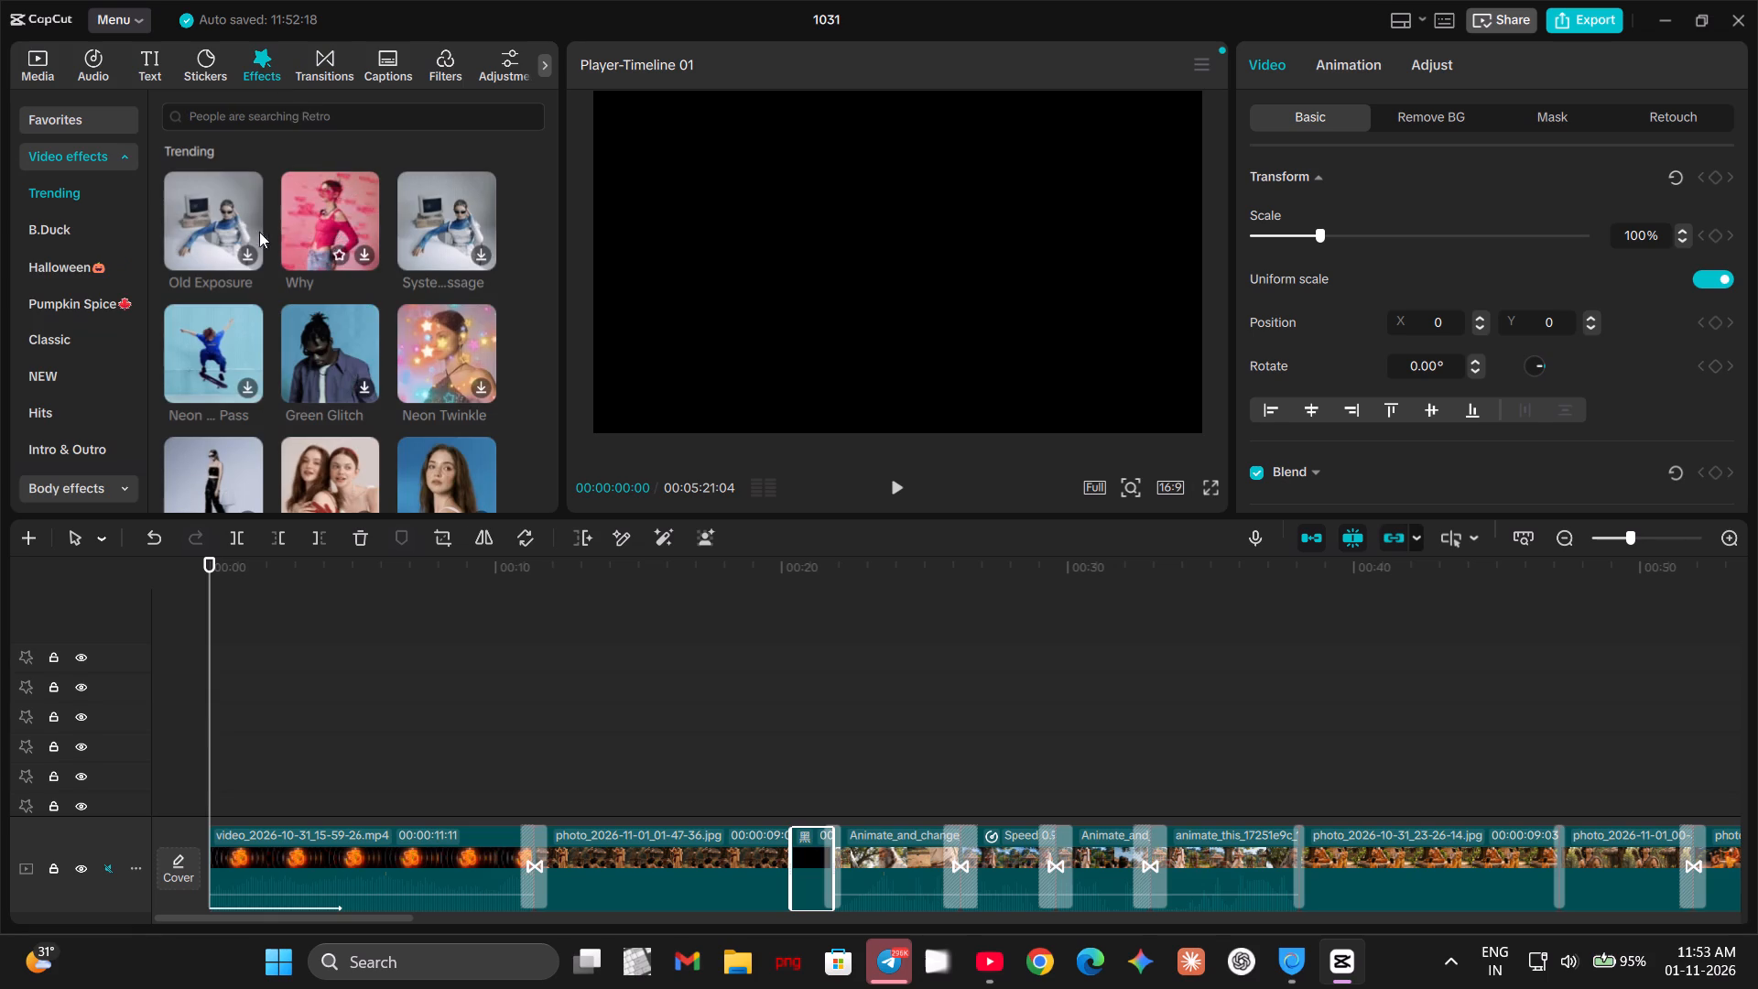
{"action": "scroll", "coordinate": [254, 233], "scroll_direction": "up", "scroll_amount": 1}
{"action": "scroll", "coordinate": [304, 382], "scroll_direction": "down", "scroll_amount": 1}
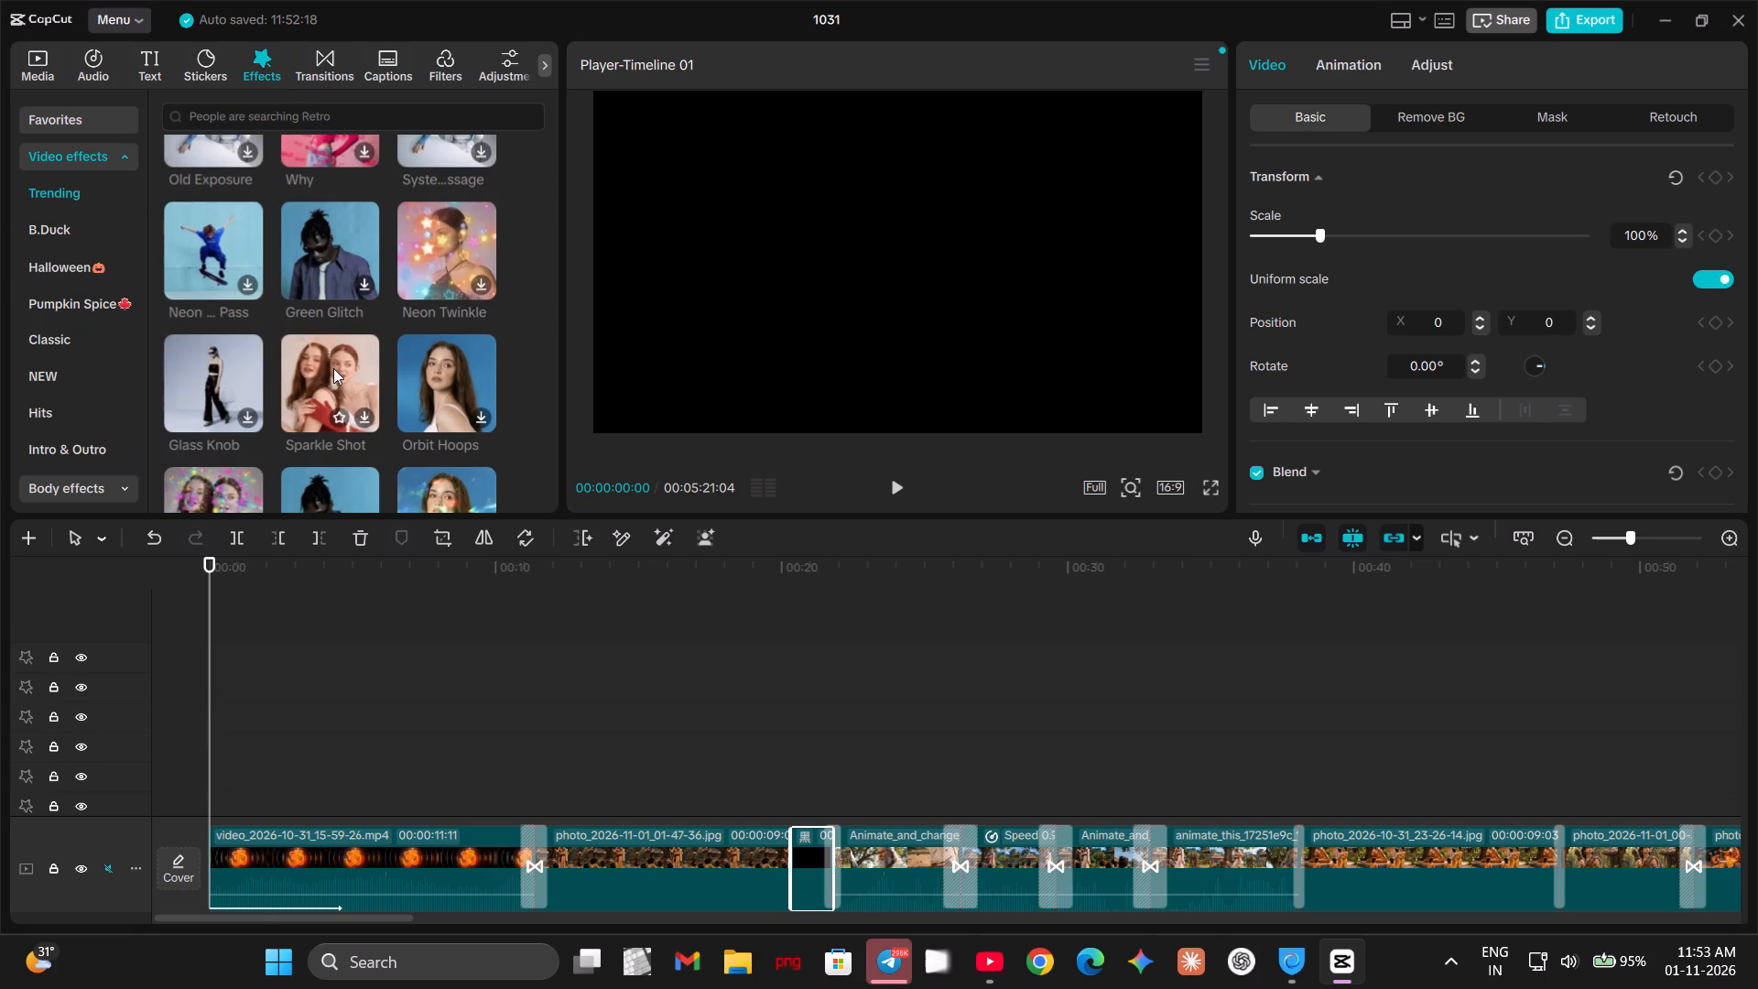
{"action": "scroll", "coordinate": [333, 368], "scroll_direction": "down", "scroll_amount": 4}
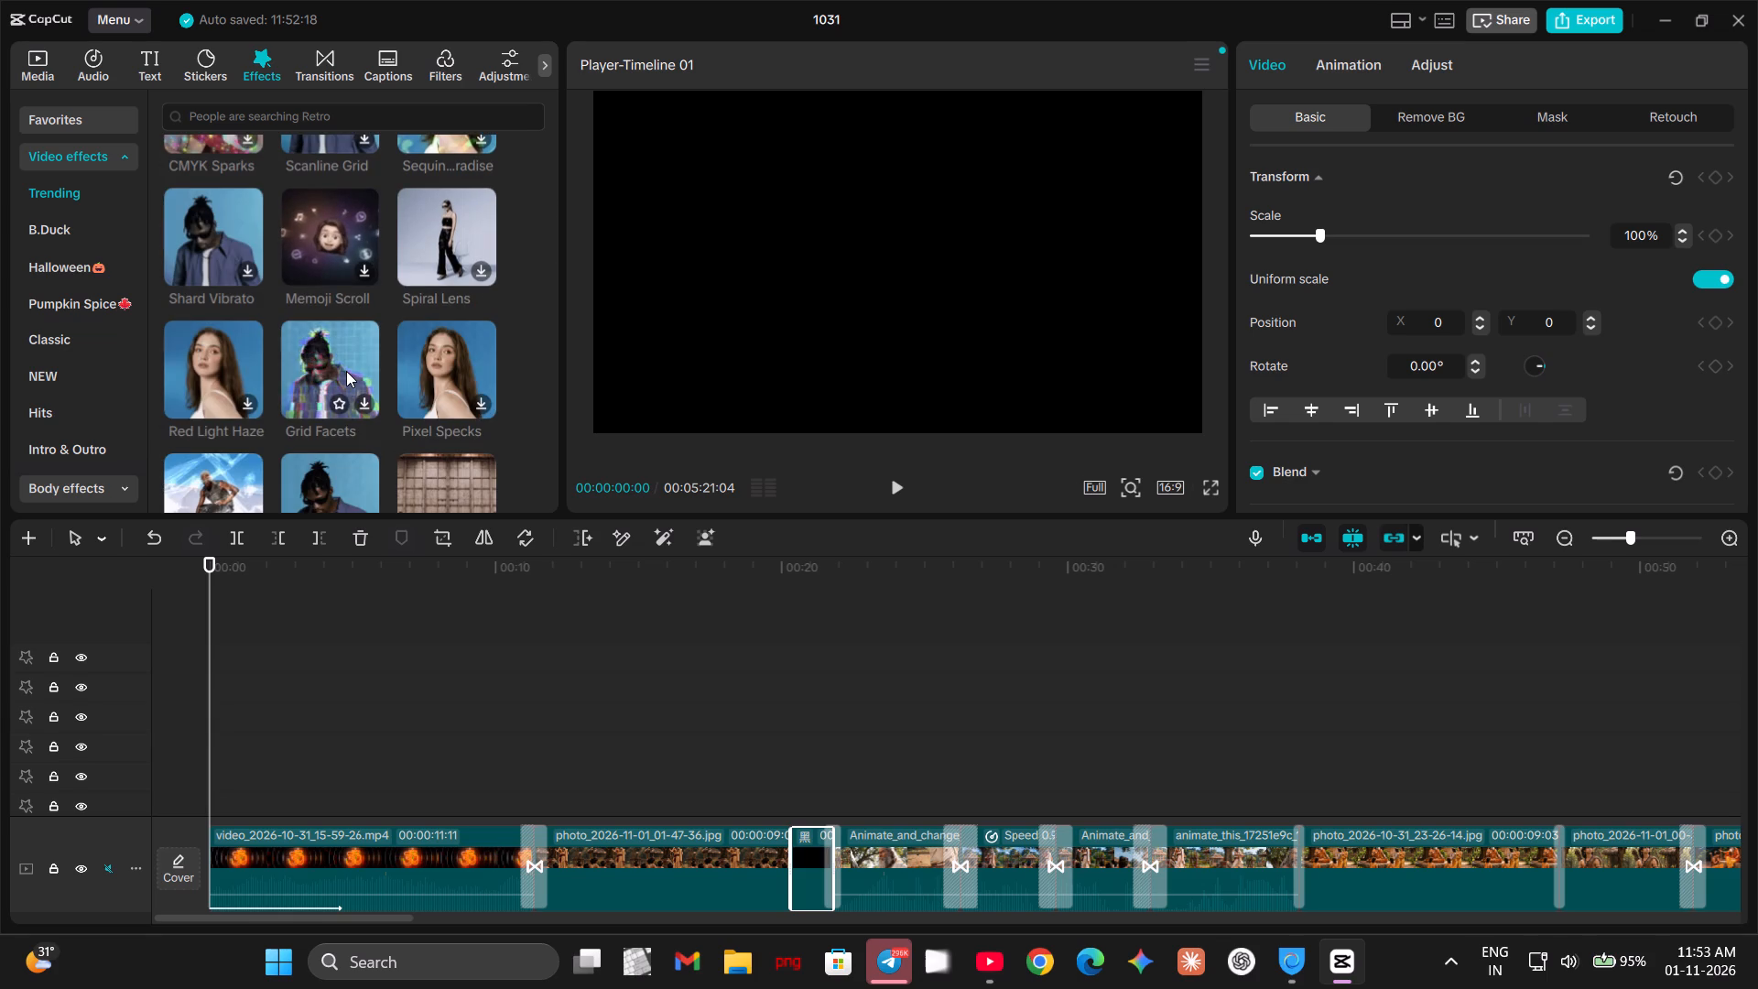
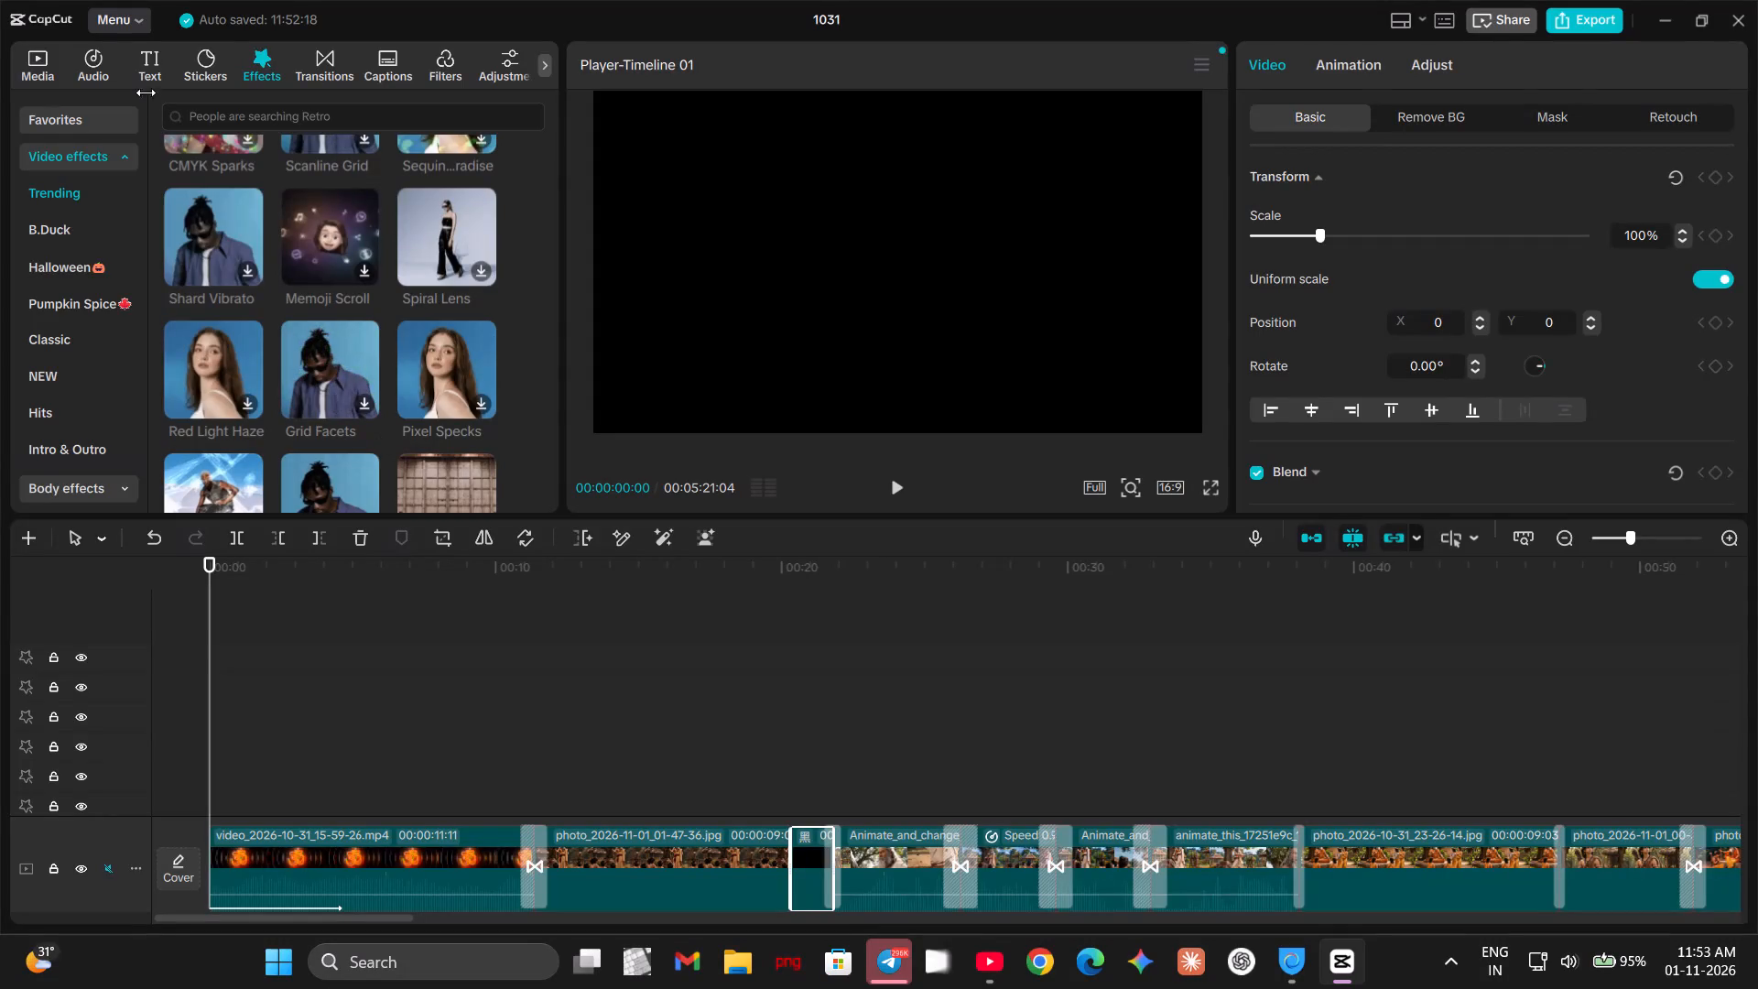
Search the video effects for "fliming prism".
{"action": "left_click", "coordinate": [249, 114]}
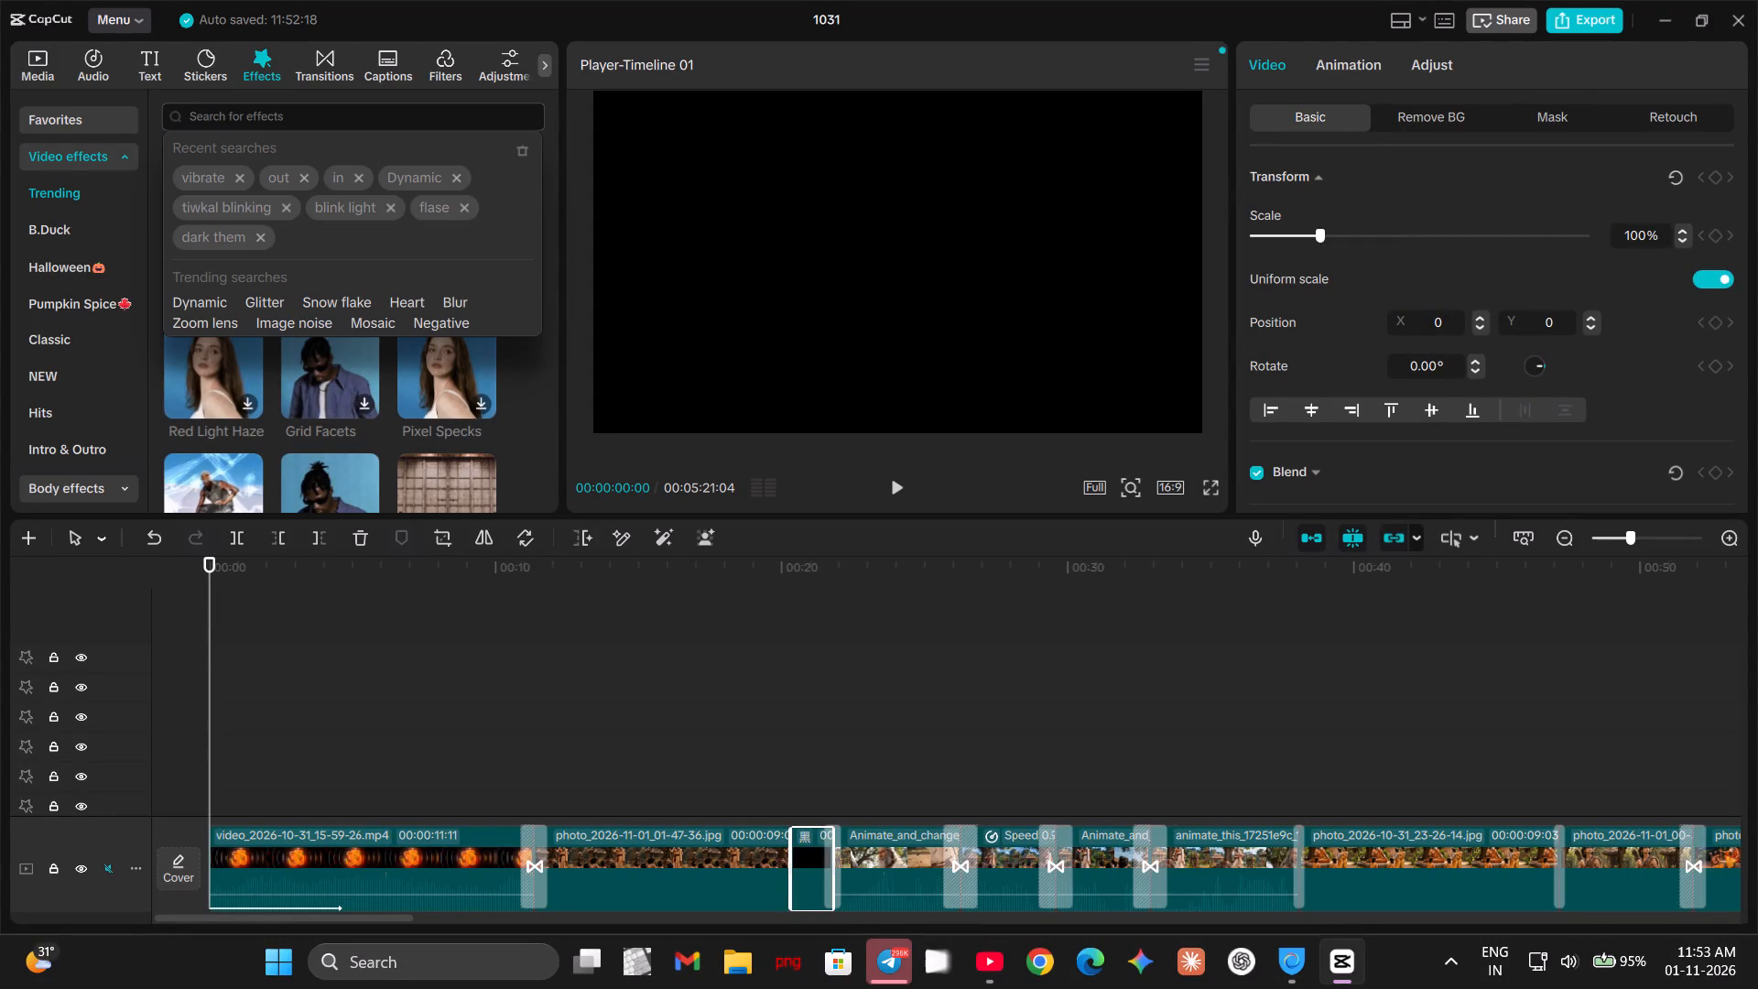
{"action": "key", "text": "f"}
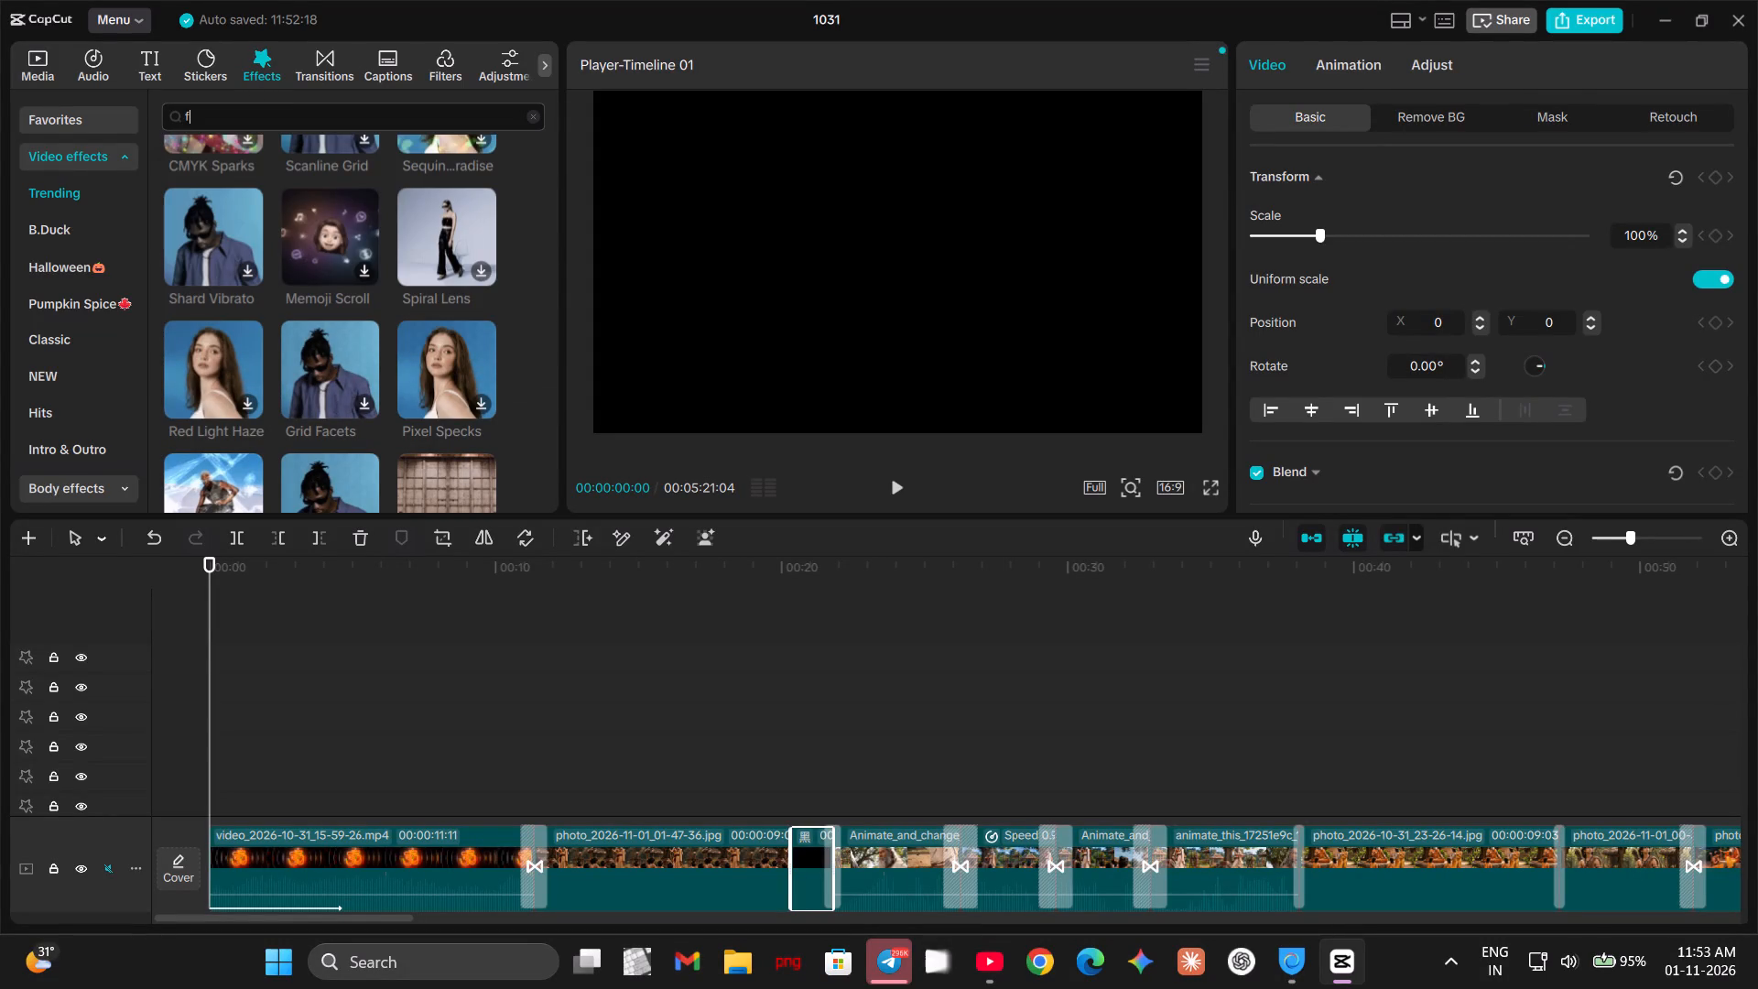
{"action": "type", "text": "li"}
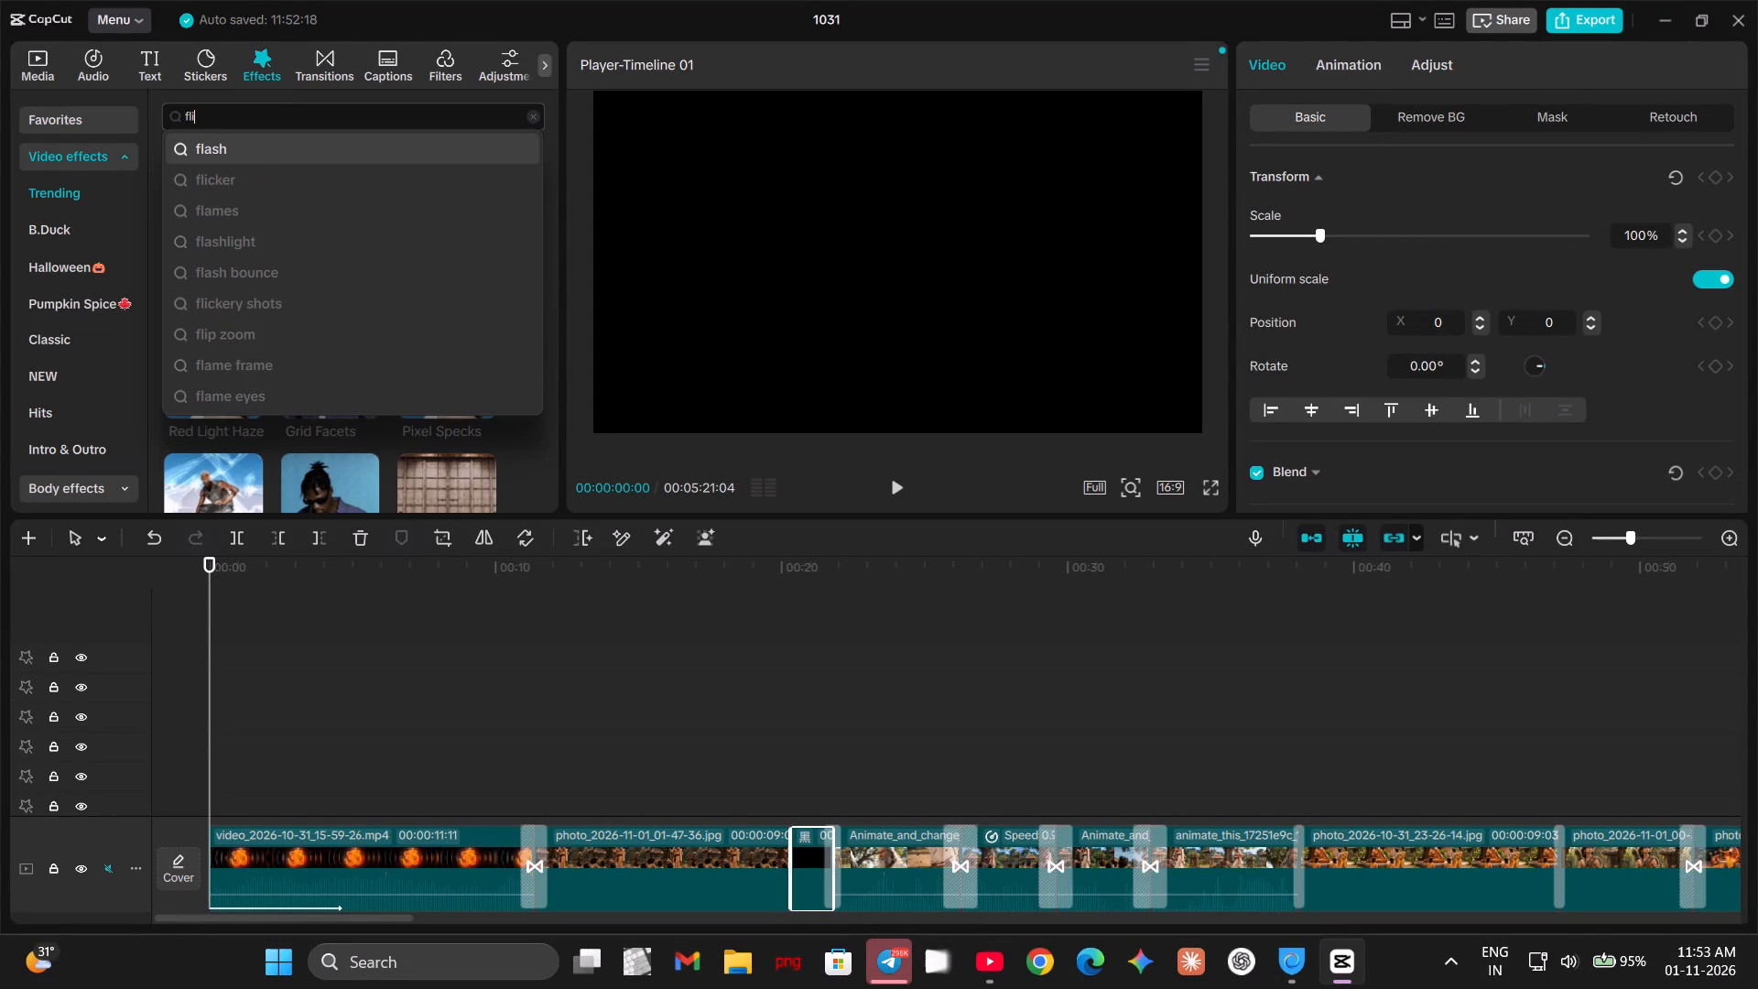
{"action": "type", "text": "ming"}
{"action": "key", "text": "space"}
{"action": "type", "text": "pri"}
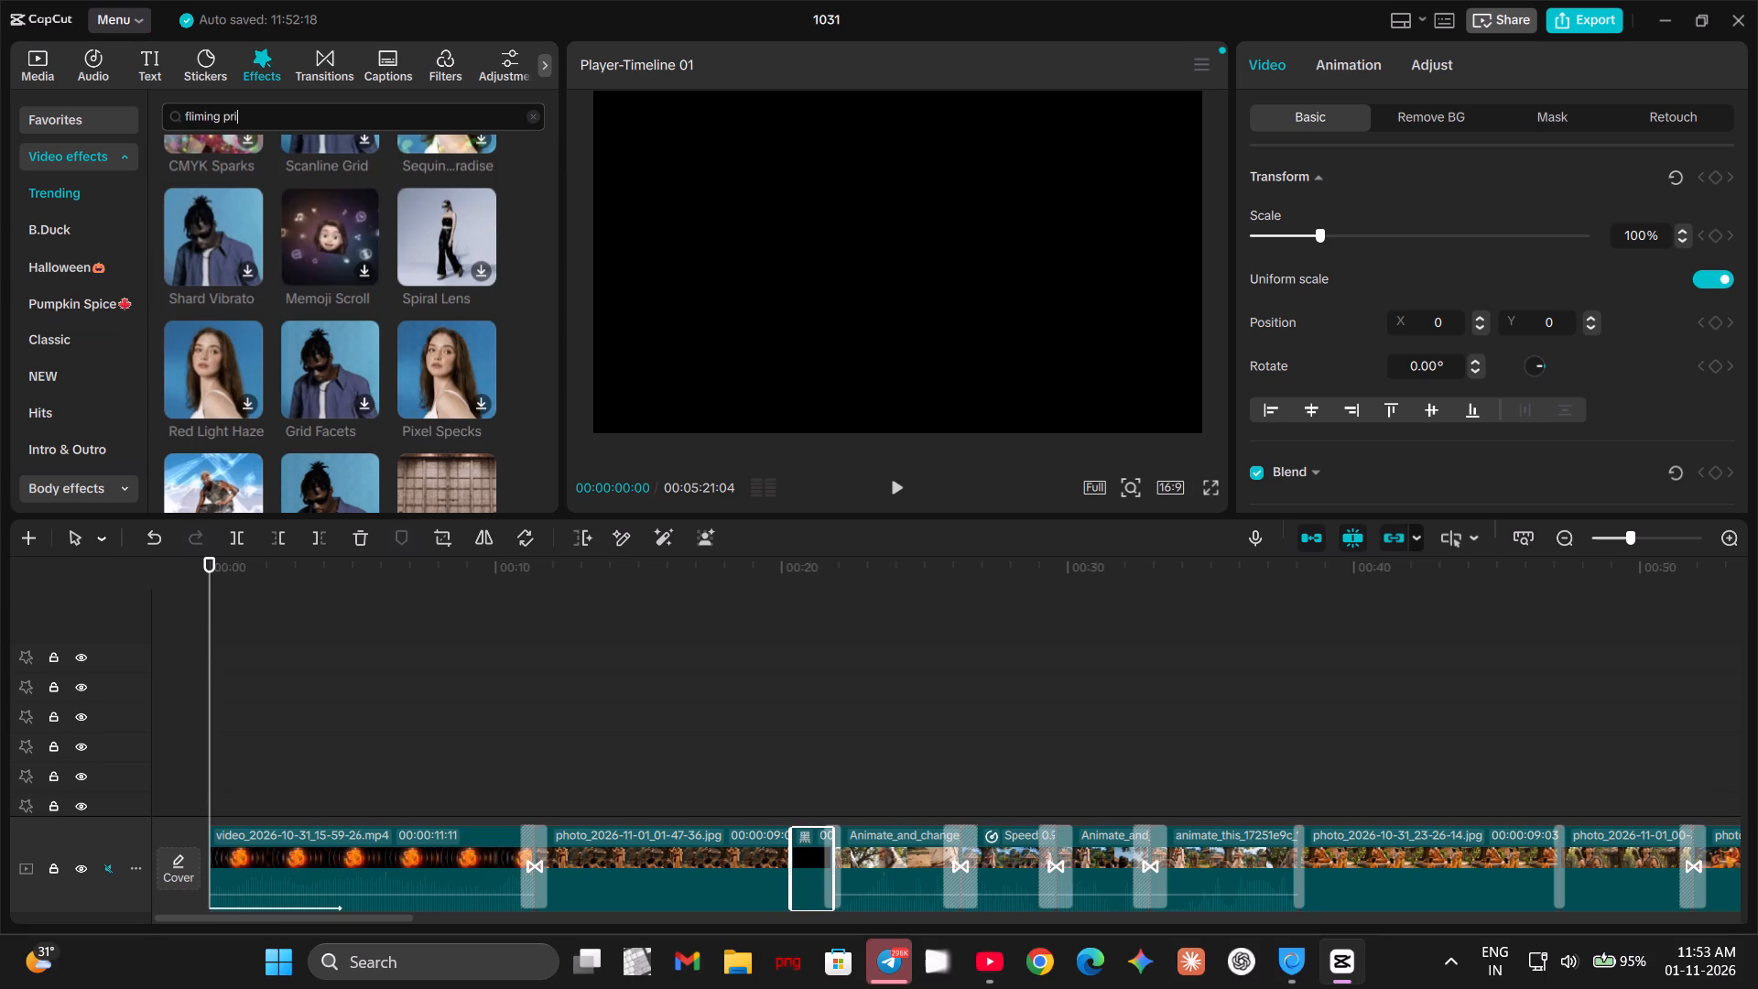
Complete the video effects search for "fliming prism".
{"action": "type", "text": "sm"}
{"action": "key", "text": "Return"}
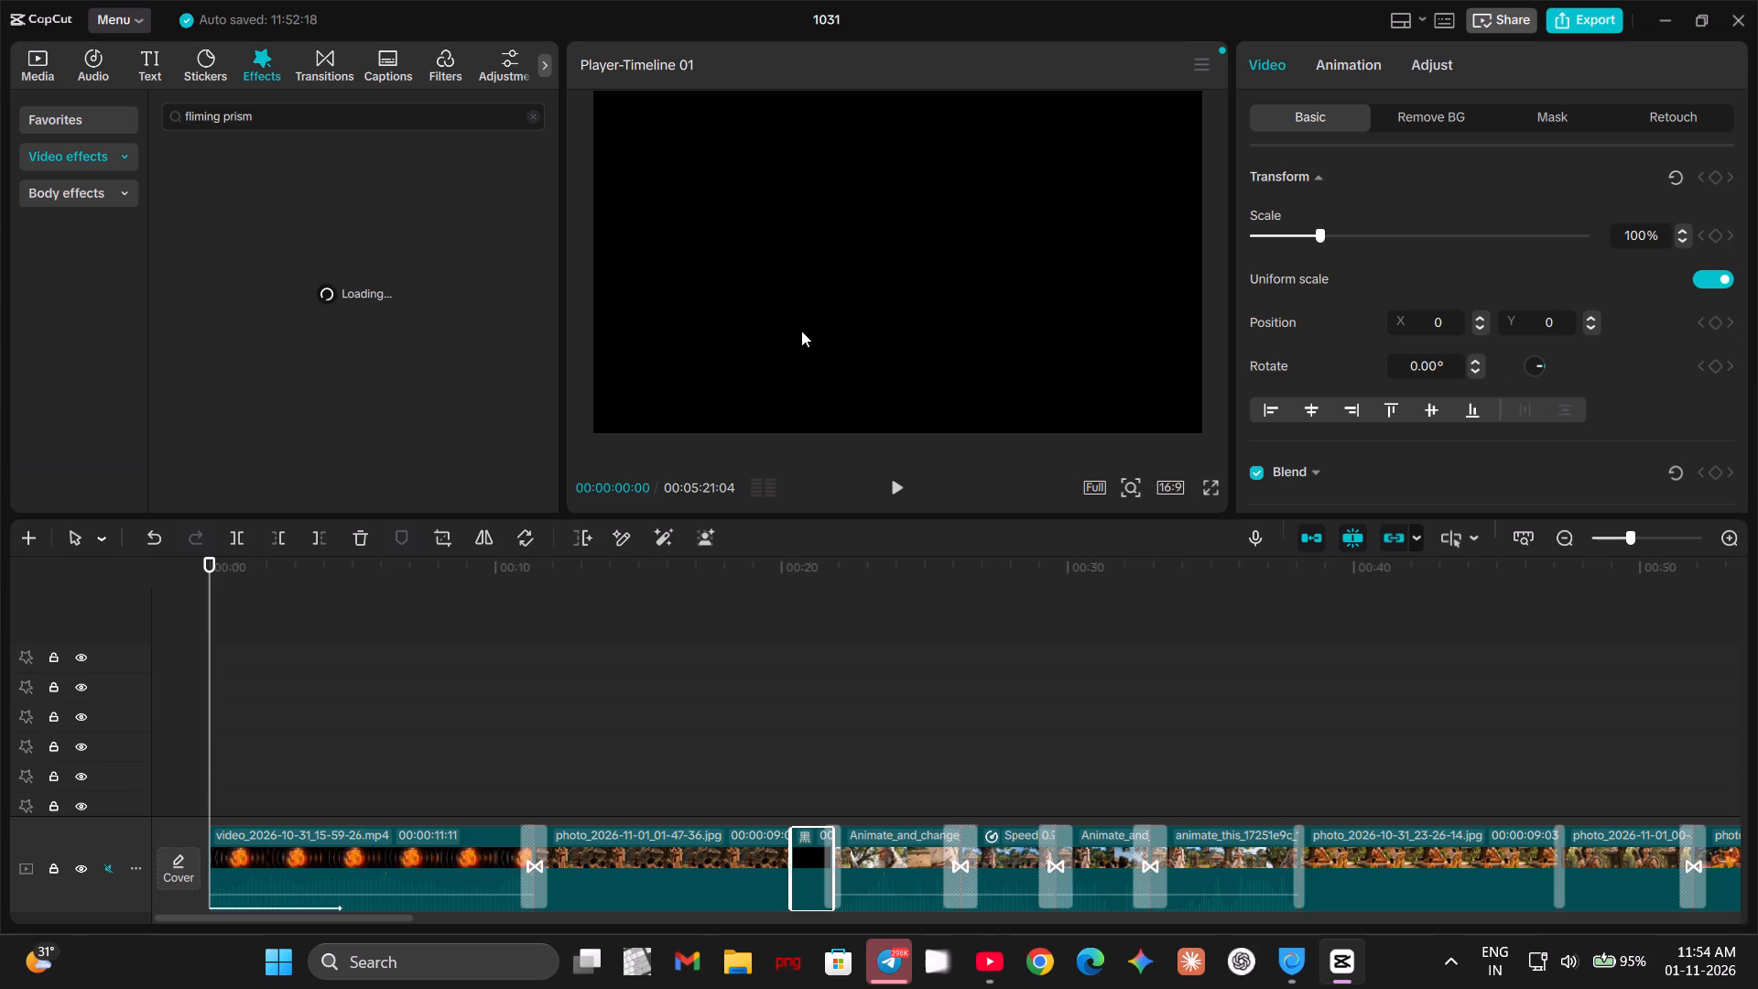
Check the computer's Wi-Fi connection status and return to the project timeline.
{"action": "left_click", "coordinate": [1543, 952]}
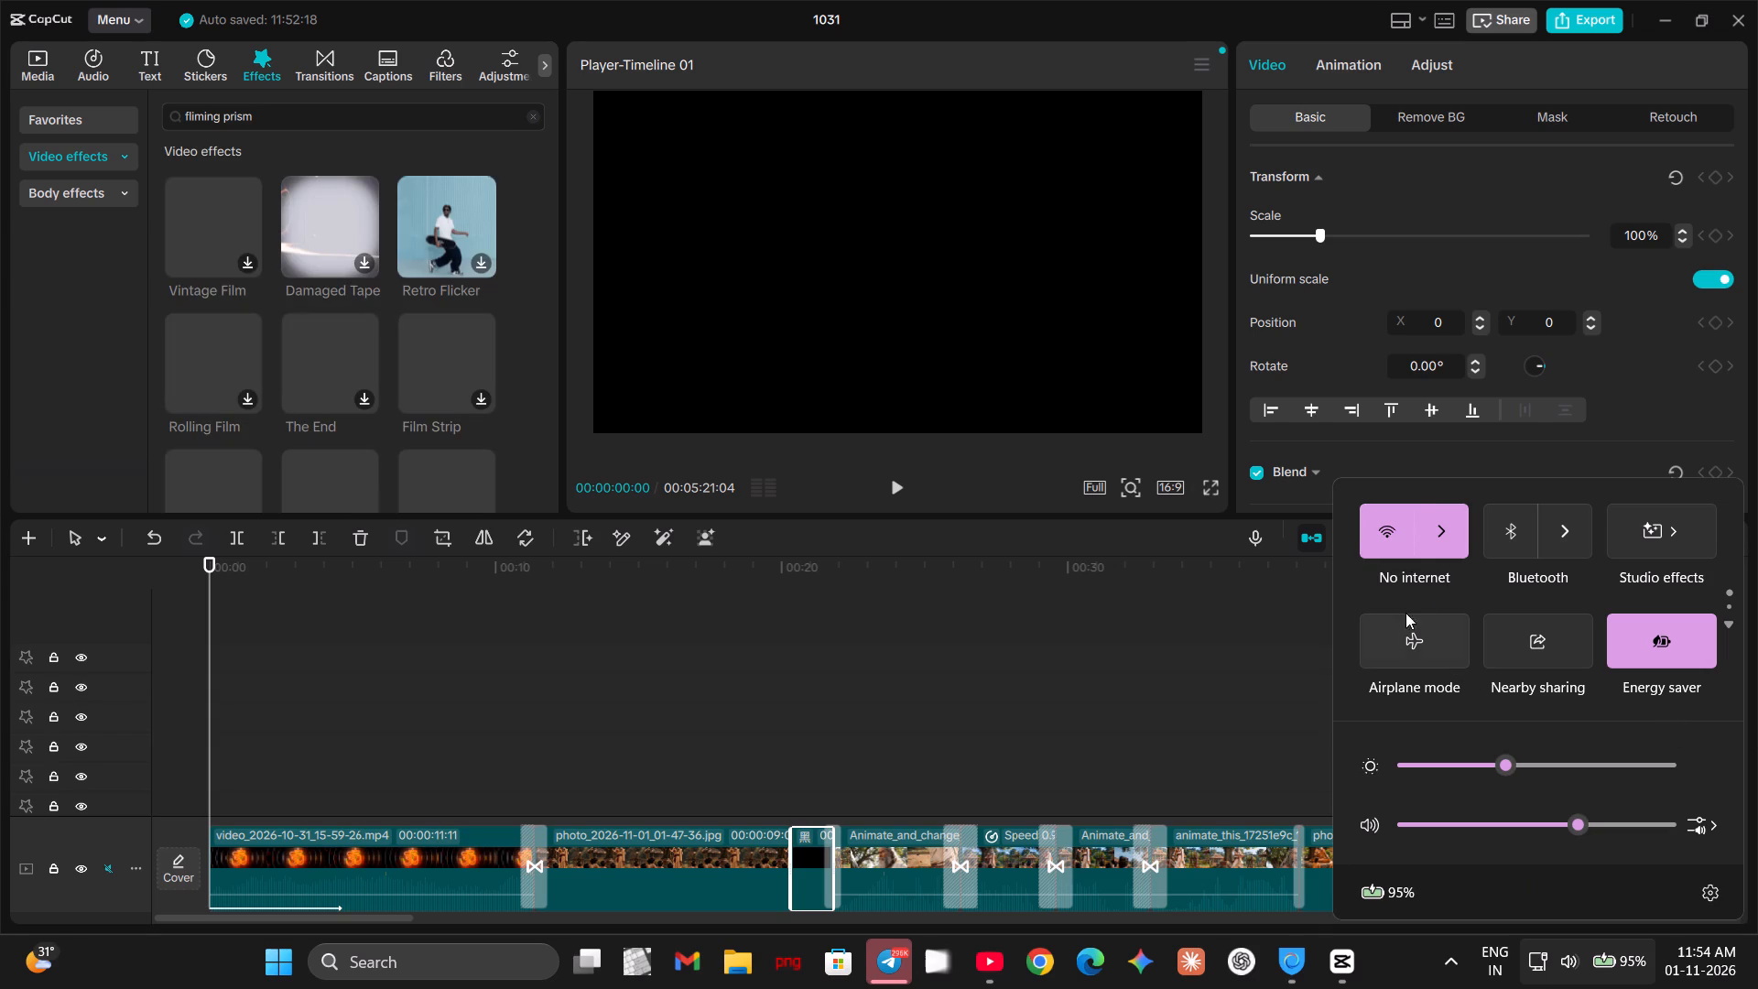
{"action": "left_click", "coordinate": [1434, 545]}
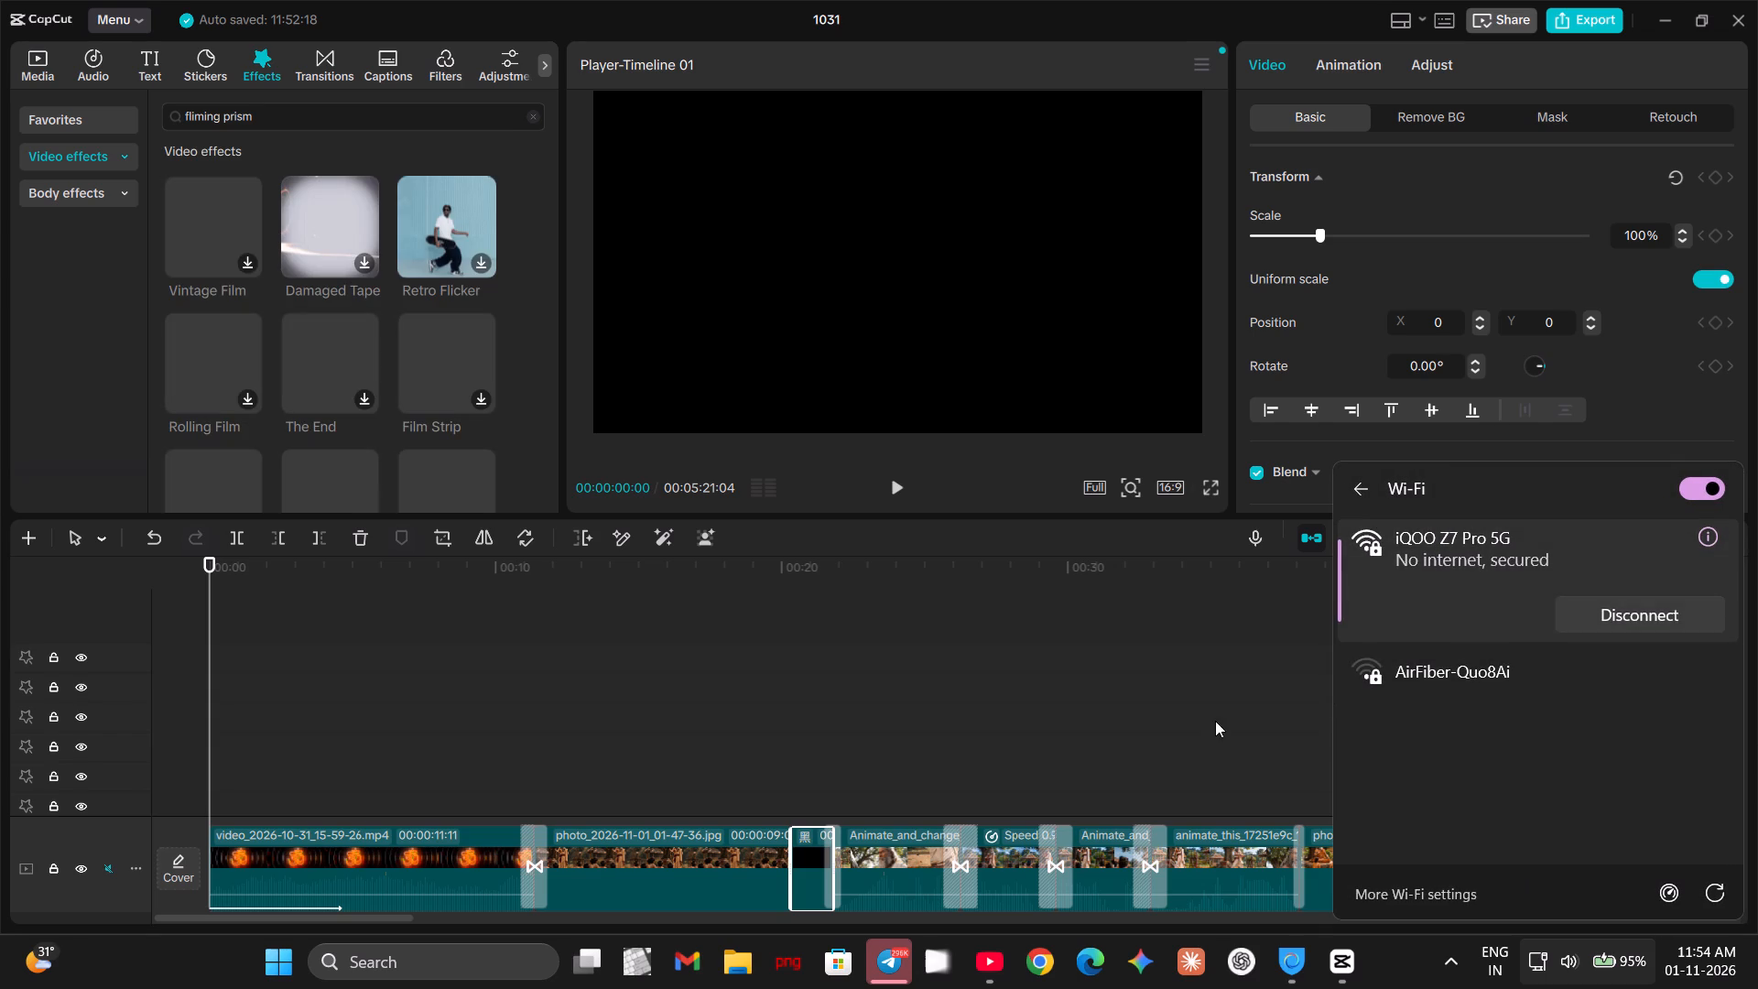
{"action": "left_click", "coordinate": [1203, 672]}
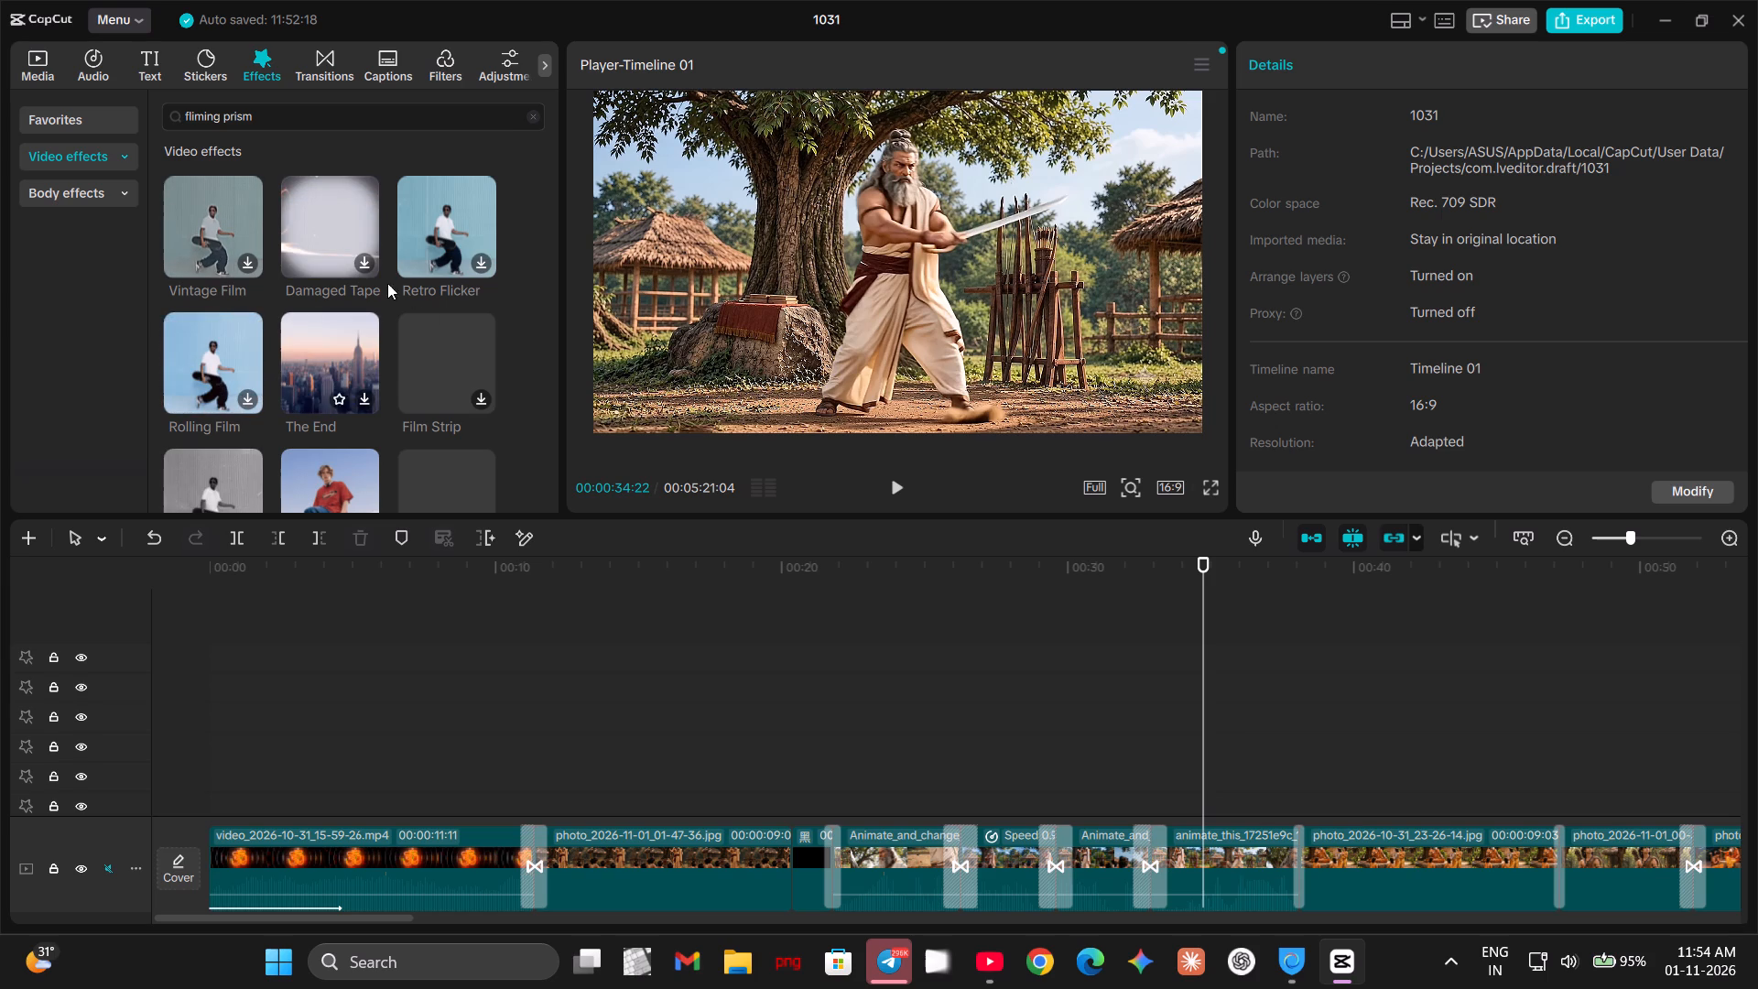
Download and preview the Damaged Tape video effect.
{"action": "left_click", "coordinate": [361, 262]}
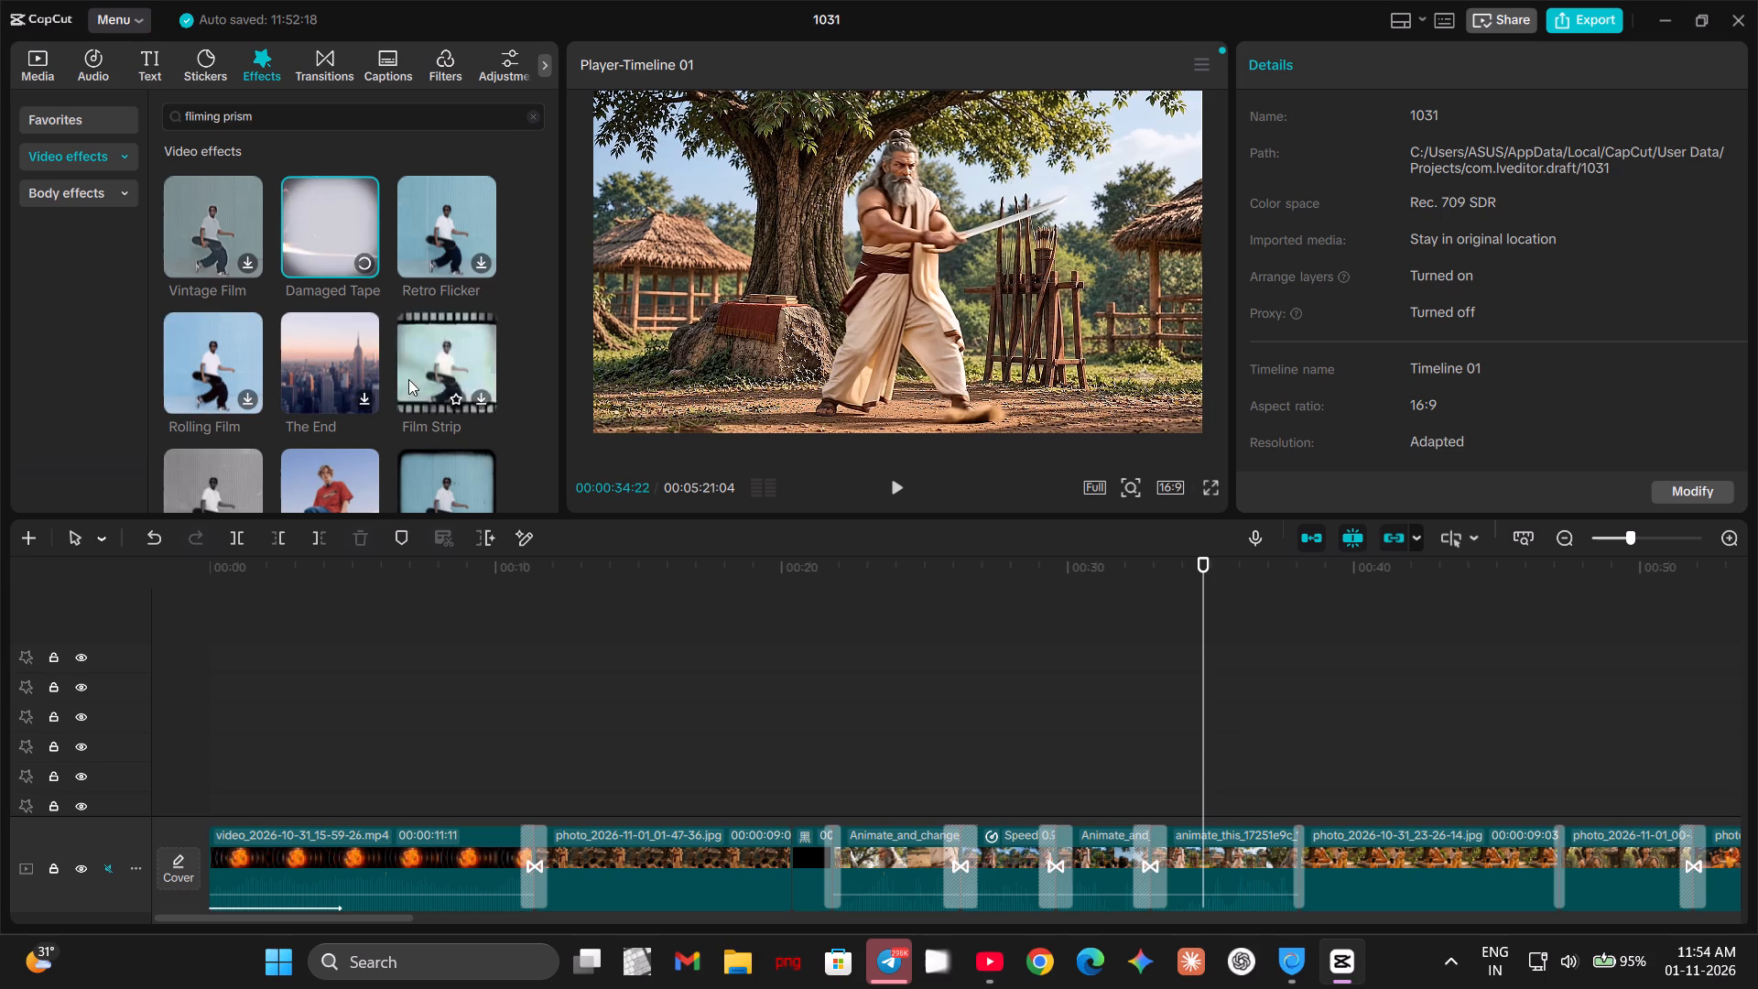
Check the computer's network connection status again.
{"action": "left_click", "coordinate": [1546, 968]}
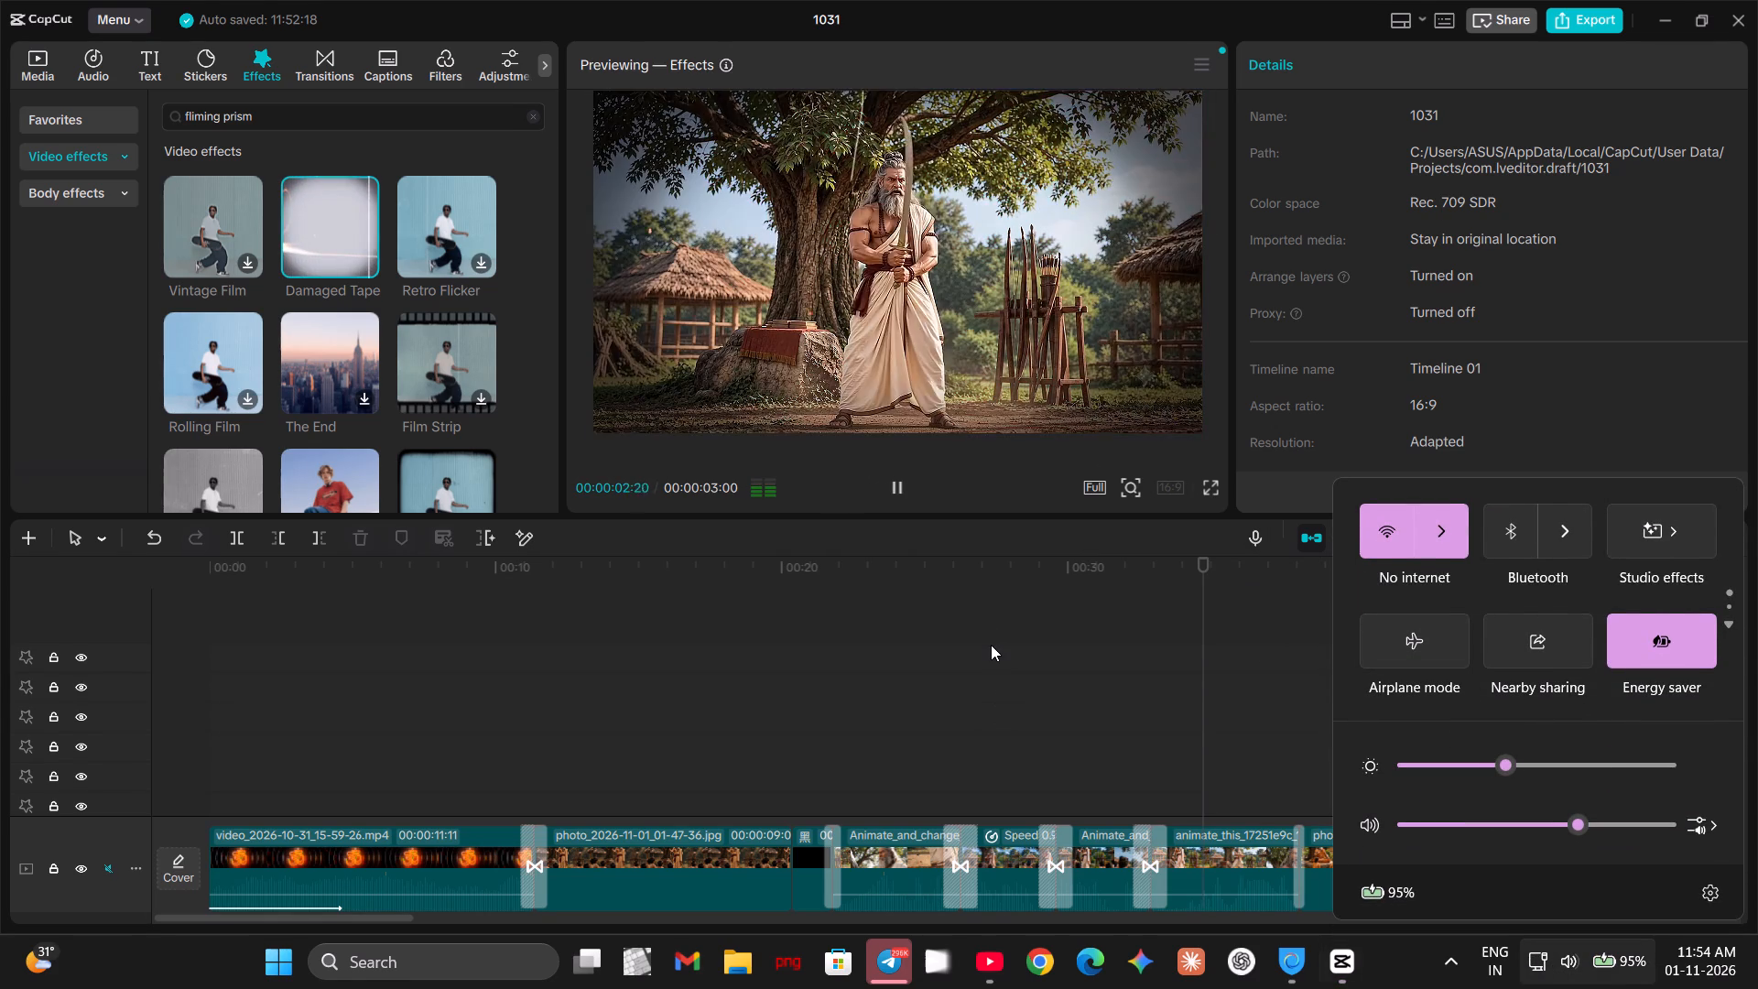
Place the Damaged Tape effect above the short black clip near 00:20 and trim it to that clip's length.
{"action": "left_click", "coordinate": [991, 645]}
{"action": "left_click_drag", "start_coordinate": [309, 237], "coordinate": [748, 825]}
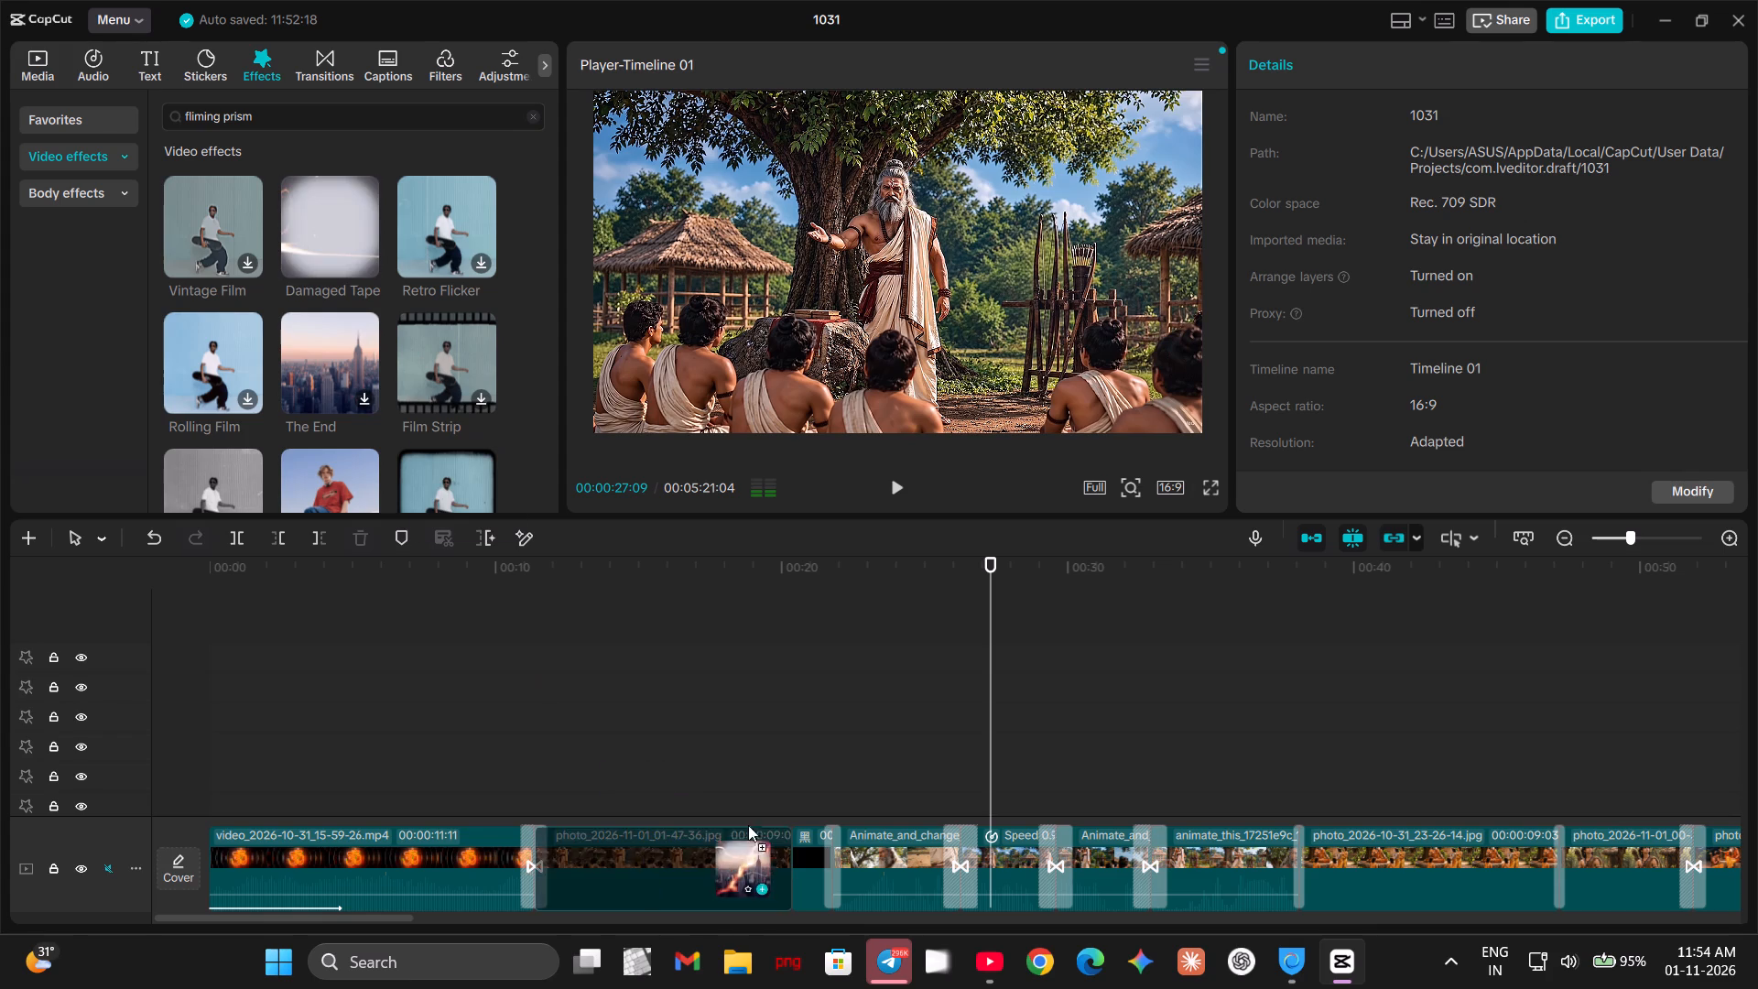
{"action": "left_click_drag", "start_coordinate": [748, 825], "coordinate": [787, 792]}
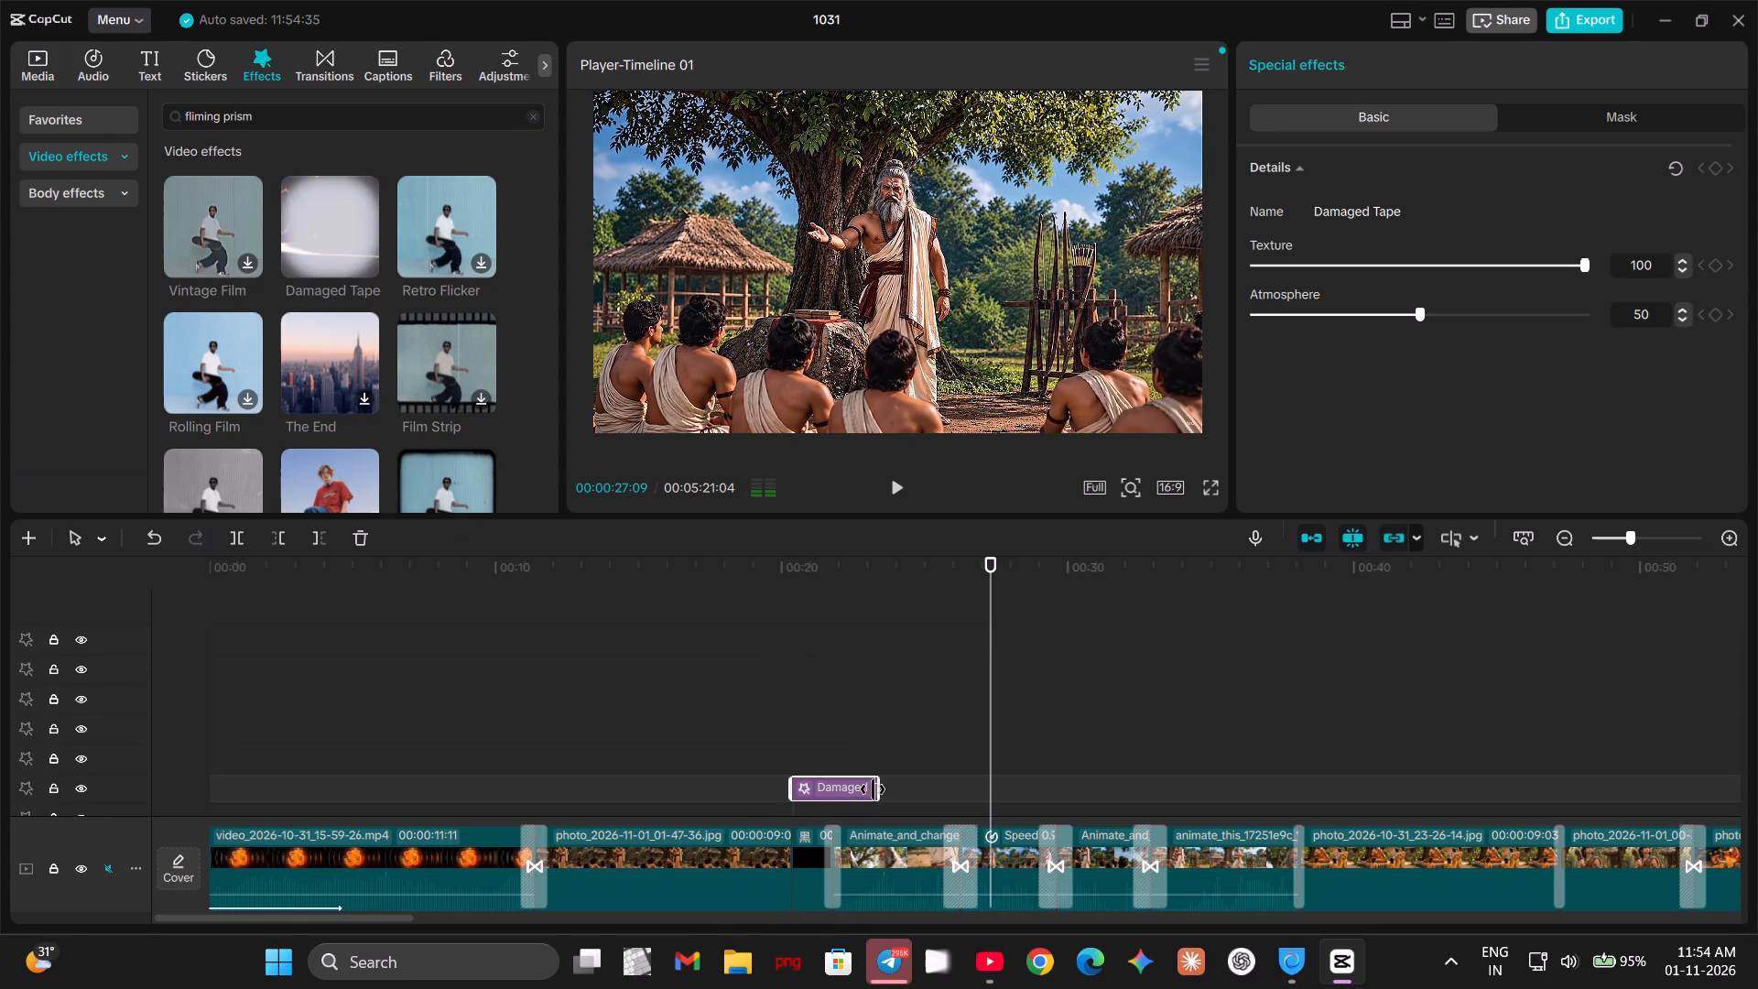
{"action": "left_click_drag", "start_coordinate": [873, 789], "coordinate": [830, 789]}
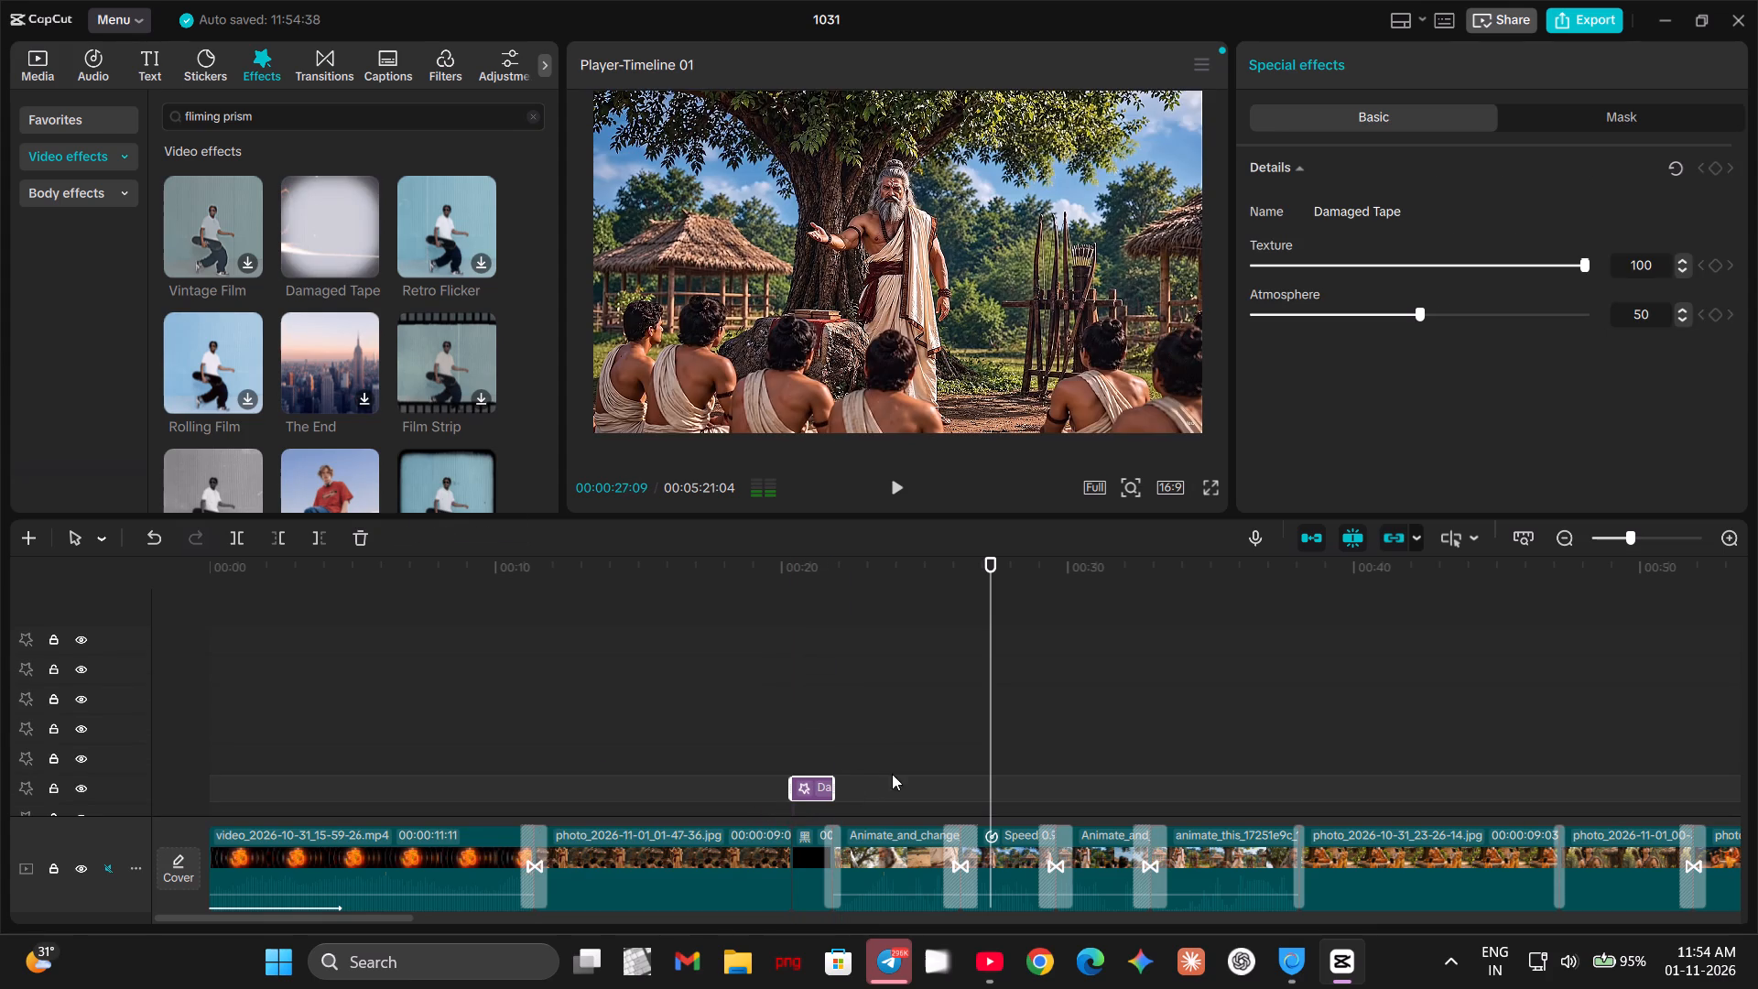
Play the timeline from about 00:18 through the Damaged Tape effect to about 00:22.
{"action": "left_click_drag", "start_coordinate": [989, 732], "coordinate": [745, 765]}
{"action": "key", "text": "space"}
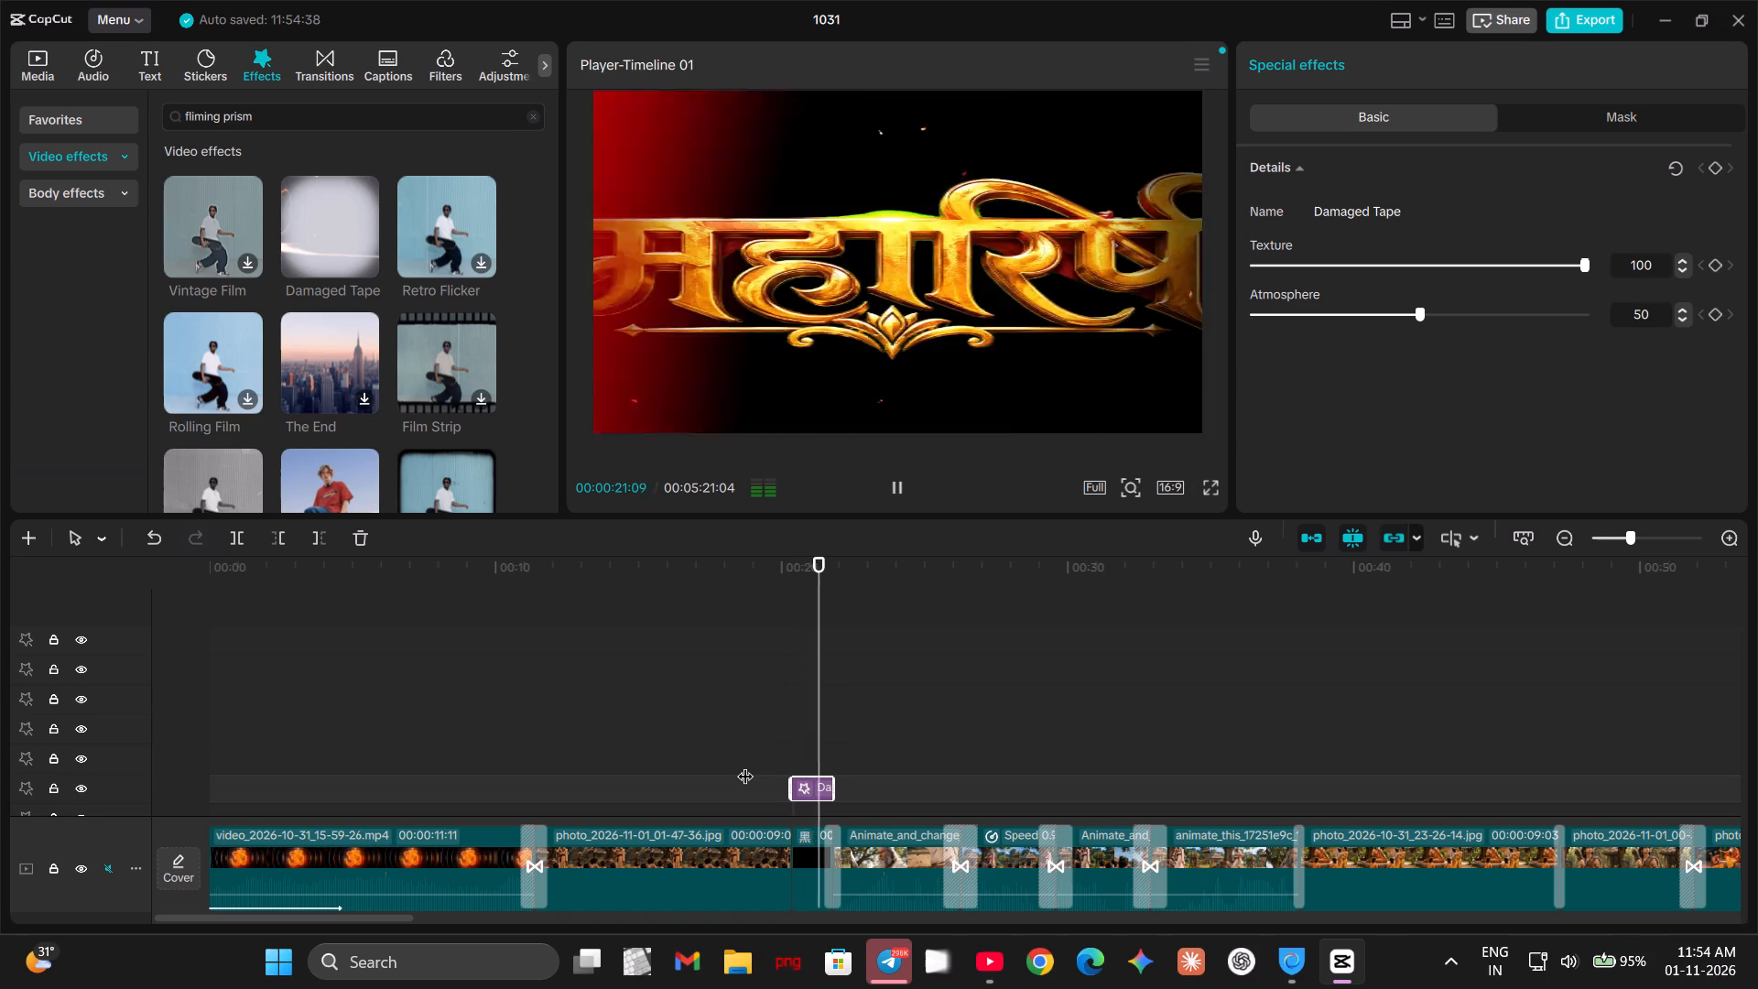
{"action": "key", "text": "space"}
{"action": "key", "text": "space"}
{"action": "key", "text": "space"}
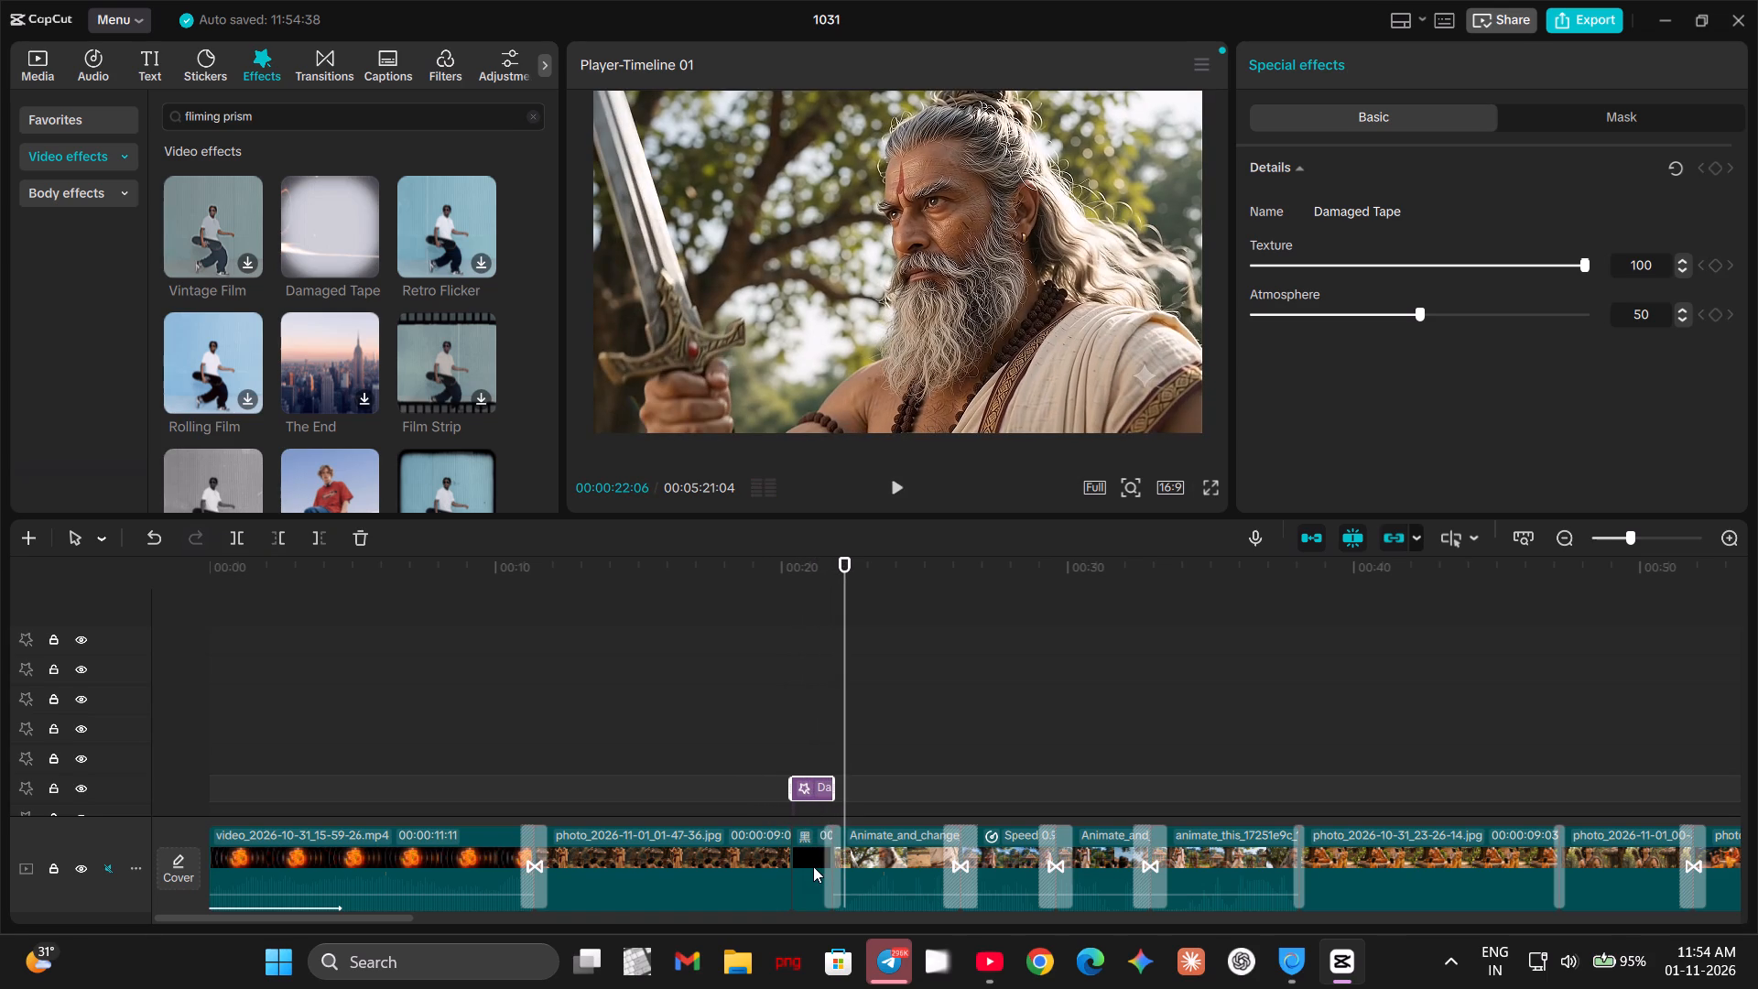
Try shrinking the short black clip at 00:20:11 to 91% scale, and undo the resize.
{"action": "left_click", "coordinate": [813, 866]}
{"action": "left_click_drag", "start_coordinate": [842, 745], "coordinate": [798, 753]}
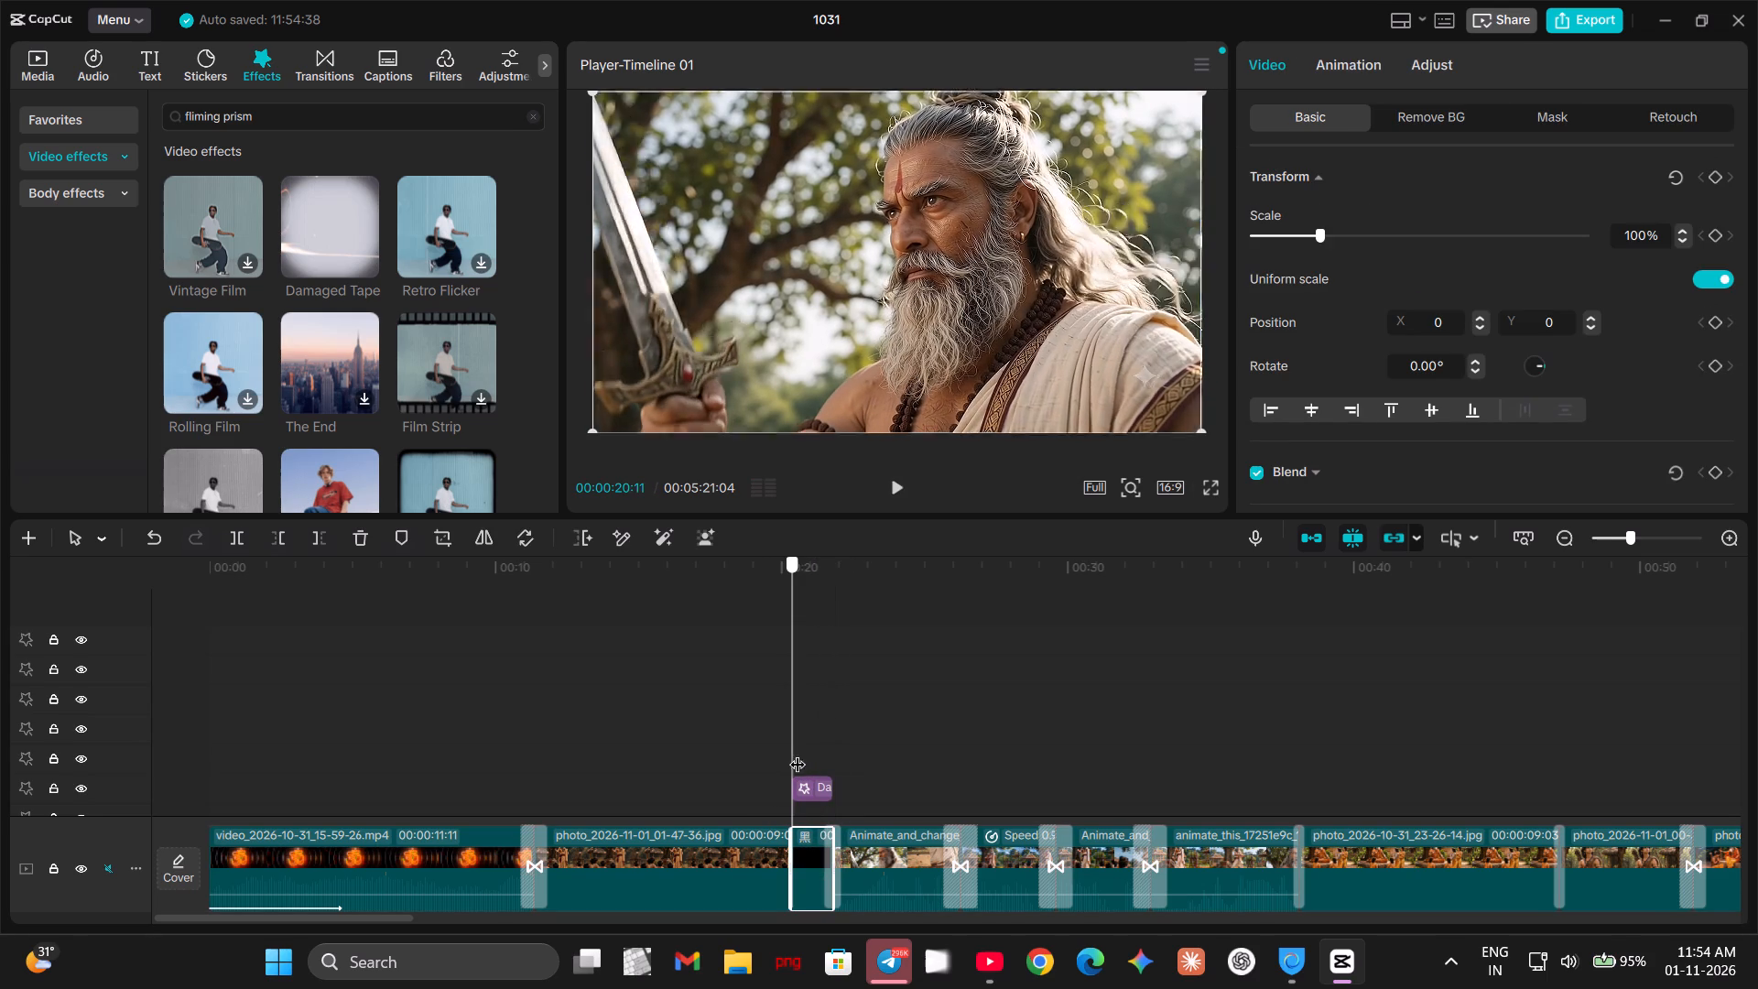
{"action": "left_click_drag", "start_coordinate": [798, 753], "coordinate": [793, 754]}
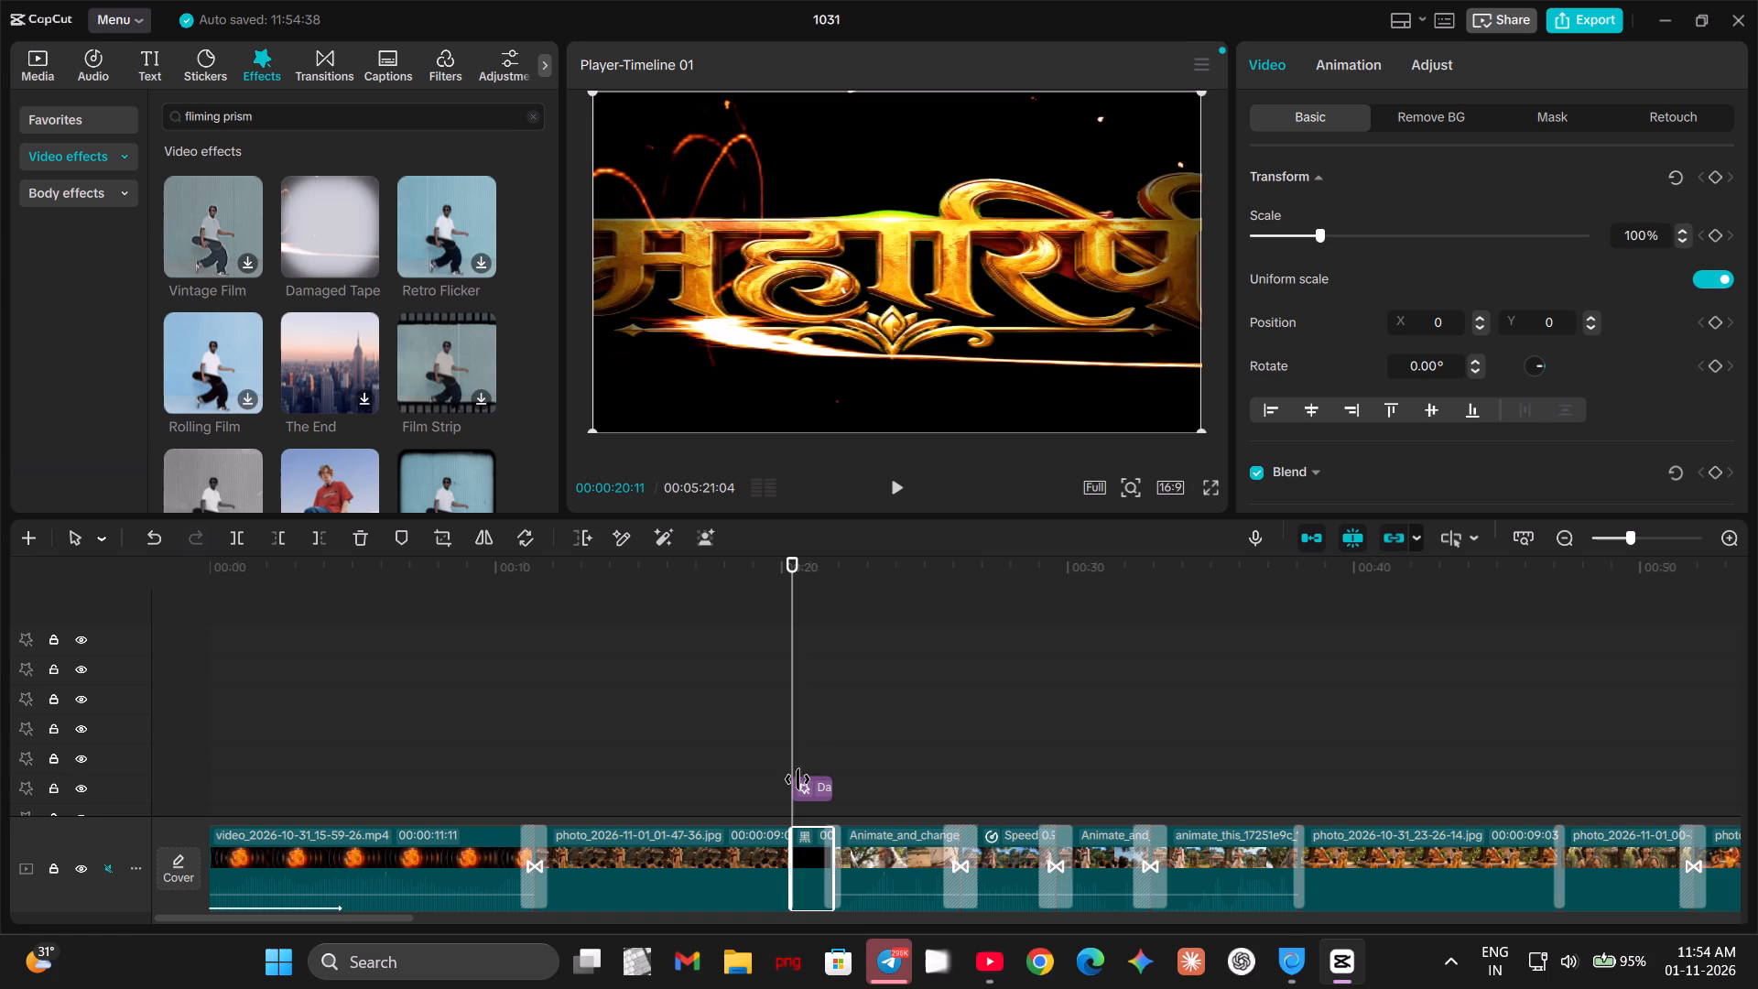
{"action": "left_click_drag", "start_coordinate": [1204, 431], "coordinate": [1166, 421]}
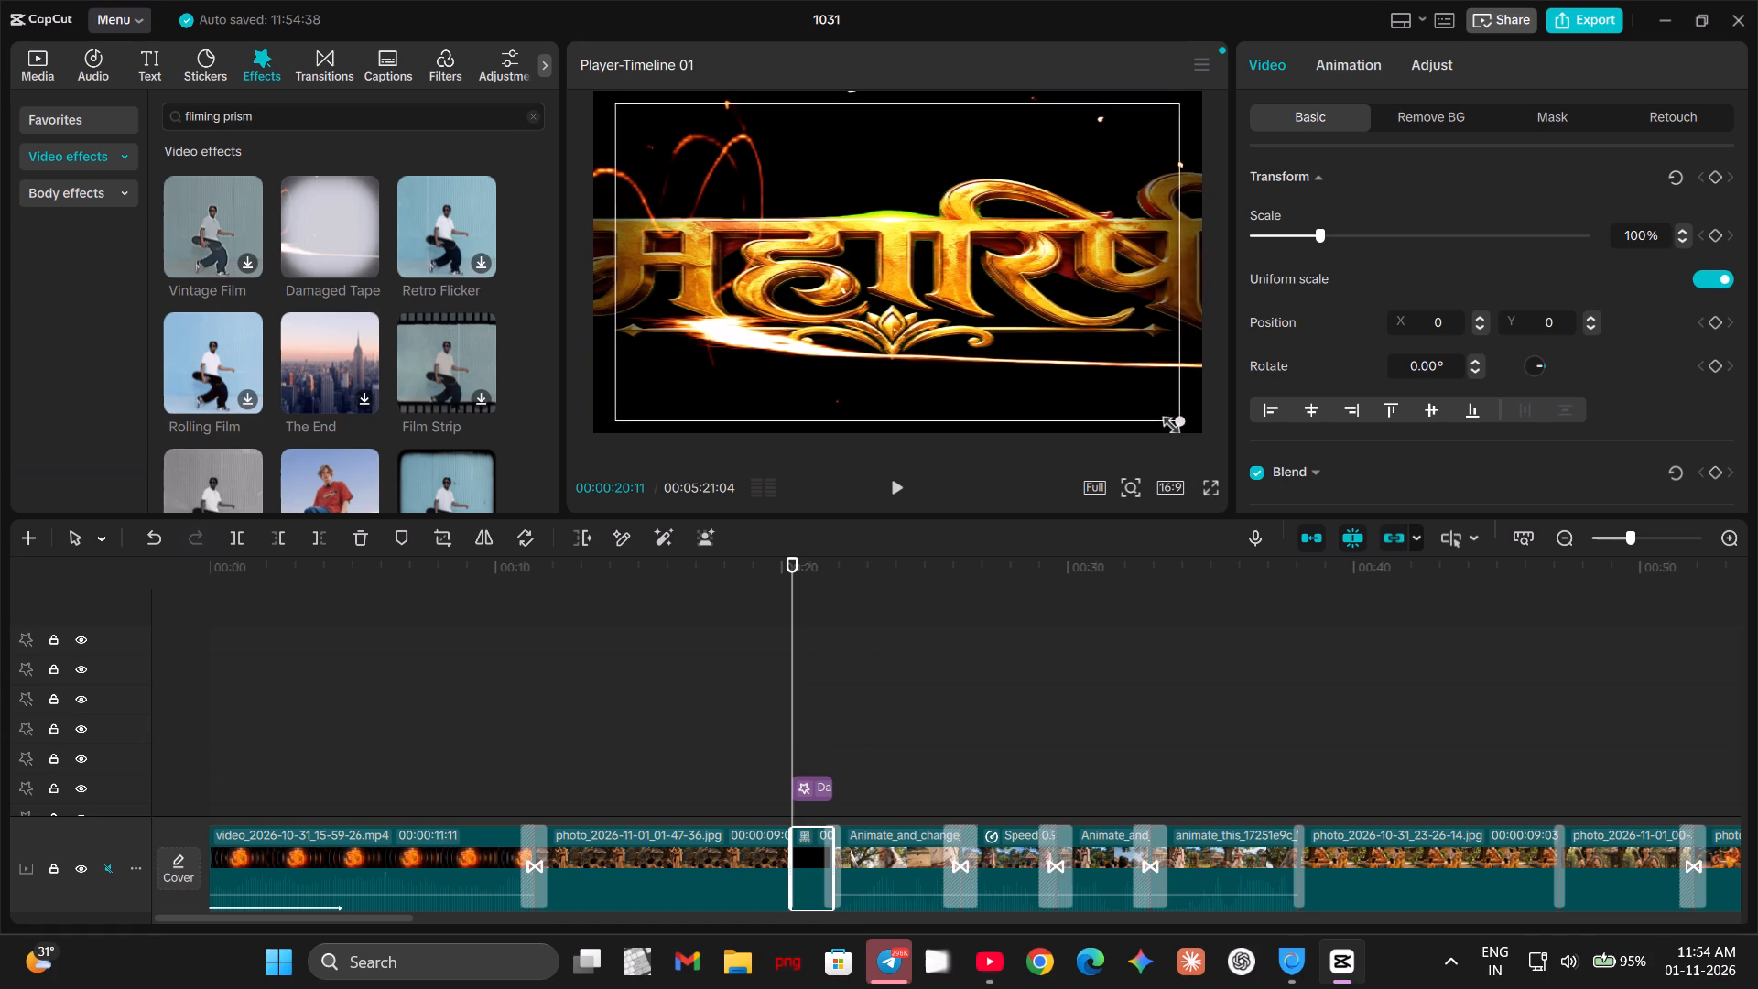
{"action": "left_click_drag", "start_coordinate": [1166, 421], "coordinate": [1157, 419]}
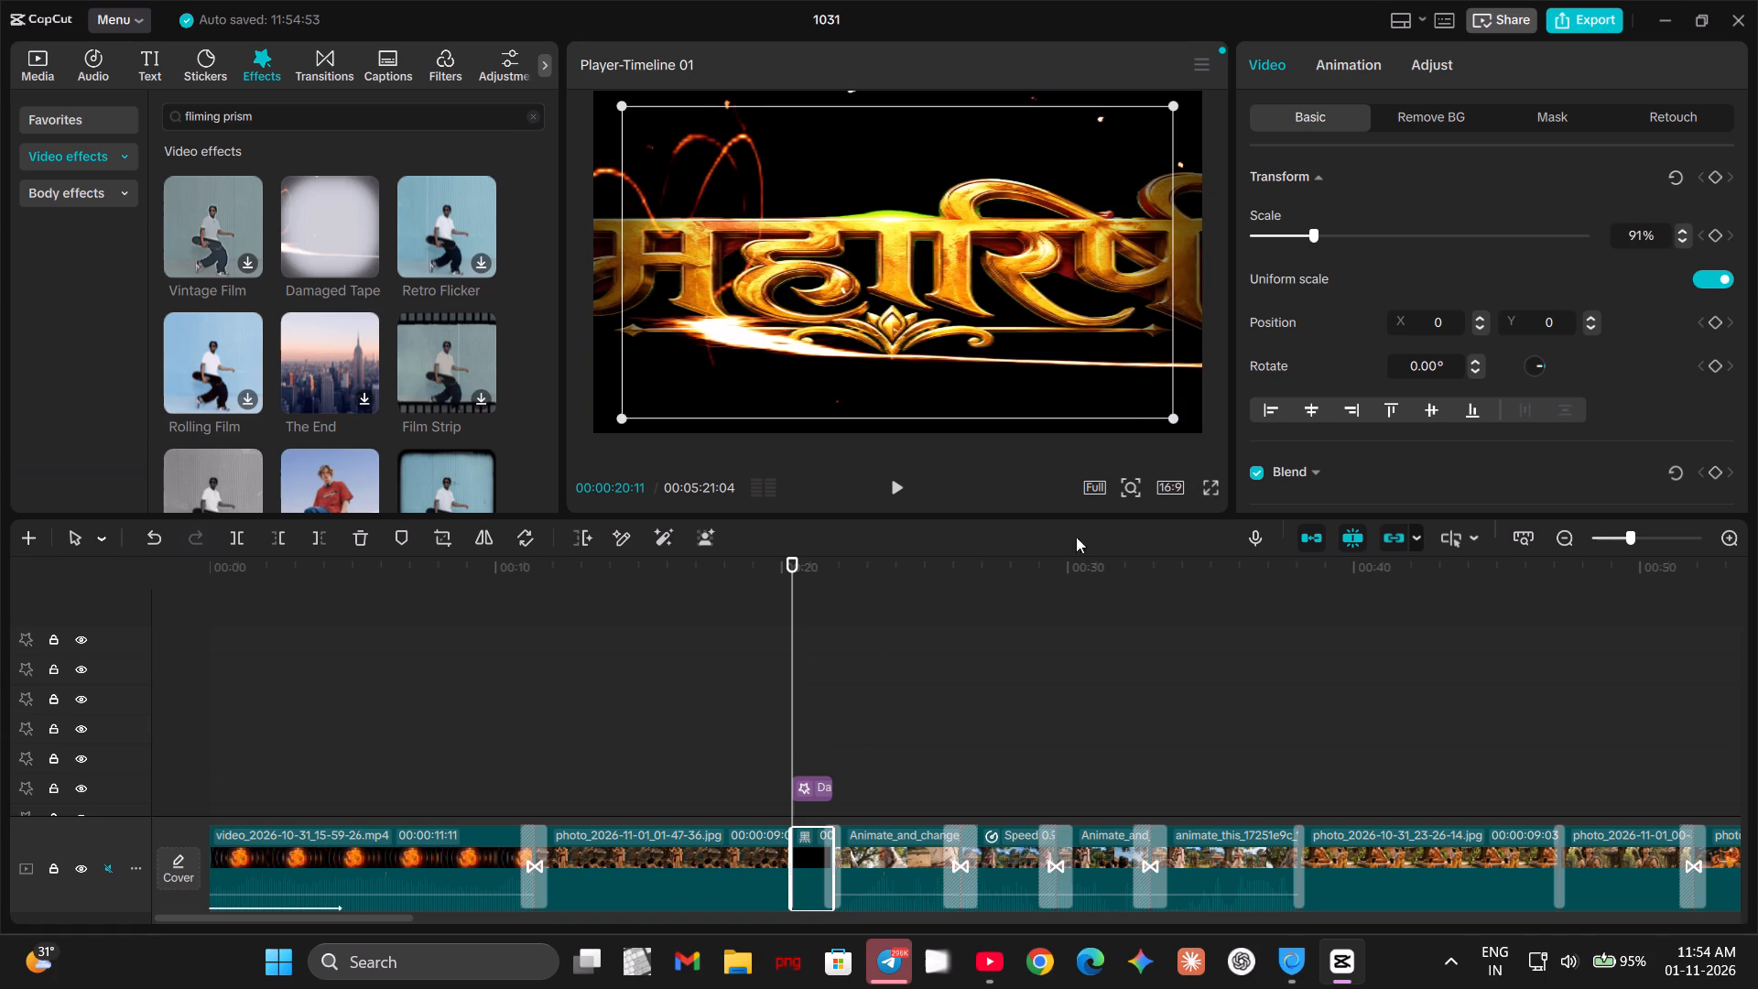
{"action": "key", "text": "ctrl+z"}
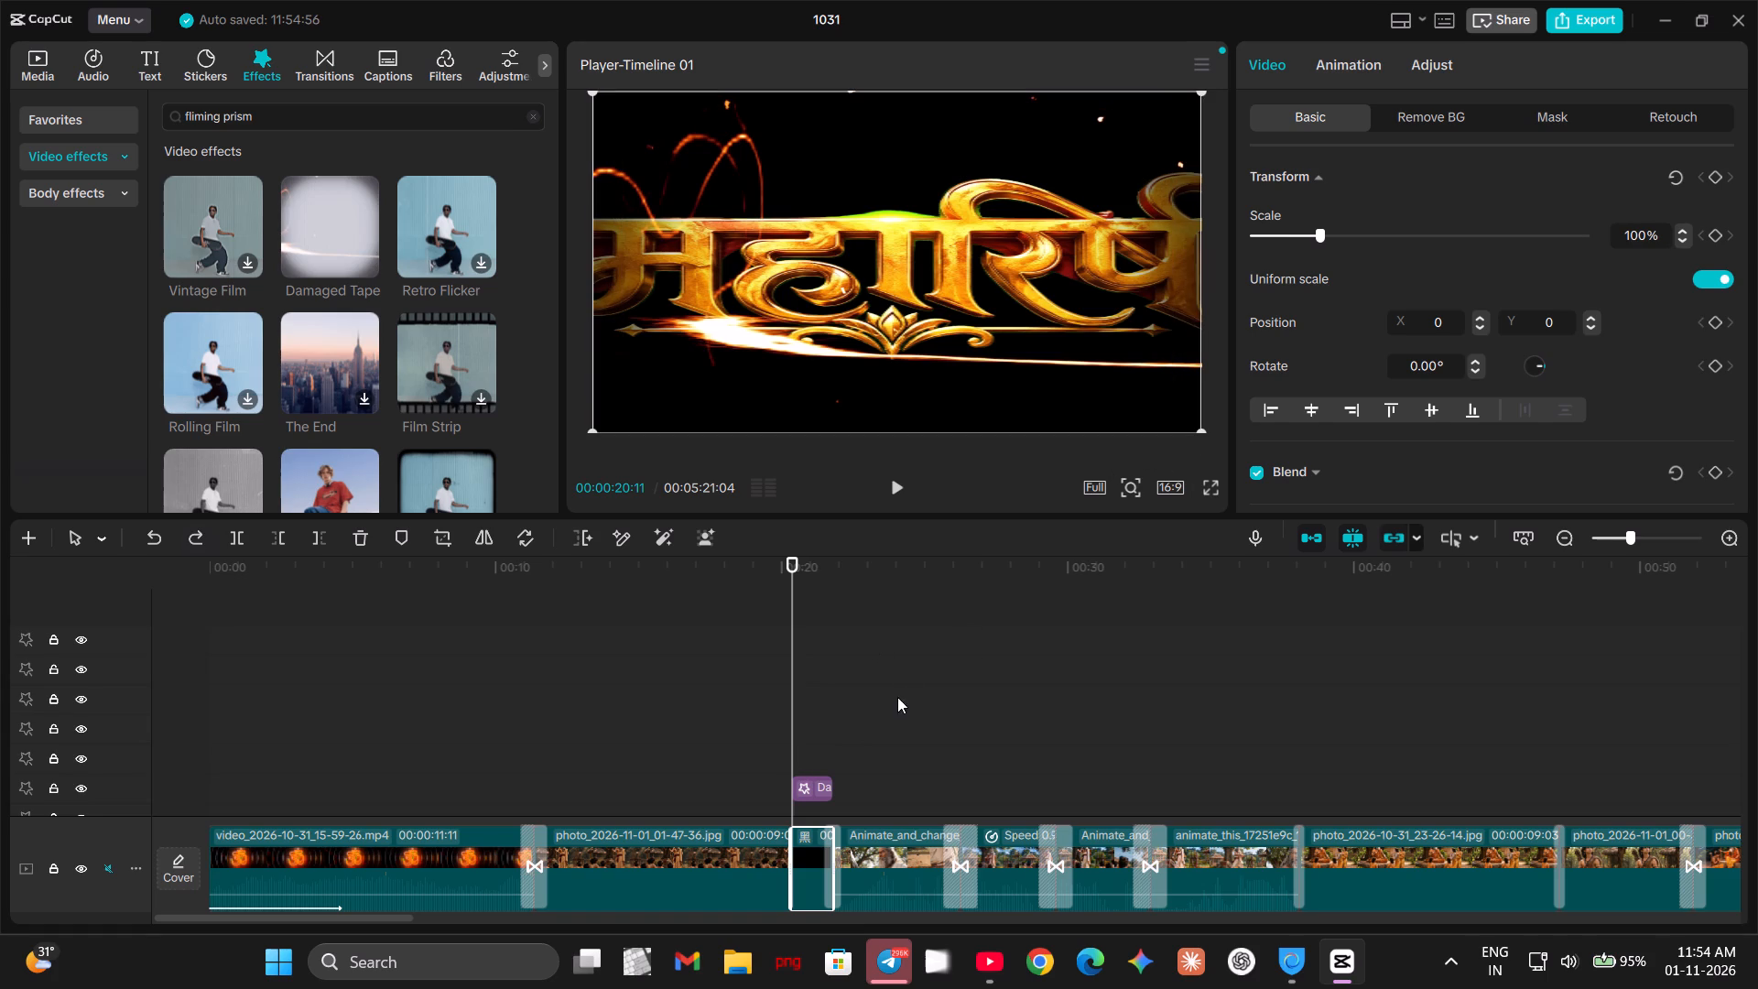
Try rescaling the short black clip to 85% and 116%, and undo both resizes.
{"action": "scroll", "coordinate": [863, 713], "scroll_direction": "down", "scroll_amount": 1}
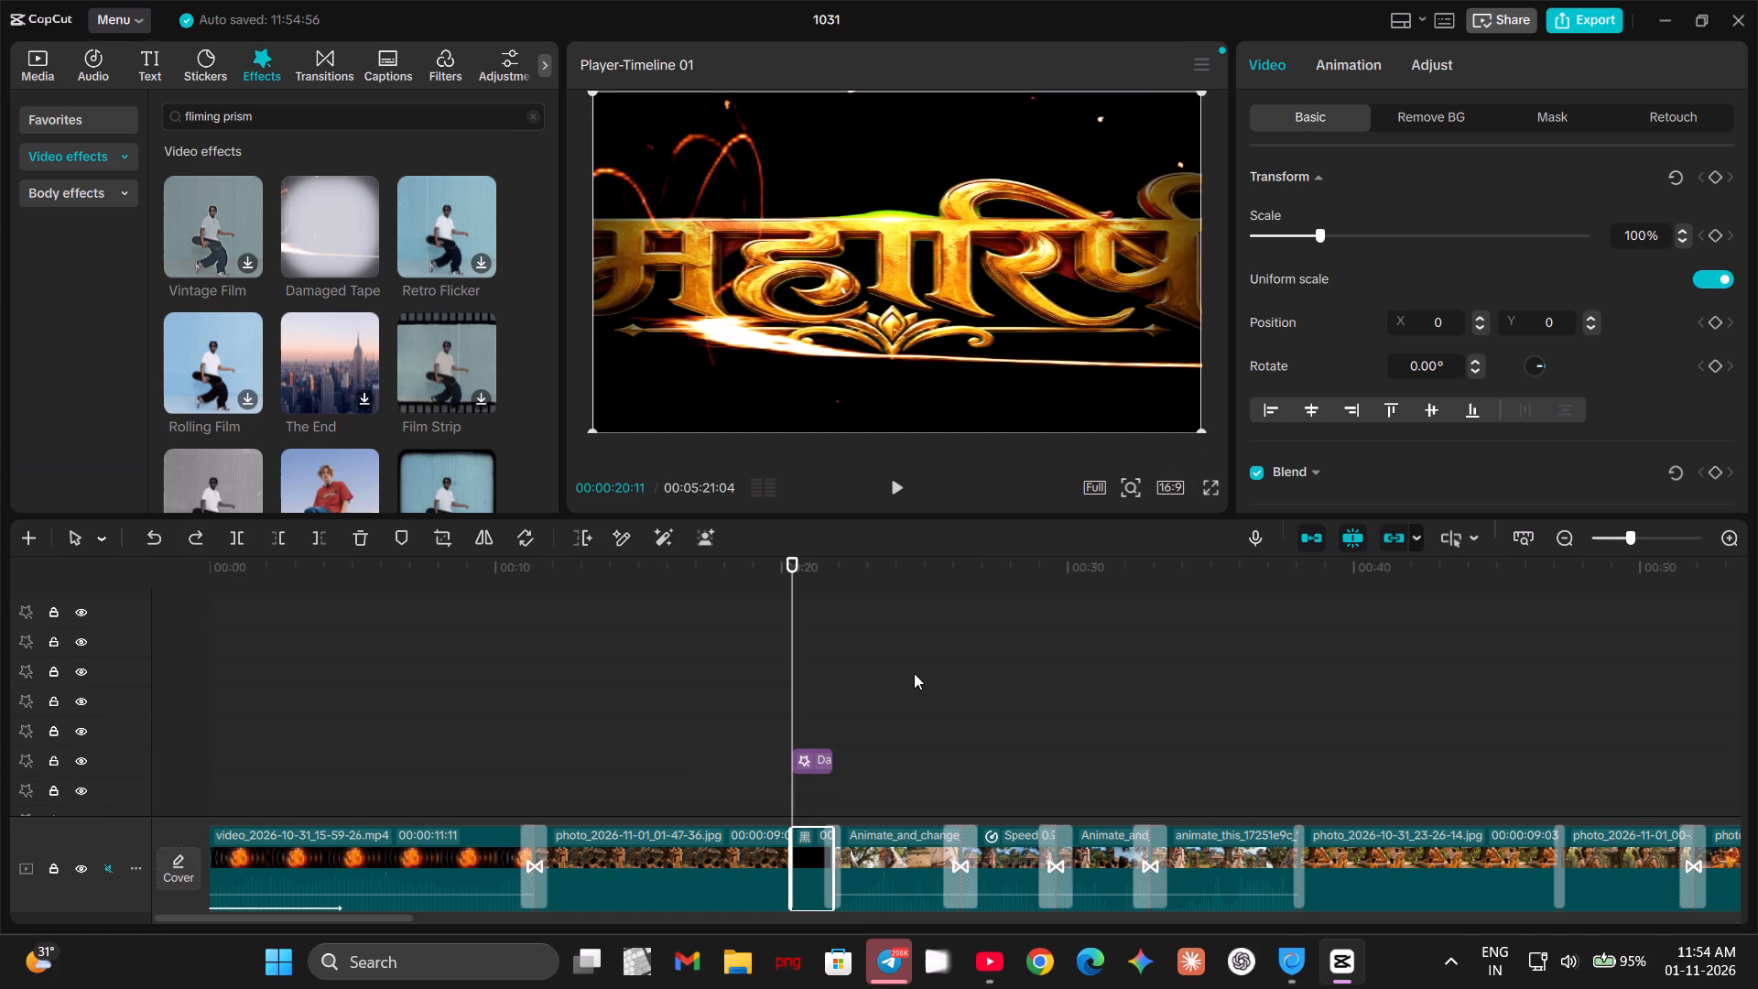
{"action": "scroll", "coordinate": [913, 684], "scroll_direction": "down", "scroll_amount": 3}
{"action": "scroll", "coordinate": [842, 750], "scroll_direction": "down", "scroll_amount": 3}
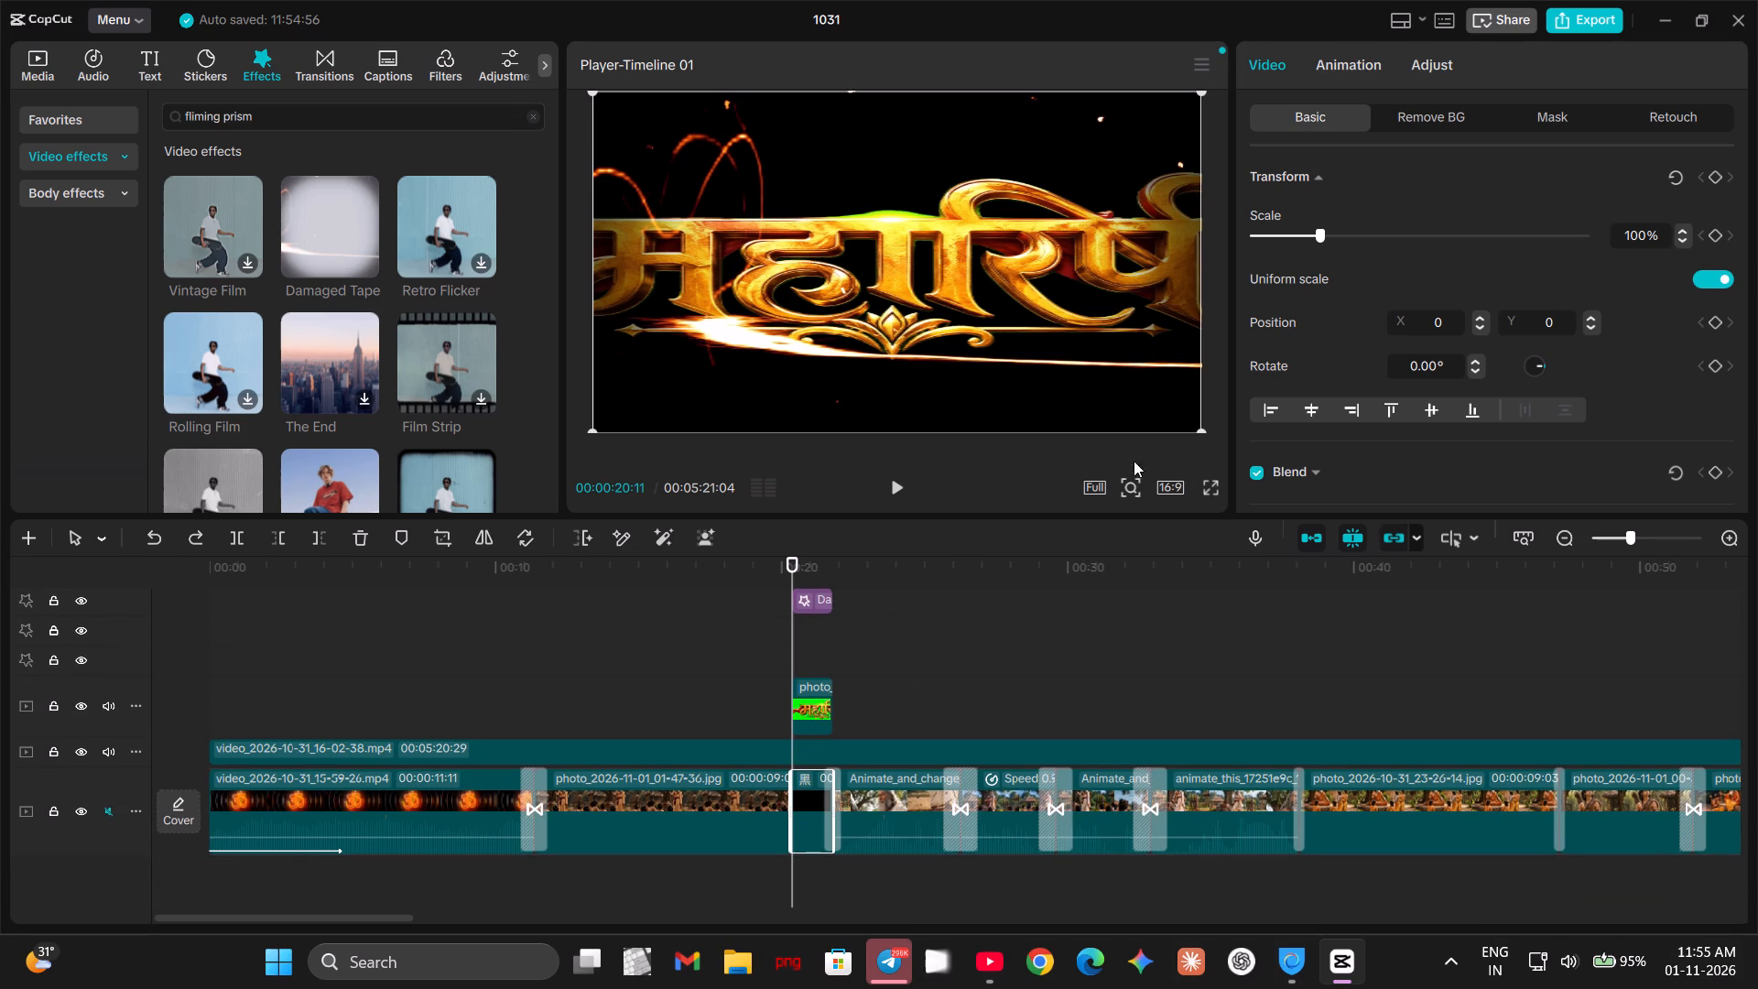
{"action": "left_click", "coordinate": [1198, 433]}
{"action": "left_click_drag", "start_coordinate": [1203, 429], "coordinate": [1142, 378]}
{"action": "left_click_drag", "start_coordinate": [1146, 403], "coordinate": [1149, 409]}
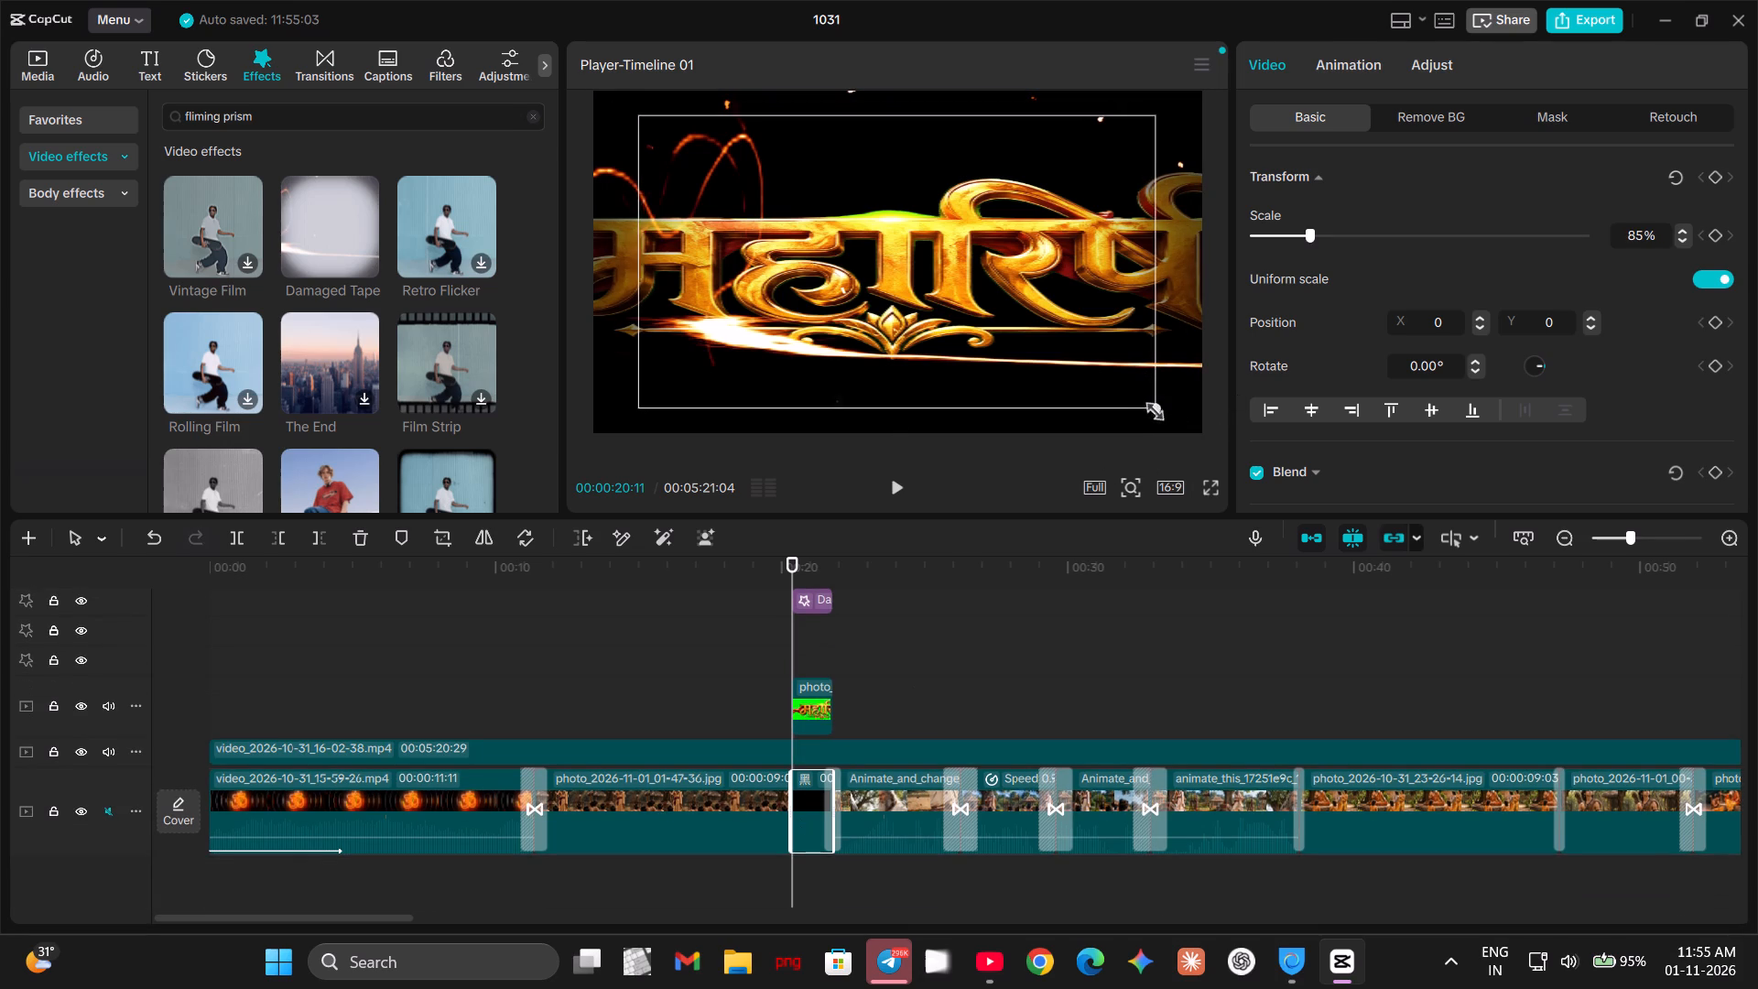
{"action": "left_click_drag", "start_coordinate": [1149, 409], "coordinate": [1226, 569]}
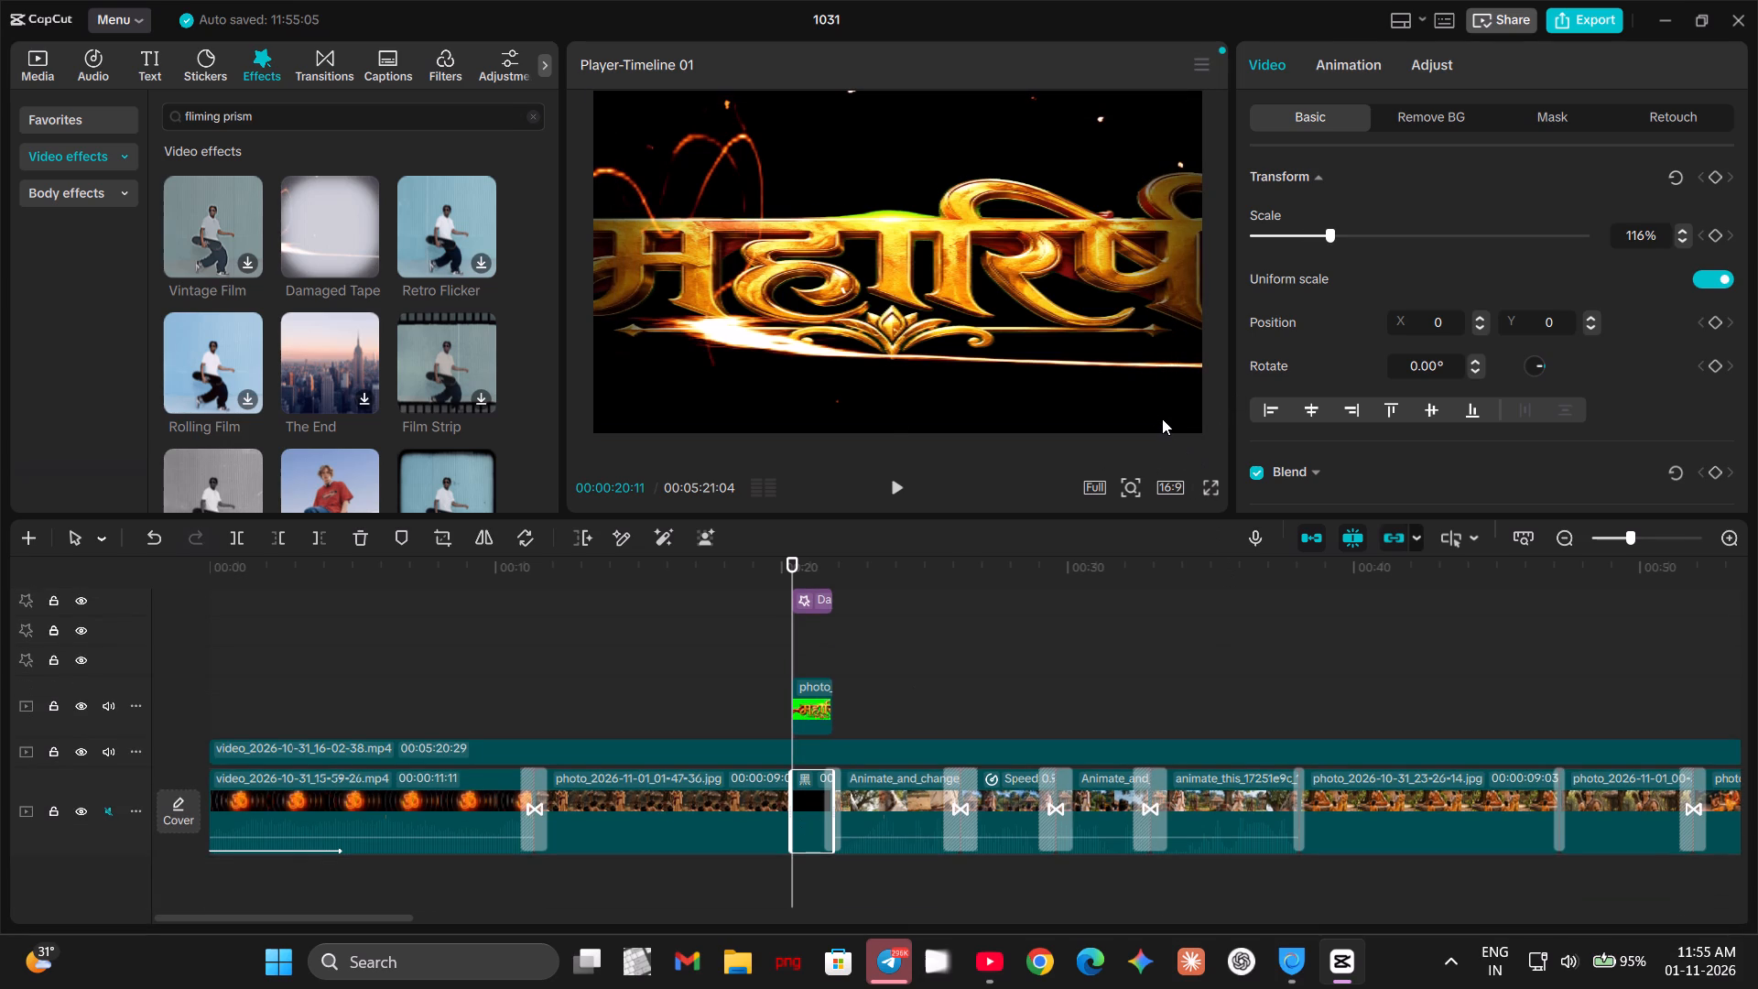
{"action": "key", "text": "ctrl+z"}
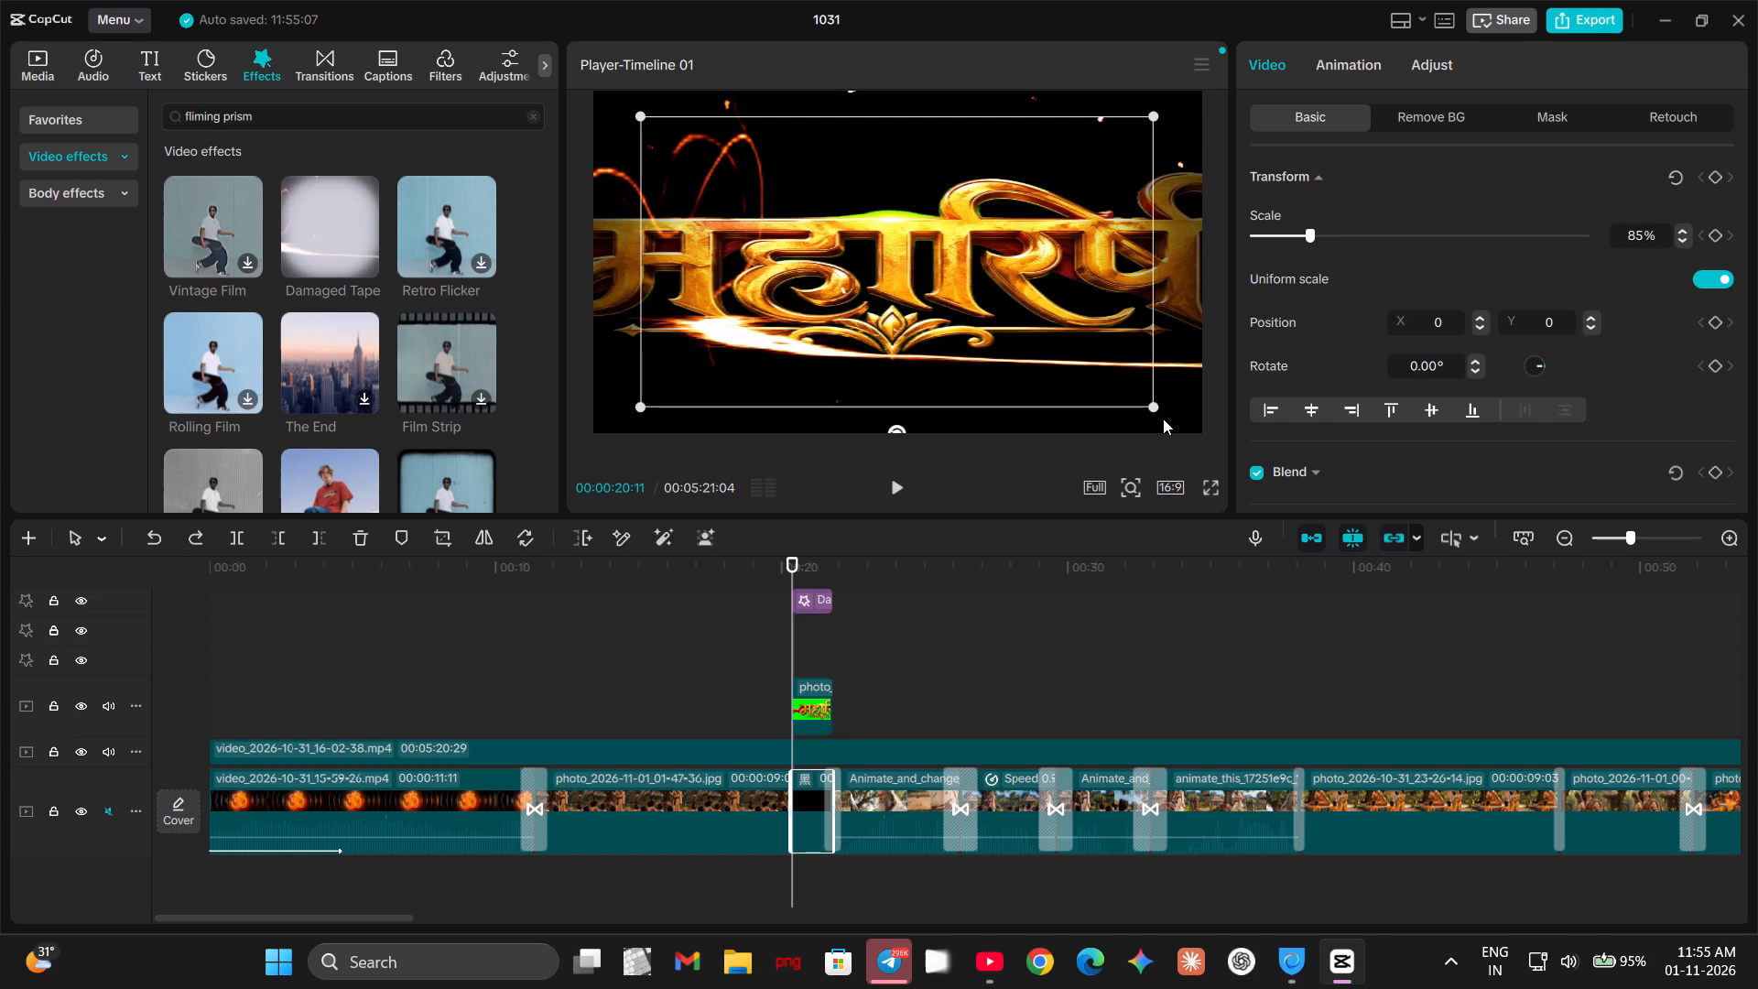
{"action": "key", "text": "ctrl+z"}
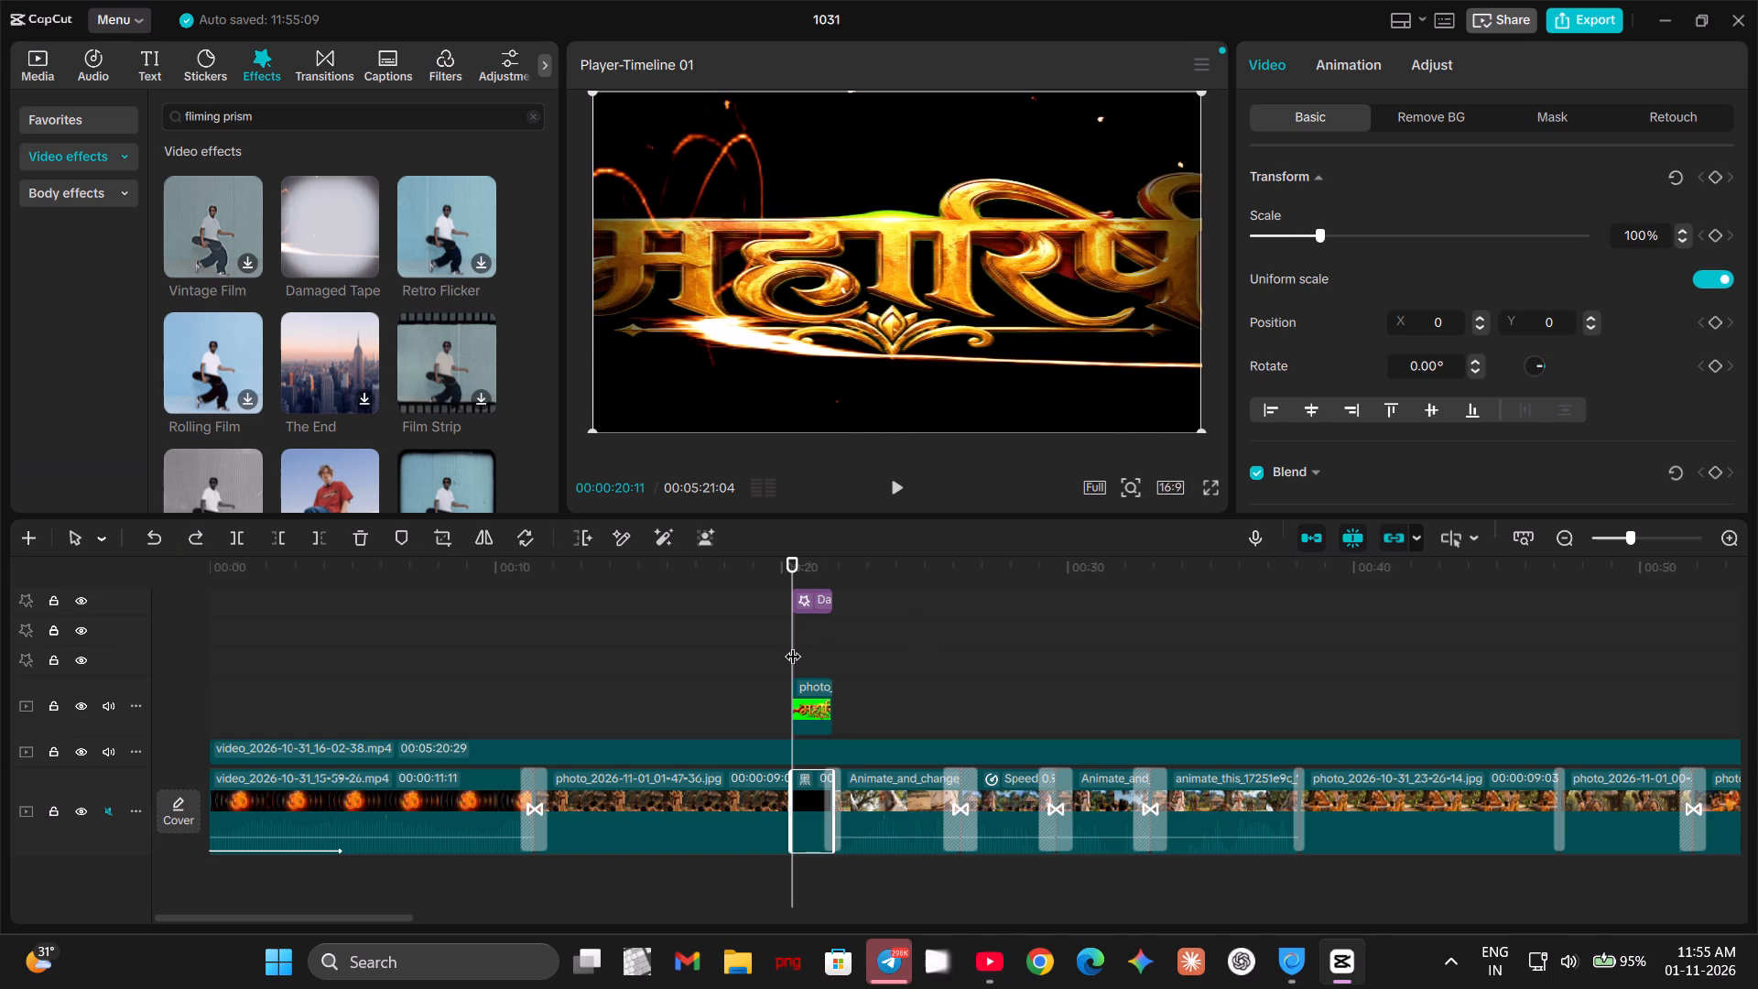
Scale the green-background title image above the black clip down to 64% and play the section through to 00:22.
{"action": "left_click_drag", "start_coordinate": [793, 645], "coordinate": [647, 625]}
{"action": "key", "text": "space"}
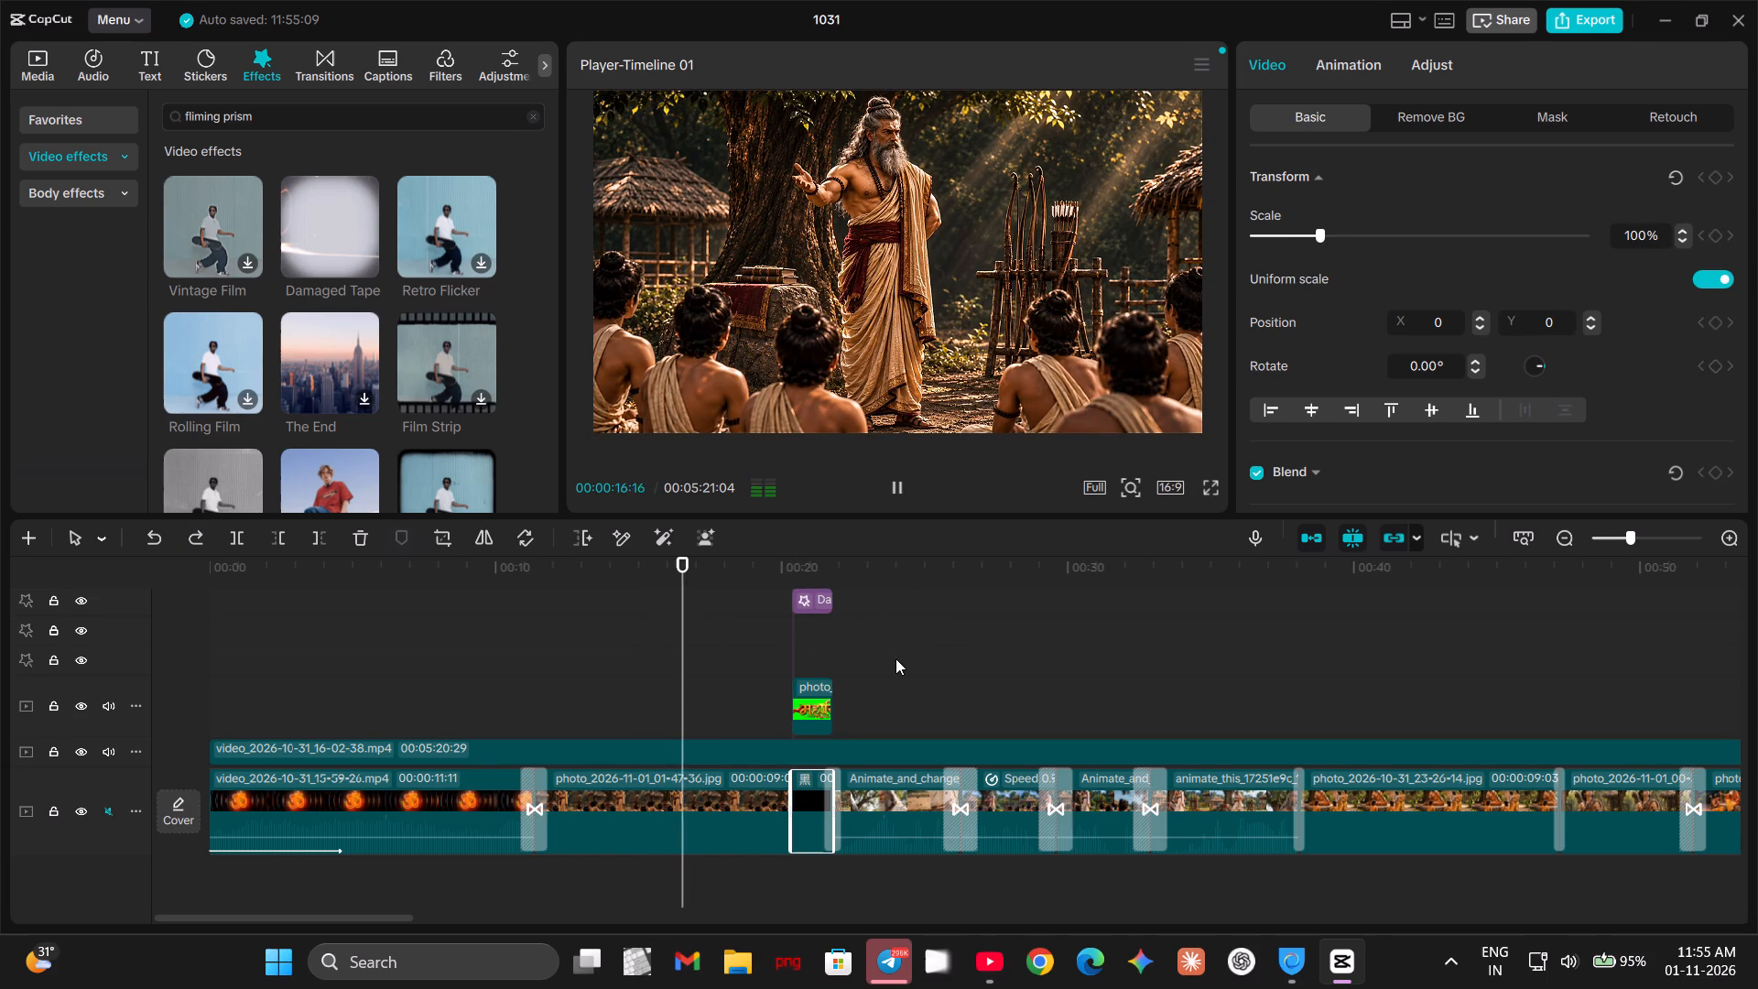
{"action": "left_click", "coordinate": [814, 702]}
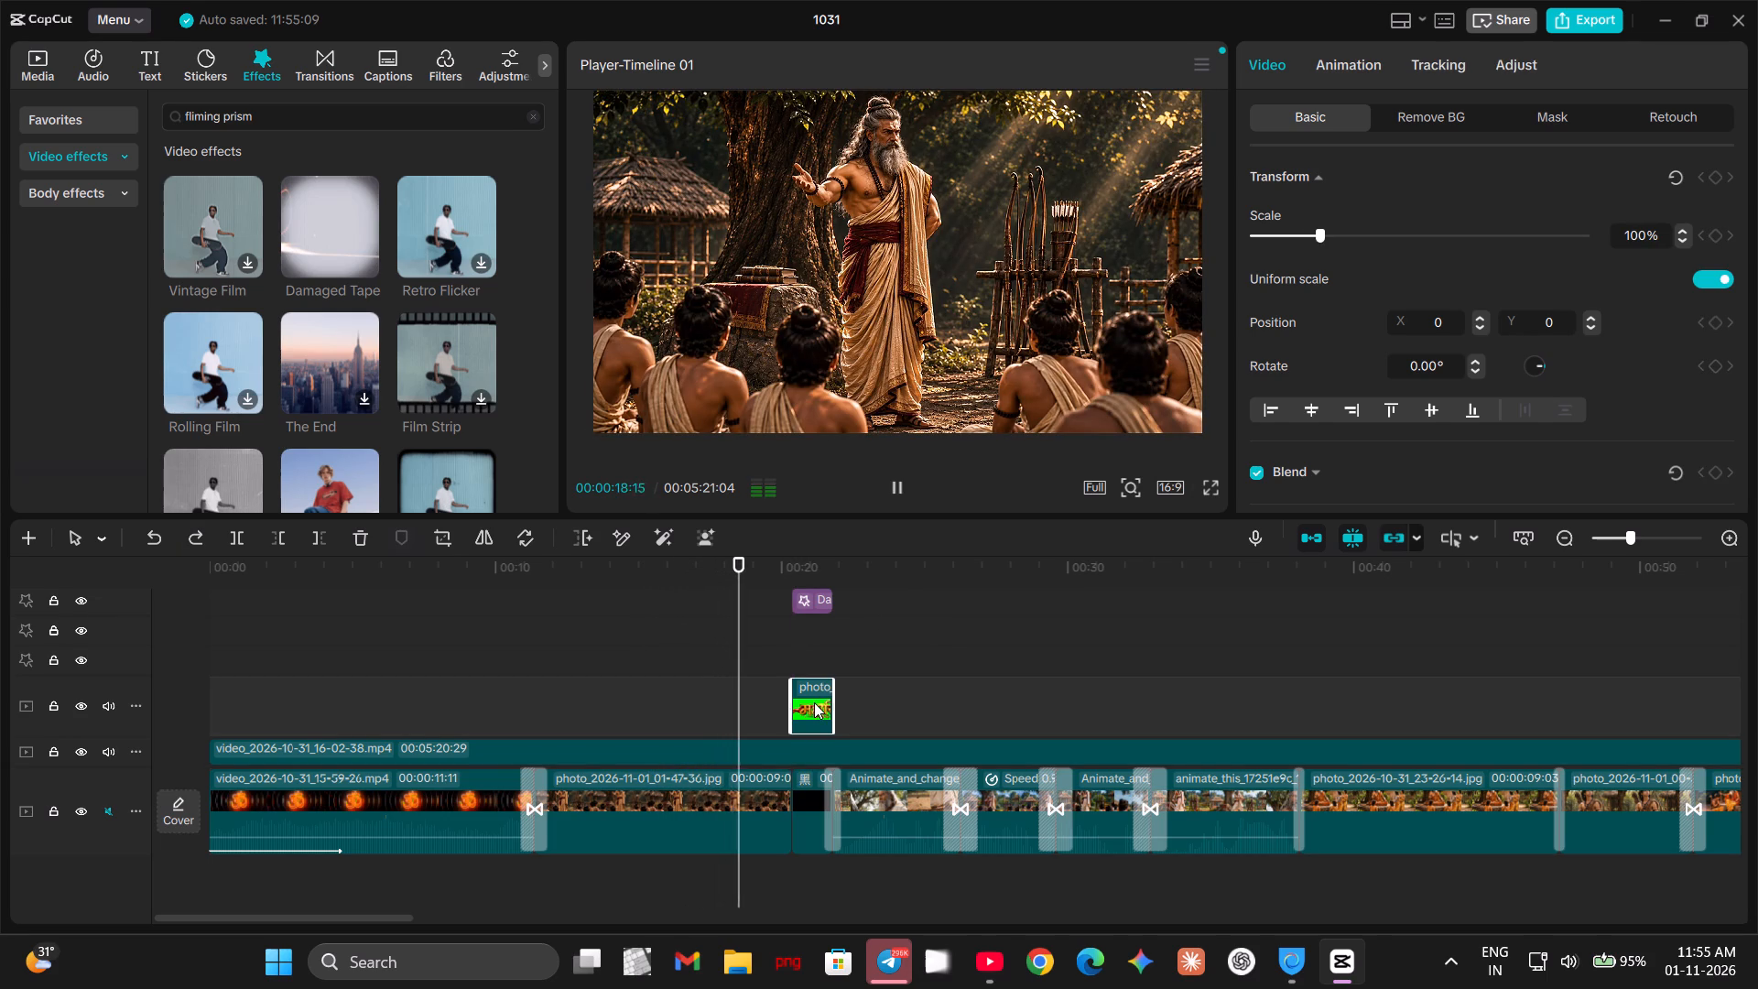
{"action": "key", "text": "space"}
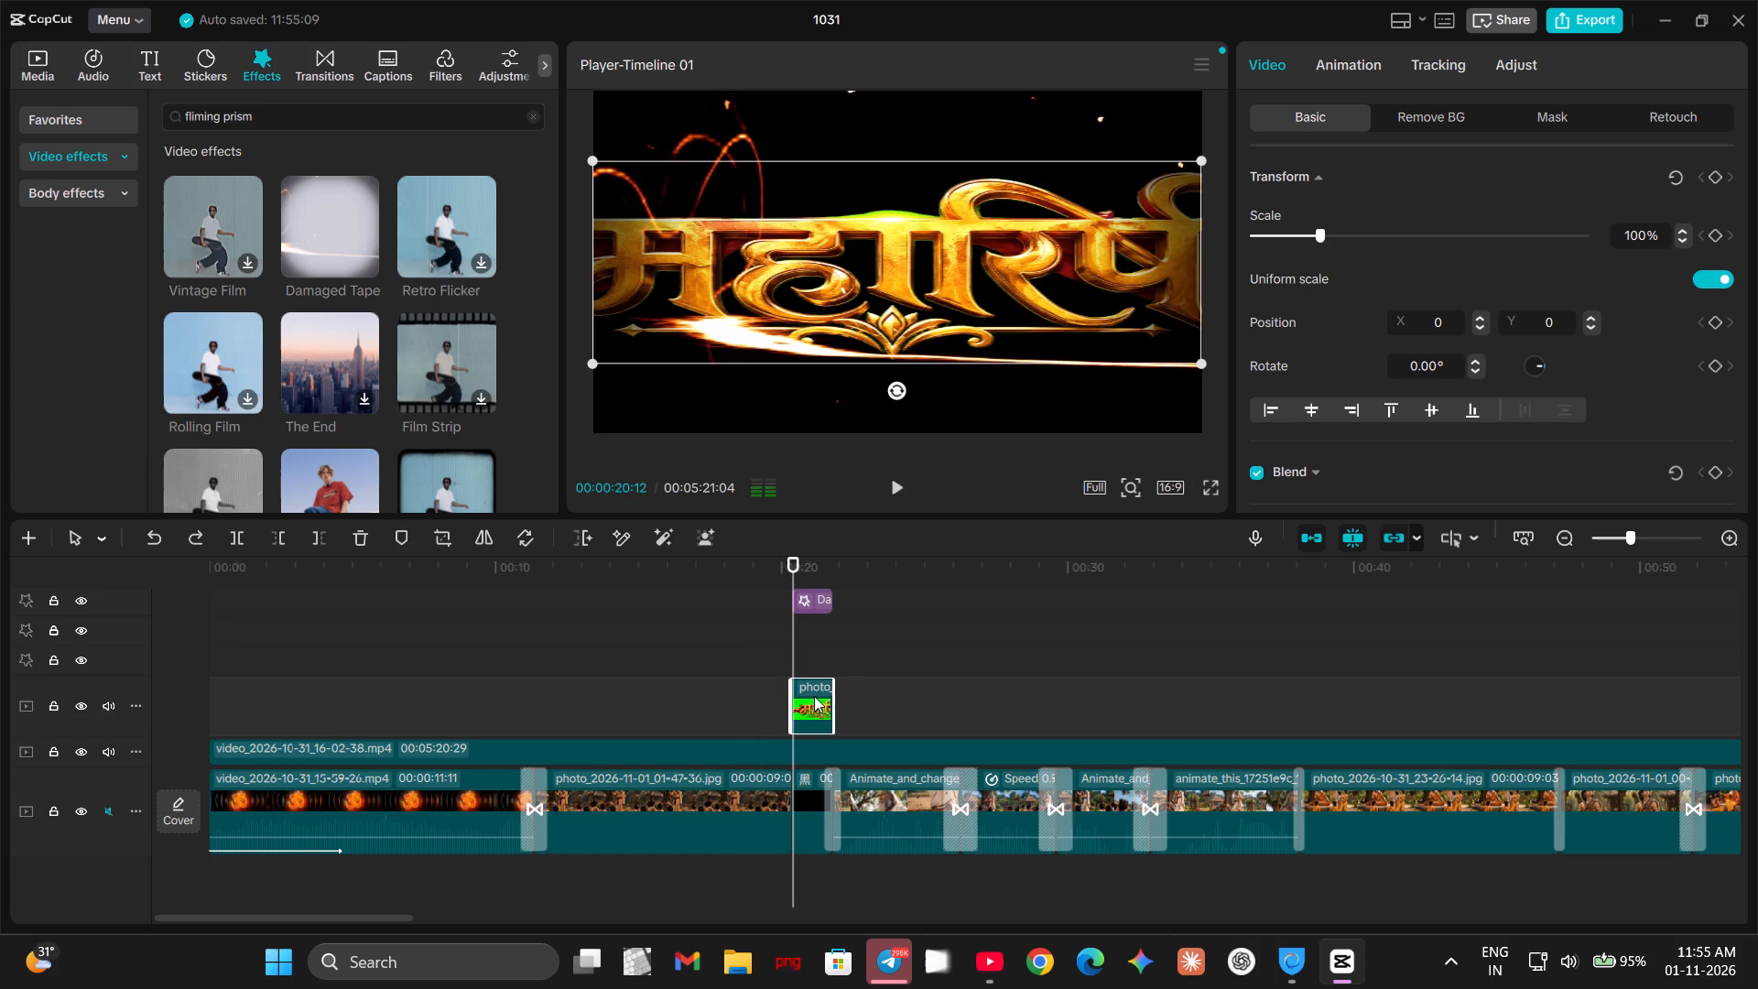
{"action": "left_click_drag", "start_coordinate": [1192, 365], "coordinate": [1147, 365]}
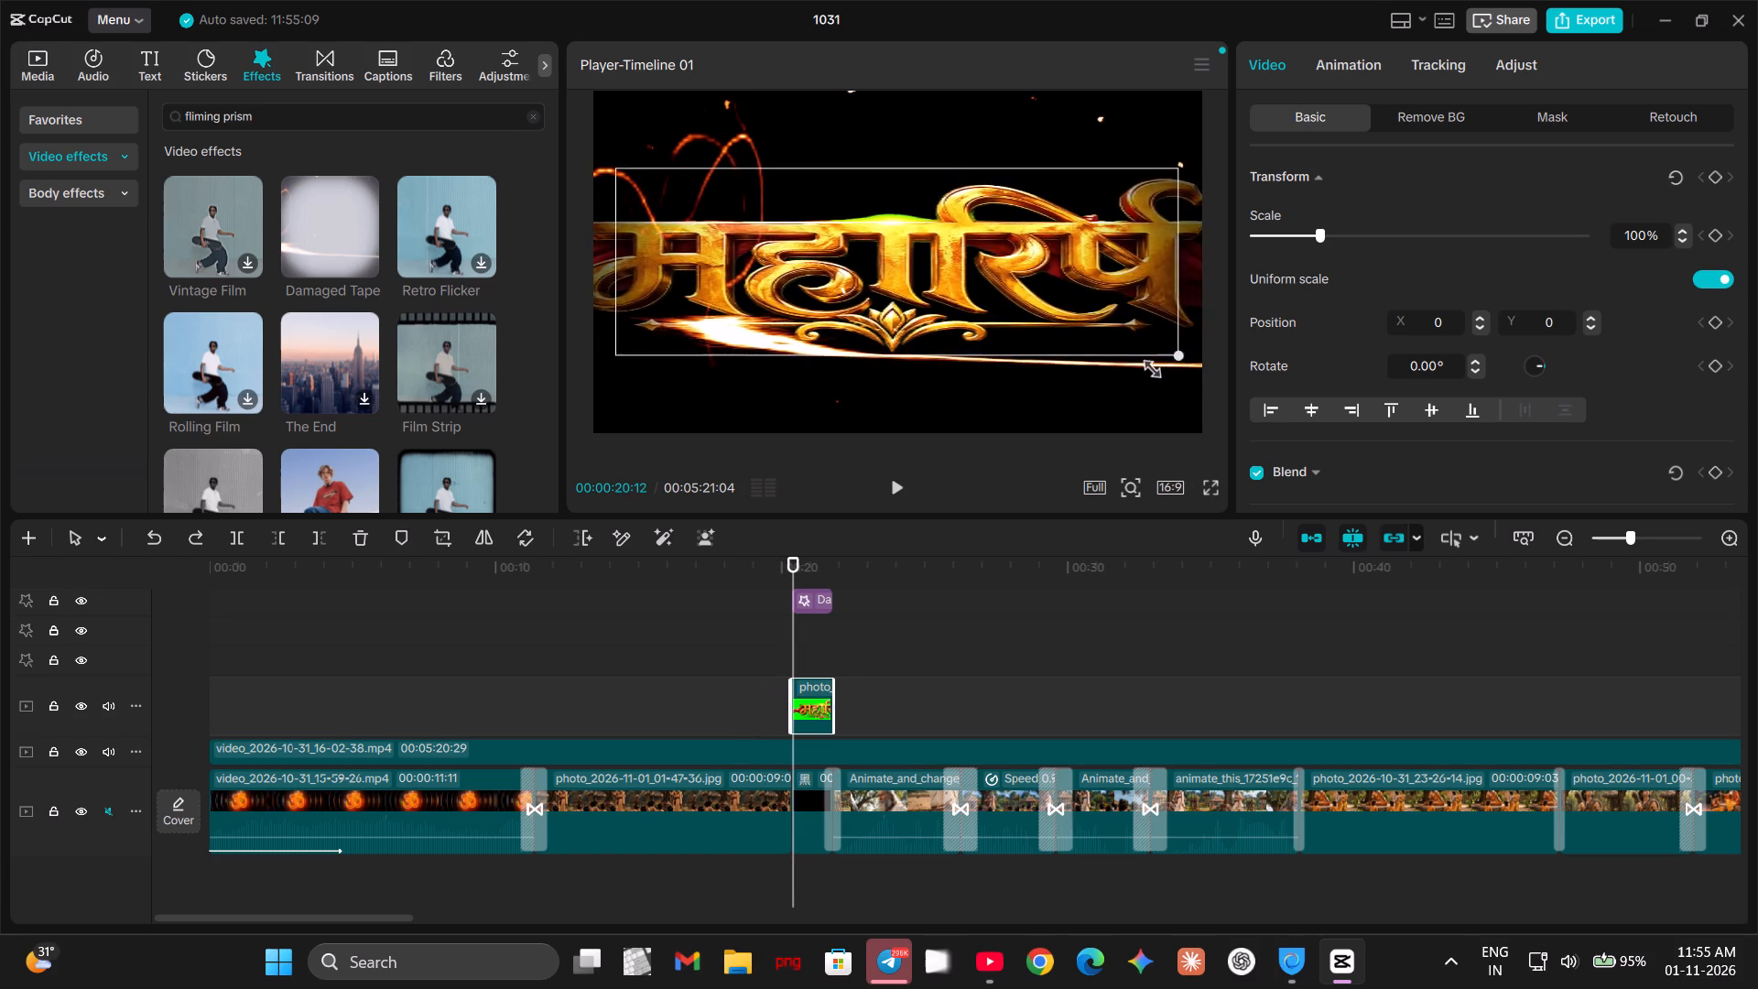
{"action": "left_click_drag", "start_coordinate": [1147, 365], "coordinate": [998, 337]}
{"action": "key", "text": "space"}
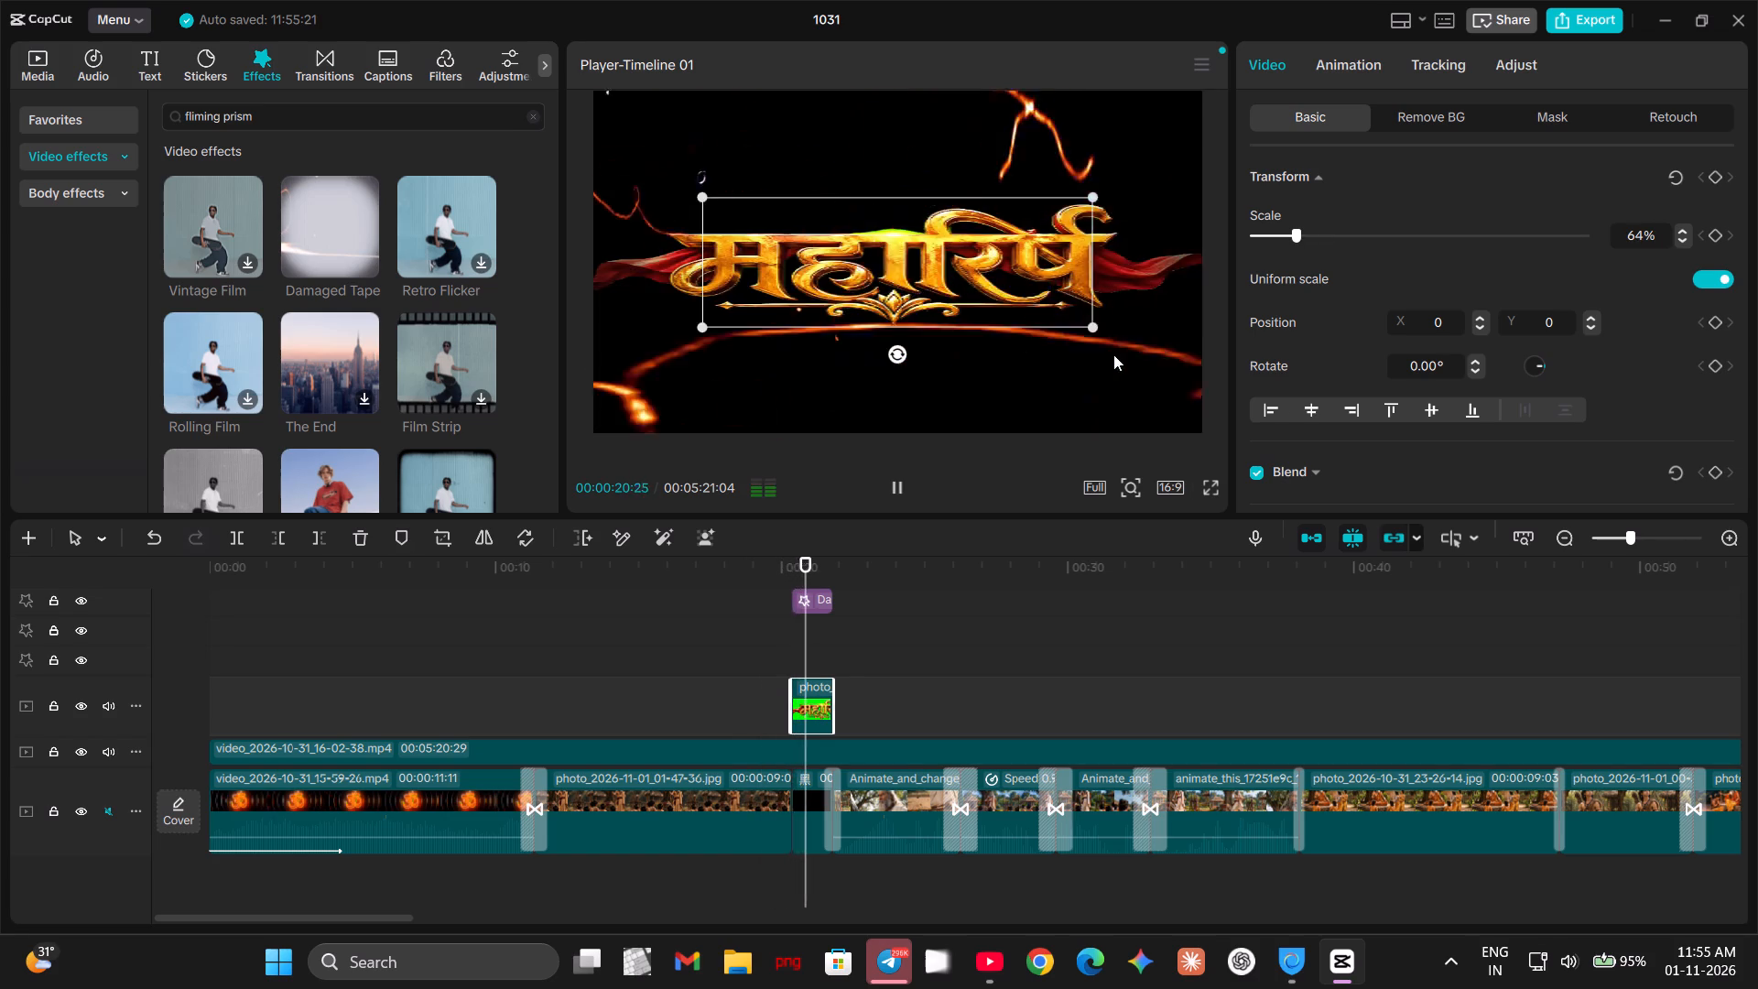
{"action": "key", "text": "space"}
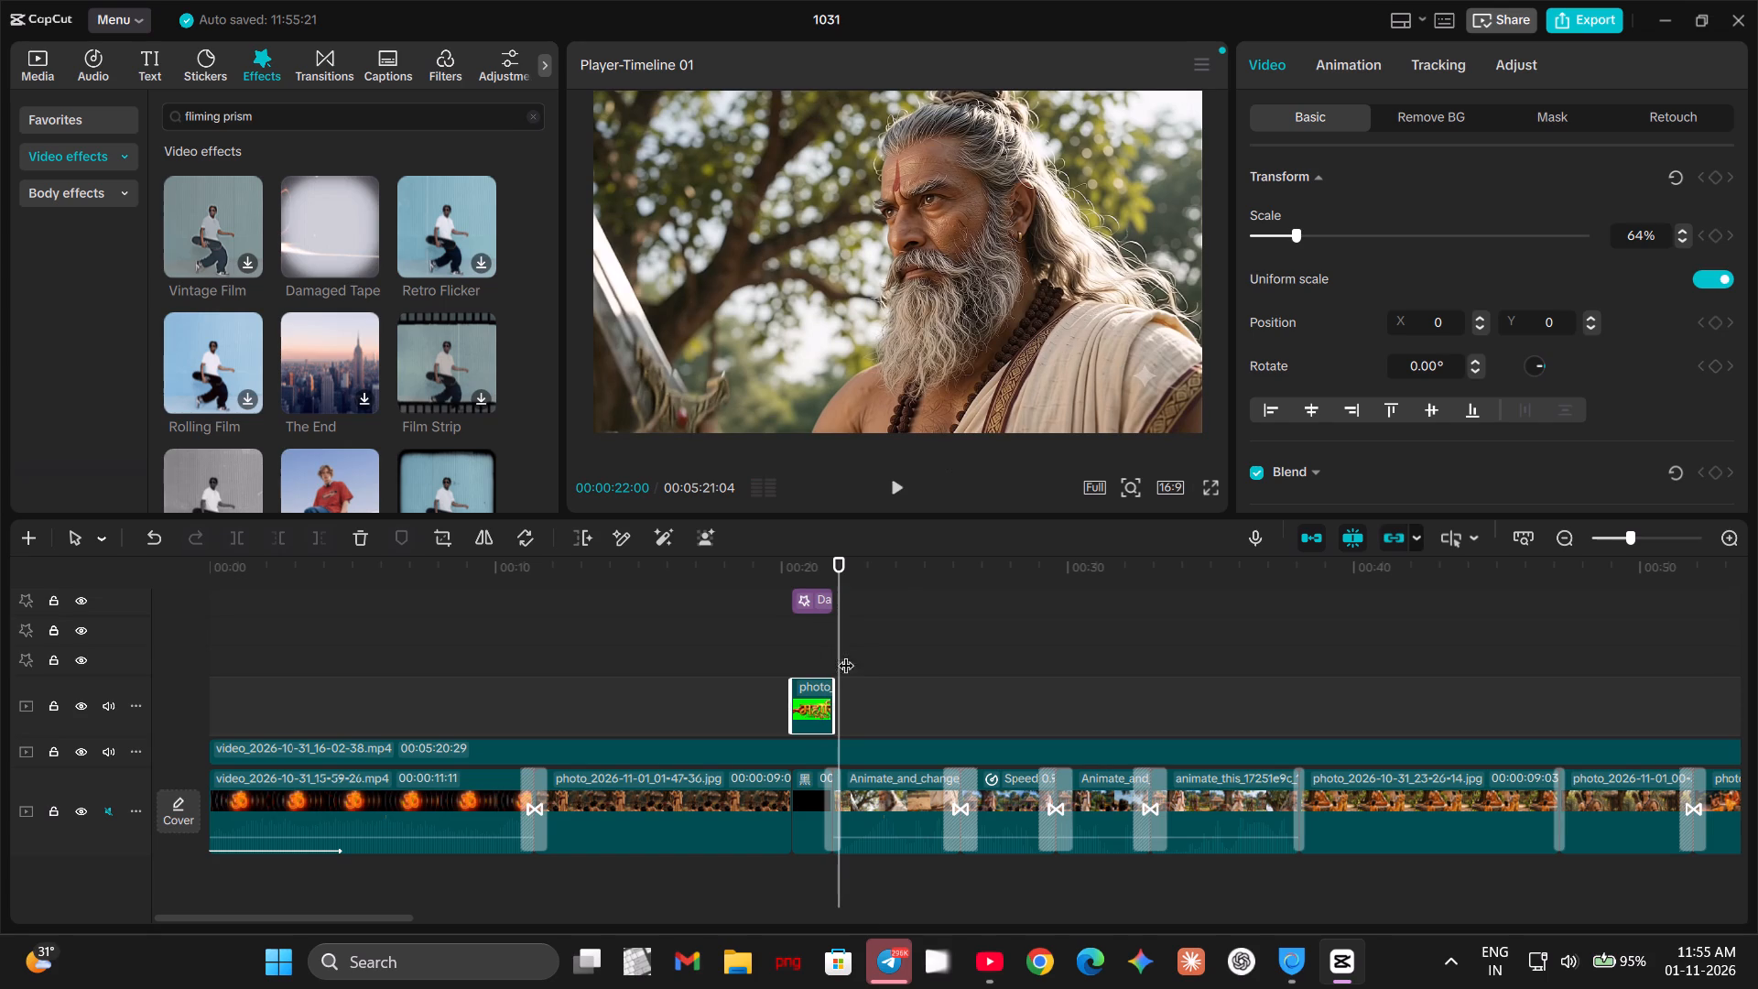
Delete the green-background title image above the short black clip, with the playhead at about 00:19.
{"action": "left_click_drag", "start_coordinate": [838, 622], "coordinate": [765, 634]}
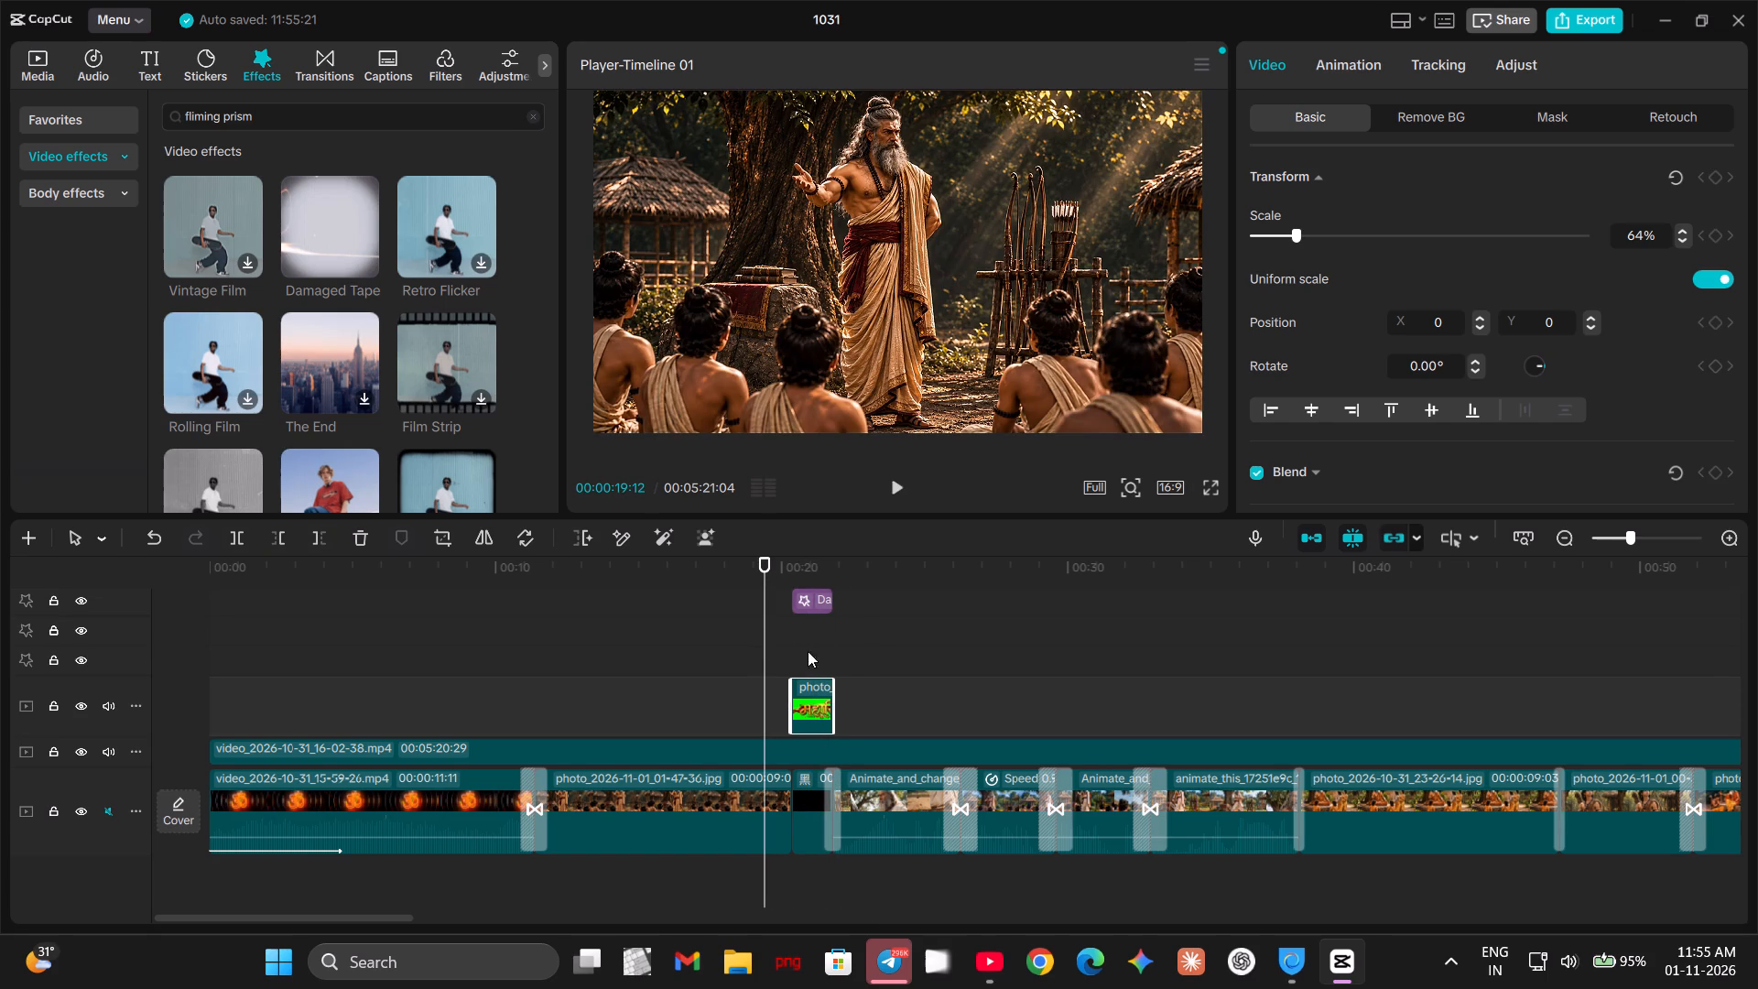
{"action": "right_click", "coordinate": [809, 699]}
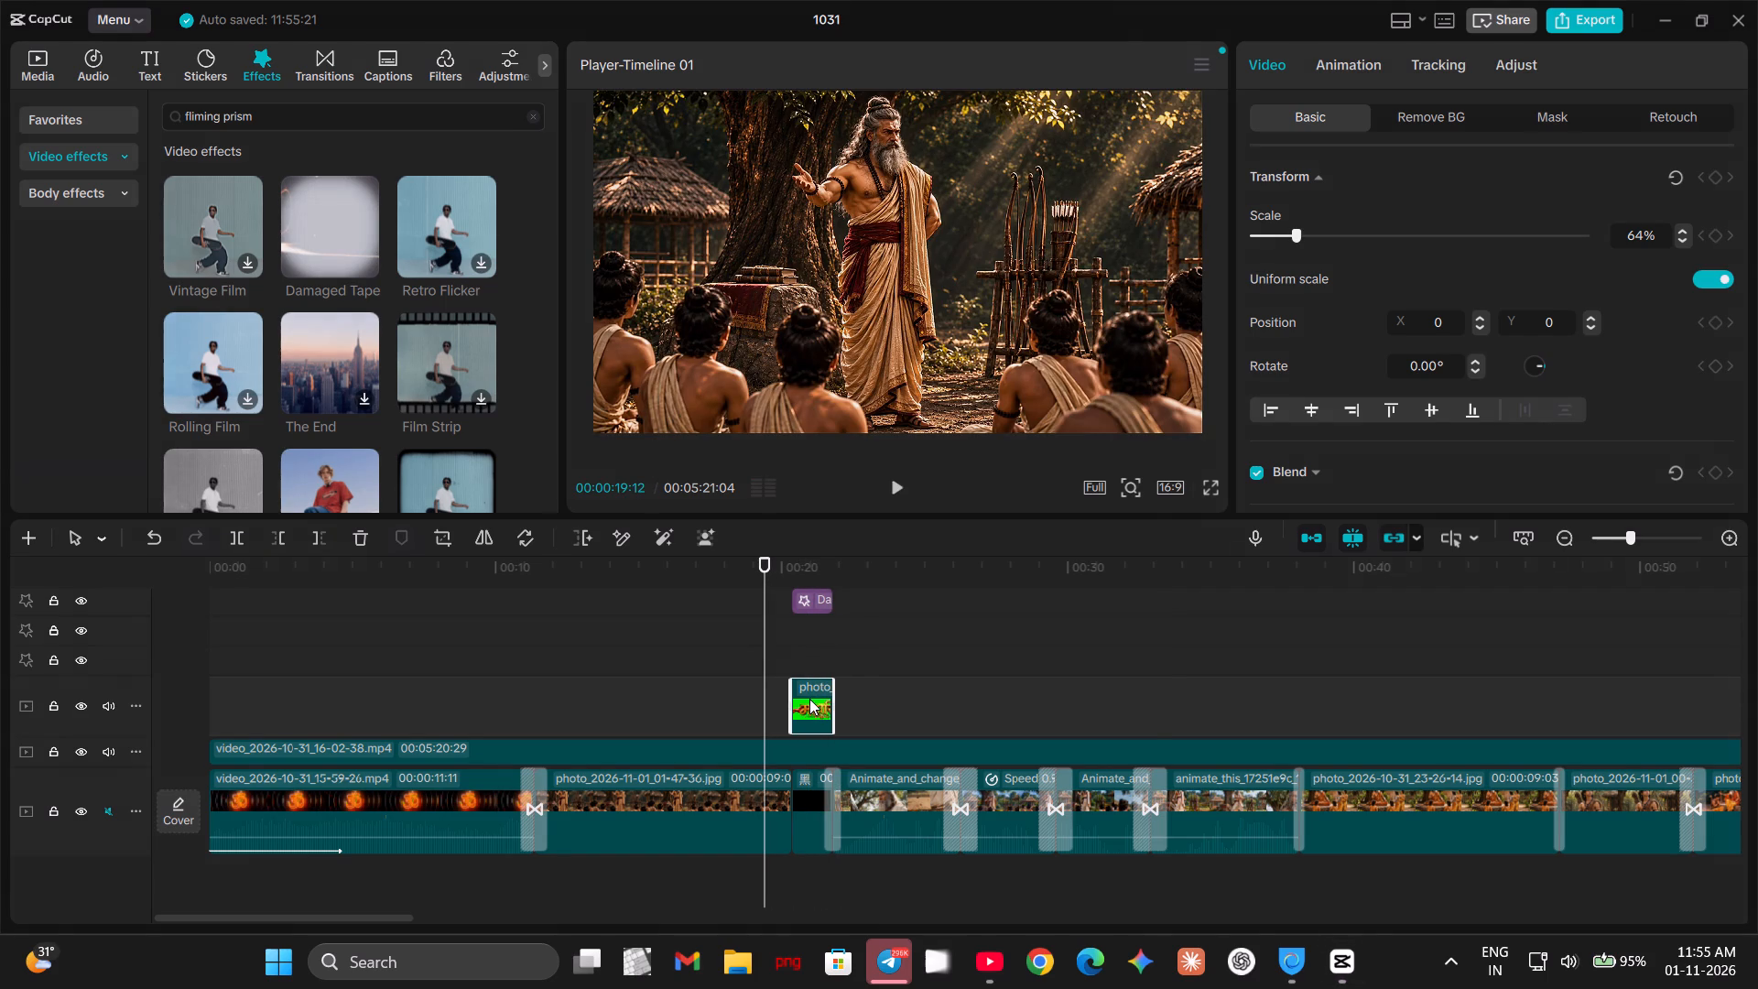
{"action": "left_click", "coordinate": [803, 697]}
{"action": "key", "text": "Delete"}
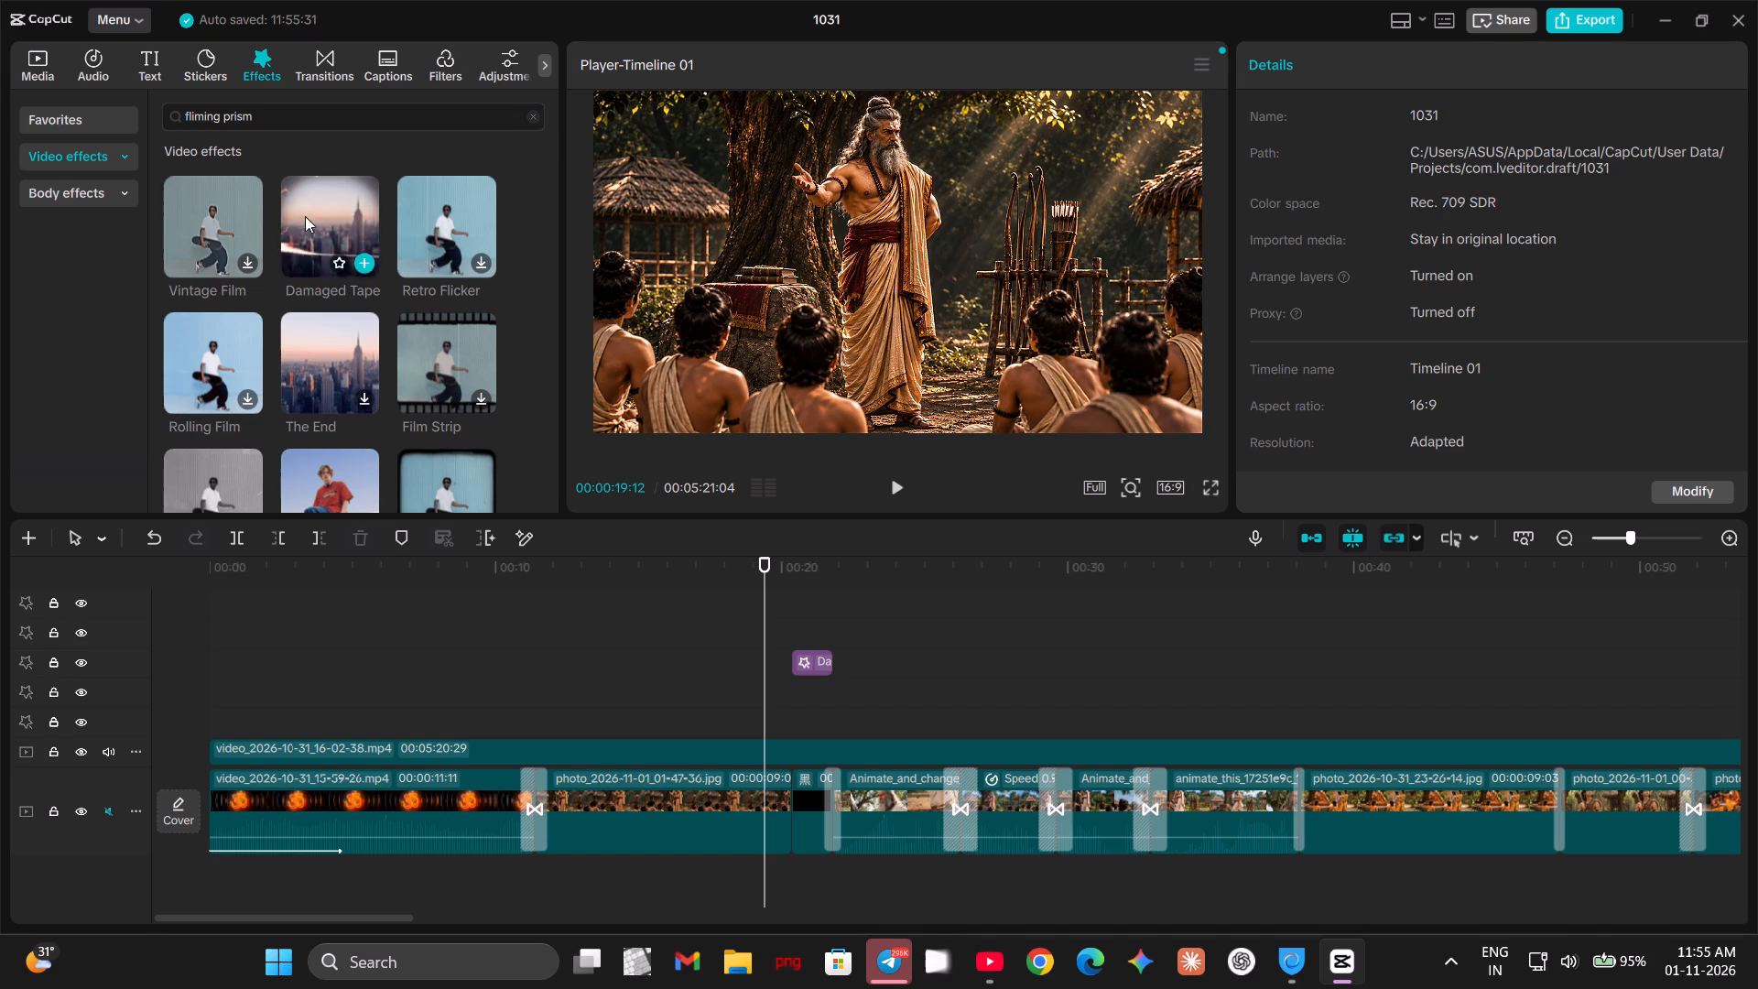
Add the green-background title image from the project media to an overlay track, starting at the short black clip near 00:20.
{"action": "left_click", "coordinate": [54, 71]}
{"action": "scroll", "coordinate": [471, 418], "scroll_direction": "down", "scroll_amount": 4}
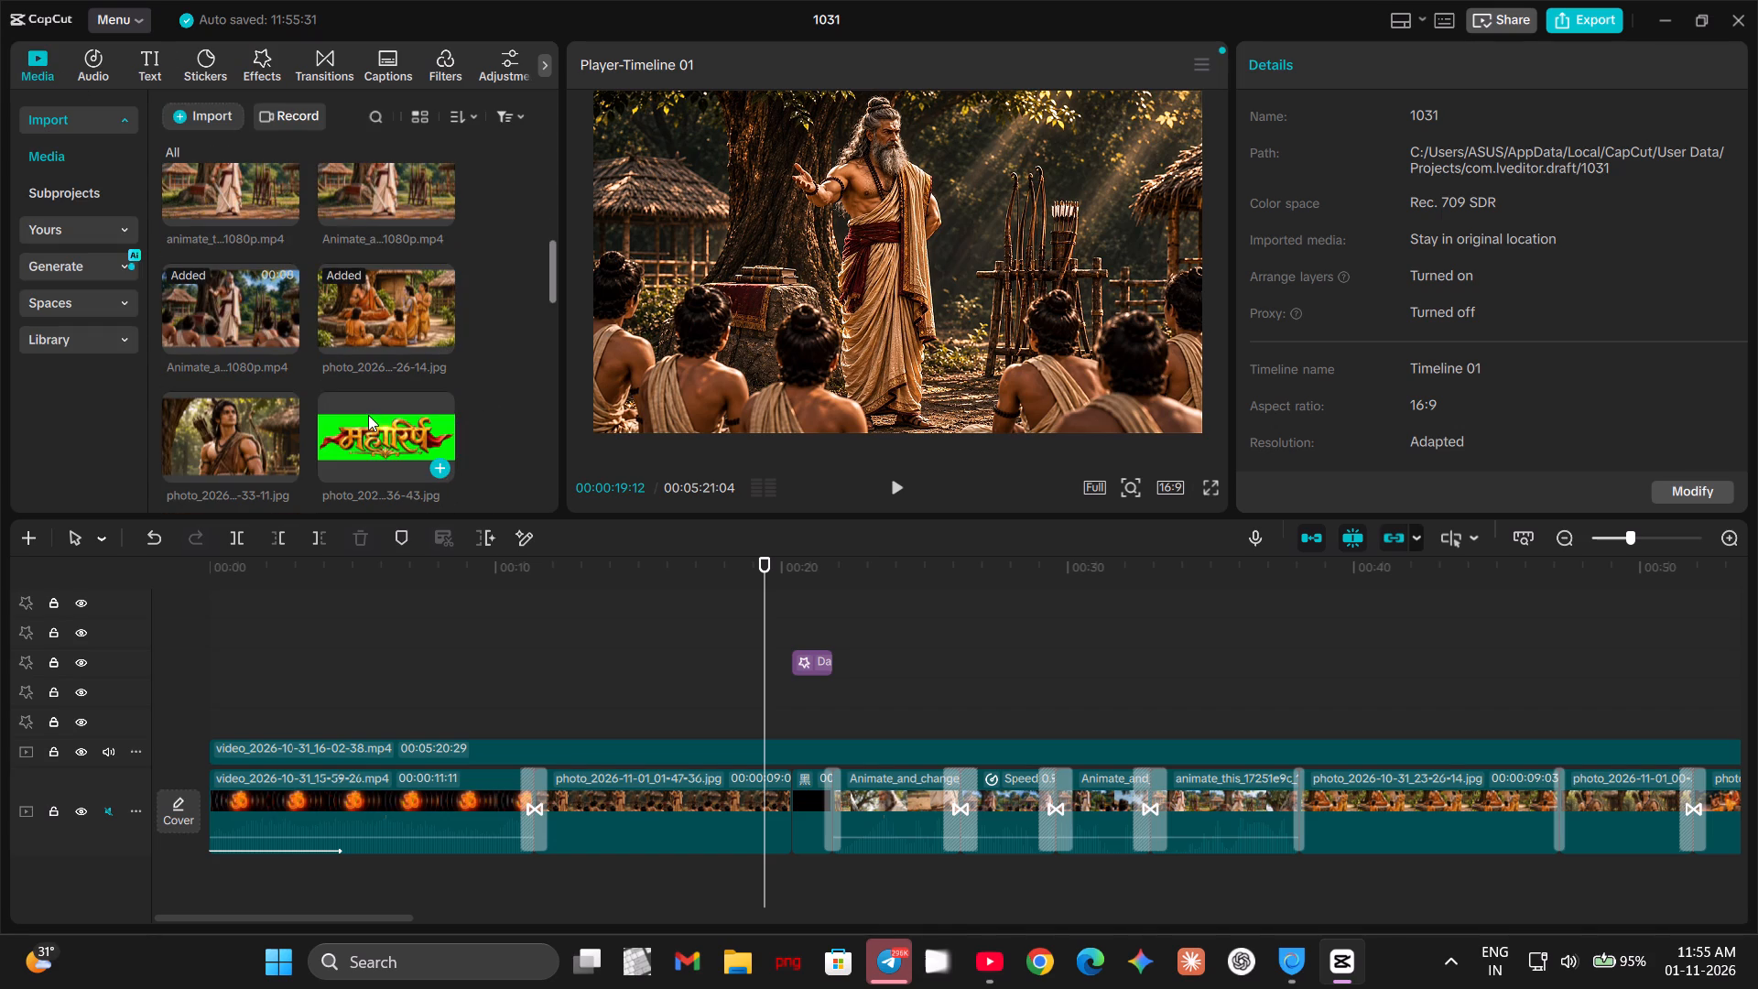
{"action": "left_click", "coordinate": [429, 465]}
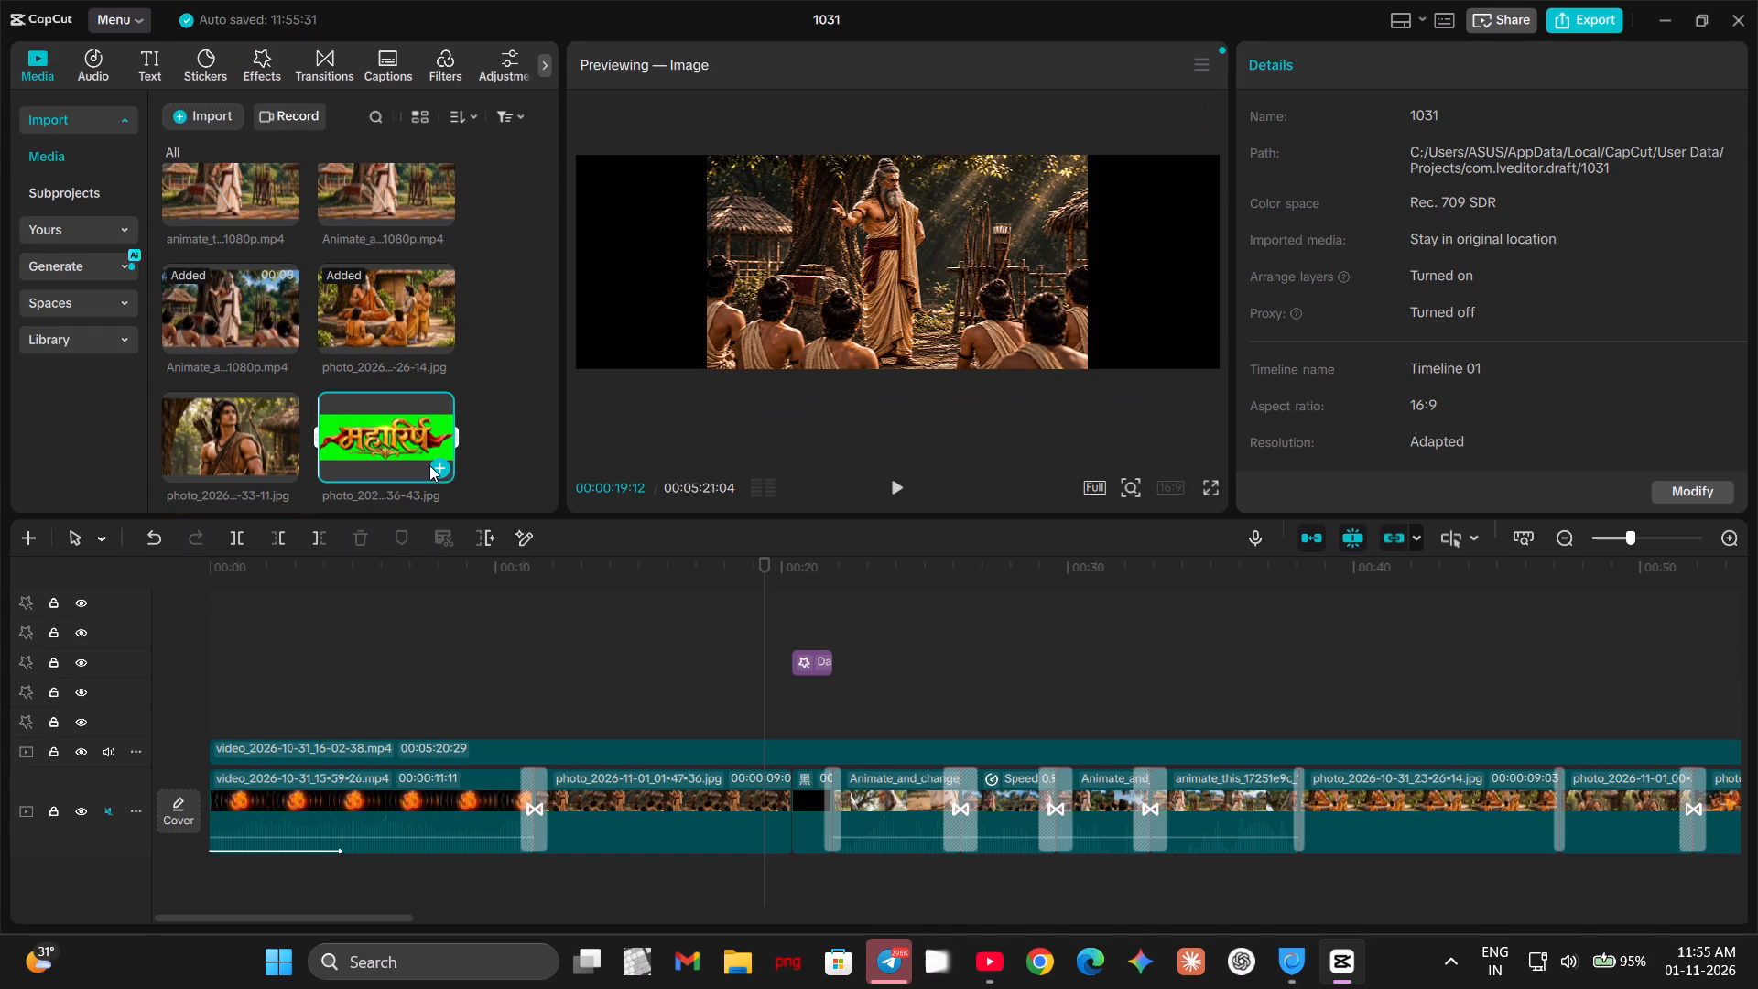
{"action": "left_click_drag", "start_coordinate": [364, 444], "coordinate": [780, 724]}
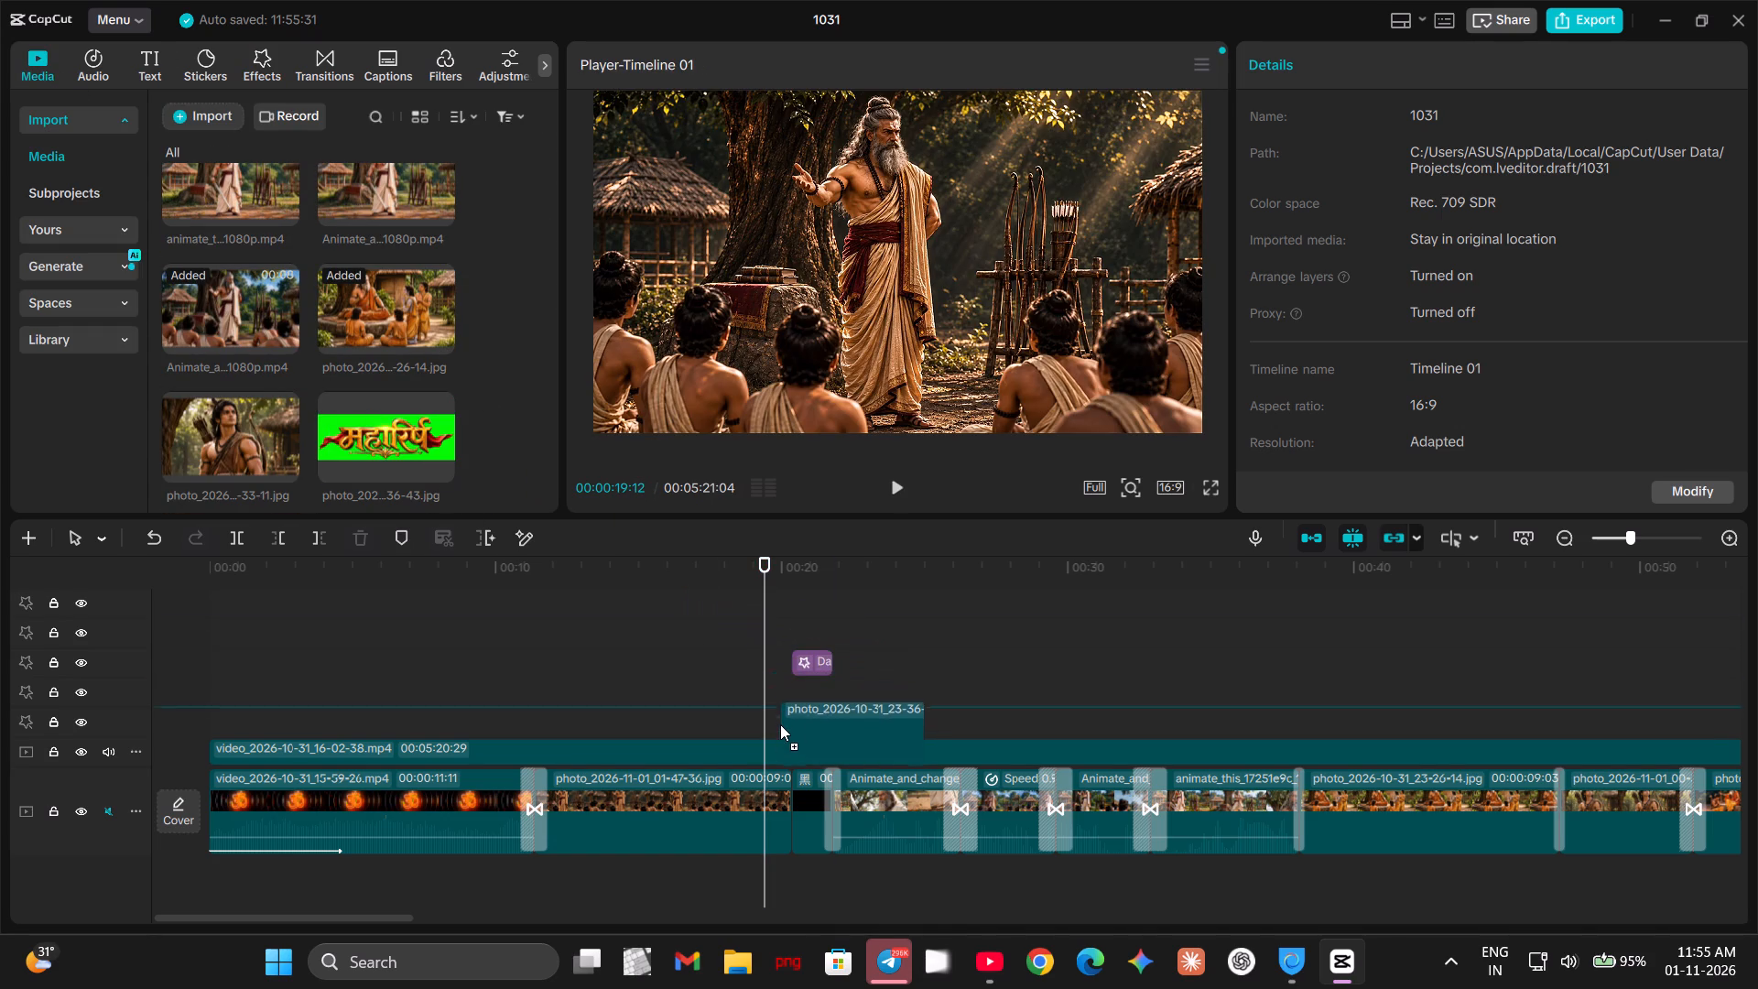
{"action": "left_click_drag", "start_coordinate": [780, 724], "coordinate": [787, 709]}
{"action": "left_click_drag", "start_coordinate": [835, 658], "coordinate": [821, 774]}
{"action": "left_click_drag", "start_coordinate": [827, 725], "coordinate": [830, 803]}
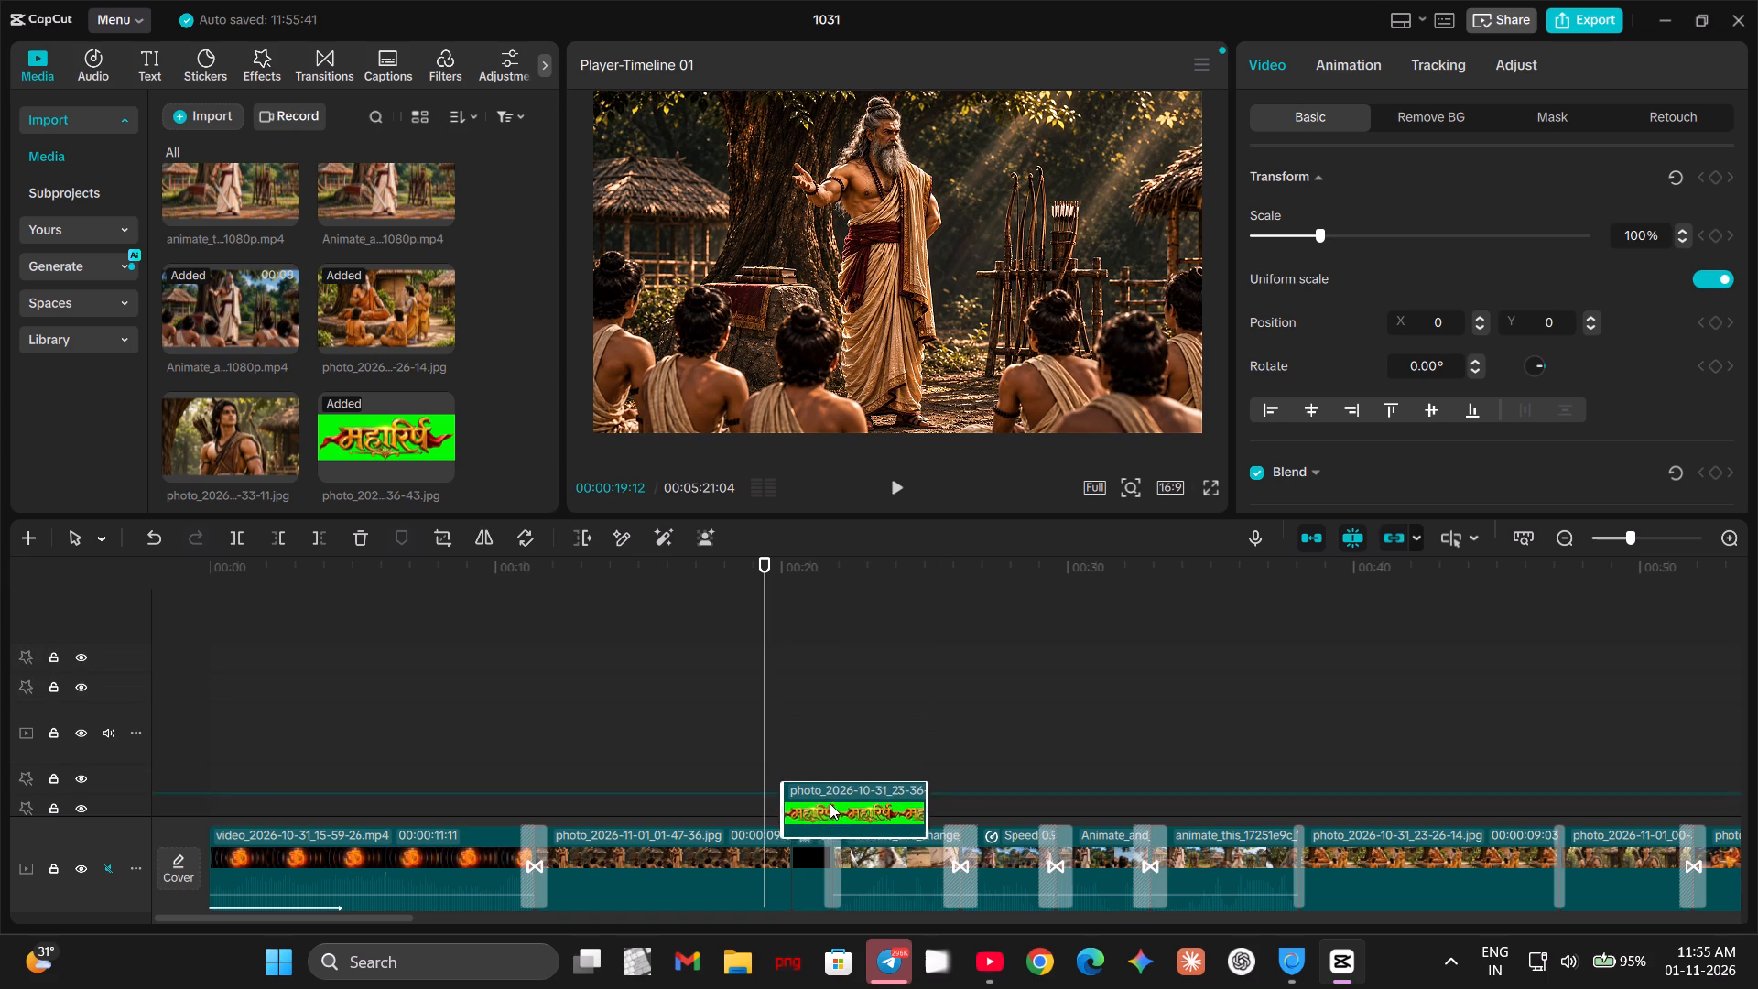
{"action": "left_click_drag", "start_coordinate": [830, 803], "coordinate": [835, 748]}
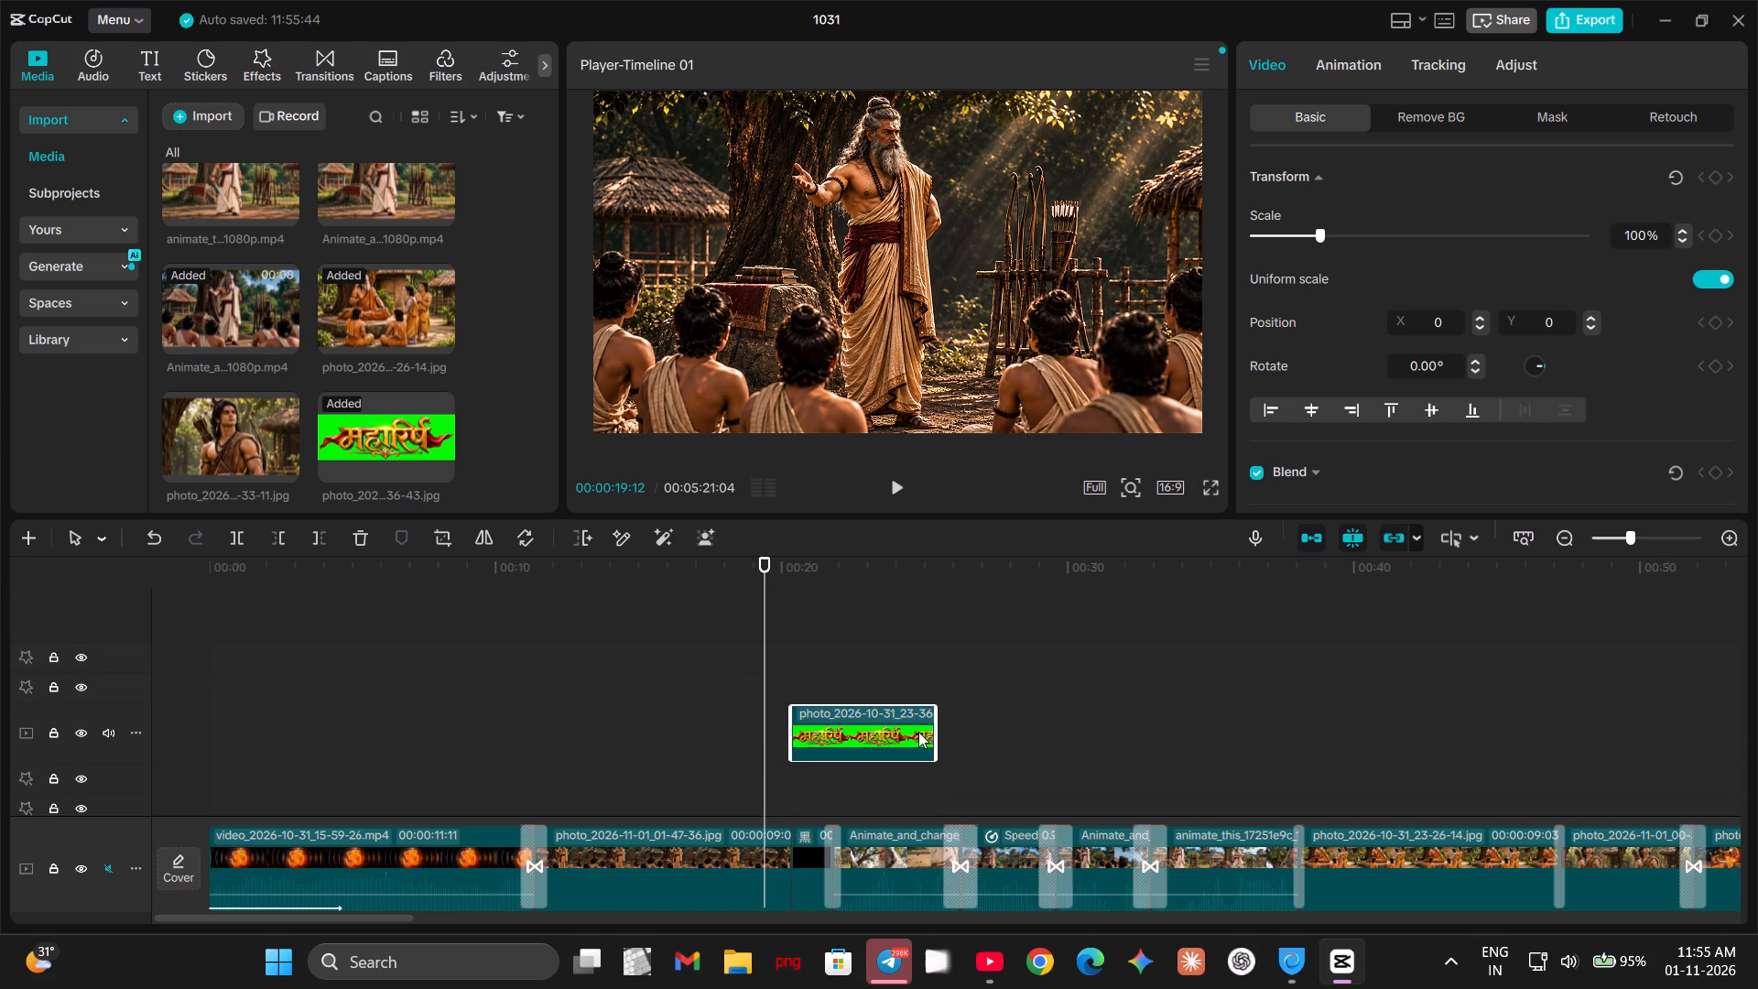
Trim the end of the green-background title image to about 00:22, matching the short black clip, and play the section.
{"action": "left_click_drag", "start_coordinate": [934, 722], "coordinate": [822, 735]}
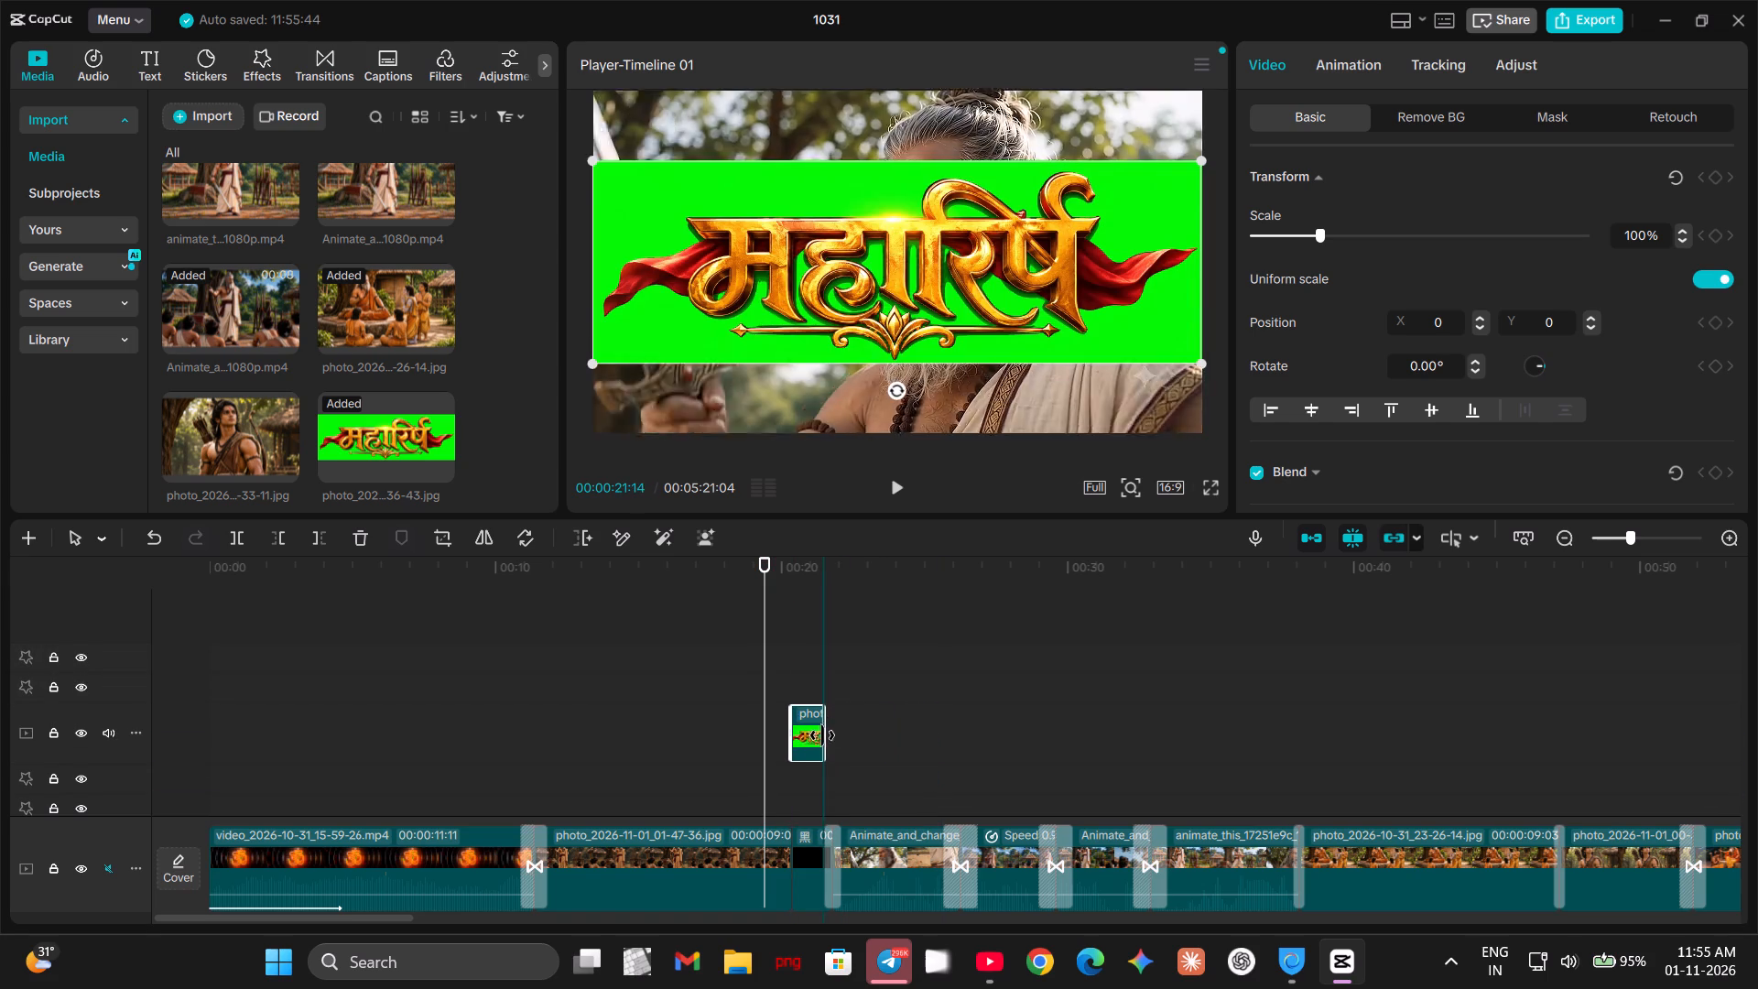
{"action": "left_click_drag", "start_coordinate": [822, 735], "coordinate": [834, 733]}
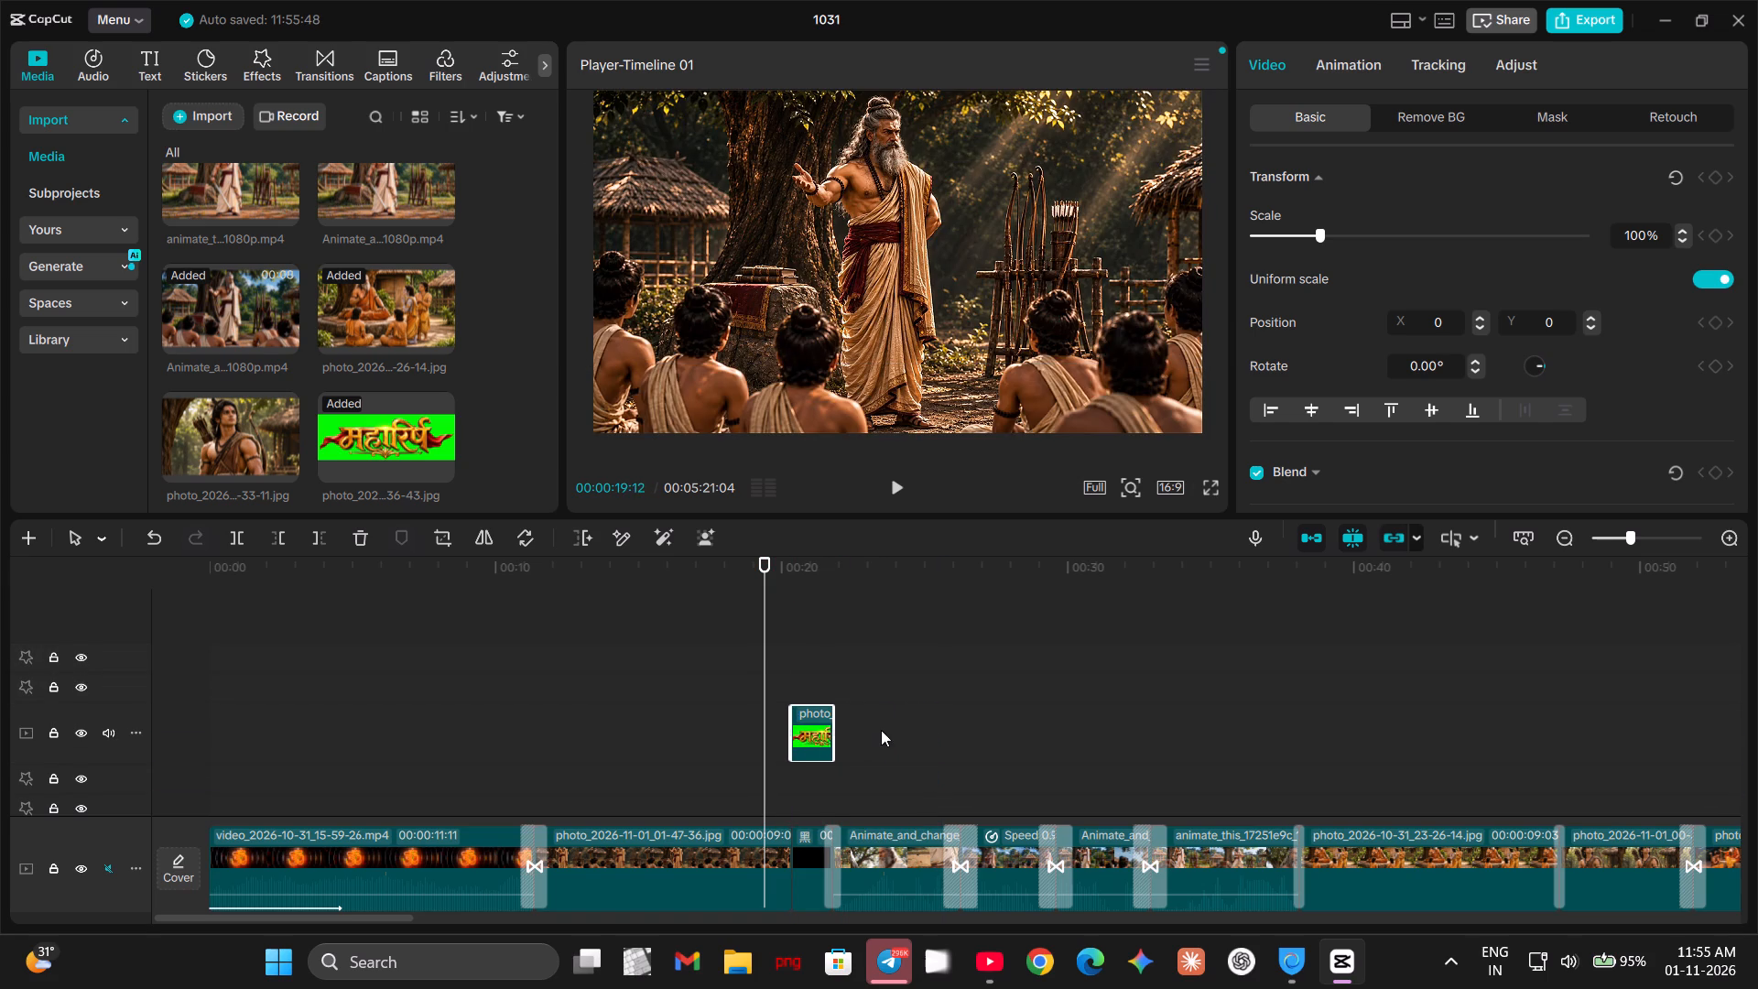
{"action": "key", "text": "space"}
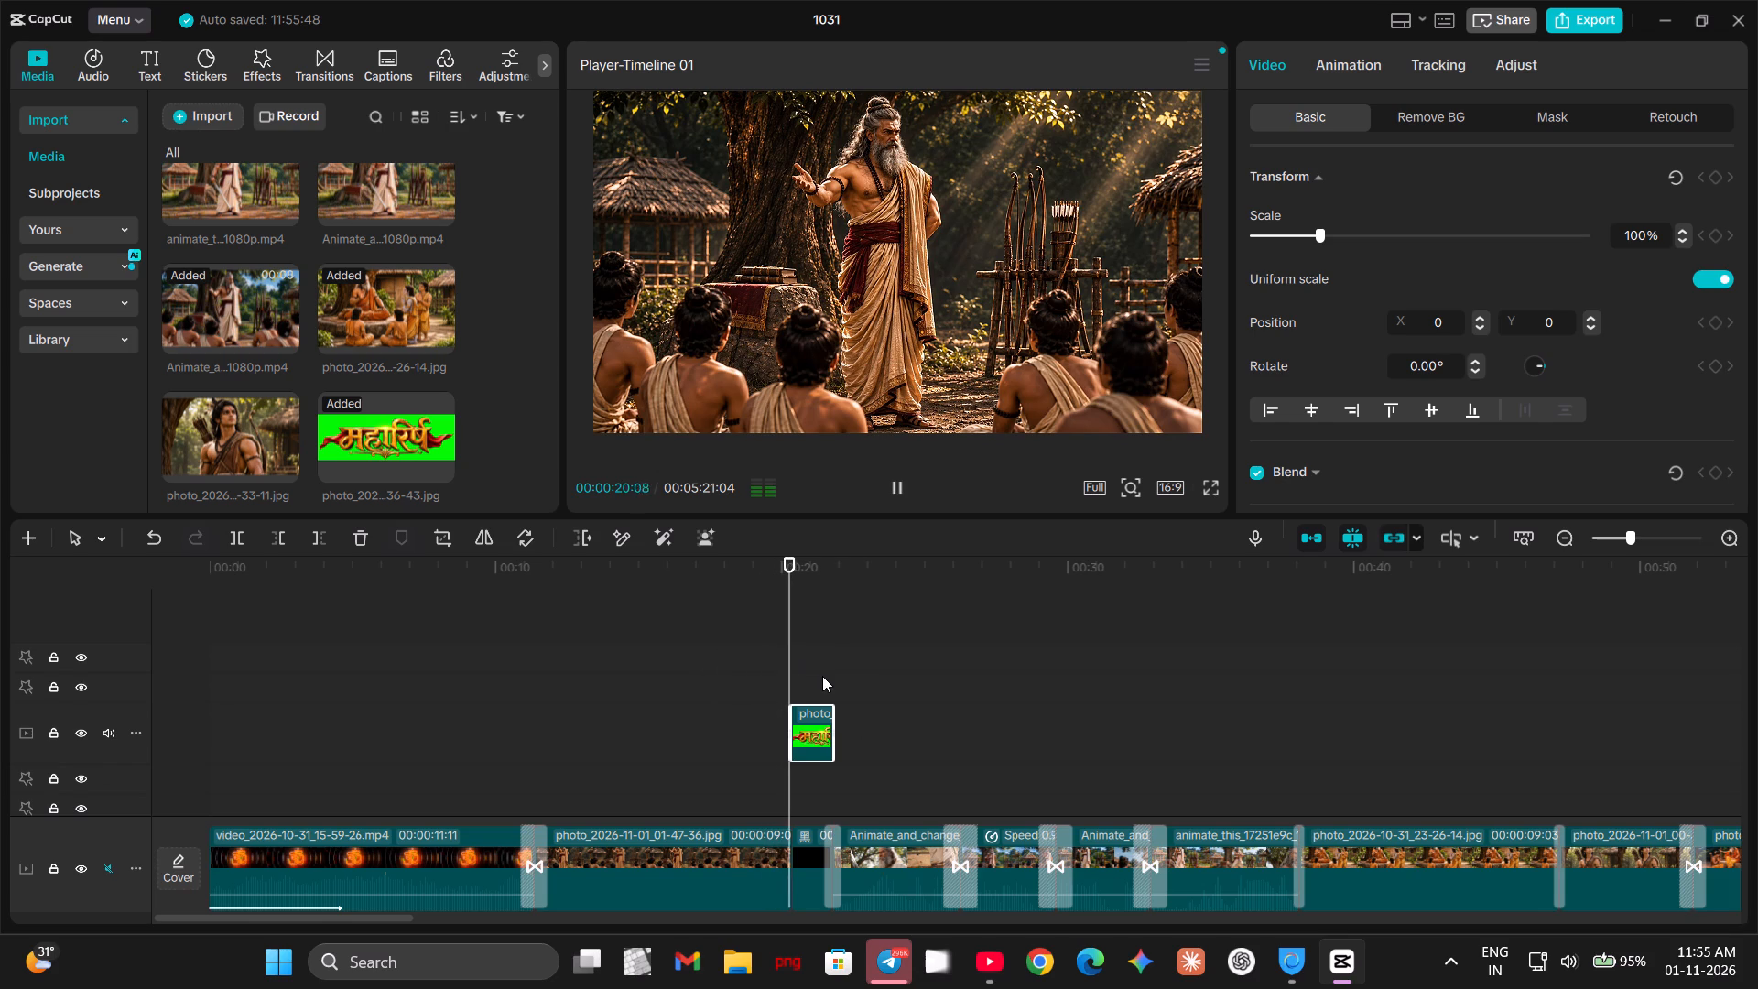
{"action": "key", "text": "space"}
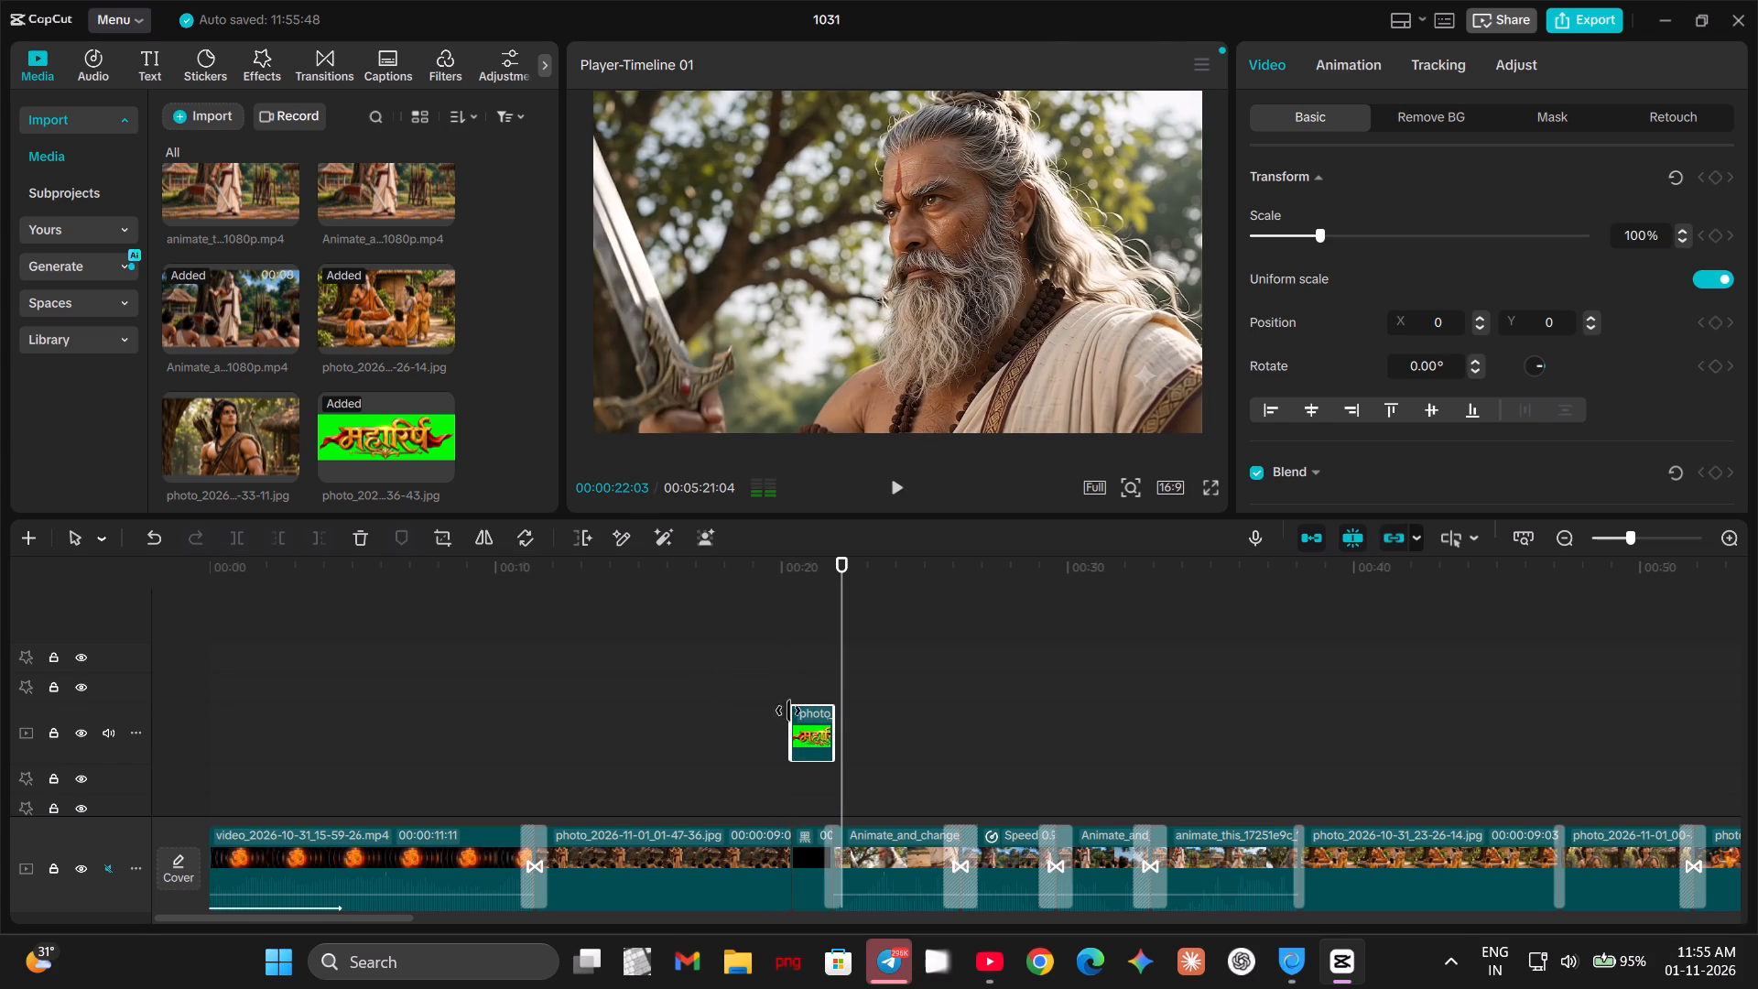
Move the green-background title image to an overlay track below the Damaged Tape effect, keeping it above the short black clip.
{"action": "left_click", "coordinate": [806, 728]}
{"action": "scroll", "coordinate": [939, 679], "scroll_direction": "down", "scroll_amount": 2}
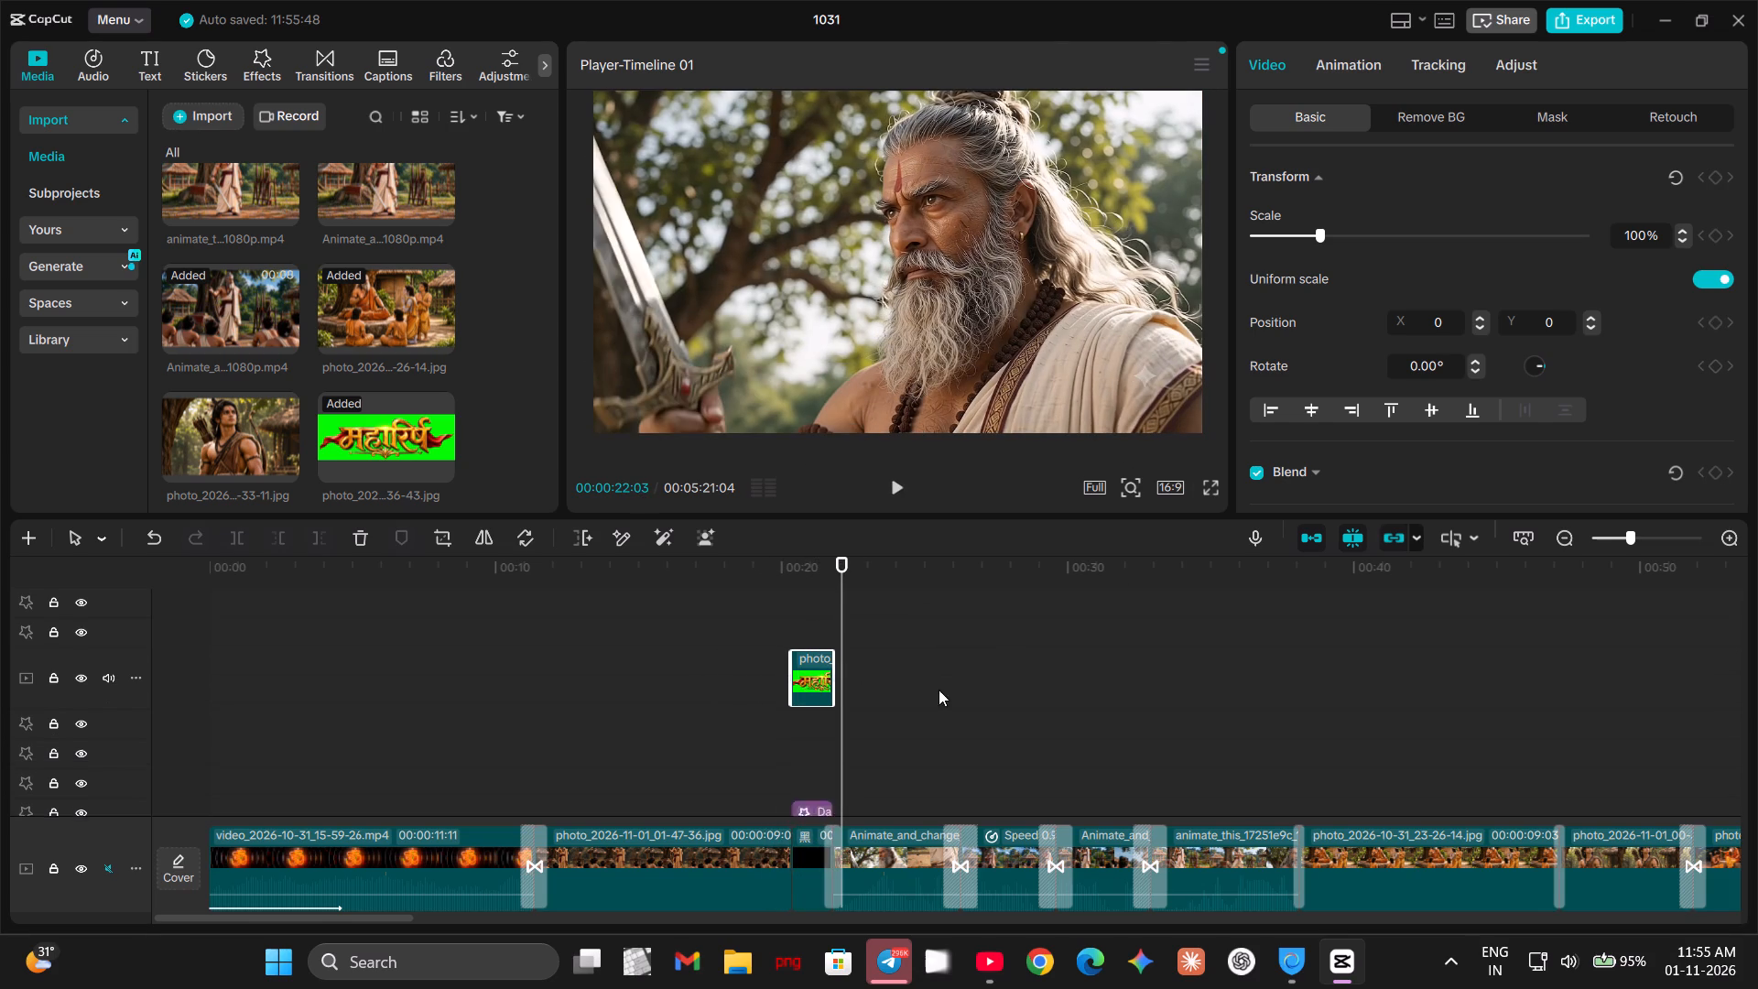
{"action": "scroll", "coordinate": [939, 690], "scroll_direction": "down", "scroll_amount": 1}
{"action": "scroll", "coordinate": [856, 640], "scroll_direction": "down", "scroll_amount": 4}
{"action": "scroll", "coordinate": [854, 618], "scroll_direction": "up", "scroll_amount": 1}
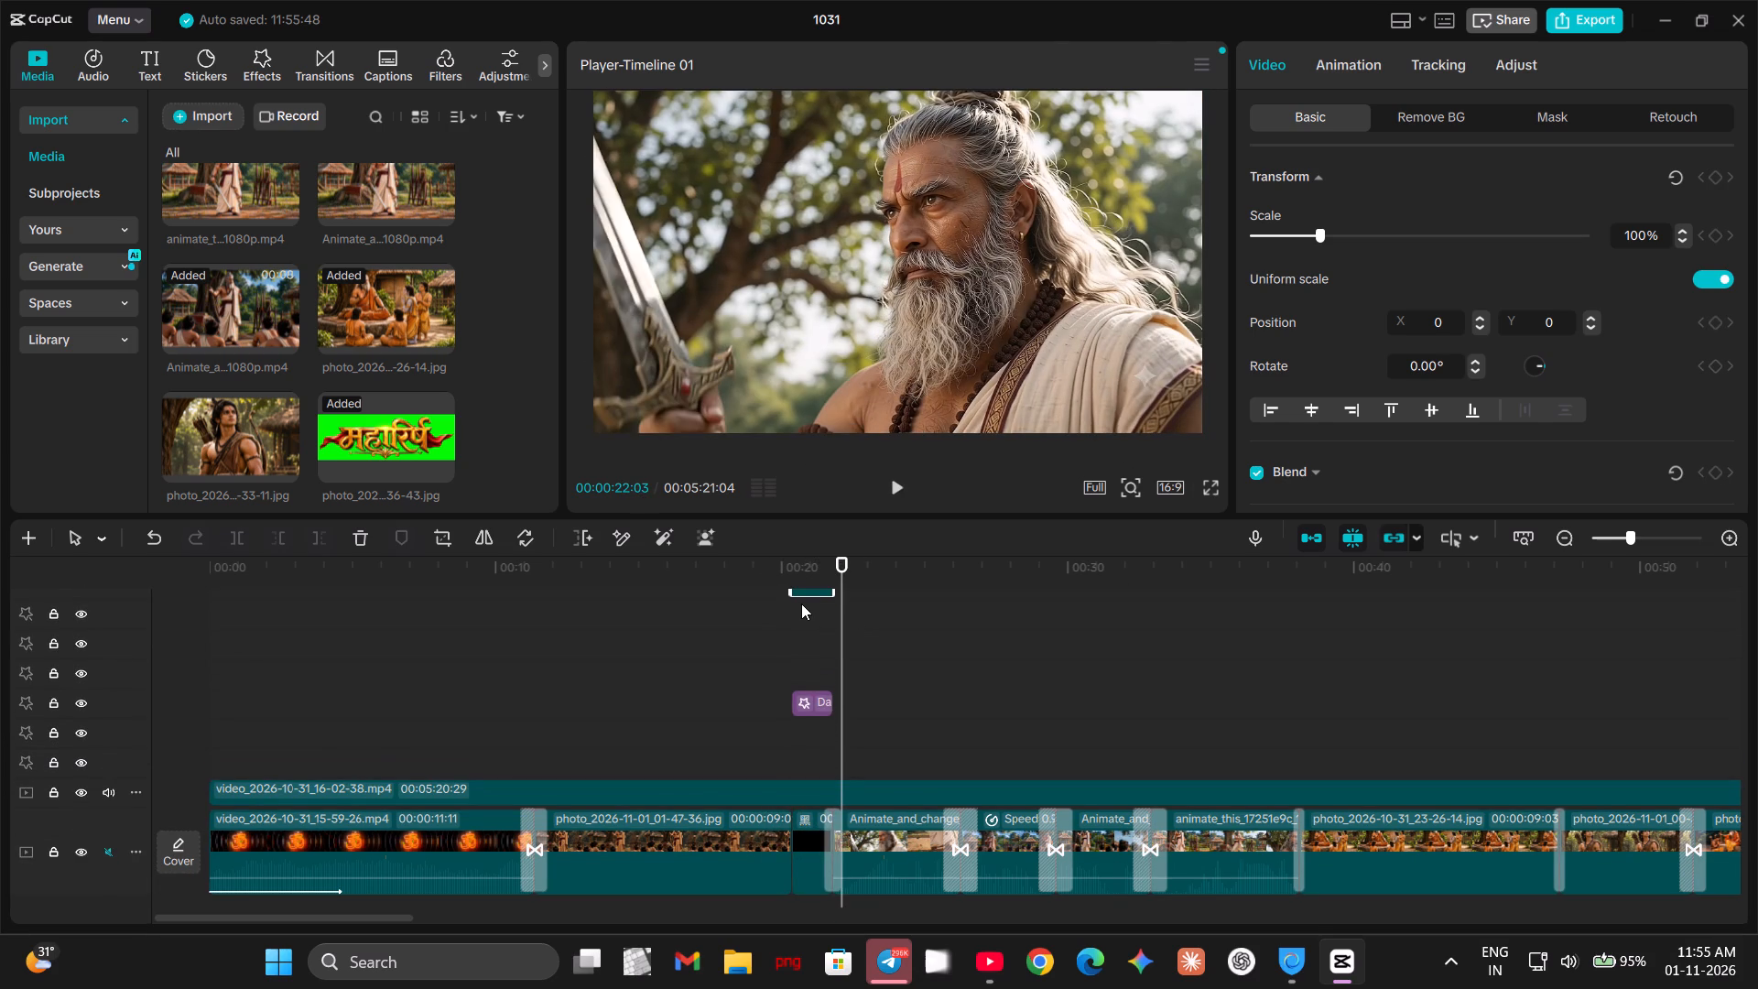
{"action": "left_click_drag", "start_coordinate": [809, 588], "coordinate": [812, 669]}
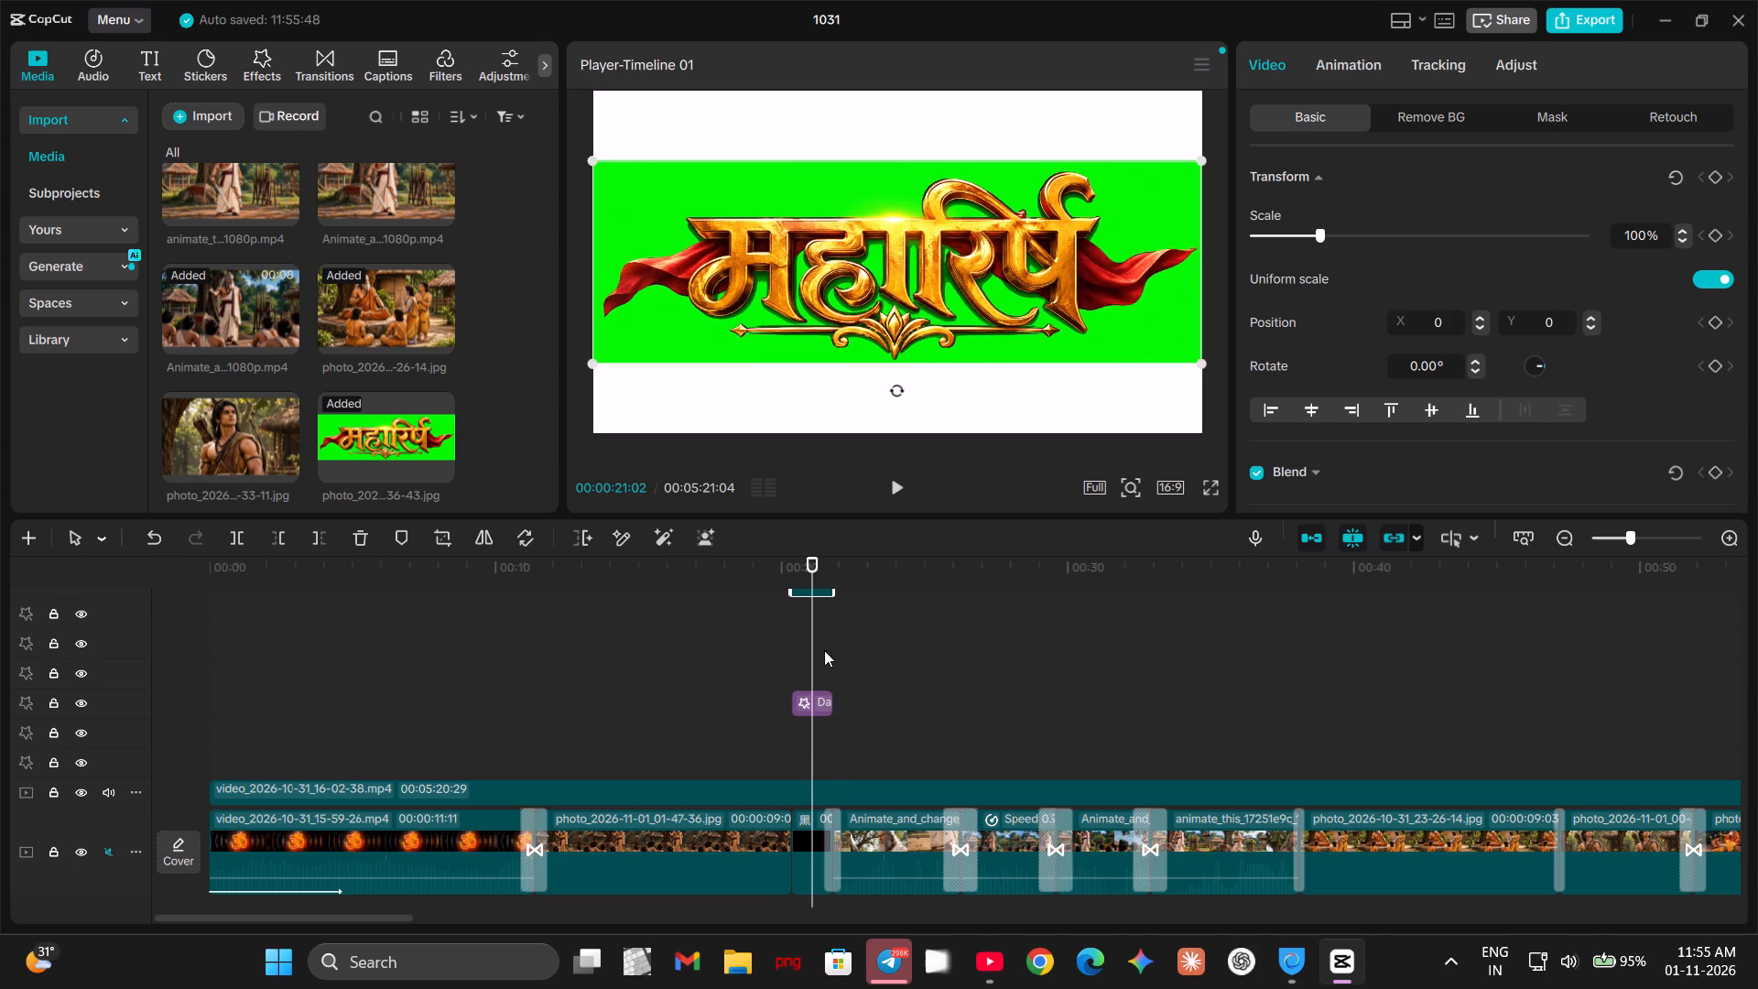
{"action": "scroll", "coordinate": [870, 642], "scroll_direction": "up", "scroll_amount": 1}
{"action": "left_click_drag", "start_coordinate": [812, 600], "coordinate": [805, 784]}
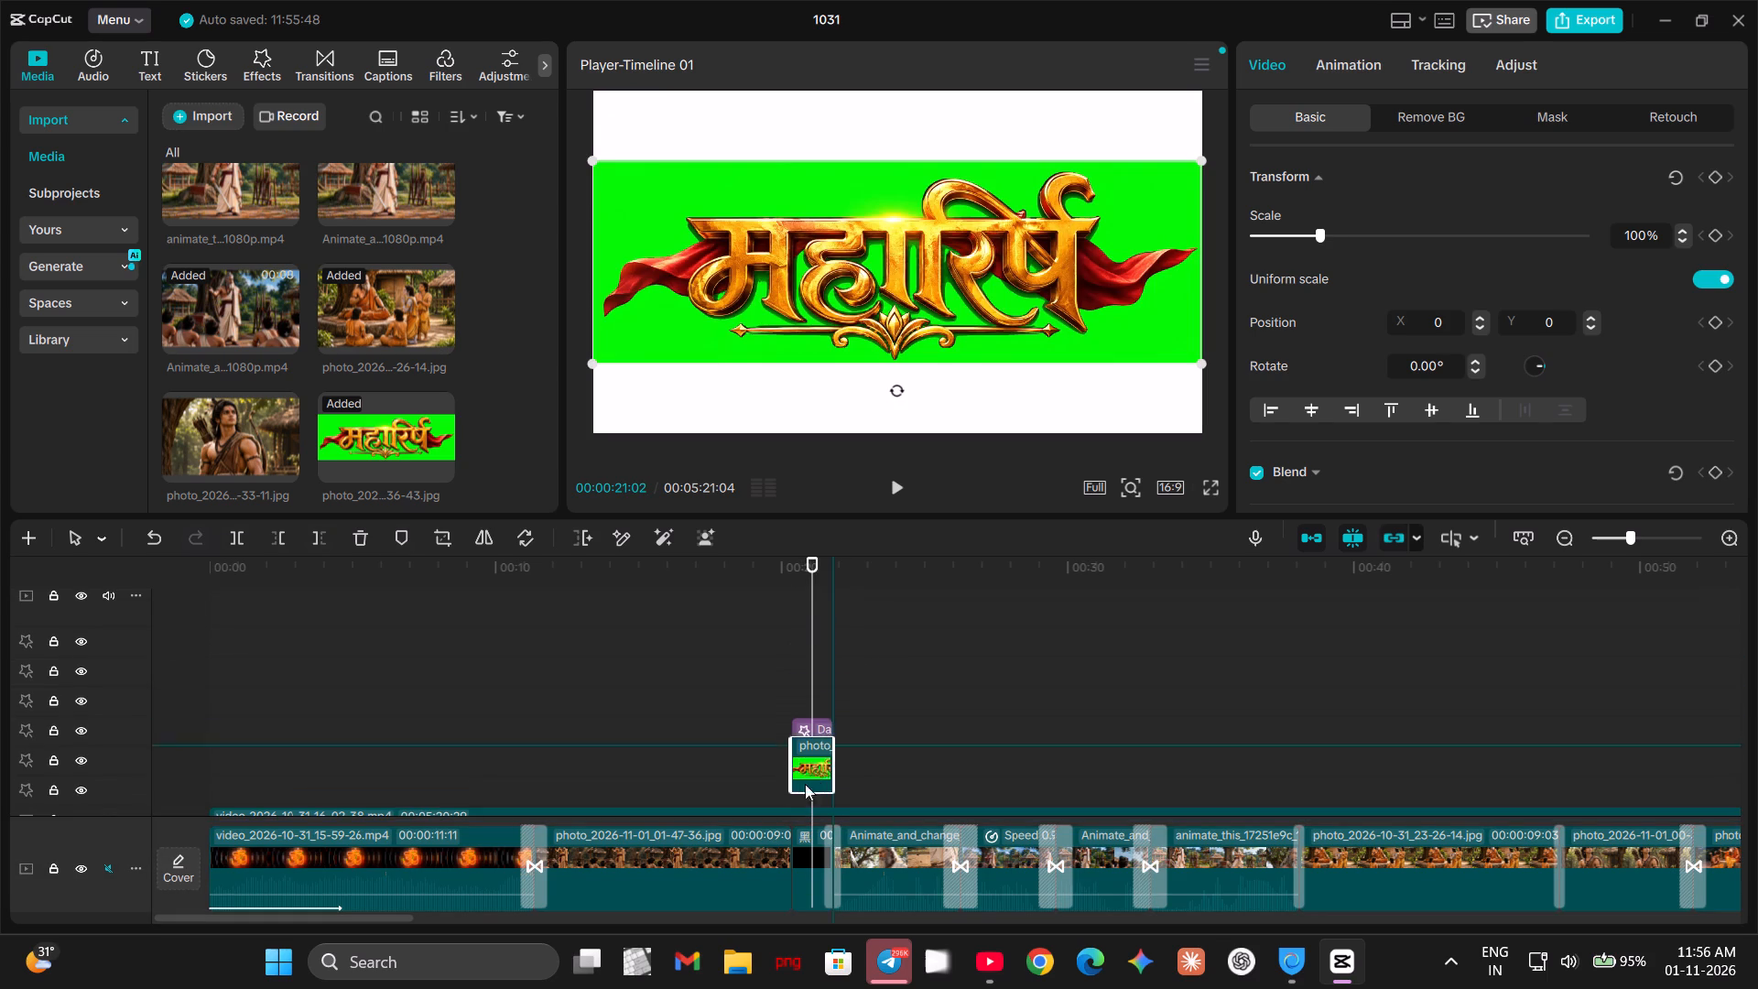
{"action": "left_click_drag", "start_coordinate": [805, 784], "coordinate": [814, 786]}
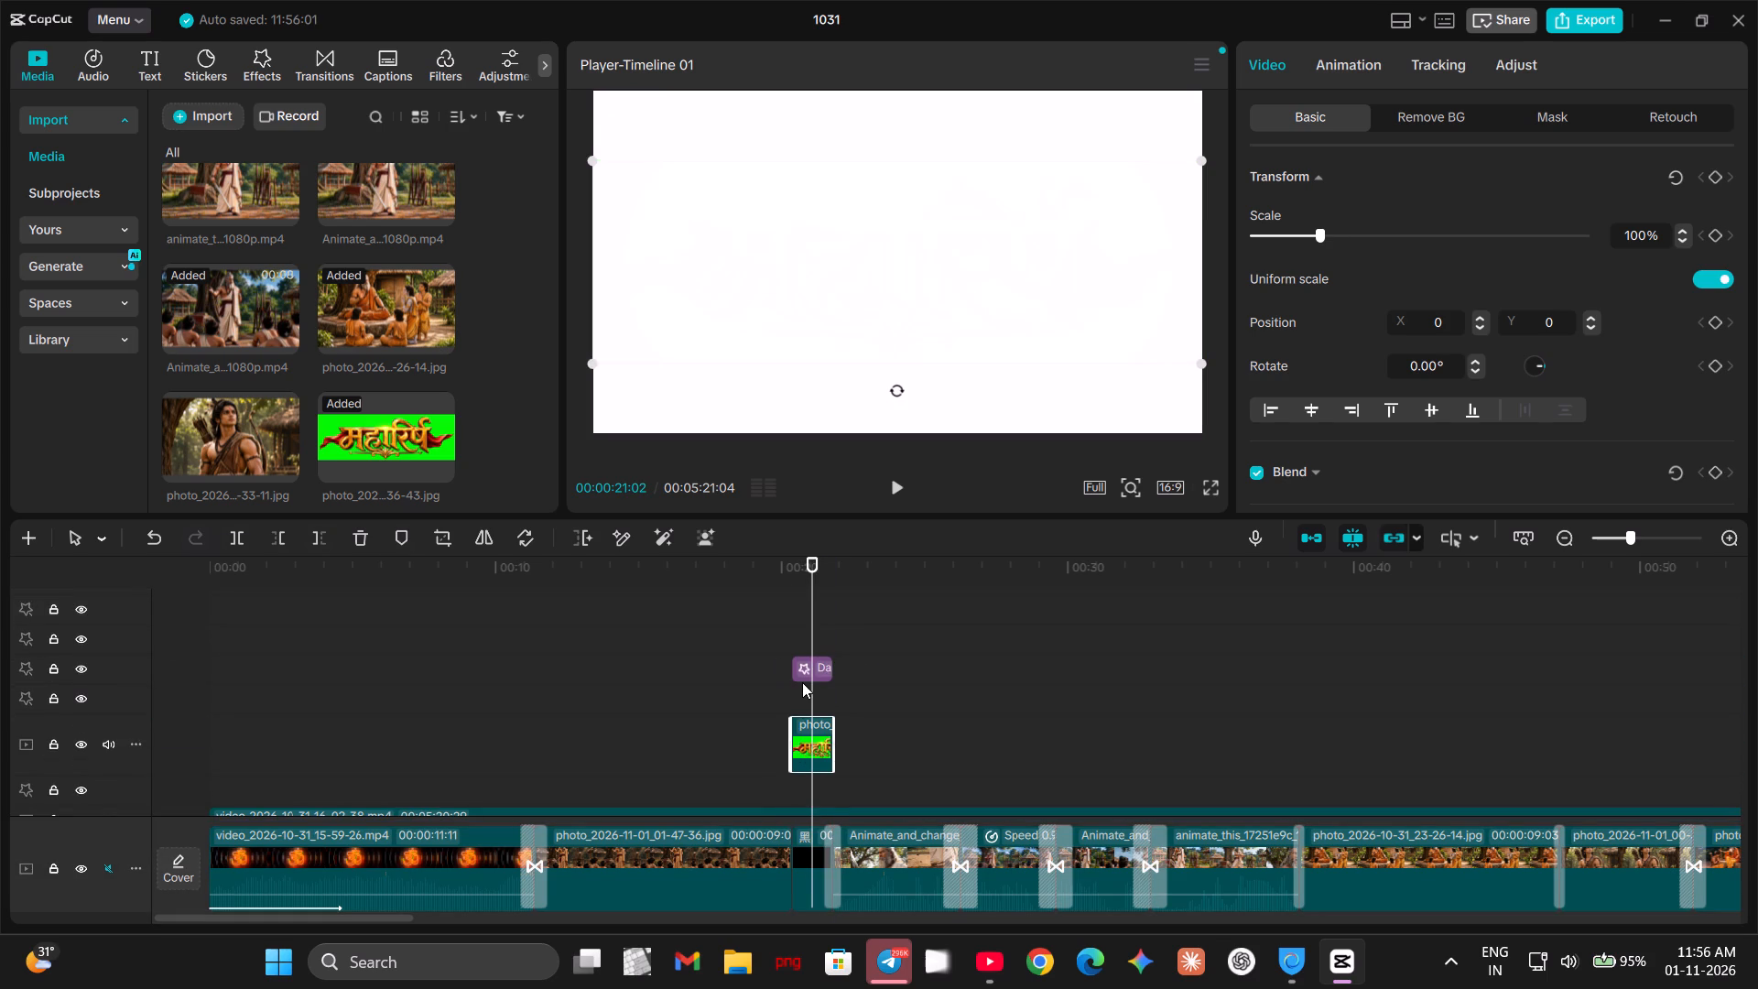
Apply Chroma key to the title image, sampling its green background as the key color.
{"action": "left_click", "coordinate": [813, 751]}
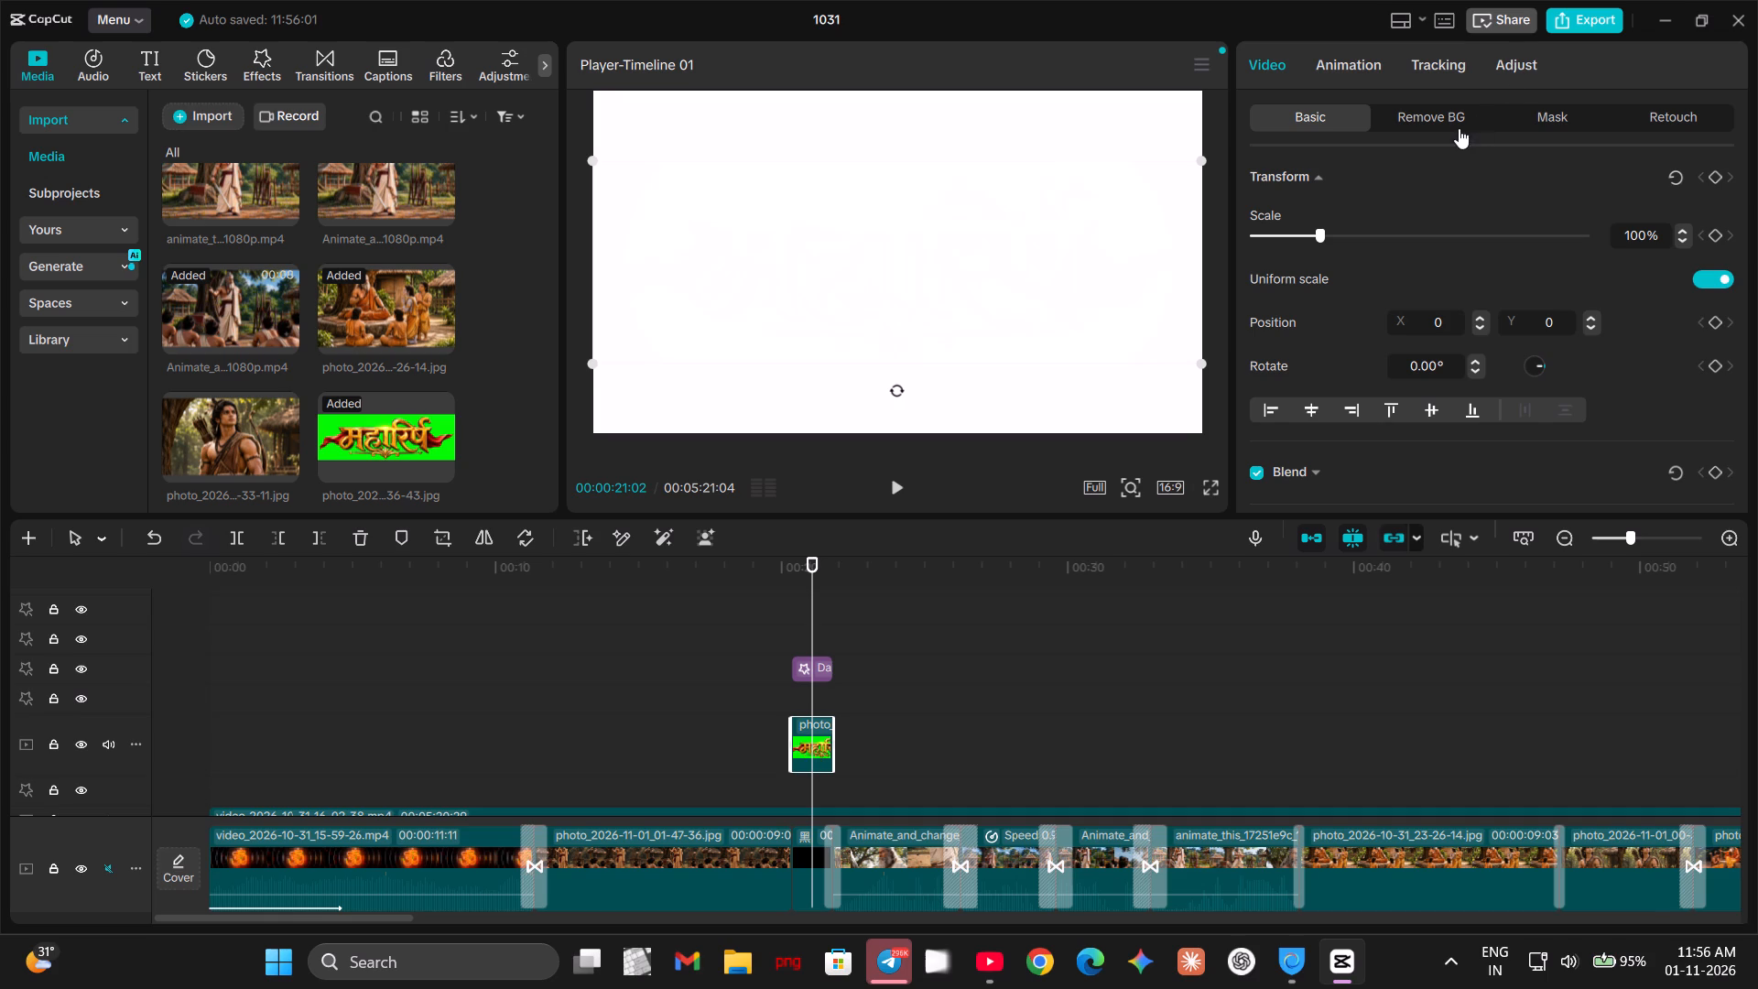
{"action": "left_click", "coordinate": [1449, 112]}
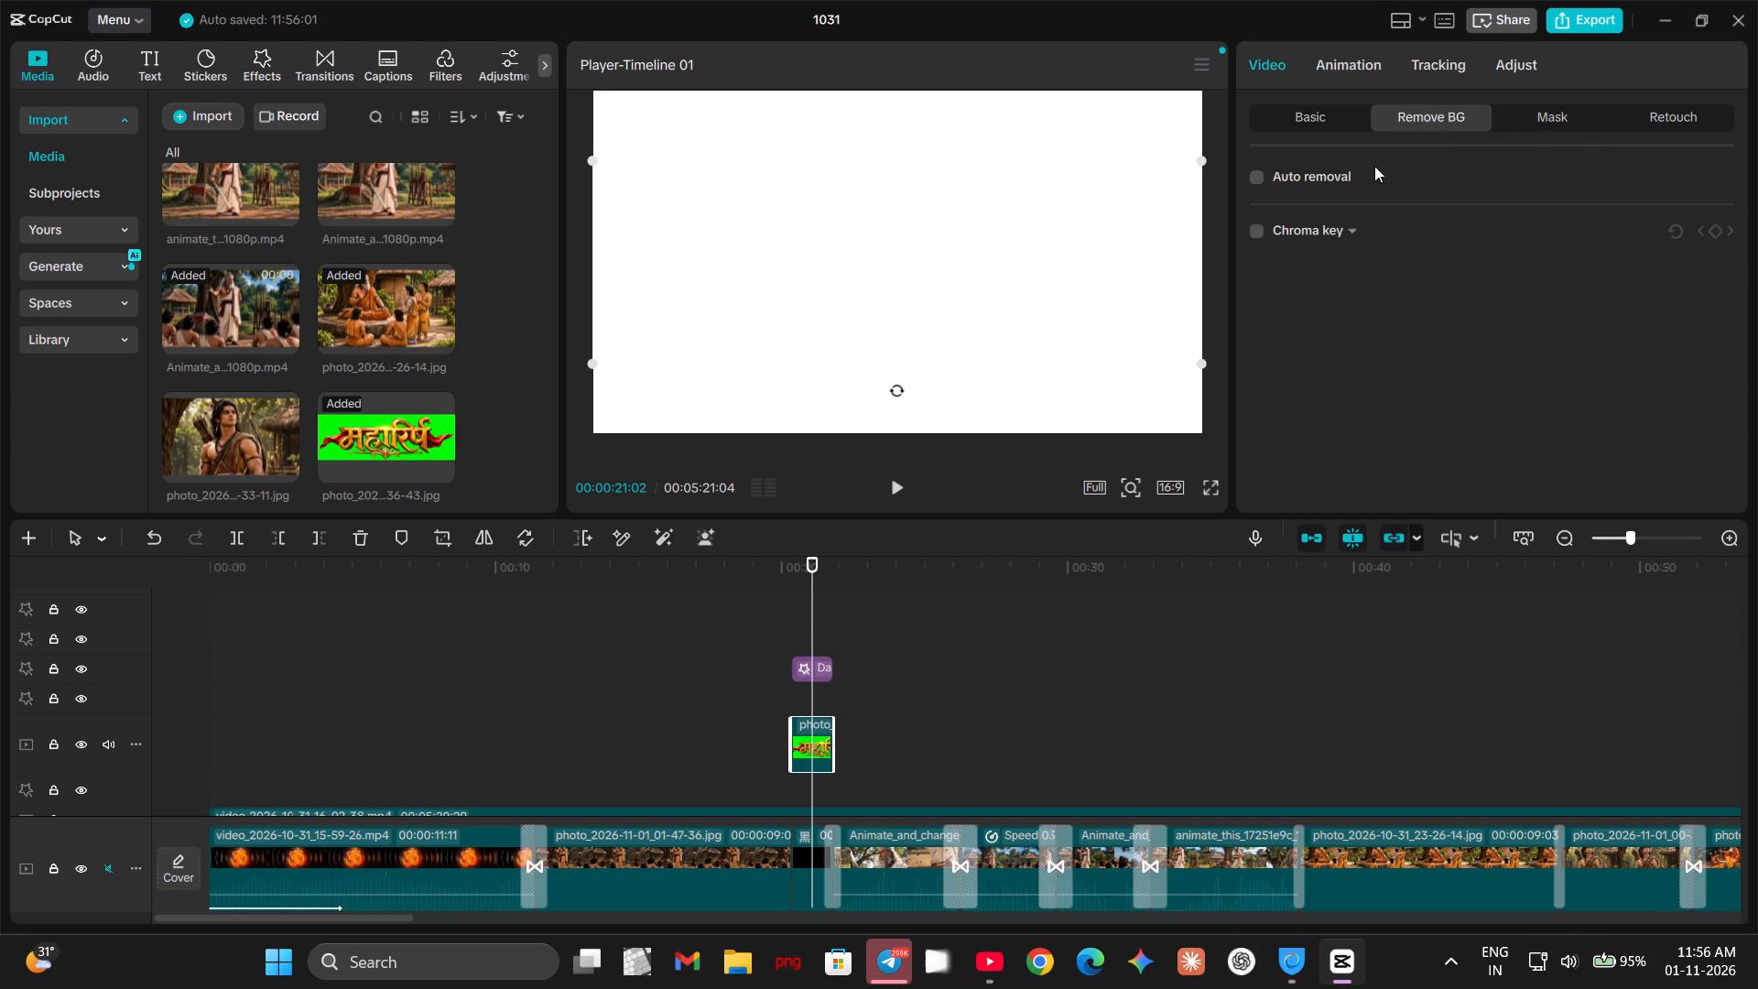
{"action": "left_click", "coordinate": [1258, 233]}
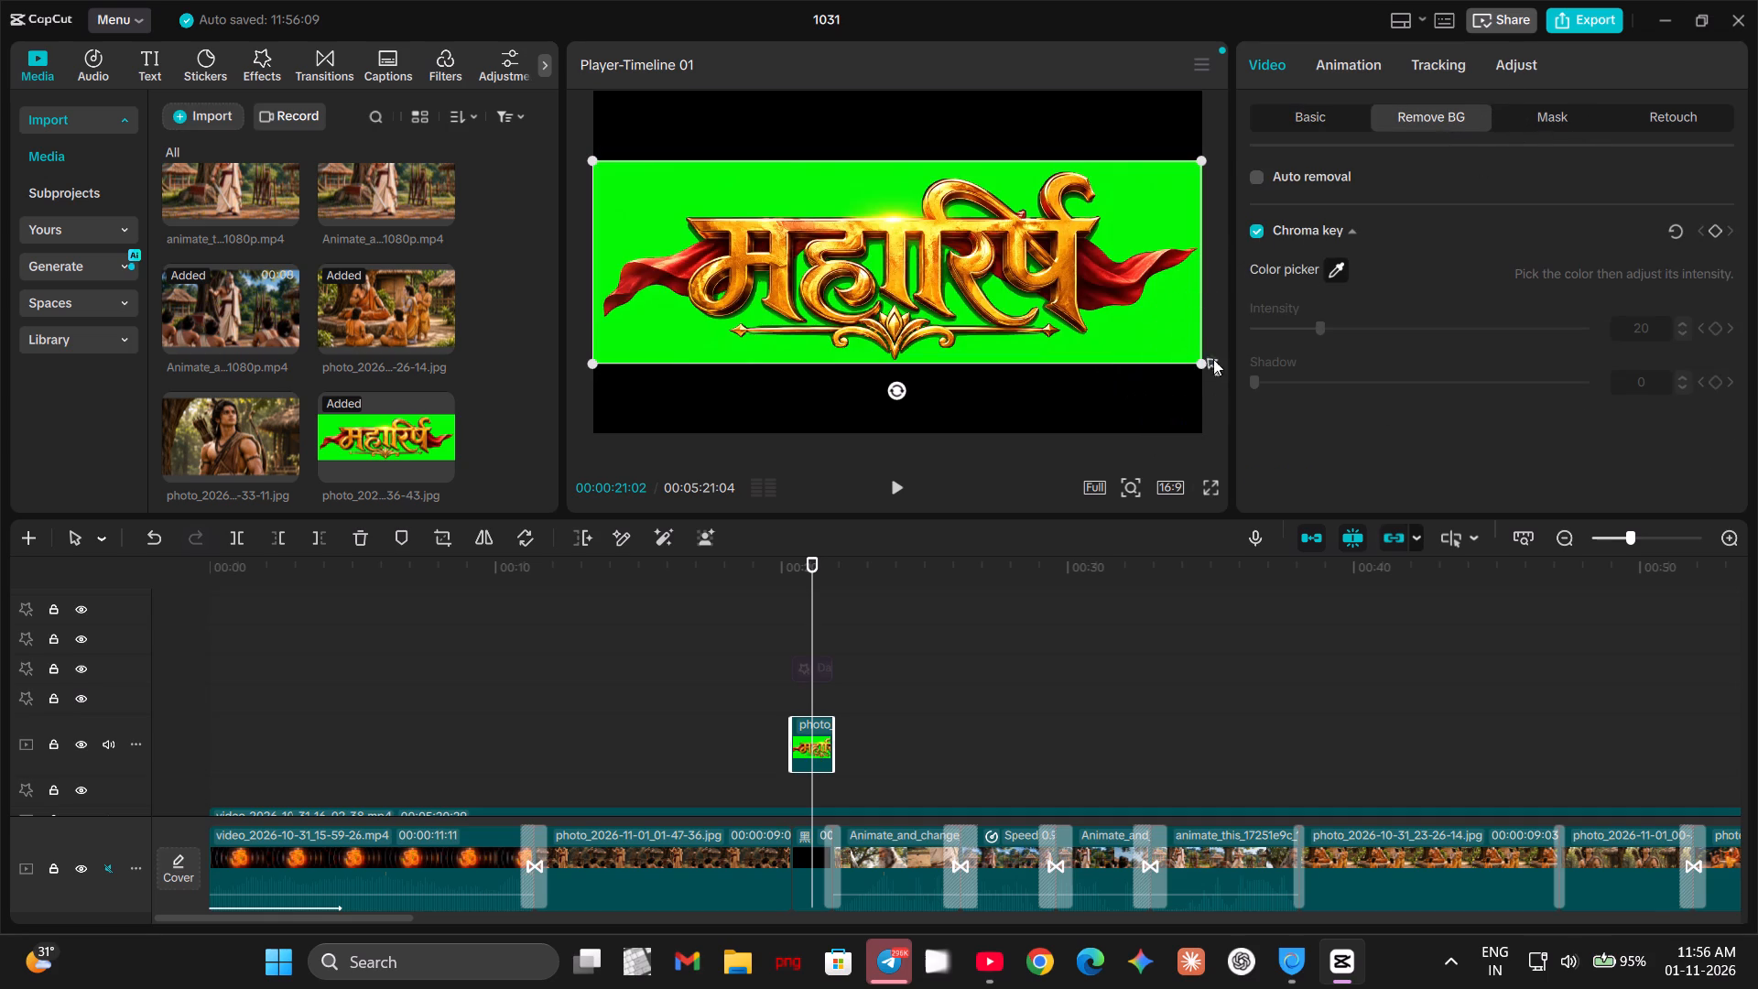
{"action": "left_click", "coordinate": [1023, 298]}
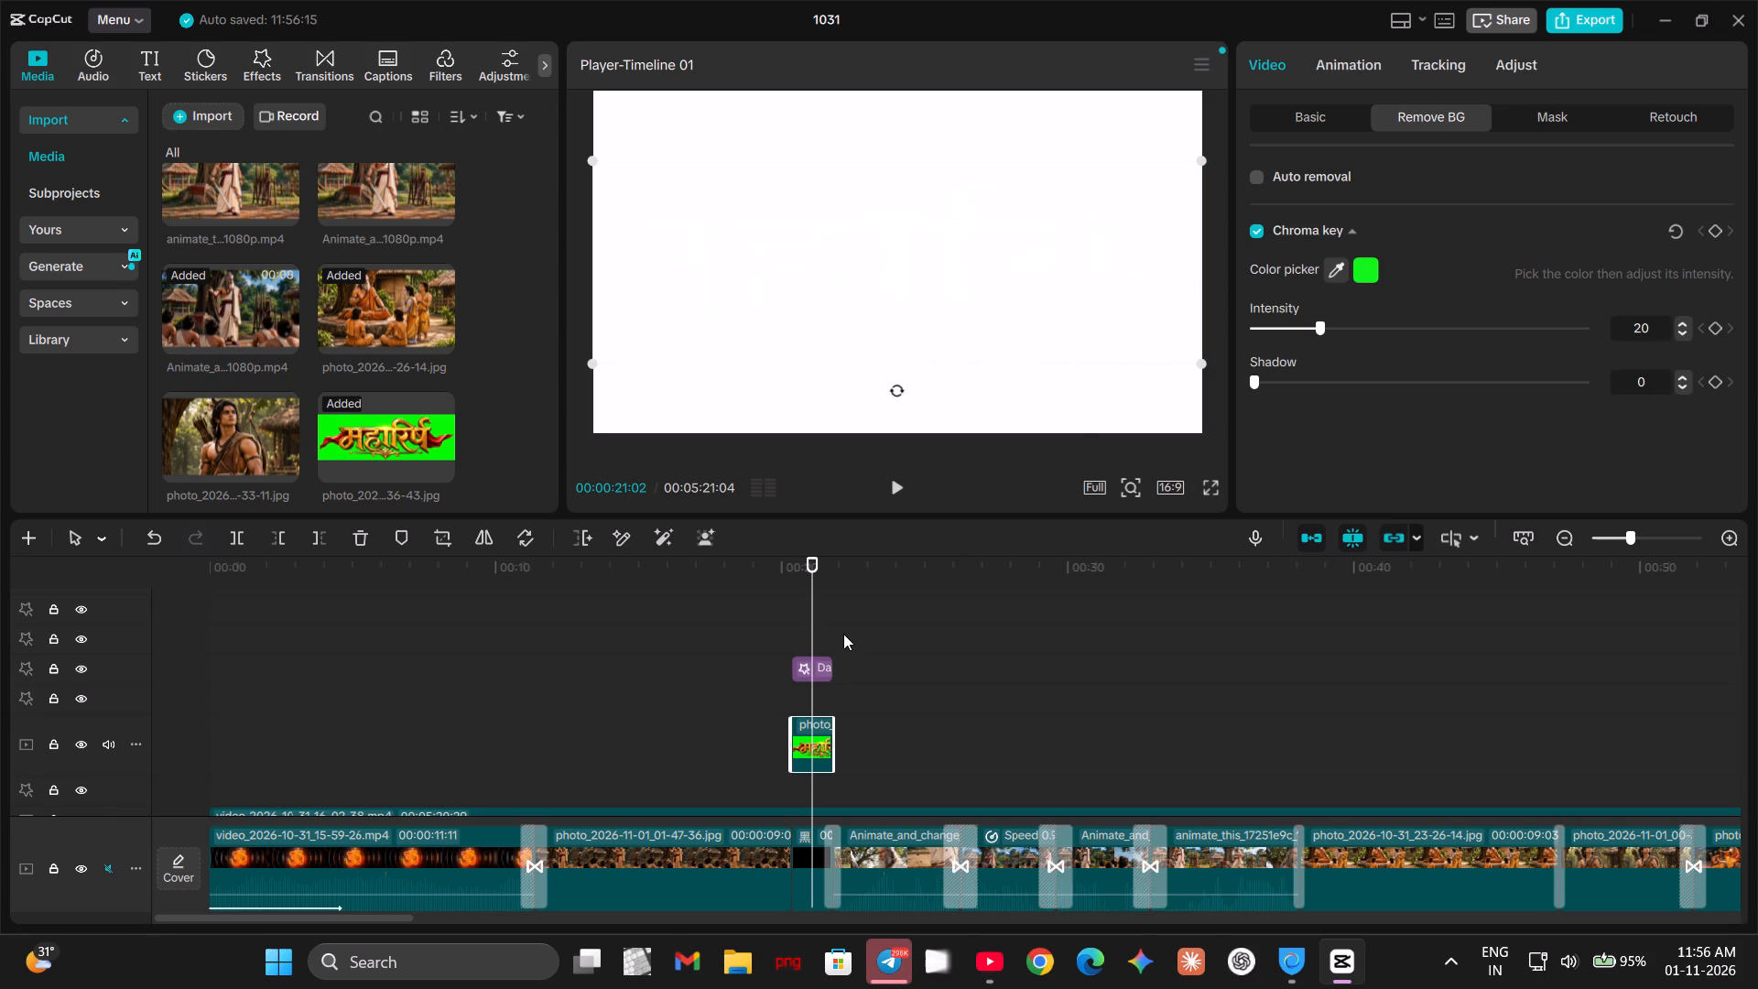
Play the keyed title section up to about 00:22 and scrub back to its start to check the background removal.
{"action": "left_click_drag", "start_coordinate": [808, 626], "coordinate": [755, 633]}
{"action": "key", "text": "space"}
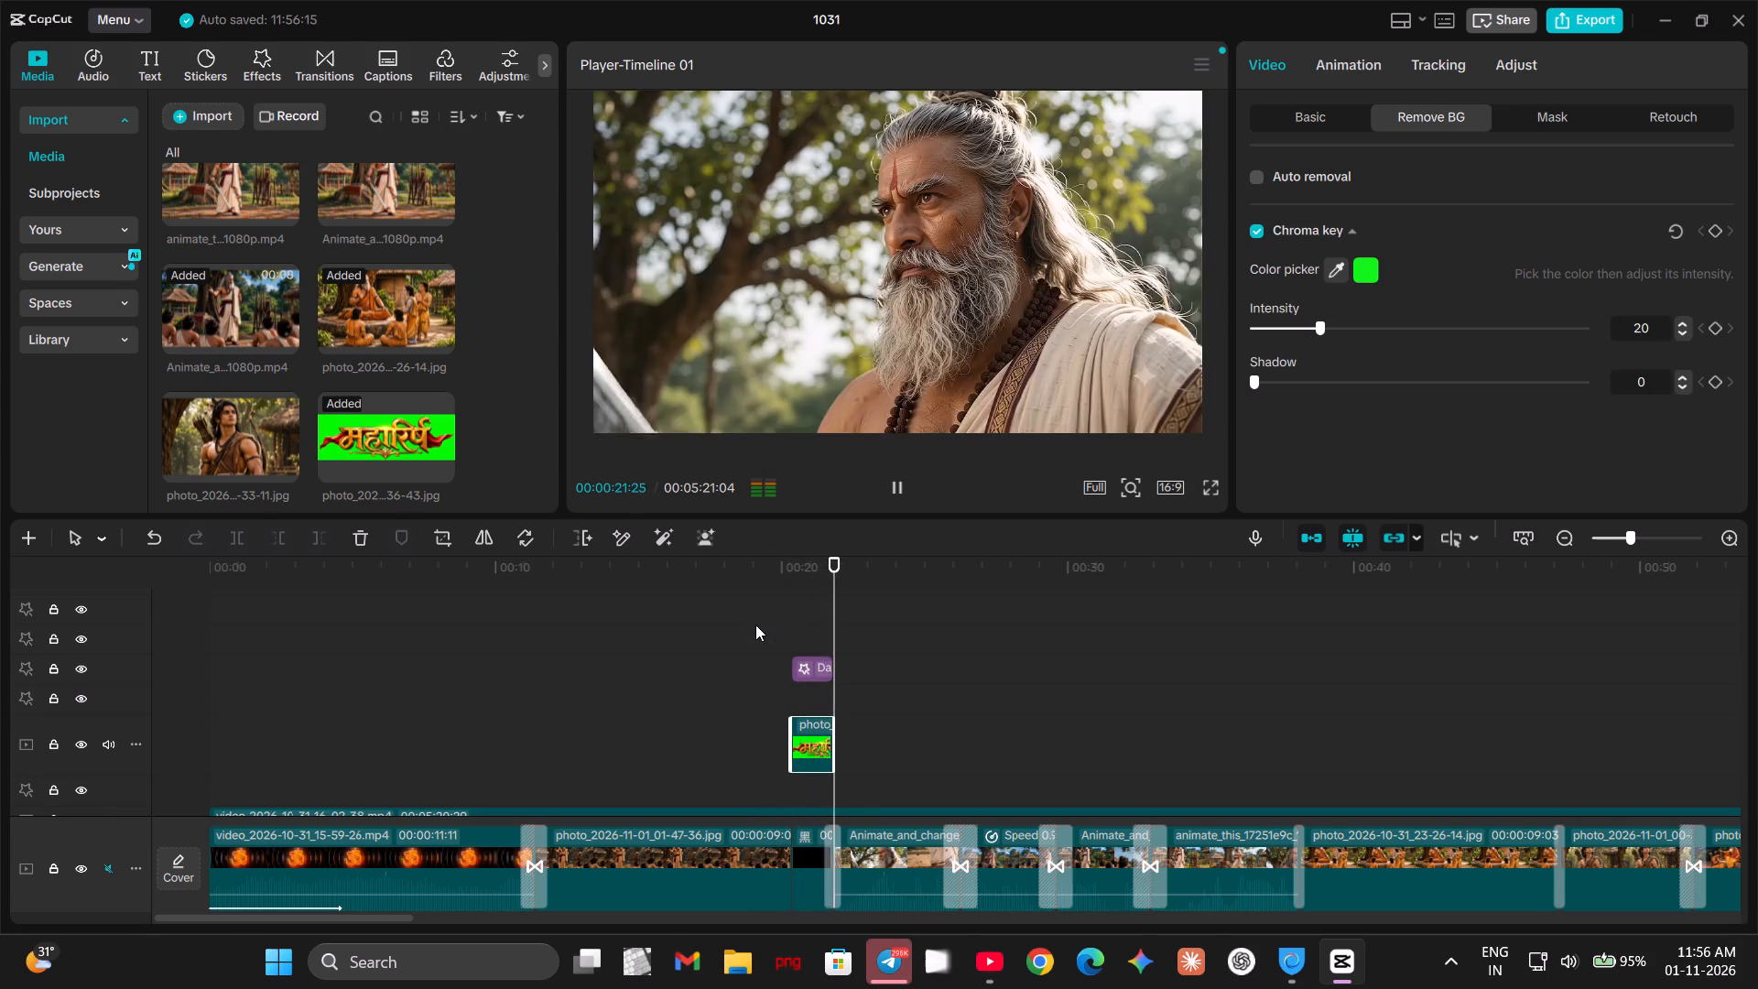
{"action": "key", "text": "space"}
{"action": "left_click_drag", "start_coordinate": [843, 693], "coordinate": [820, 695]}
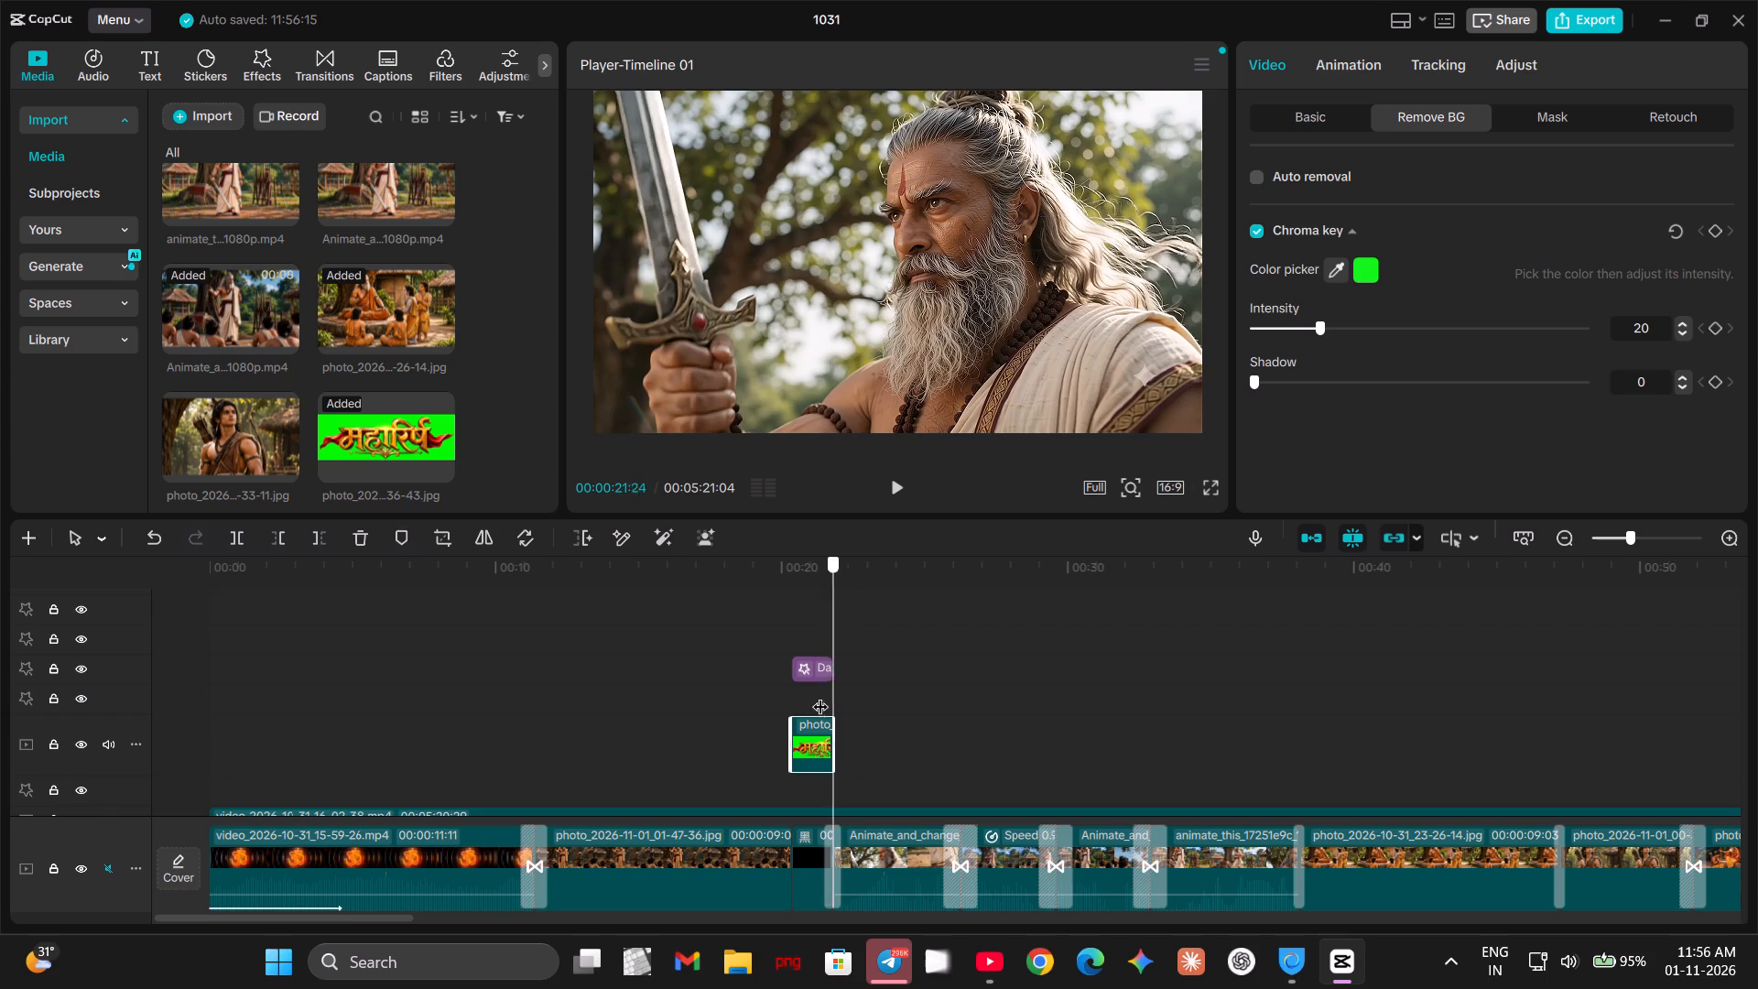
{"action": "left_click_drag", "start_coordinate": [820, 695], "coordinate": [800, 699]}
{"action": "key", "text": "space"}
{"action": "key", "text": "space"}
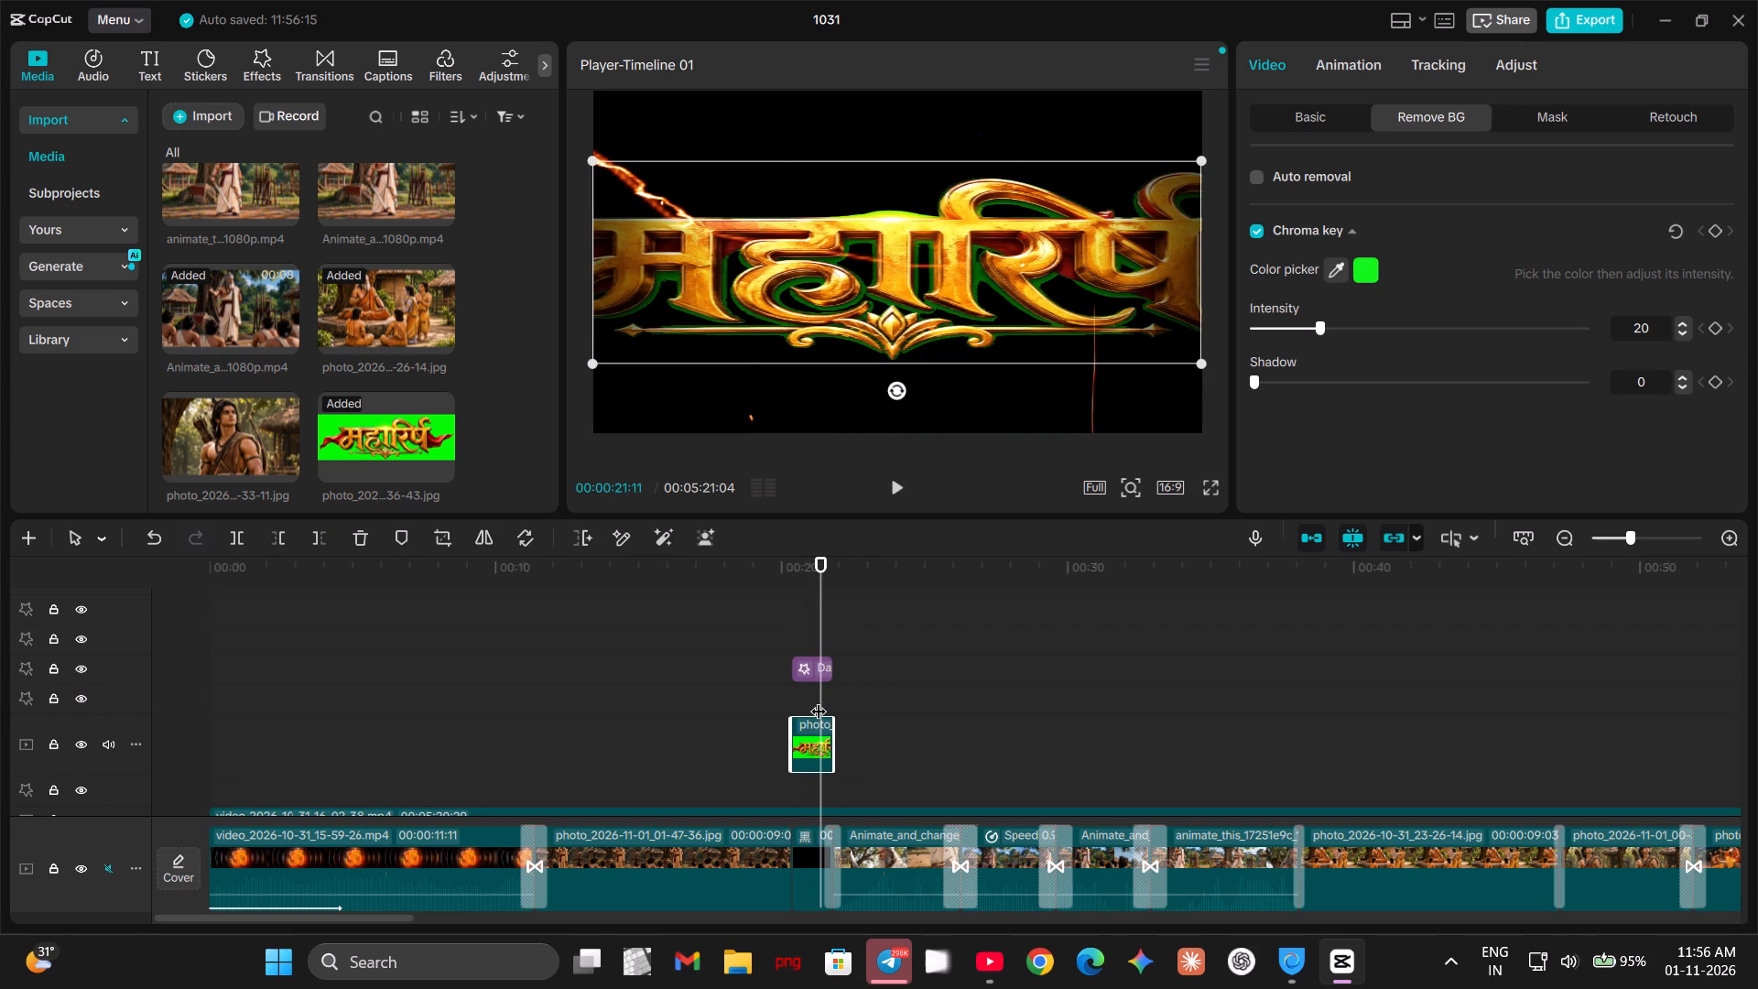
{"action": "left_click_drag", "start_coordinate": [819, 698], "coordinate": [791, 701]}
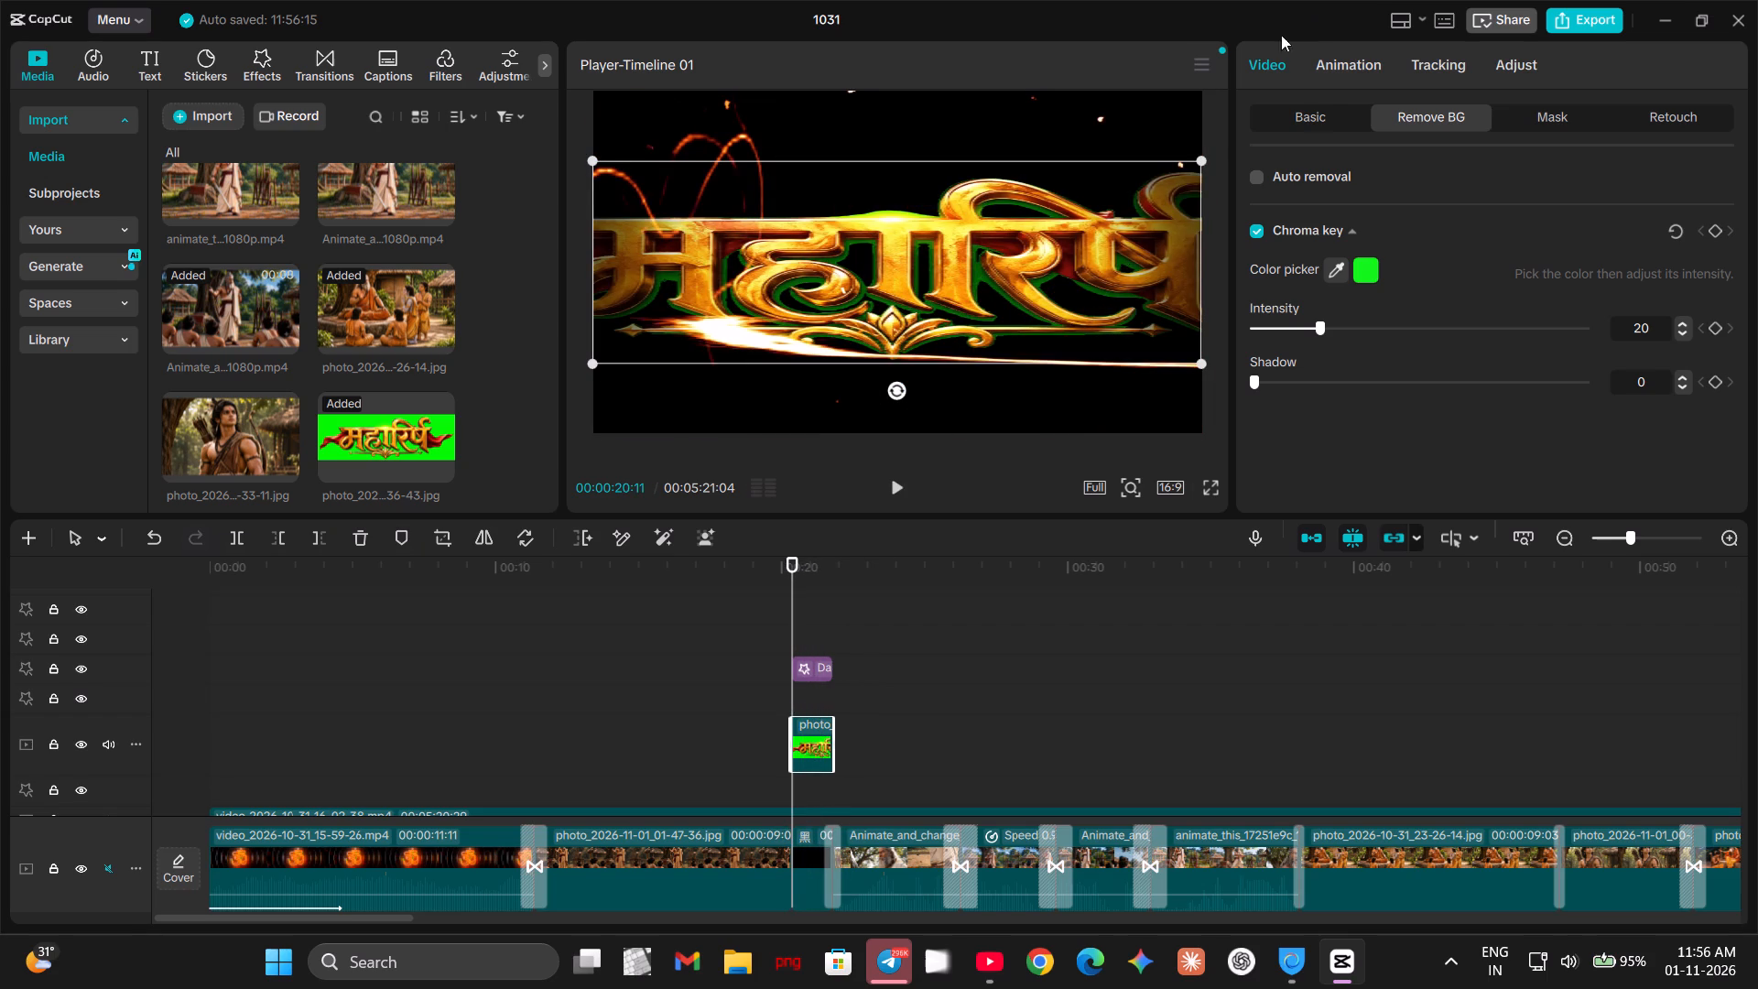
Return to the title image's basic transform settings and replay the lead-in and title section through to about 00:22.
{"action": "left_click", "coordinate": [1273, 58]}
{"action": "left_click", "coordinate": [1273, 58]}
{"action": "left_click", "coordinate": [1301, 103]}
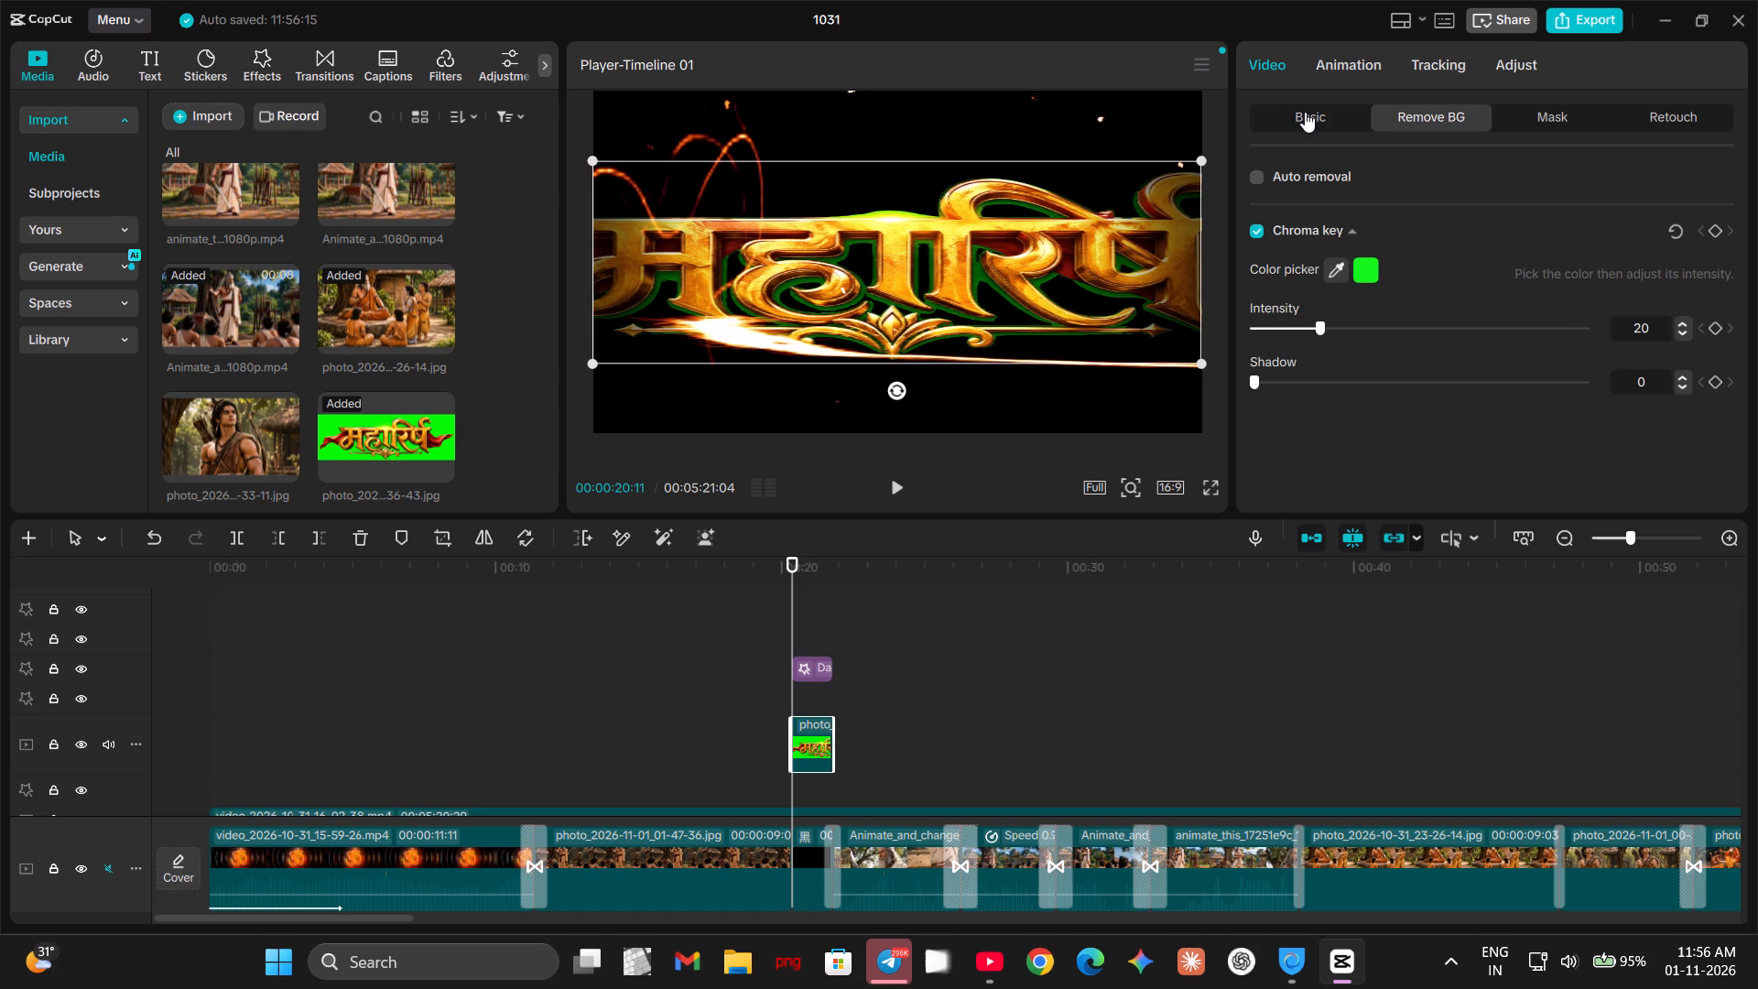
{"action": "left_click", "coordinate": [1305, 112]}
{"action": "left_click_drag", "start_coordinate": [793, 688], "coordinate": [772, 694]}
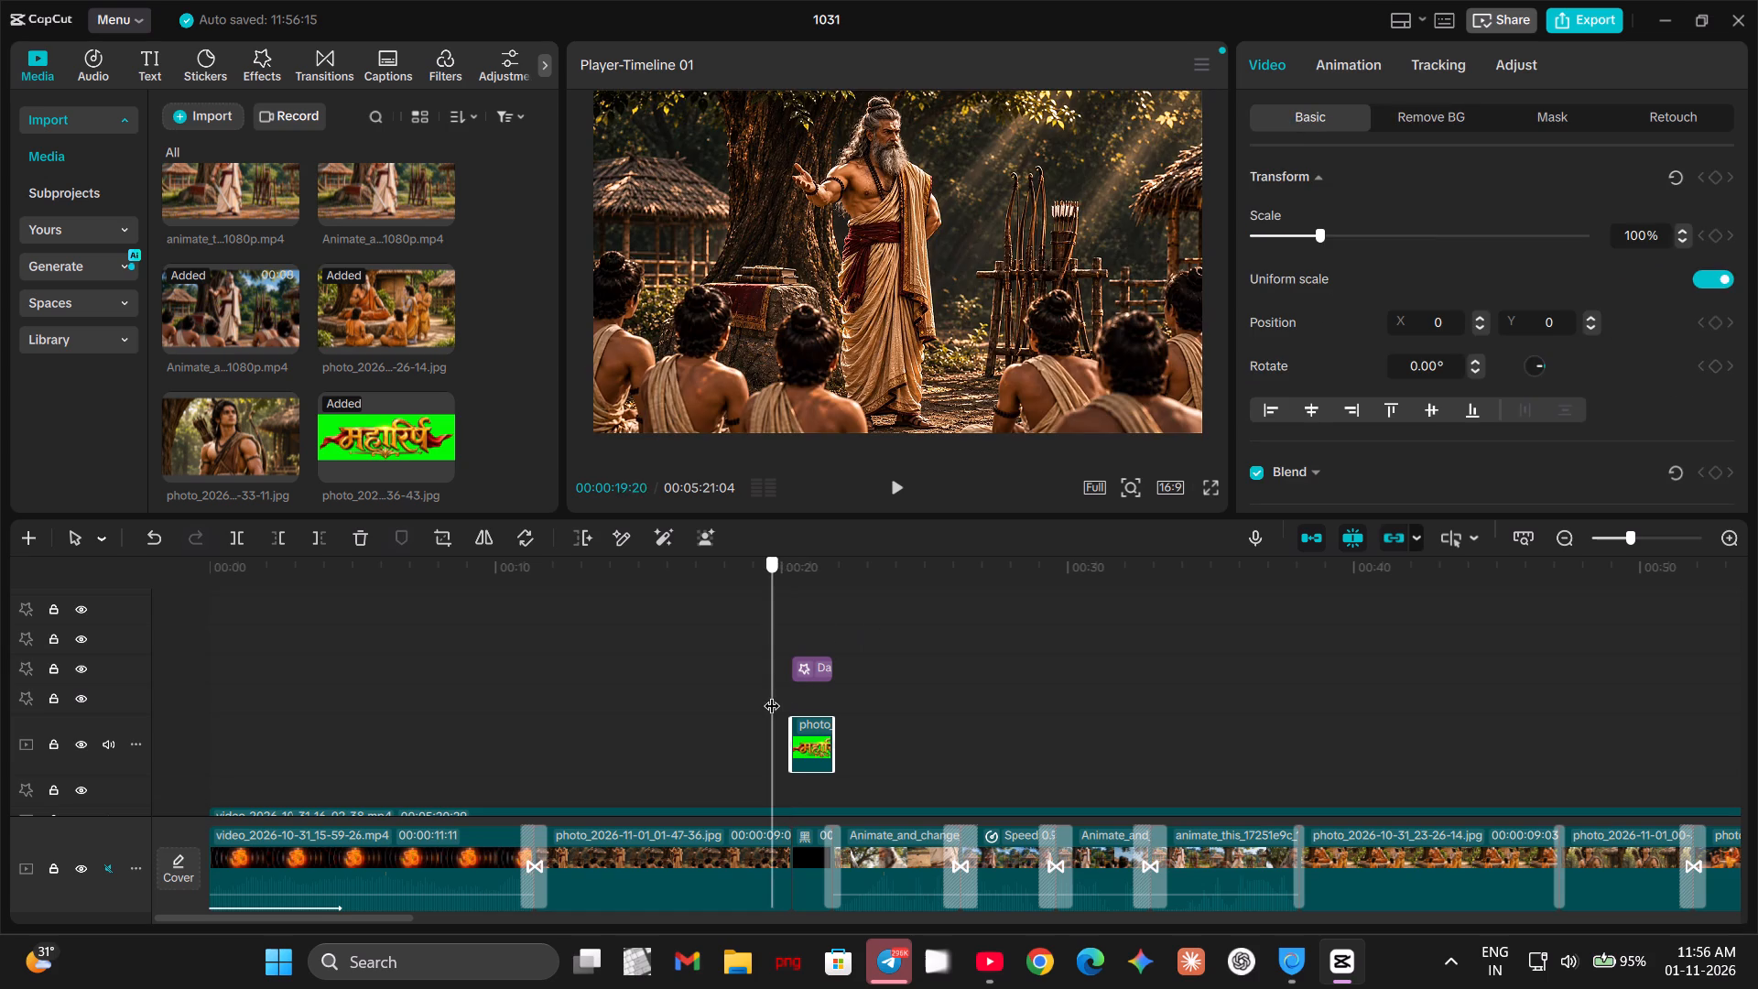
{"action": "left_click_drag", "start_coordinate": [772, 694], "coordinate": [714, 689]}
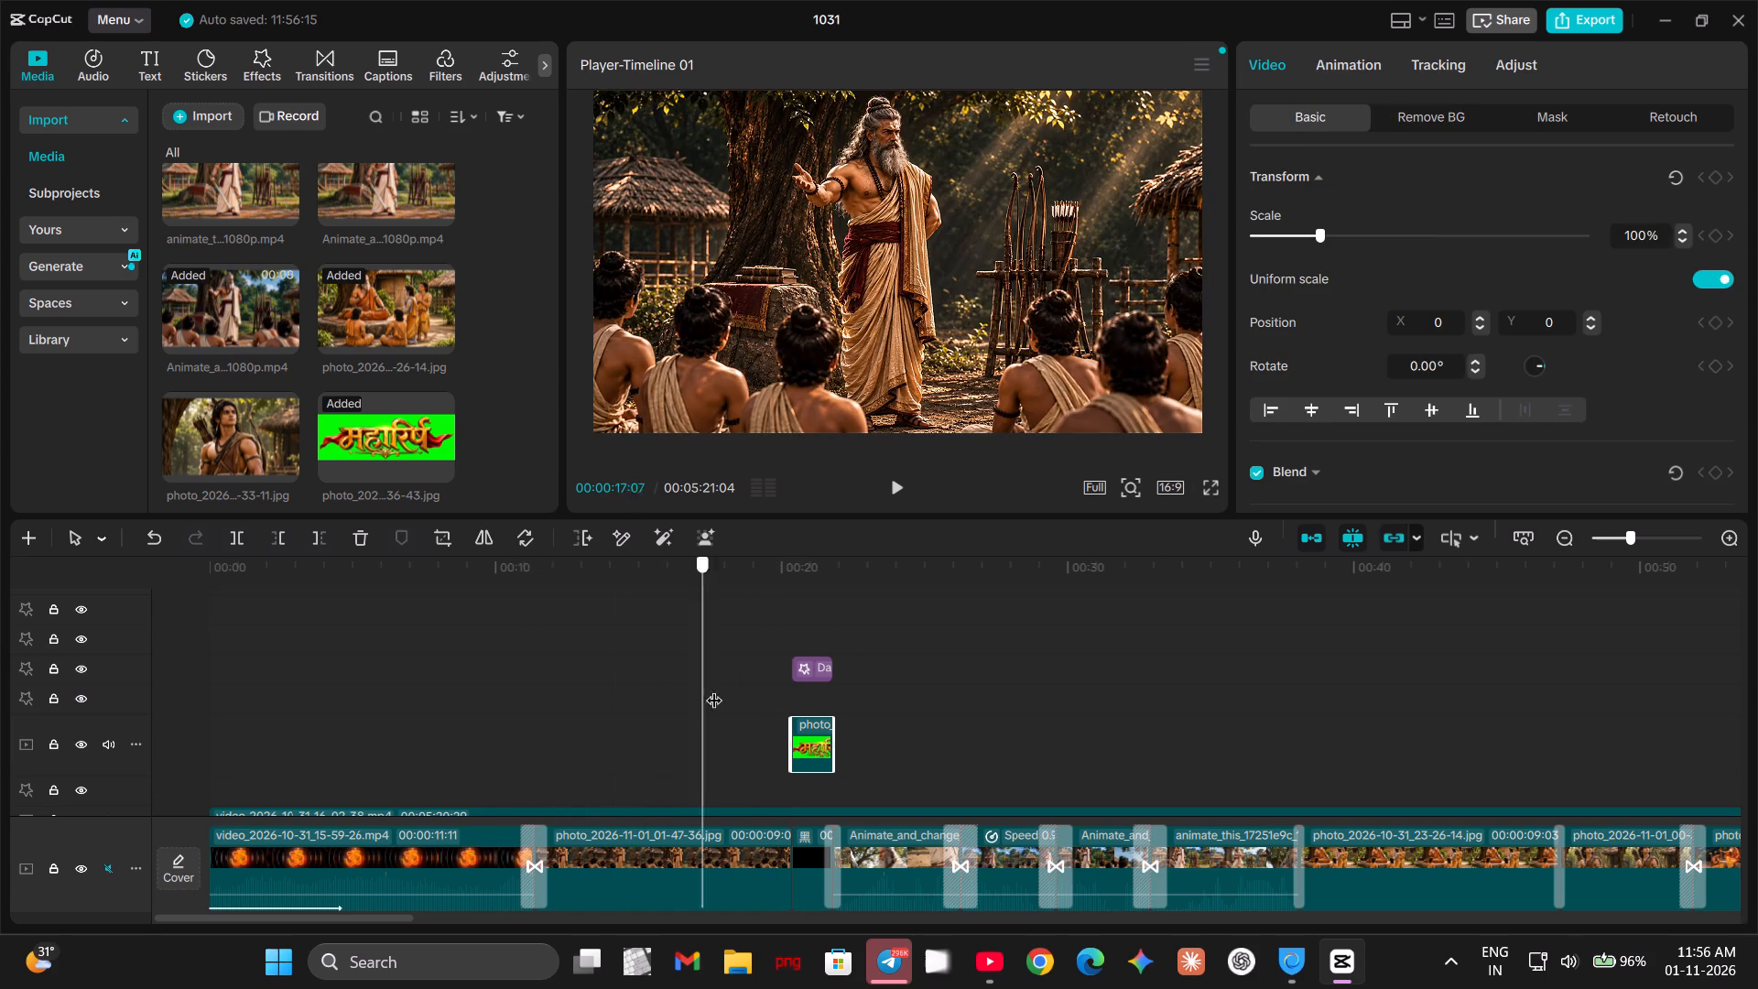
{"action": "left_click_drag", "start_coordinate": [714, 689], "coordinate": [771, 709]}
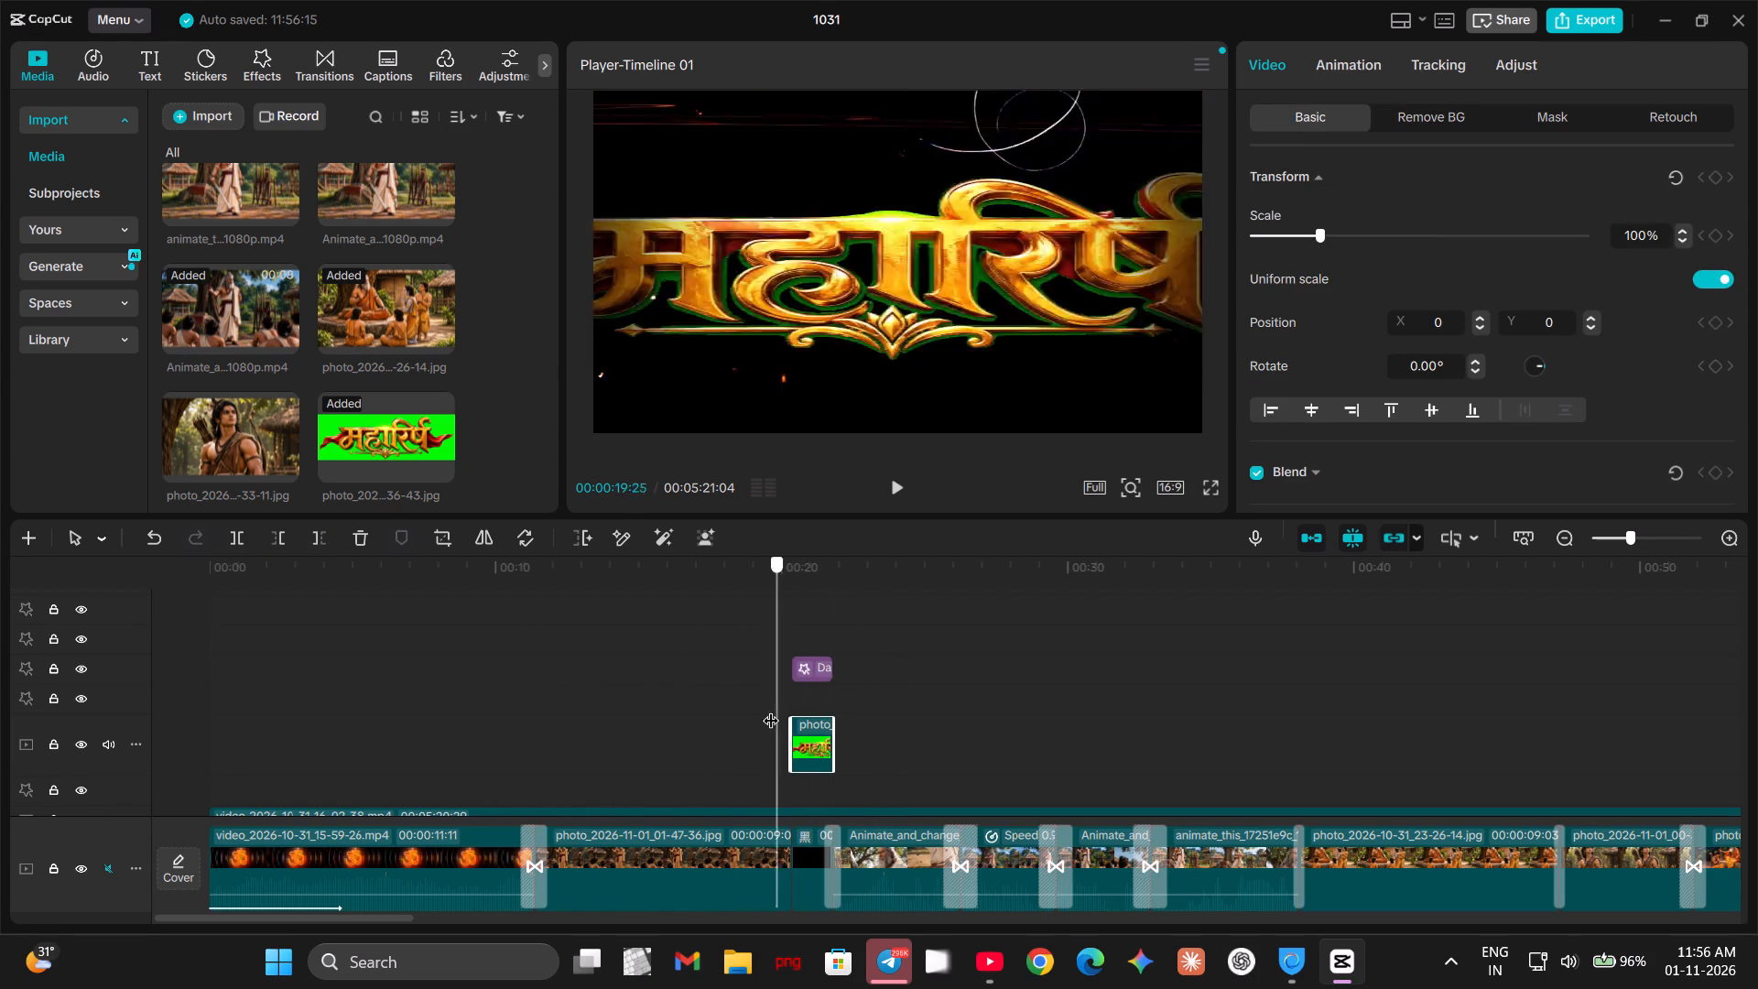
{"action": "left_click_drag", "start_coordinate": [771, 709], "coordinate": [731, 712]}
{"action": "key", "text": "space"}
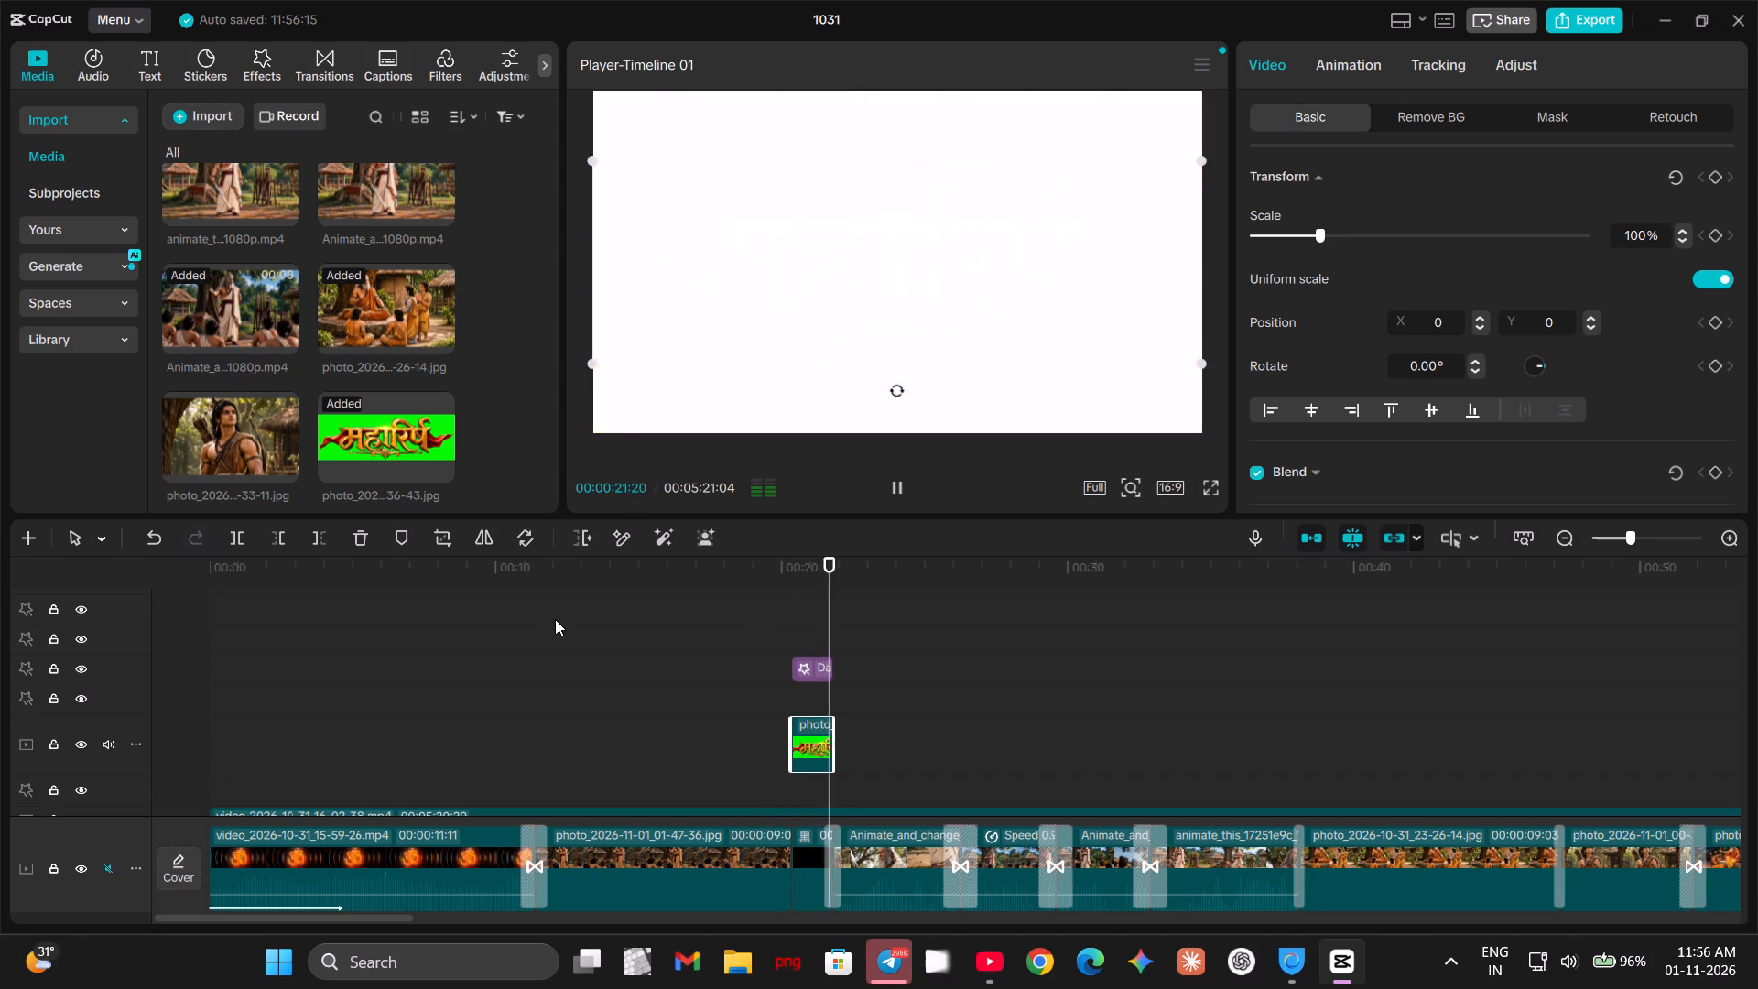
{"action": "key", "text": "space"}
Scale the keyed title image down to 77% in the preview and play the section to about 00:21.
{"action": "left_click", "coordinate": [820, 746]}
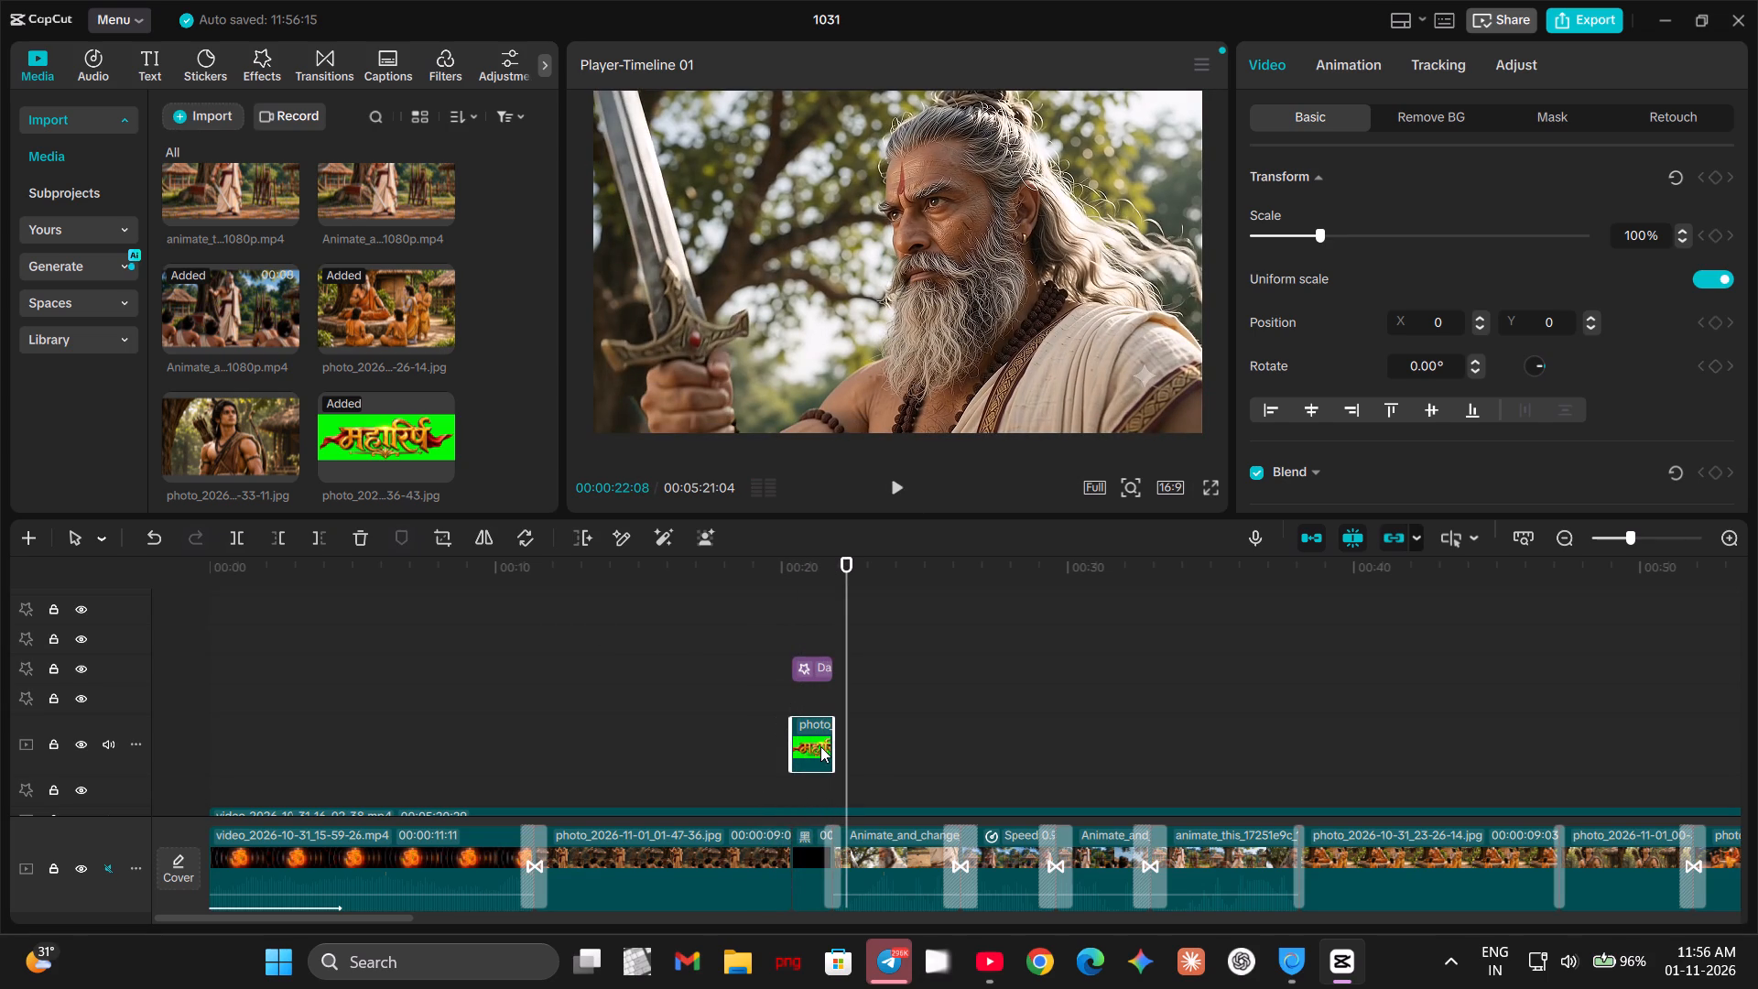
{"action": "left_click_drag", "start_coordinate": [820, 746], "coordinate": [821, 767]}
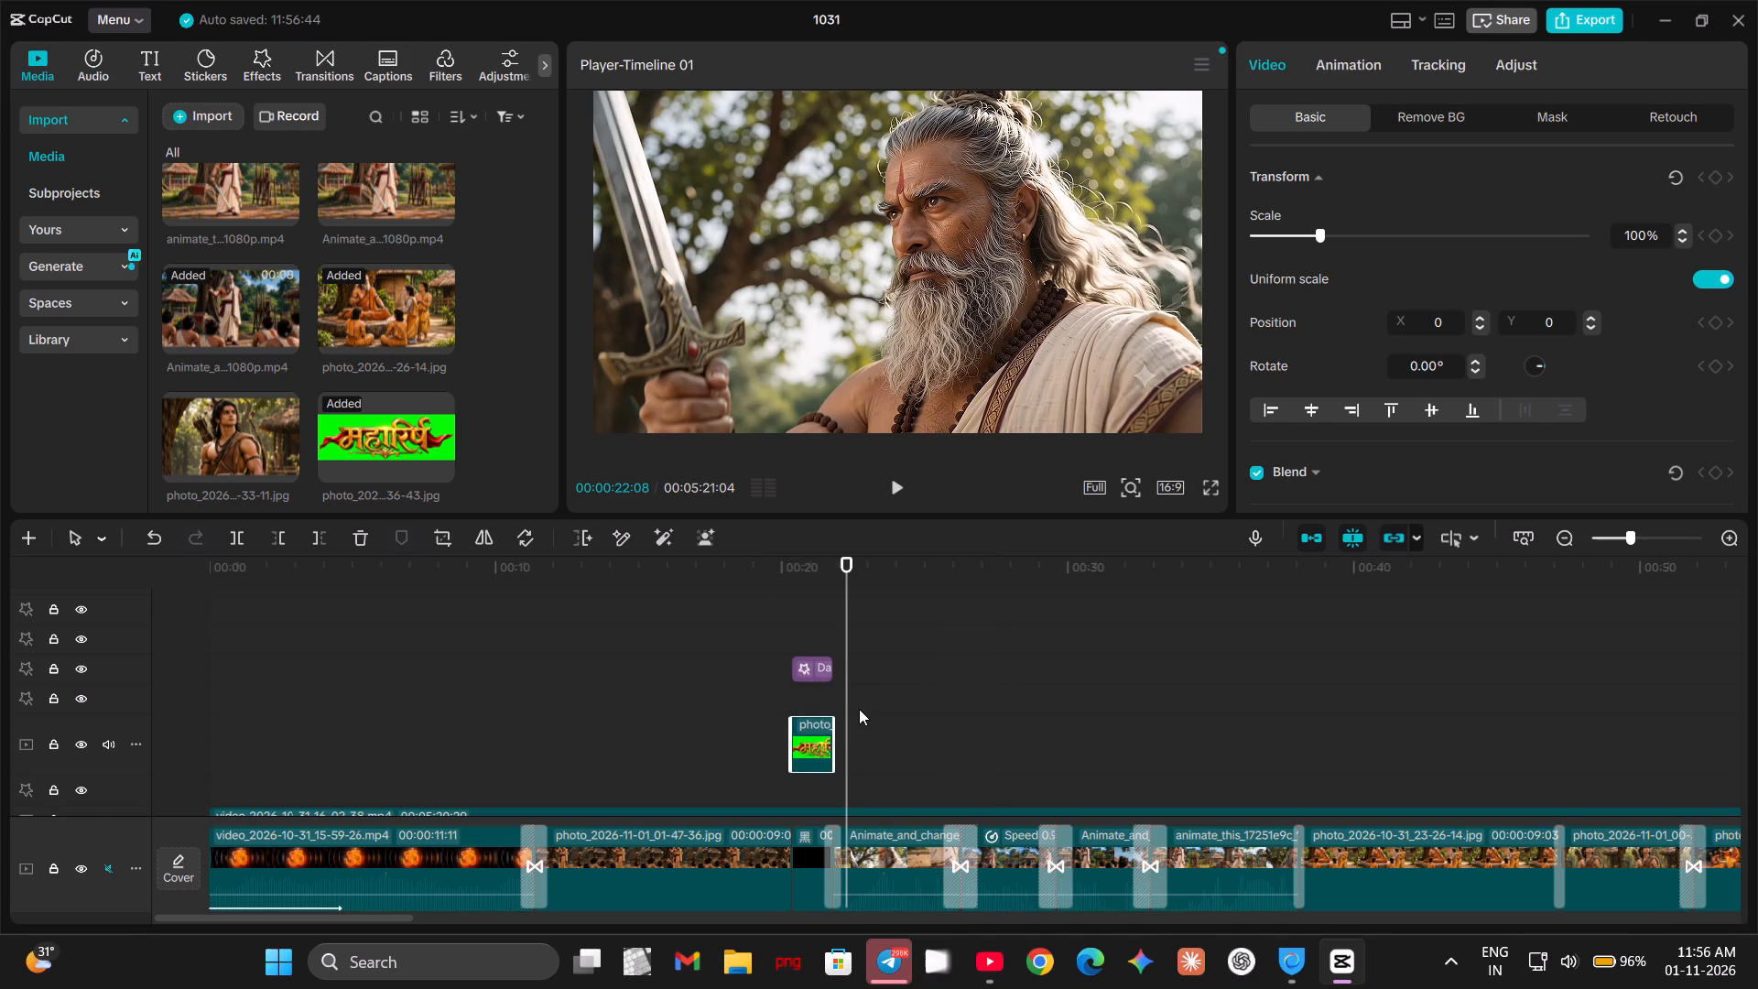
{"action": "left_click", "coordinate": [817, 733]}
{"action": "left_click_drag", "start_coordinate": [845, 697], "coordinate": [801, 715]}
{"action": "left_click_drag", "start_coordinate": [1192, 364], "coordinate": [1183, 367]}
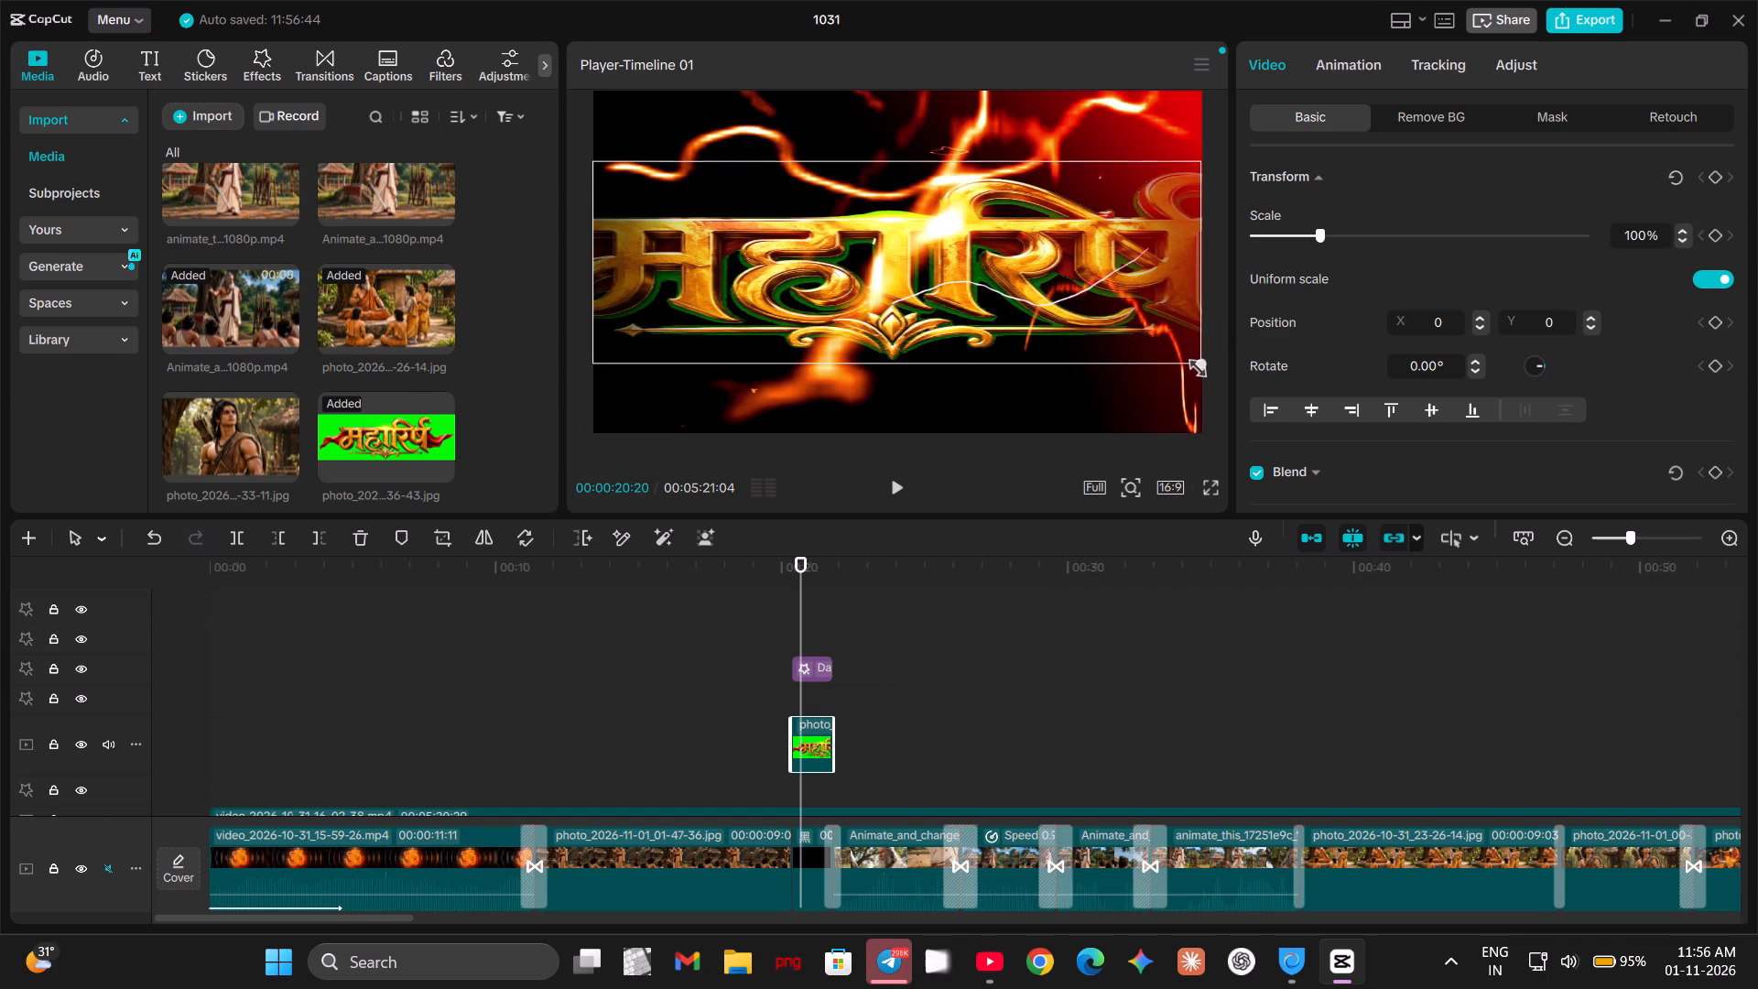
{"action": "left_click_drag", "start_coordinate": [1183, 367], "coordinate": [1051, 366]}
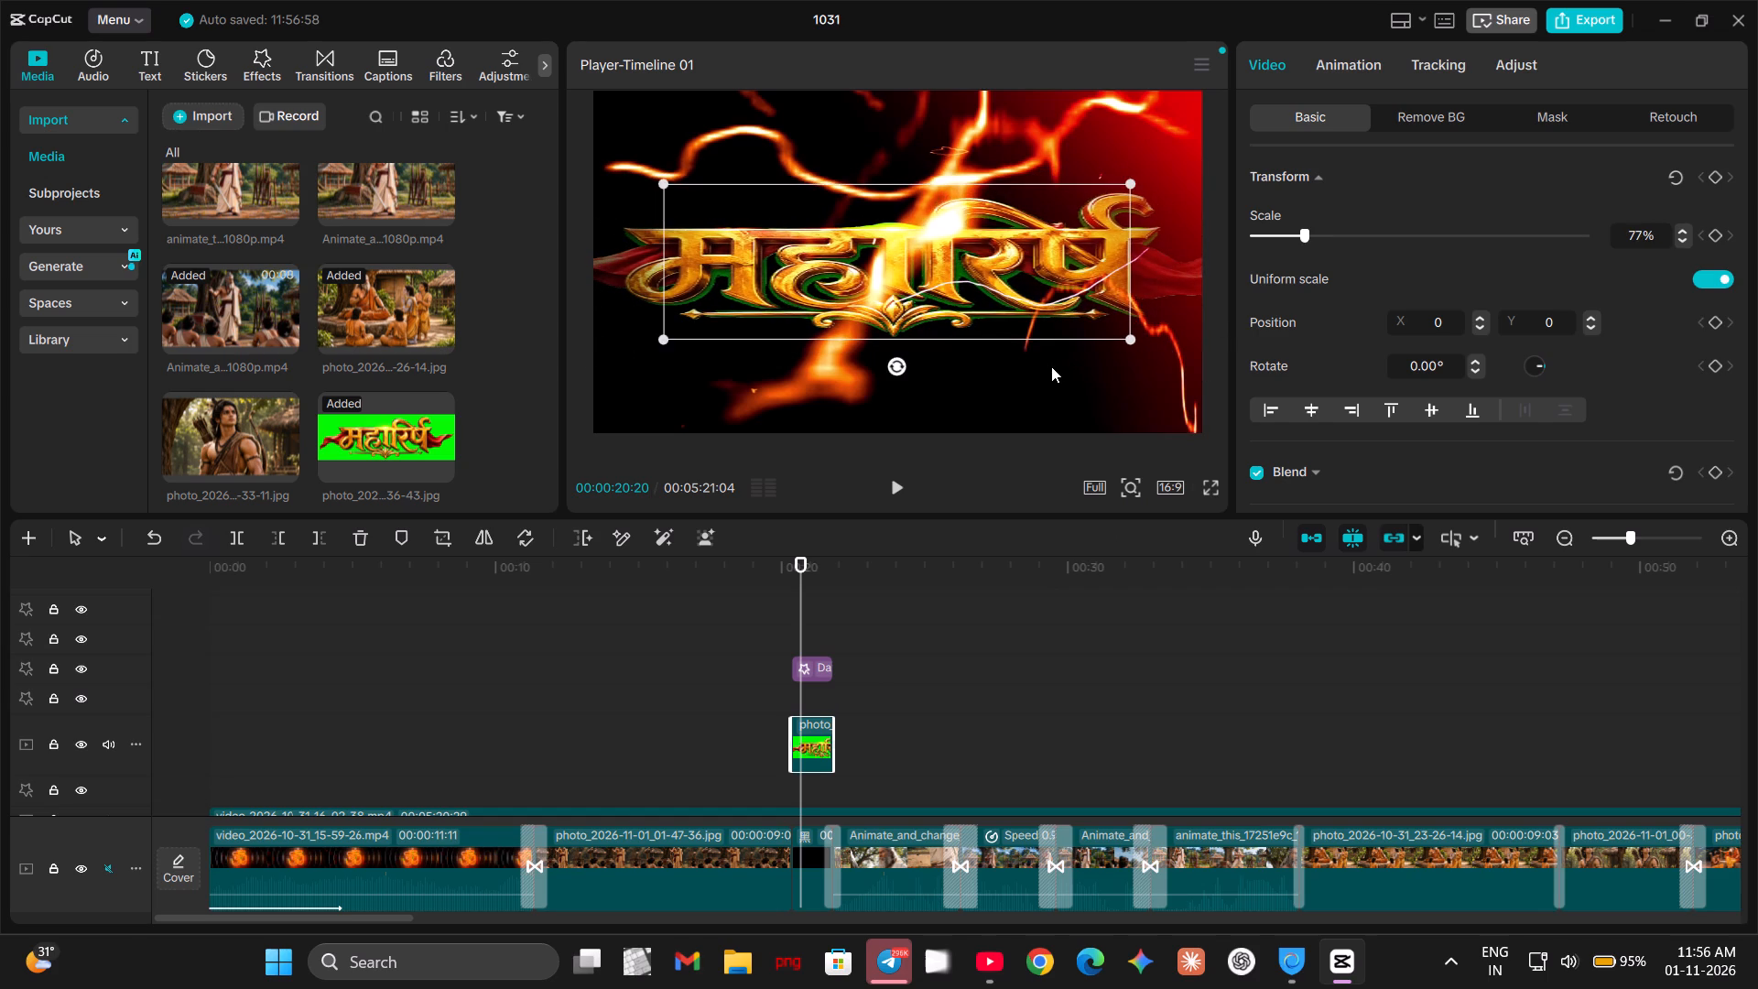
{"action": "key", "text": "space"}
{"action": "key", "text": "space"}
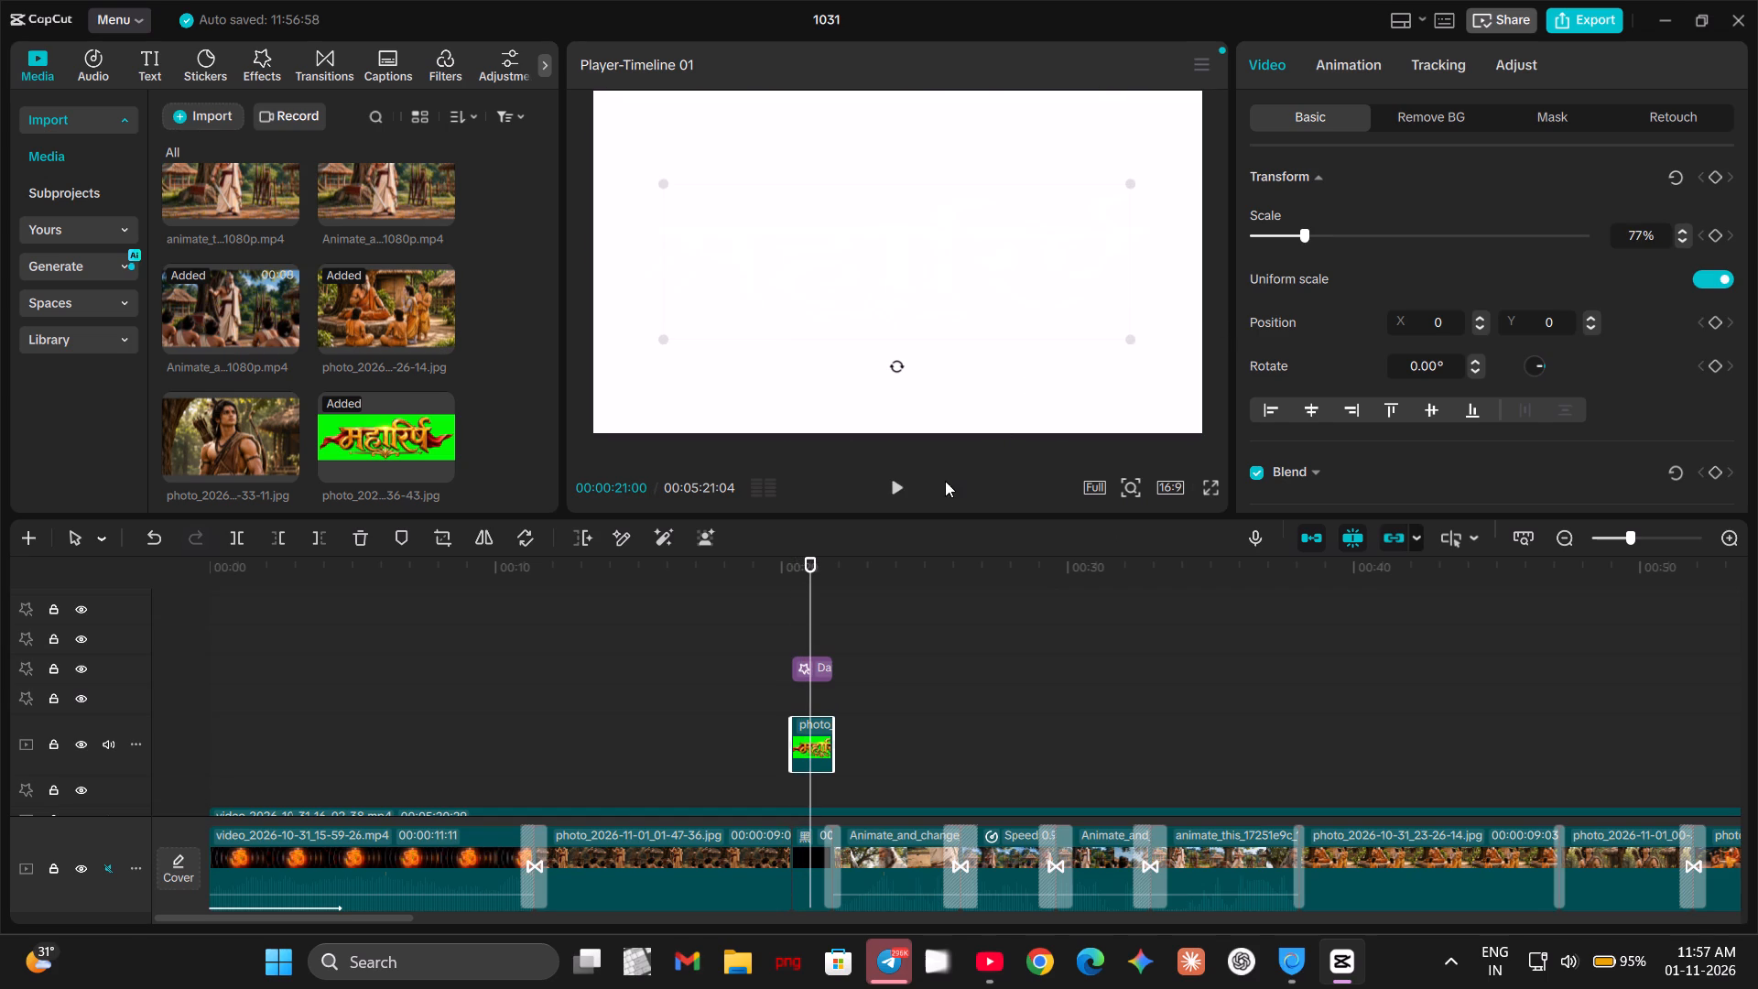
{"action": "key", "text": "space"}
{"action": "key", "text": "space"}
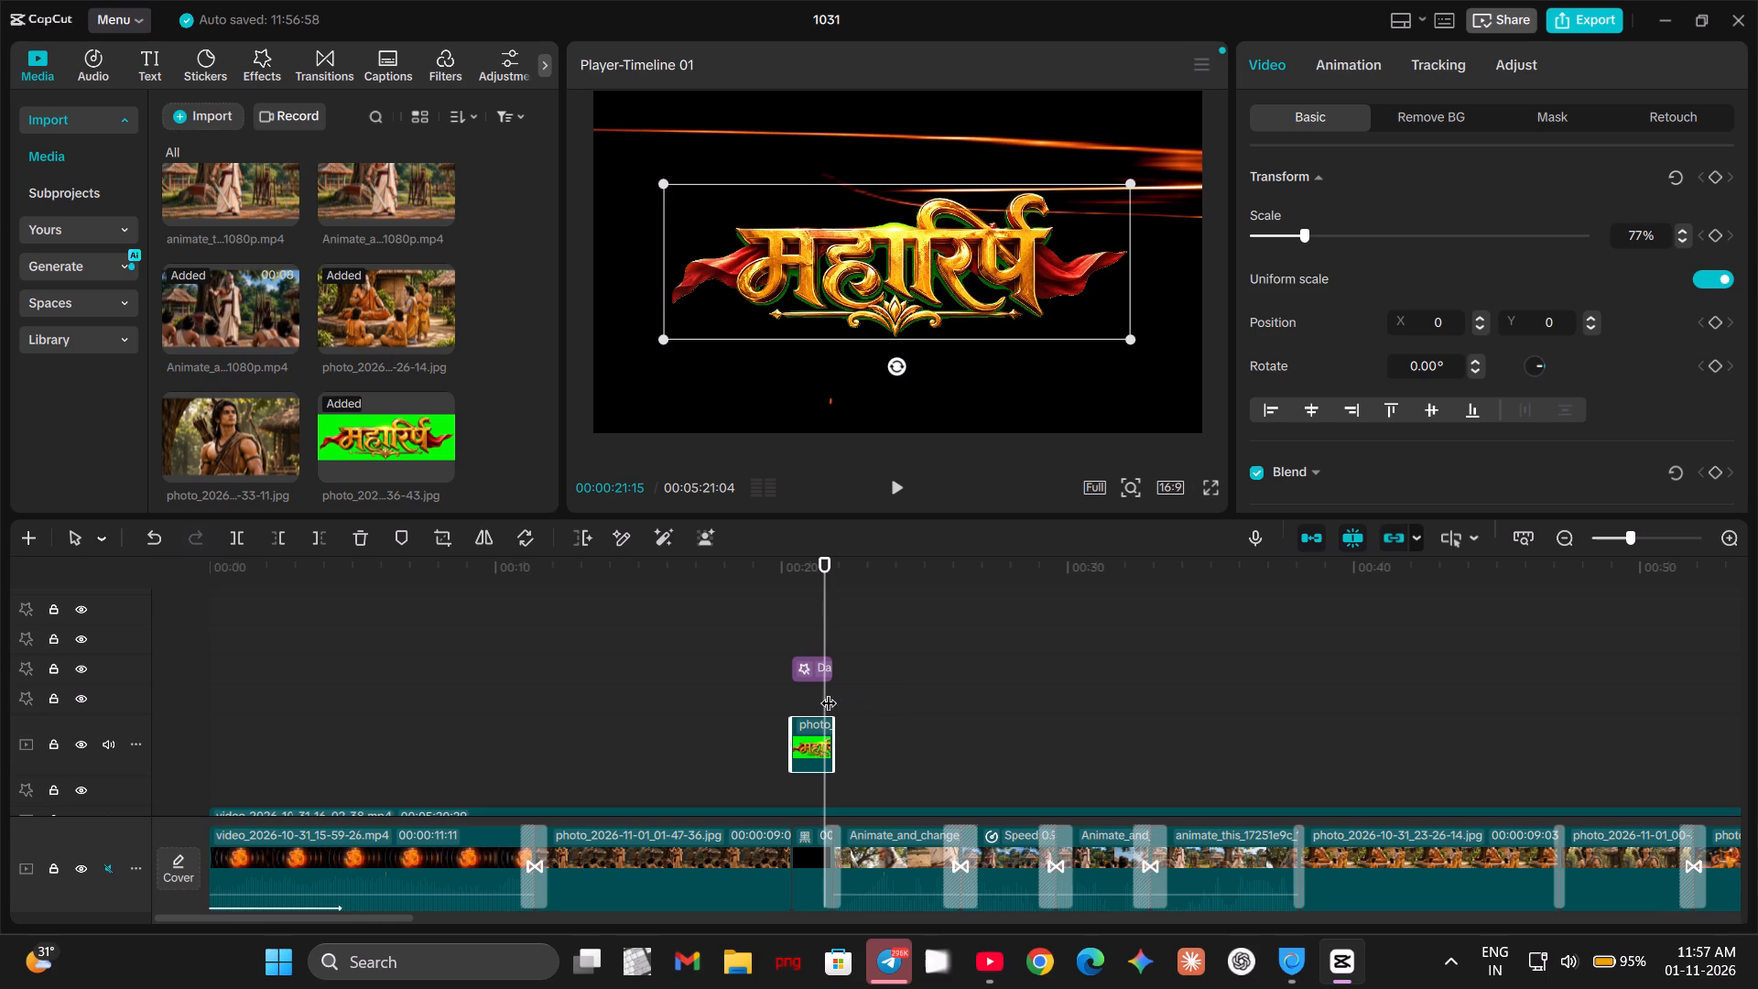
Scale the keyed title image to 96% in the preview and replay the section through to about 00:22.
{"action": "scroll", "coordinate": [868, 845], "scroll_direction": "down", "scroll_amount": 8}
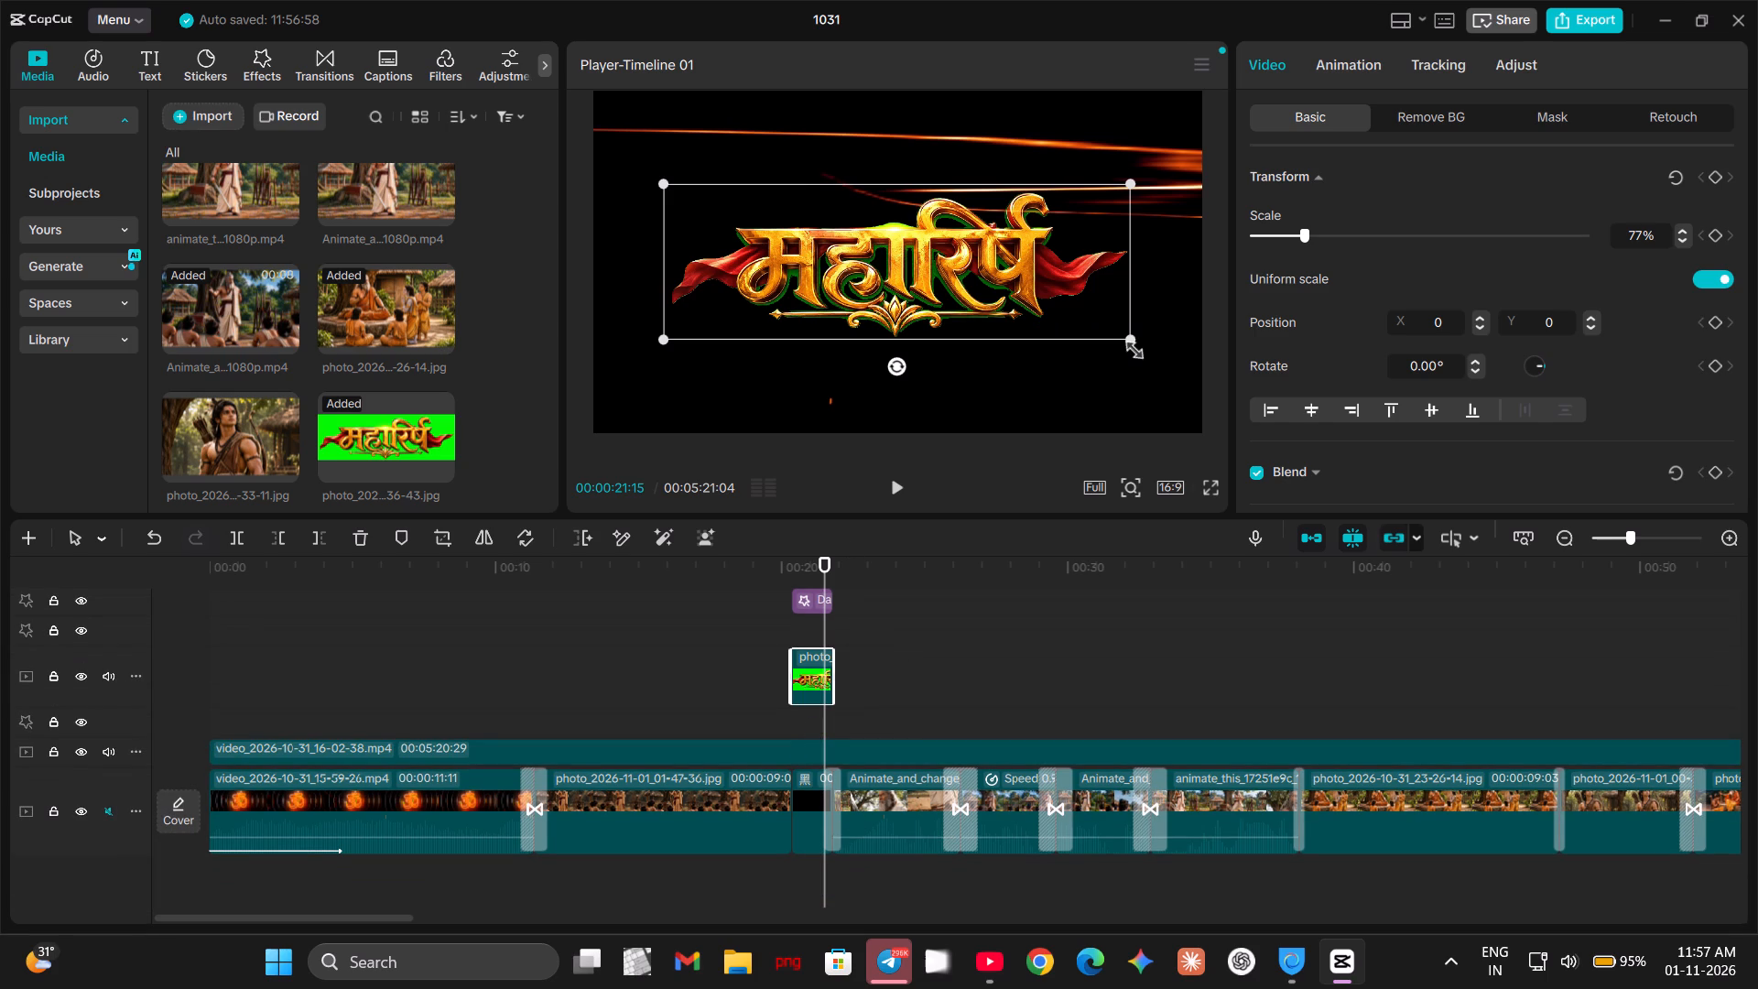
{"action": "left_click_drag", "start_coordinate": [1129, 346], "coordinate": [1188, 430]}
{"action": "key", "text": "space"}
{"action": "key", "text": "space"}
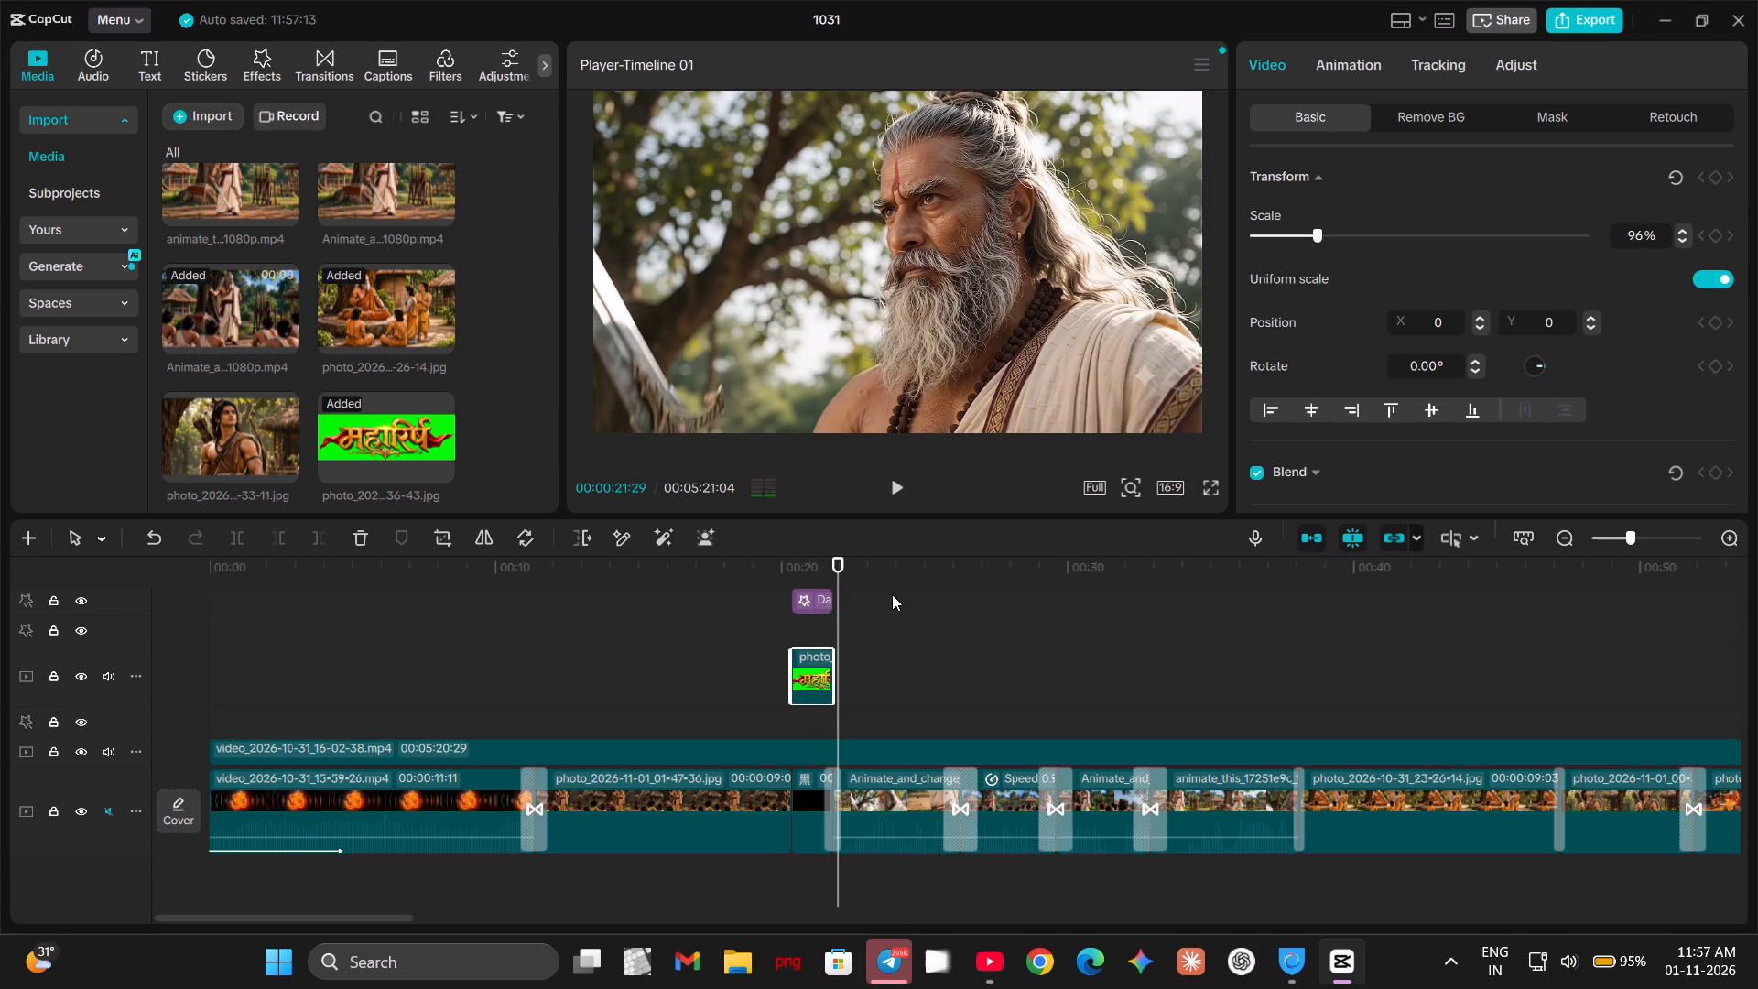
{"action": "left_click_drag", "start_coordinate": [839, 616], "coordinate": [743, 634]}
{"action": "key", "text": "space"}
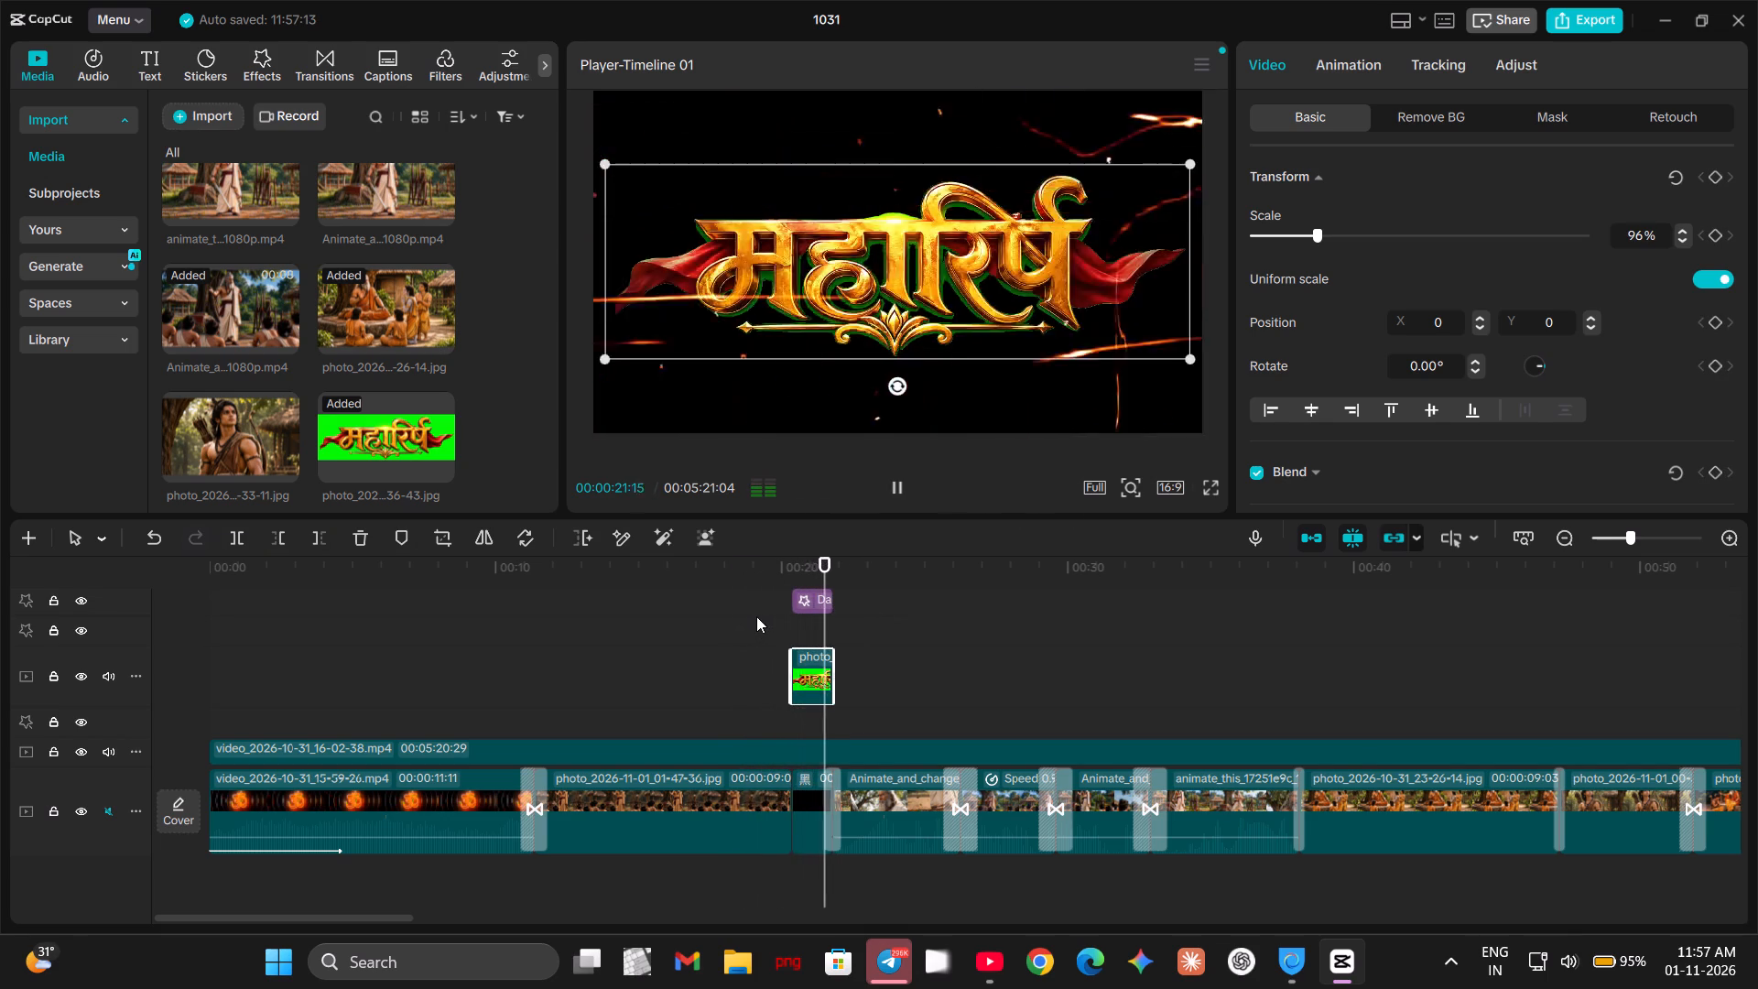
{"action": "key", "text": "space"}
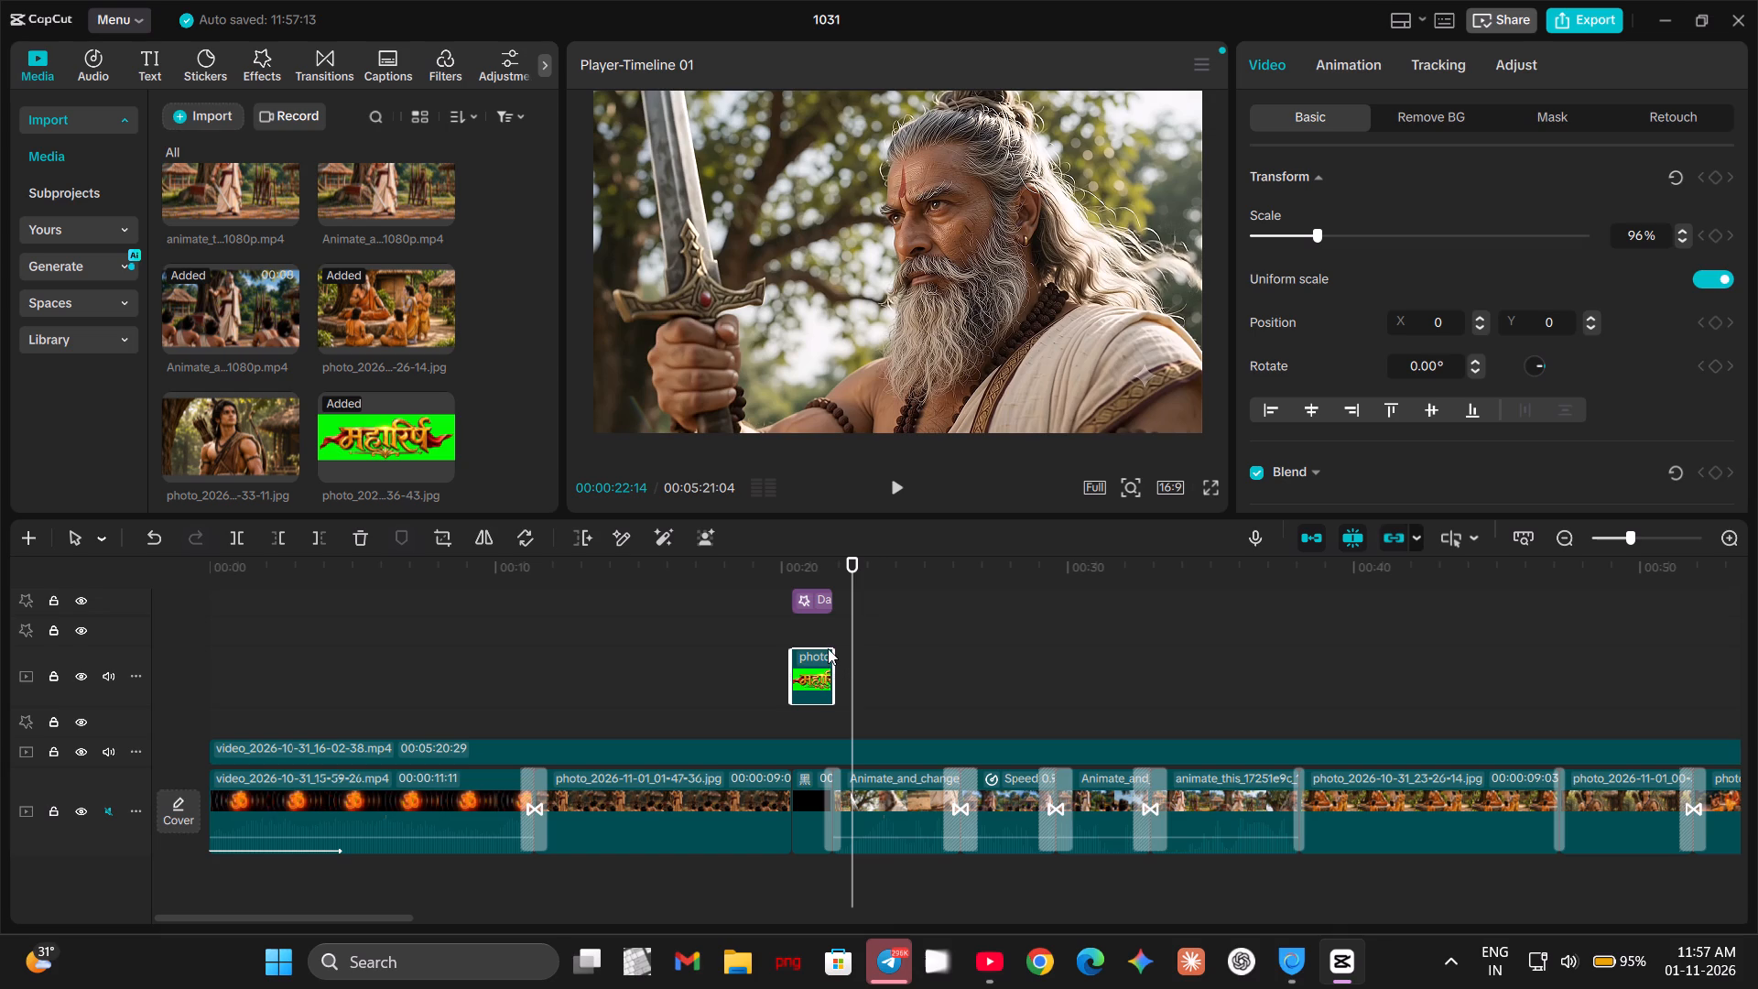
Delete the Damaged Tape effect above the title image near 00:20.
{"action": "left_click", "coordinate": [821, 601]}
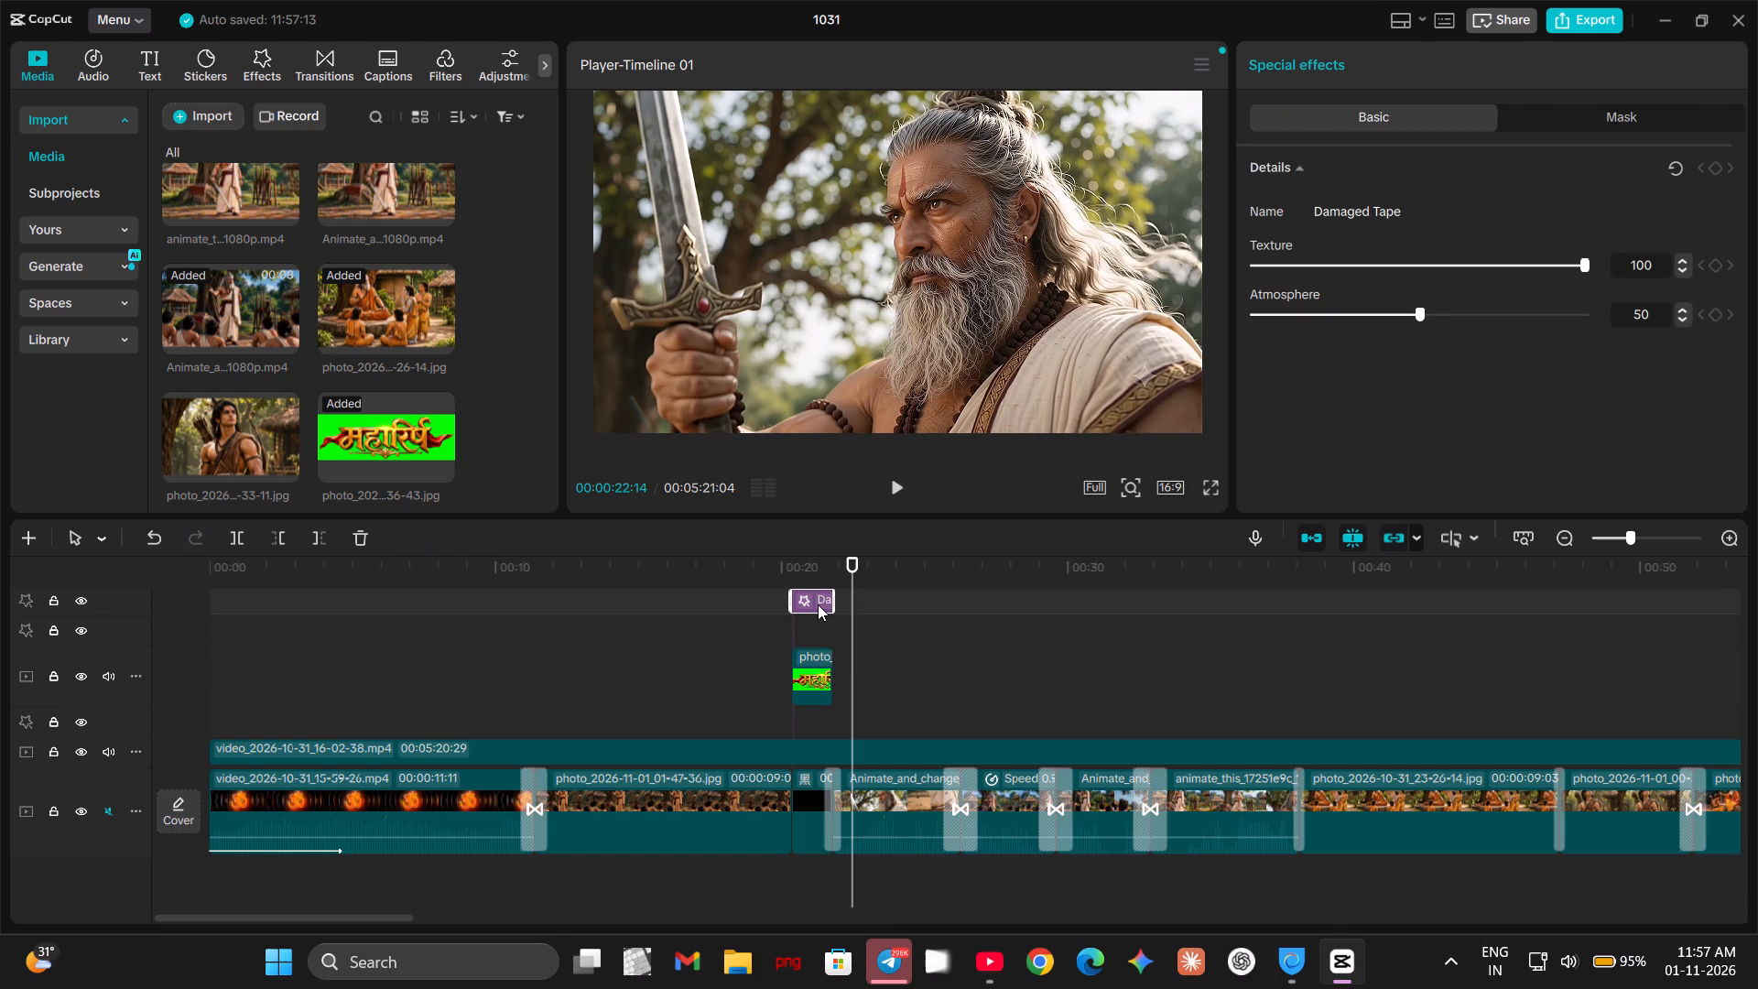
{"action": "key", "text": "Delete"}
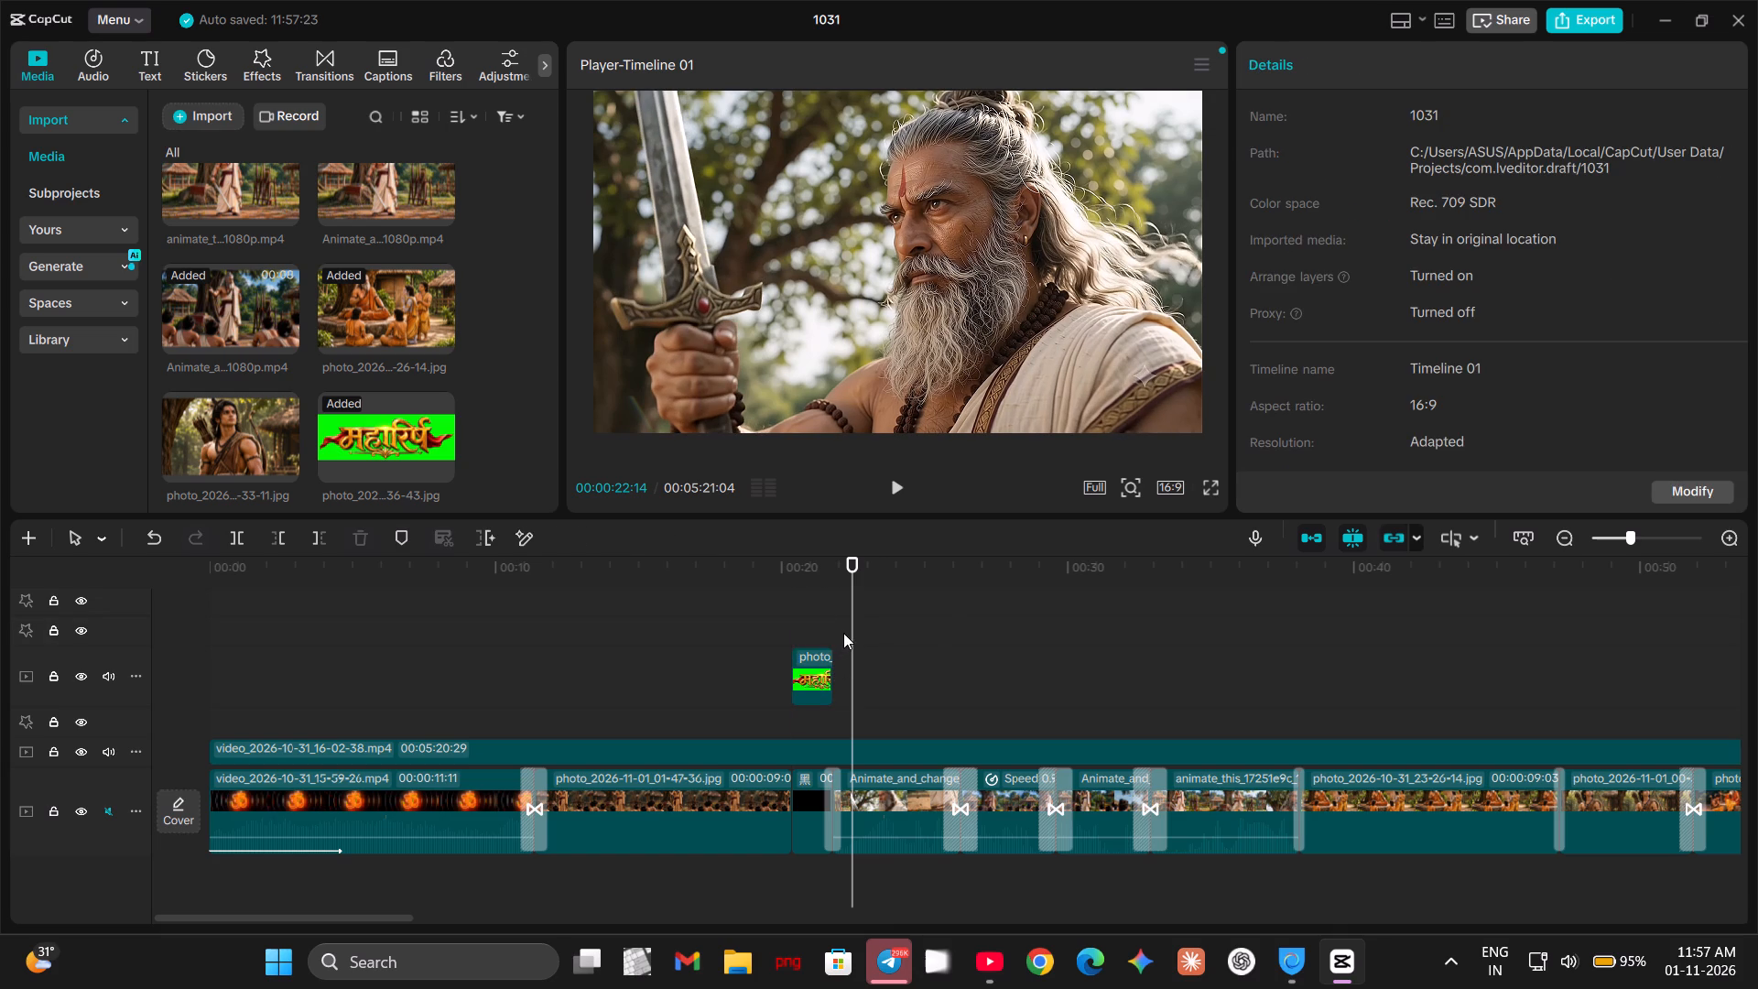
Replay the title section to about 00:21 and download the Film Fever video effect from the filming prism results.
{"action": "left_click_drag", "start_coordinate": [847, 629], "coordinate": [754, 629]}
{"action": "key", "text": "space"}
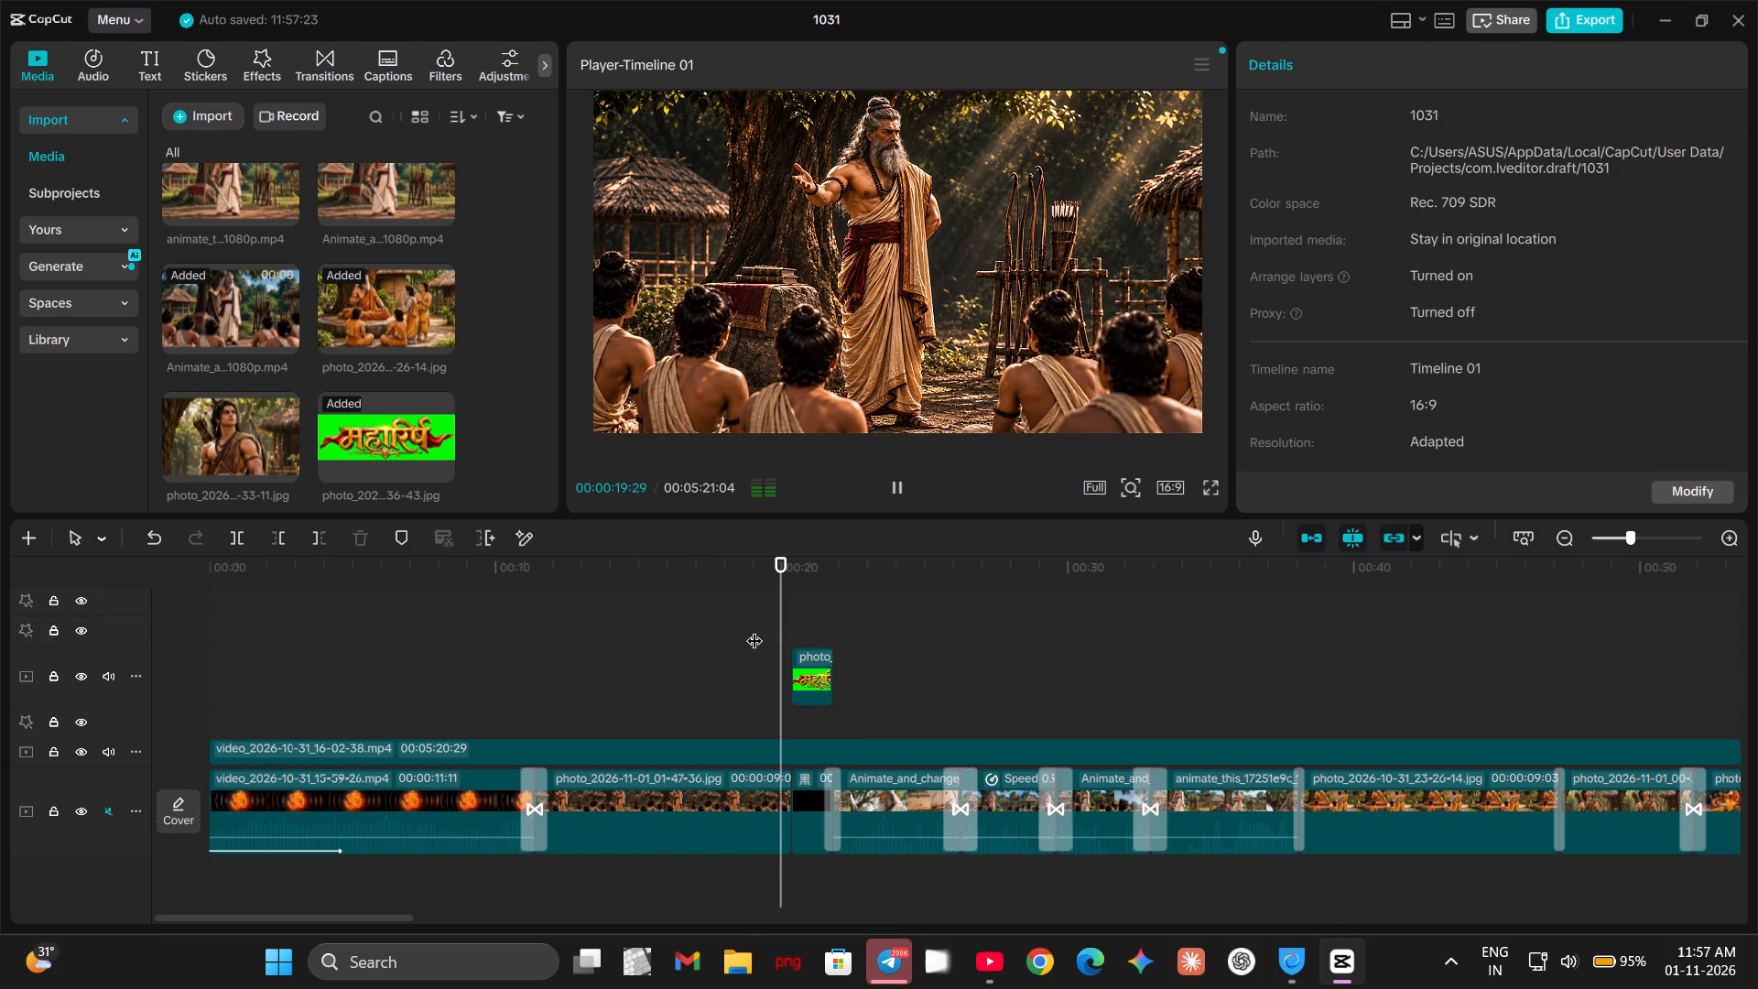
{"action": "key", "text": "space"}
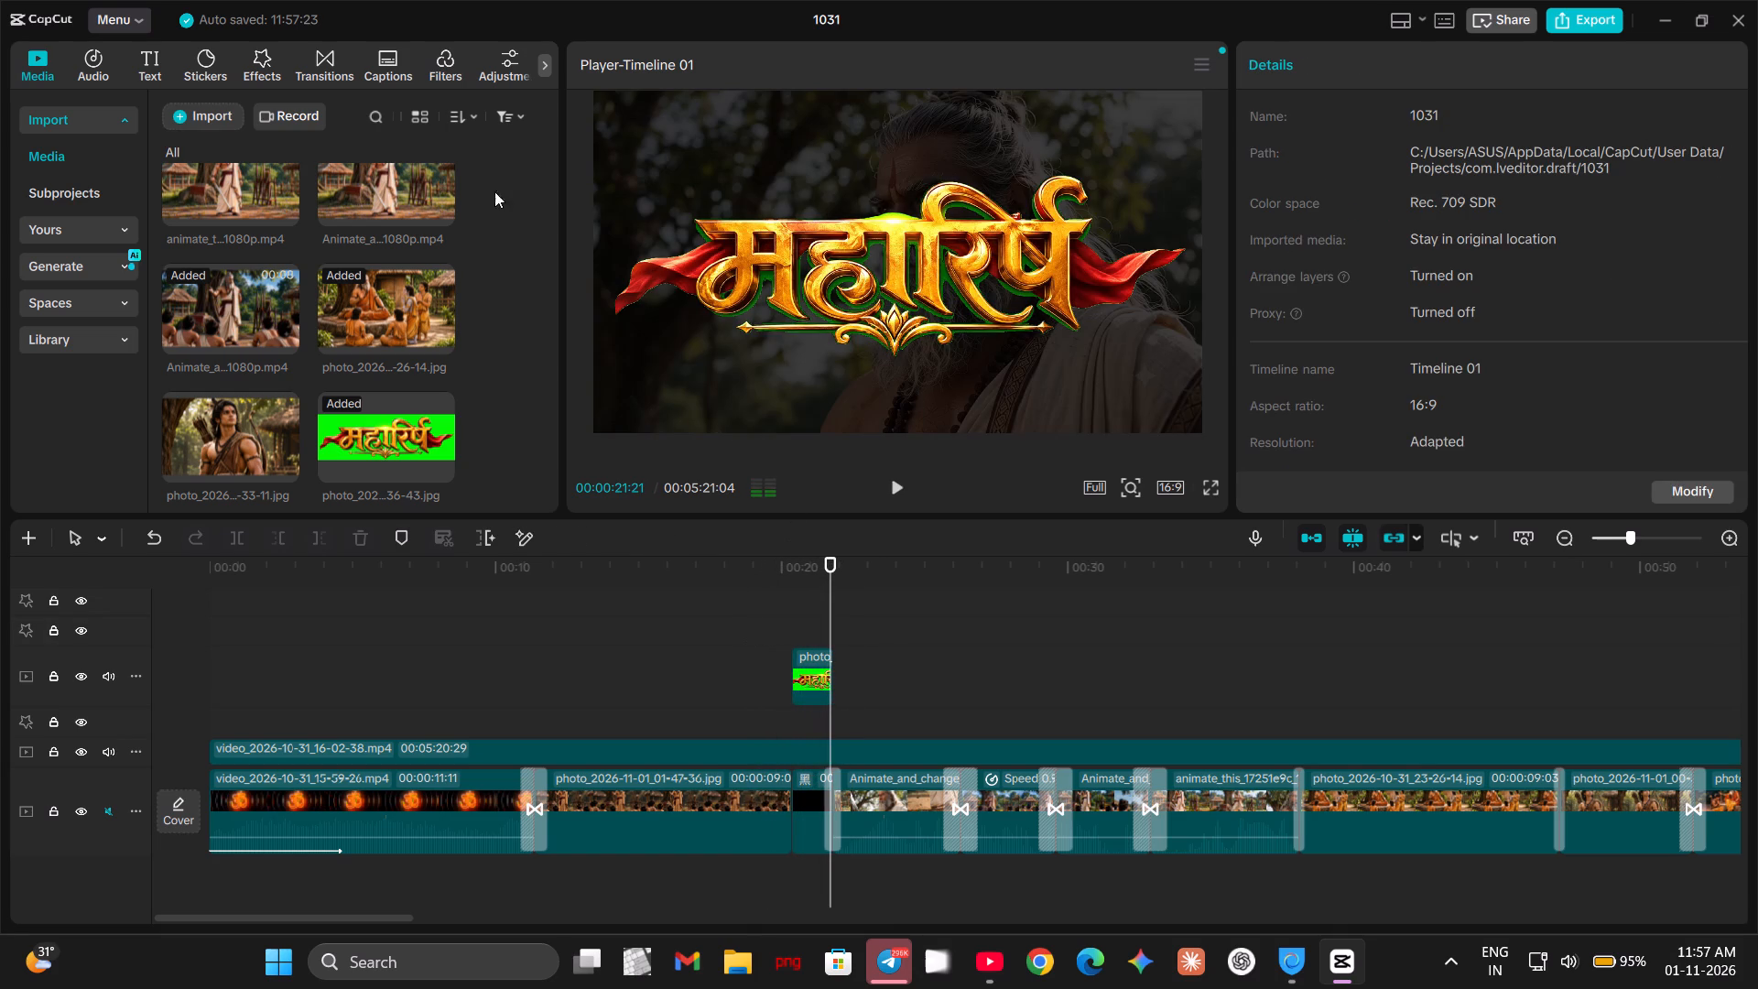
{"action": "left_click", "coordinate": [255, 54]}
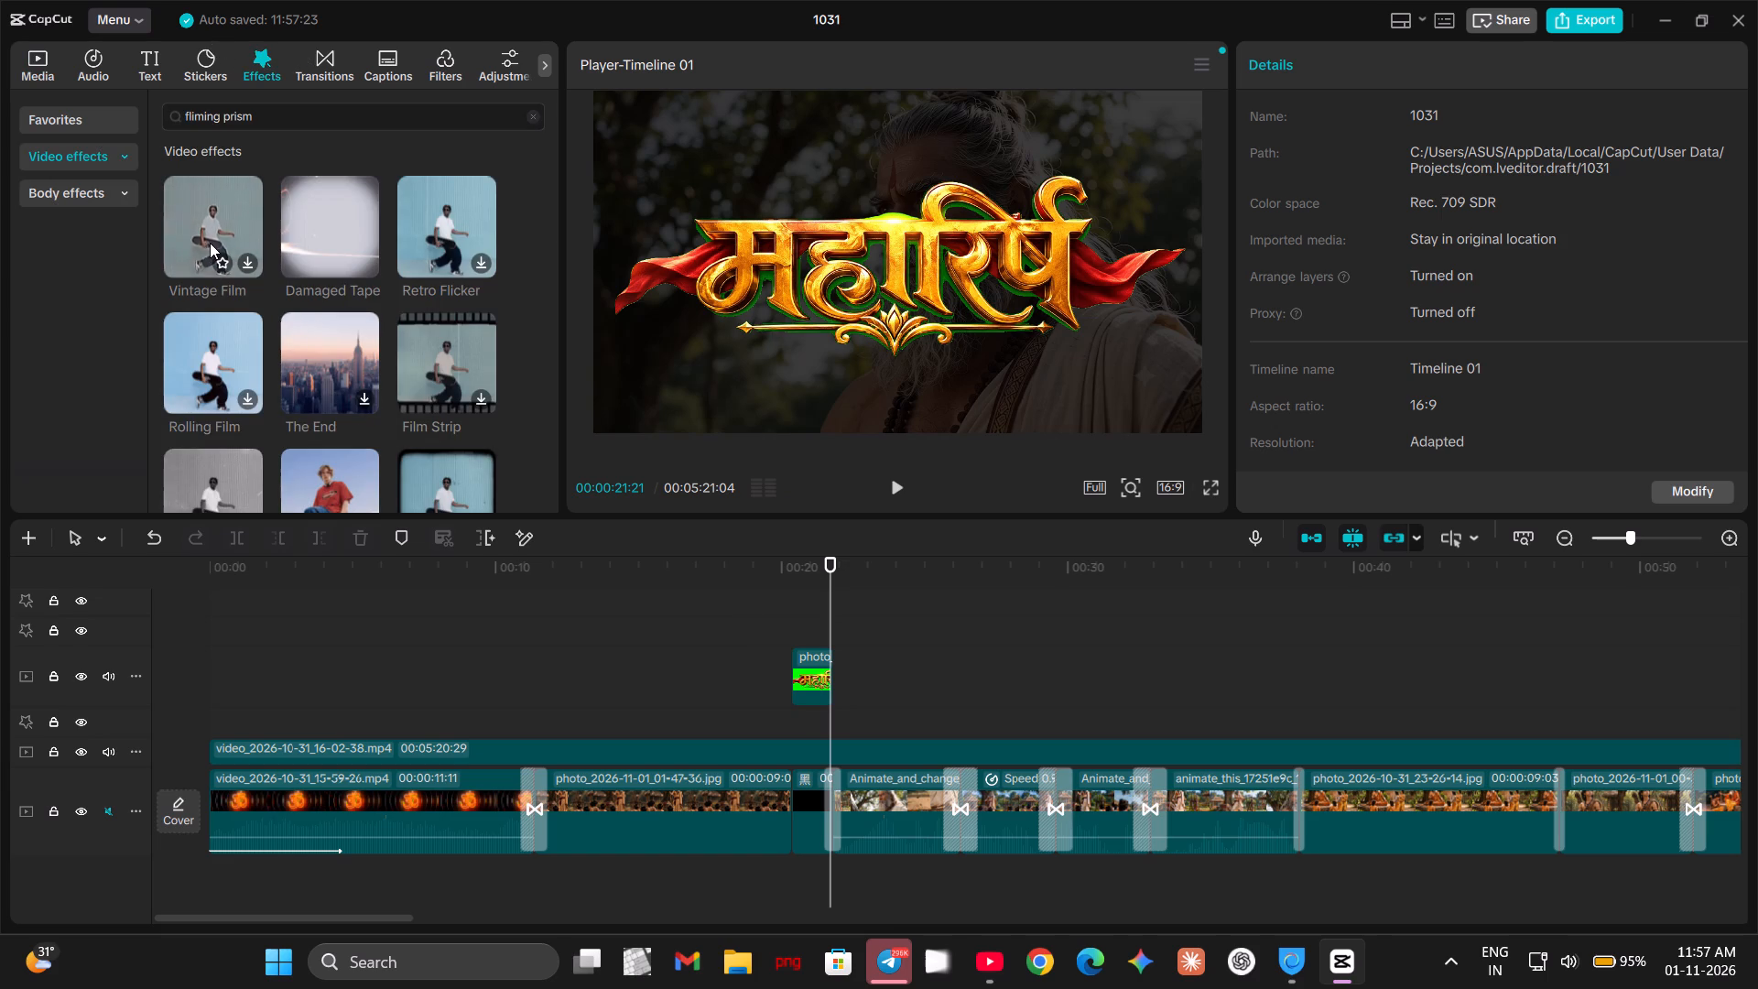
{"action": "scroll", "coordinate": [210, 243], "scroll_direction": "down", "scroll_amount": 1}
{"action": "scroll", "coordinate": [292, 290], "scroll_direction": "down", "scroll_amount": 1}
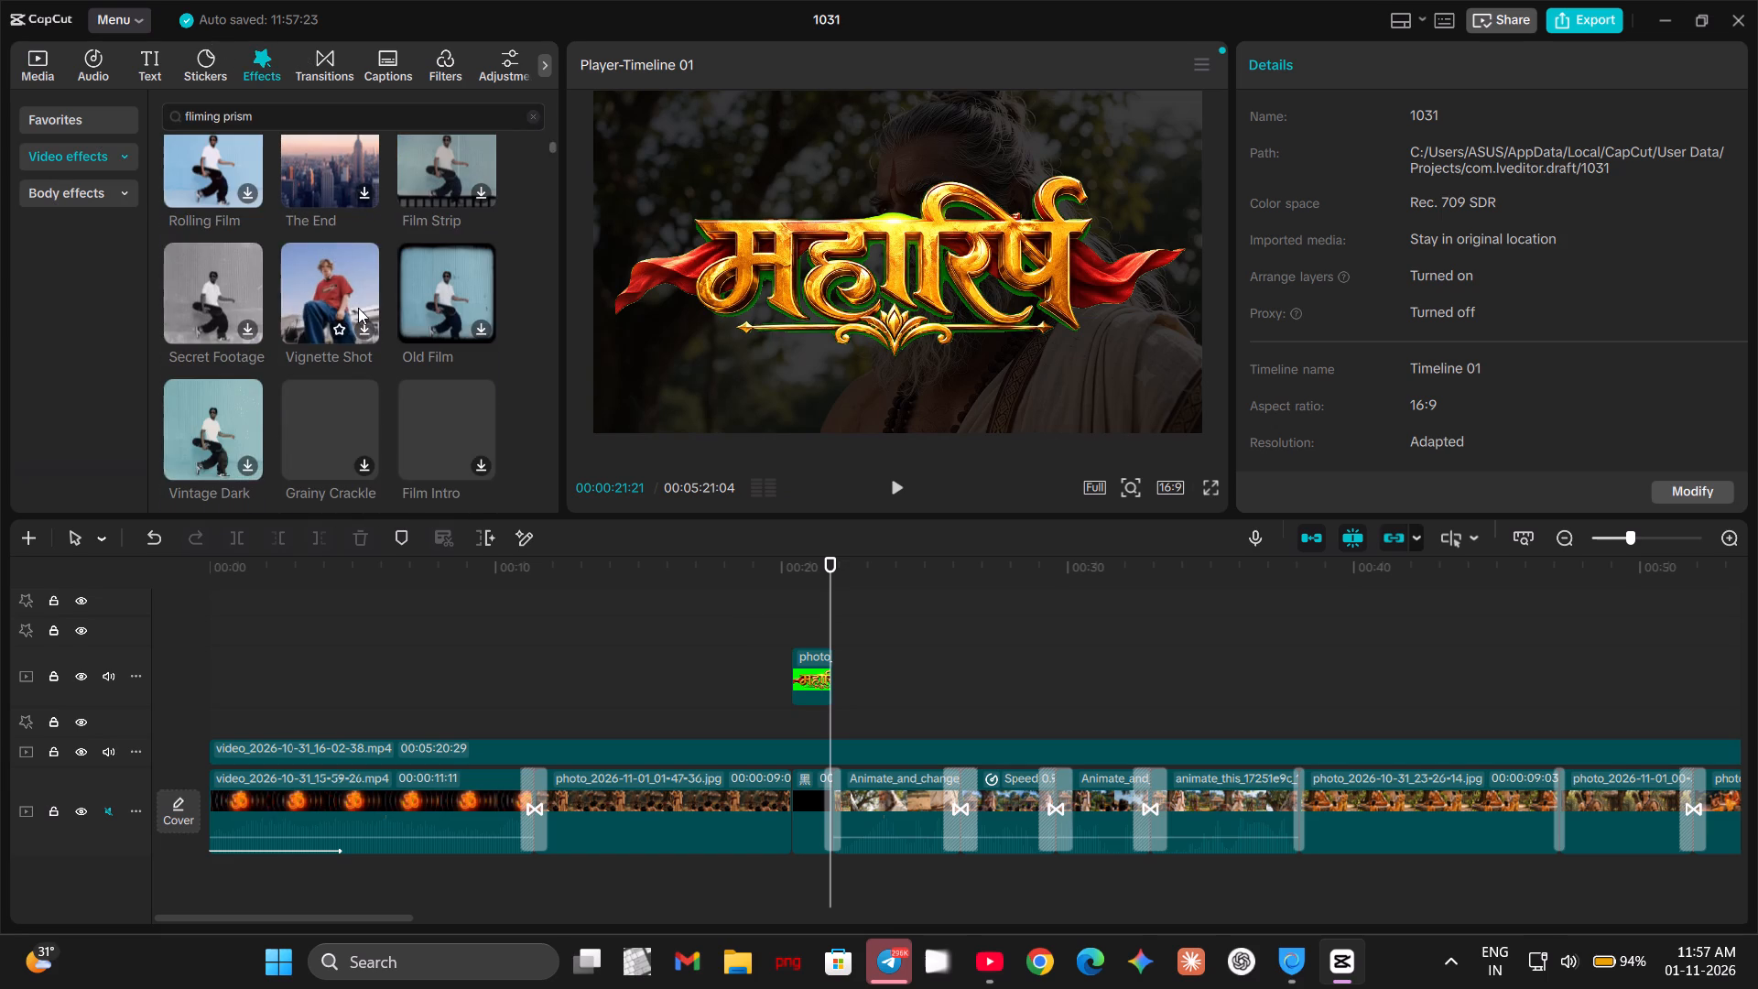
{"action": "scroll", "coordinate": [352, 313], "scroll_direction": "down", "scroll_amount": 2}
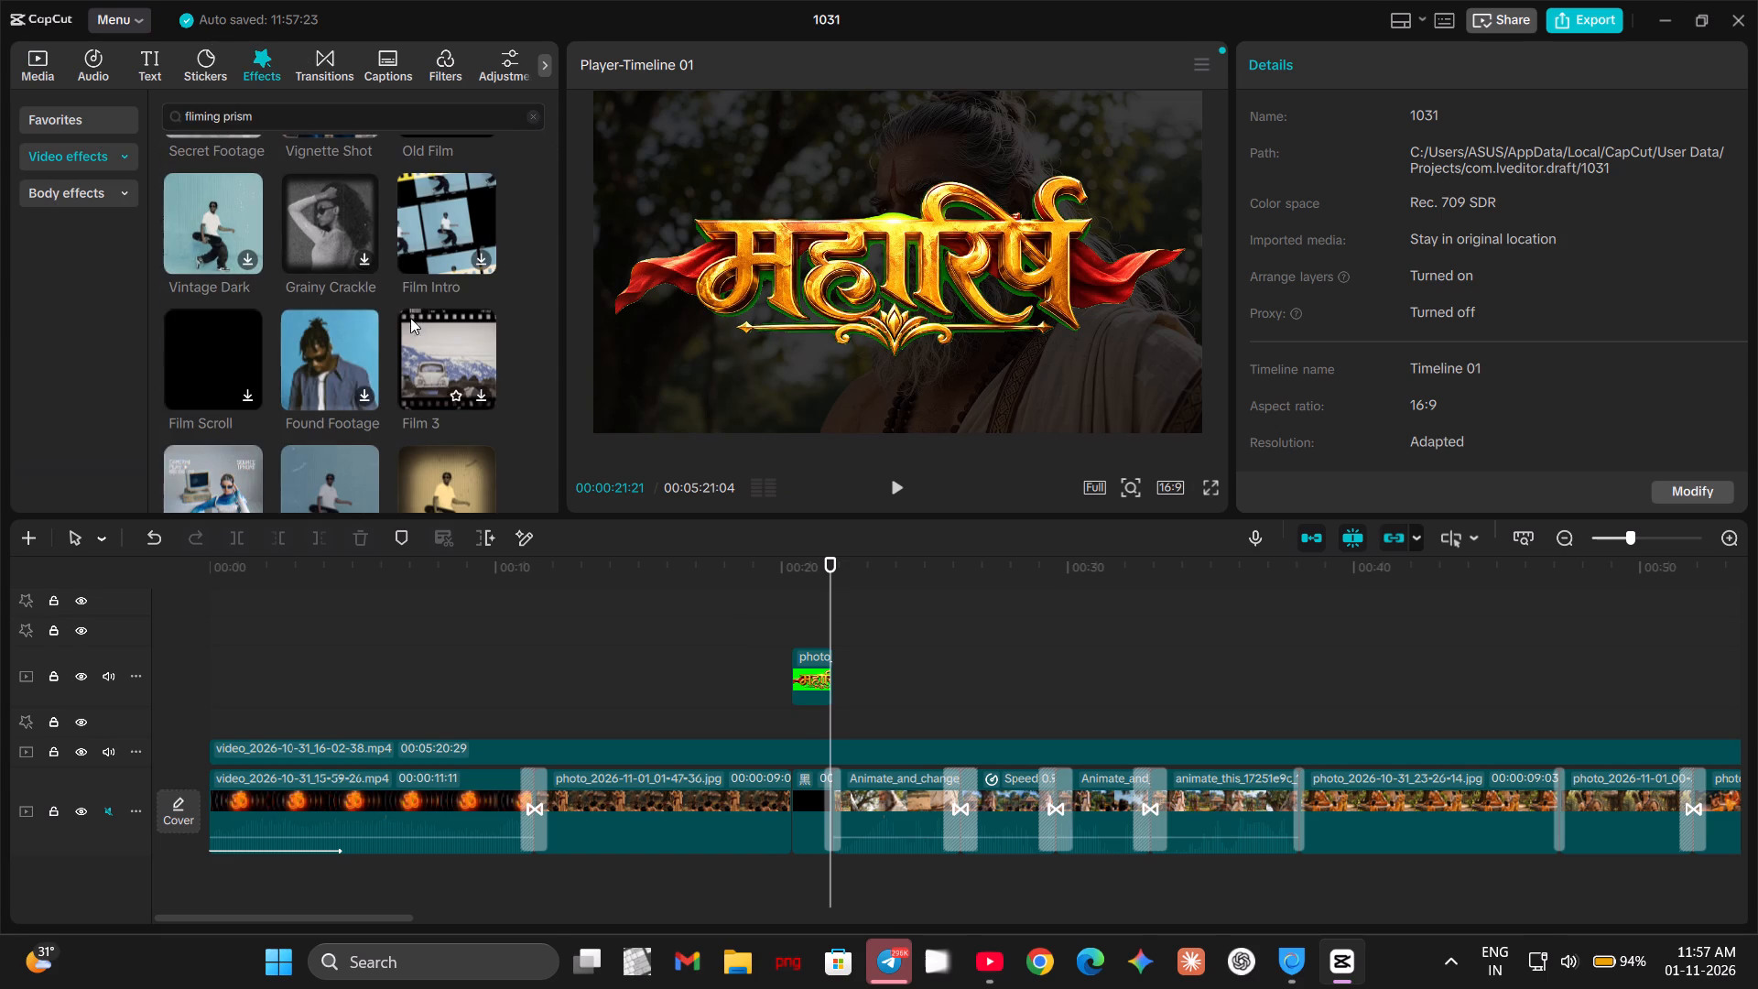
{"action": "scroll", "coordinate": [351, 359], "scroll_direction": "down", "scroll_amount": 1}
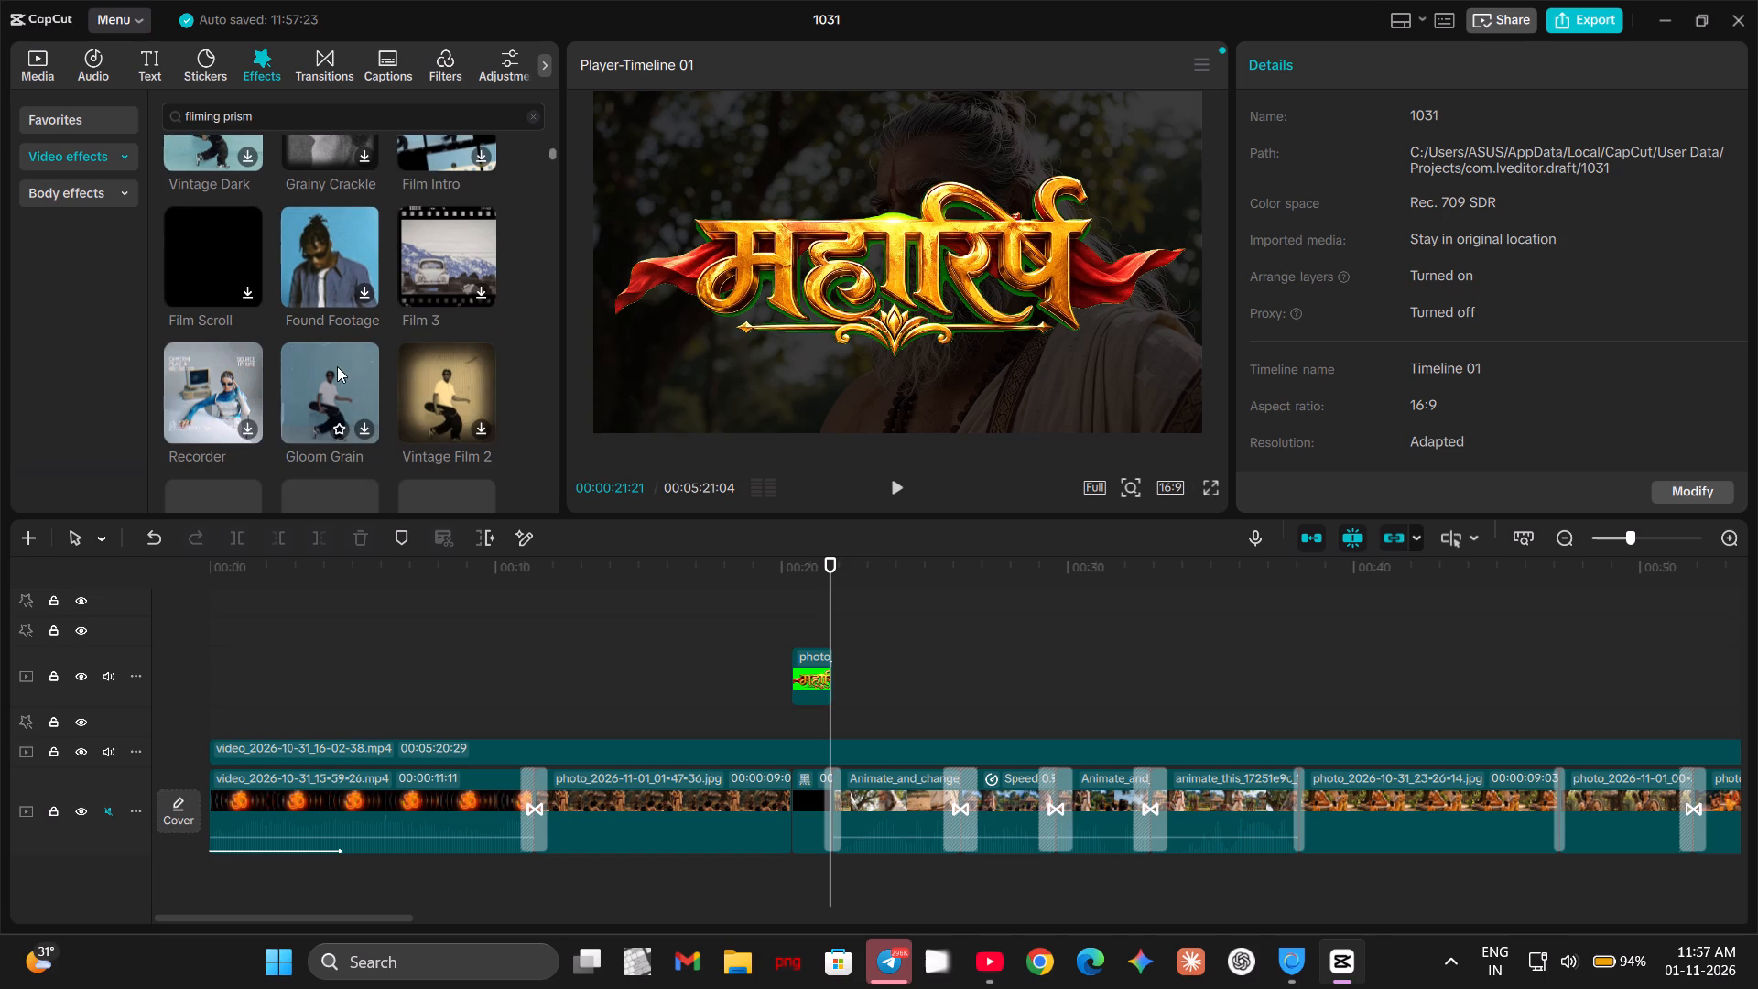
{"action": "scroll", "coordinate": [301, 335], "scroll_direction": "down", "scroll_amount": 3}
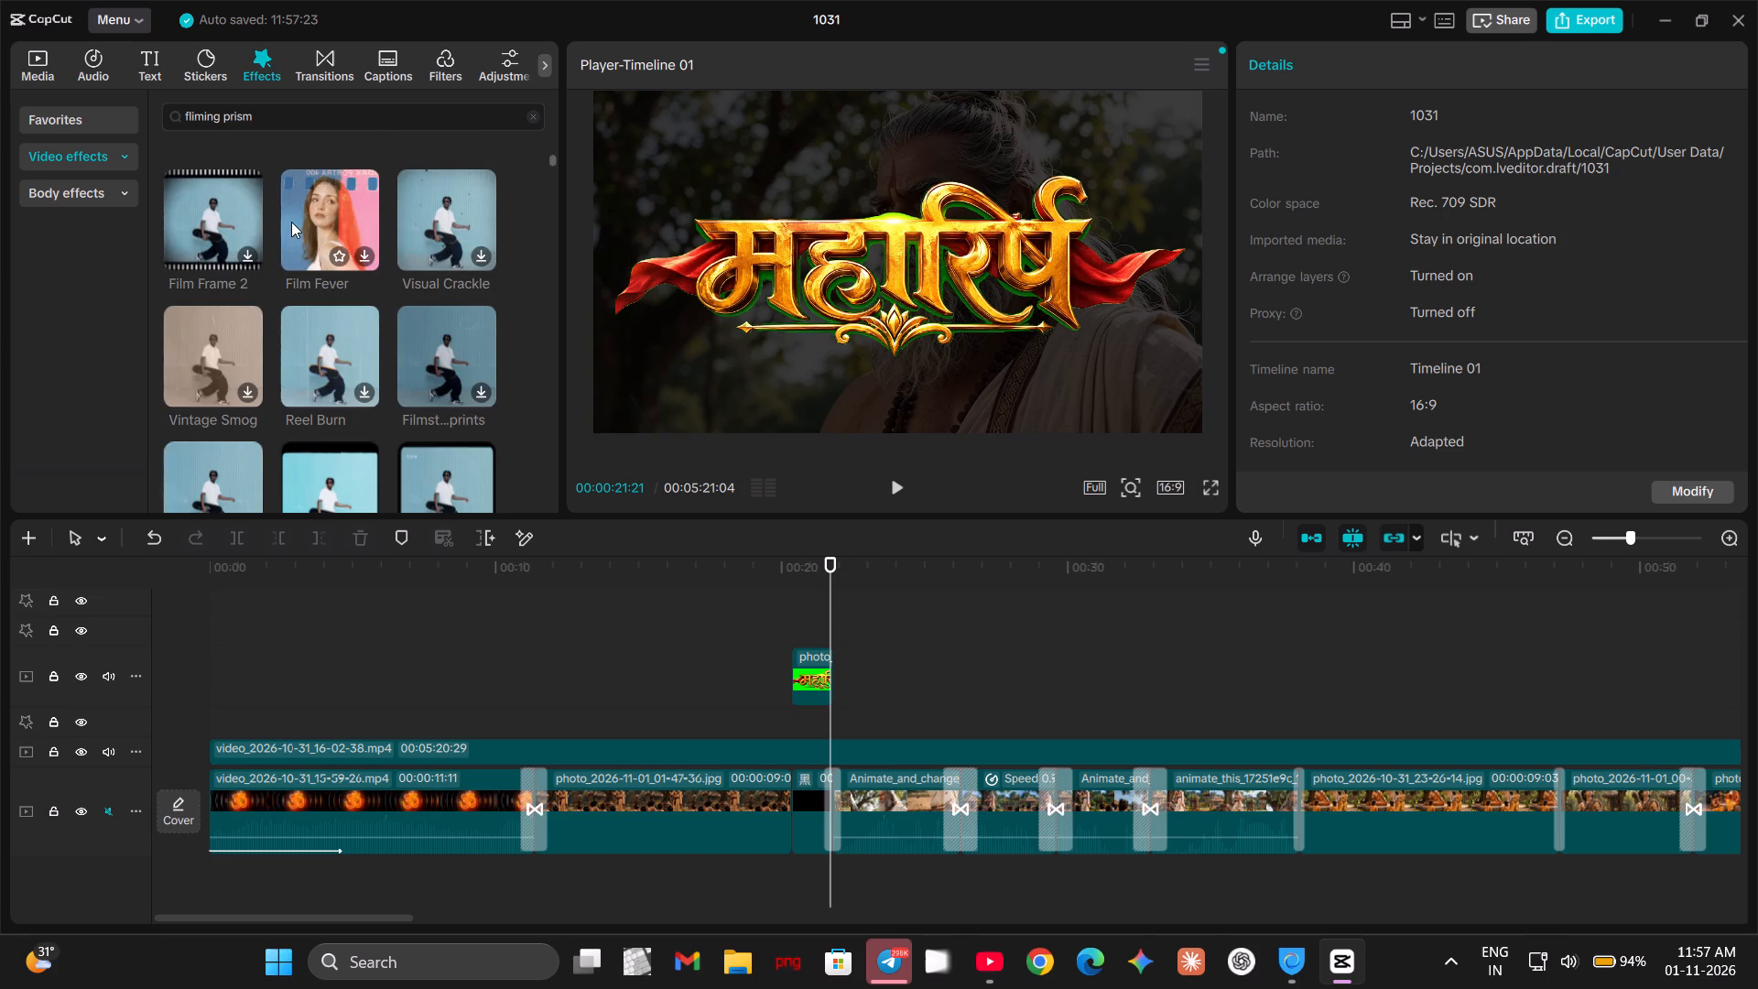
{"action": "scroll", "coordinate": [358, 302], "scroll_direction": "down", "scroll_amount": 1}
{"action": "scroll", "coordinate": [368, 240], "scroll_direction": "up", "scroll_amount": 1}
{"action": "left_click", "coordinate": [368, 249]}
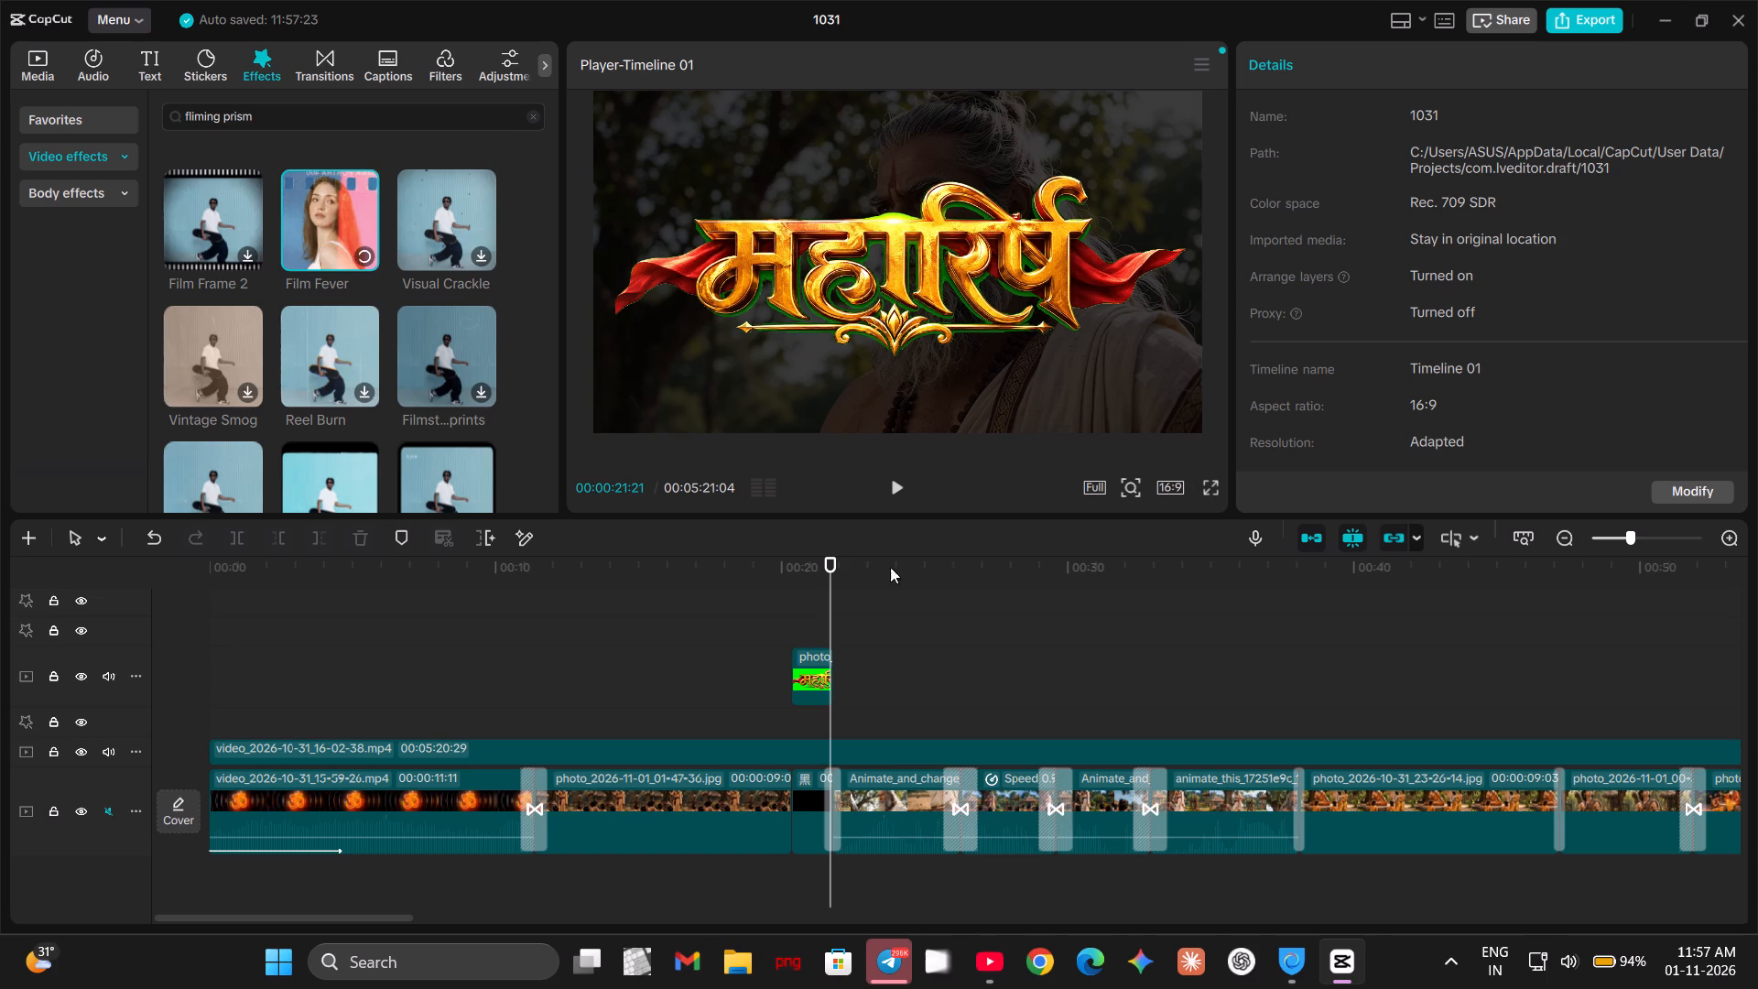
Re-pick the title image's chroma key colour from the dark green between the letters in the preview.
{"action": "left_click", "coordinate": [808, 667]}
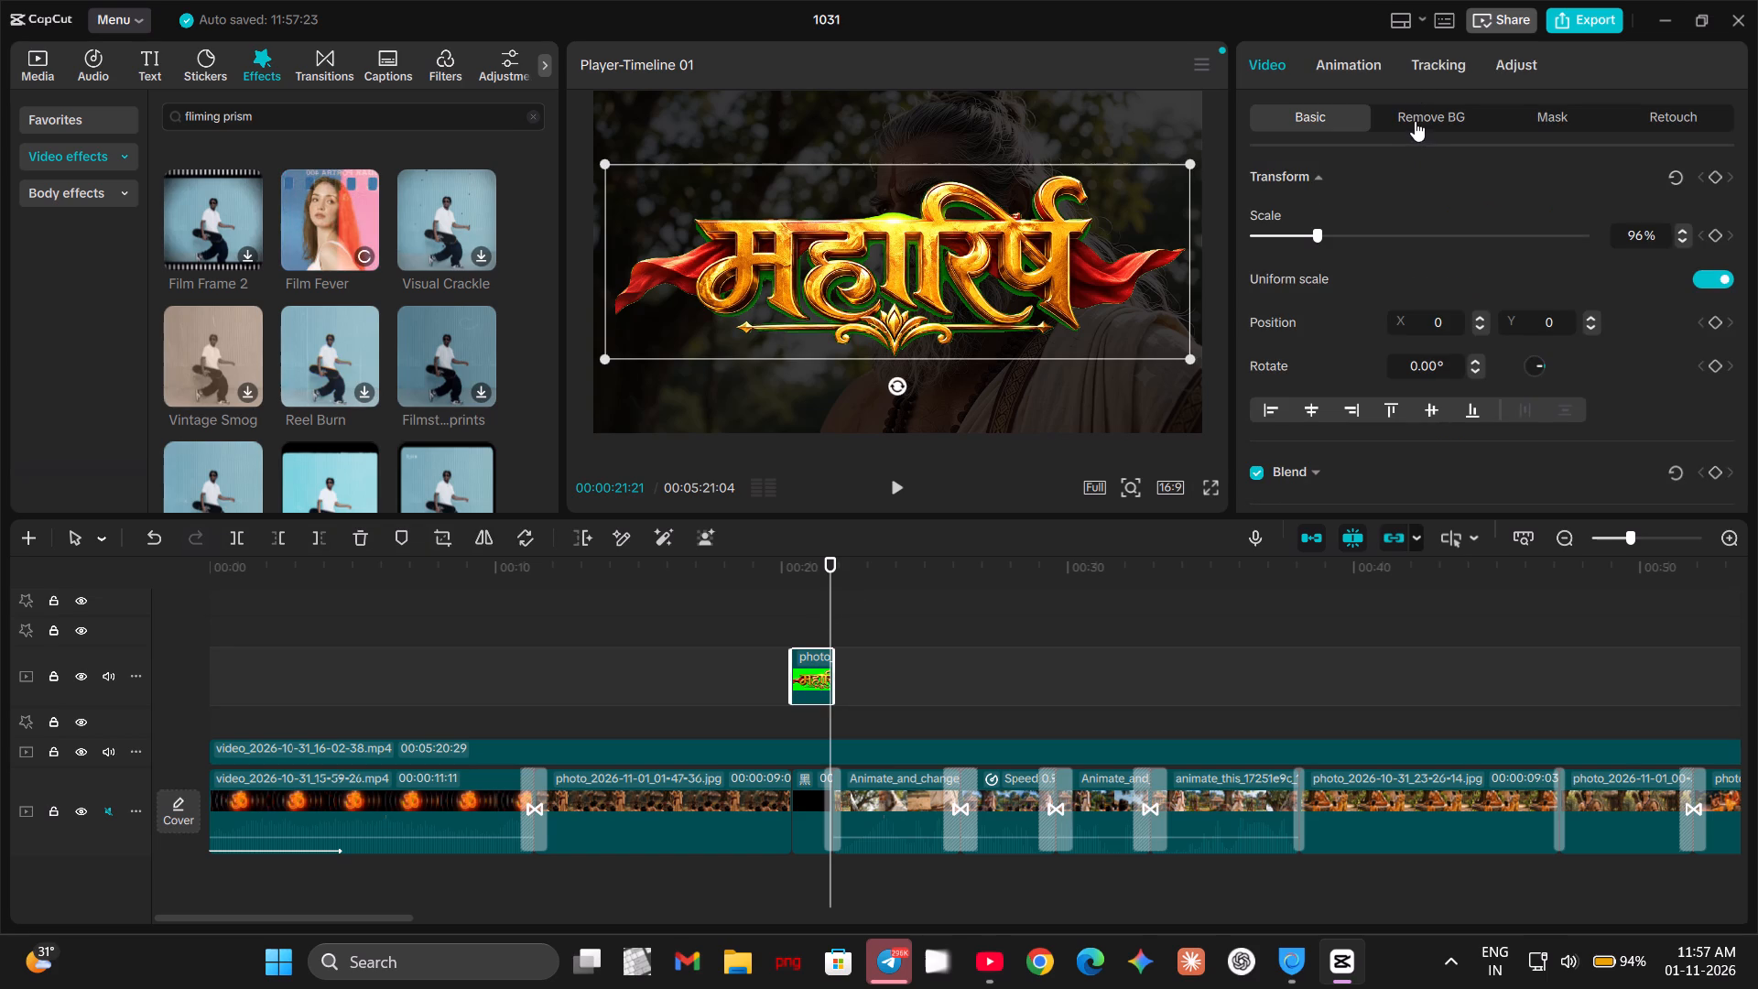
{"action": "left_click", "coordinate": [1420, 119]}
{"action": "left_click", "coordinate": [1340, 277]}
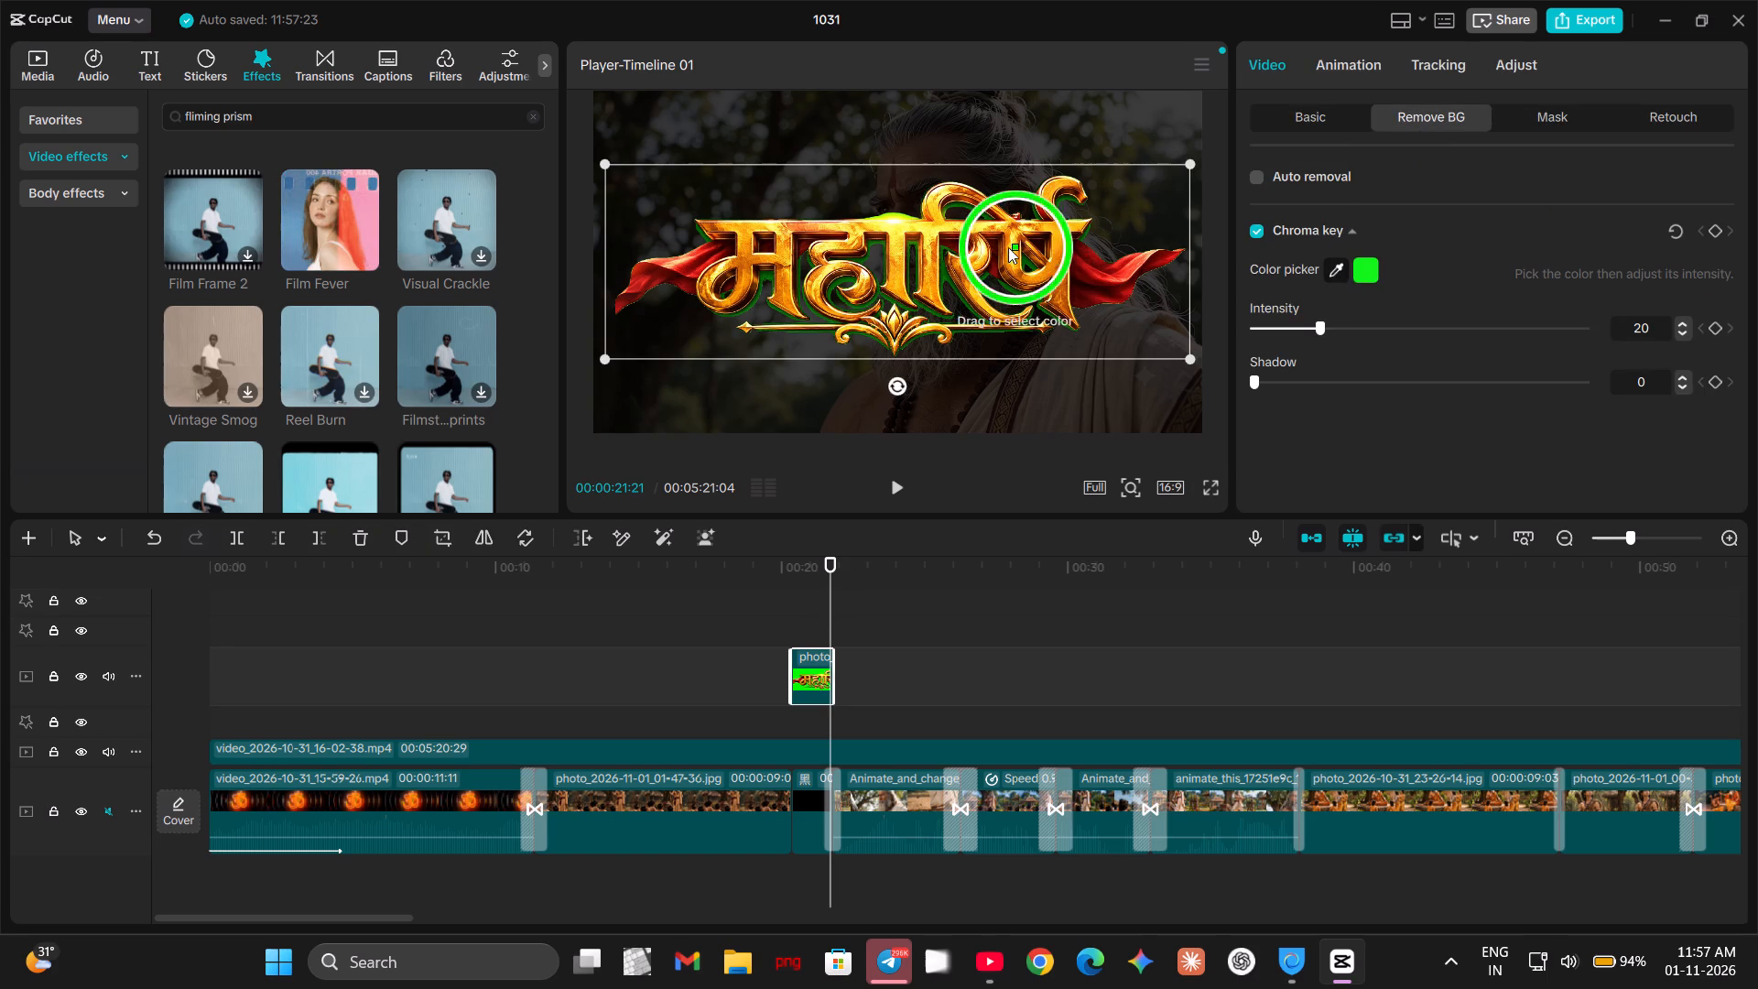
{"action": "left_click", "coordinate": [945, 273]}
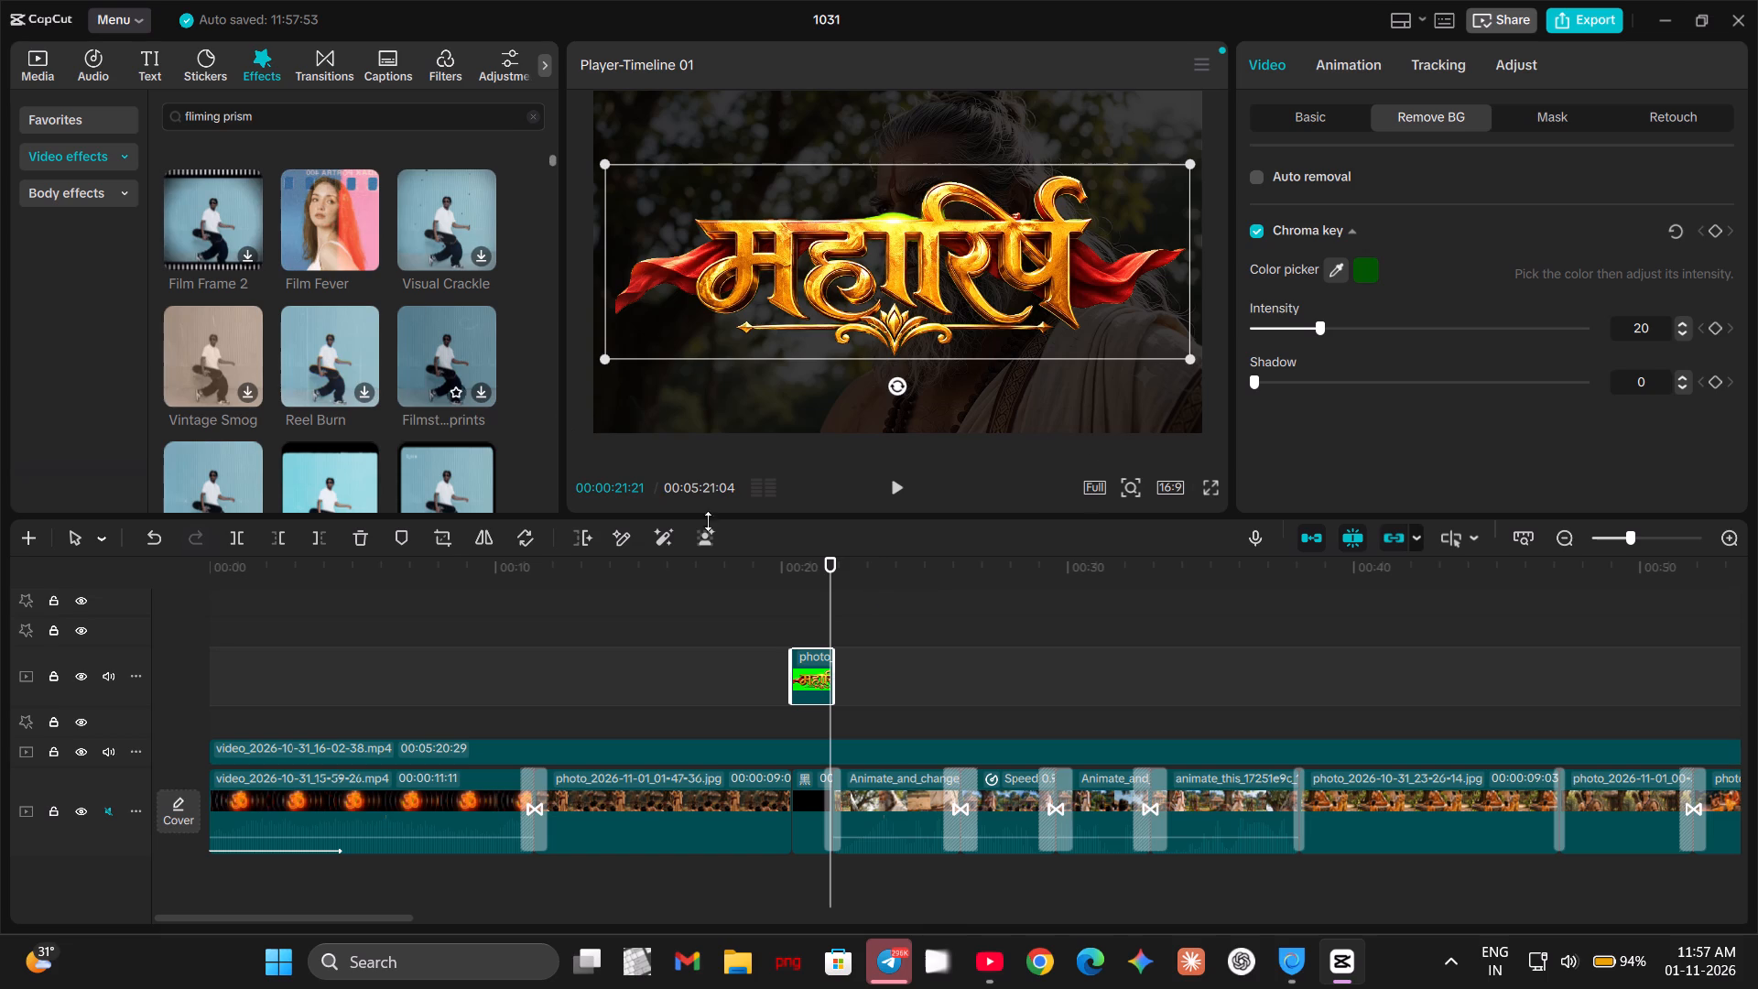
Add the Film Fever effect above the title image near 00:20 and trim its end to match the image's.
{"action": "left_click", "coordinate": [361, 261]}
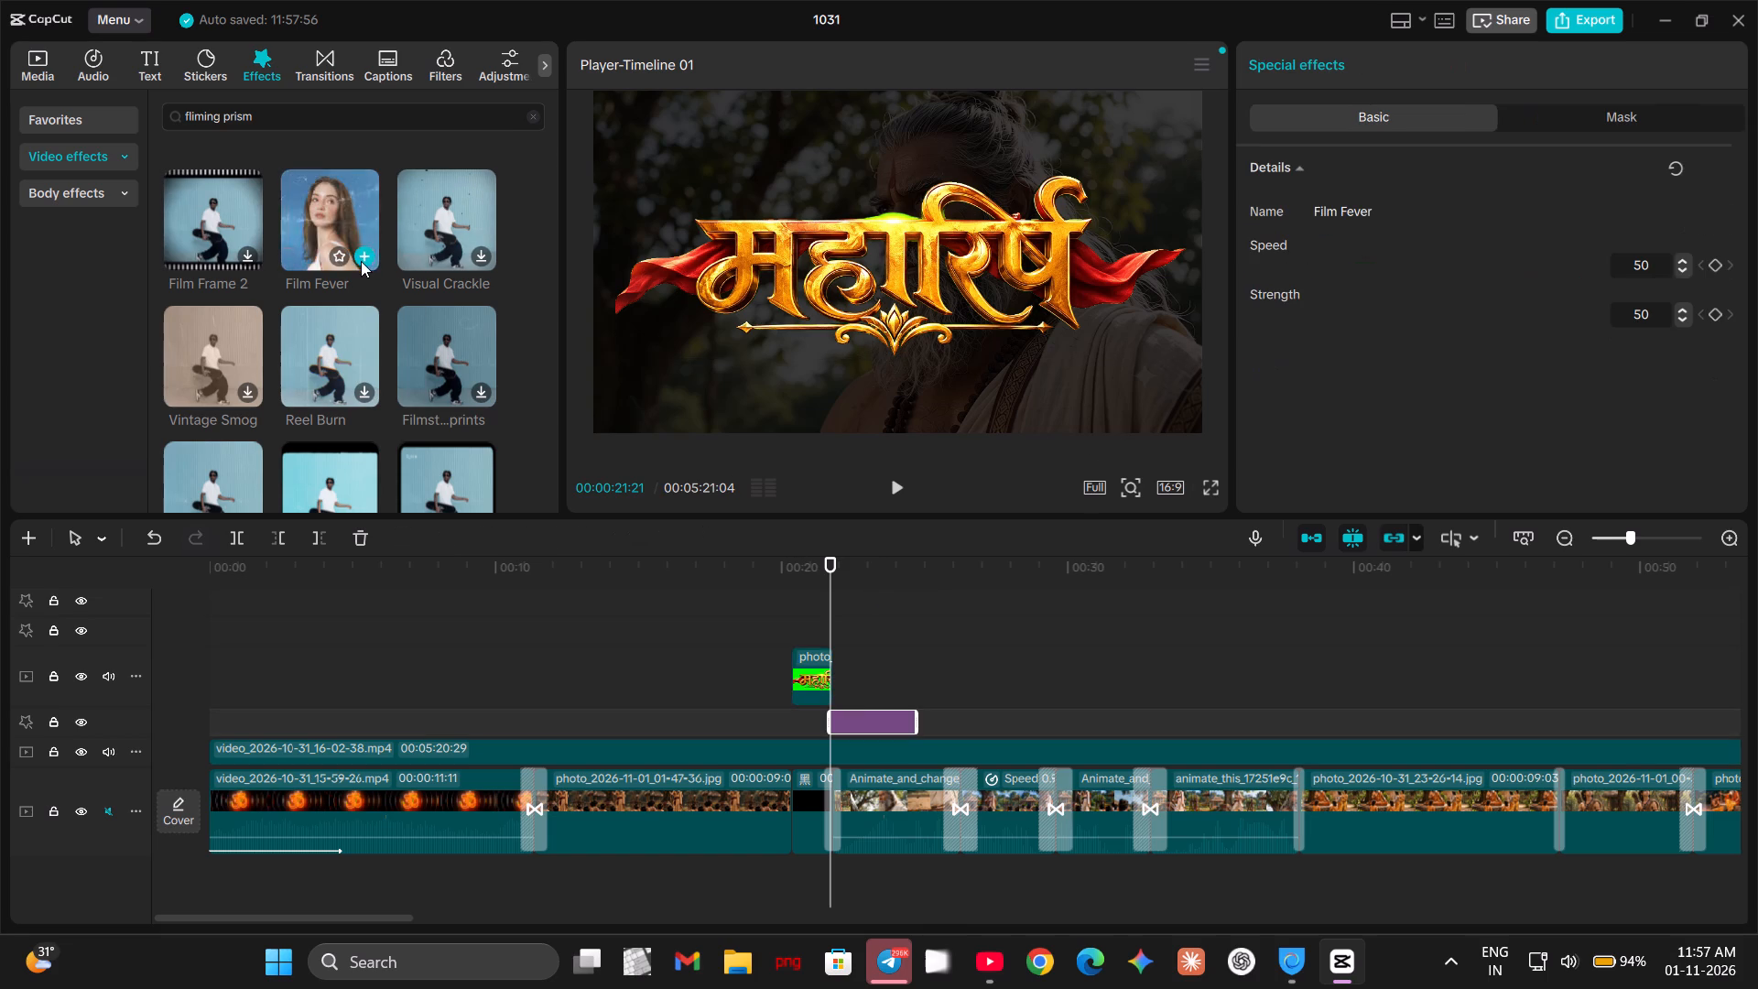
{"action": "left_click_drag", "start_coordinate": [870, 720], "coordinate": [845, 719]}
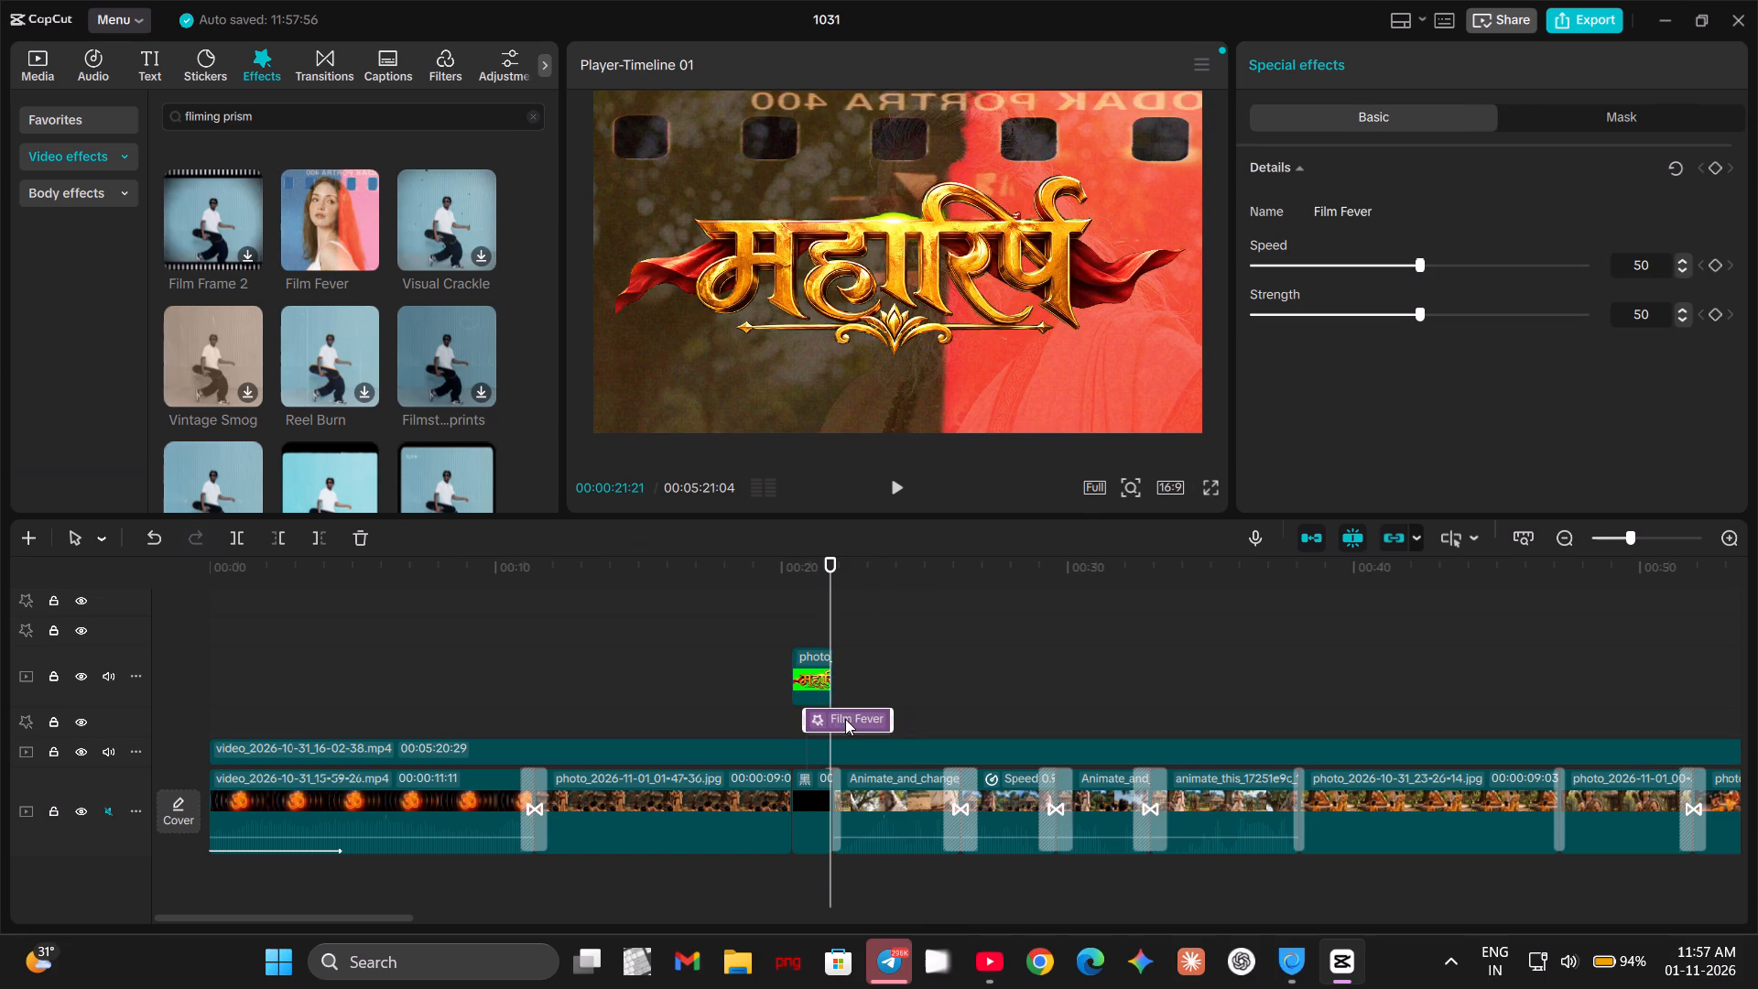
{"action": "left_click_drag", "start_coordinate": [845, 719], "coordinate": [827, 634]}
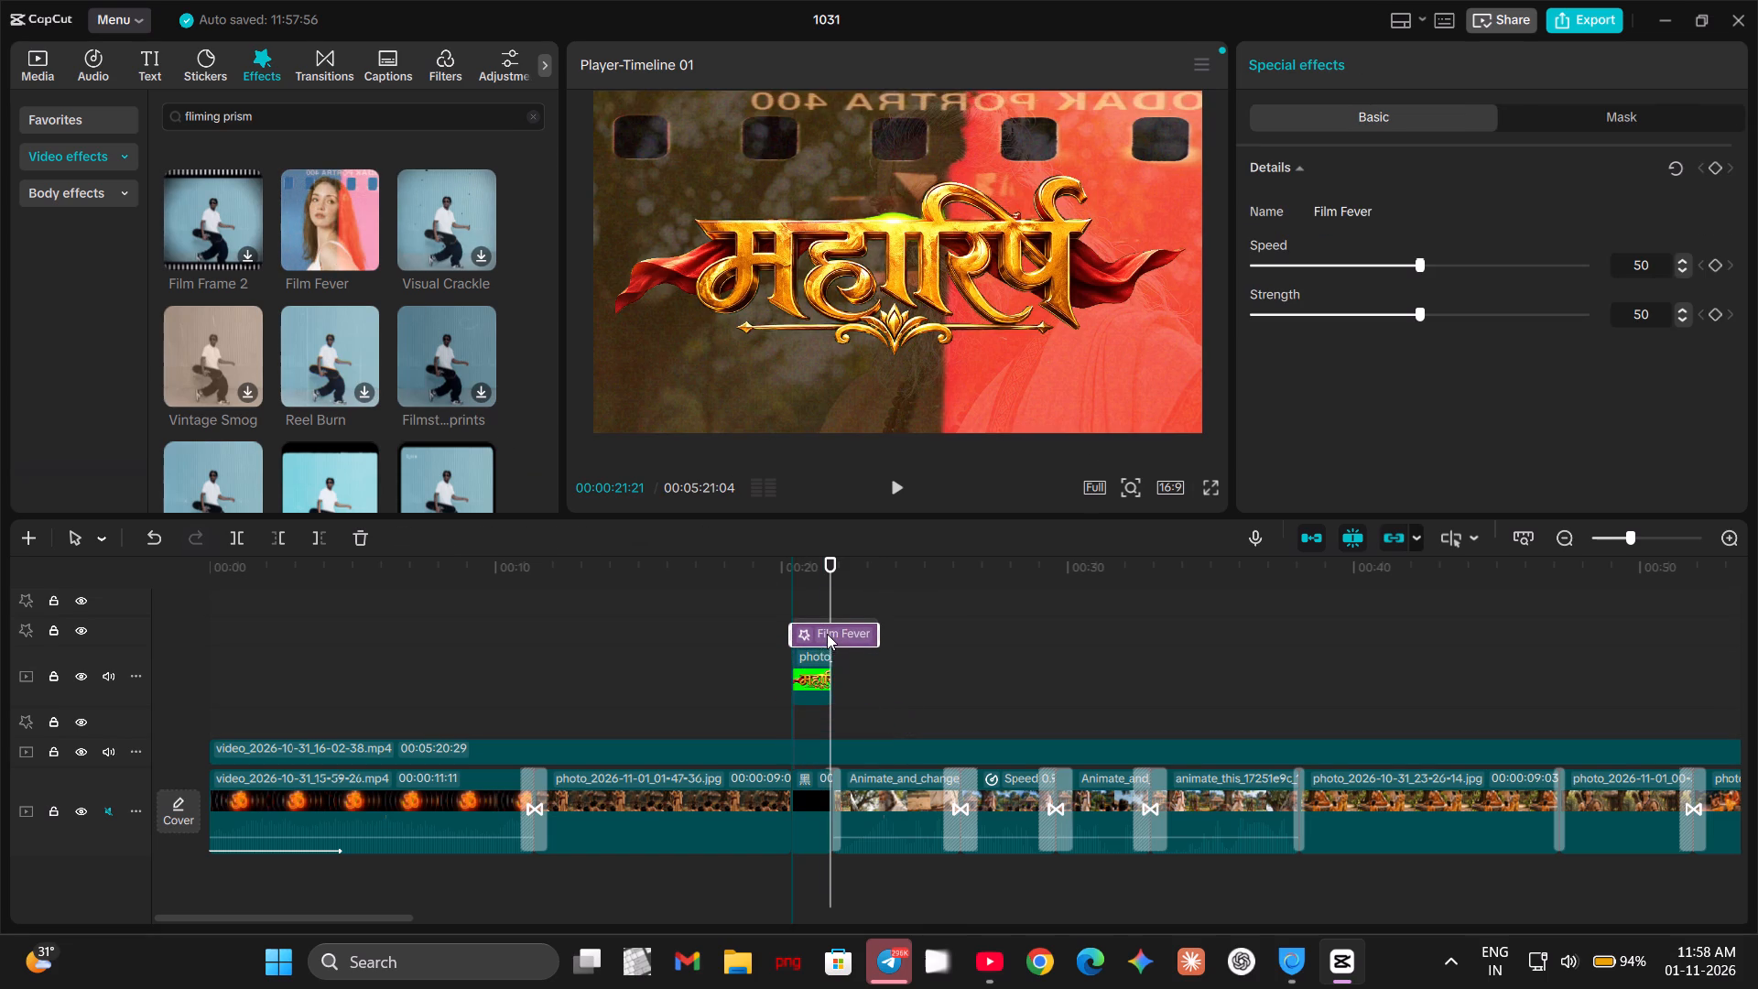
{"action": "left_click_drag", "start_coordinate": [827, 634], "coordinate": [829, 634]}
{"action": "left_click_drag", "start_coordinate": [877, 632], "coordinate": [842, 634]}
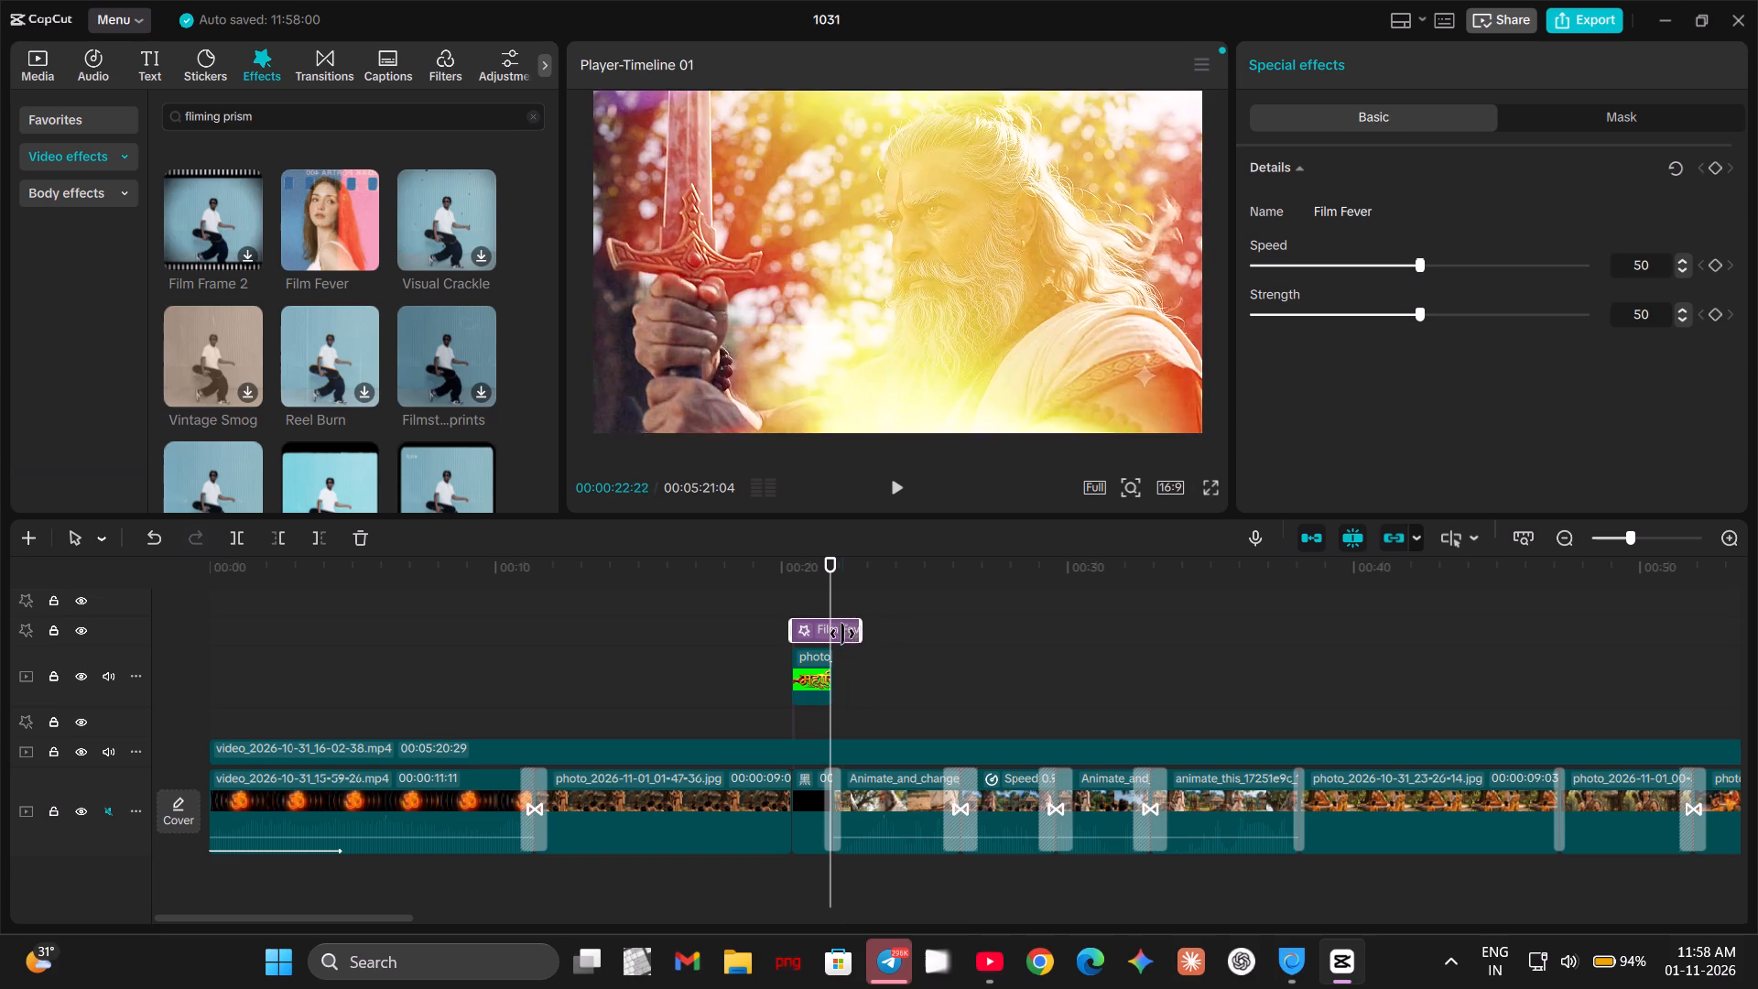
{"action": "left_click_drag", "start_coordinate": [842, 634], "coordinate": [825, 641]}
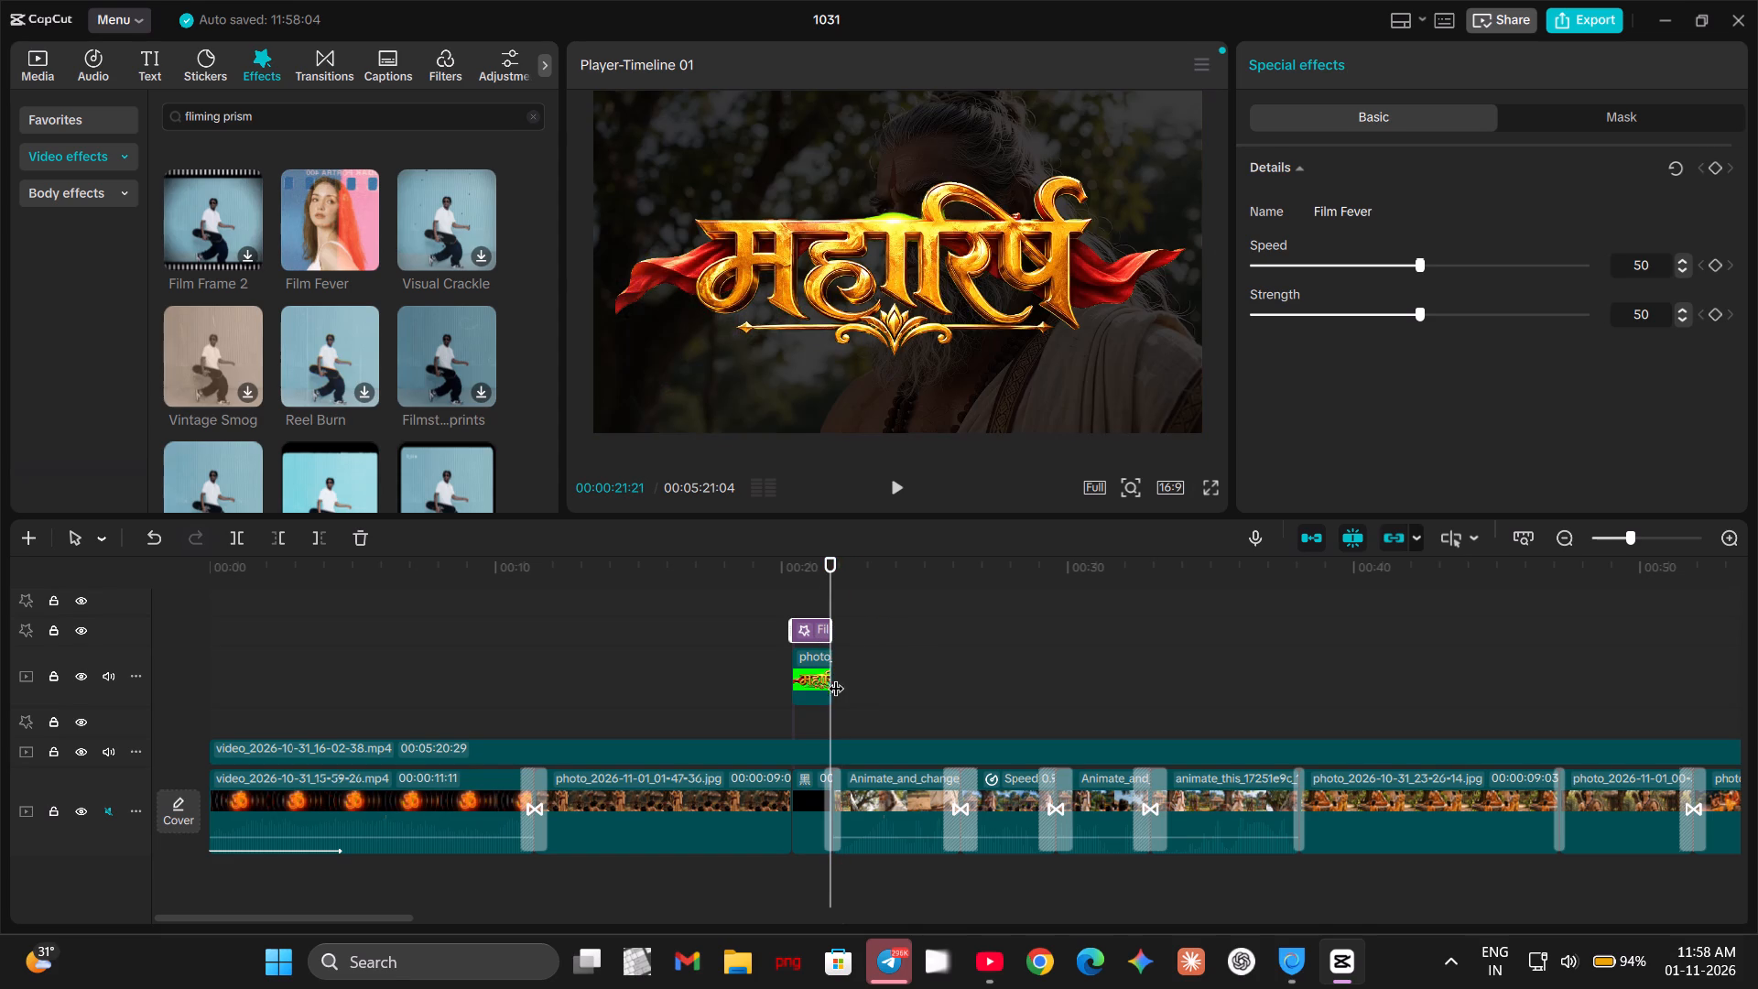
Play the video from the title at 00:20:11 through to about 00:39 to review the effect and following clips.
{"action": "left_click_drag", "start_coordinate": [830, 719], "coordinate": [793, 721]}
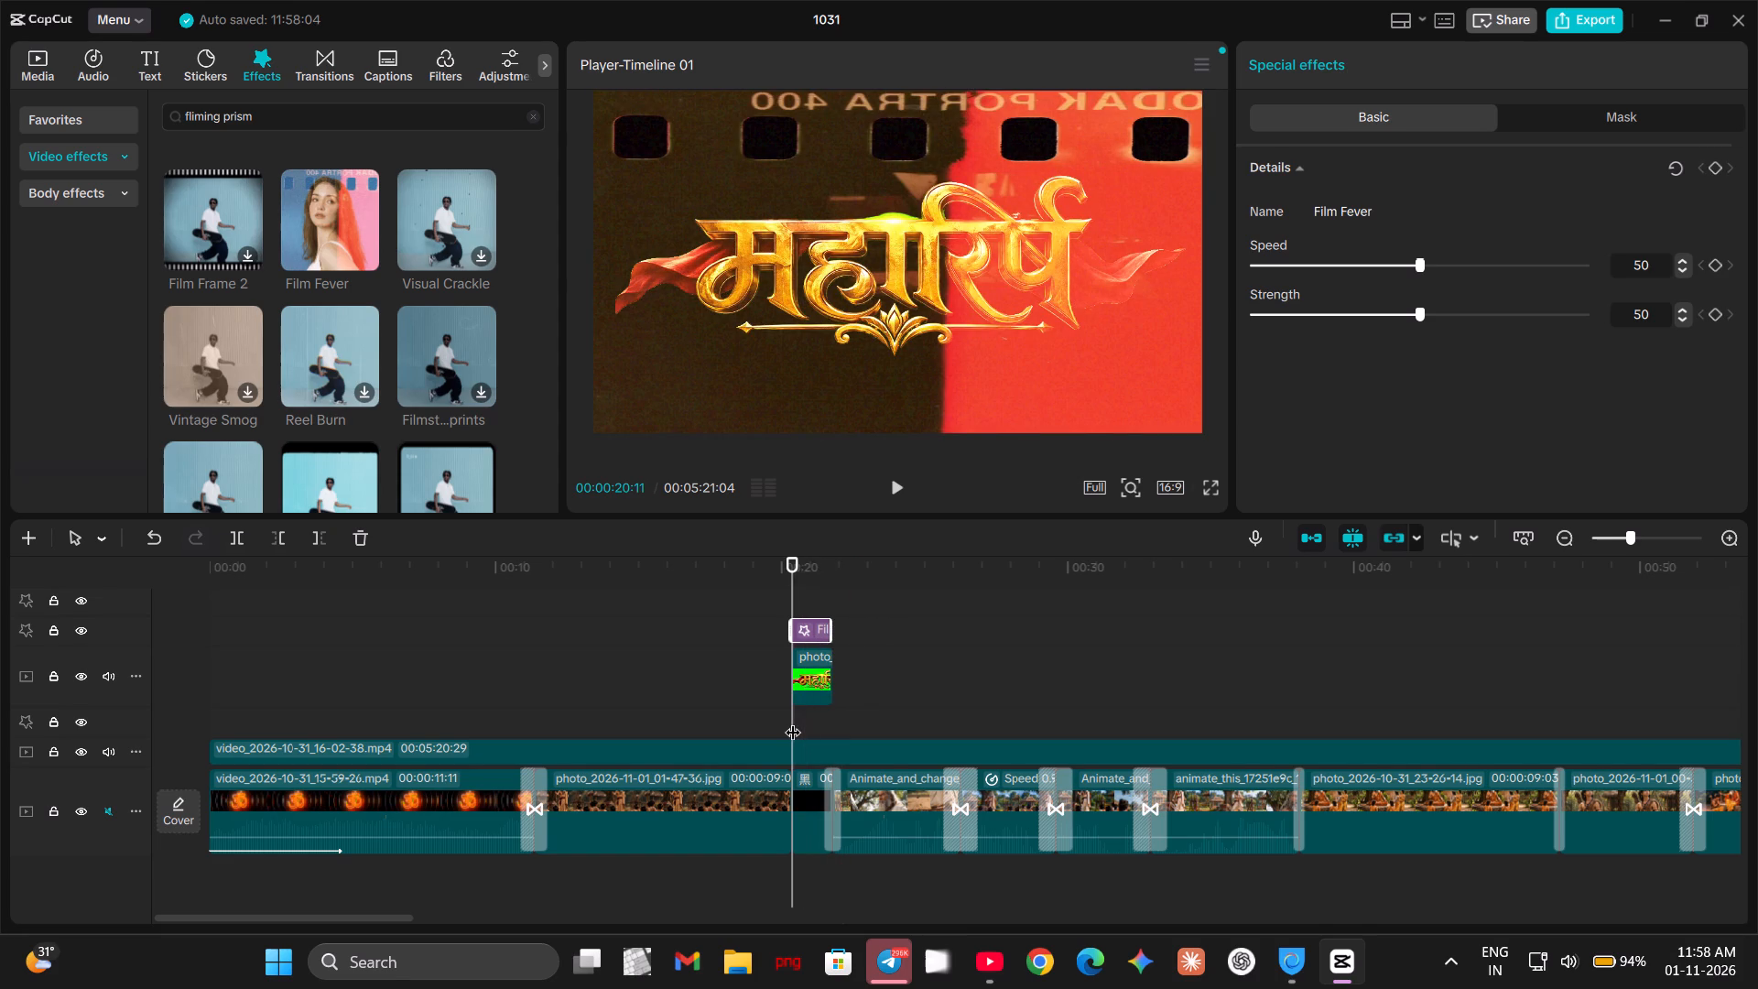
{"action": "left_click", "coordinate": [793, 721]}
{"action": "key", "text": "space"}
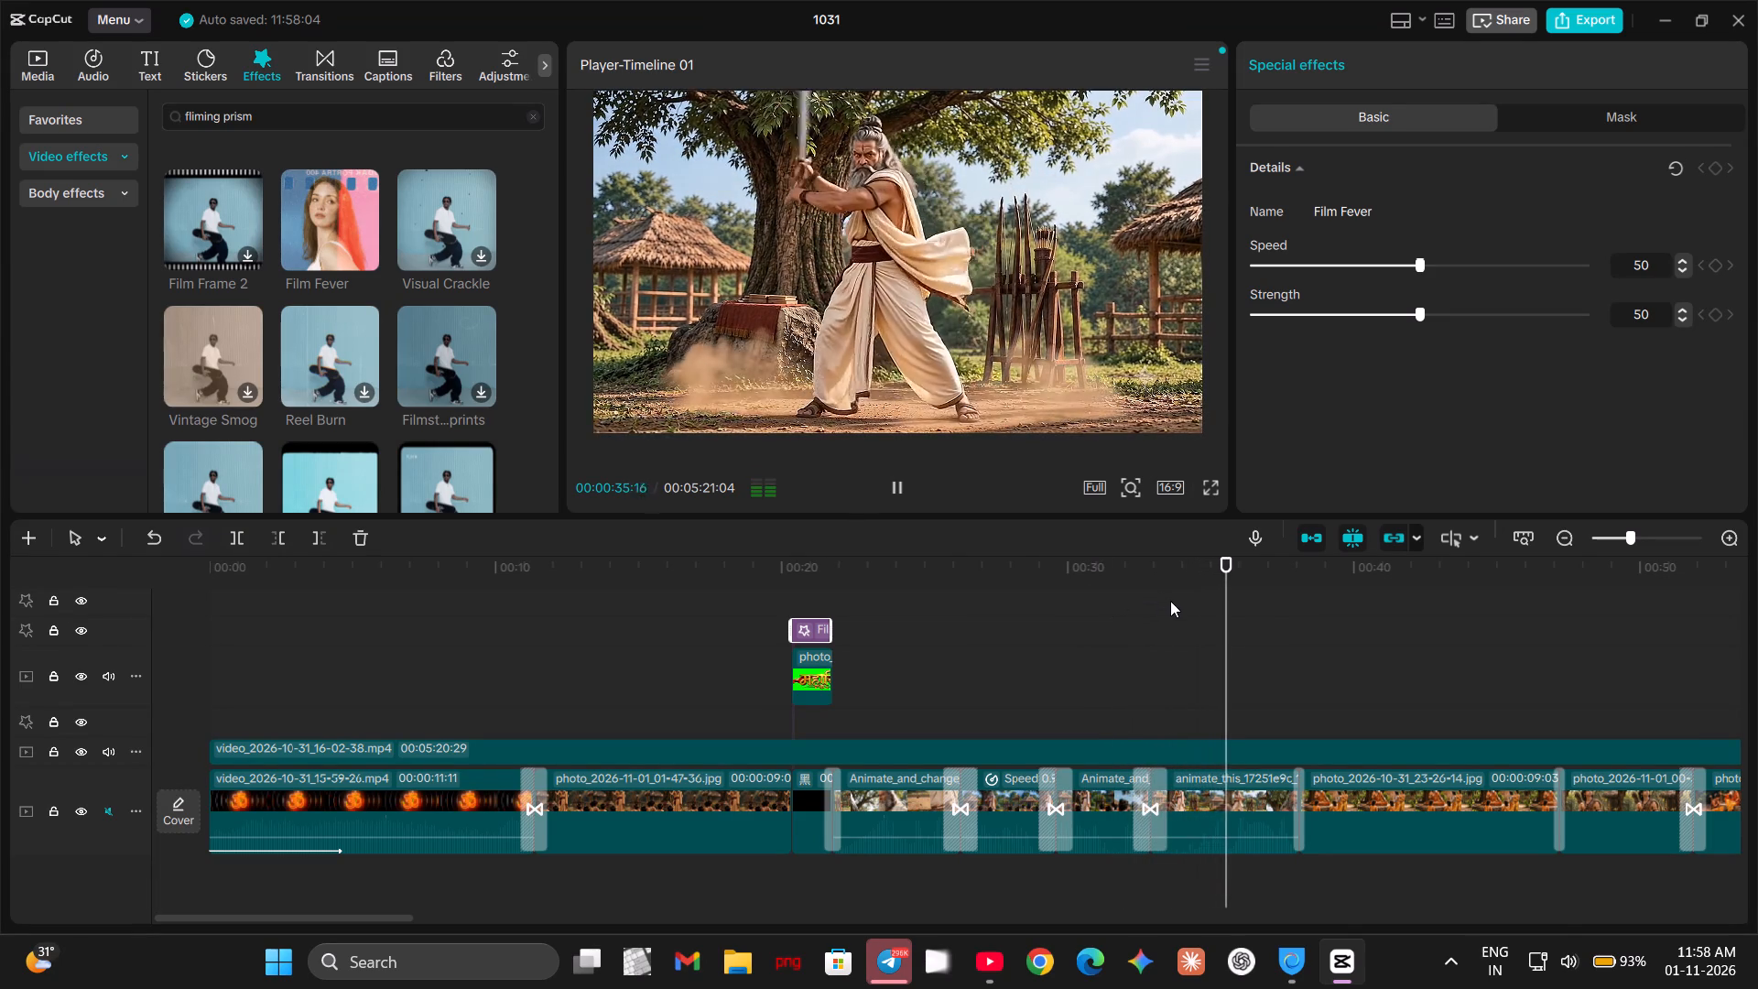
{"action": "key", "text": "space"}
{"action": "key", "text": "space"}
{"action": "key", "text": "space"}
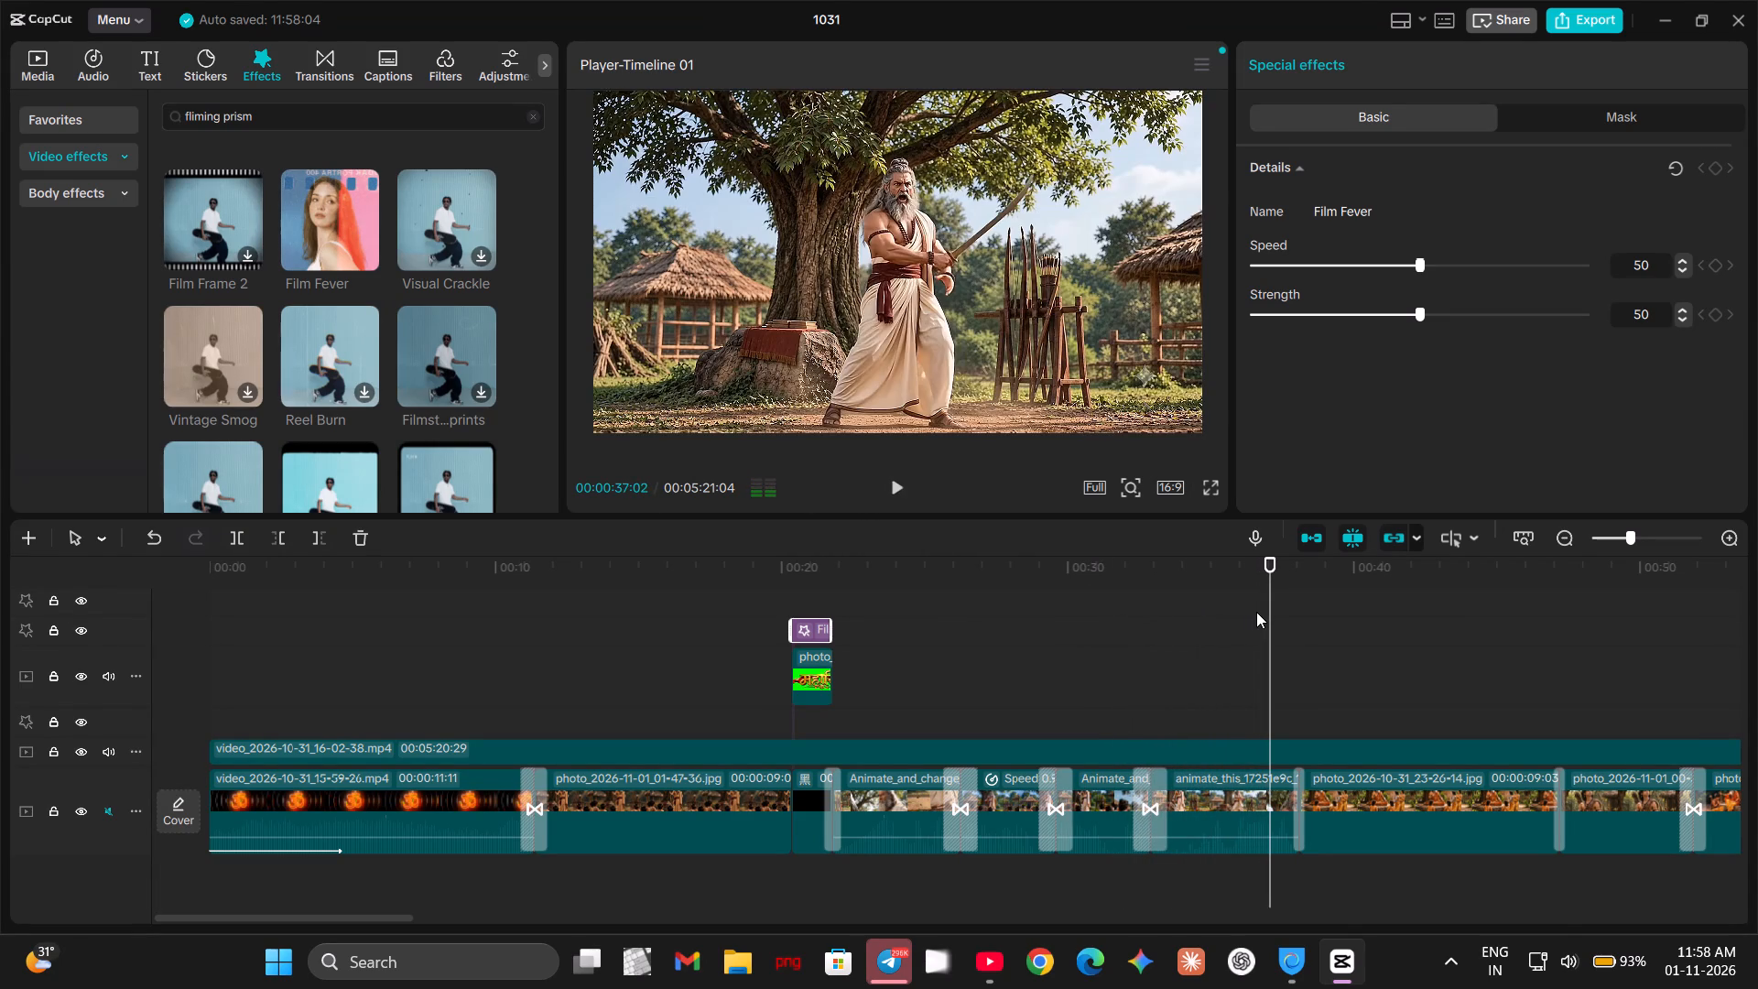
{"action": "key", "text": "space"}
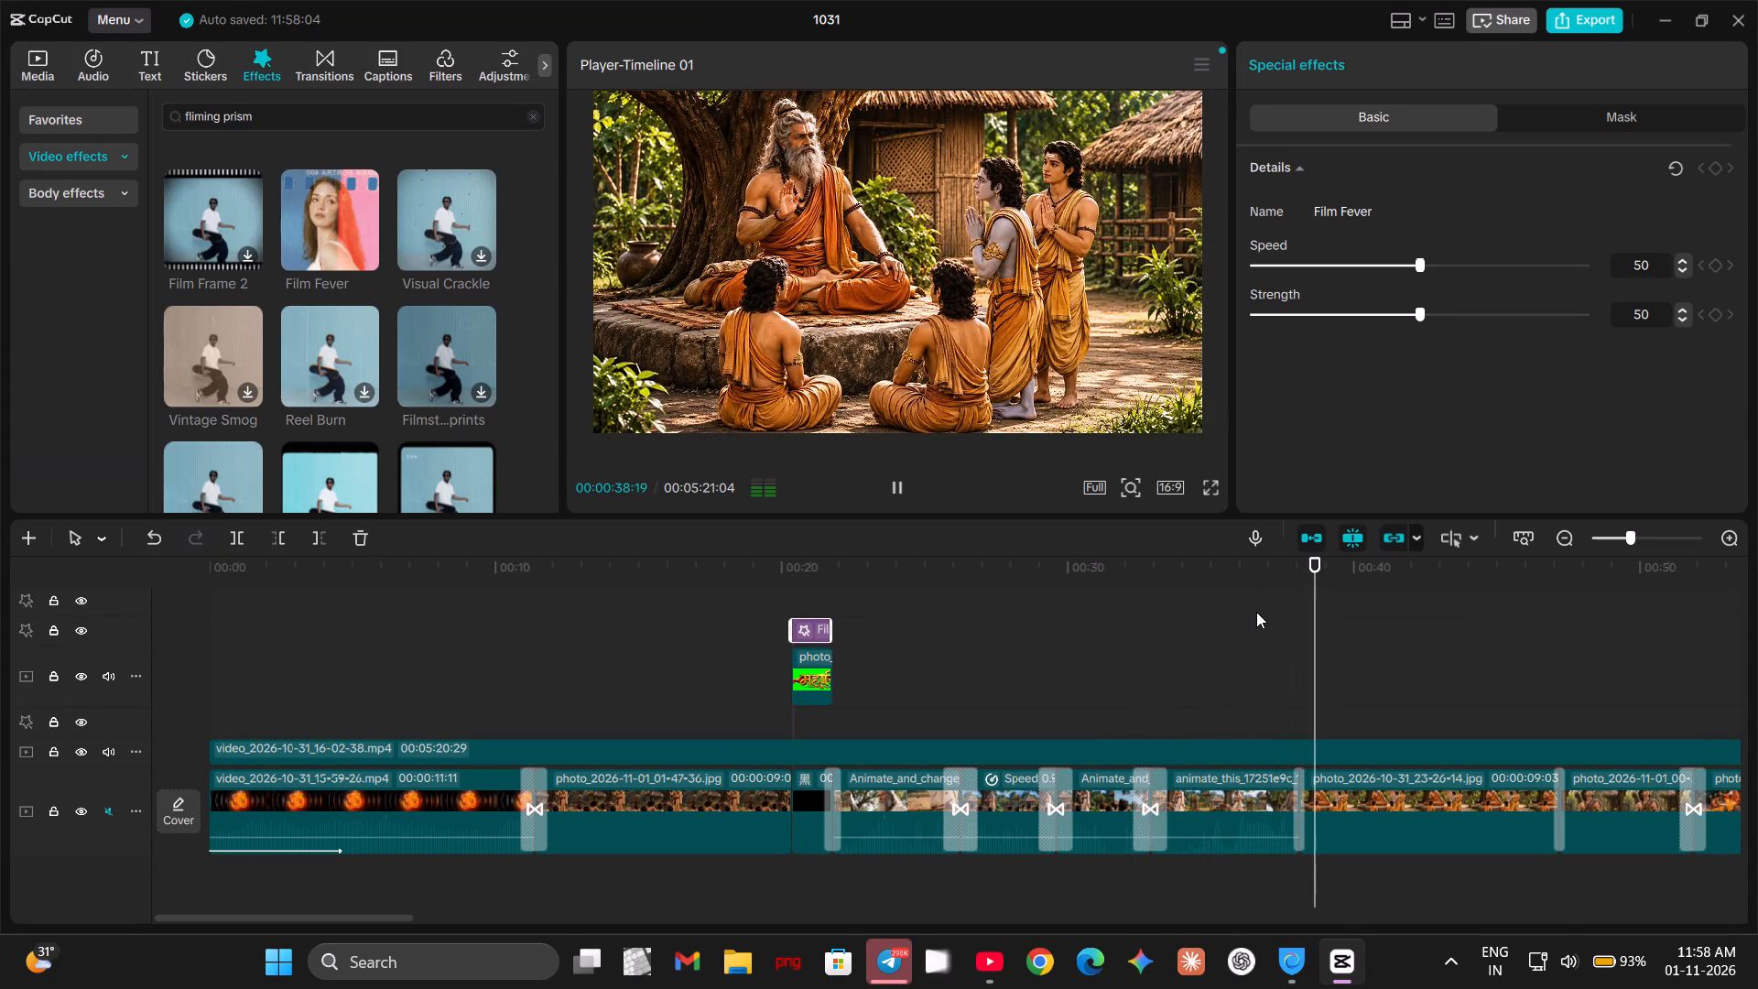
{"action": "key", "text": "space"}
Add transform keyframes at 00:38:10 and 00:46:29 to the photo clip of the seated sage with his disciples.
{"action": "left_click", "coordinate": [1413, 806]}
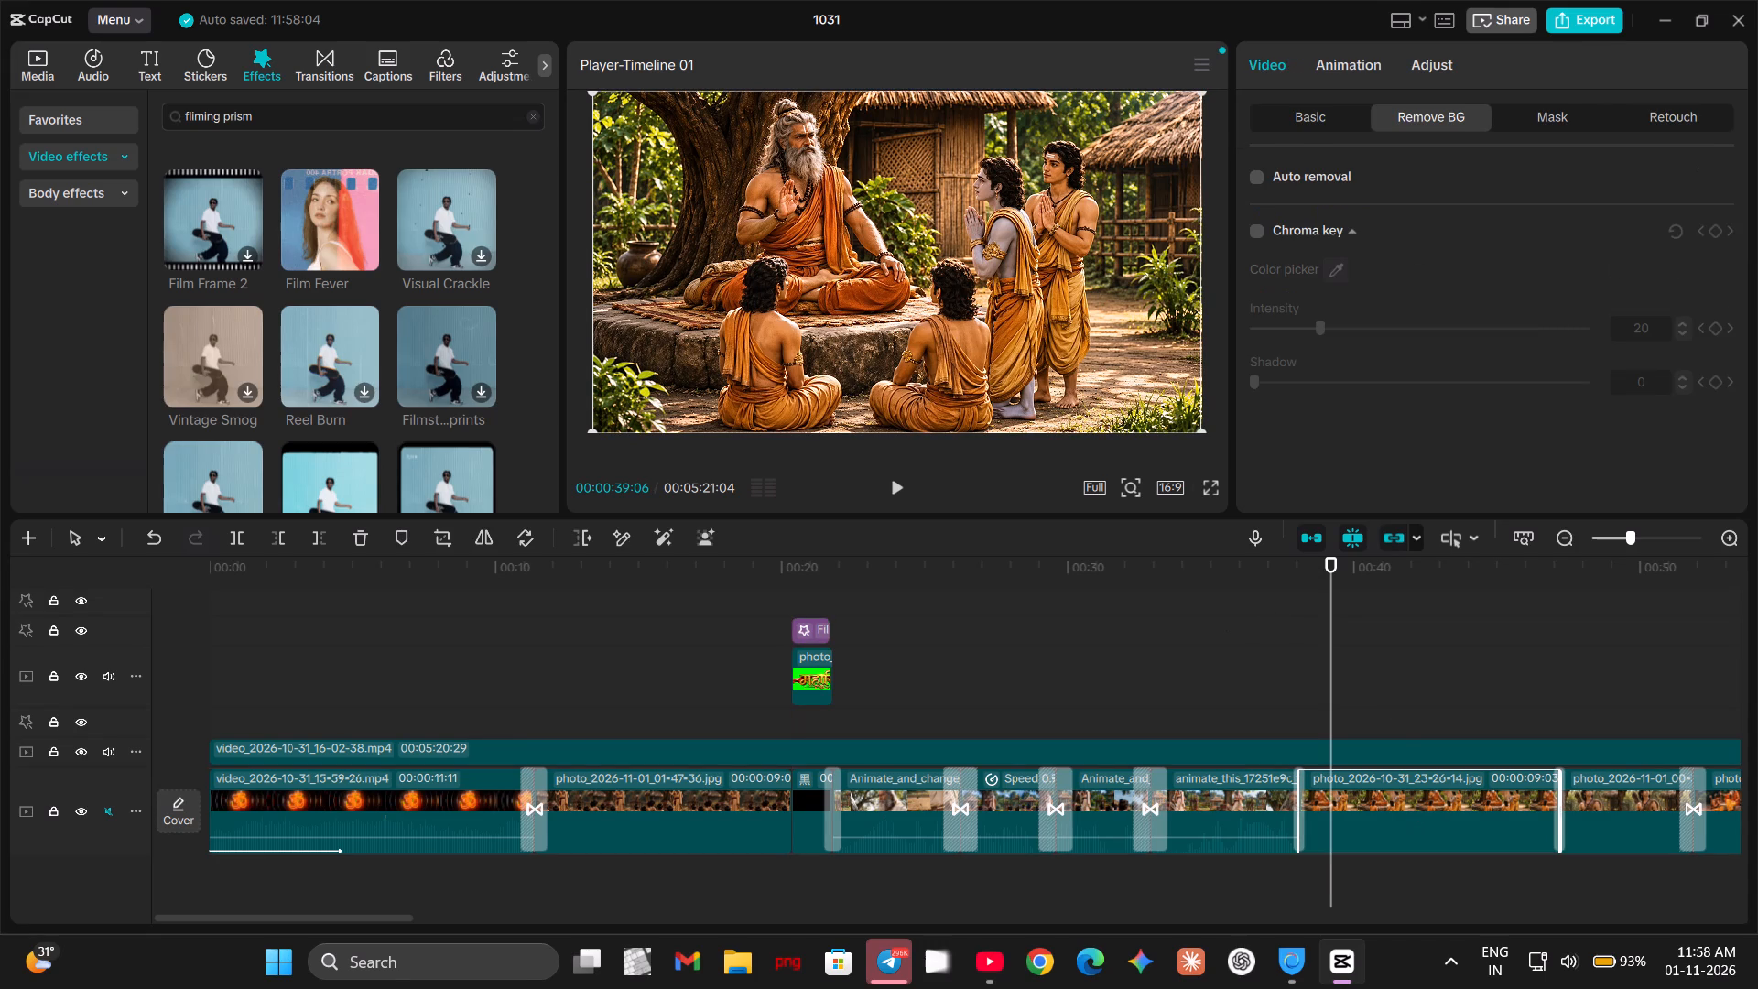
{"action": "left_click_drag", "start_coordinate": [1334, 647], "coordinate": [1301, 651]}
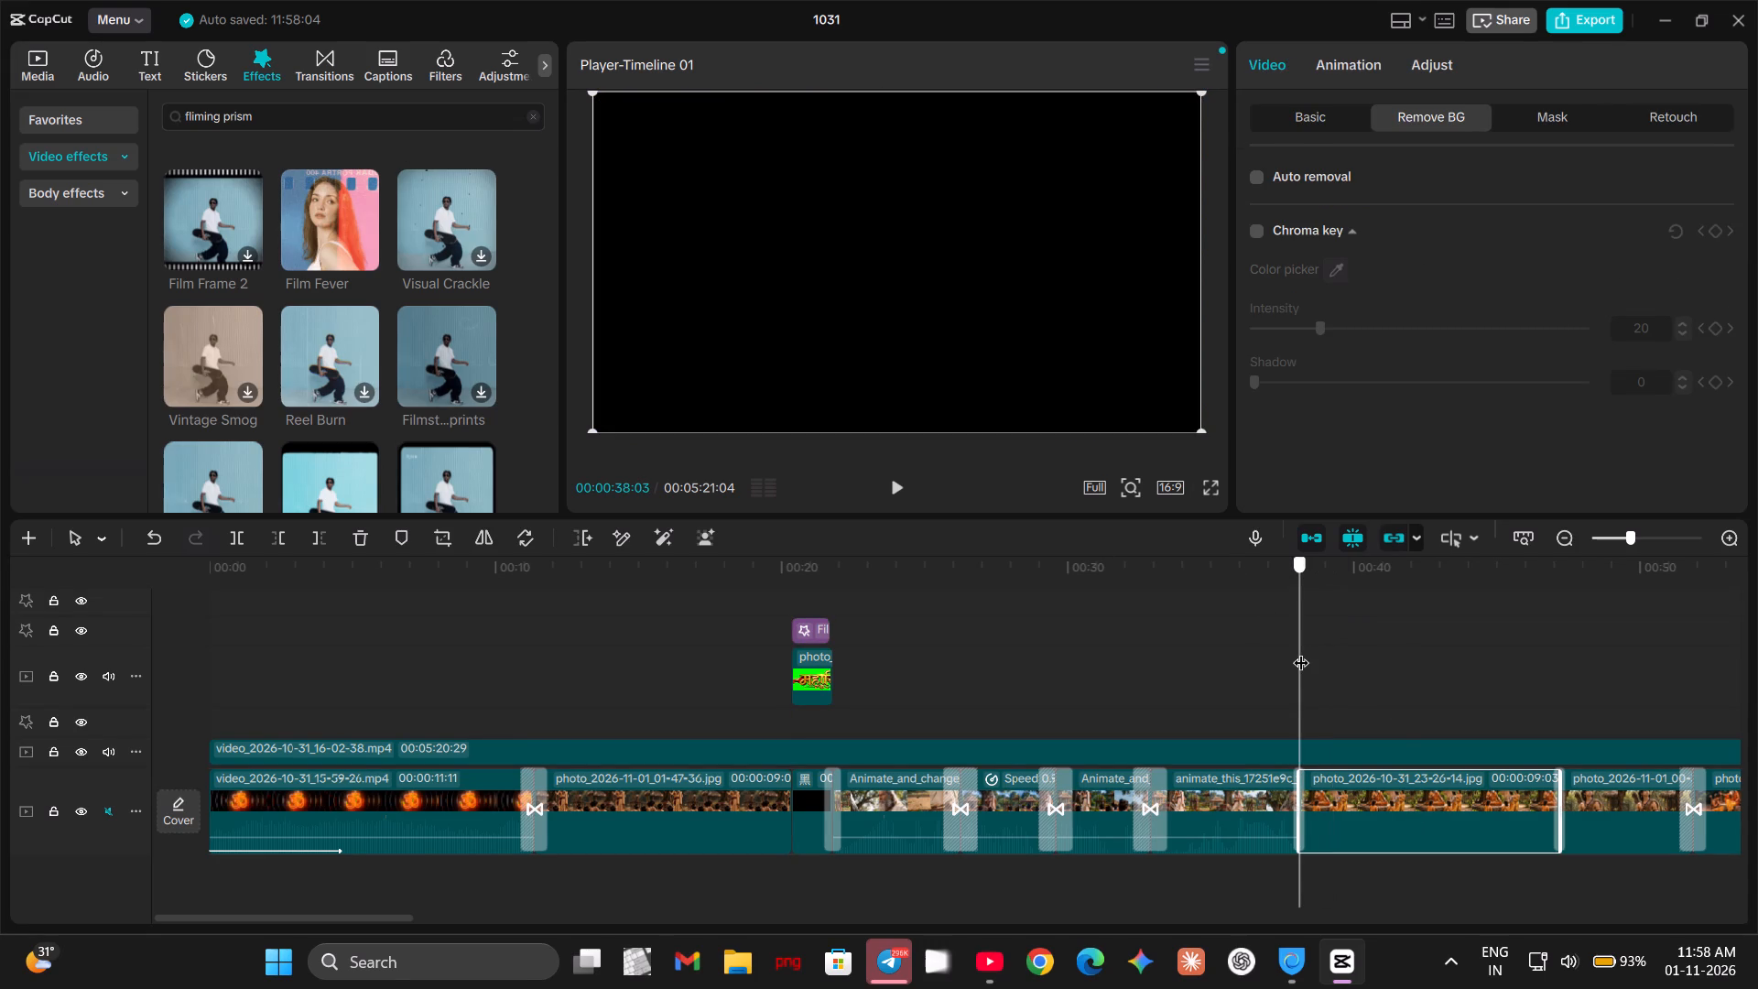
{"action": "left_click_drag", "start_coordinate": [1301, 651], "coordinate": [1307, 651]}
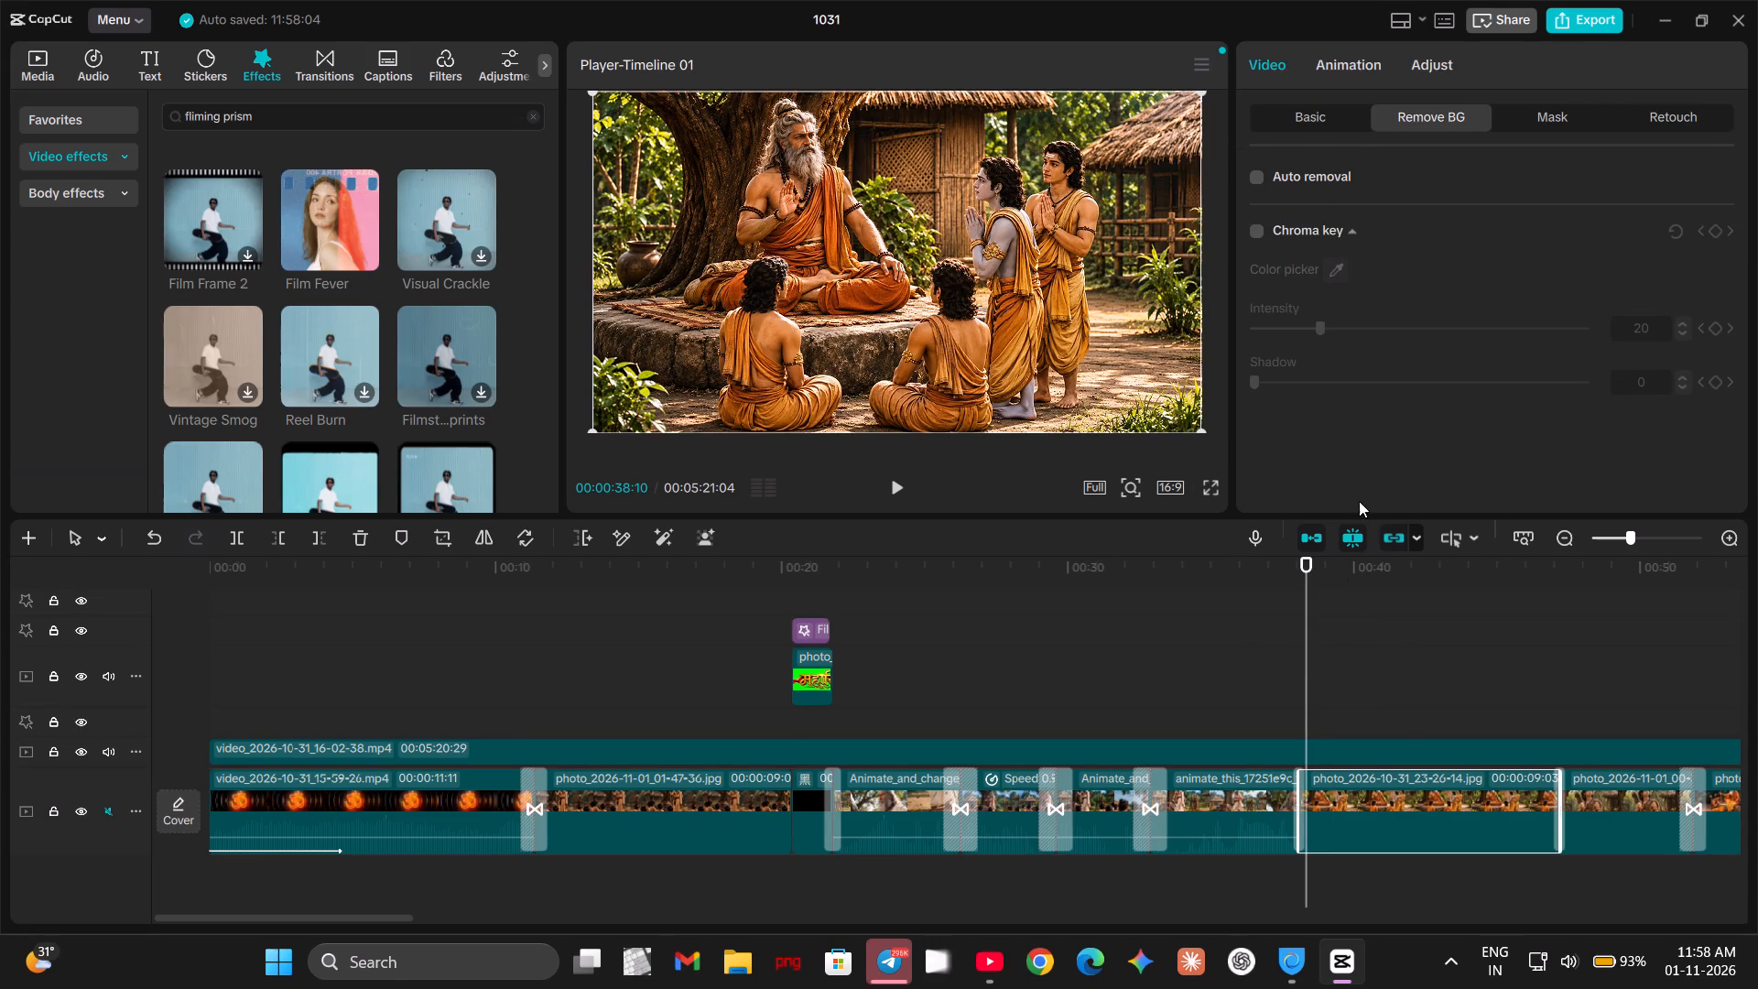
{"action": "left_click", "coordinate": [1315, 126]}
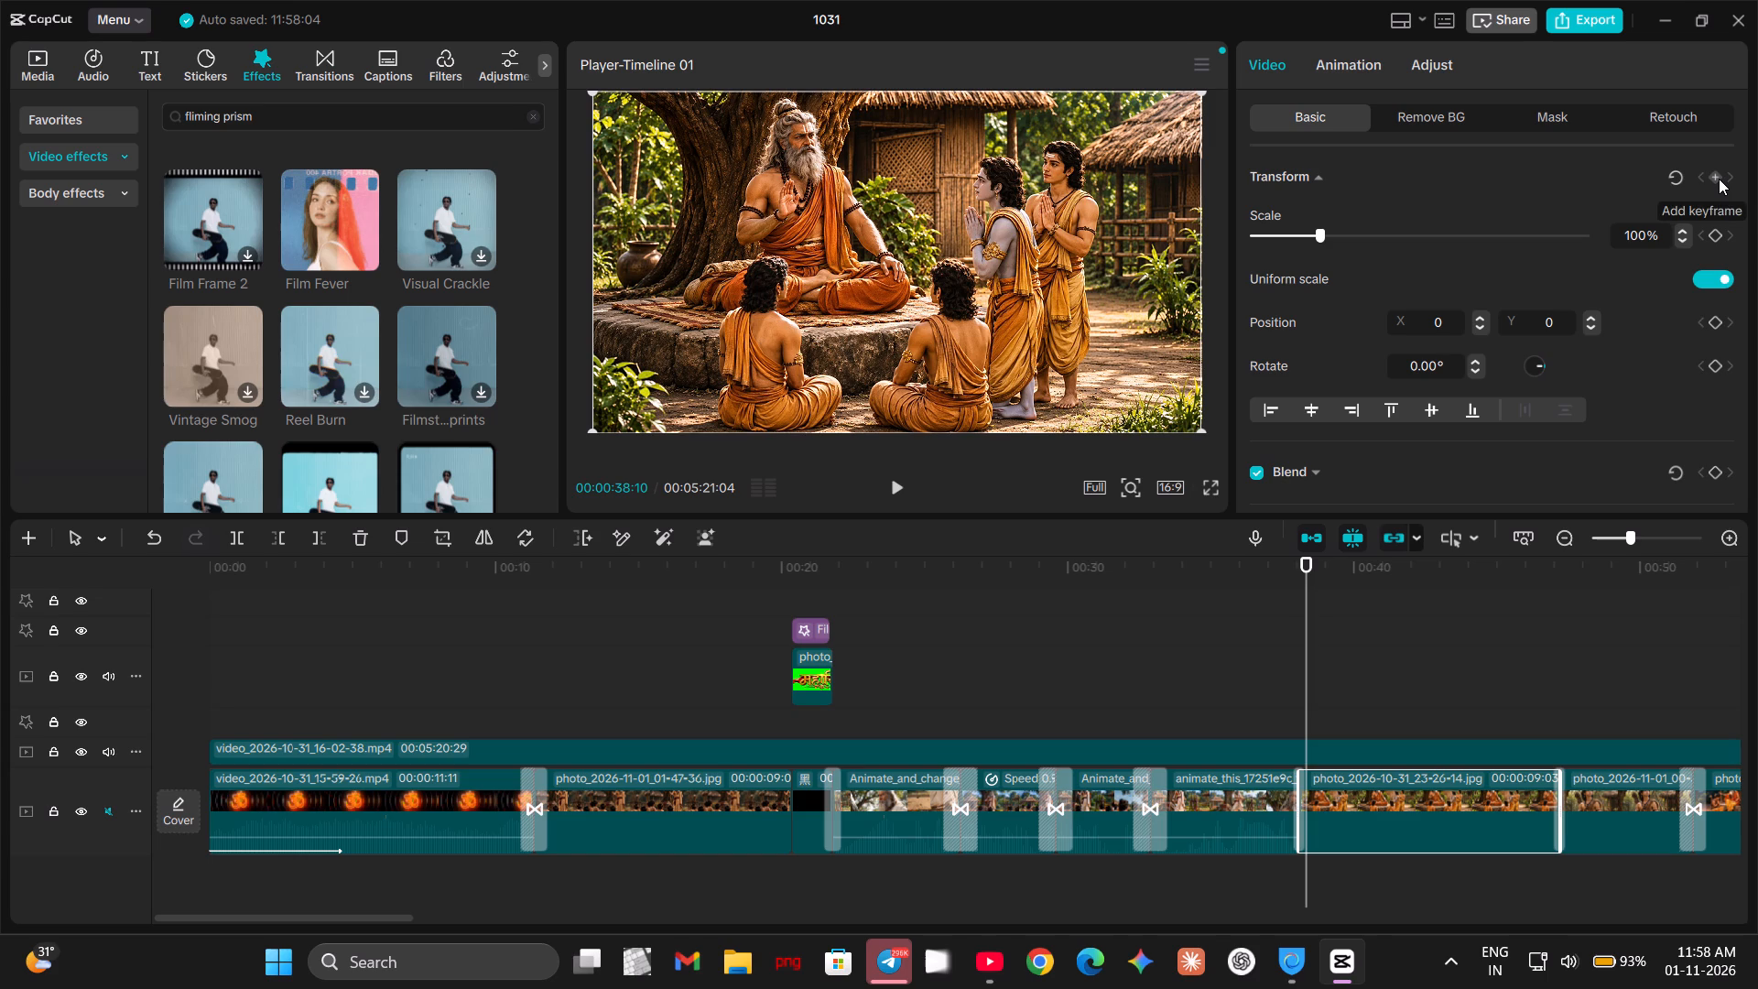
{"action": "left_click", "coordinate": [1719, 179]}
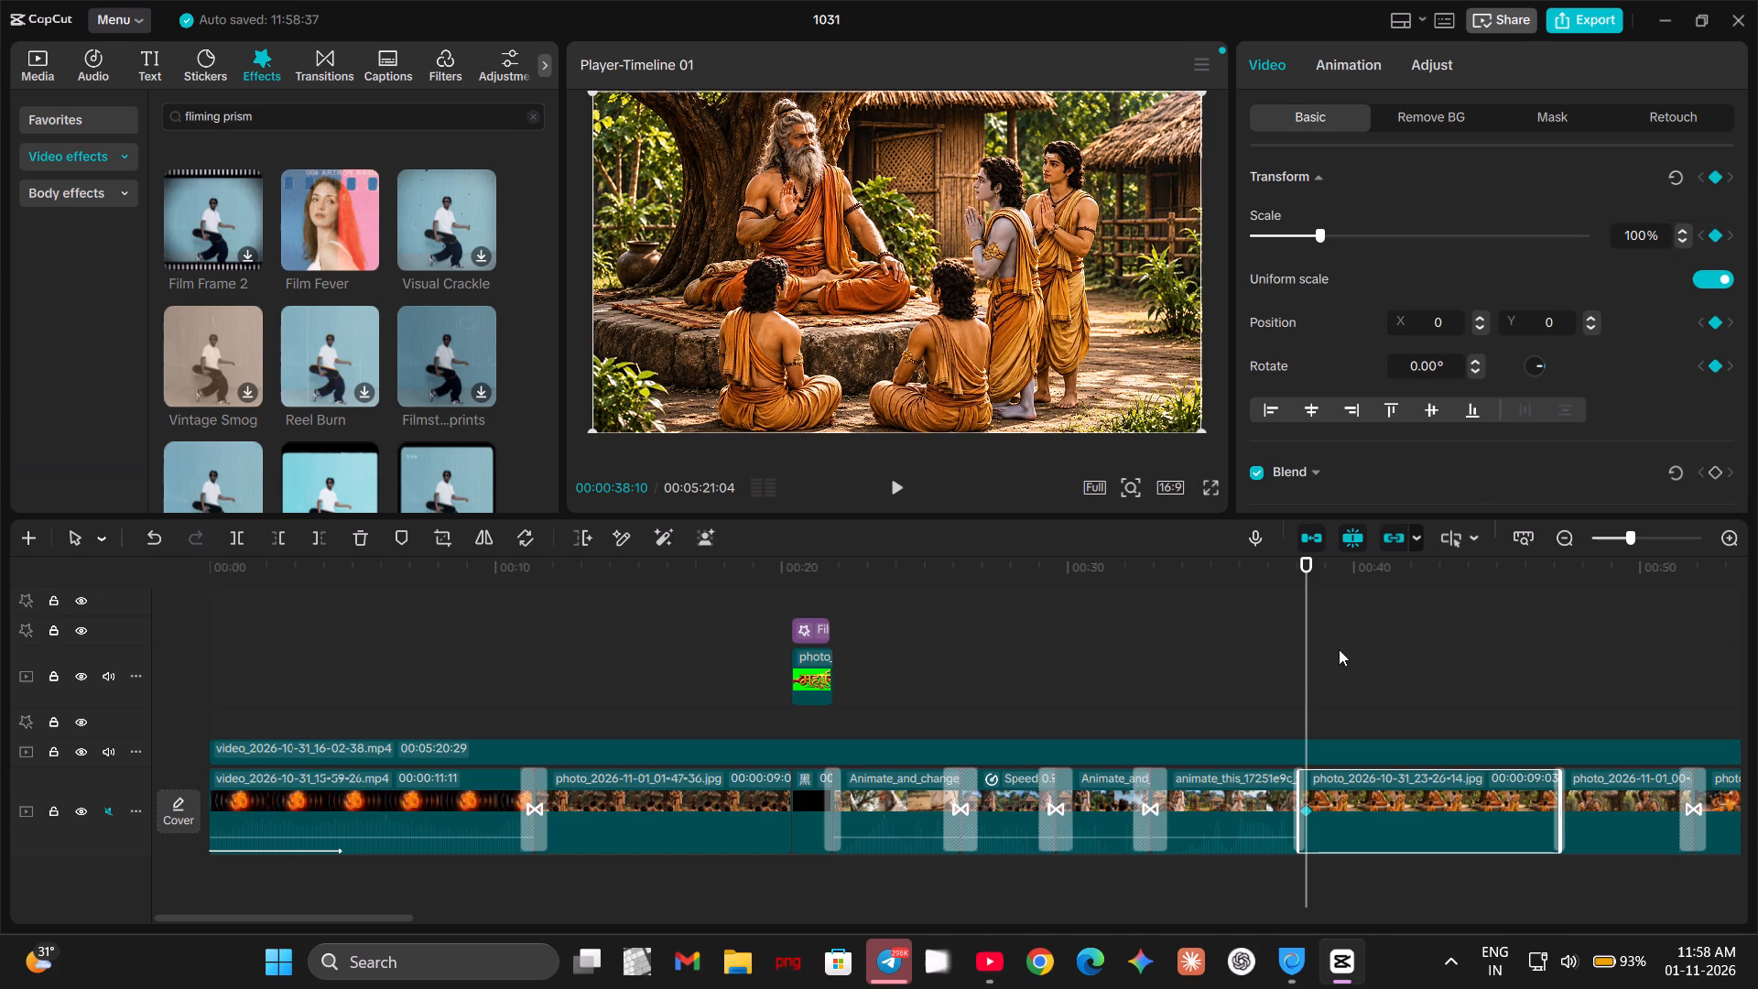
{"action": "left_click_drag", "start_coordinate": [1310, 663], "coordinate": [1559, 676]}
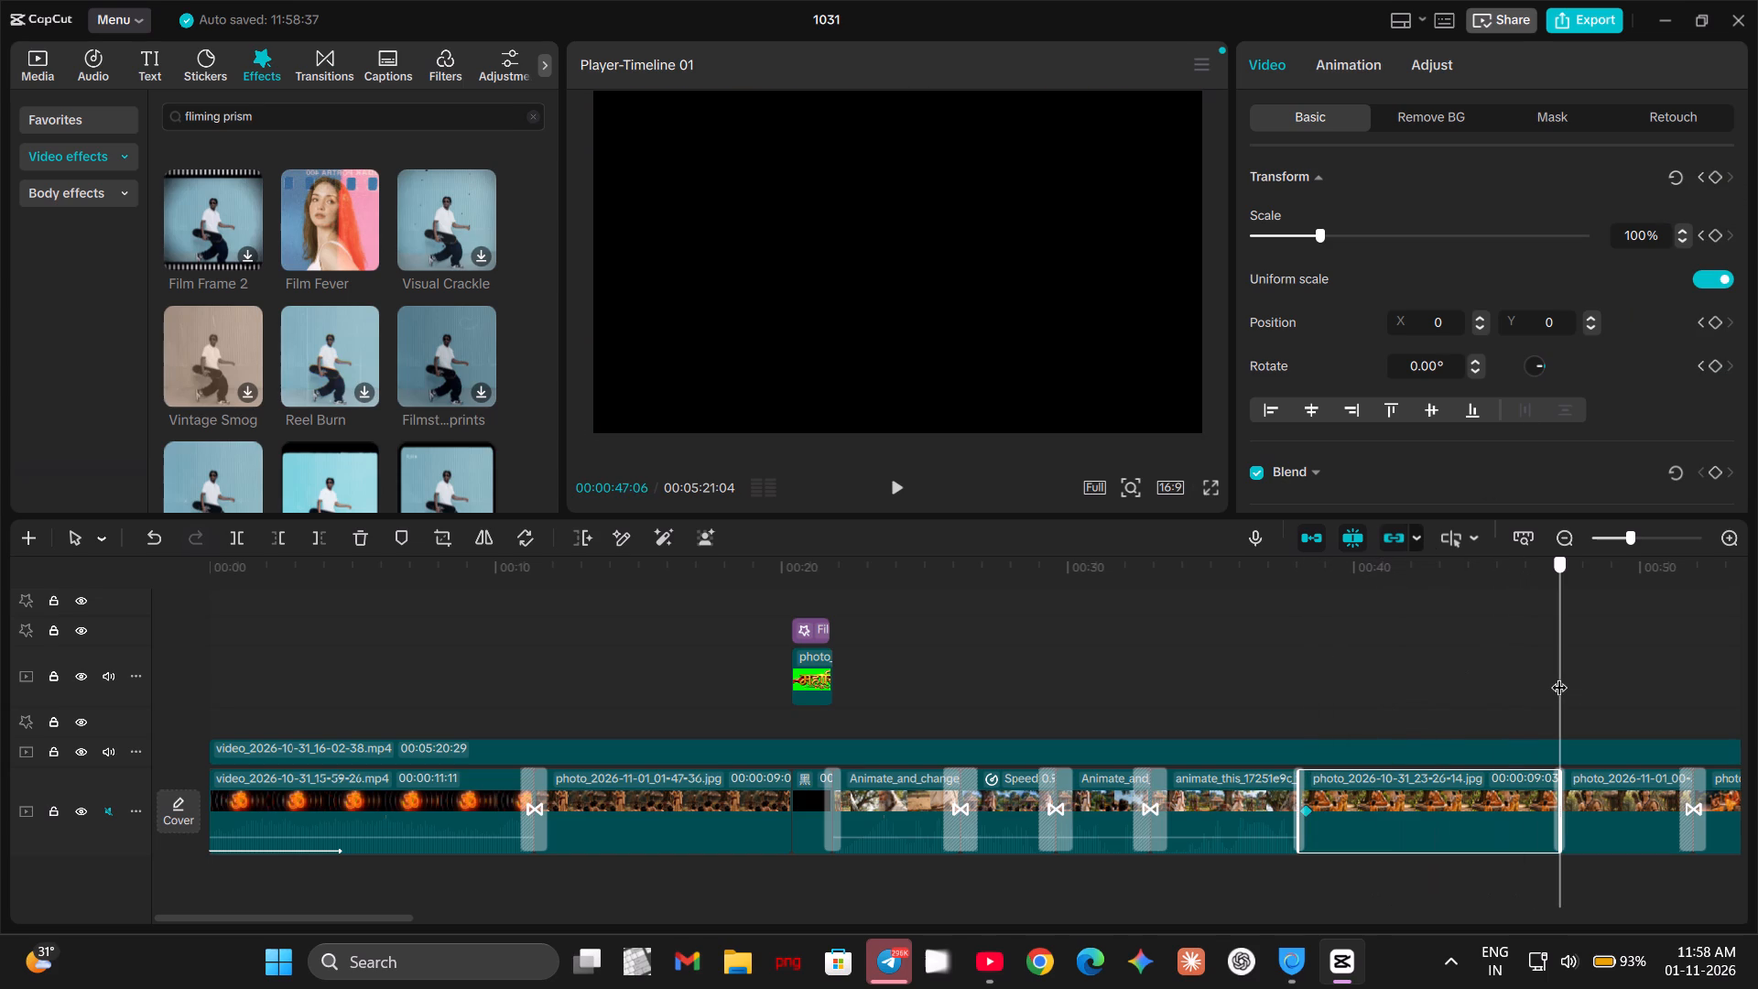
{"action": "left_click_drag", "start_coordinate": [1559, 676], "coordinate": [1550, 679]}
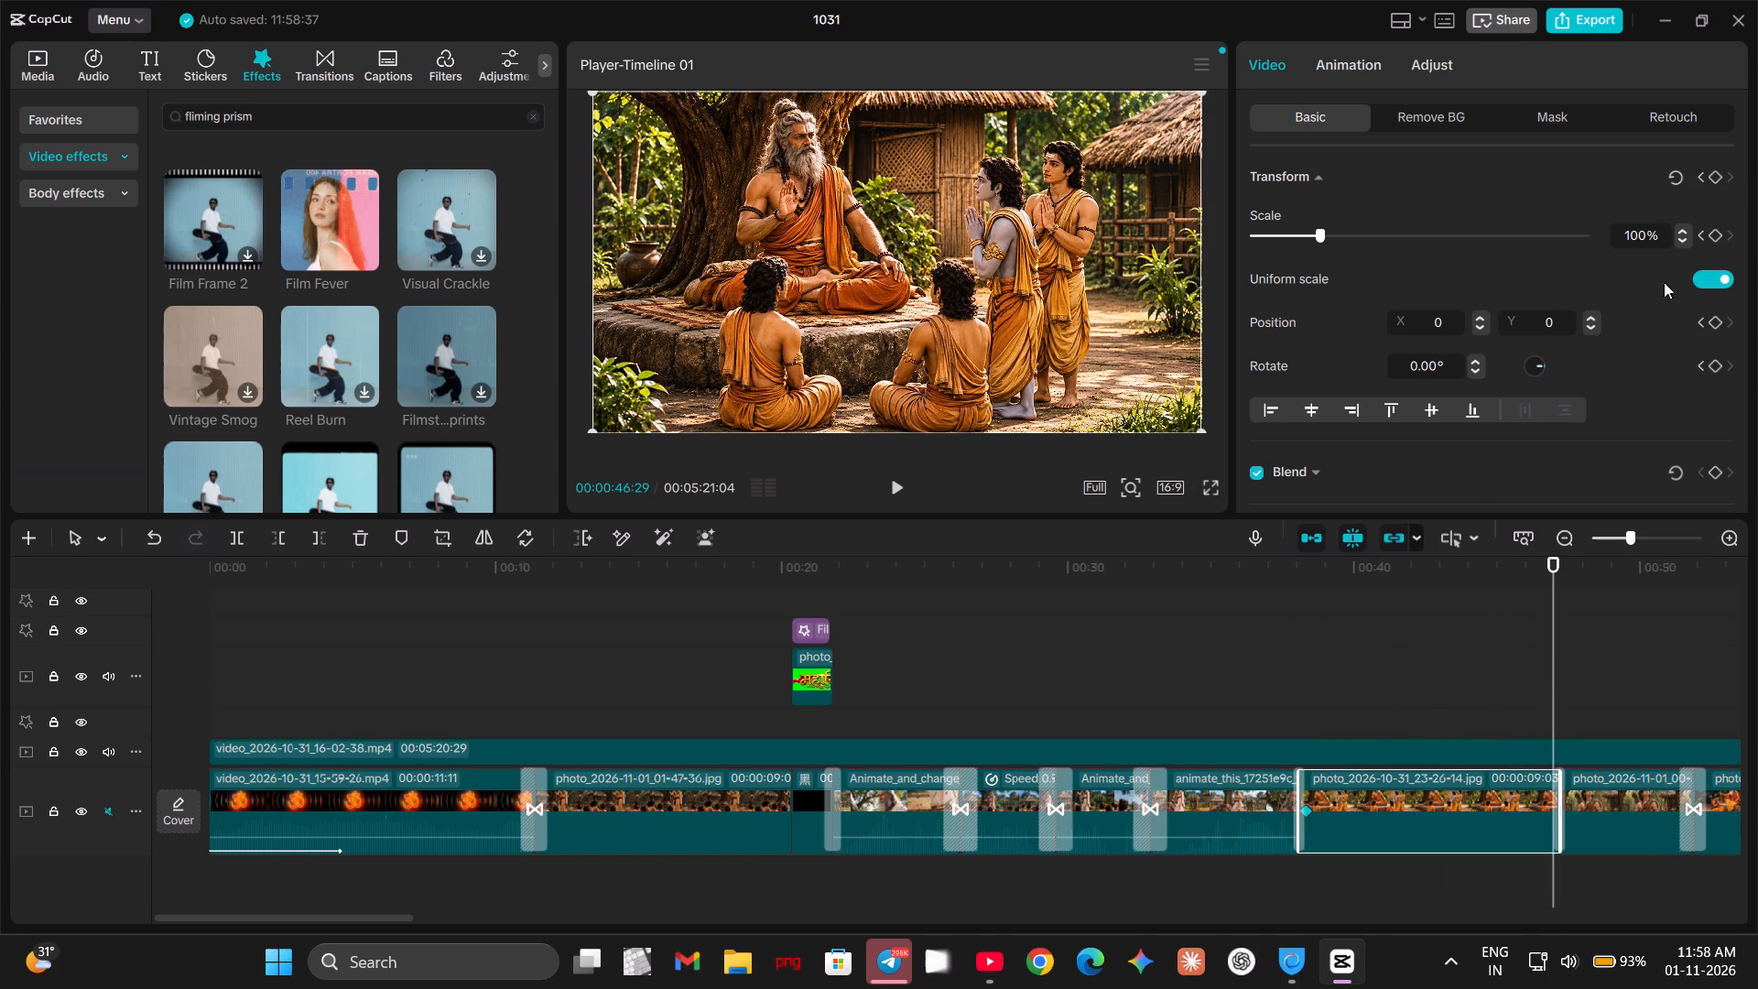
{"action": "left_click", "coordinate": [1715, 174]}
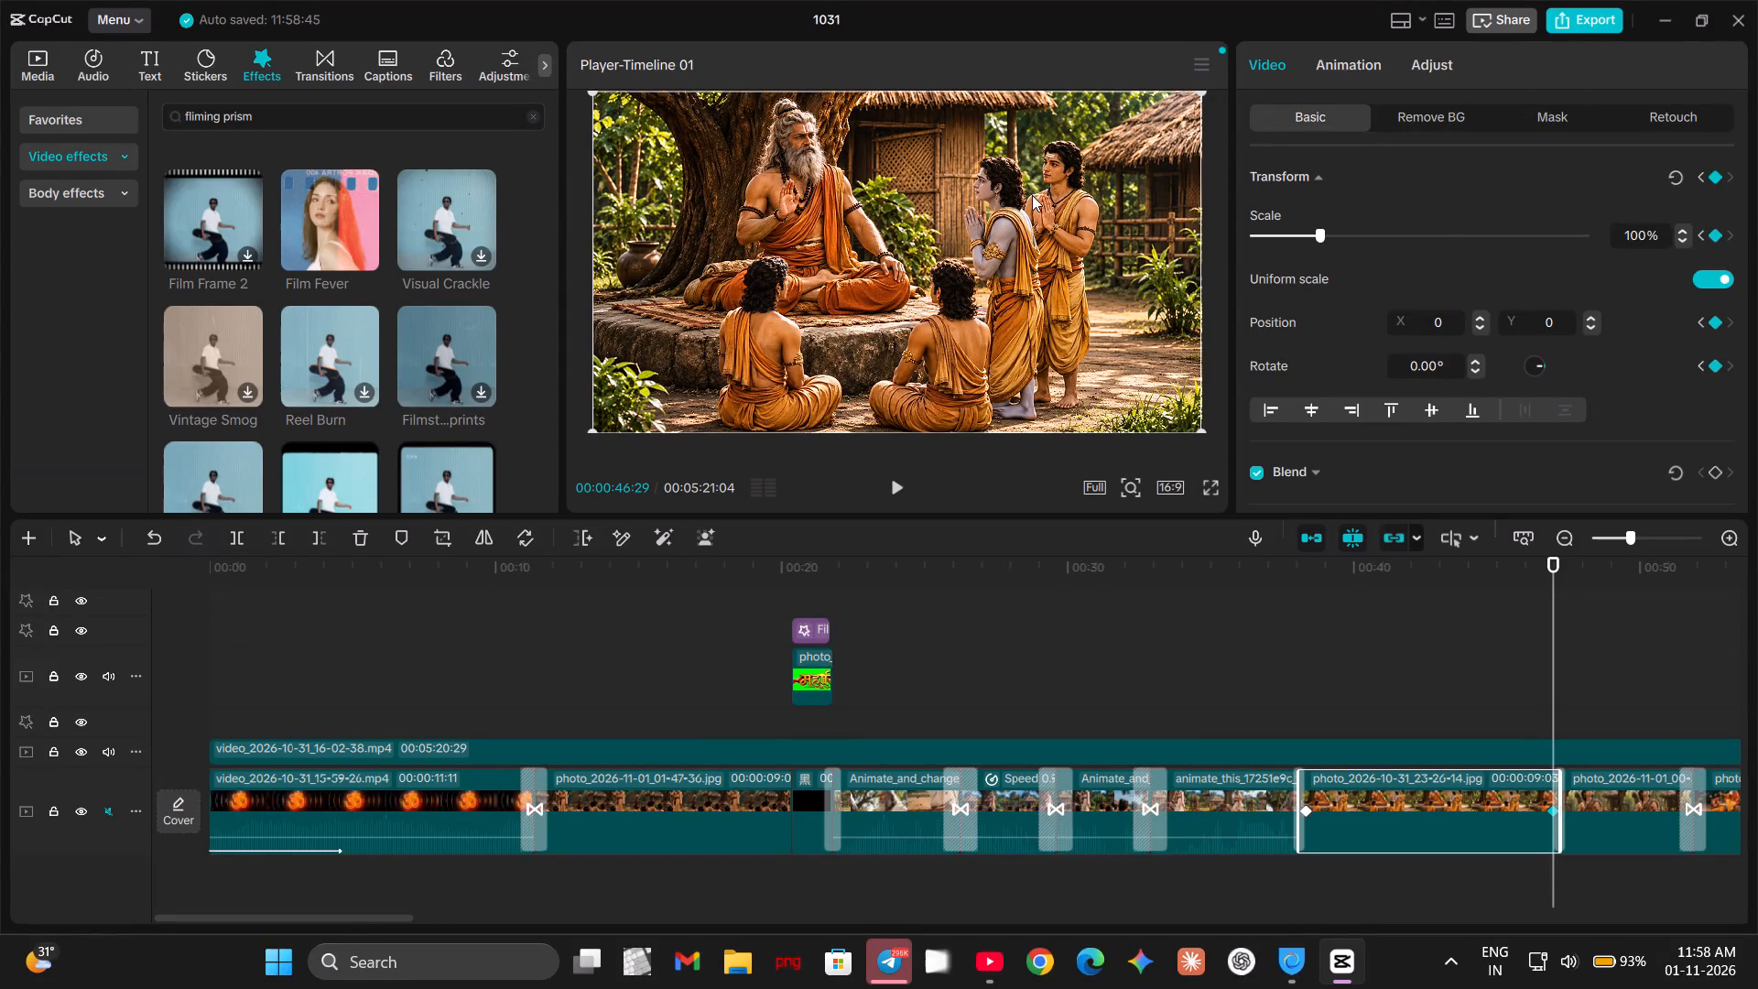
At the 00:46:29 keyframe, enlarge the seated sage photo to 125% and shift its position to Y -217.
{"action": "scroll", "coordinate": [1032, 195], "scroll_direction": "up", "scroll_amount": 1}
{"action": "left_click", "coordinate": [852, 134]}
{"action": "right_click", "coordinate": [852, 134]}
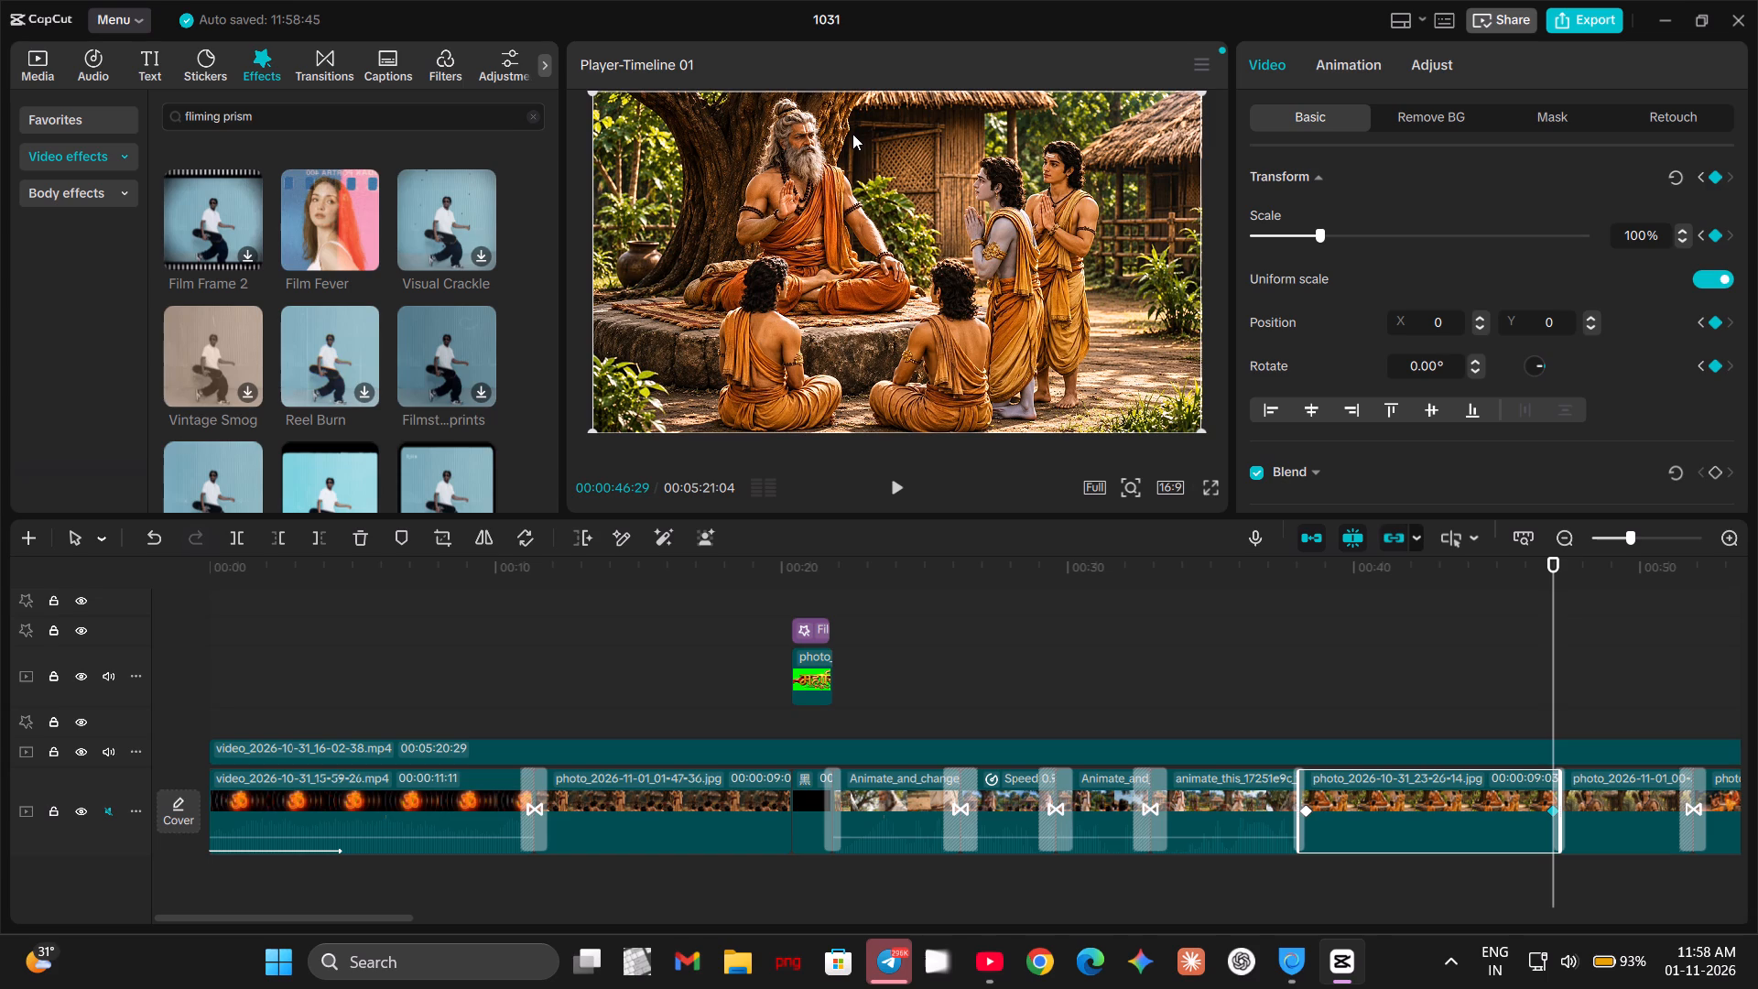
{"action": "double_click", "coordinate": [852, 134]}
{"action": "left_click", "coordinate": [852, 134]}
{"action": "left_click_drag", "start_coordinate": [1196, 426], "coordinate": [1225, 540]}
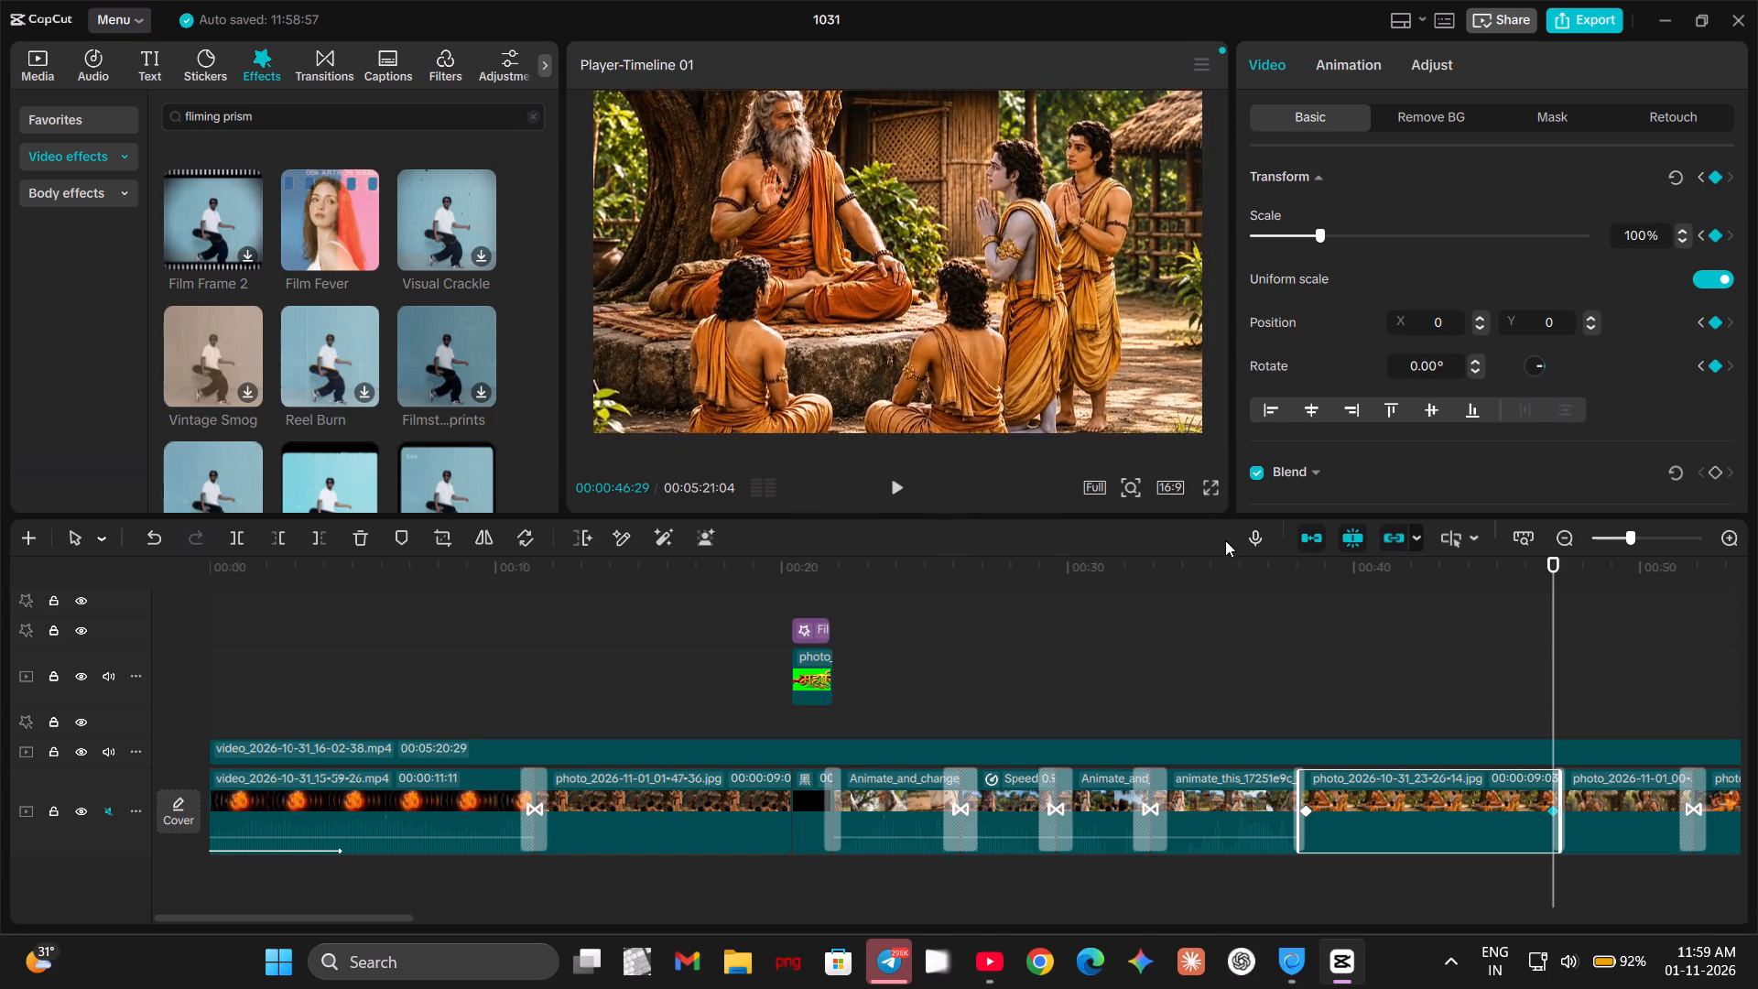
{"action": "left_click_drag", "start_coordinate": [1225, 540], "coordinate": [1233, 600]}
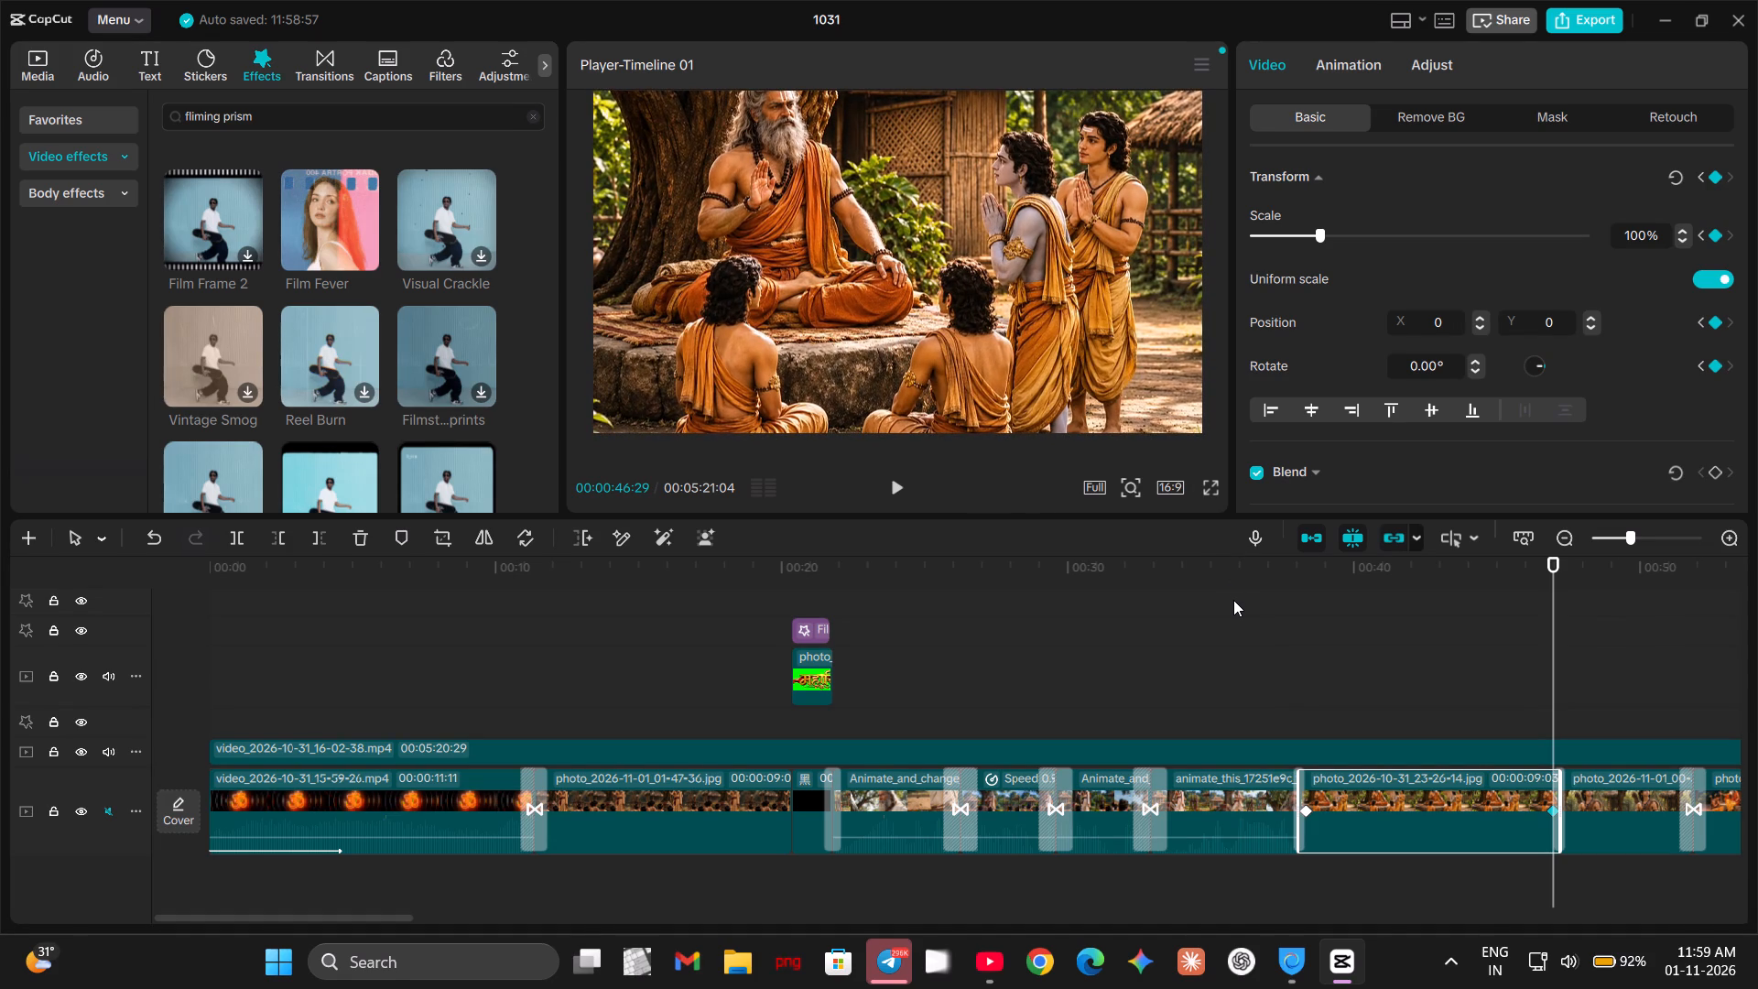
{"action": "left_click_drag", "start_coordinate": [1233, 600], "coordinate": [1236, 601]}
{"action": "left_click_drag", "start_coordinate": [1000, 220], "coordinate": [994, 248]}
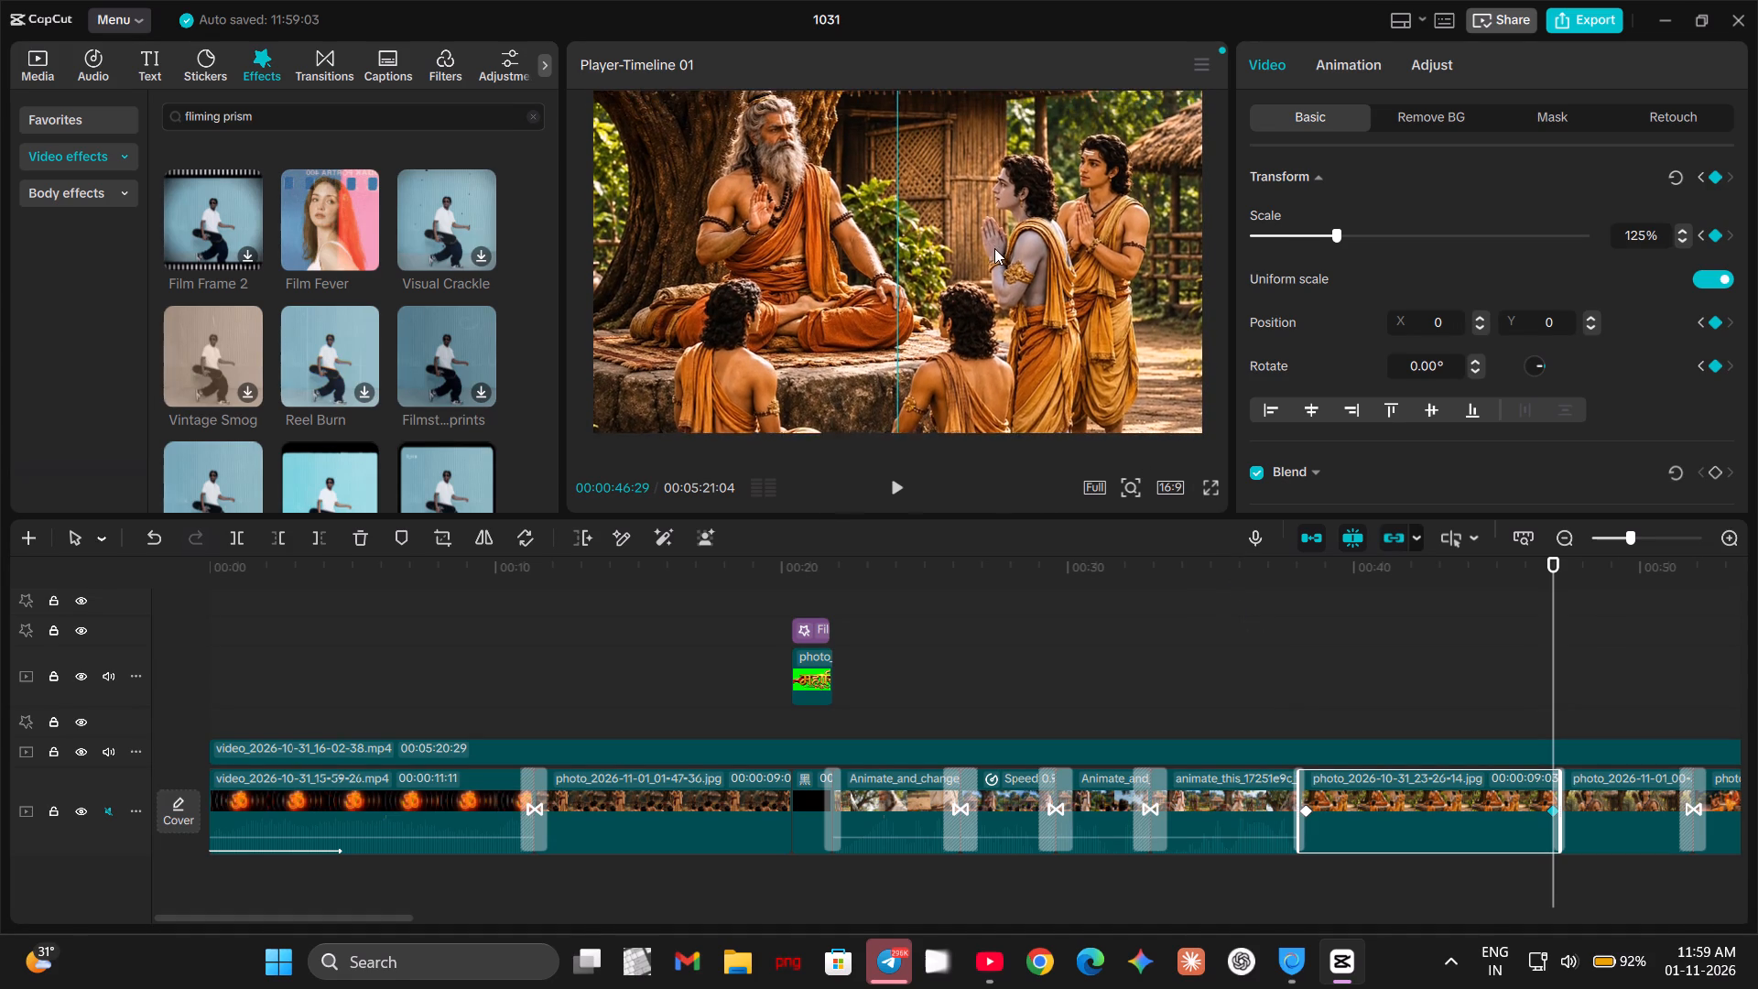
{"action": "left_click_drag", "start_coordinate": [994, 248], "coordinate": [994, 254]}
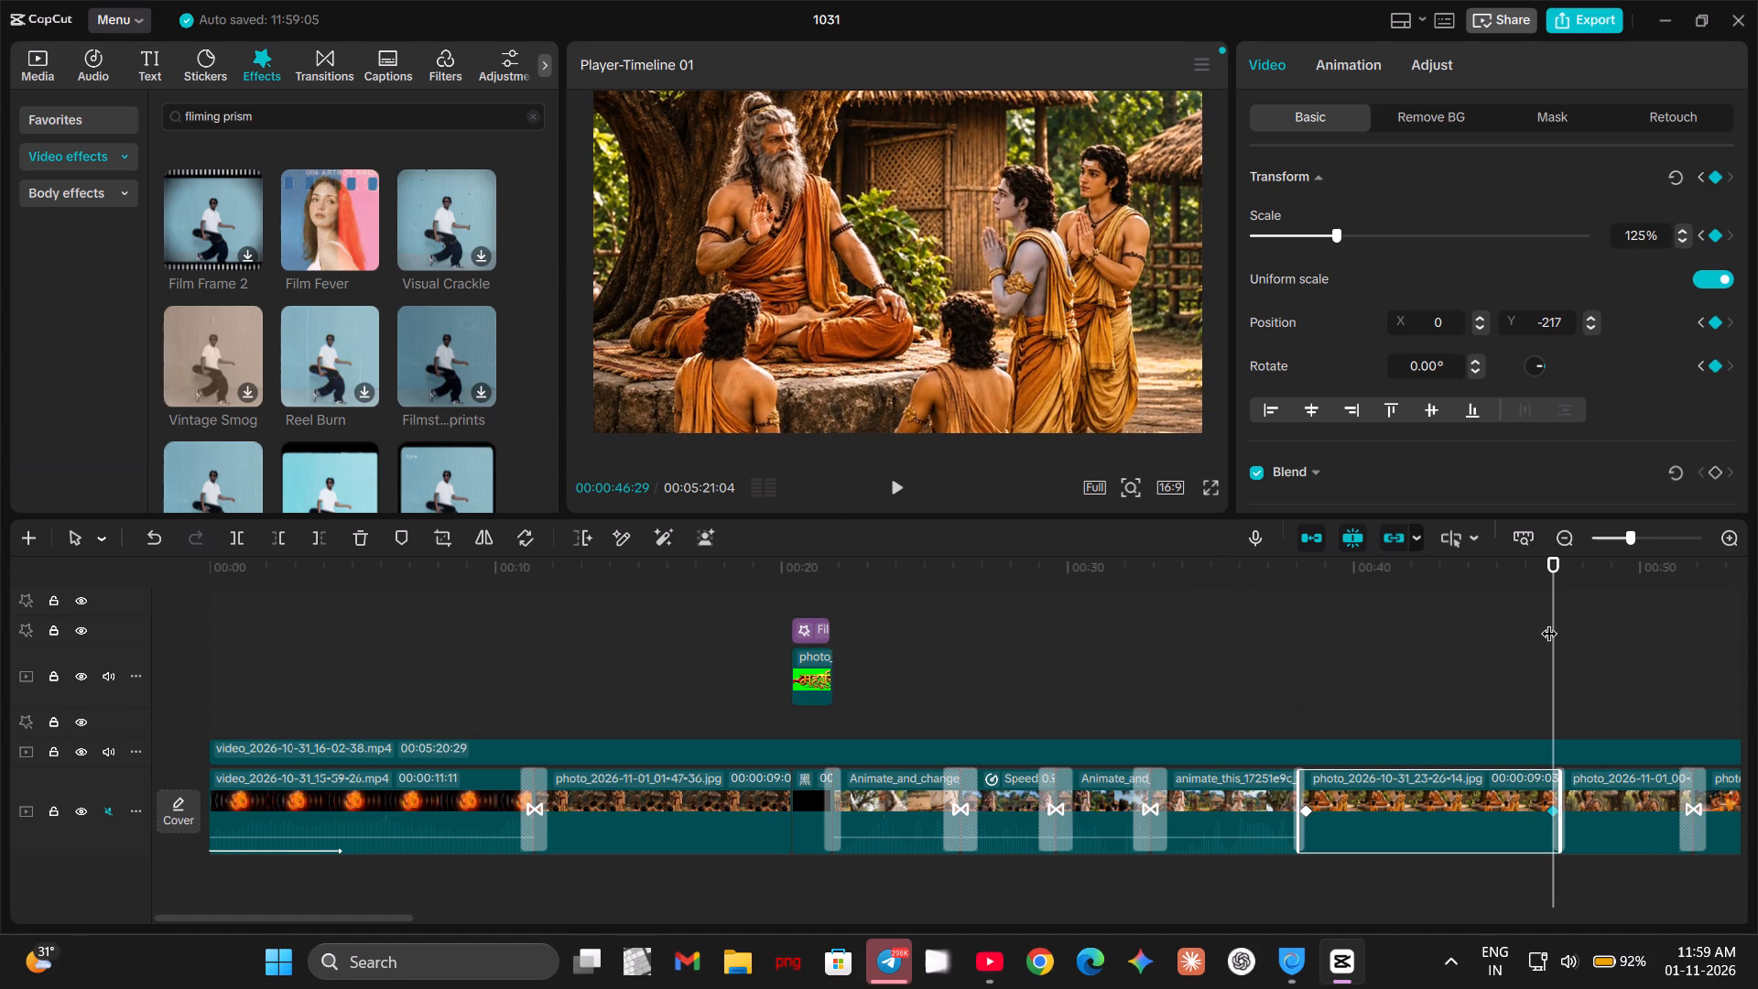
Play through the sage clip's zoom and add a transform keyframe at 00:47:11 to the following young archer photo clip.
{"action": "left_click_drag", "start_coordinate": [1547, 622], "coordinate": [1268, 649]}
{"action": "key", "text": "space"}
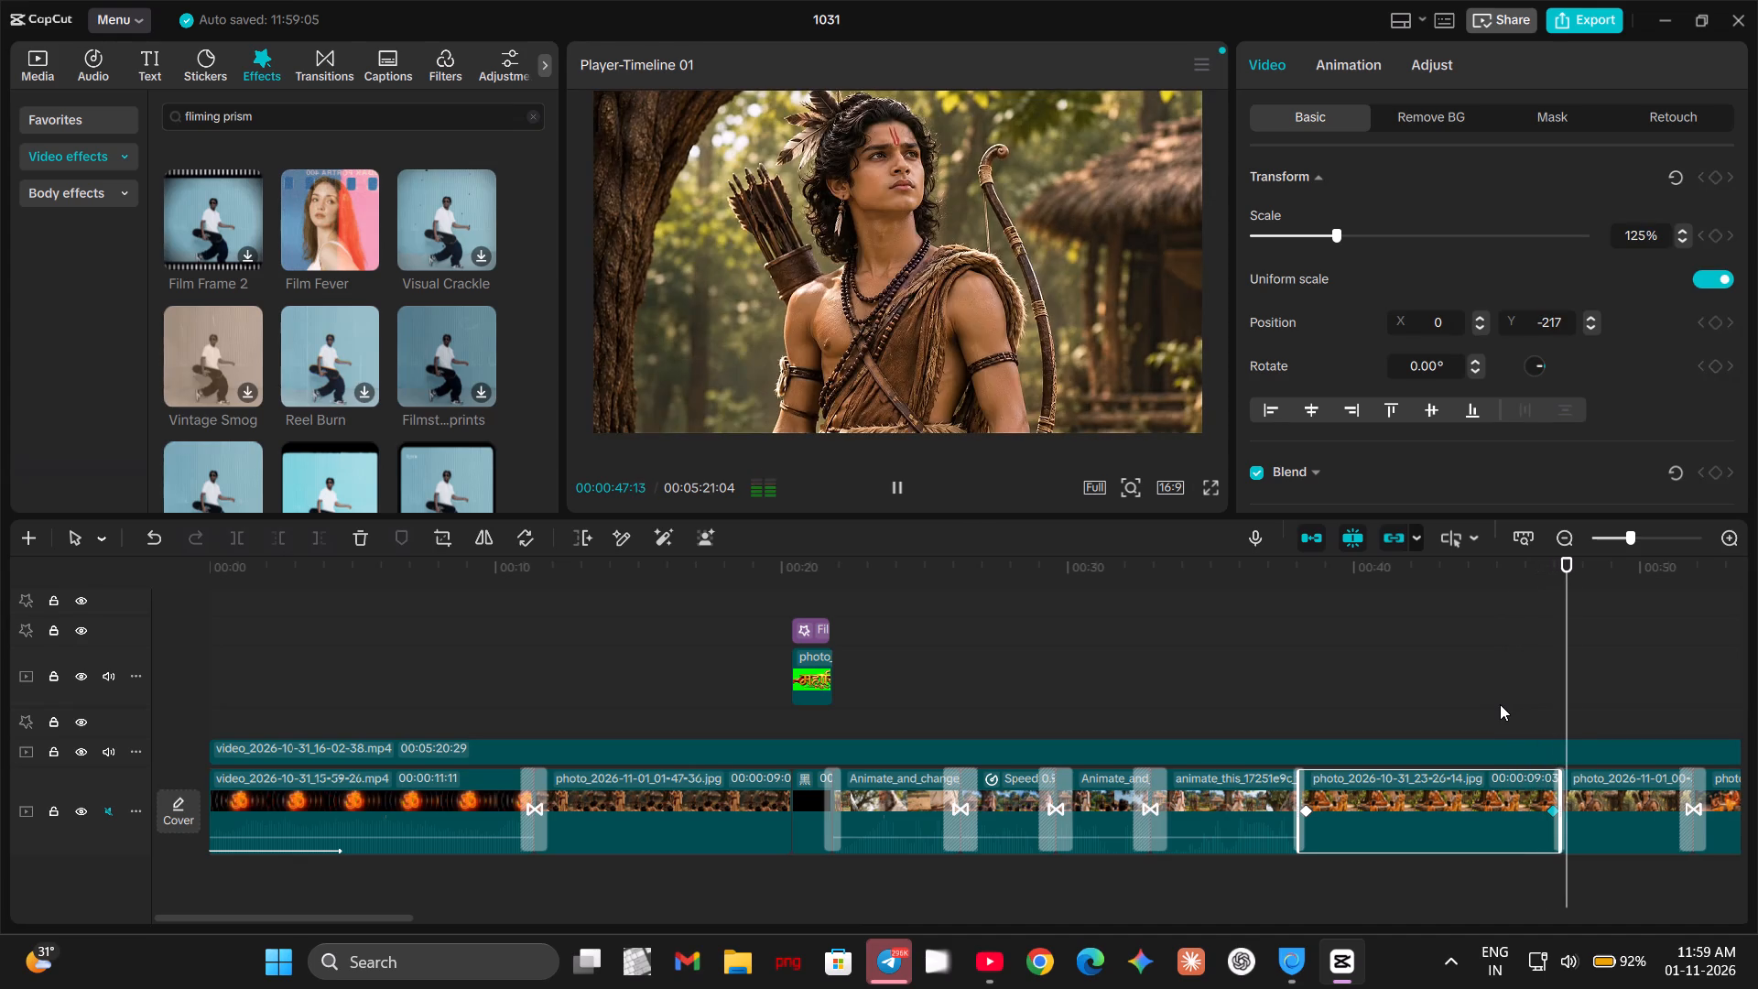
{"action": "key", "text": "space"}
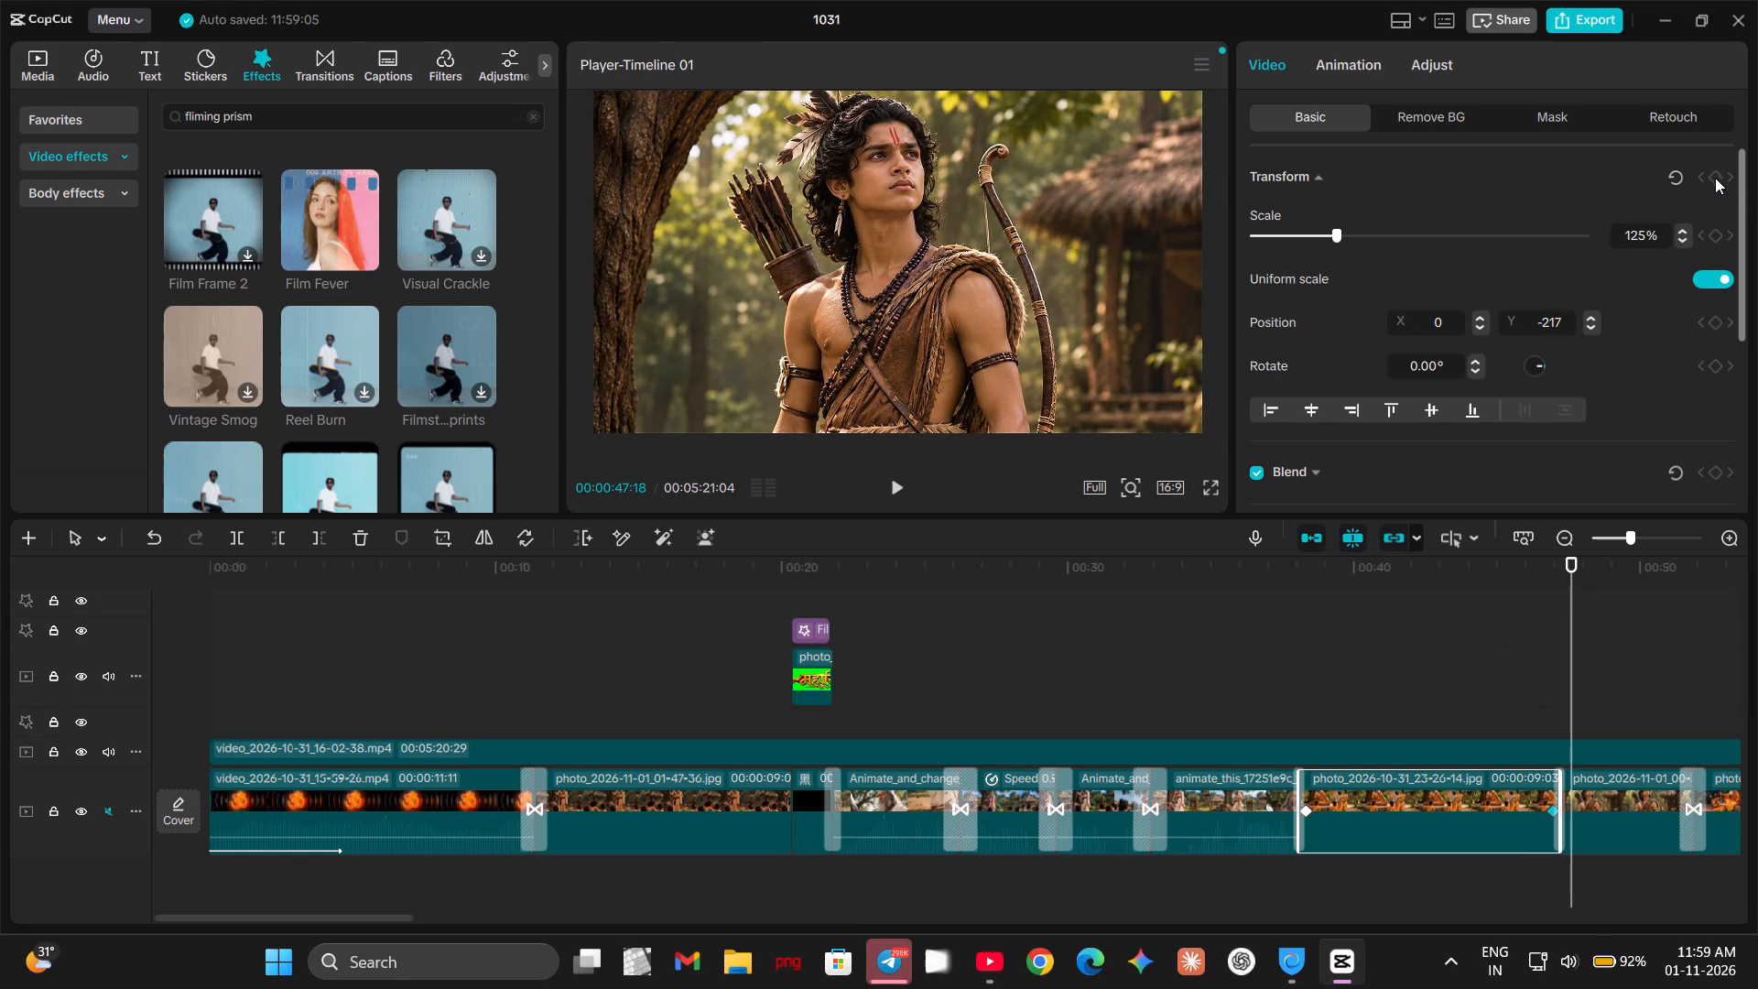
{"action": "left_click", "coordinate": [1714, 175]}
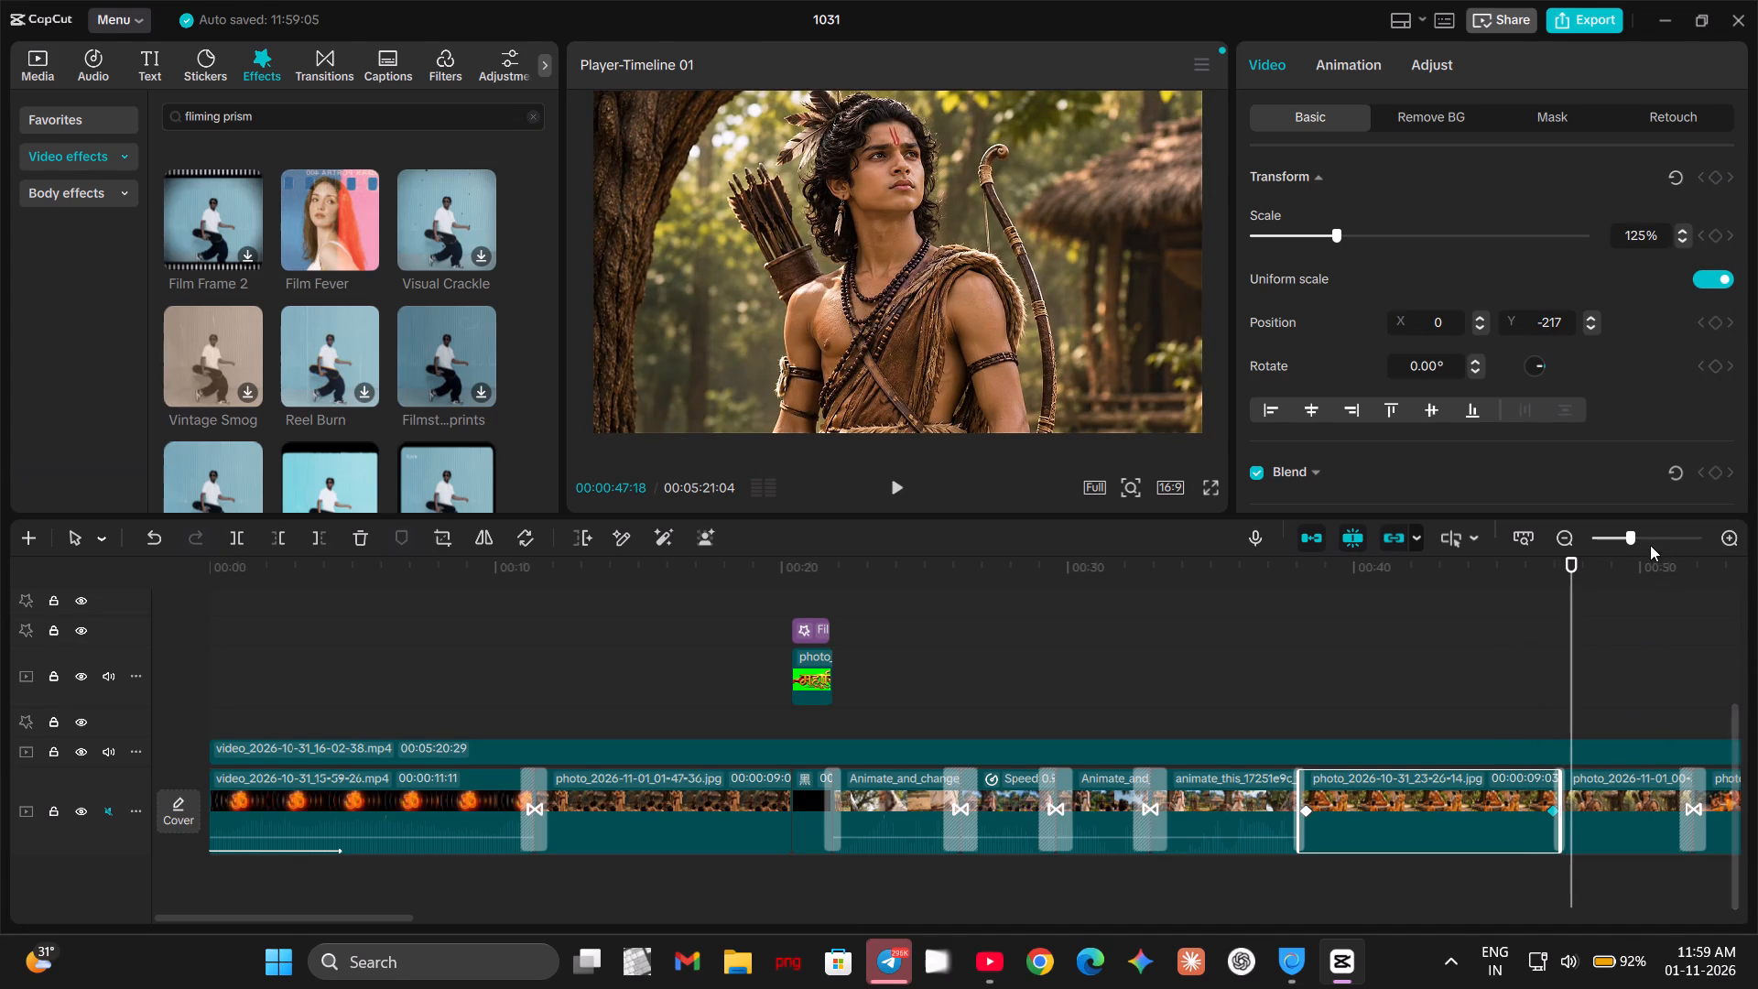
{"action": "left_click", "coordinate": [1614, 849]}
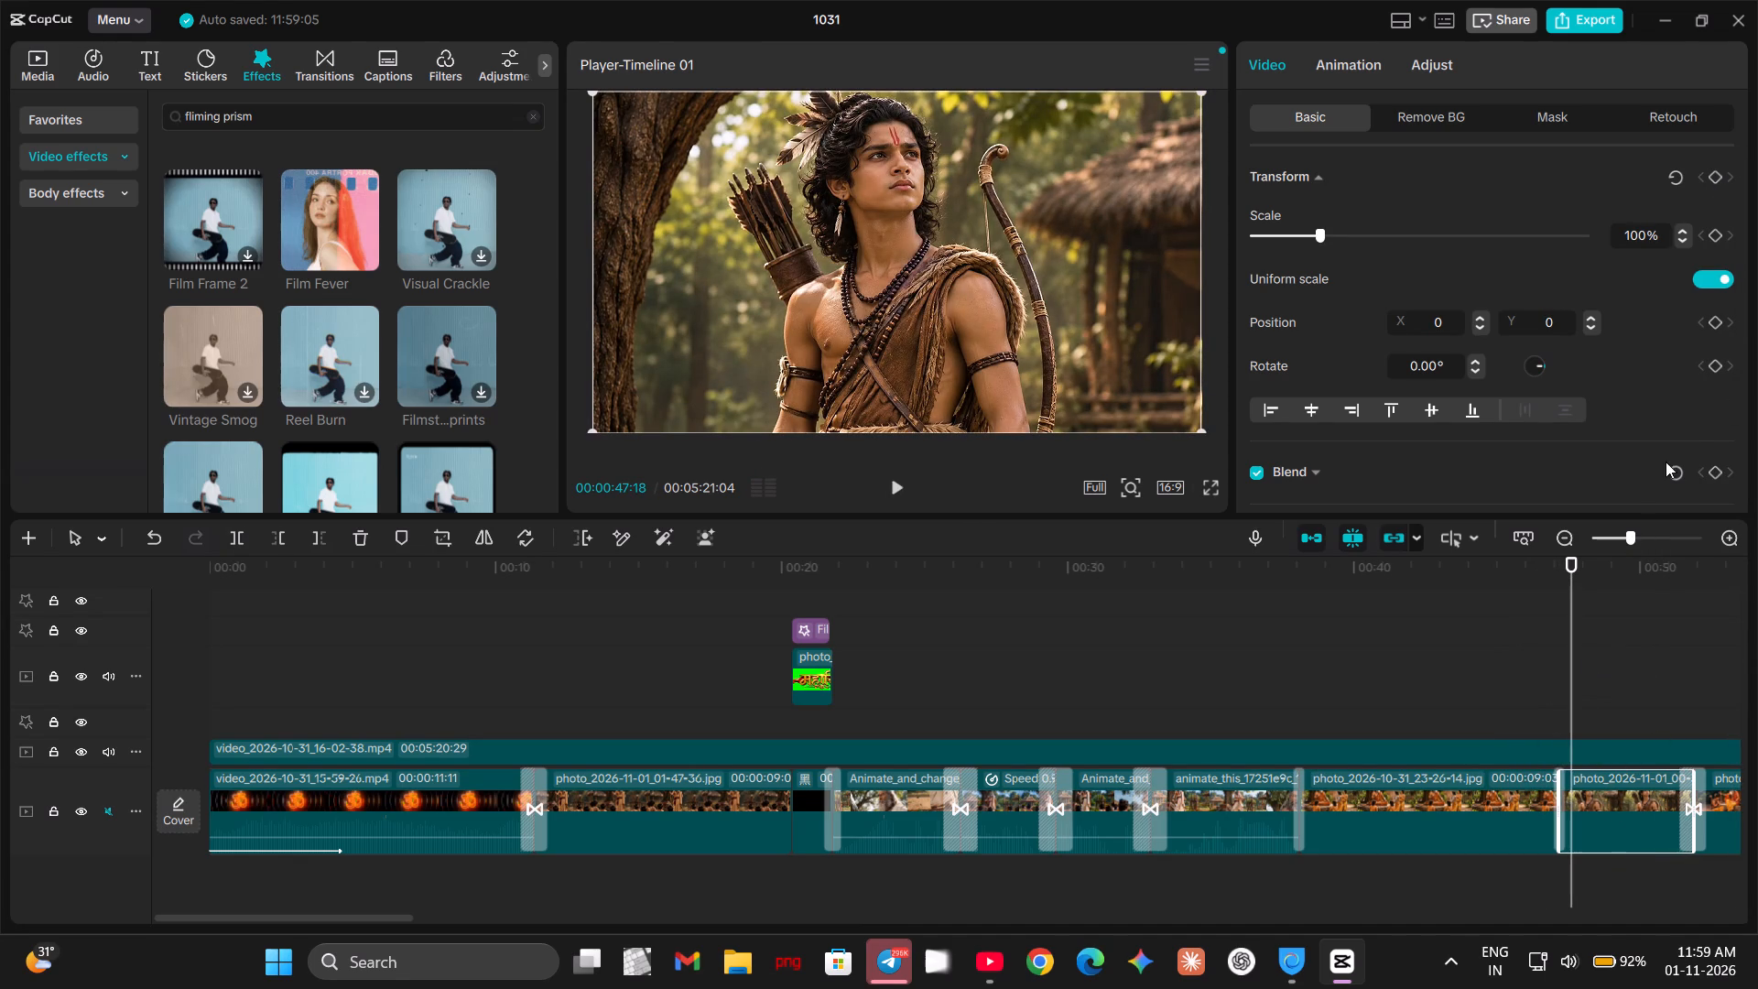
{"action": "key", "text": "Left"}
{"action": "key", "text": "Left"}
{"action": "key", "text": "Left"}
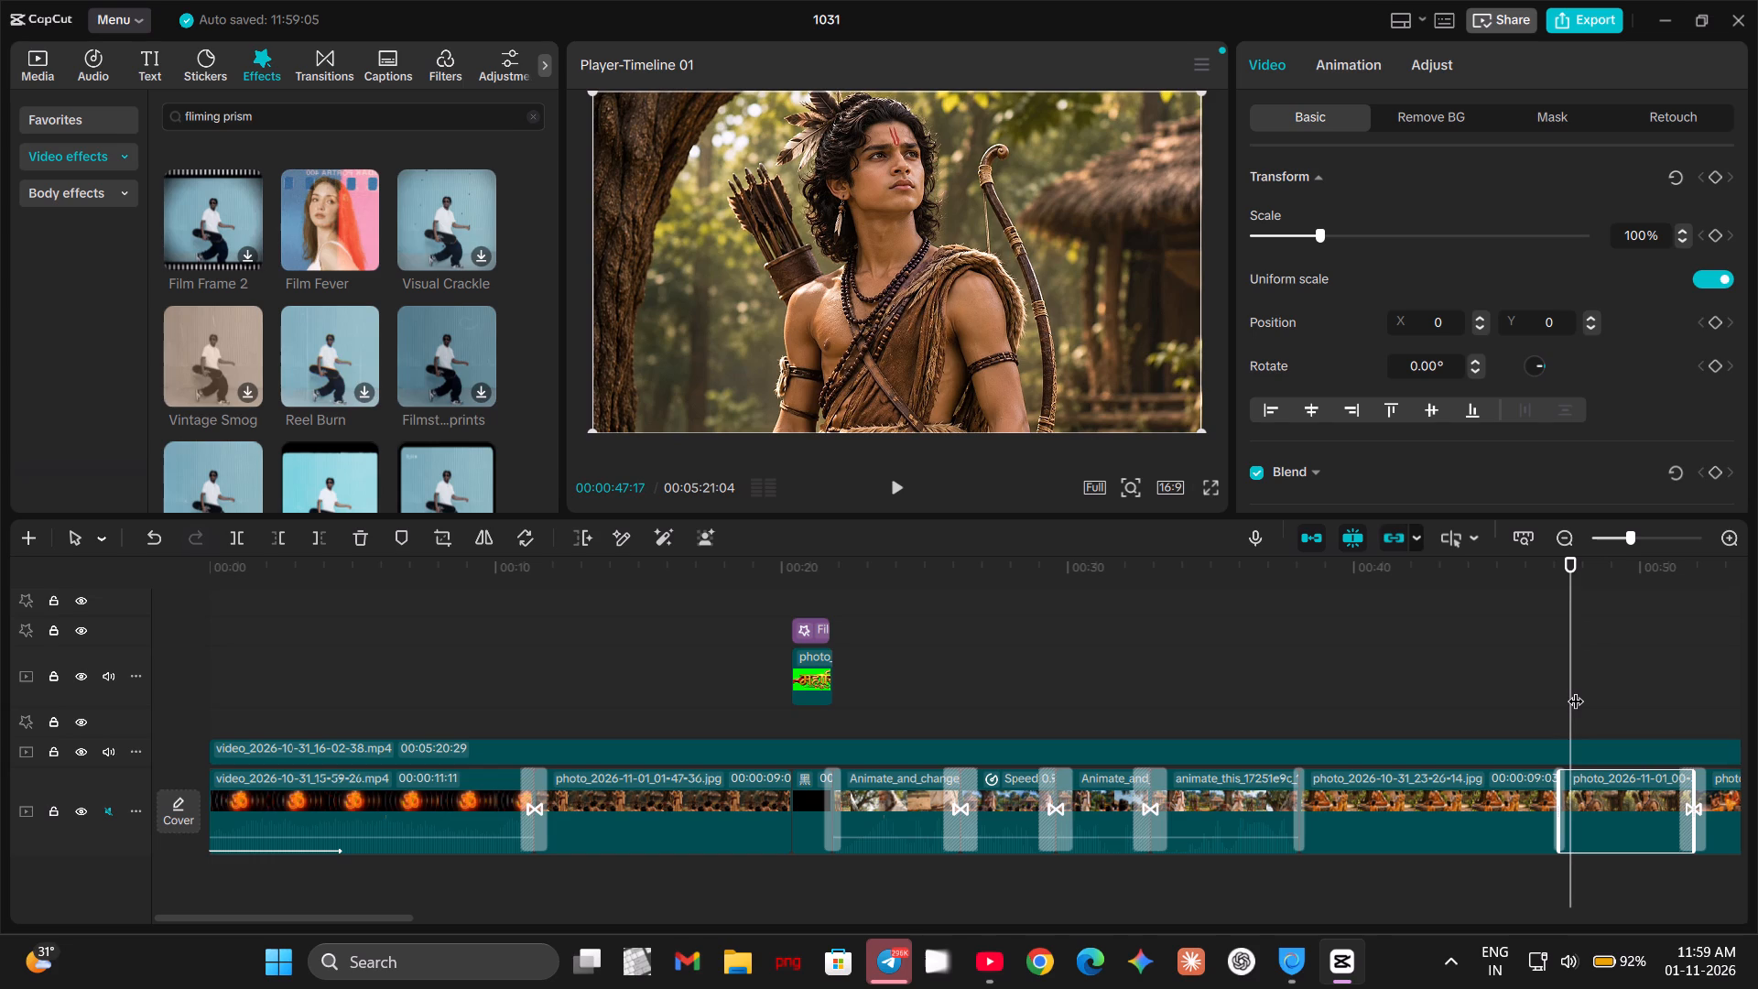
{"action": "key", "text": "Left"}
{"action": "key", "text": "Left"}
{"action": "key", "text": "Left"}
{"action": "key", "text": "Left"}
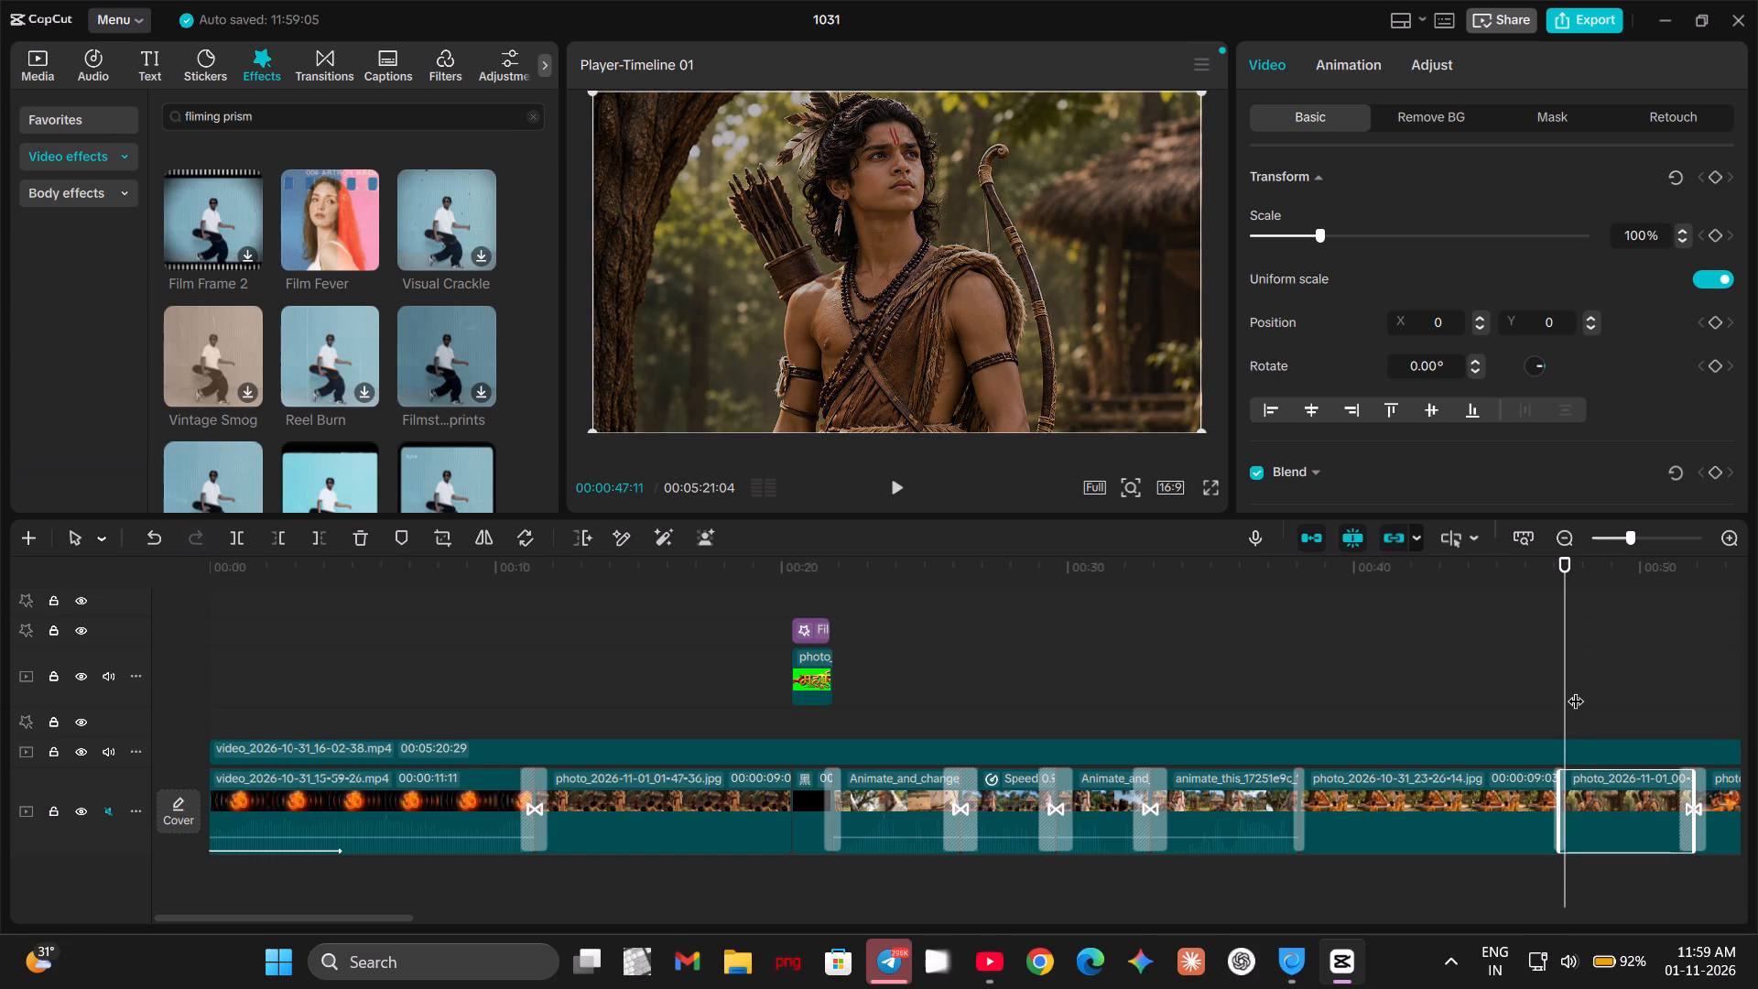
{"action": "left_click", "coordinate": [1715, 175]}
Add a transform keyframe at 00:51:20 to the archer photo clip with scale 120% and position X 51, Y -215.
{"action": "key", "text": "space"}
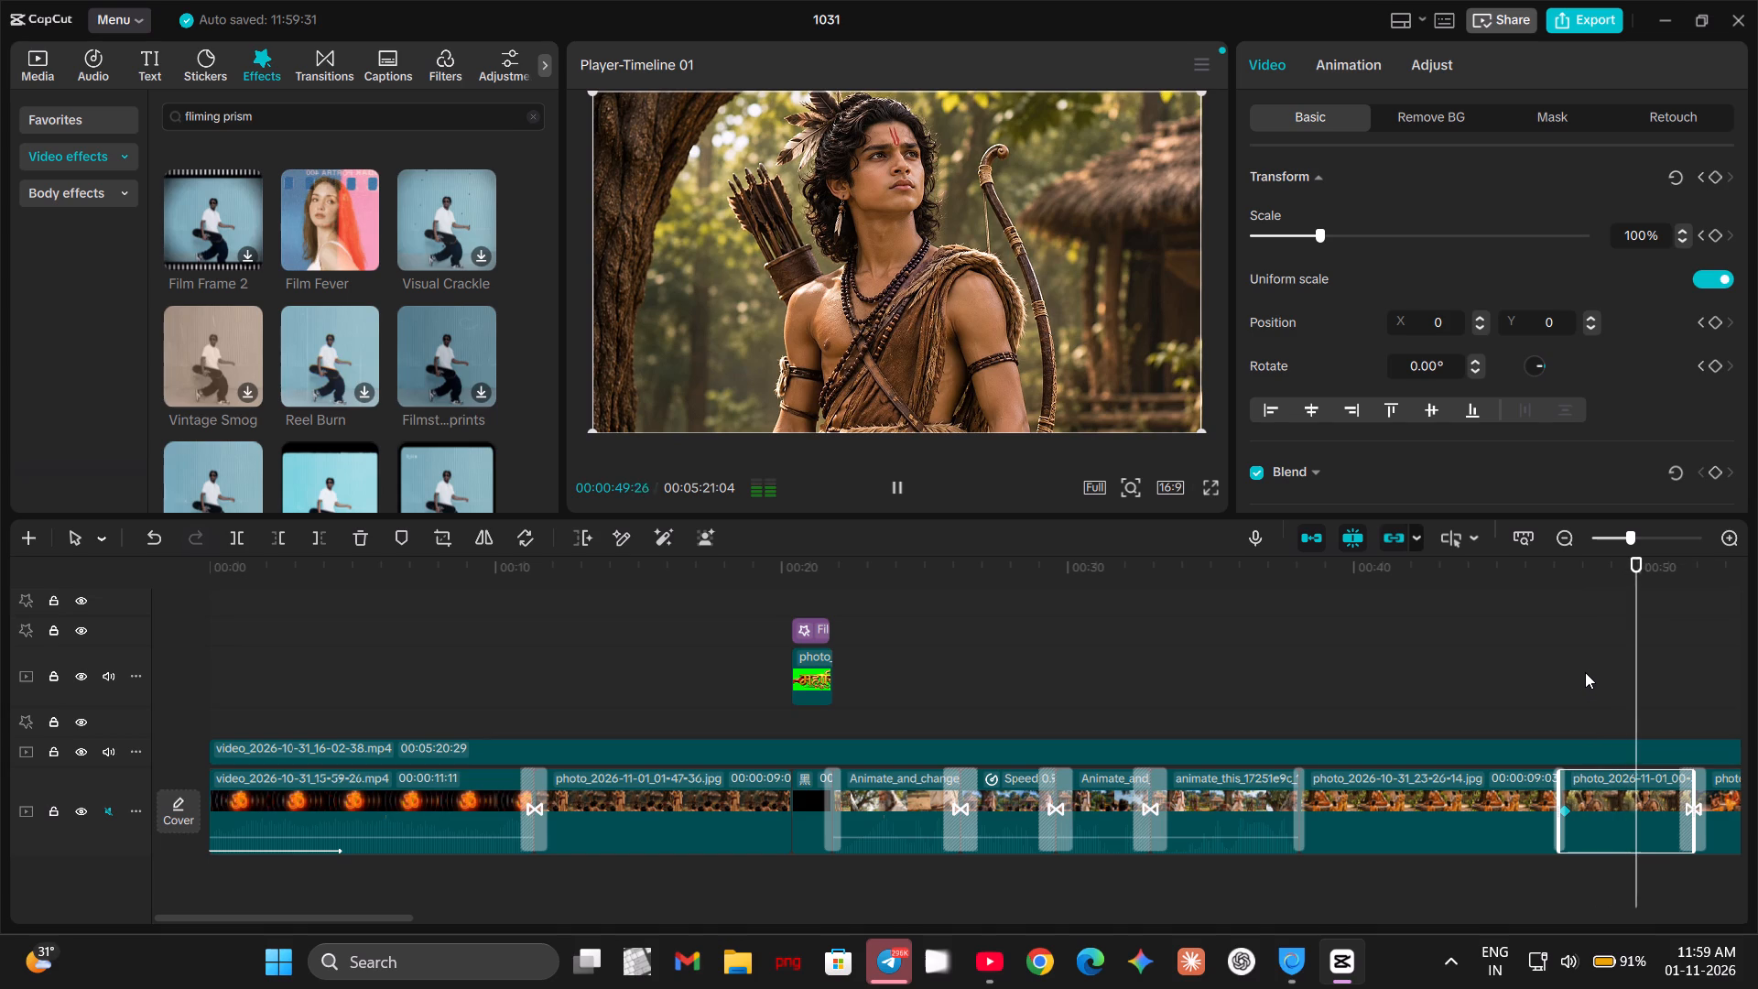
{"action": "key", "text": "space"}
{"action": "key", "text": "space"}
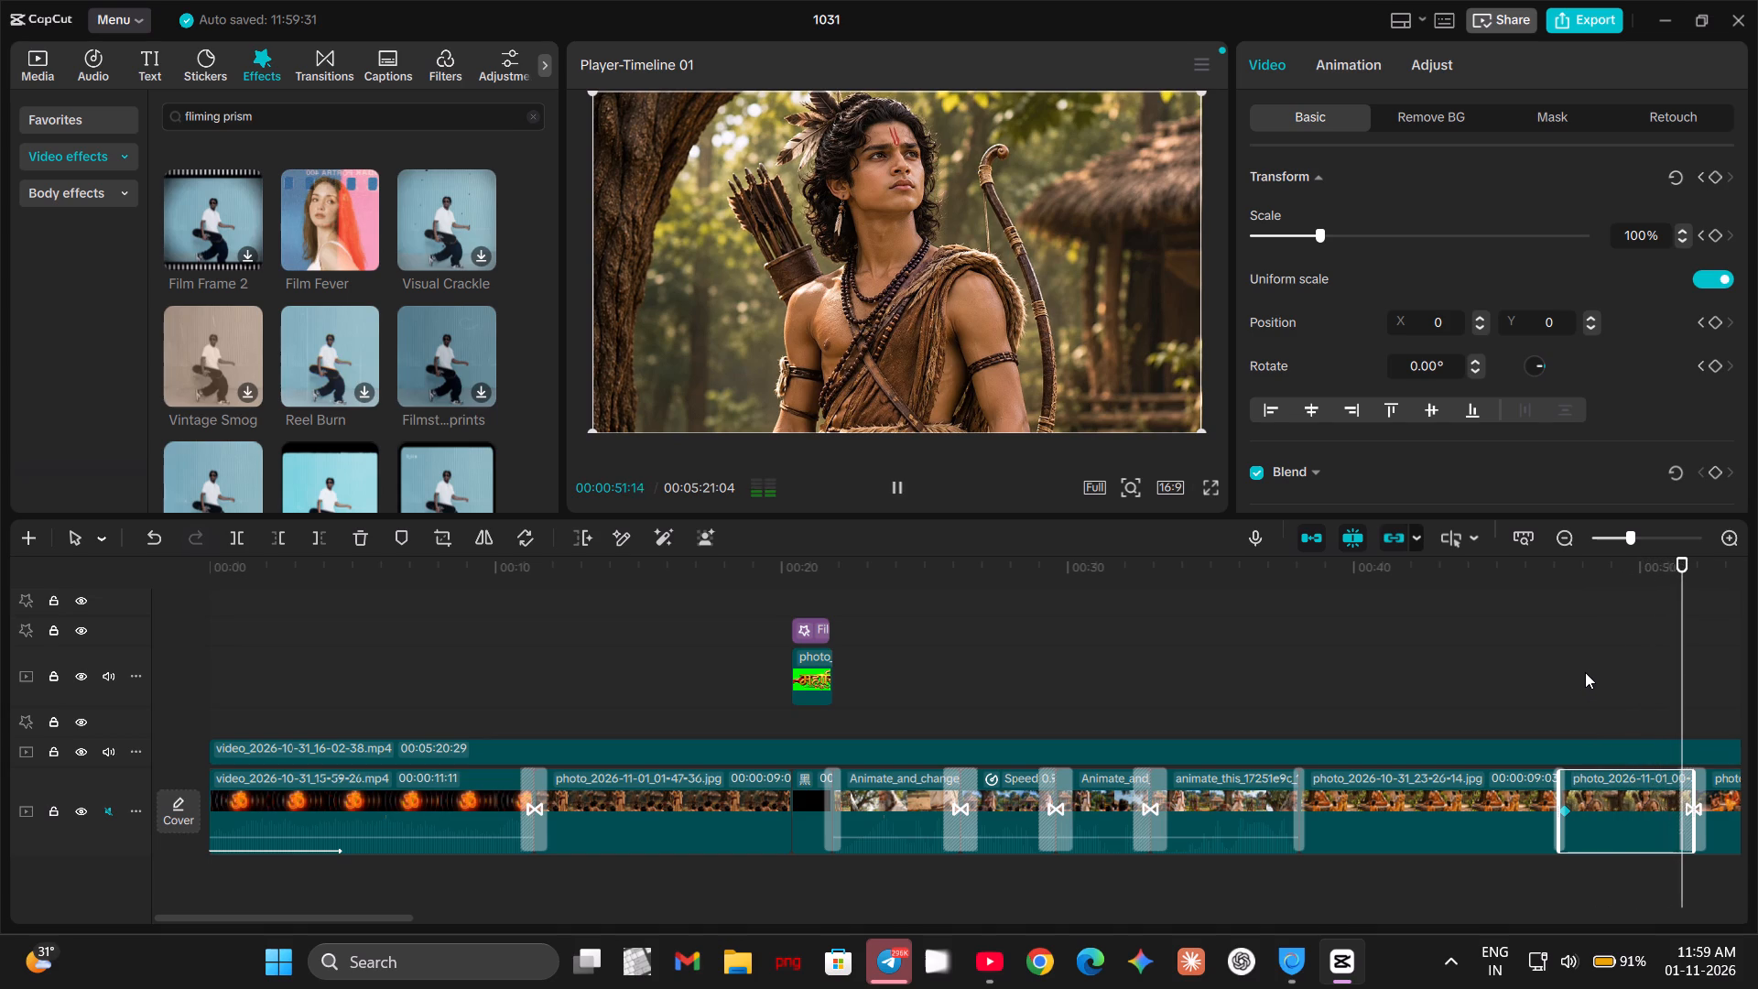
{"action": "key", "text": "space"}
{"action": "key", "text": "space"}
{"action": "key", "text": "space"}
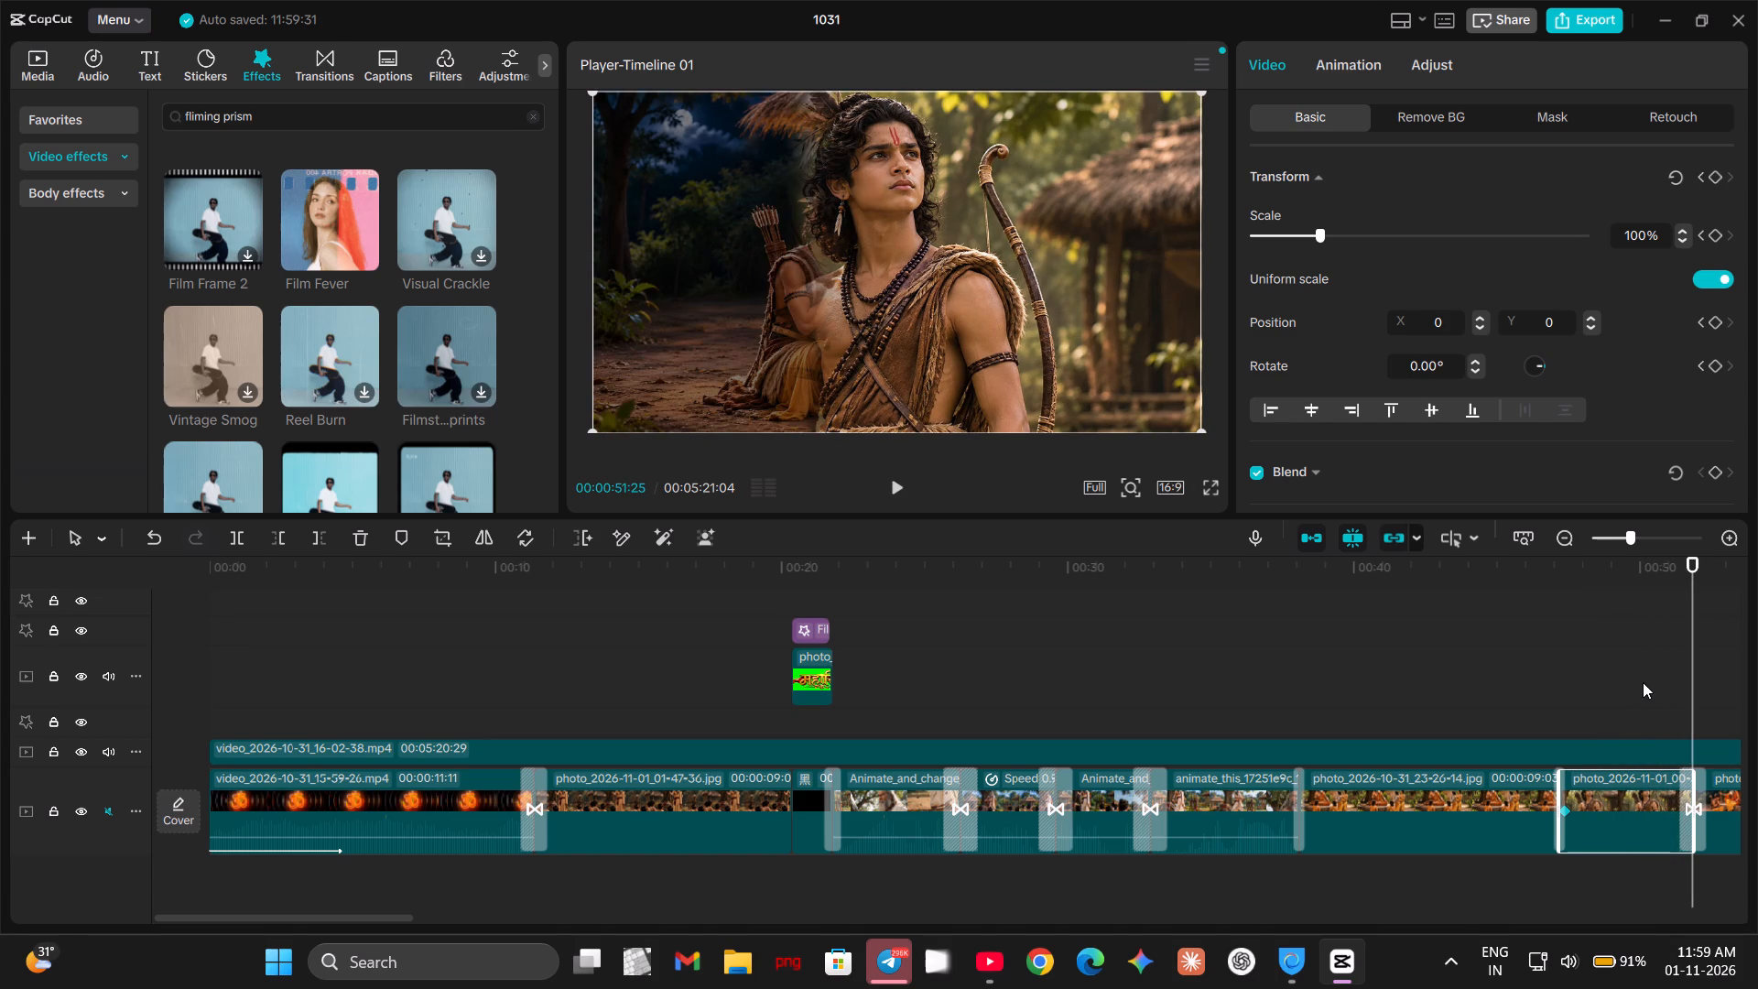
{"action": "key", "text": "Left"}
{"action": "key", "text": "Left"}
{"action": "key", "text": "Left"}
{"action": "key", "text": "Left"}
{"action": "key", "text": "Left"}
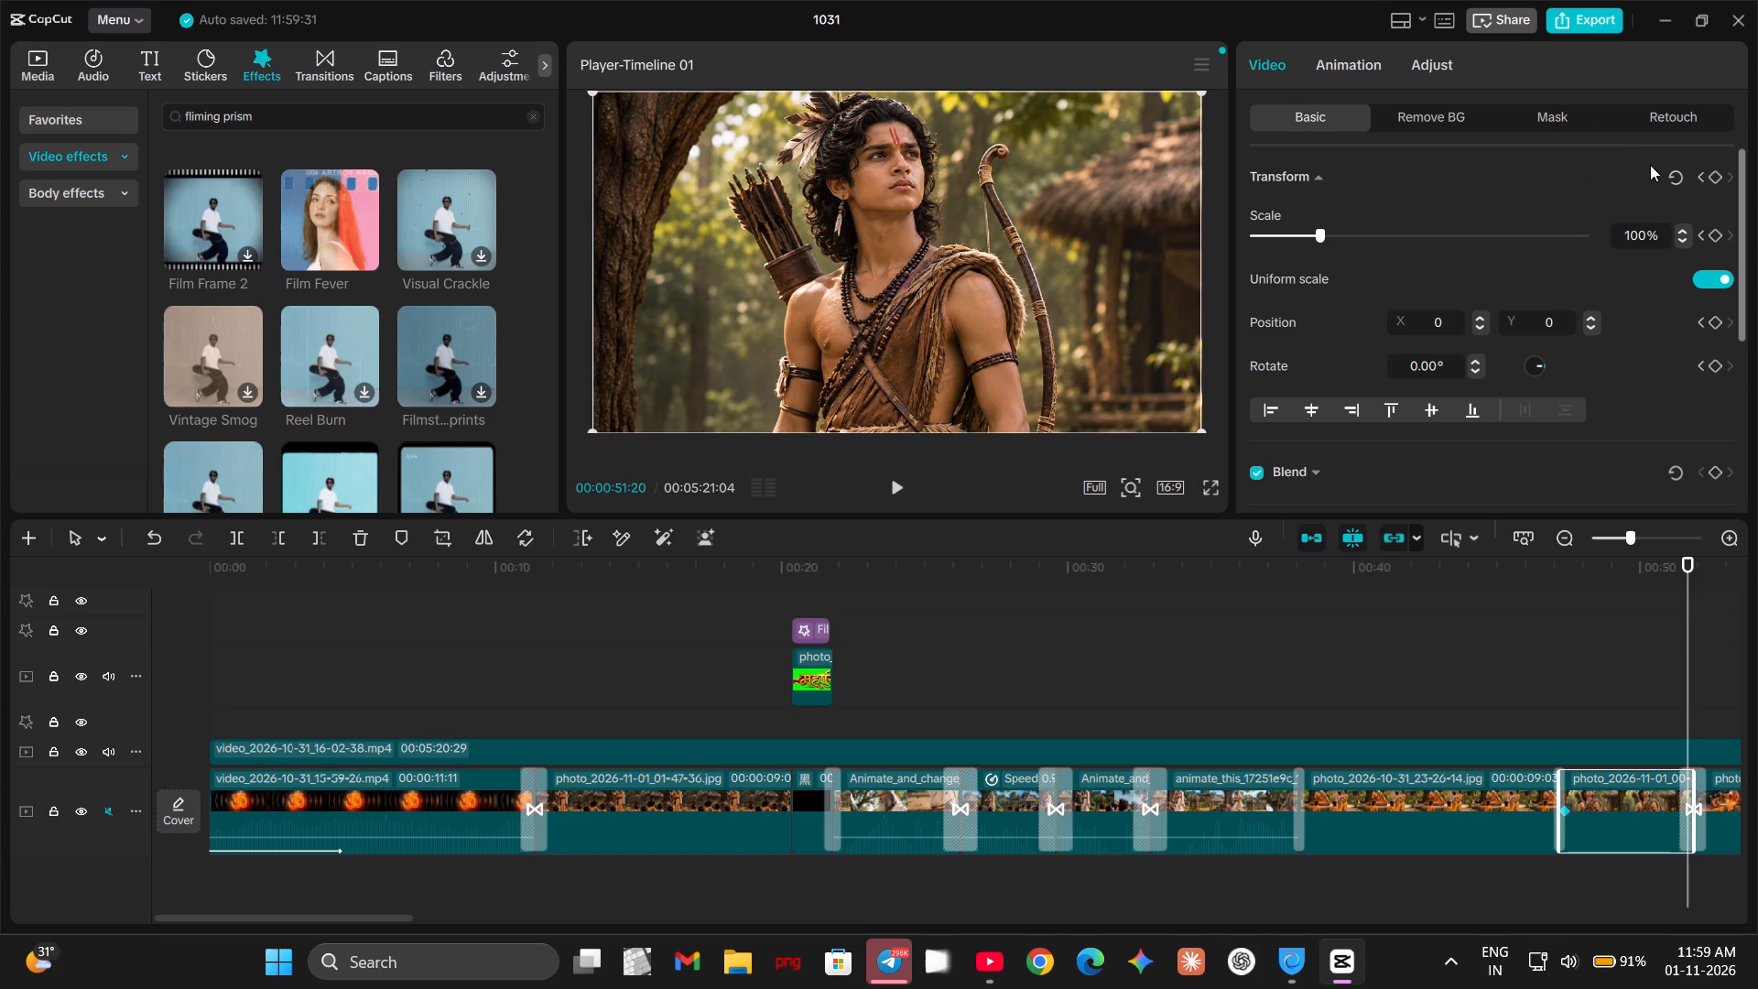
{"action": "left_click", "coordinate": [1717, 181]}
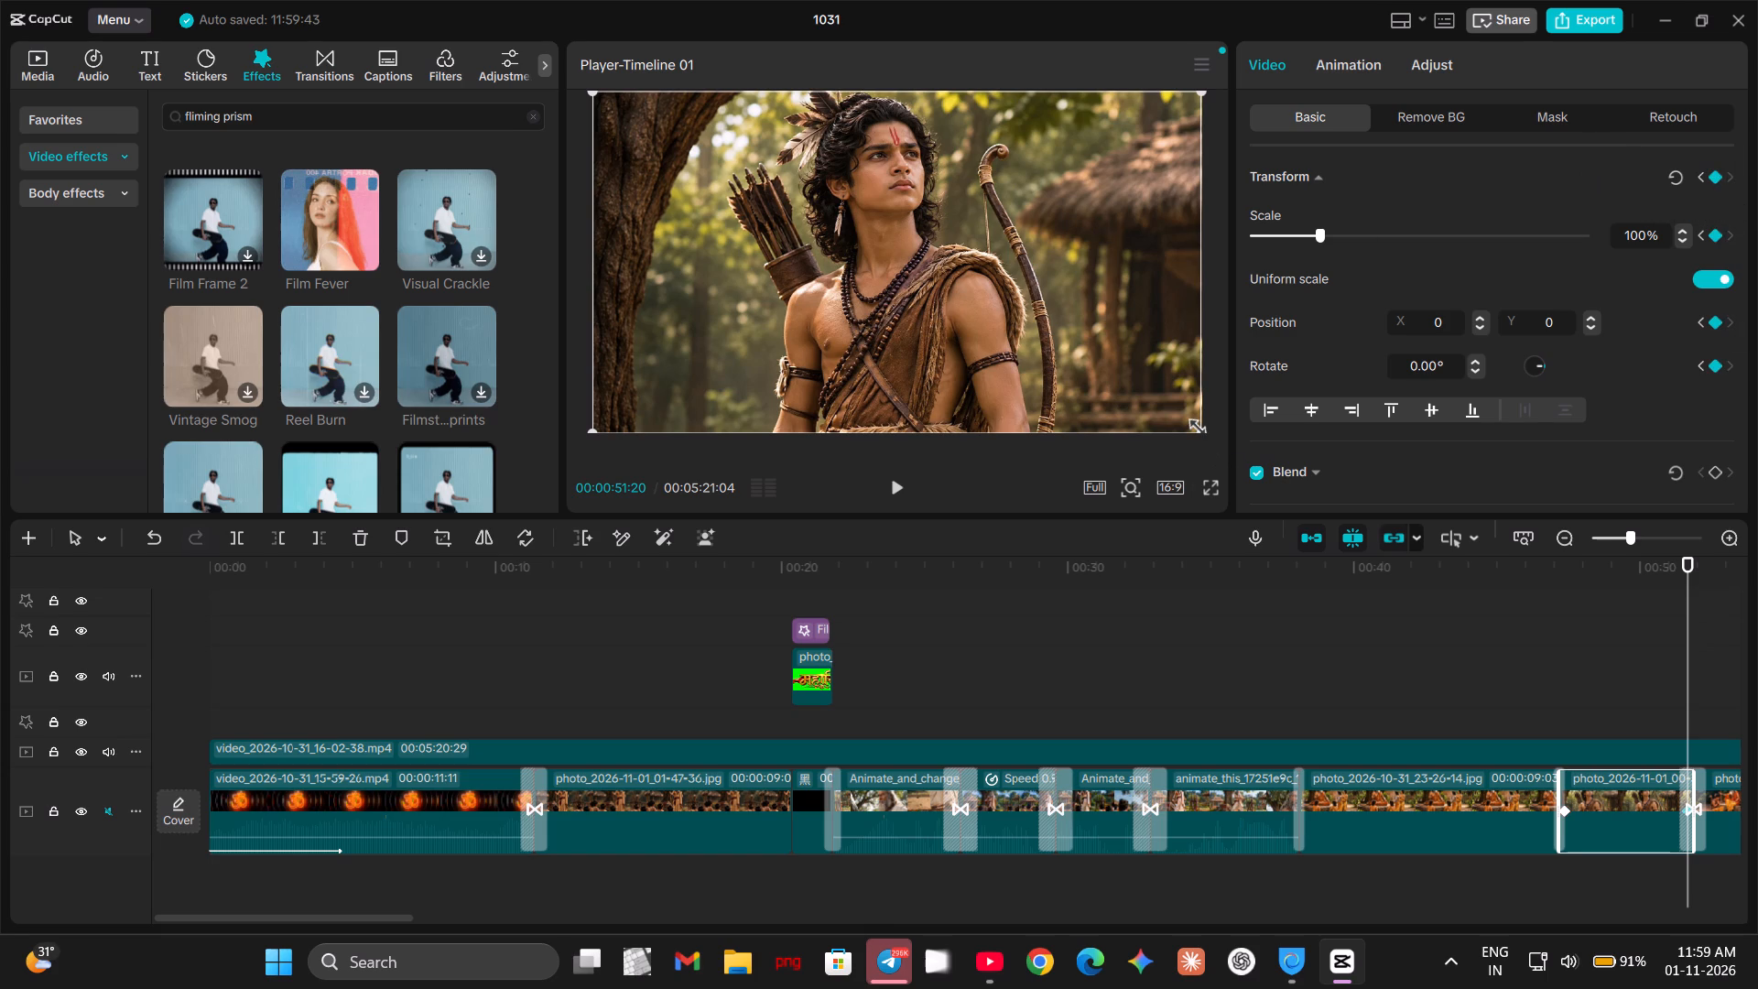
{"action": "left_click_drag", "start_coordinate": [1192, 424], "coordinate": [1244, 528]}
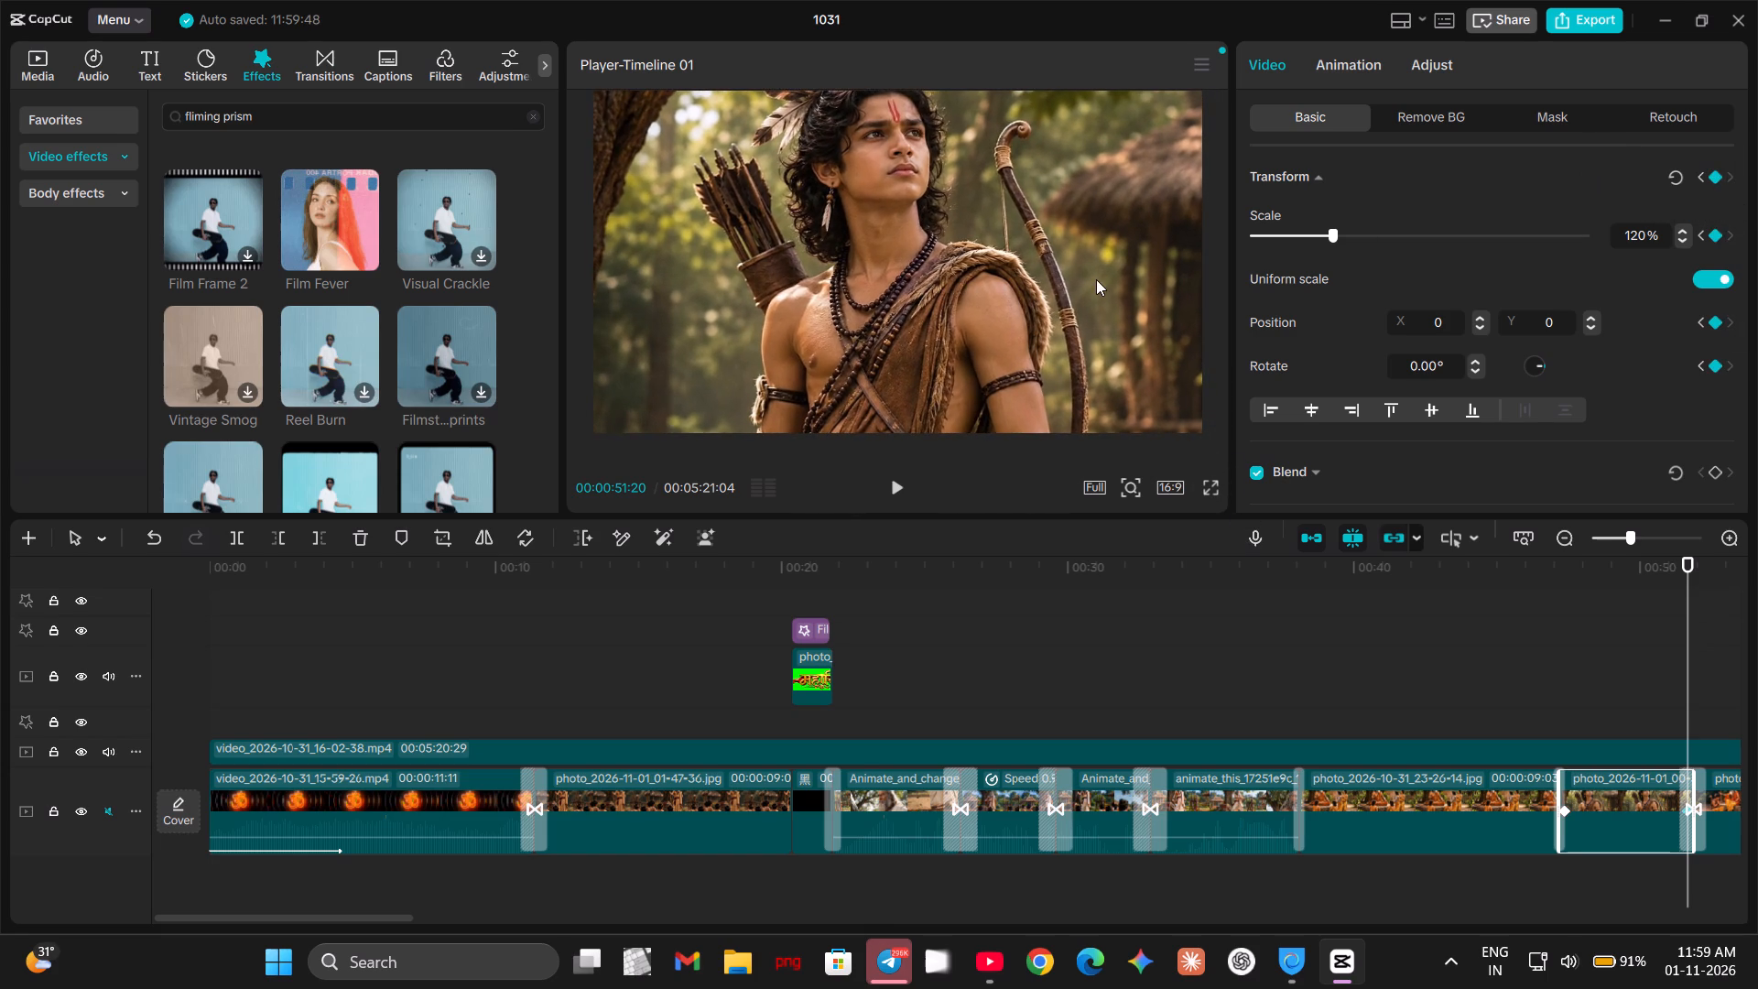
{"action": "left_click_drag", "start_coordinate": [1096, 279], "coordinate": [1104, 310]}
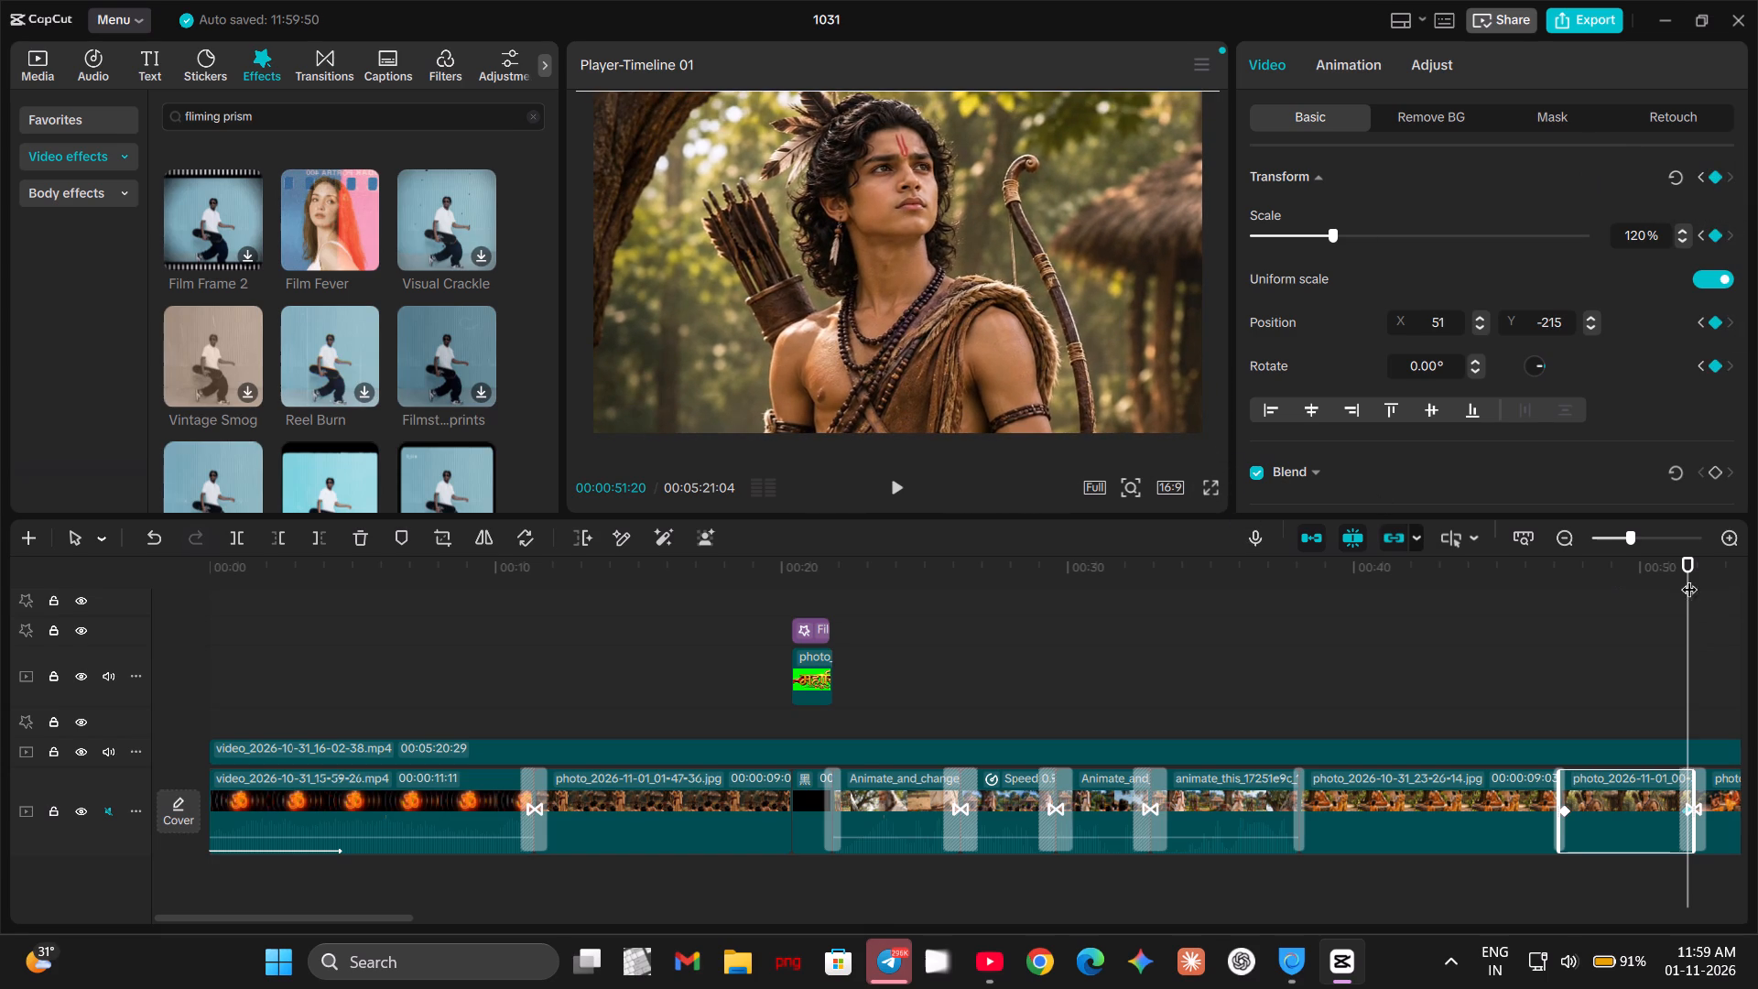
Play the archer clip's zoom through into the next photo and step back through the transition to 00:52:01.
{"action": "left_click_drag", "start_coordinate": [1685, 641], "coordinate": [1552, 658]}
{"action": "key", "text": "space"}
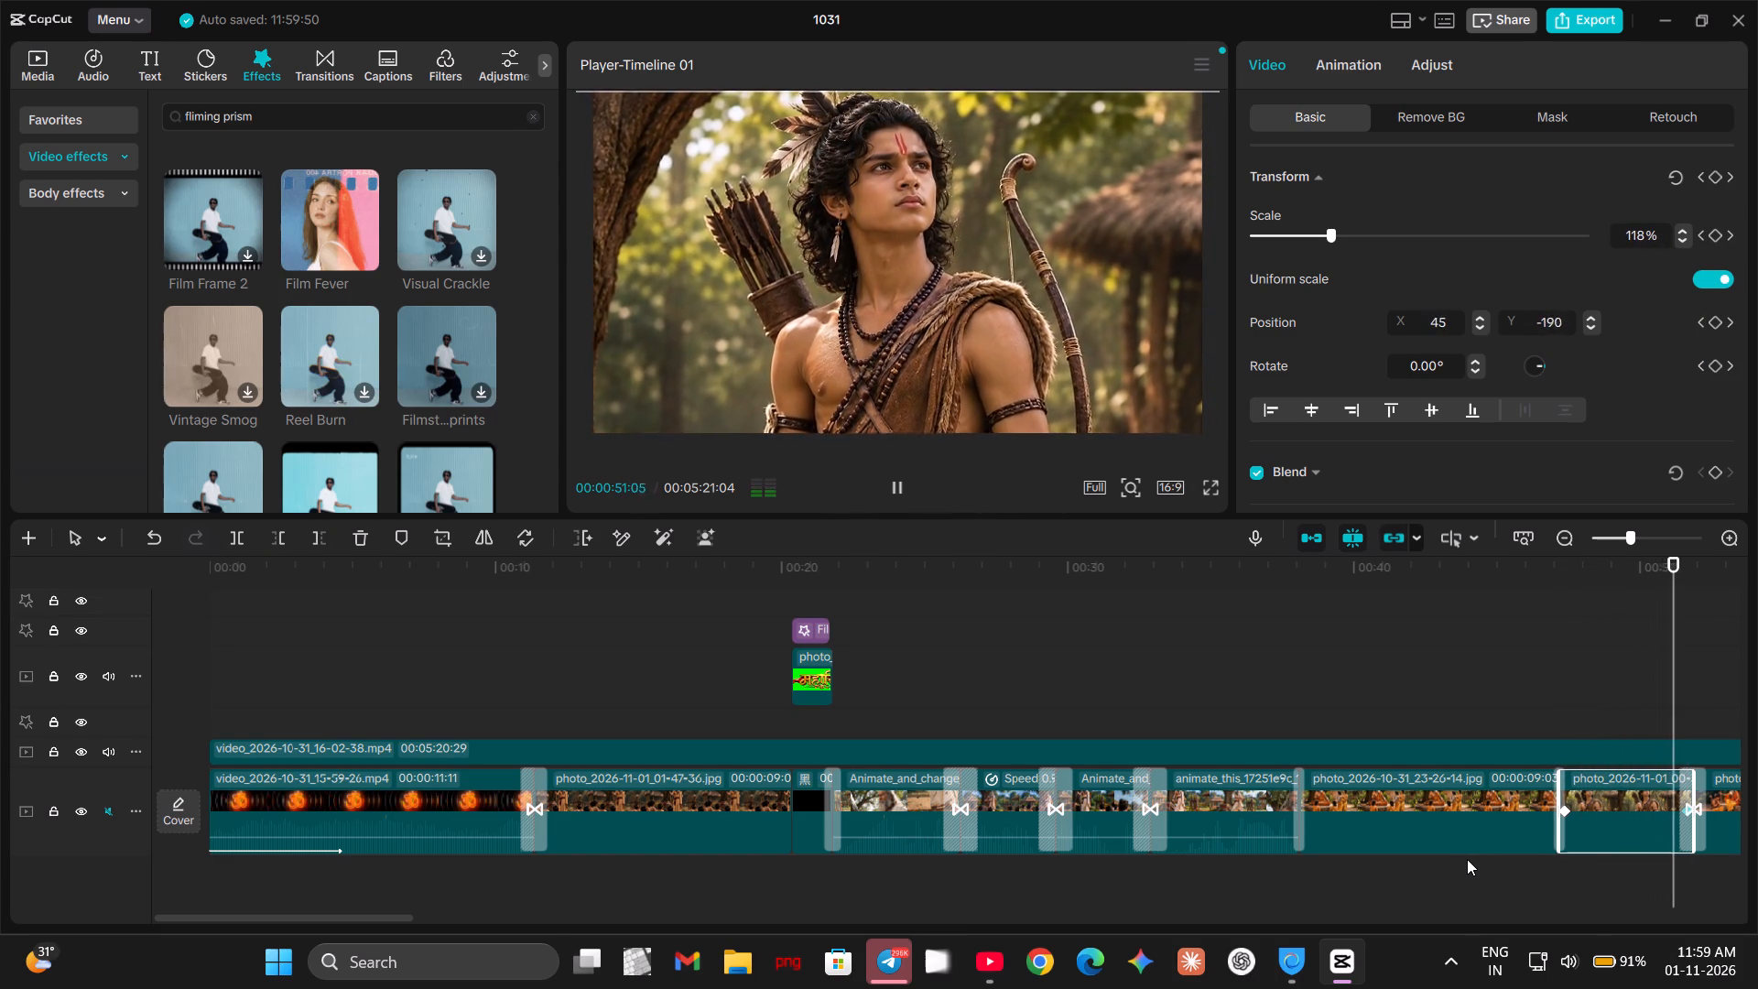
{"action": "key", "text": "space"}
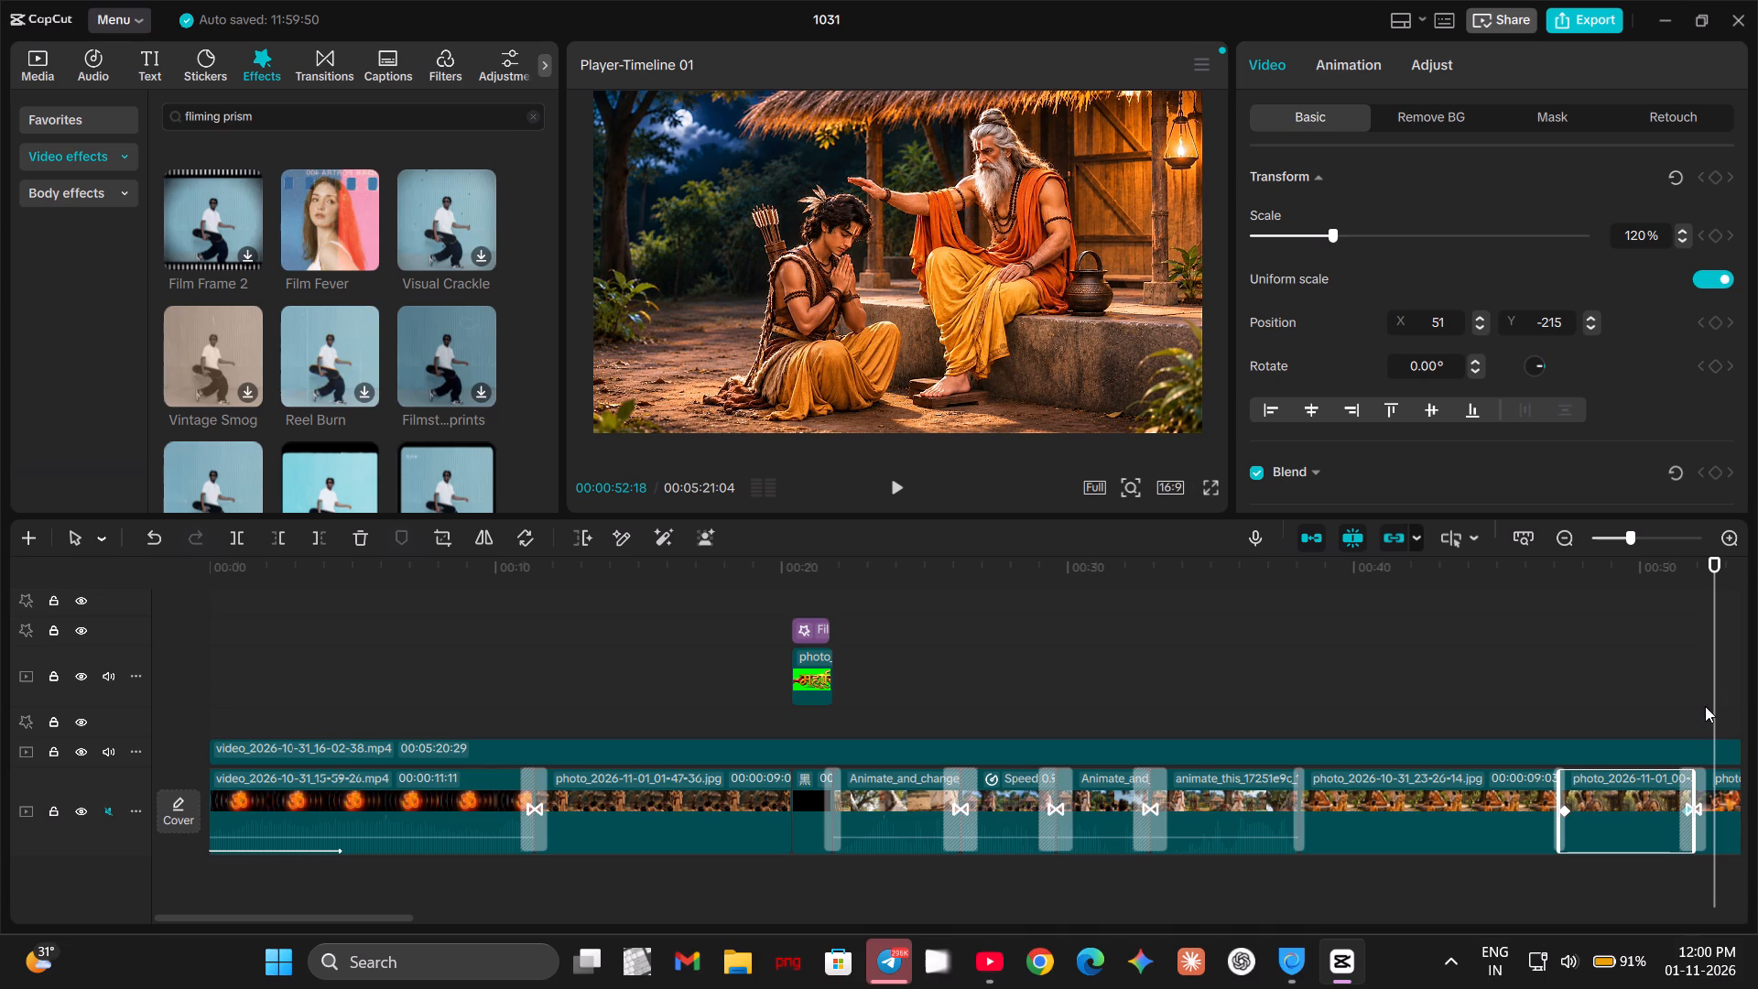
{"action": "key", "text": "Left"}
{"action": "key", "text": "Left"}
{"action": "key", "text": "Left"}
{"action": "key", "text": "Left"}
{"action": "key", "text": "Left"}
{"action": "key", "text": "Left"}
{"action": "key", "text": "Left"}
{"action": "key", "text": "Left"}
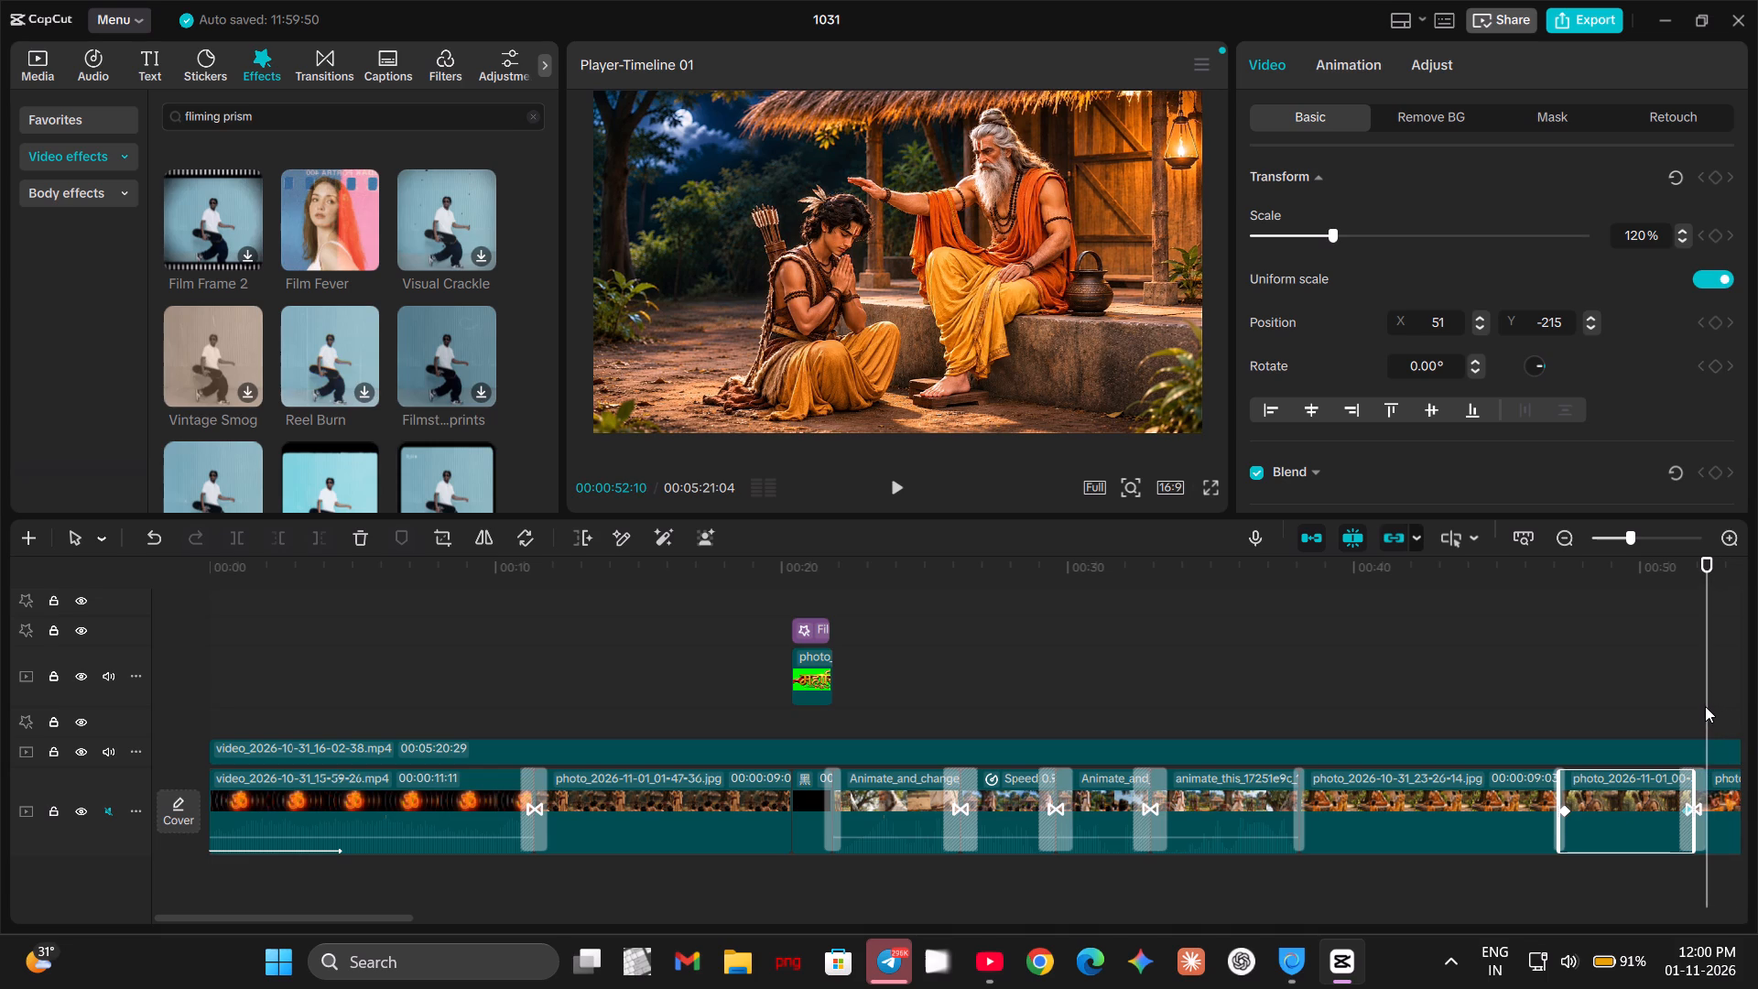
{"action": "key", "text": "Left"}
{"action": "key", "text": "Left"}
{"action": "key", "text": "Left"}
{"action": "key", "text": "Left"}
{"action": "key", "text": "Left"}
{"action": "key", "text": "Left"}
{"action": "key", "text": "Left"}
{"action": "key", "text": "Left"}
{"action": "key", "text": "Left"}
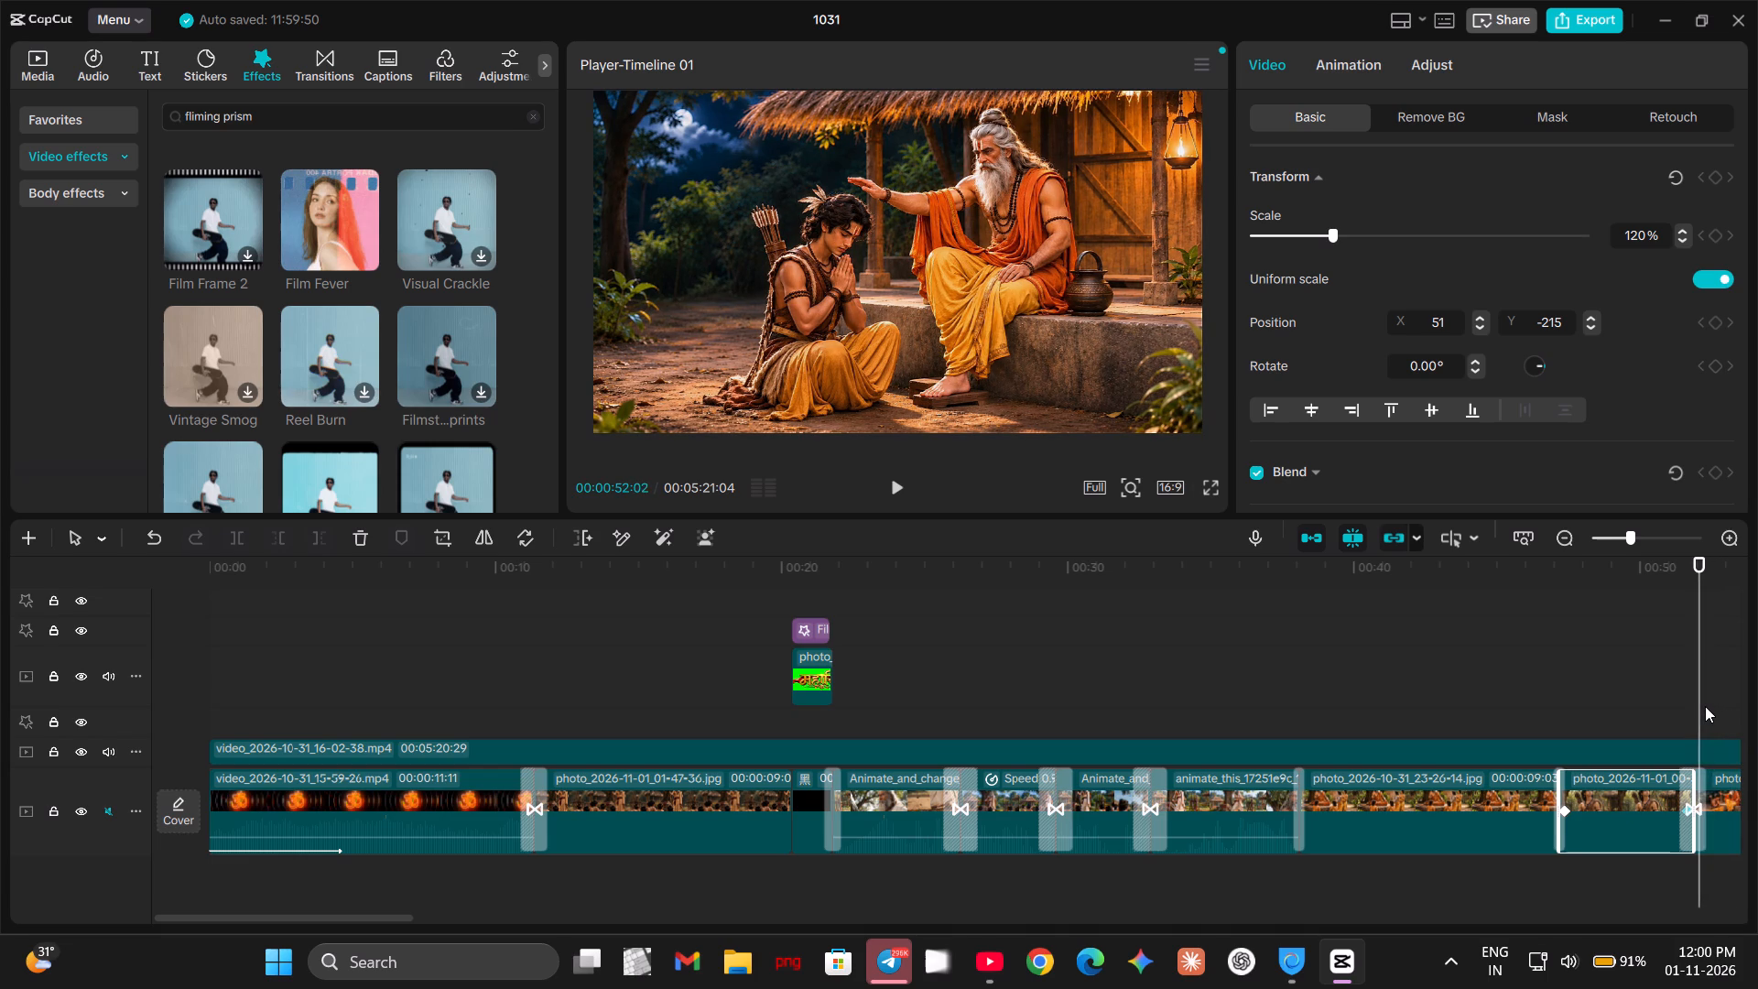
{"action": "key", "text": "Left"}
{"action": "key", "text": "Left"}
{"action": "key", "text": "Right"}
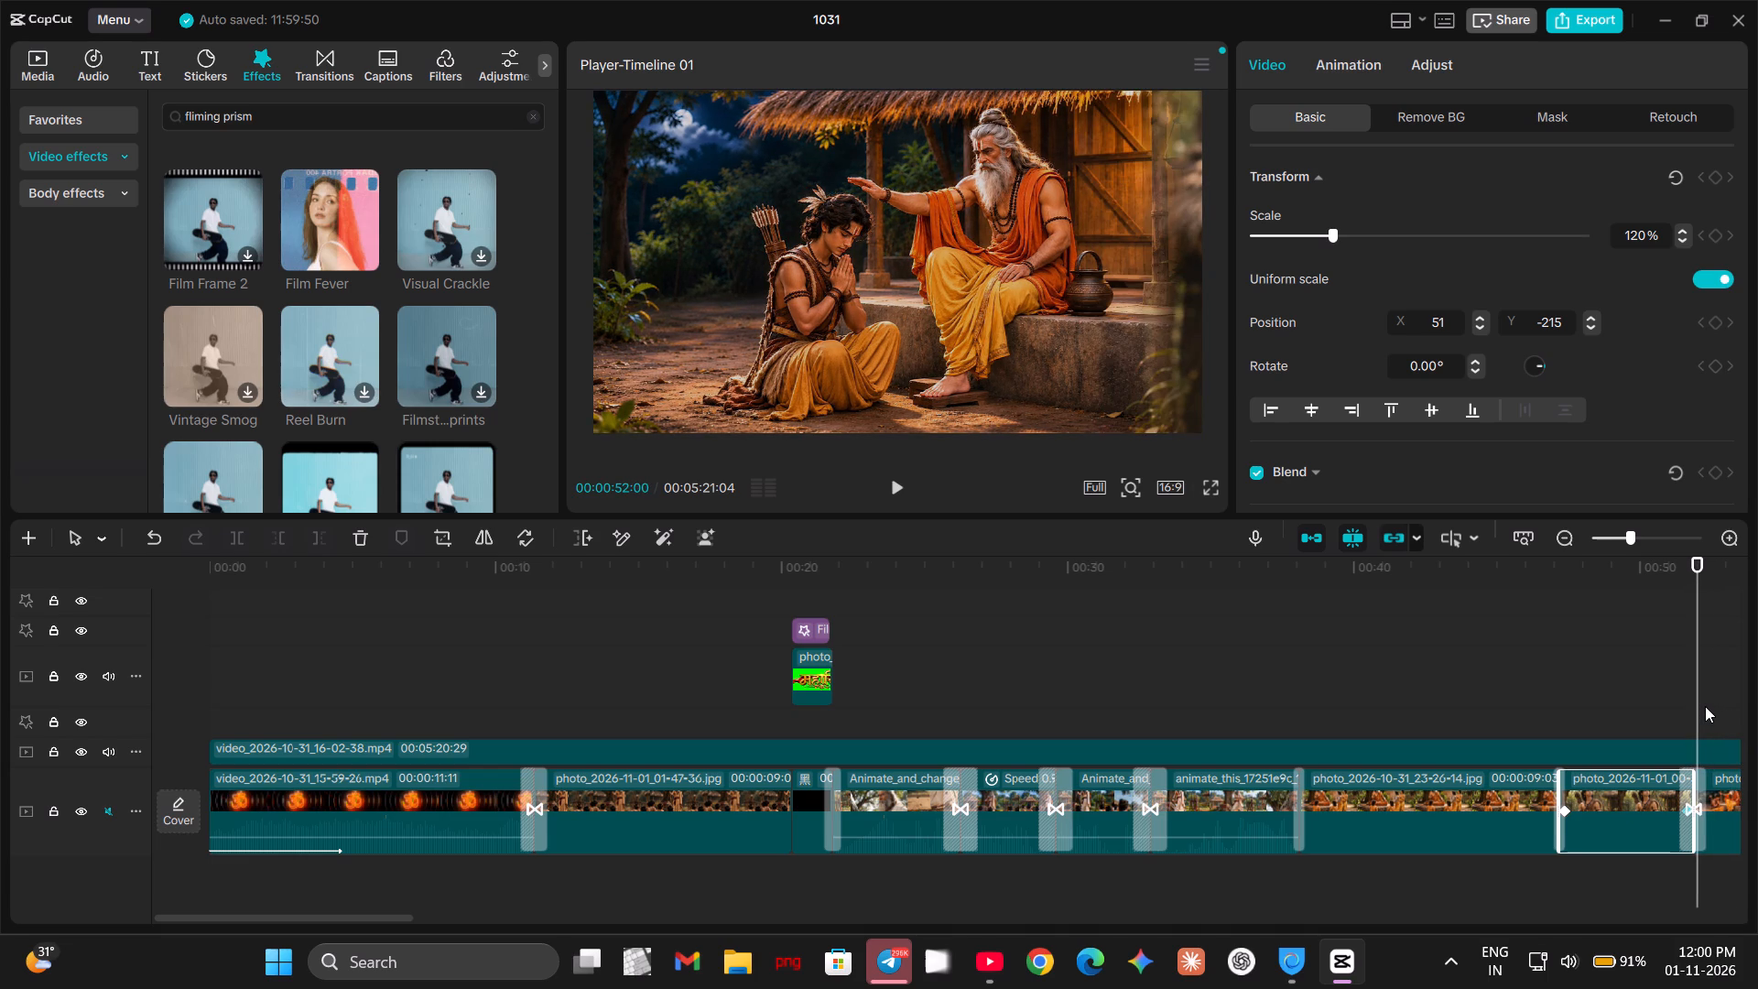
{"action": "key", "text": "Right"}
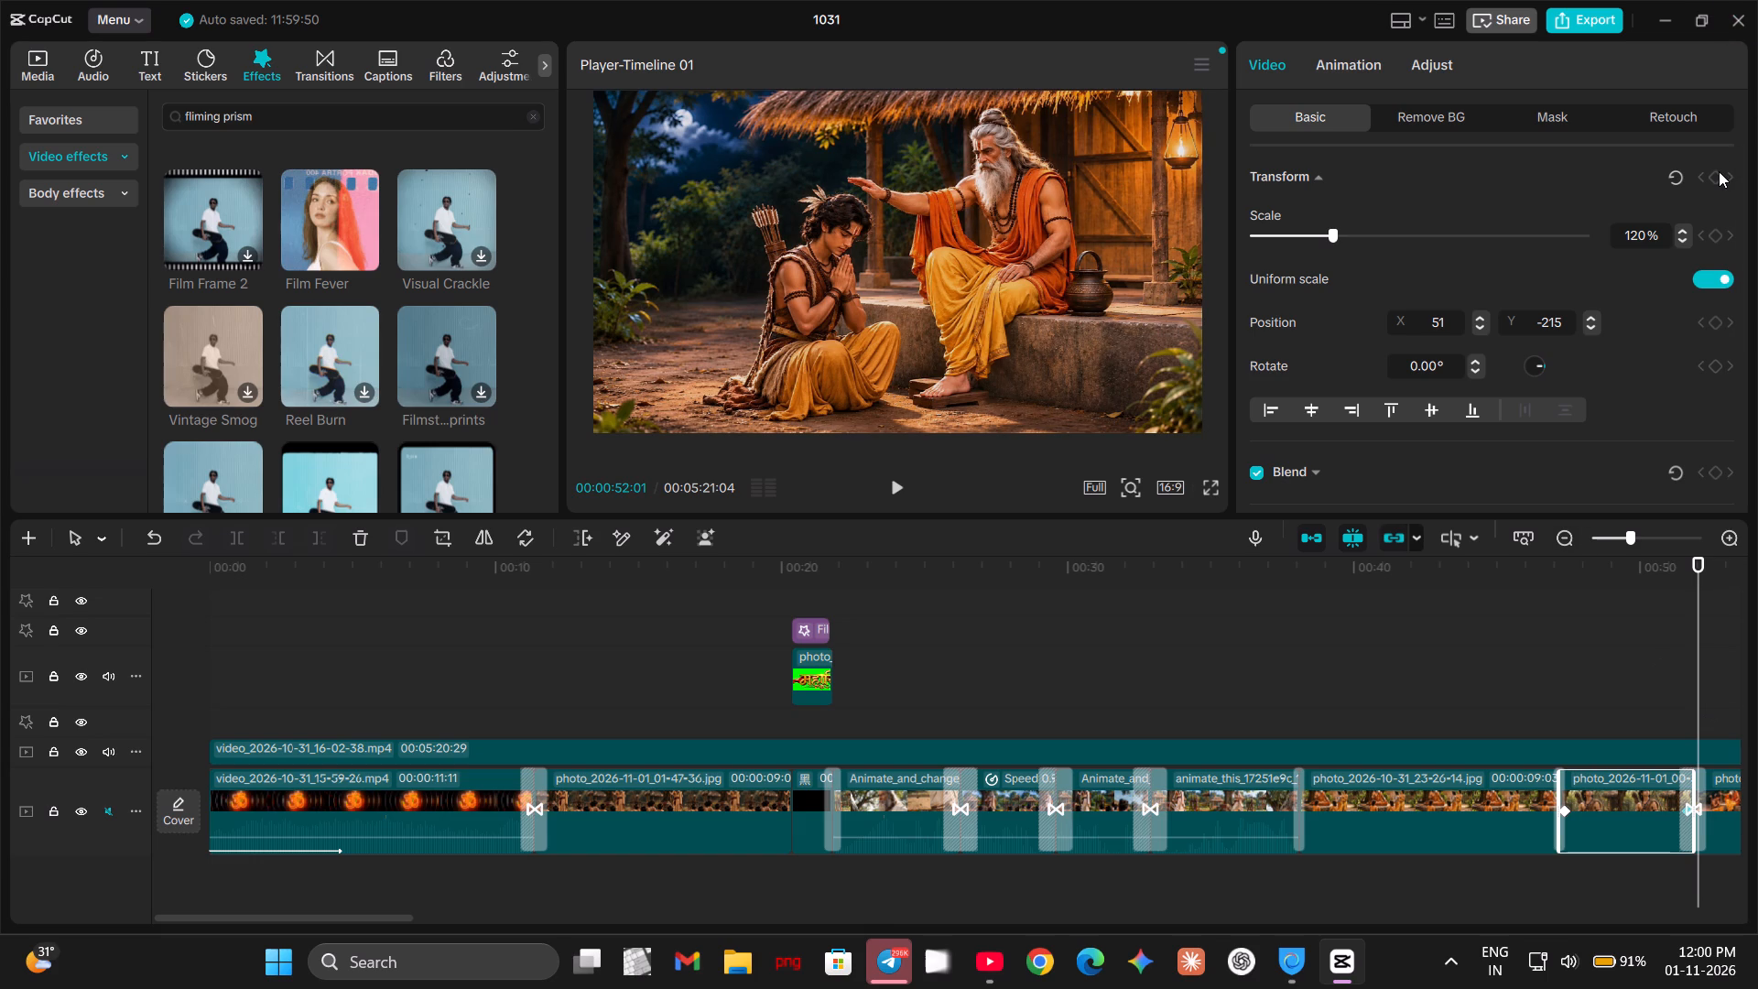
{"action": "left_click", "coordinate": [1719, 172]}
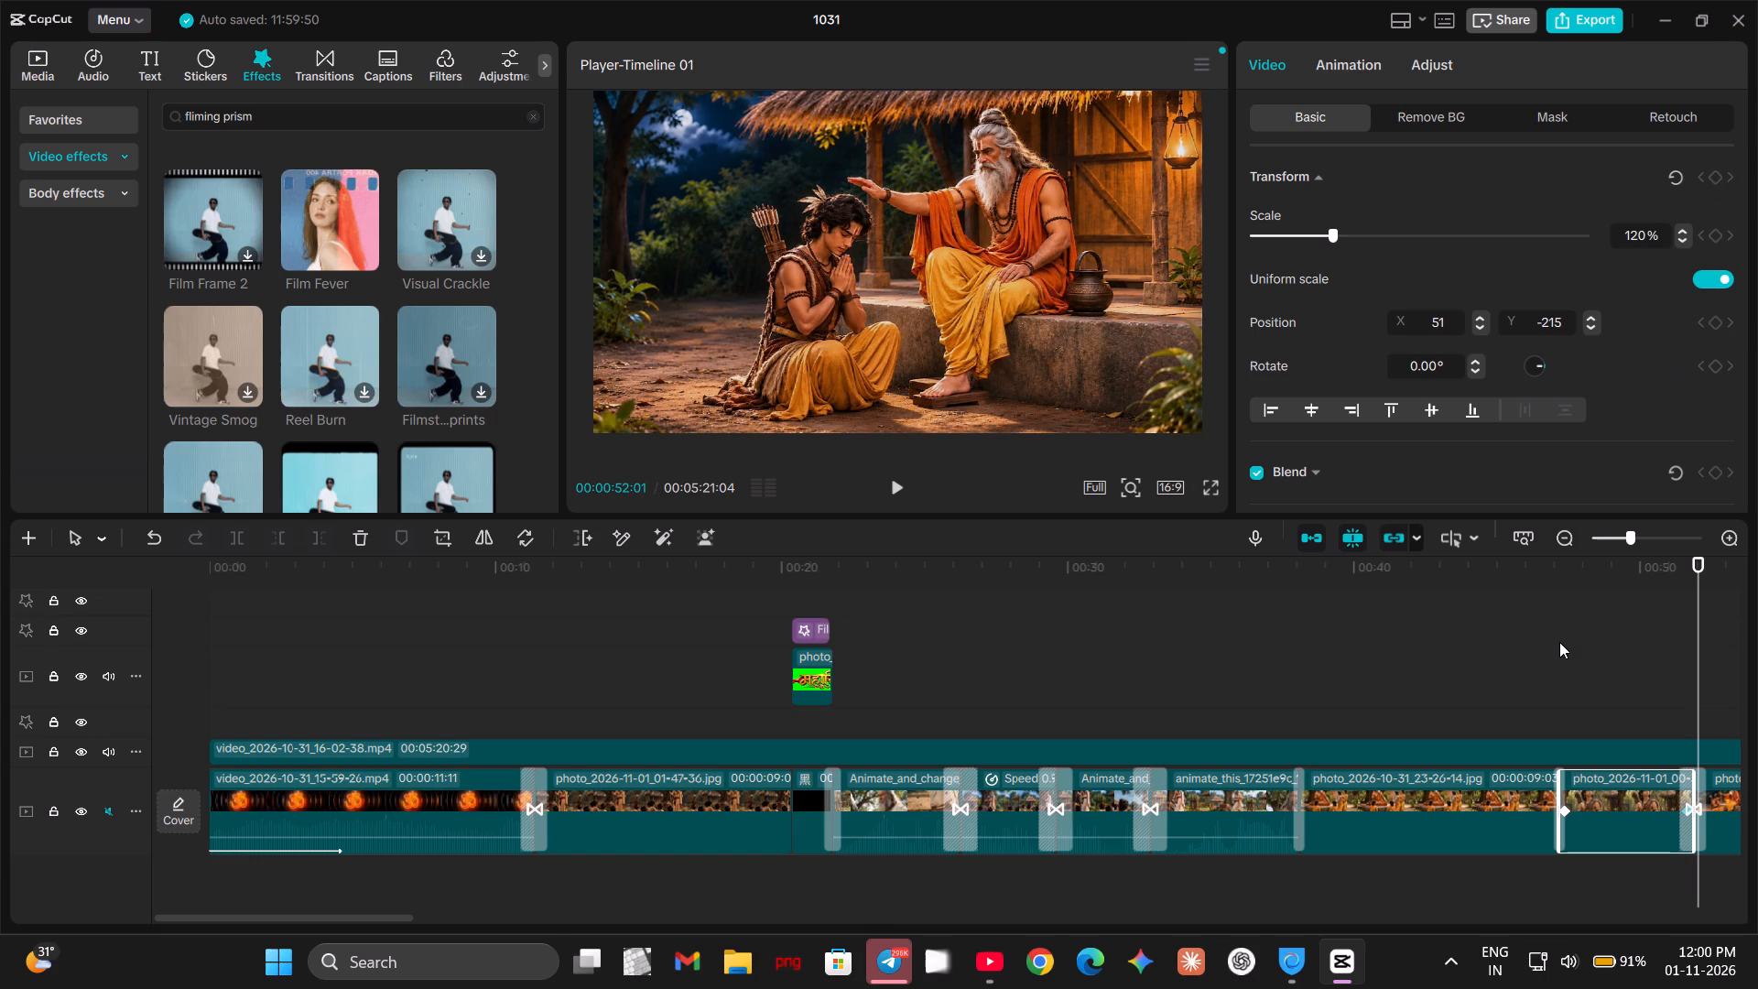
Add a transform keyframe at 00:52:01 to the photo clip of the sage blessing the kneeling archer.
{"action": "left_click", "coordinate": [1559, 642]}
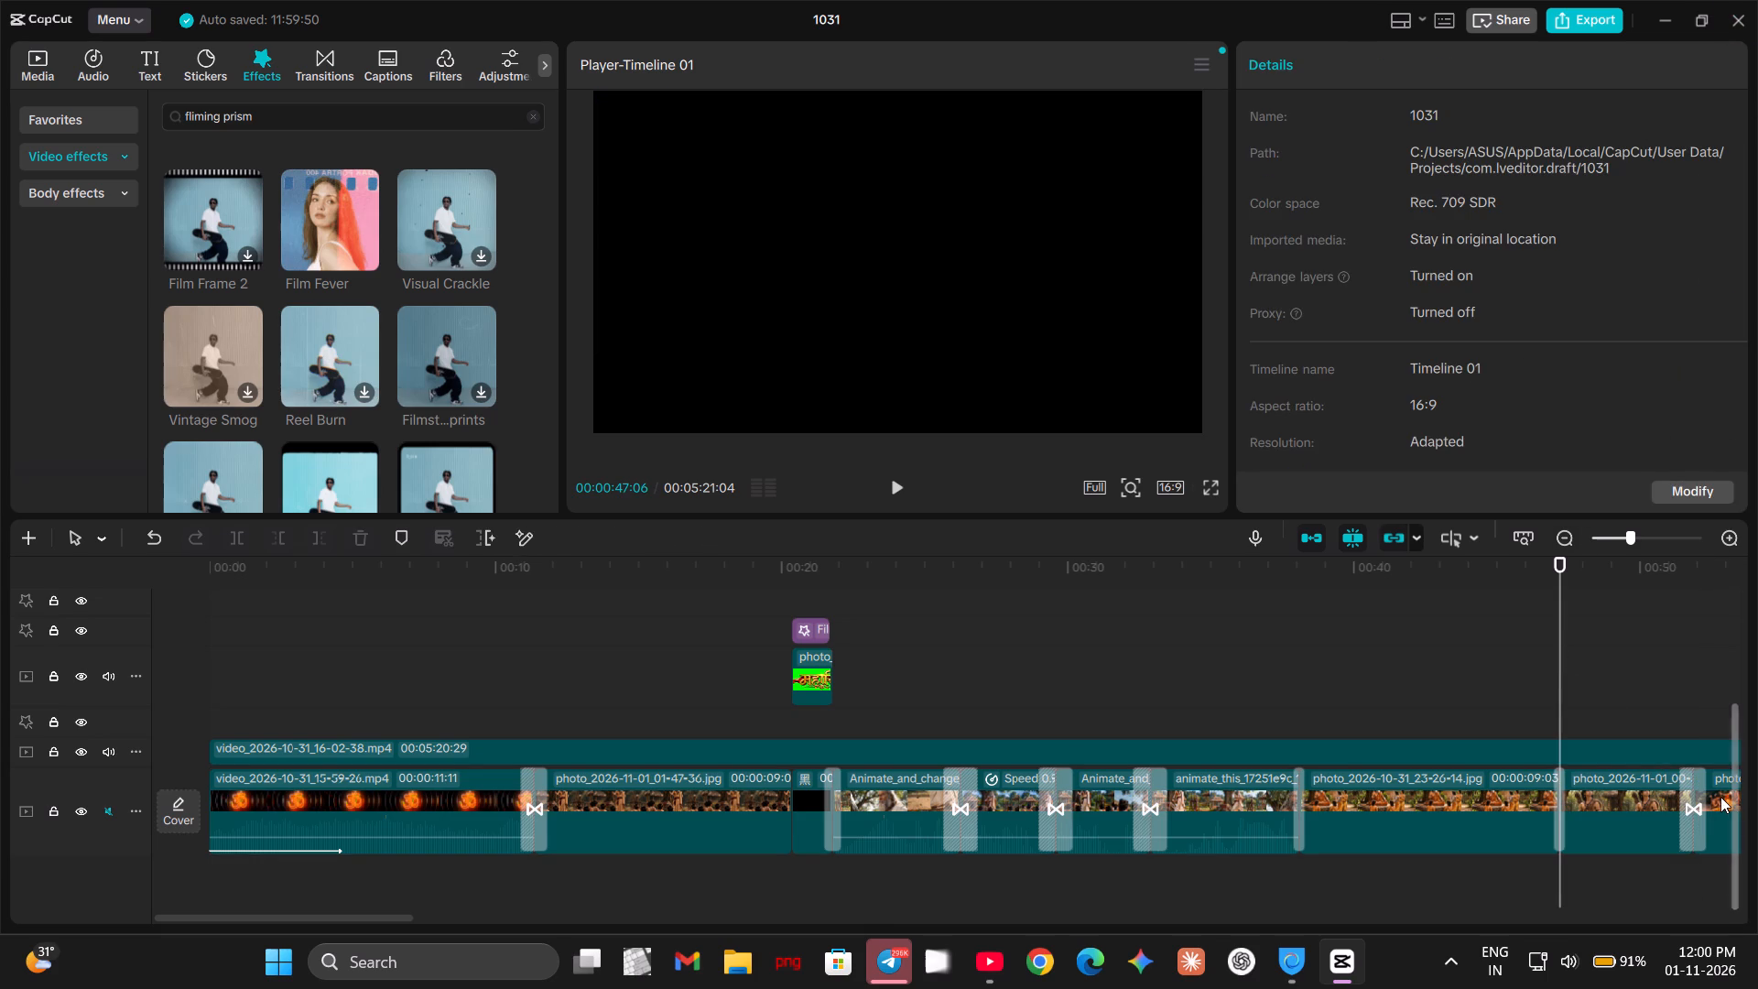
{"action": "left_click", "coordinate": [1720, 797]}
{"action": "left_click_drag", "start_coordinate": [1557, 689], "coordinate": [1730, 717]}
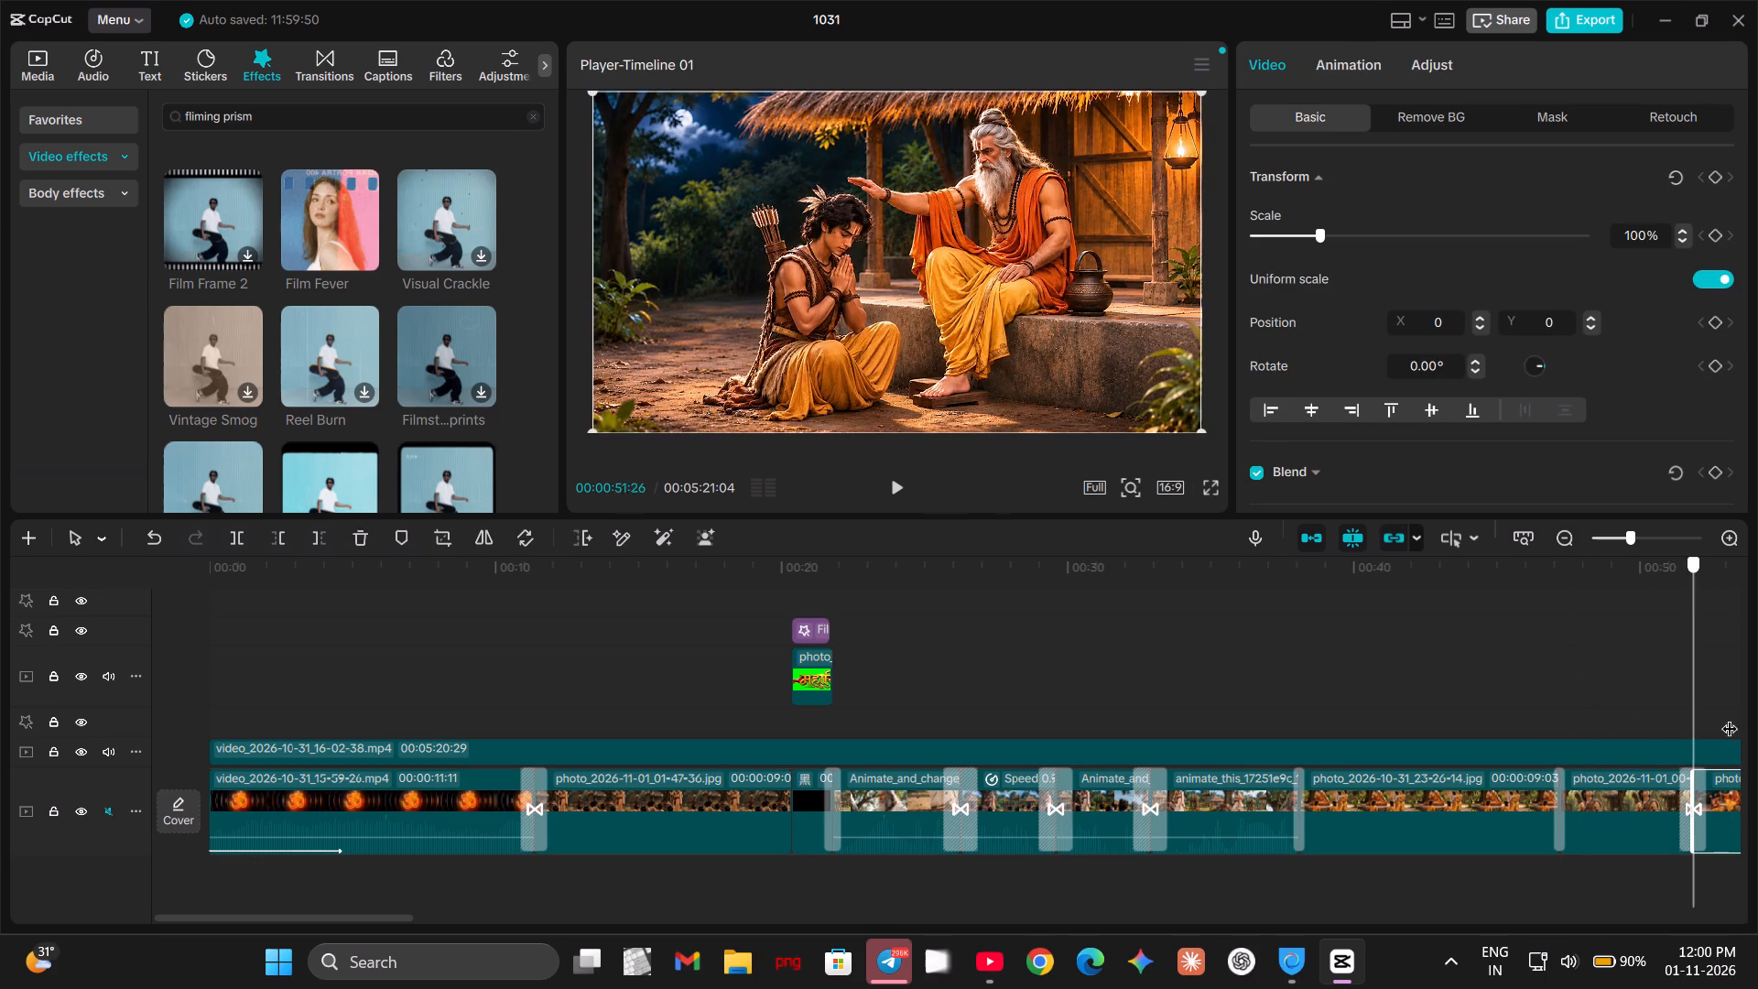
{"action": "left_click_drag", "start_coordinate": [1730, 717], "coordinate": [1481, 714]}
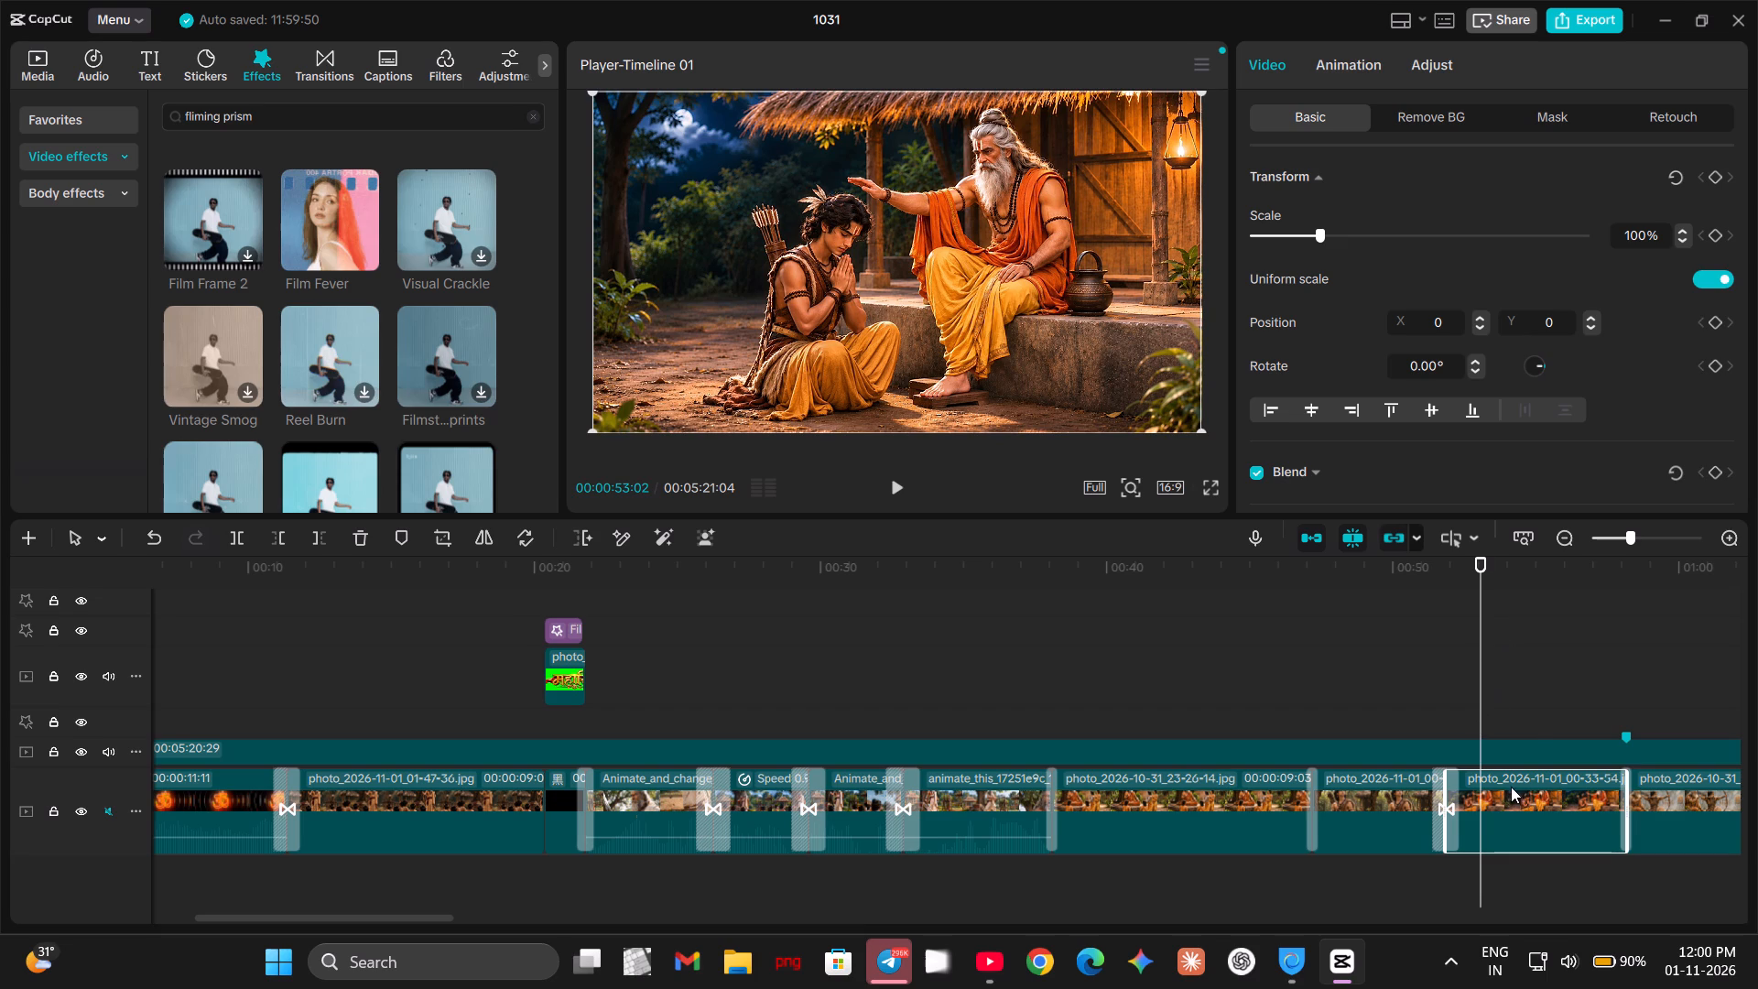
{"action": "key", "text": "Left"}
{"action": "key", "text": "Left"}
{"action": "key", "text": "Left"}
{"action": "key", "text": "Left"}
{"action": "key", "text": "Left"}
{"action": "key", "text": "Left"}
{"action": "key", "text": "Left"}
{"action": "key", "text": "Left"}
{"action": "key", "text": "Left"}
{"action": "key", "text": "Left"}
{"action": "key", "text": "Left"}
{"action": "key", "text": "Left"}
{"action": "key", "text": "Left"}
{"action": "key", "text": "Left"}
{"action": "key", "text": "Left"}
{"action": "key", "text": "Left"}
{"action": "key", "text": "Left"}
{"action": "key", "text": "Left"}
{"action": "key", "text": "Left"}
{"action": "key", "text": "Left"}
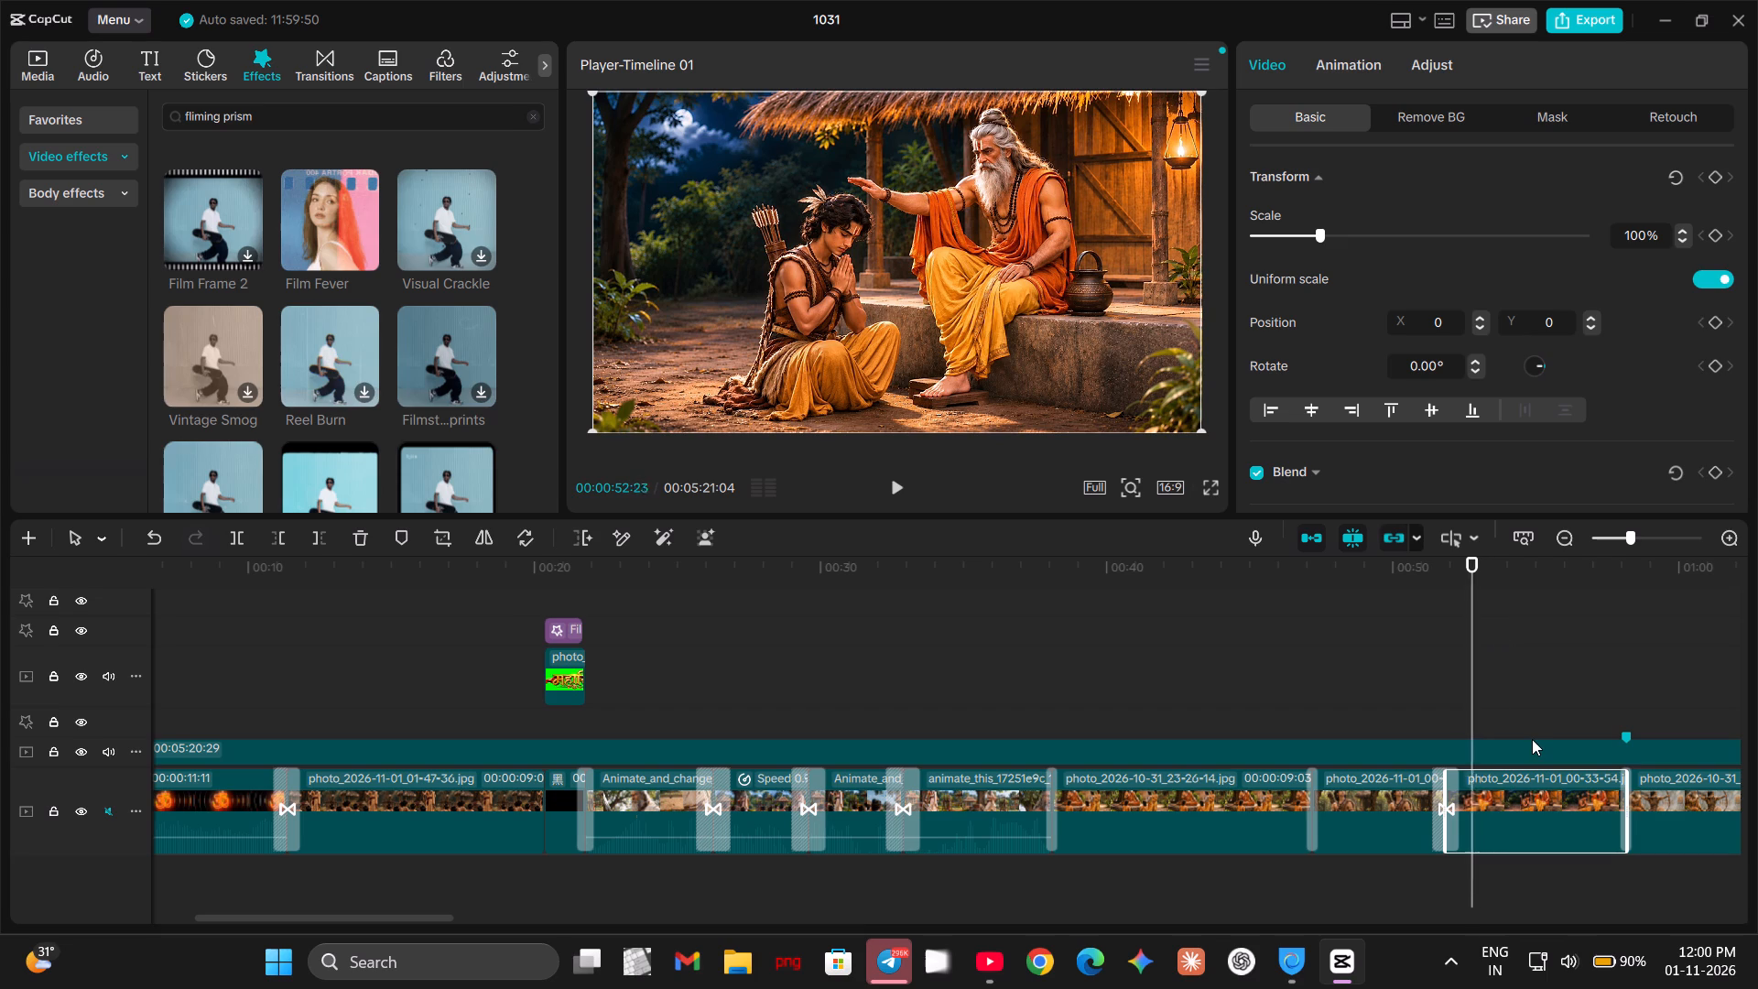
{"action": "key", "text": "Left"}
{"action": "key", "text": "Left"}
{"action": "key", "text": "Left"}
{"action": "key", "text": "Left"}
{"action": "key", "text": "Left"}
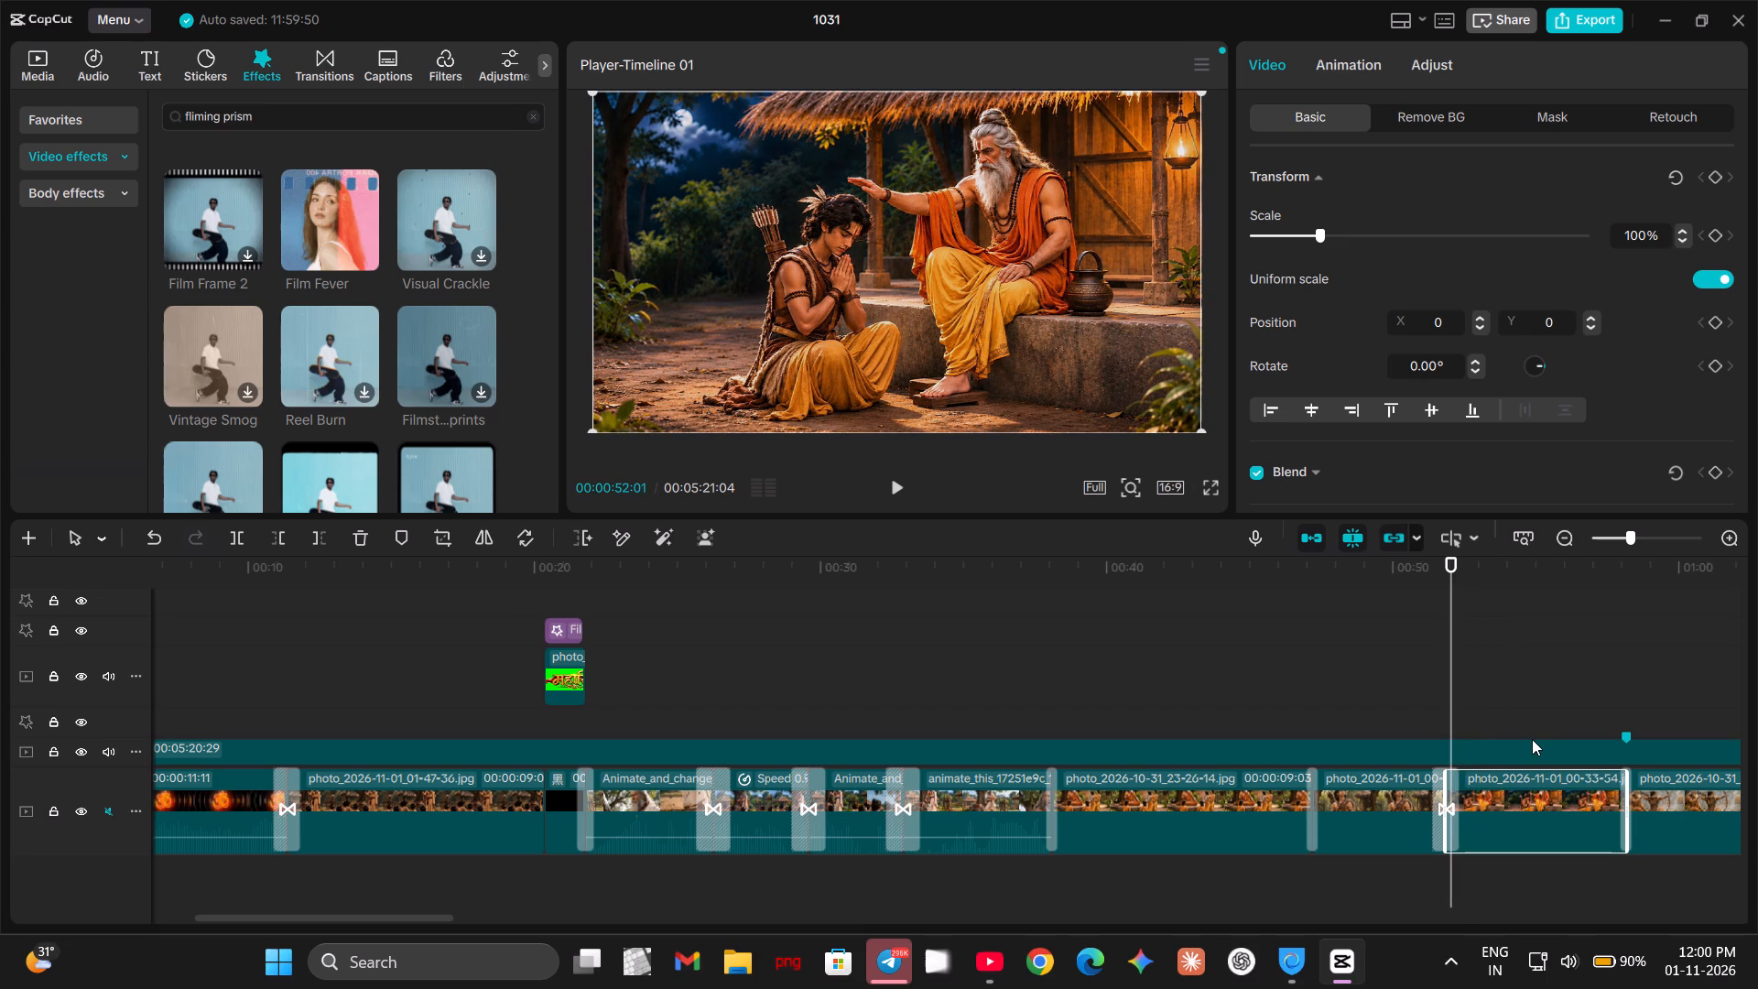
{"action": "left_click", "coordinate": [1716, 178]}
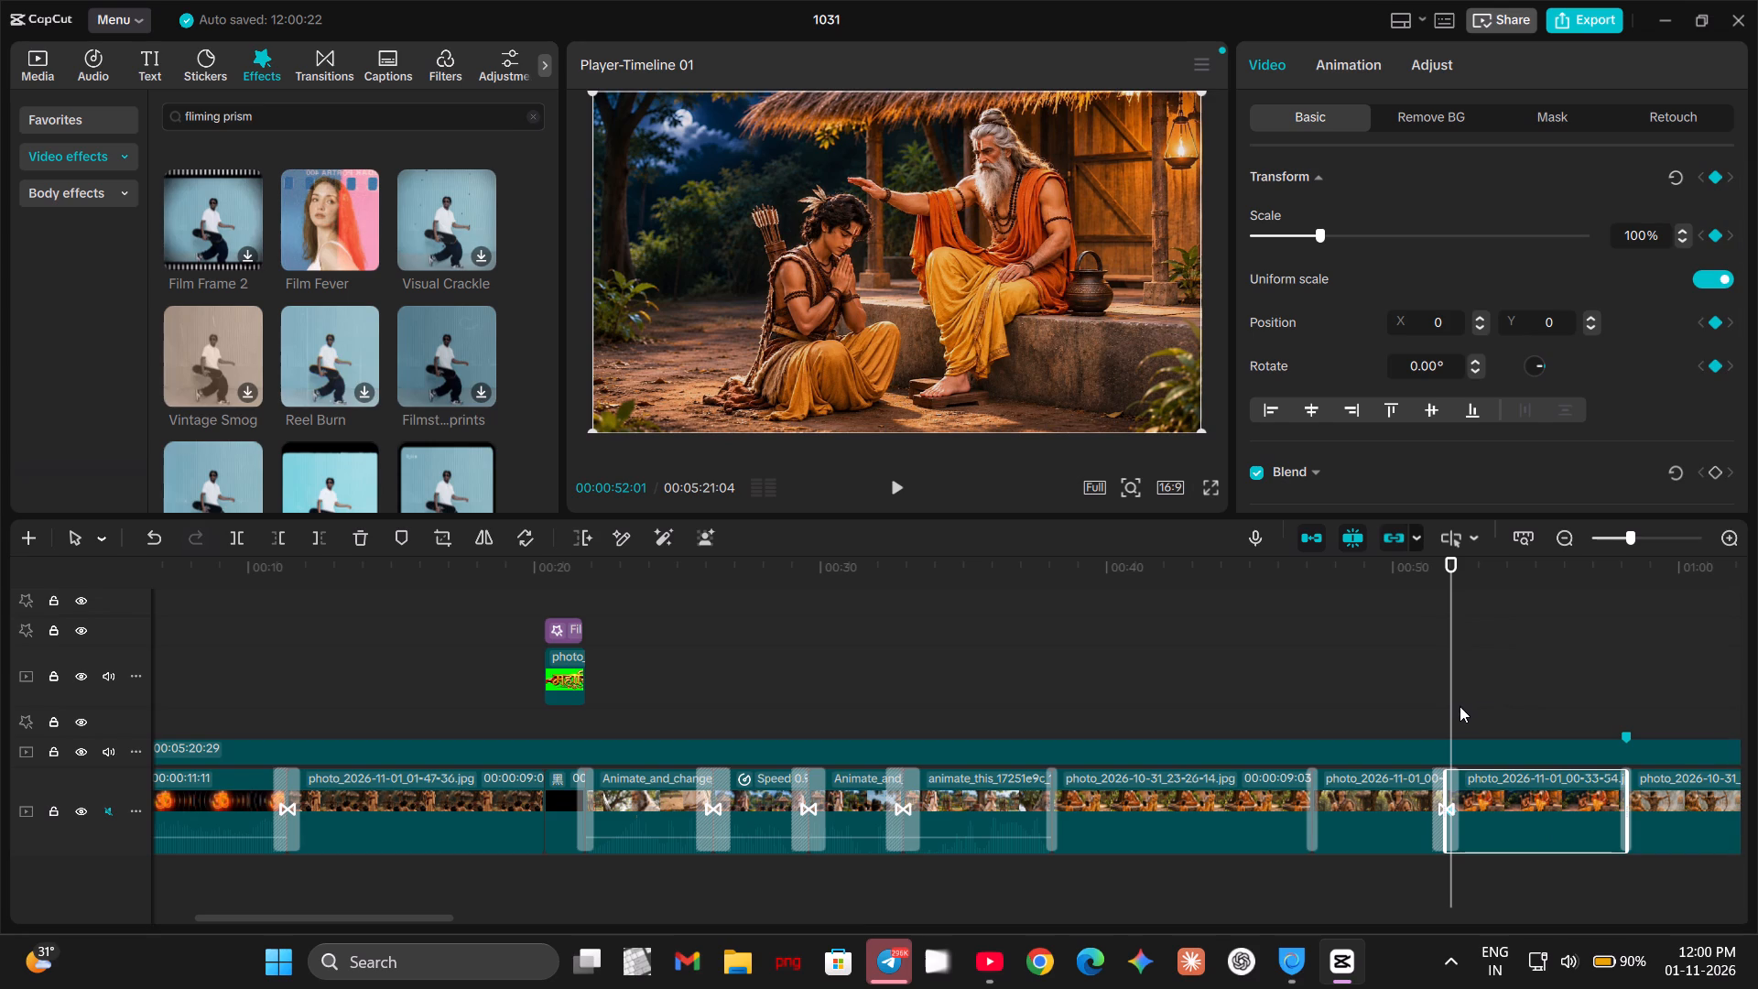
Add a transform keyframe at 00:58:00 to the photo clip of the sage blessing the archer, with scale 120%.
{"action": "left_click_drag", "start_coordinate": [1455, 707], "coordinate": [1609, 712]}
{"action": "key", "text": "space"}
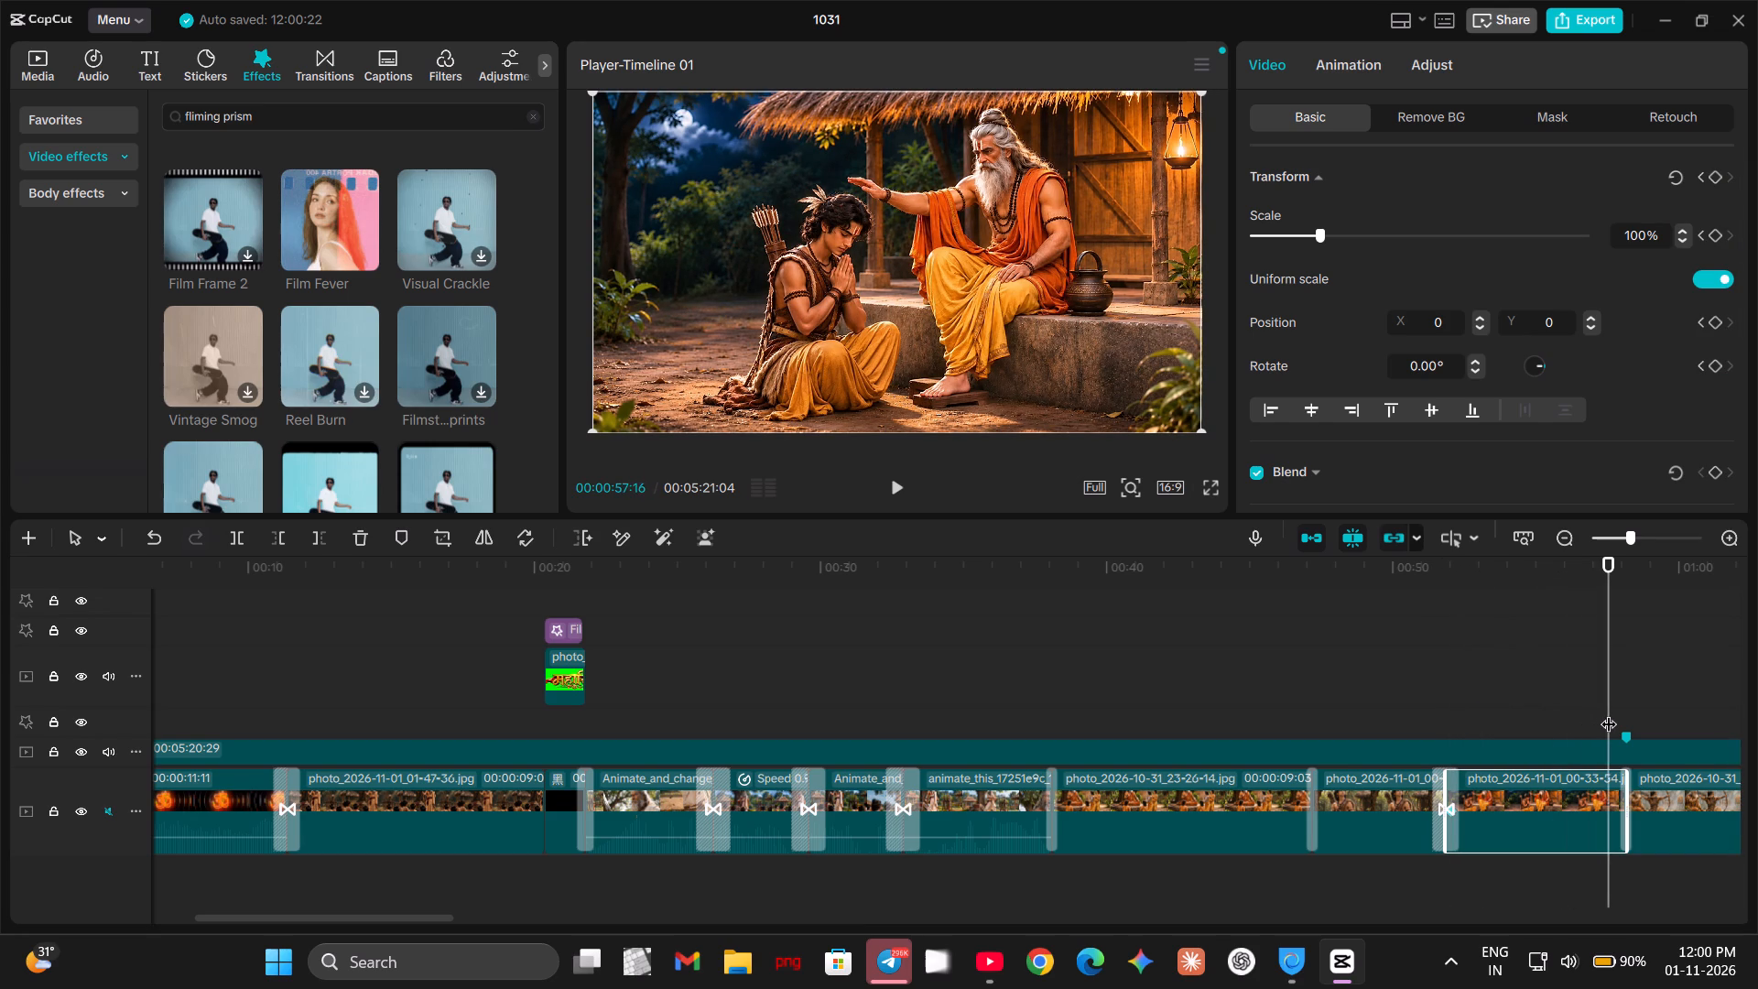
{"action": "key", "text": "space"}
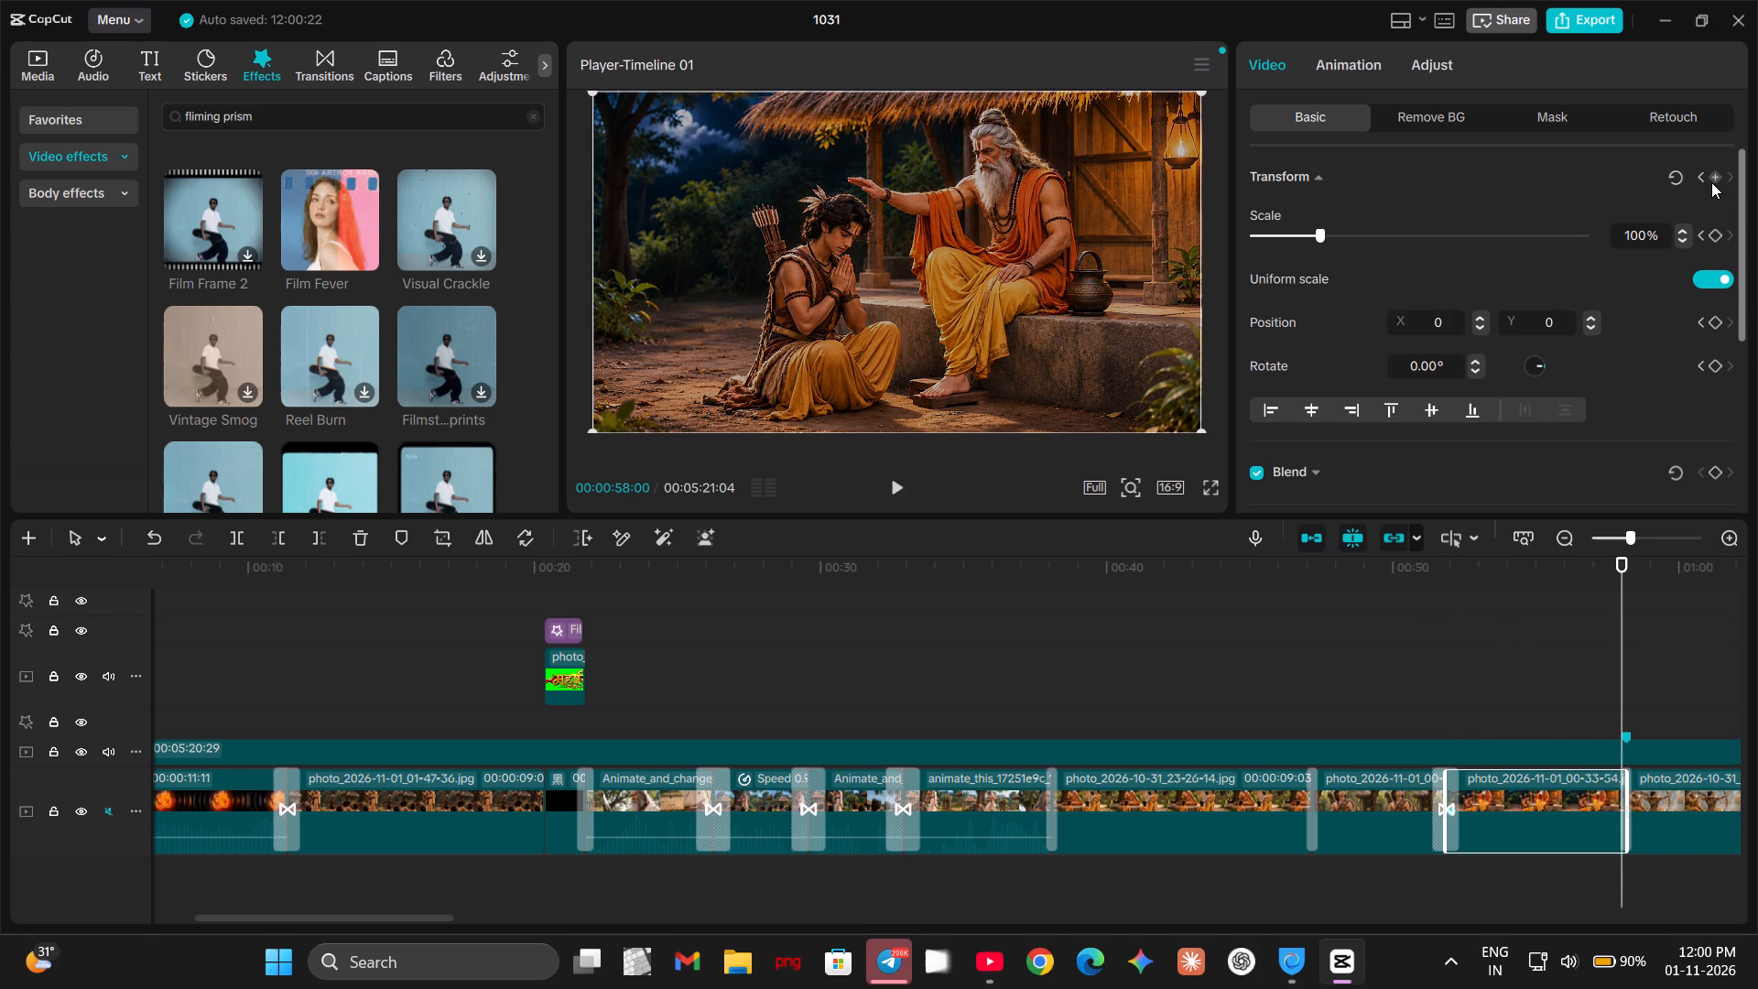
{"action": "left_click", "coordinate": [1711, 182]}
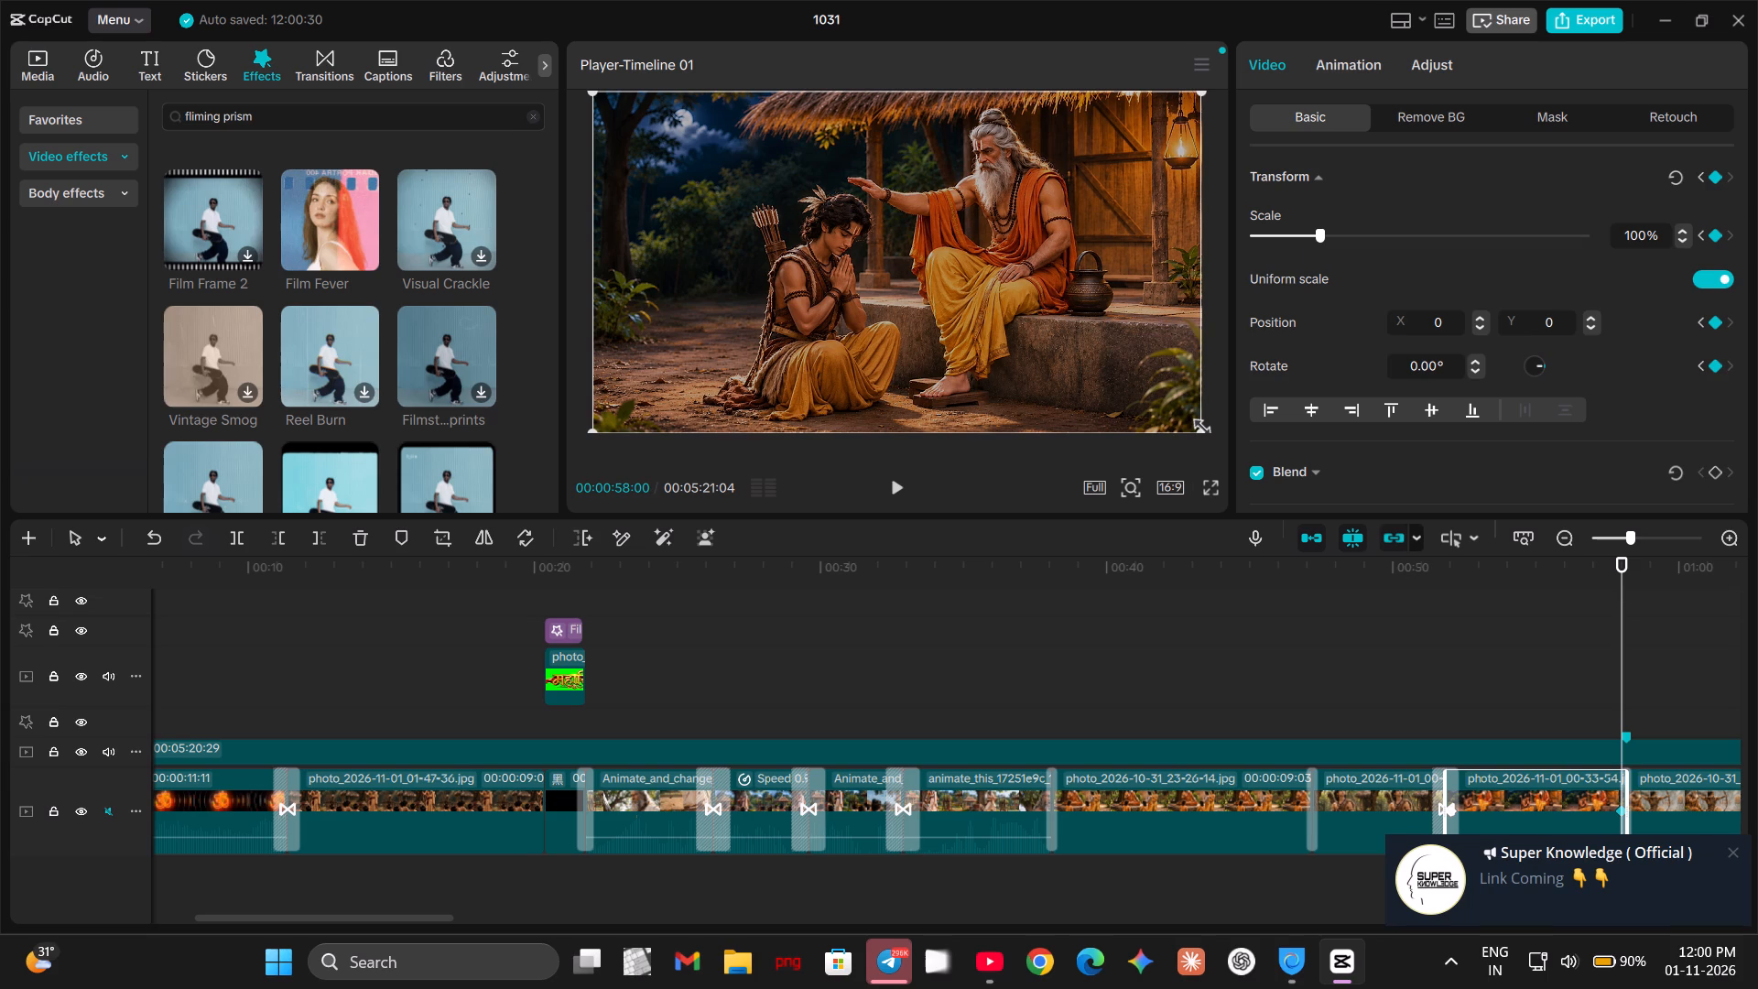
{"action": "left_click_drag", "start_coordinate": [1197, 424], "coordinate": [1240, 510]}
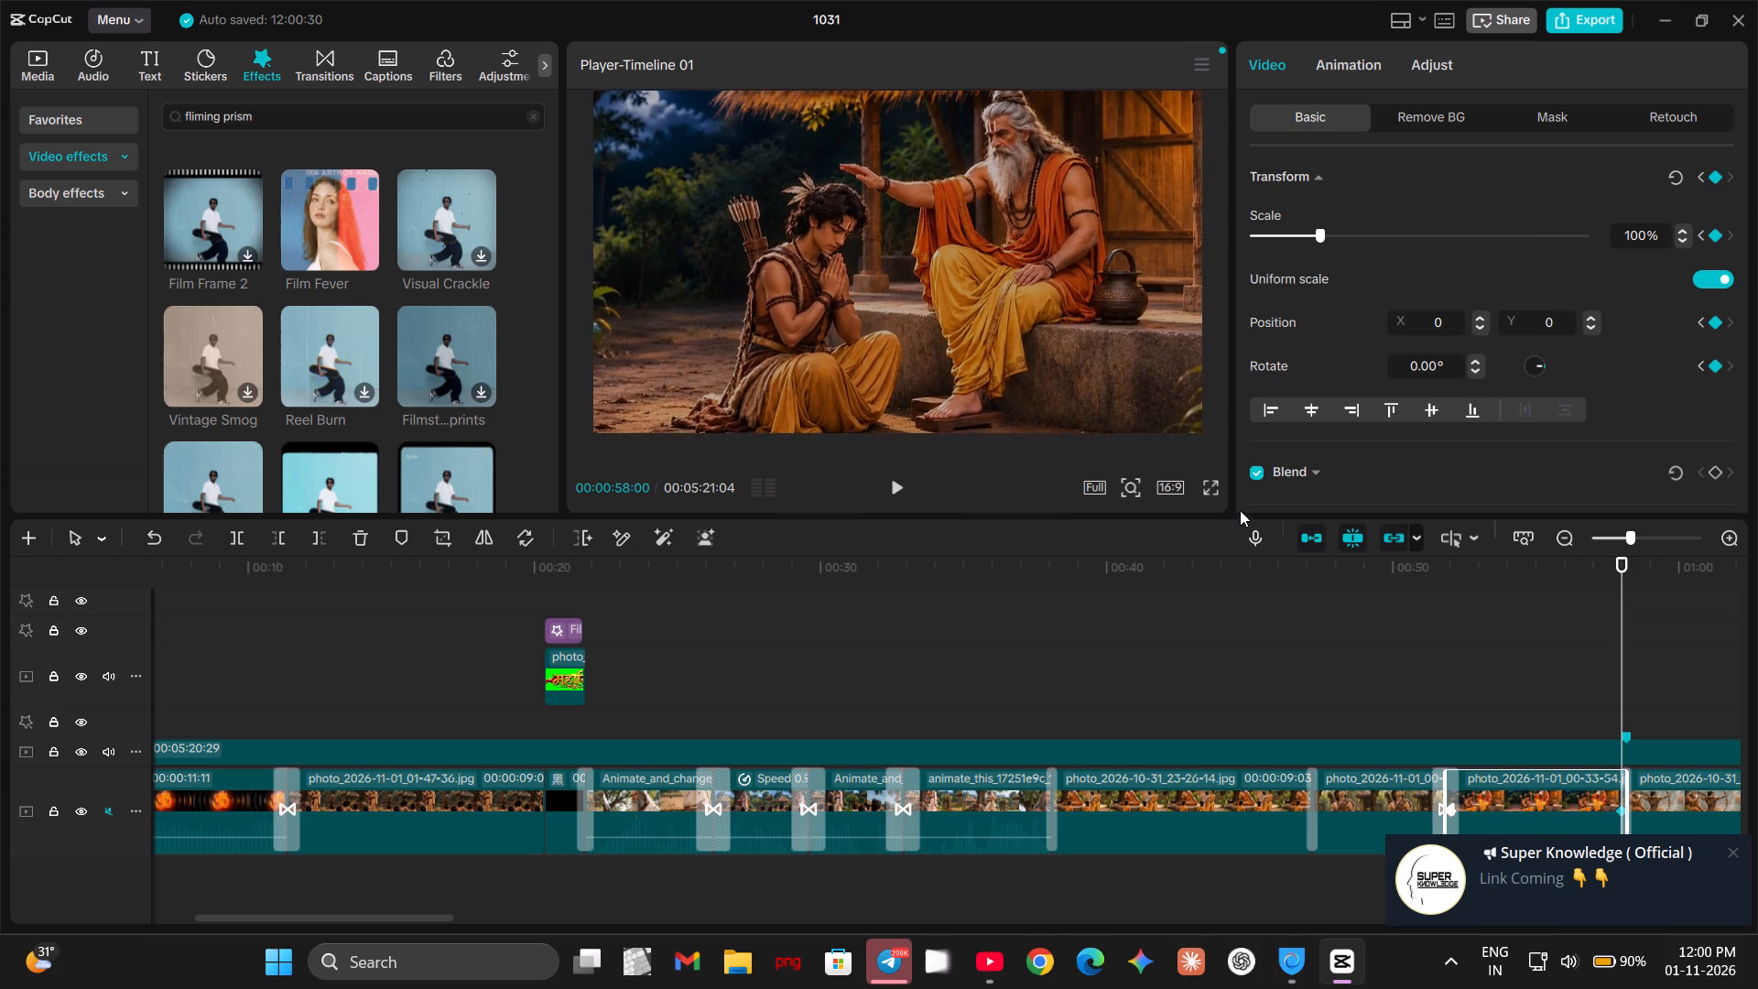
{"action": "left_click_drag", "start_coordinate": [1240, 510], "coordinate": [1245, 516]}
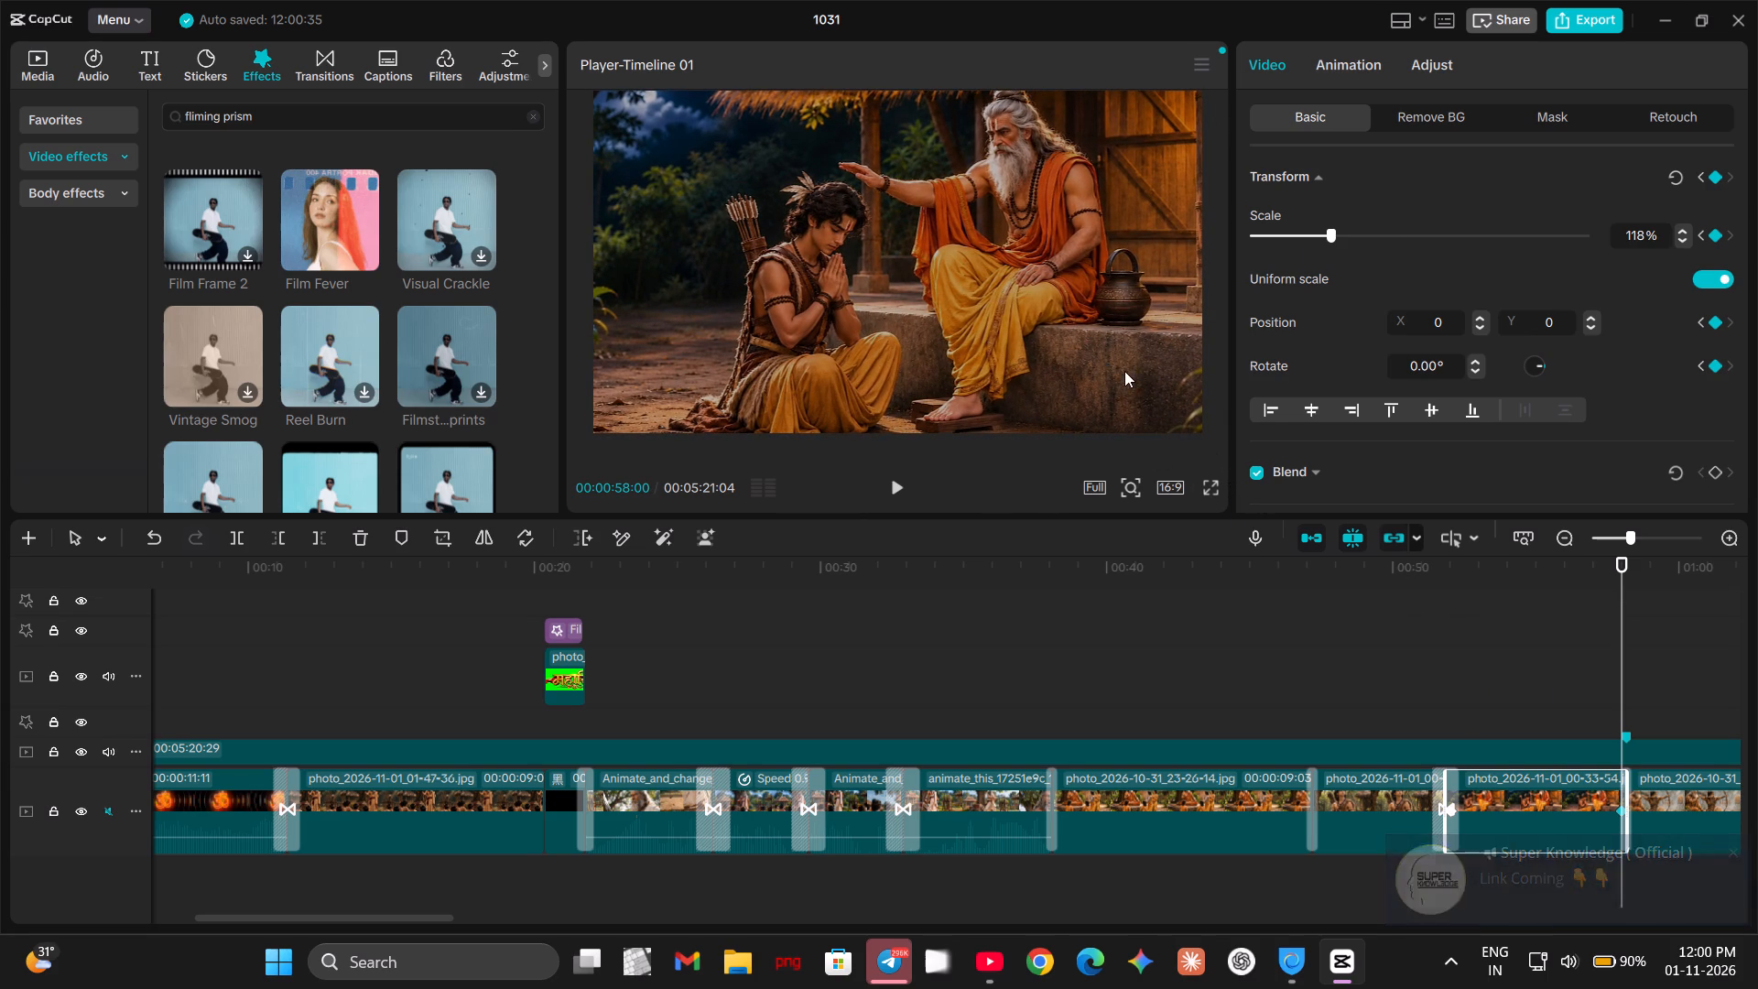
{"action": "left_click", "coordinate": [1330, 235]}
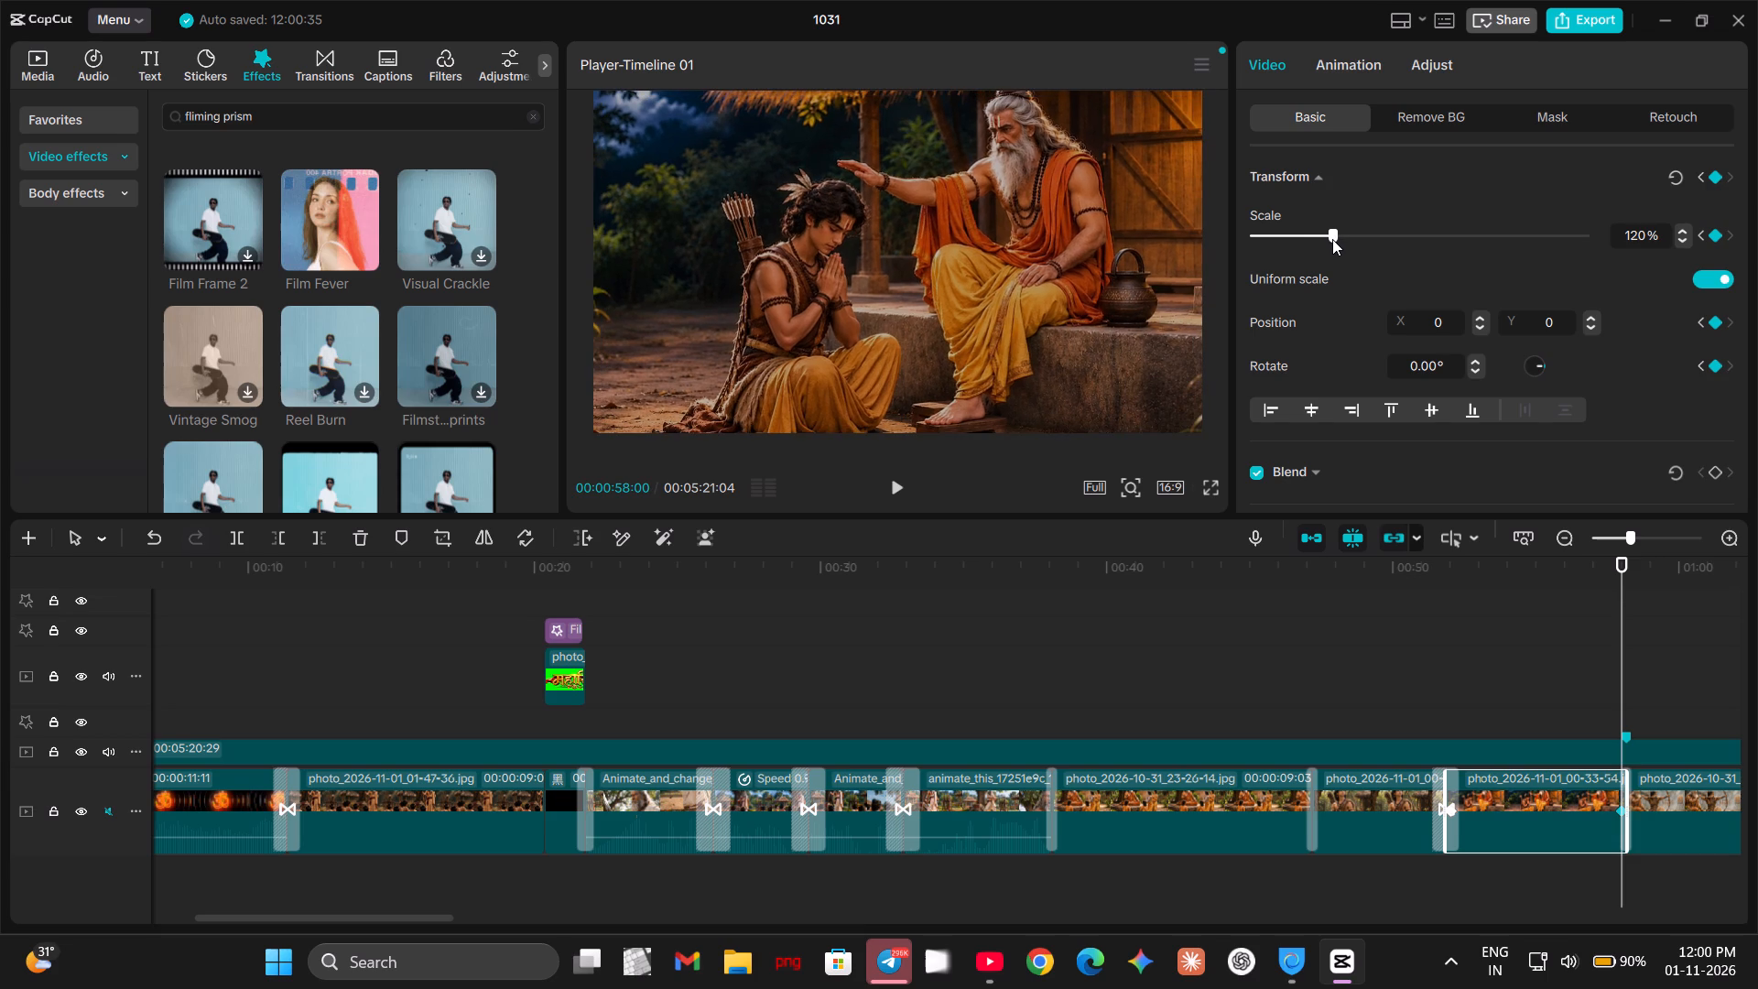
Play back the blessing clip's zoom and continue through the following archery lesson photo into the sage teaching his disciples.
{"action": "left_click_drag", "start_coordinate": [1617, 640], "coordinate": [1397, 657]}
{"action": "key", "text": "space"}
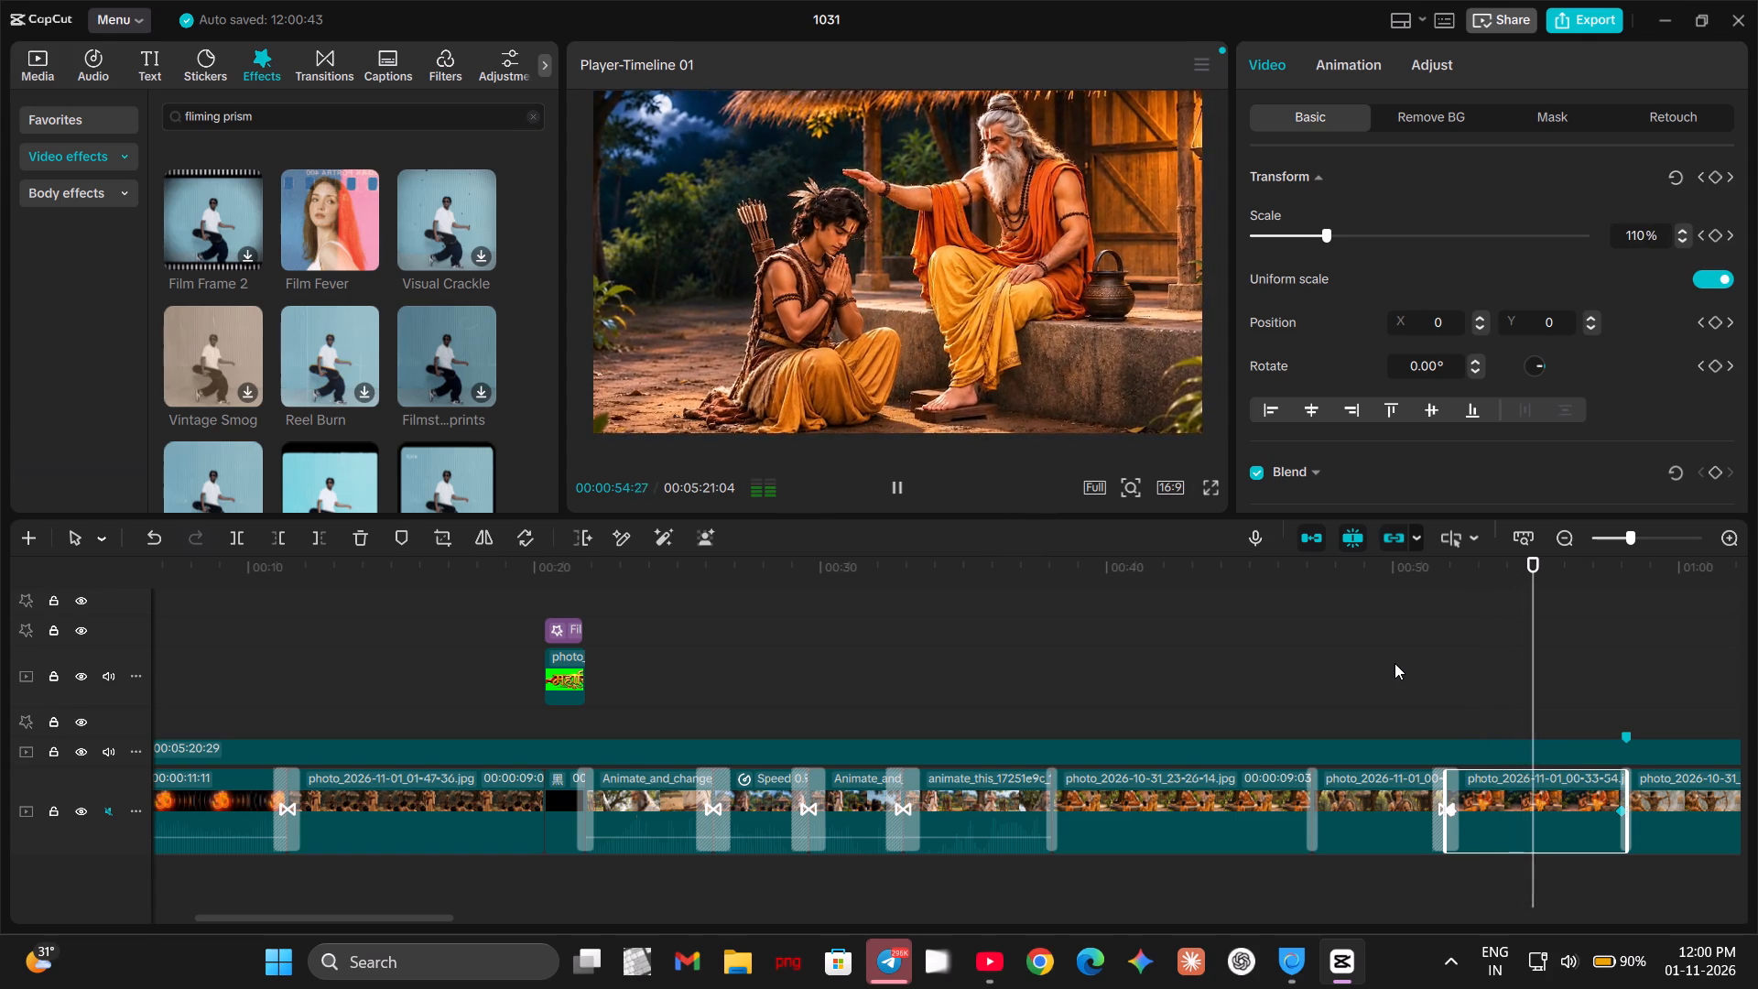
{"action": "key", "text": "space"}
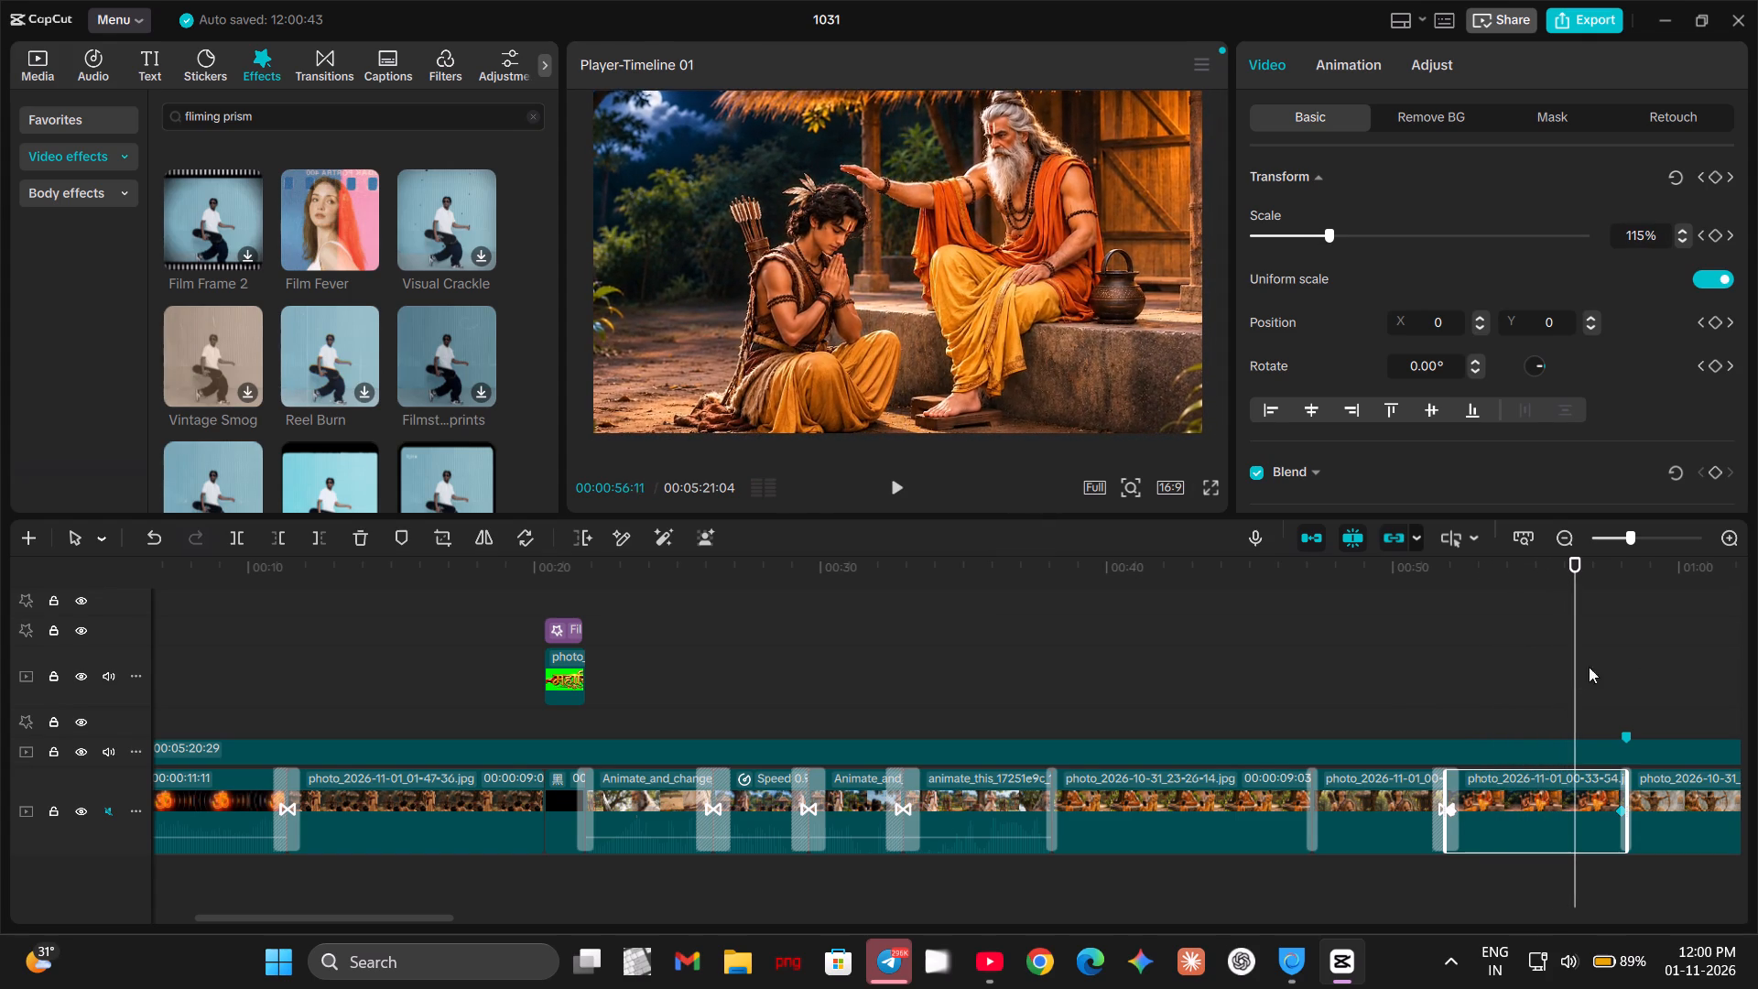
{"action": "left_click_drag", "start_coordinate": [1579, 669], "coordinate": [1119, 711]}
{"action": "key", "text": "space"}
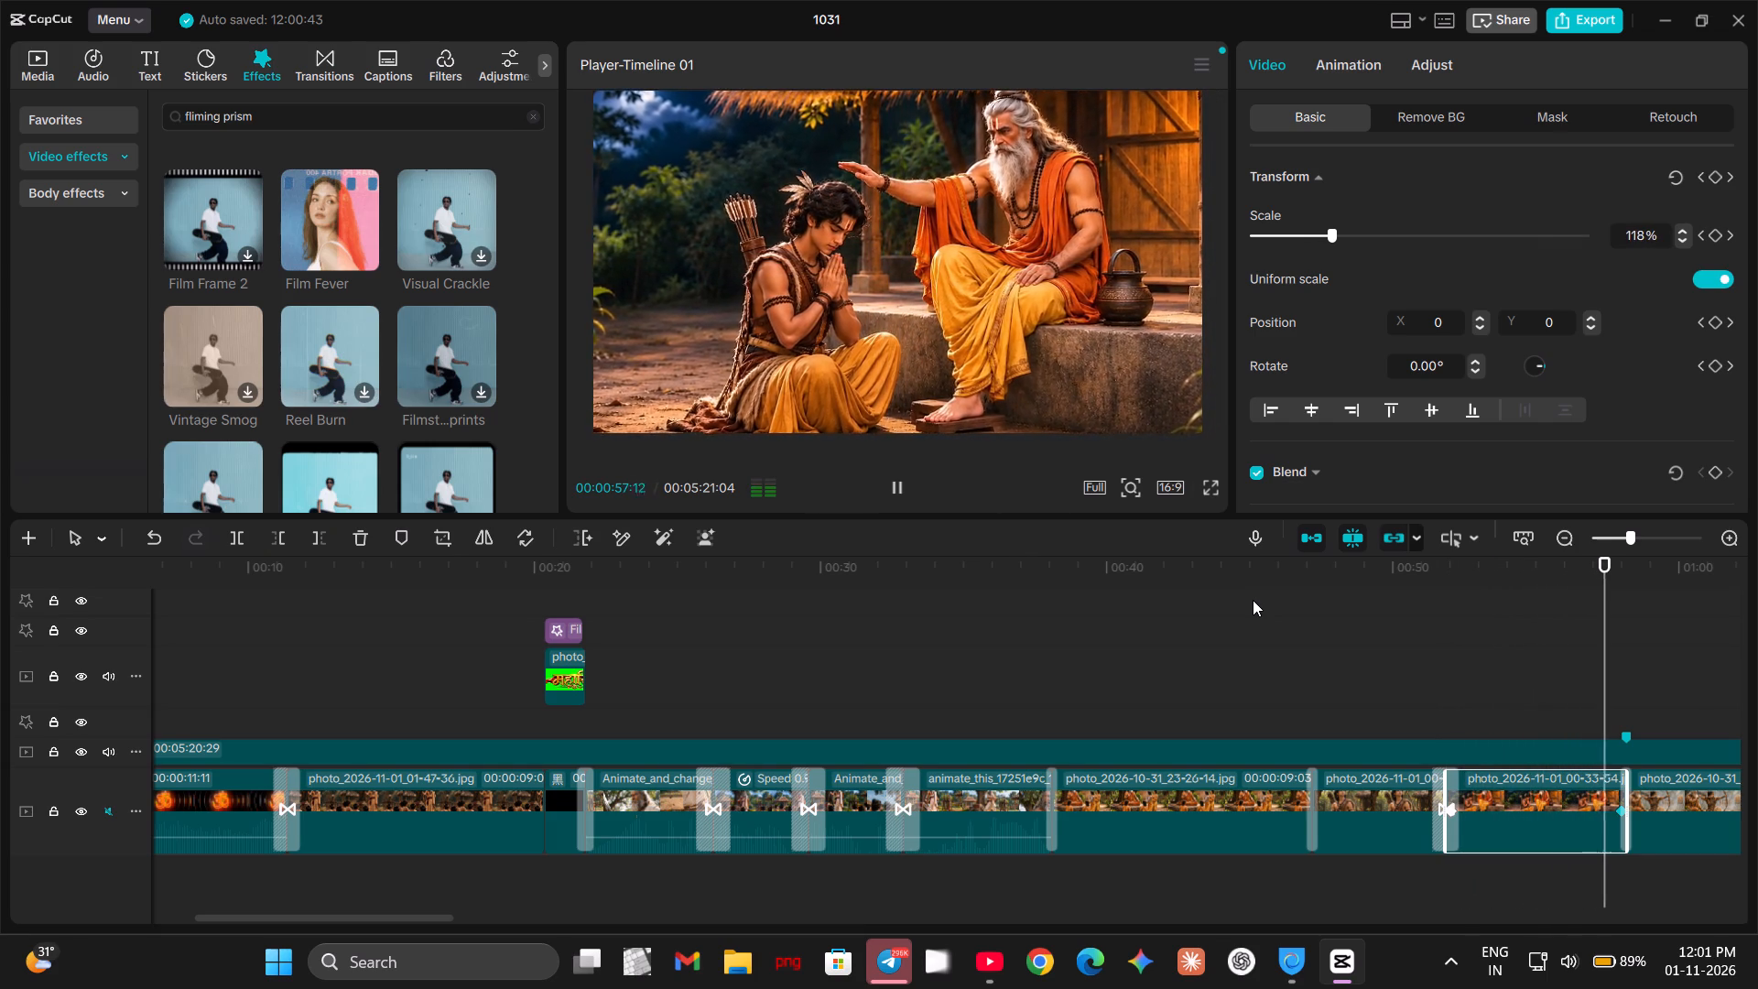
{"action": "key", "text": "space"}
{"action": "key", "text": "space"}
{"action": "key", "text": "space"}
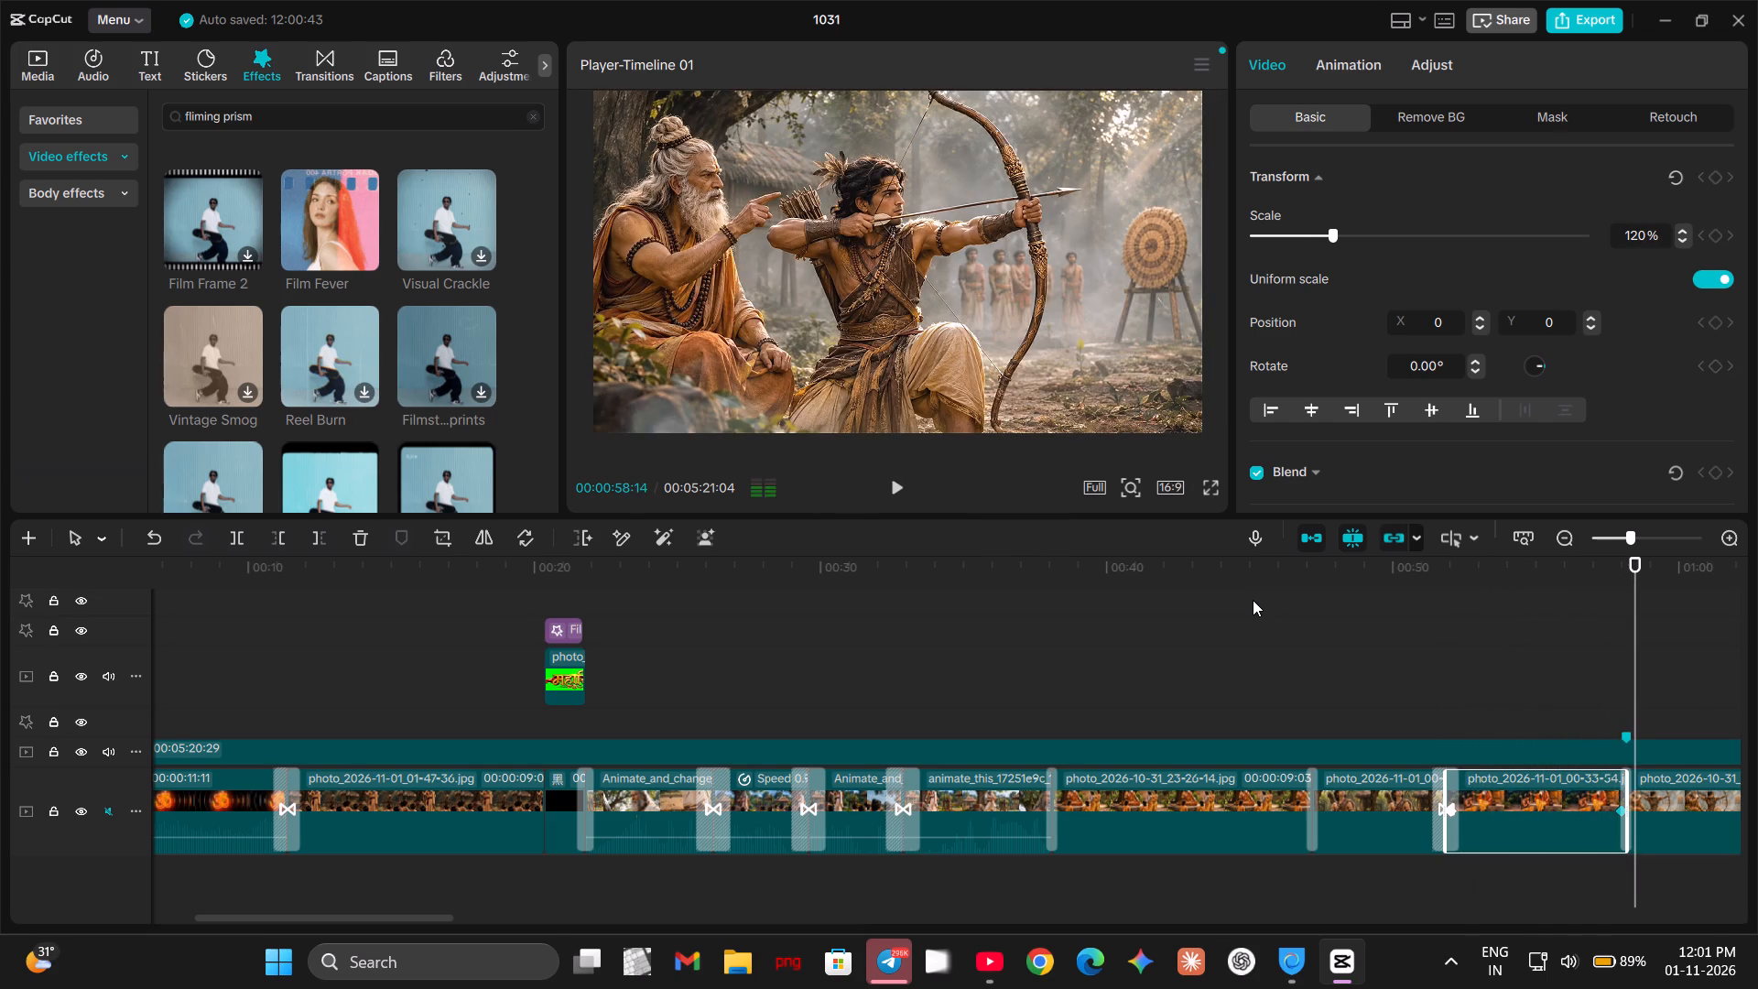
{"action": "key", "text": "space"}
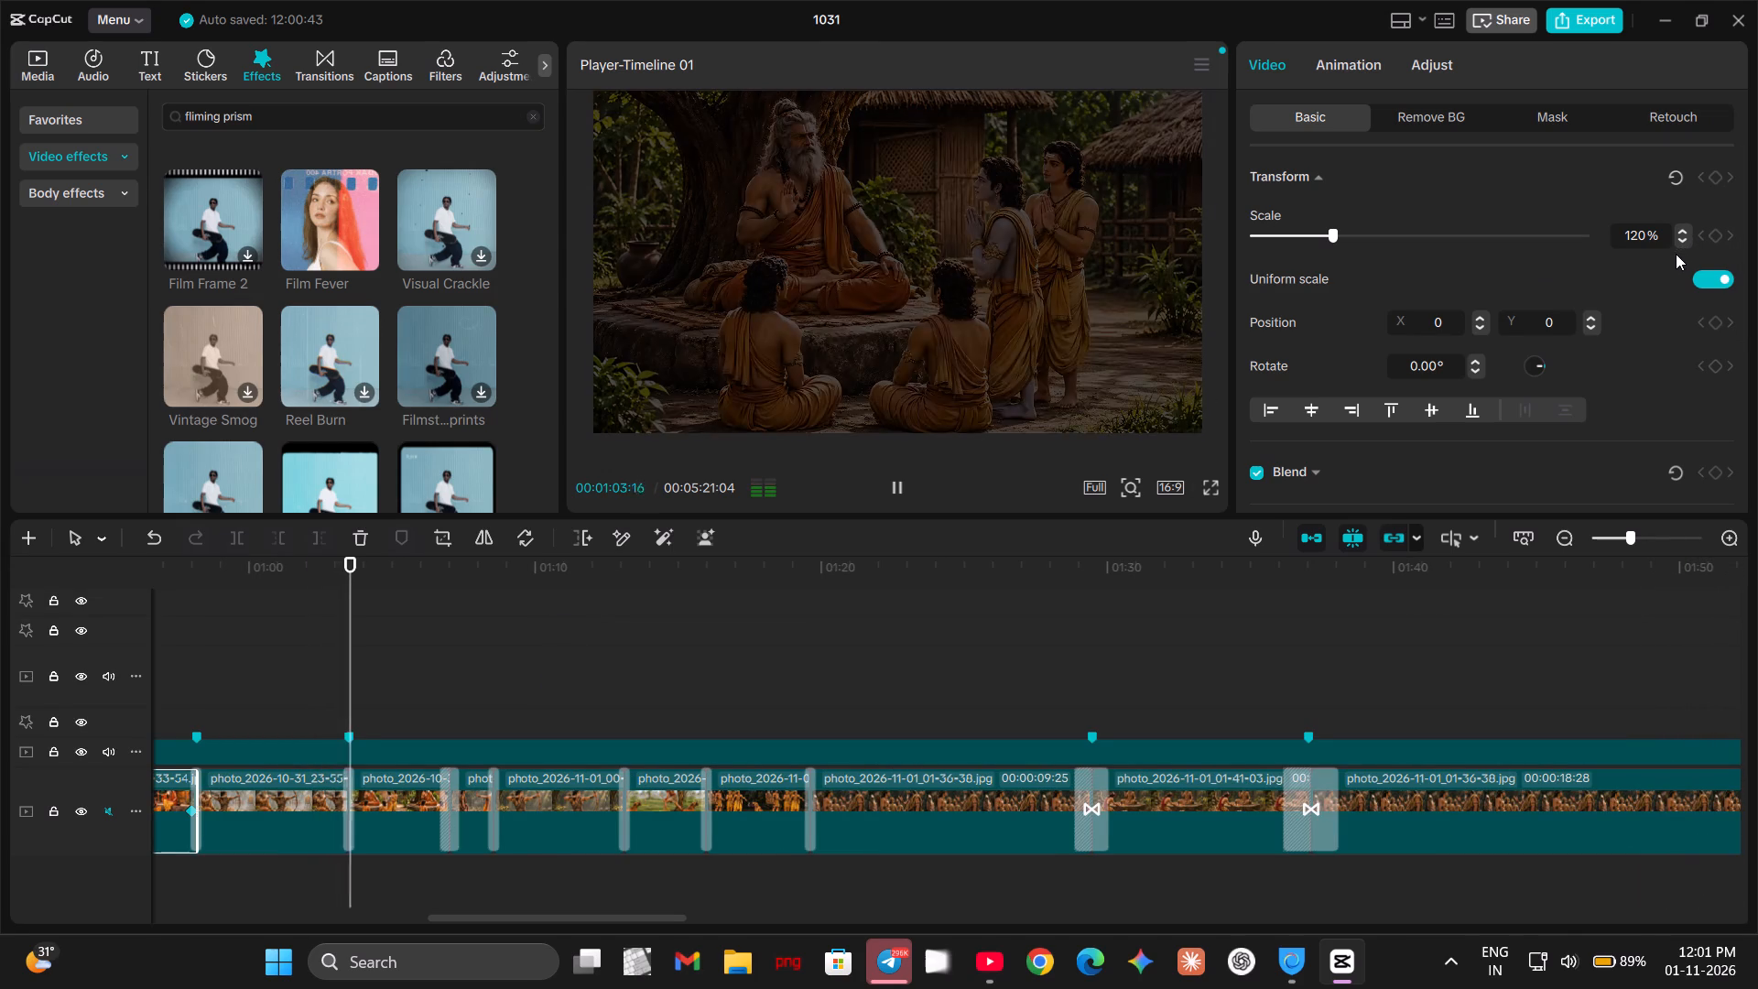
{"action": "key", "text": "space"}
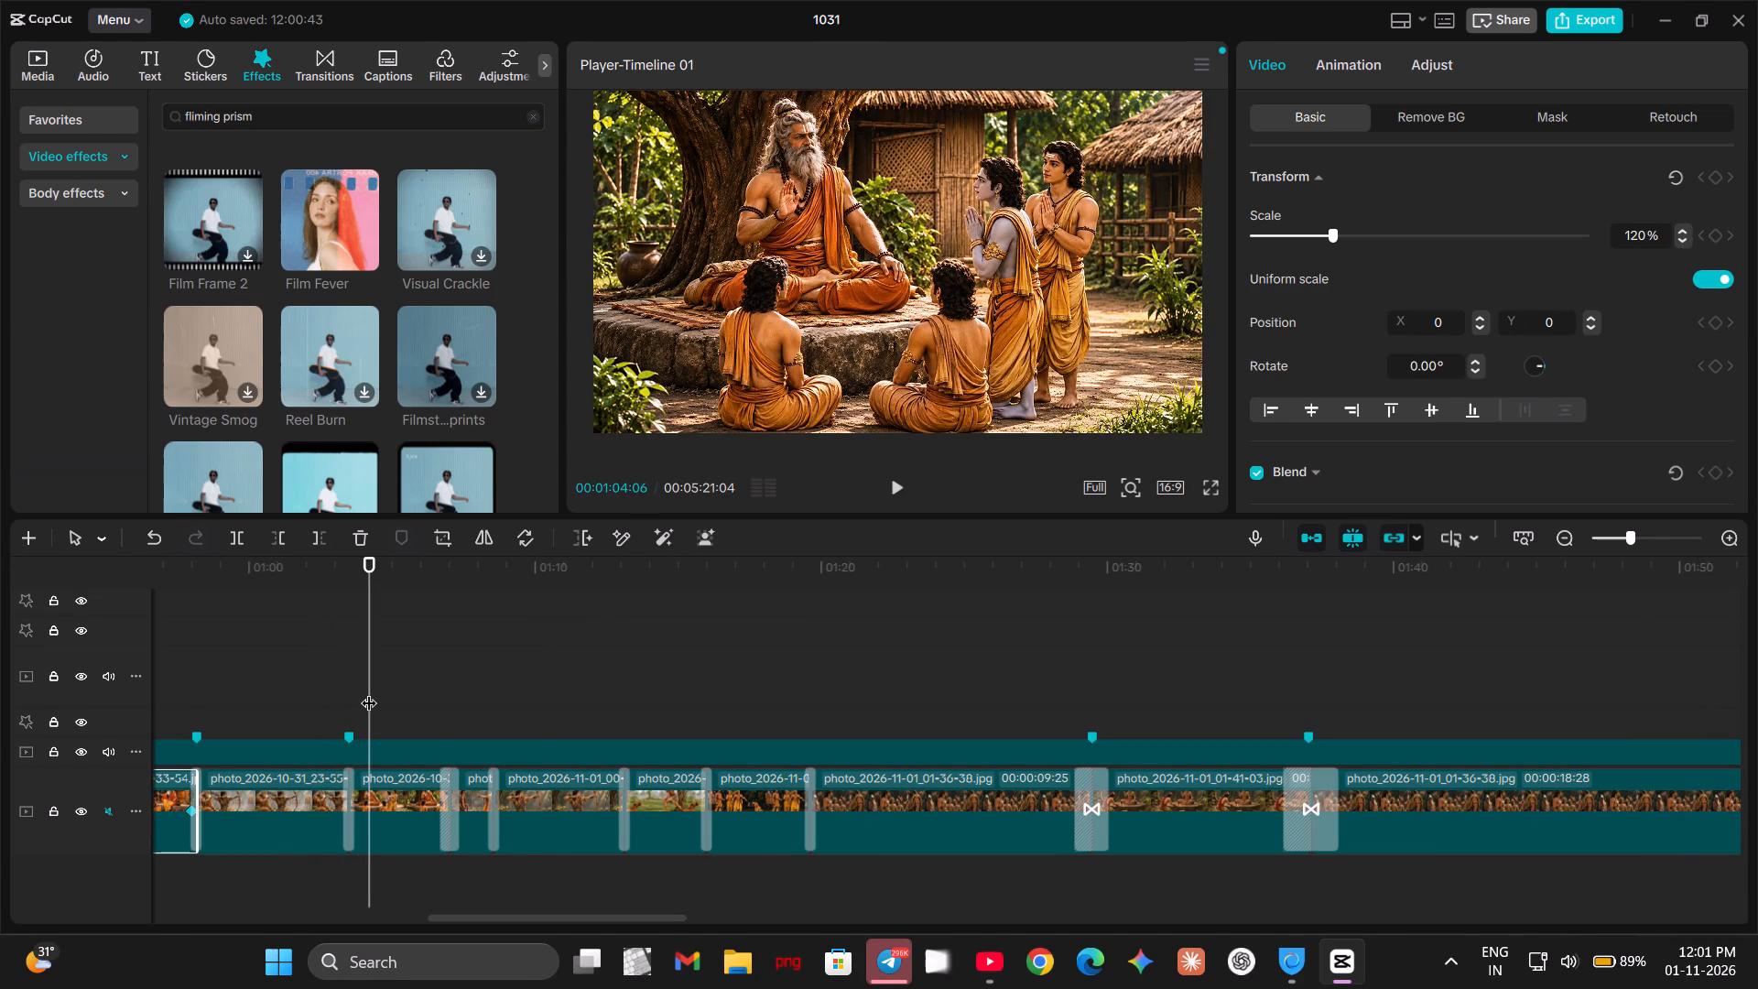
Add a transform keyframe at 01:03:24 to the photo clip of the sage teaching under the tree.
{"action": "left_click_drag", "start_coordinate": [369, 691], "coordinate": [348, 690]}
{"action": "left_click", "coordinate": [348, 690]}
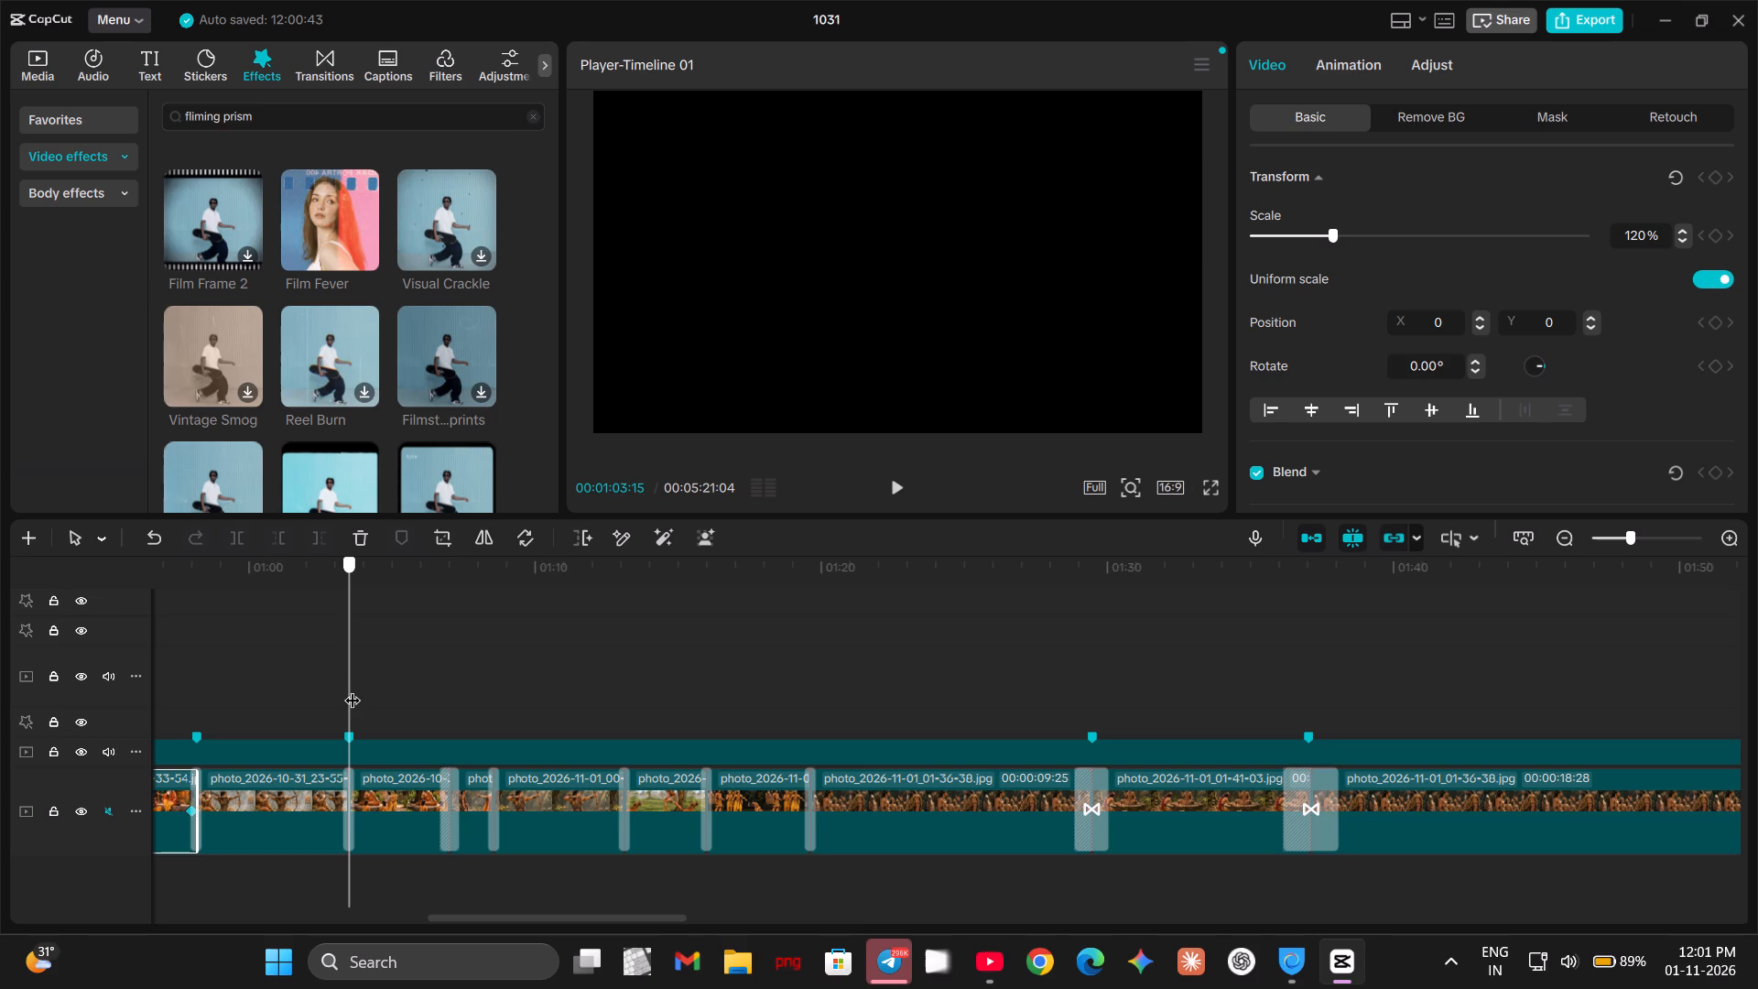
{"action": "key", "text": "space"}
{"action": "key", "text": "space"}
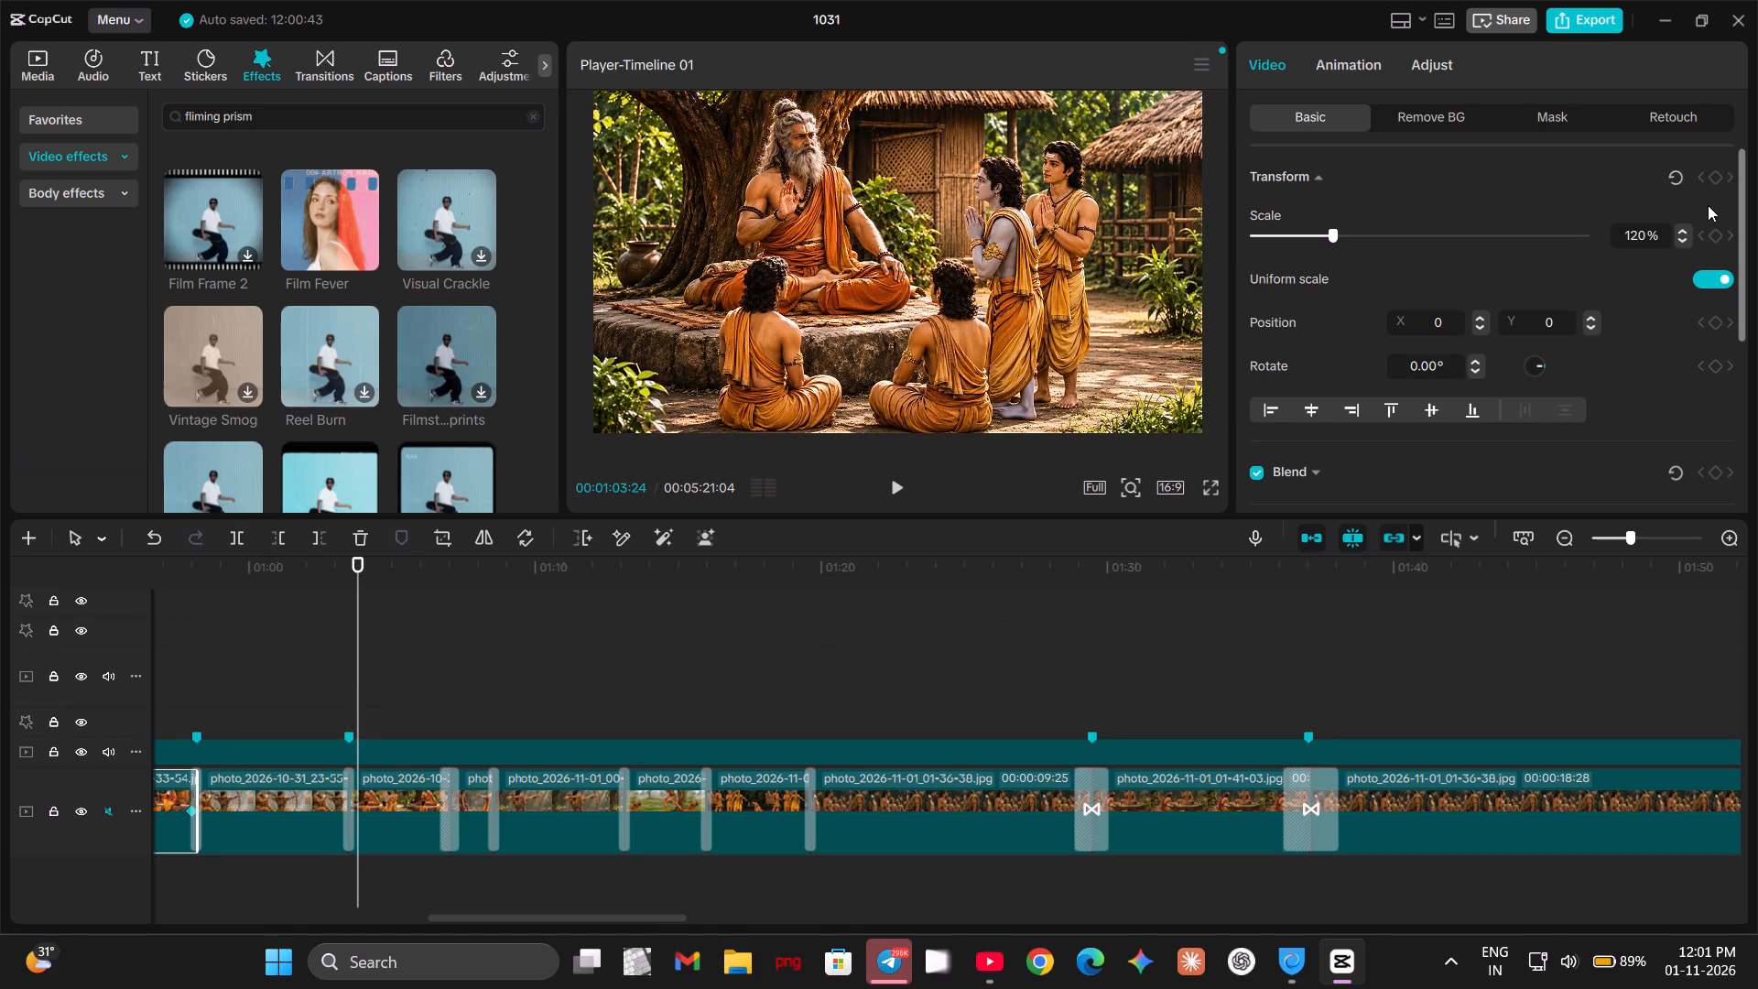
{"action": "left_click", "coordinate": [1712, 180]}
{"action": "left_click", "coordinate": [1720, 178]}
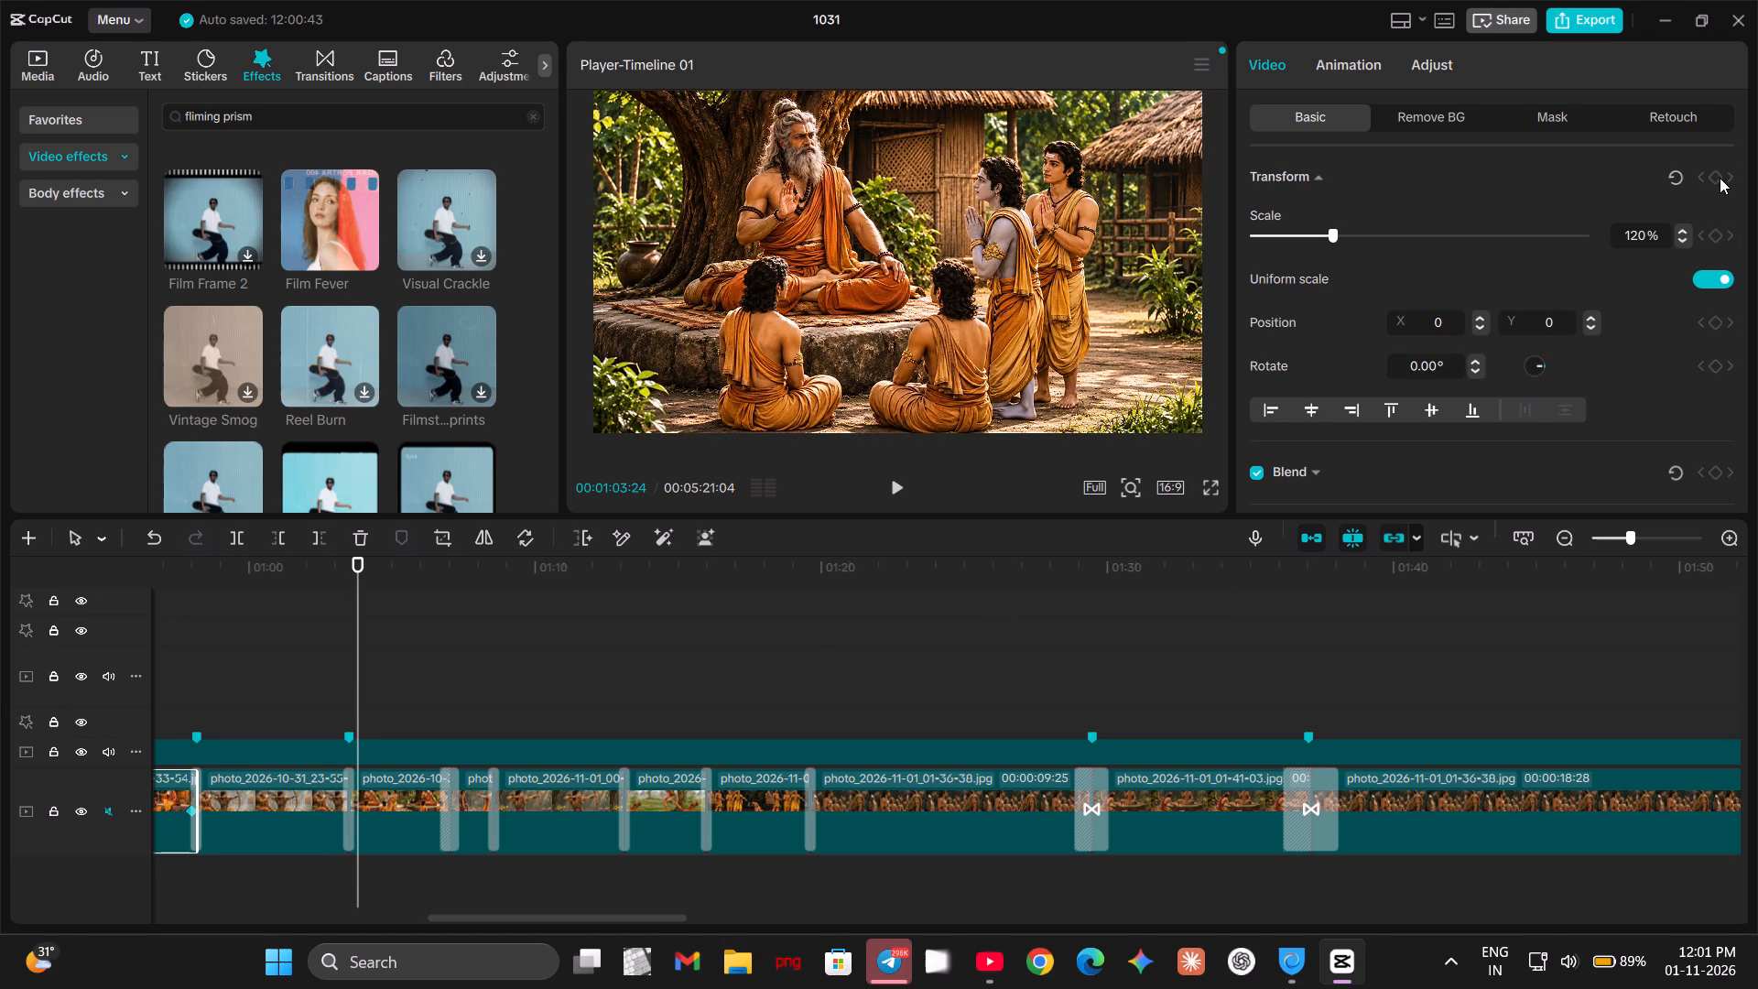
{"action": "left_click", "coordinate": [1720, 178]}
{"action": "left_click", "coordinate": [419, 775]}
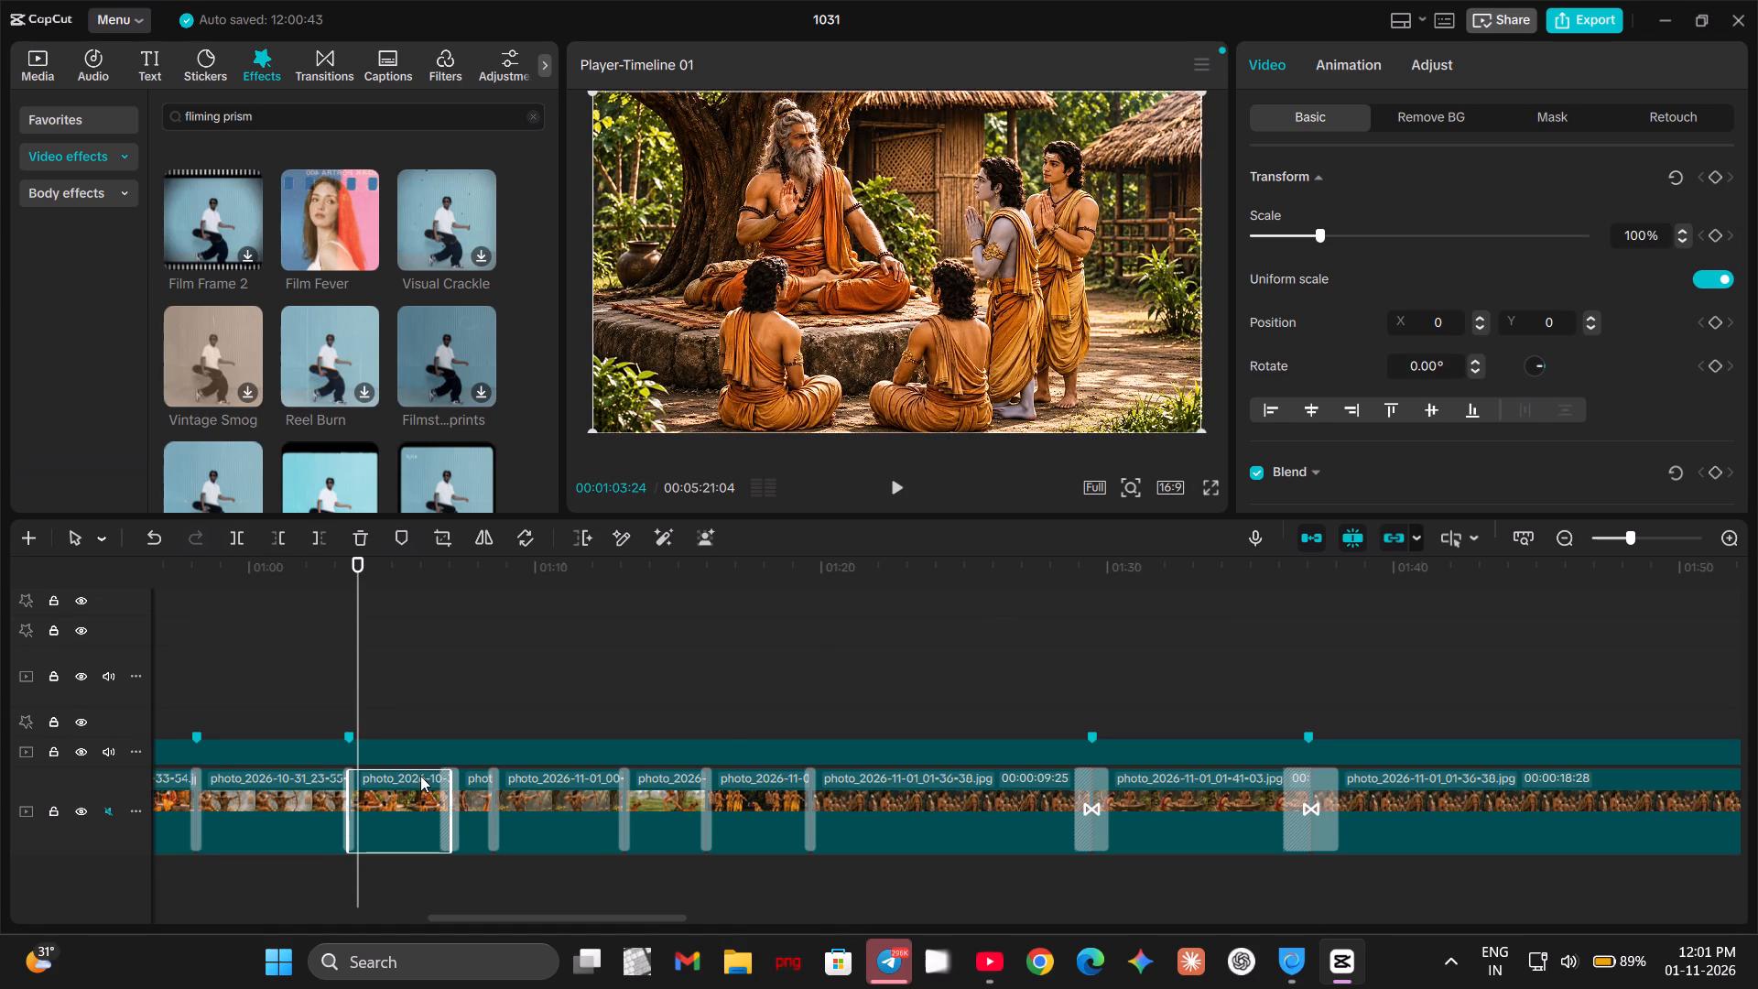
{"action": "left_click", "coordinate": [1712, 177]}
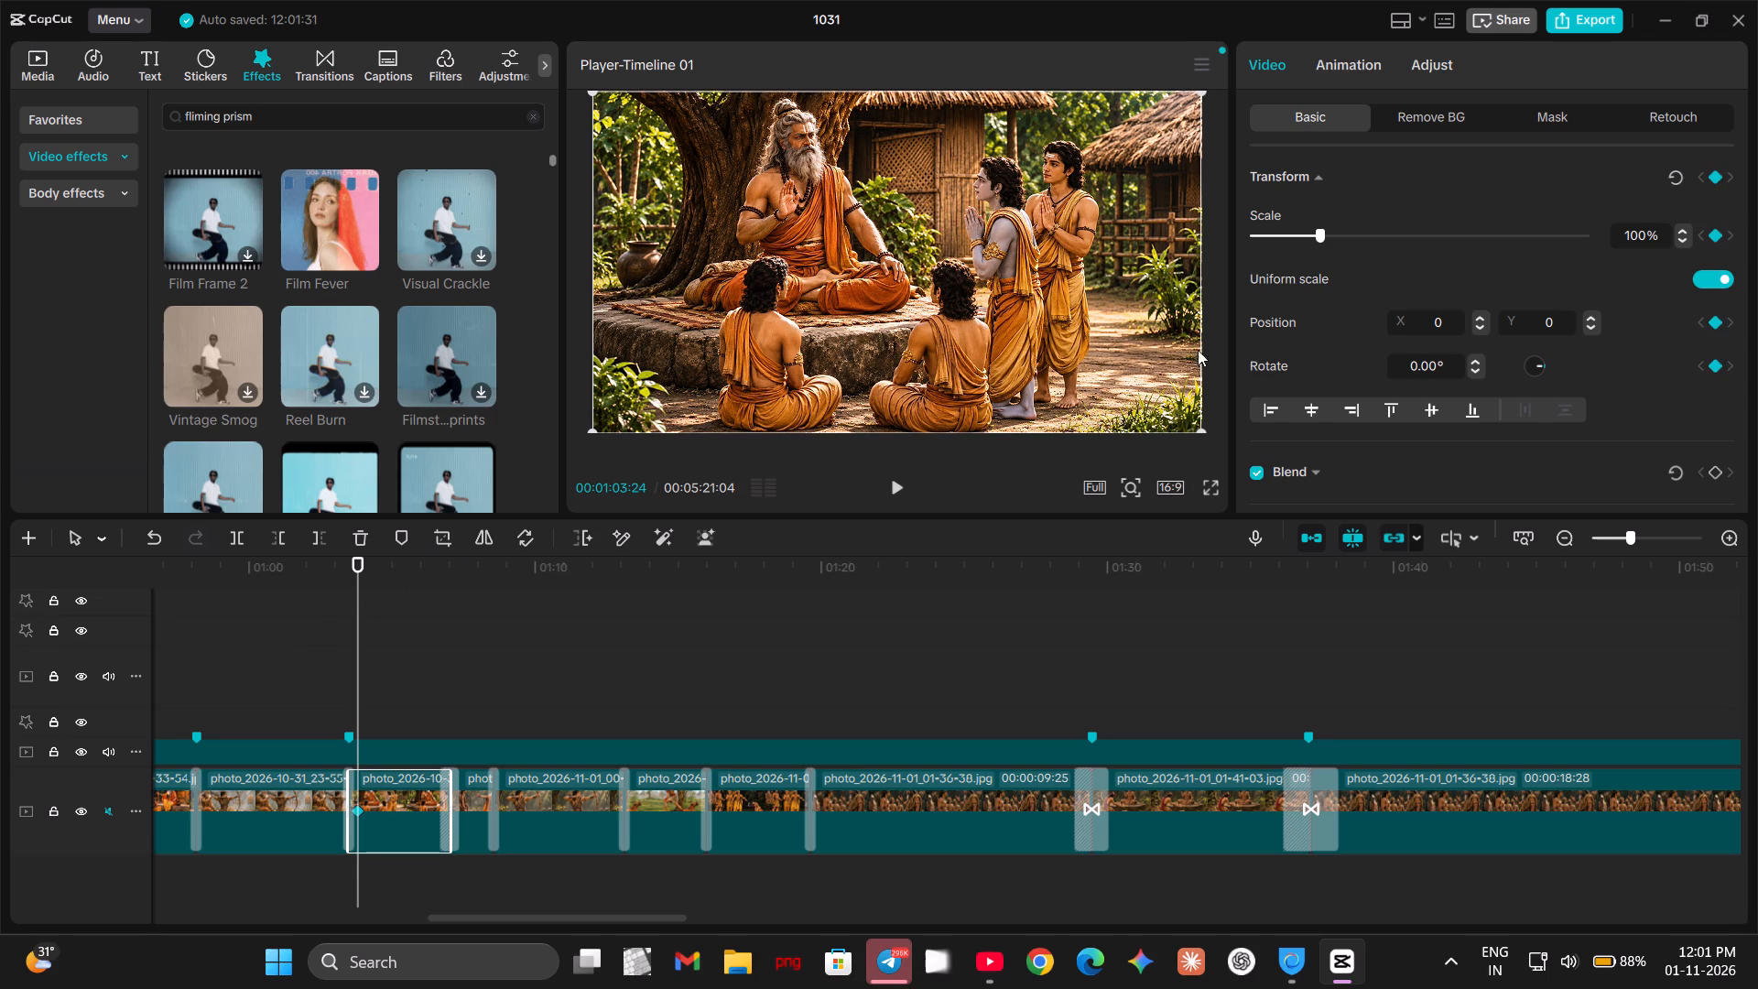
Set the teaching clip's starting keyframe to scale 119% and position X -40, Y -208.
{"action": "left_click_drag", "start_coordinate": [1321, 235], "coordinate": [1340, 234]}
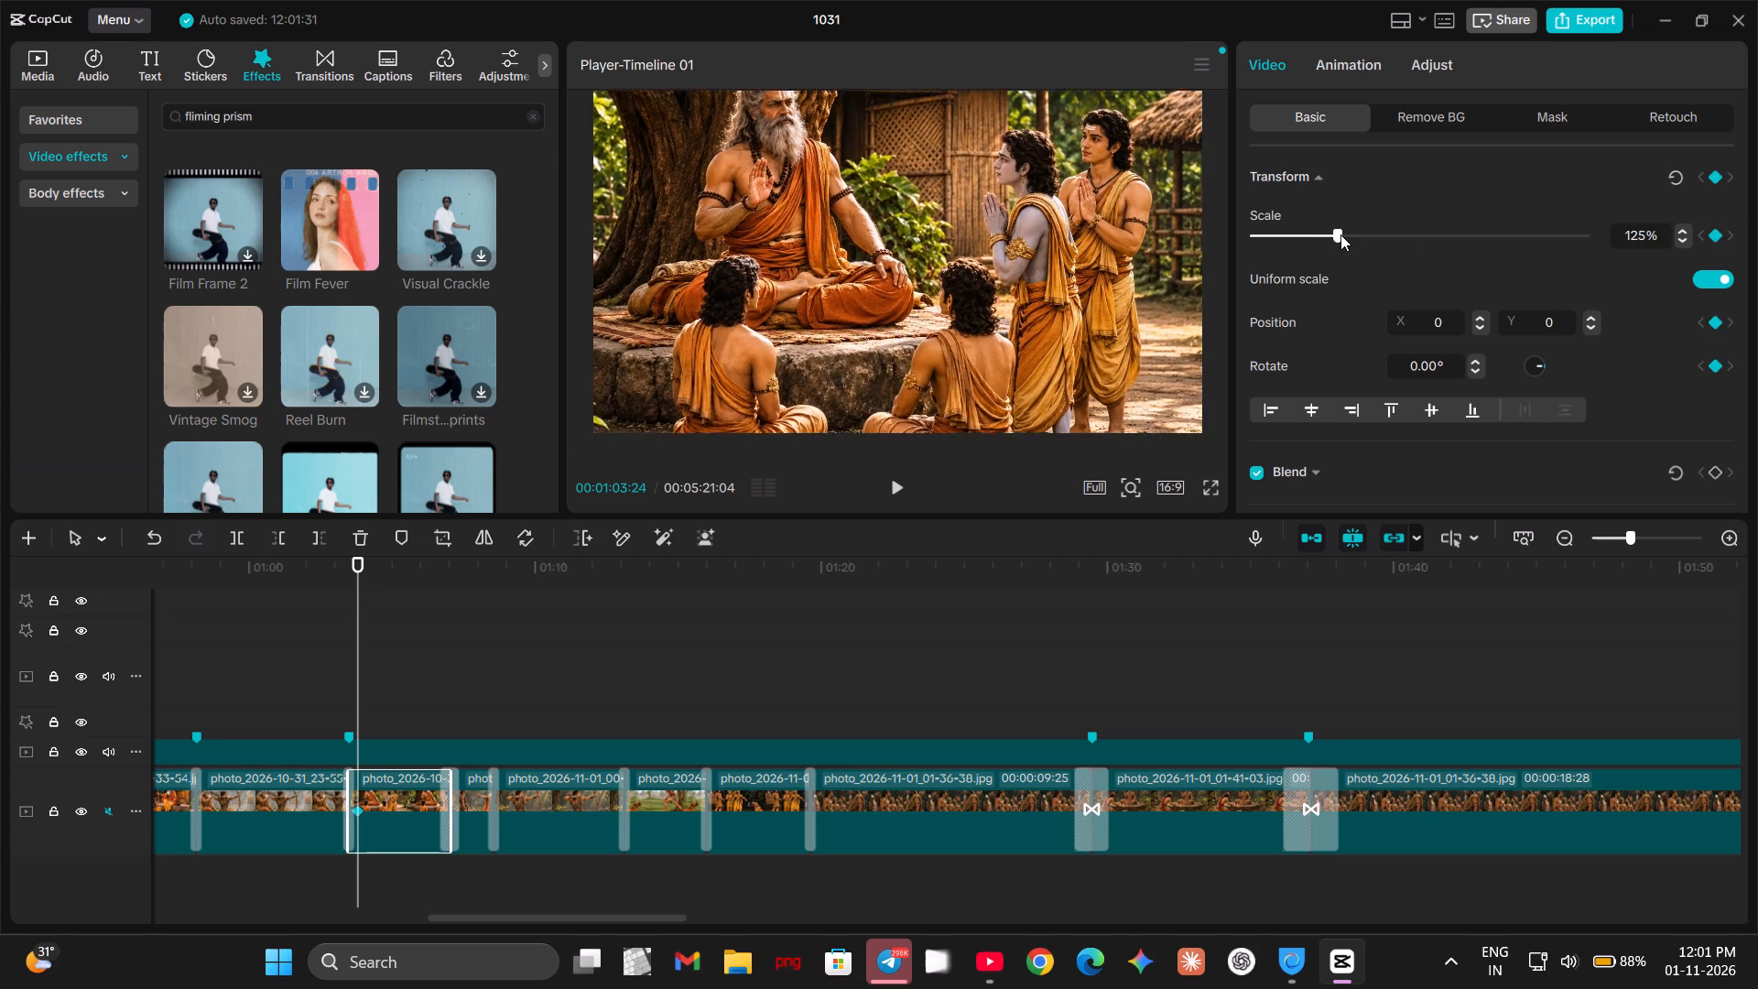
{"action": "left_click_drag", "start_coordinate": [1340, 234], "coordinate": [1339, 236]}
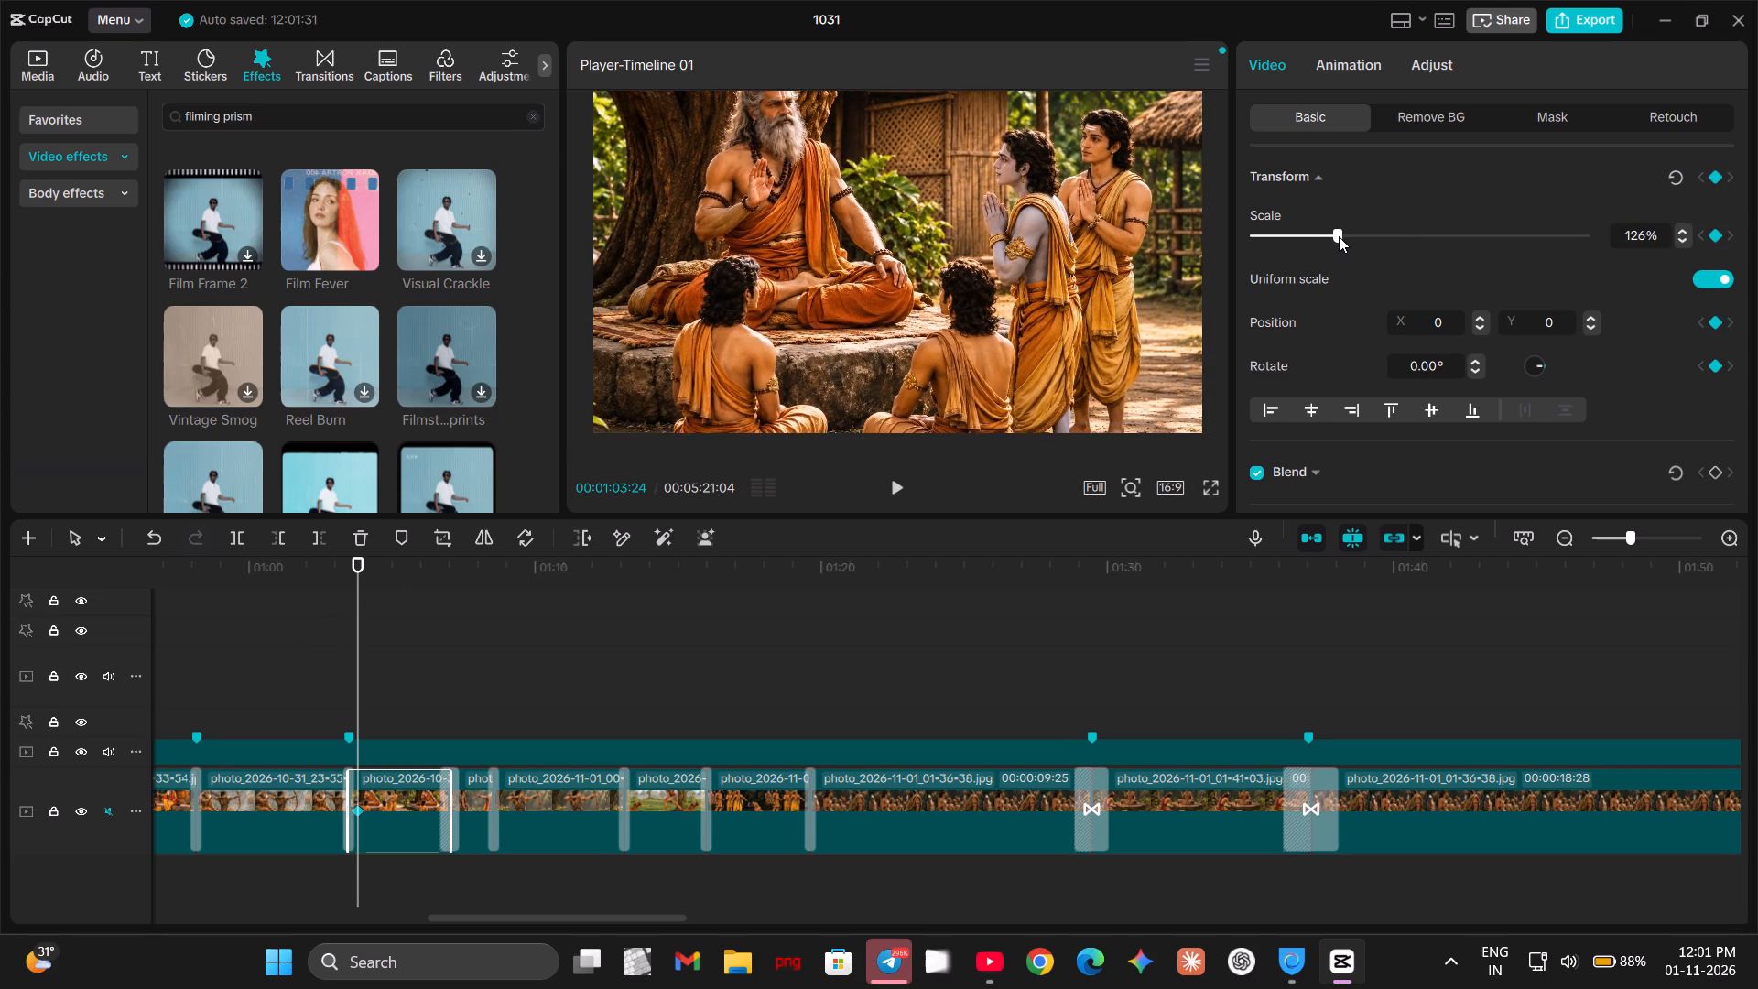
{"action": "left_click_drag", "start_coordinate": [1339, 236], "coordinate": [1339, 237]}
{"action": "left_click_drag", "start_coordinate": [1339, 237], "coordinate": [1334, 239]}
{"action": "left_click_drag", "start_coordinate": [967, 234], "coordinate": [961, 258]}
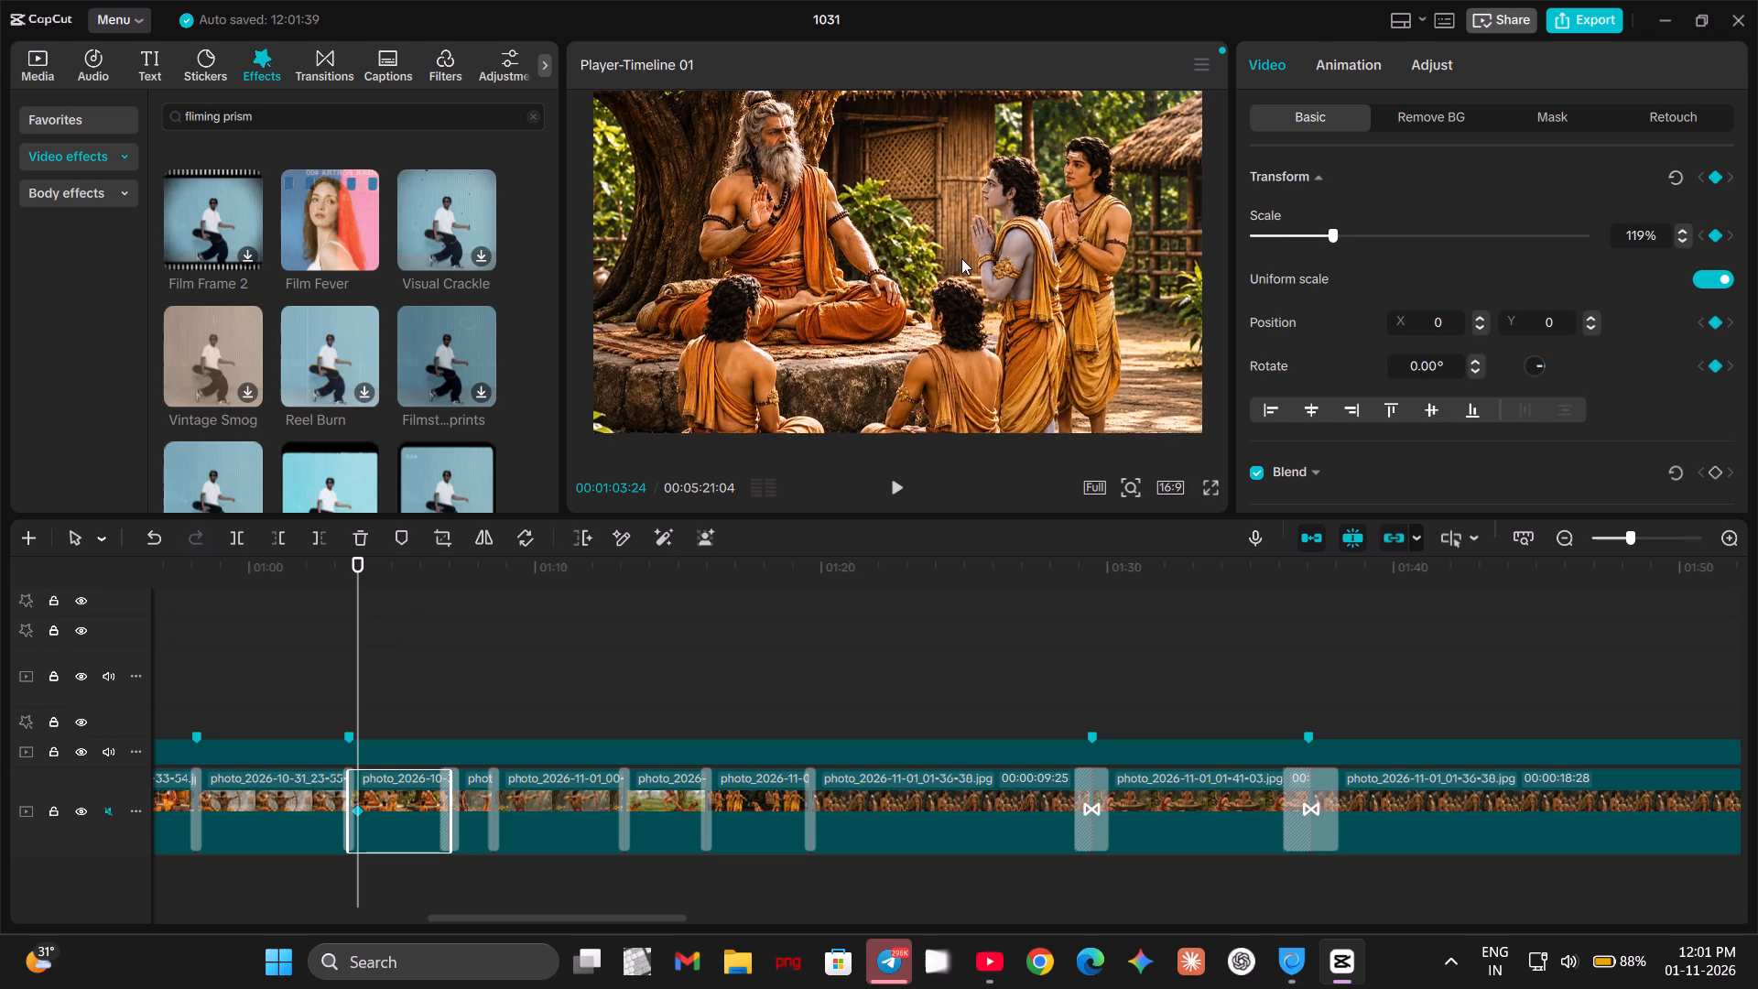
{"action": "left_click_drag", "start_coordinate": [961, 258], "coordinate": [961, 272]}
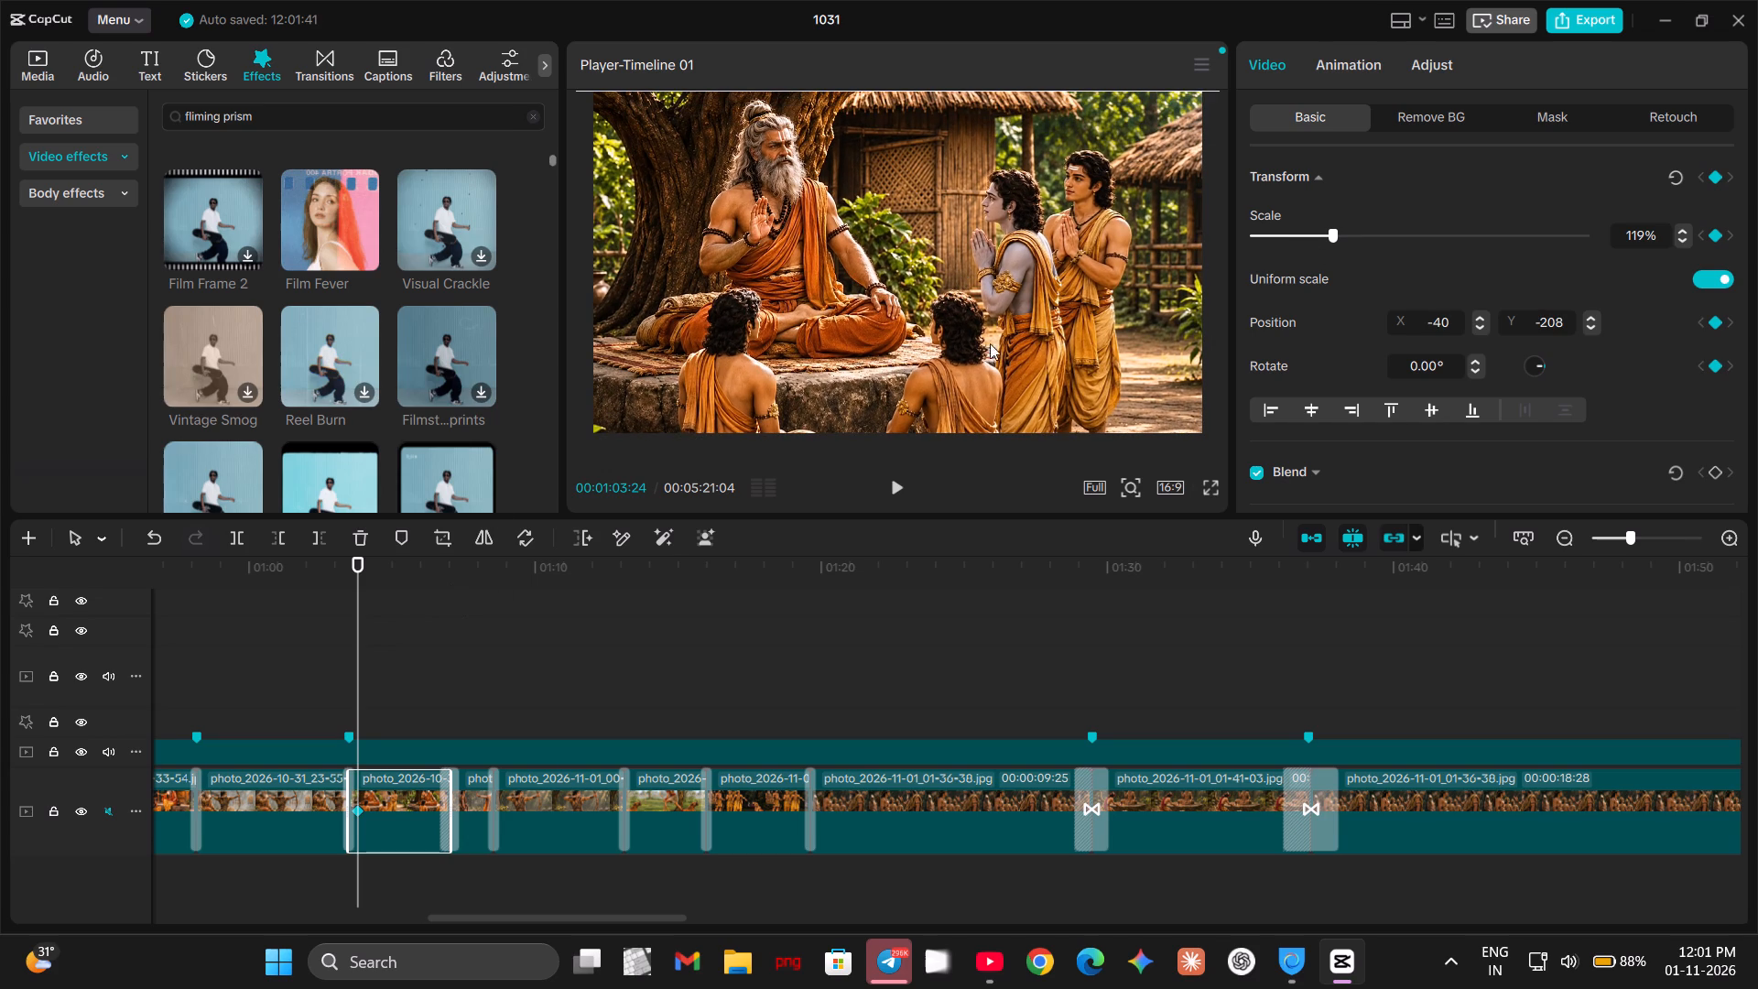
Add a second transform keyframe at 01:06:27, near the end of the teaching clip.
{"action": "key", "text": "space"}
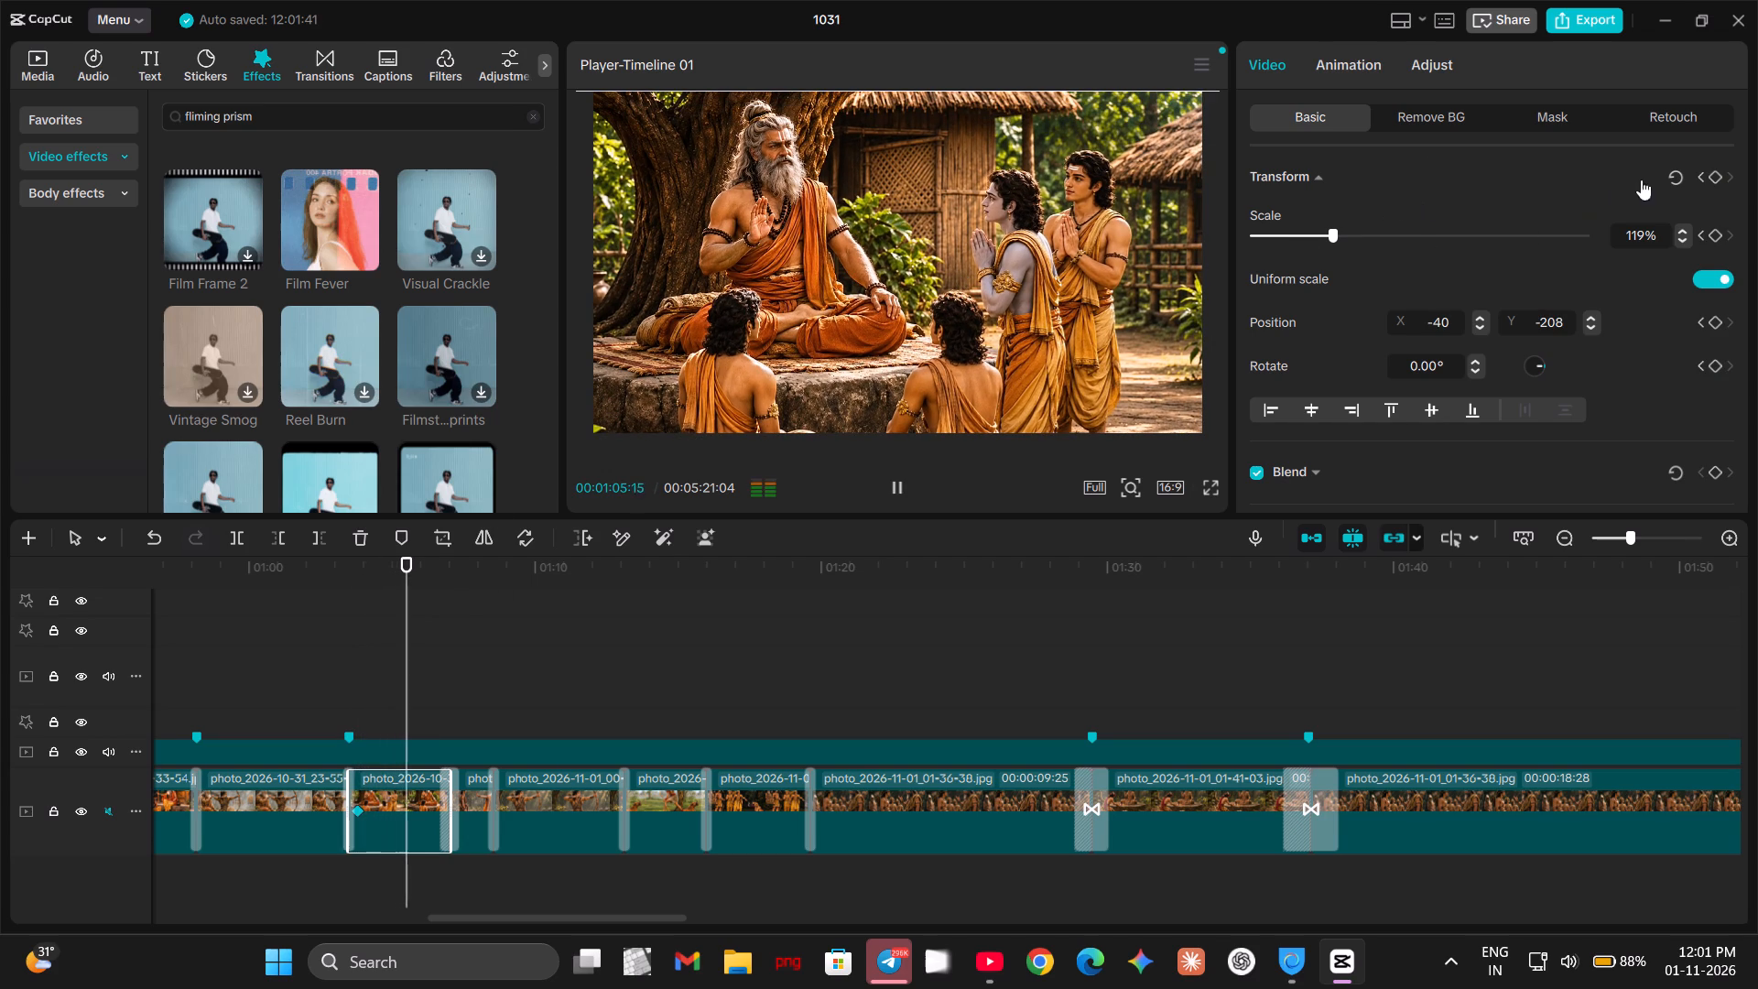
{"action": "key", "text": "space"}
{"action": "key", "text": "space"}
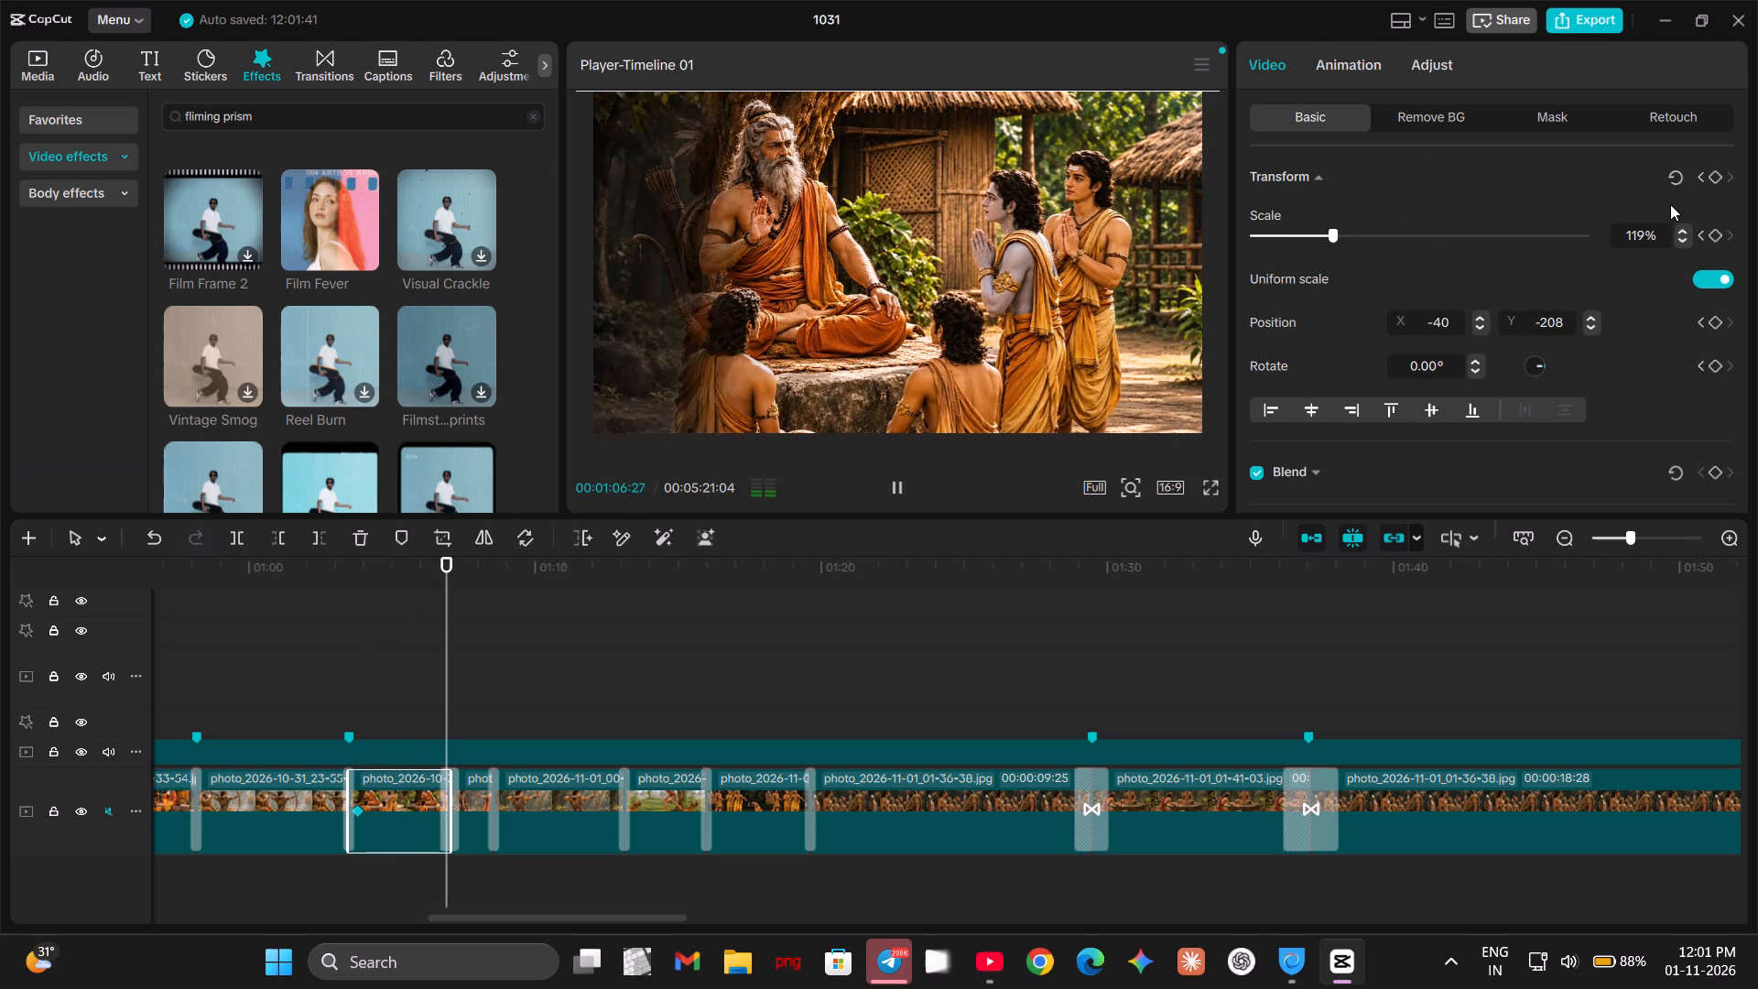
{"action": "key", "text": "space"}
{"action": "key", "text": "Left"}
{"action": "key", "text": "Left"}
{"action": "key", "text": "Left"}
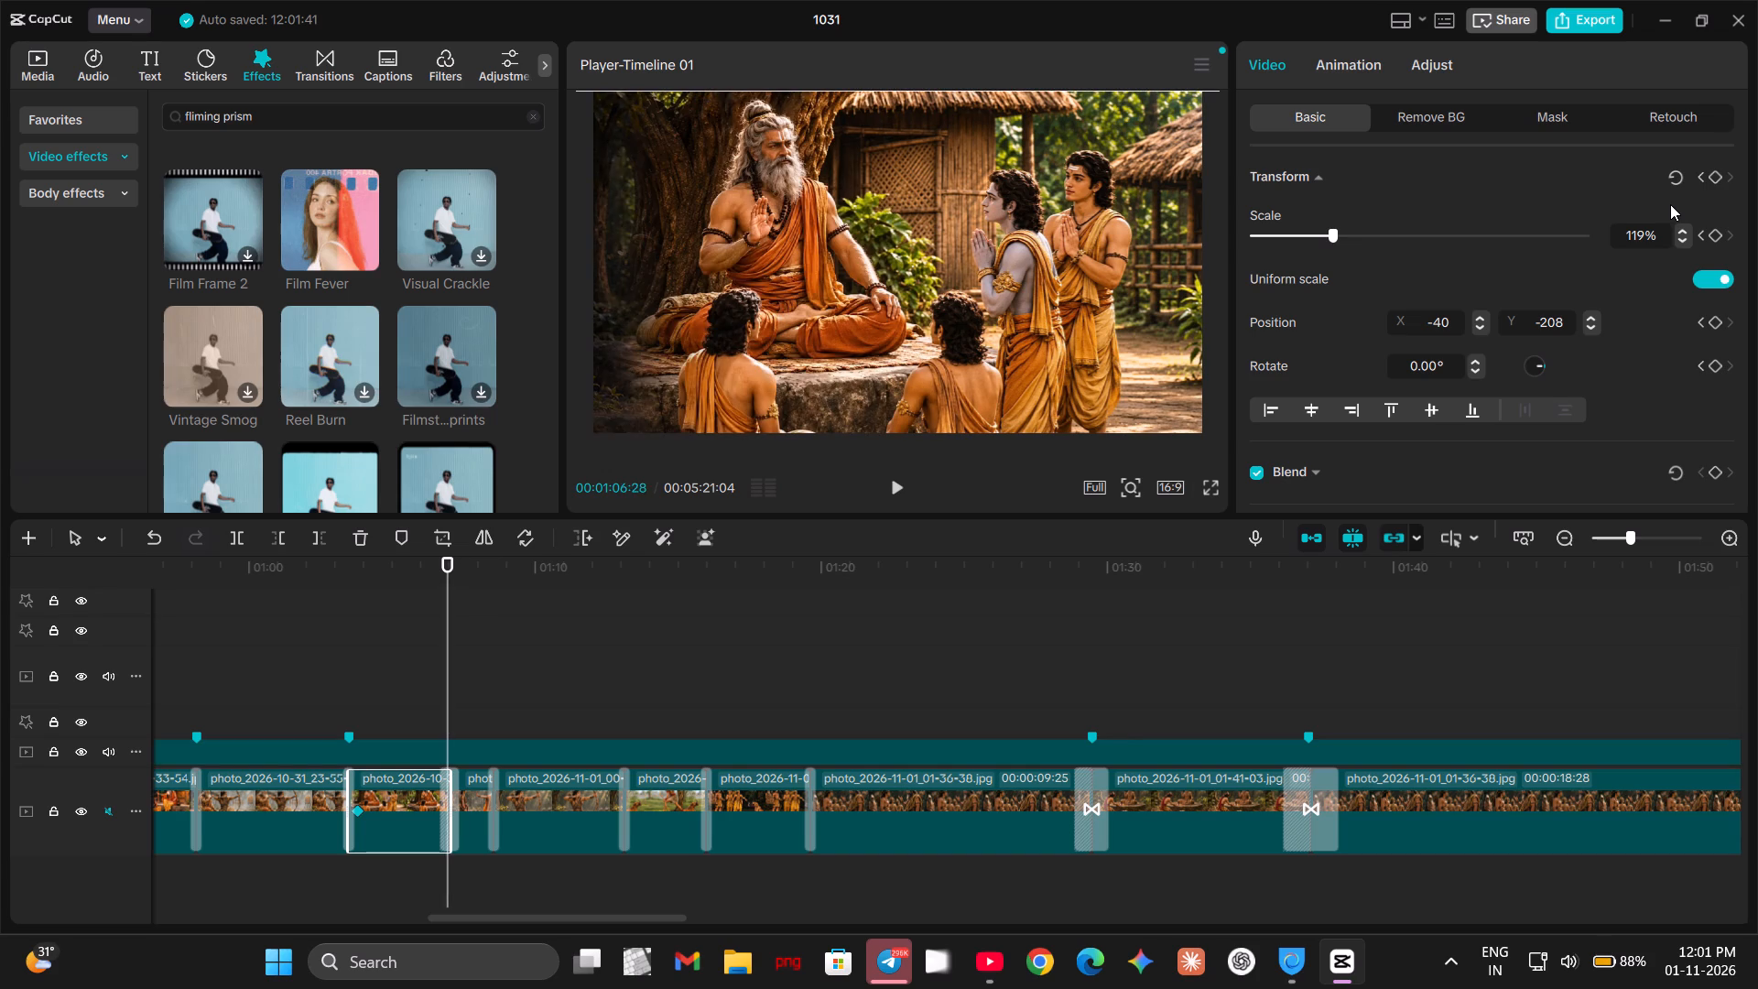
{"action": "key", "text": "Left"}
{"action": "left_click", "coordinate": [1710, 178]}
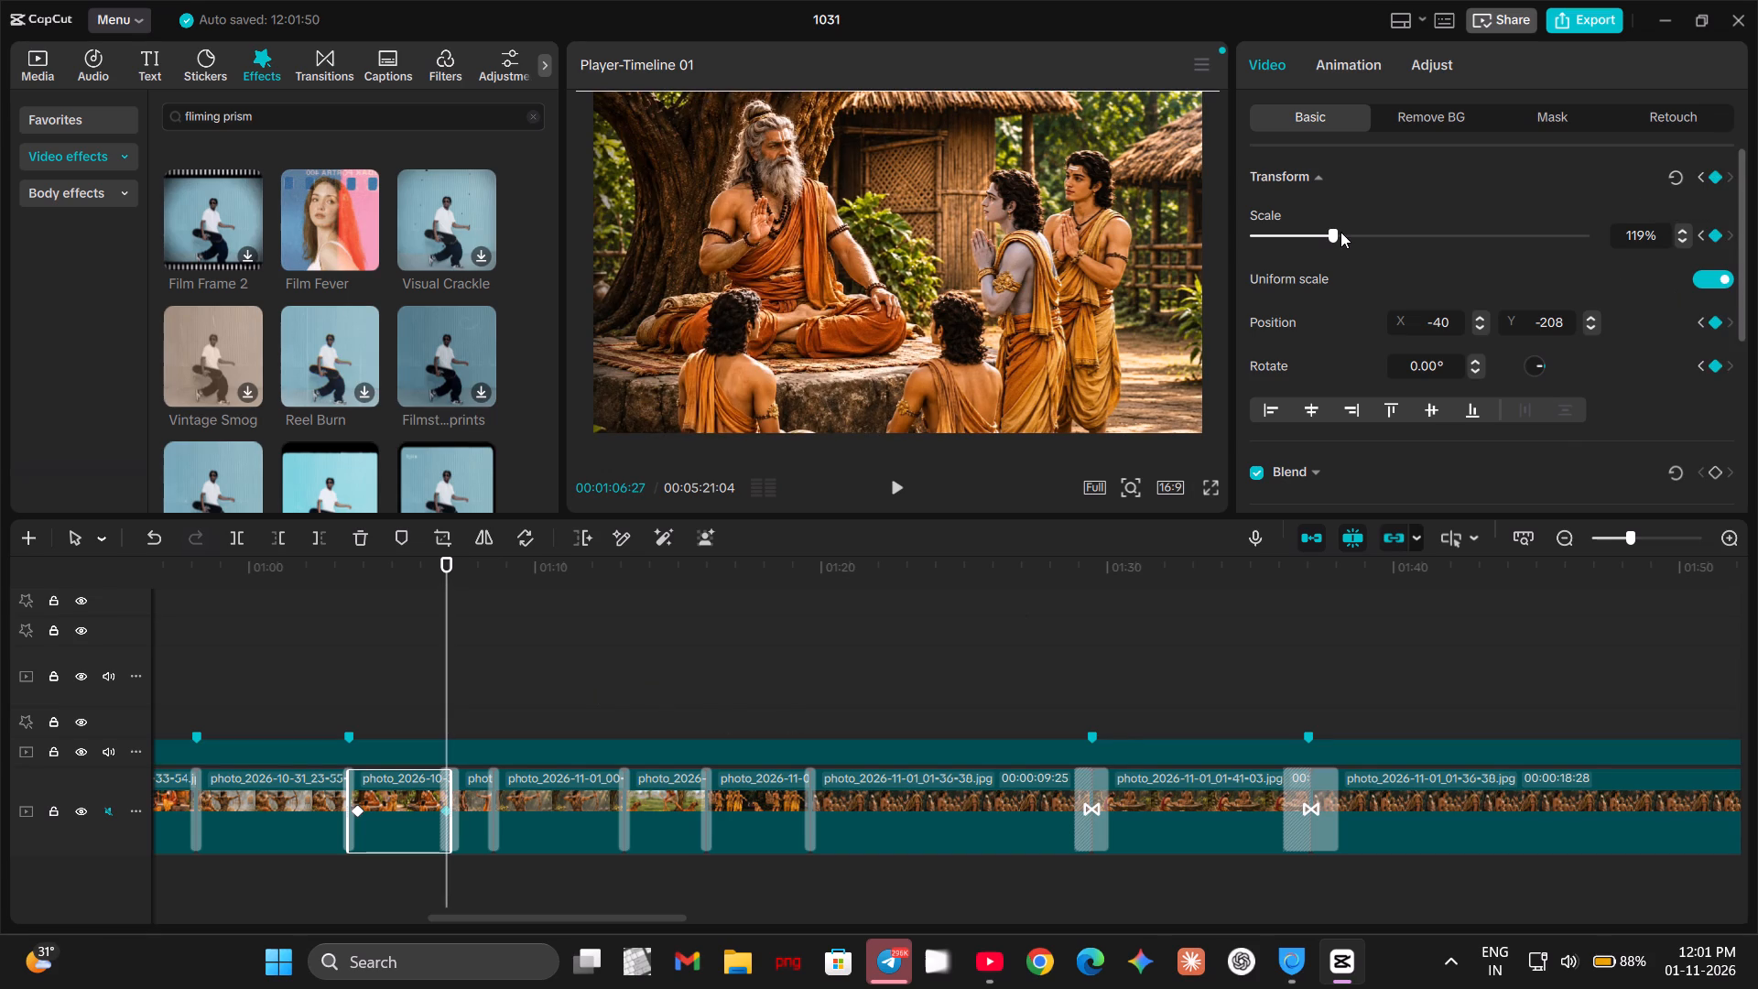
Set the teaching clip's end keyframe to scale 100% and position X 0, Y 0.
{"action": "left_click_drag", "start_coordinate": [1330, 233], "coordinate": [1318, 236]}
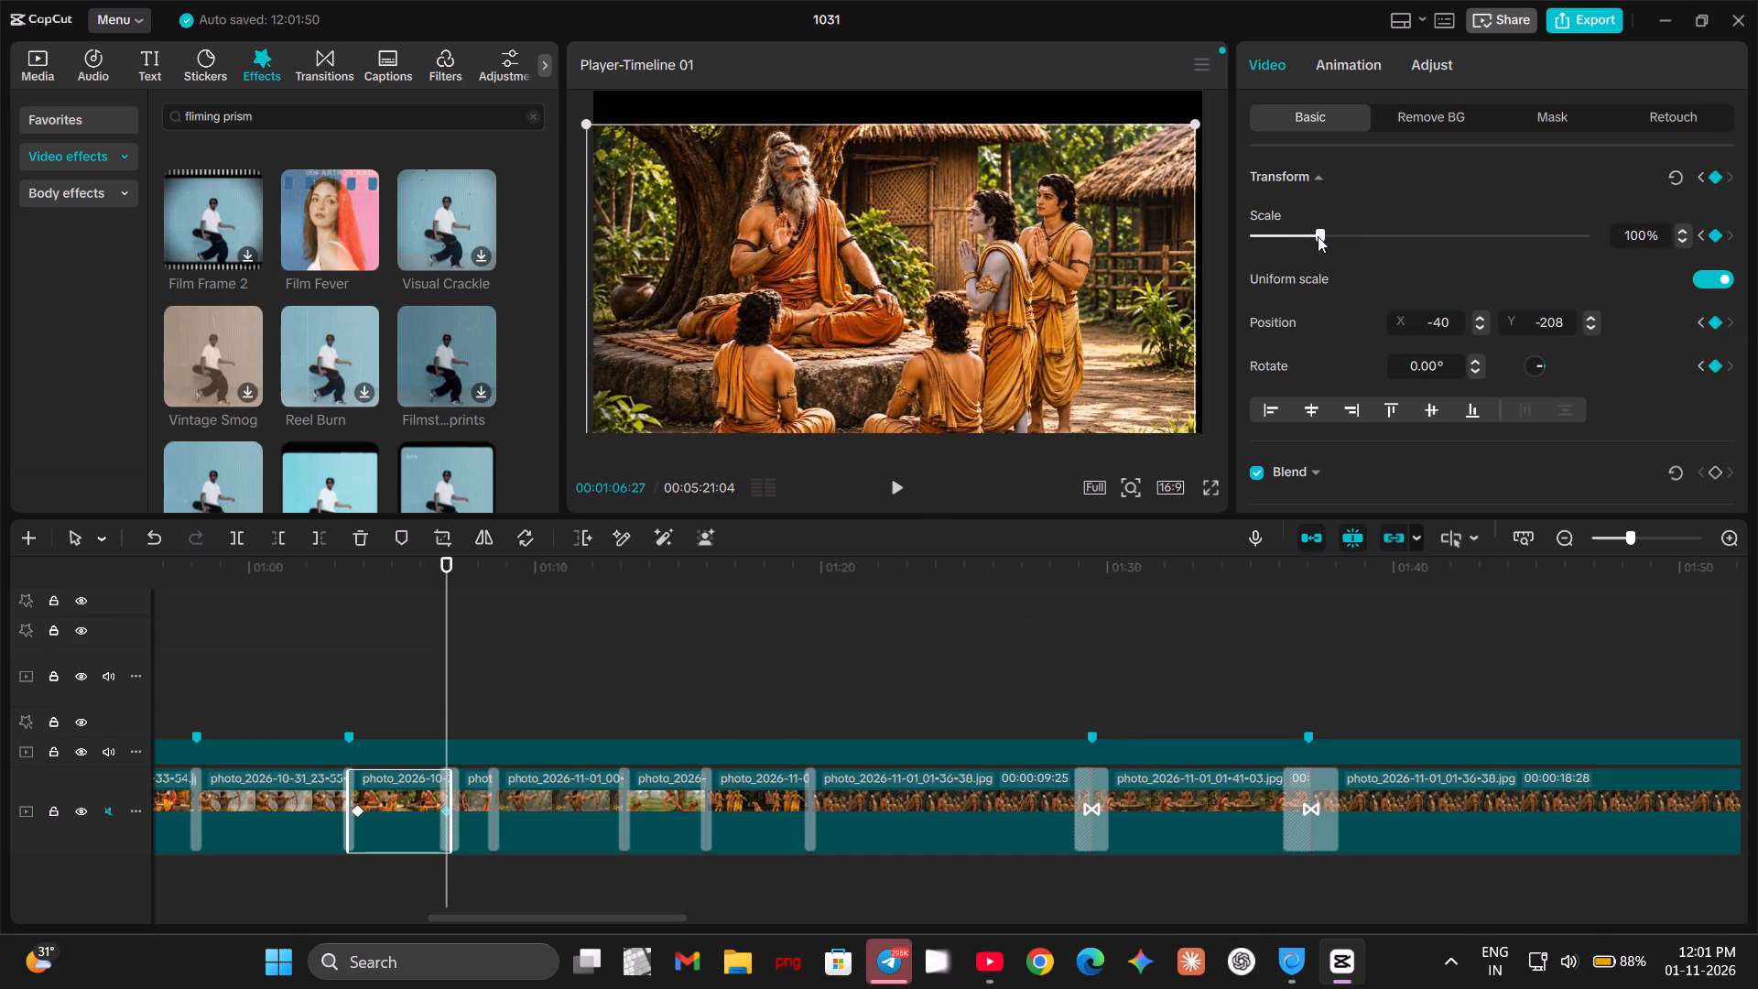
{"action": "left_click_drag", "start_coordinate": [1318, 236], "coordinate": [1319, 236]}
{"action": "left_click", "coordinate": [1319, 236]}
{"action": "left_click", "coordinate": [1319, 236]}
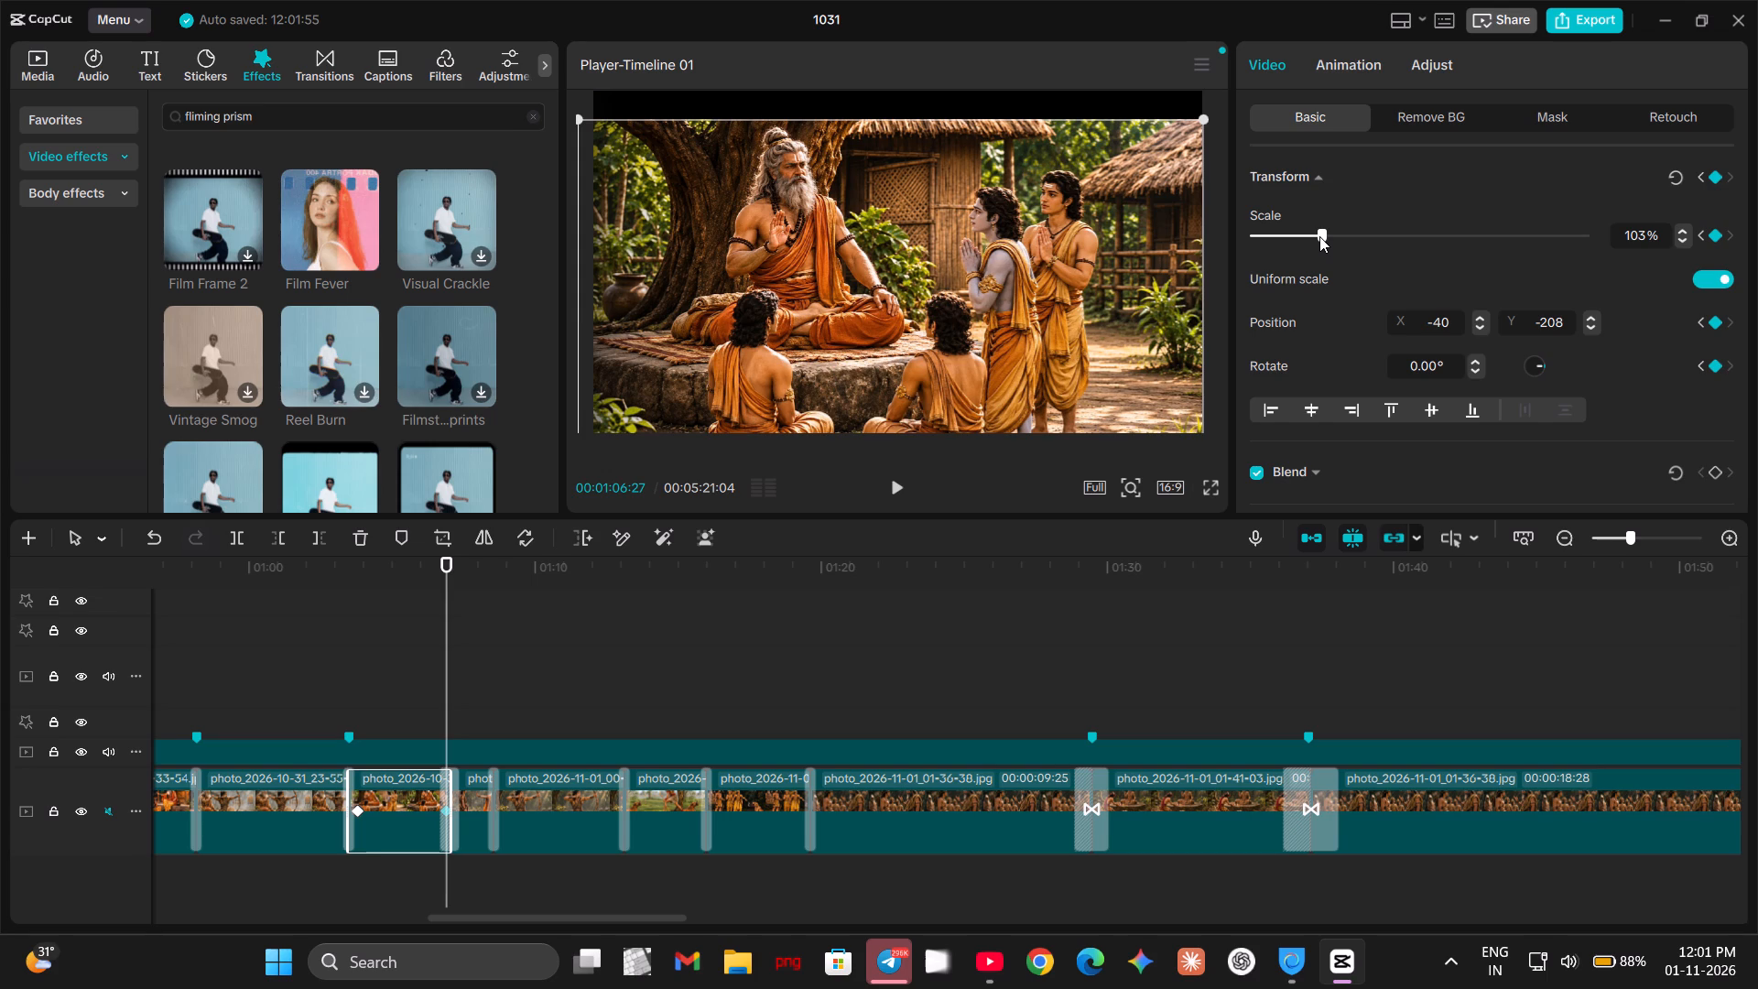
{"action": "left_click", "coordinate": [1682, 243]}
{"action": "left_click", "coordinate": [1682, 243]}
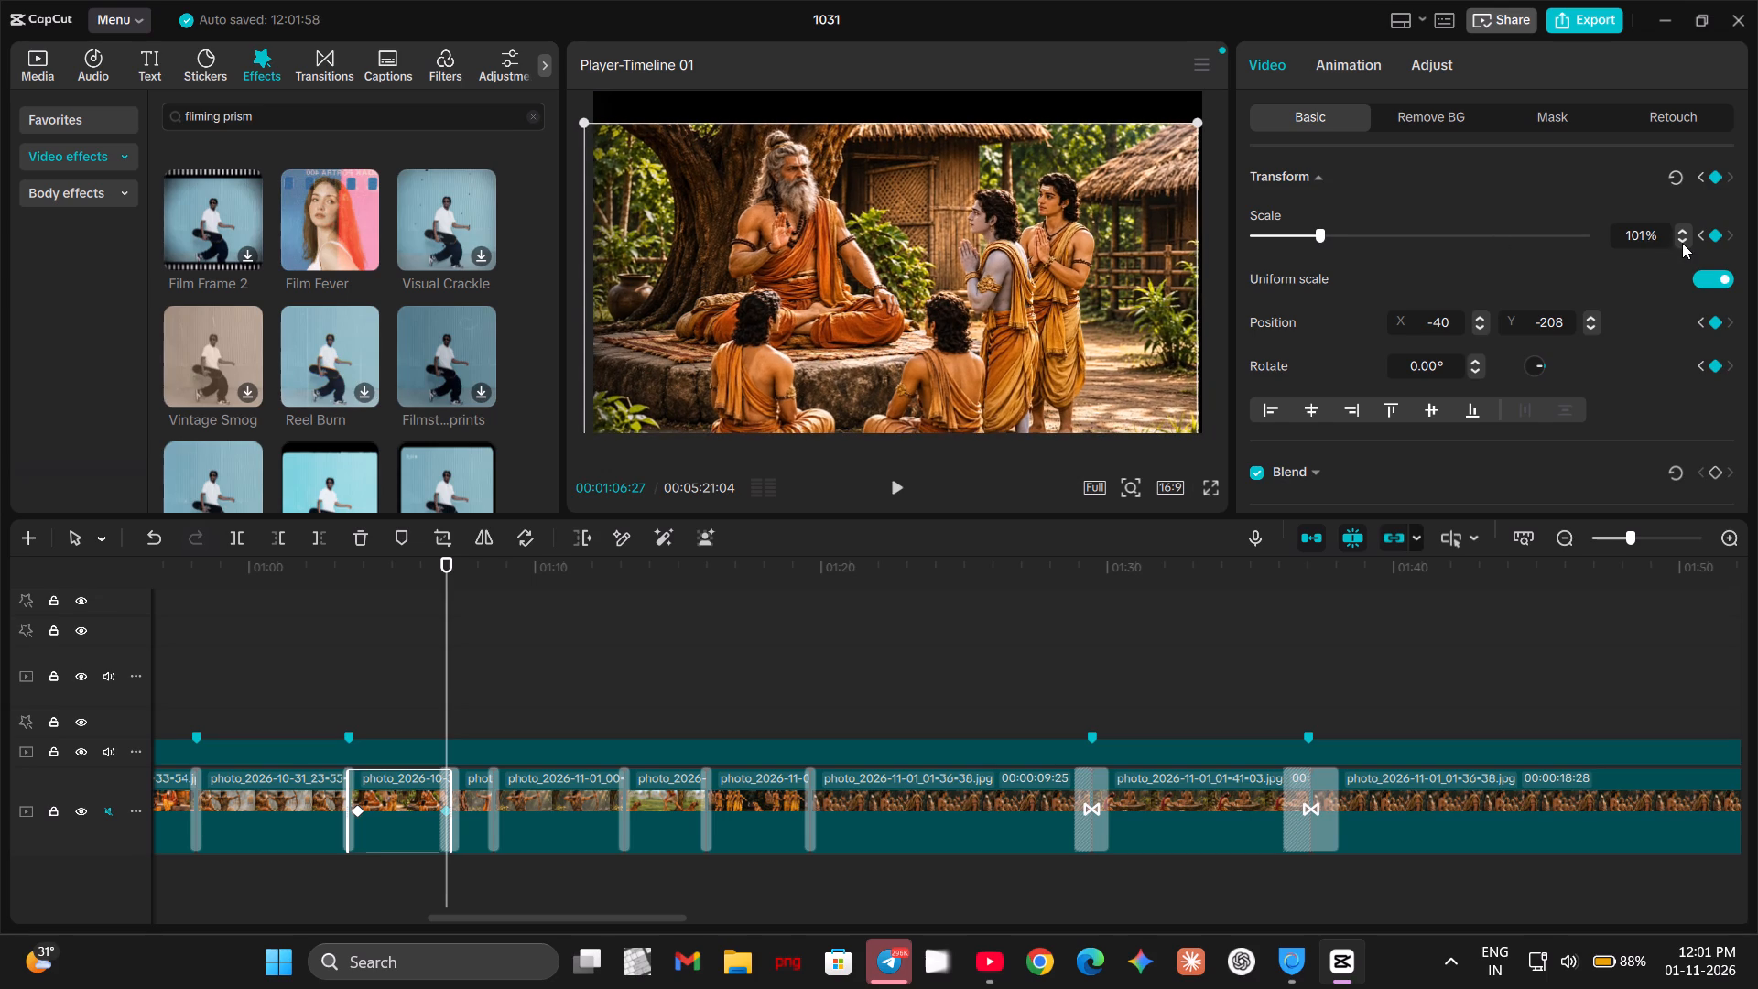
{"action": "left_click", "coordinate": [1682, 243]}
{"action": "left_click_drag", "start_coordinate": [1117, 170], "coordinate": [1116, 147]}
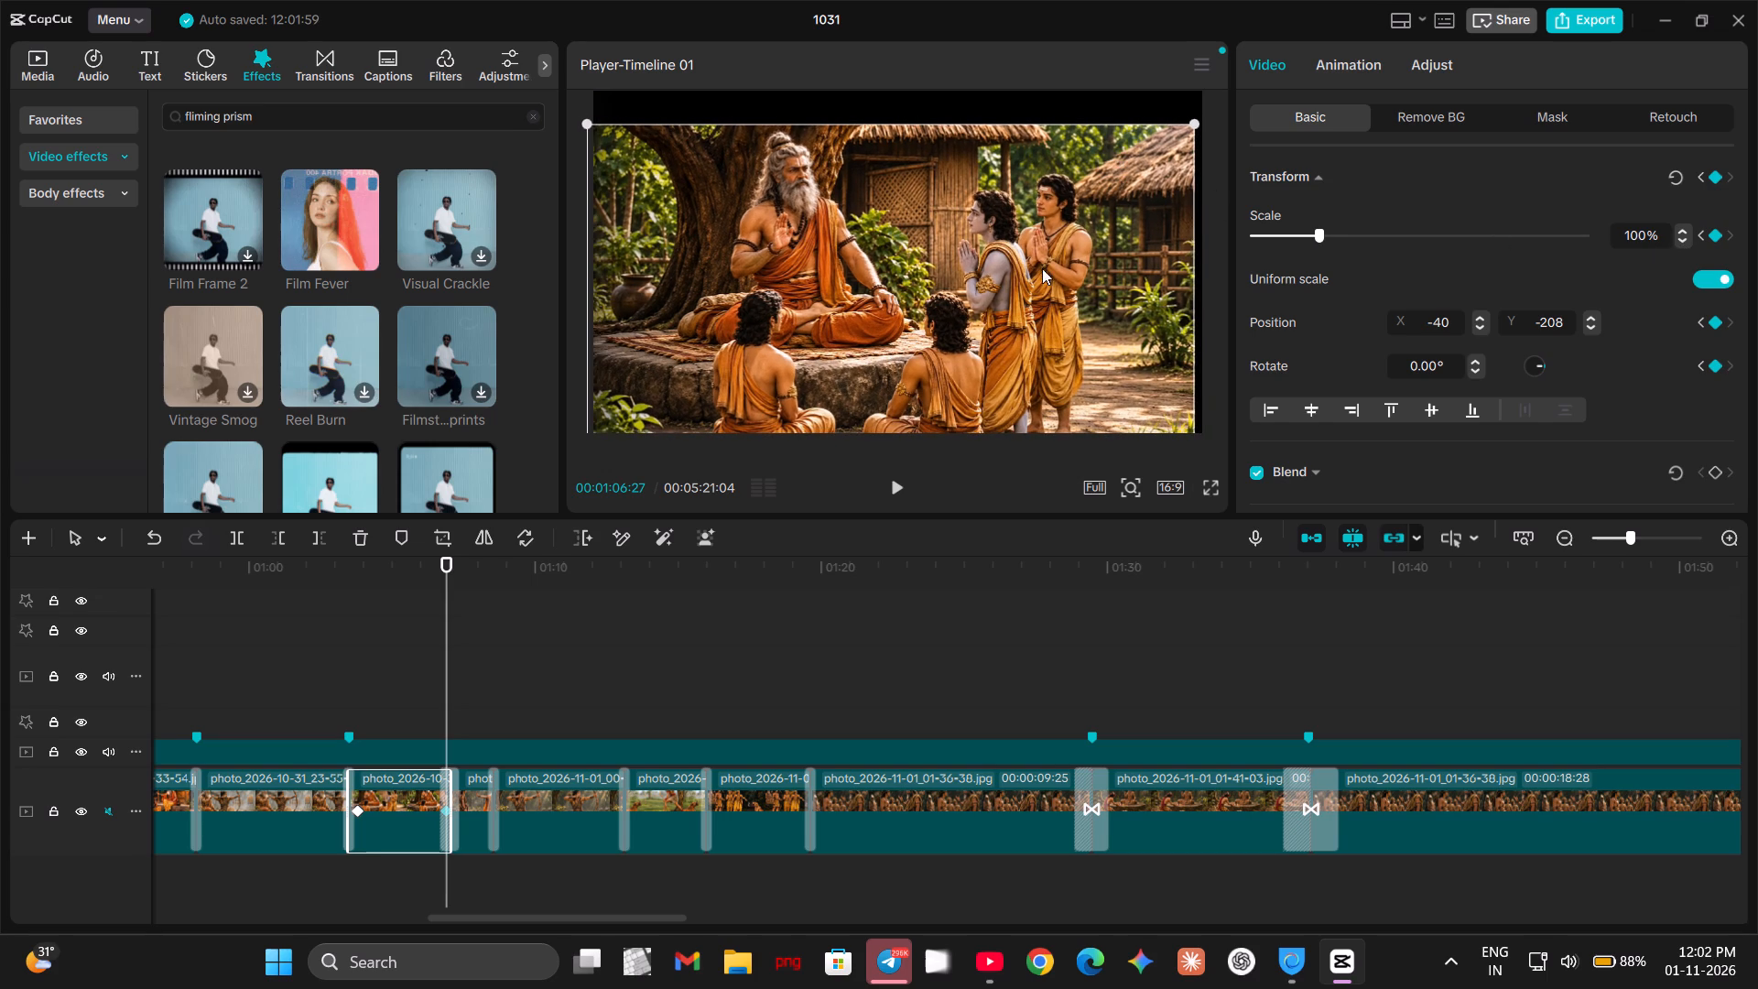
{"action": "left_click_drag", "start_coordinate": [1043, 264], "coordinate": [1057, 232]}
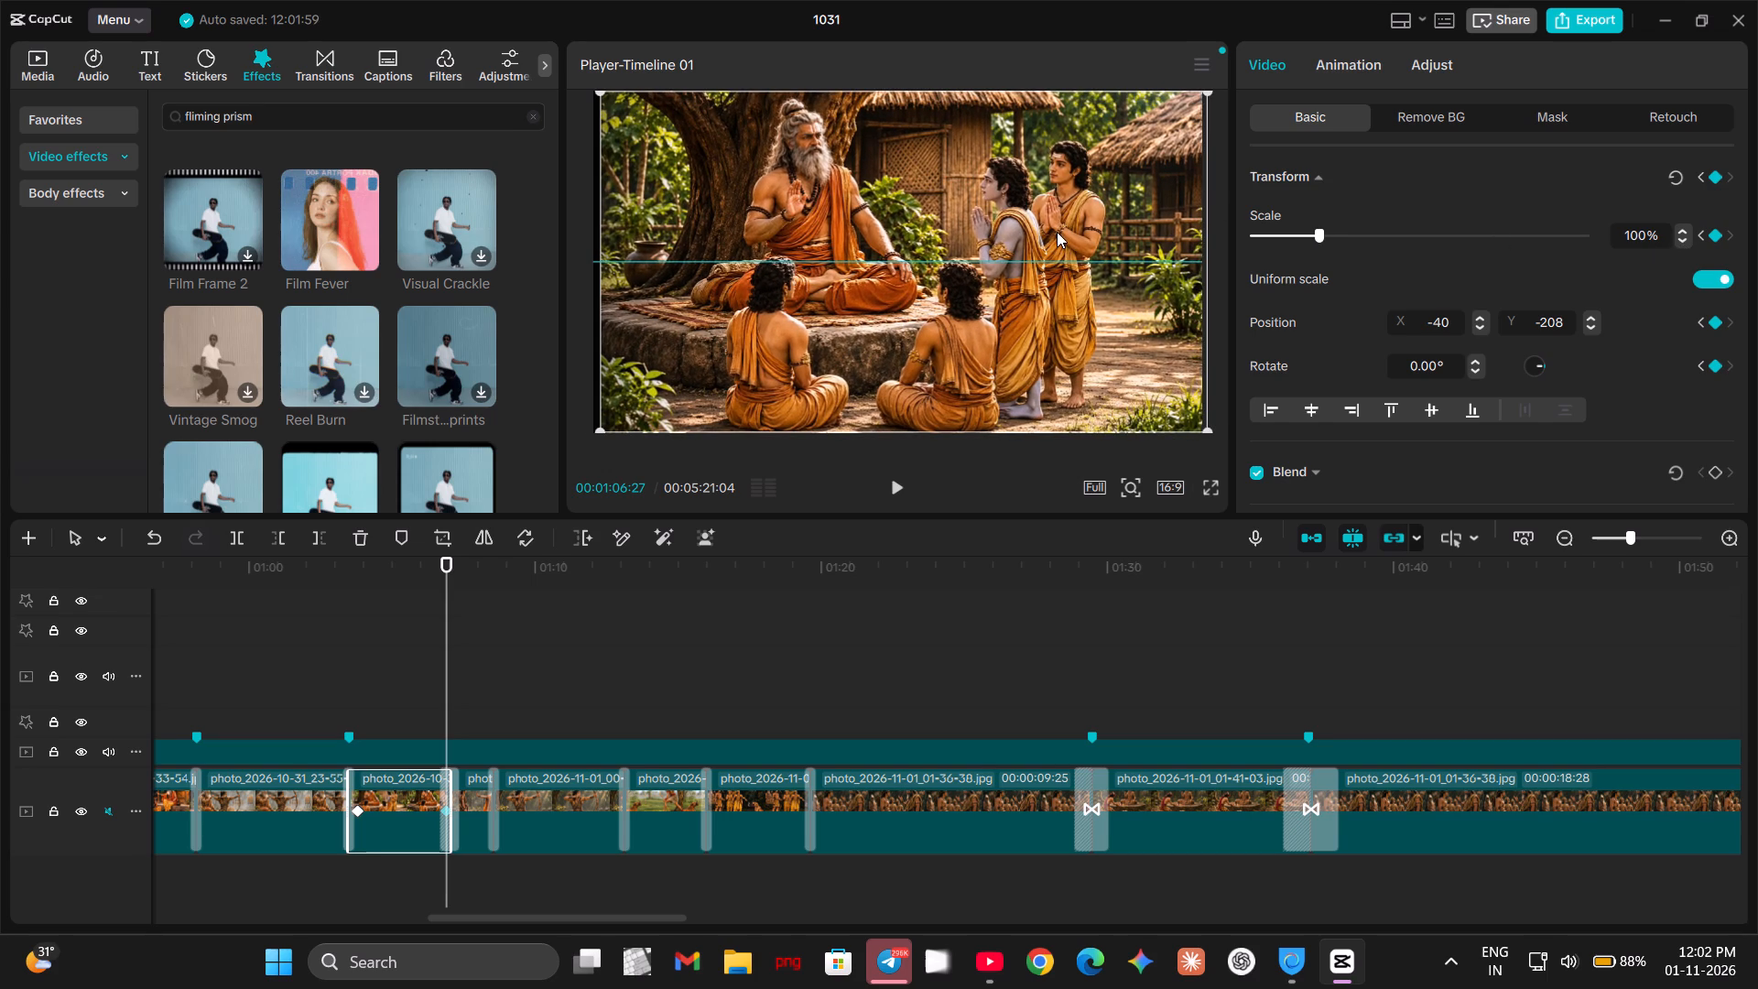
{"action": "left_click_drag", "start_coordinate": [1057, 232], "coordinate": [1050, 233]}
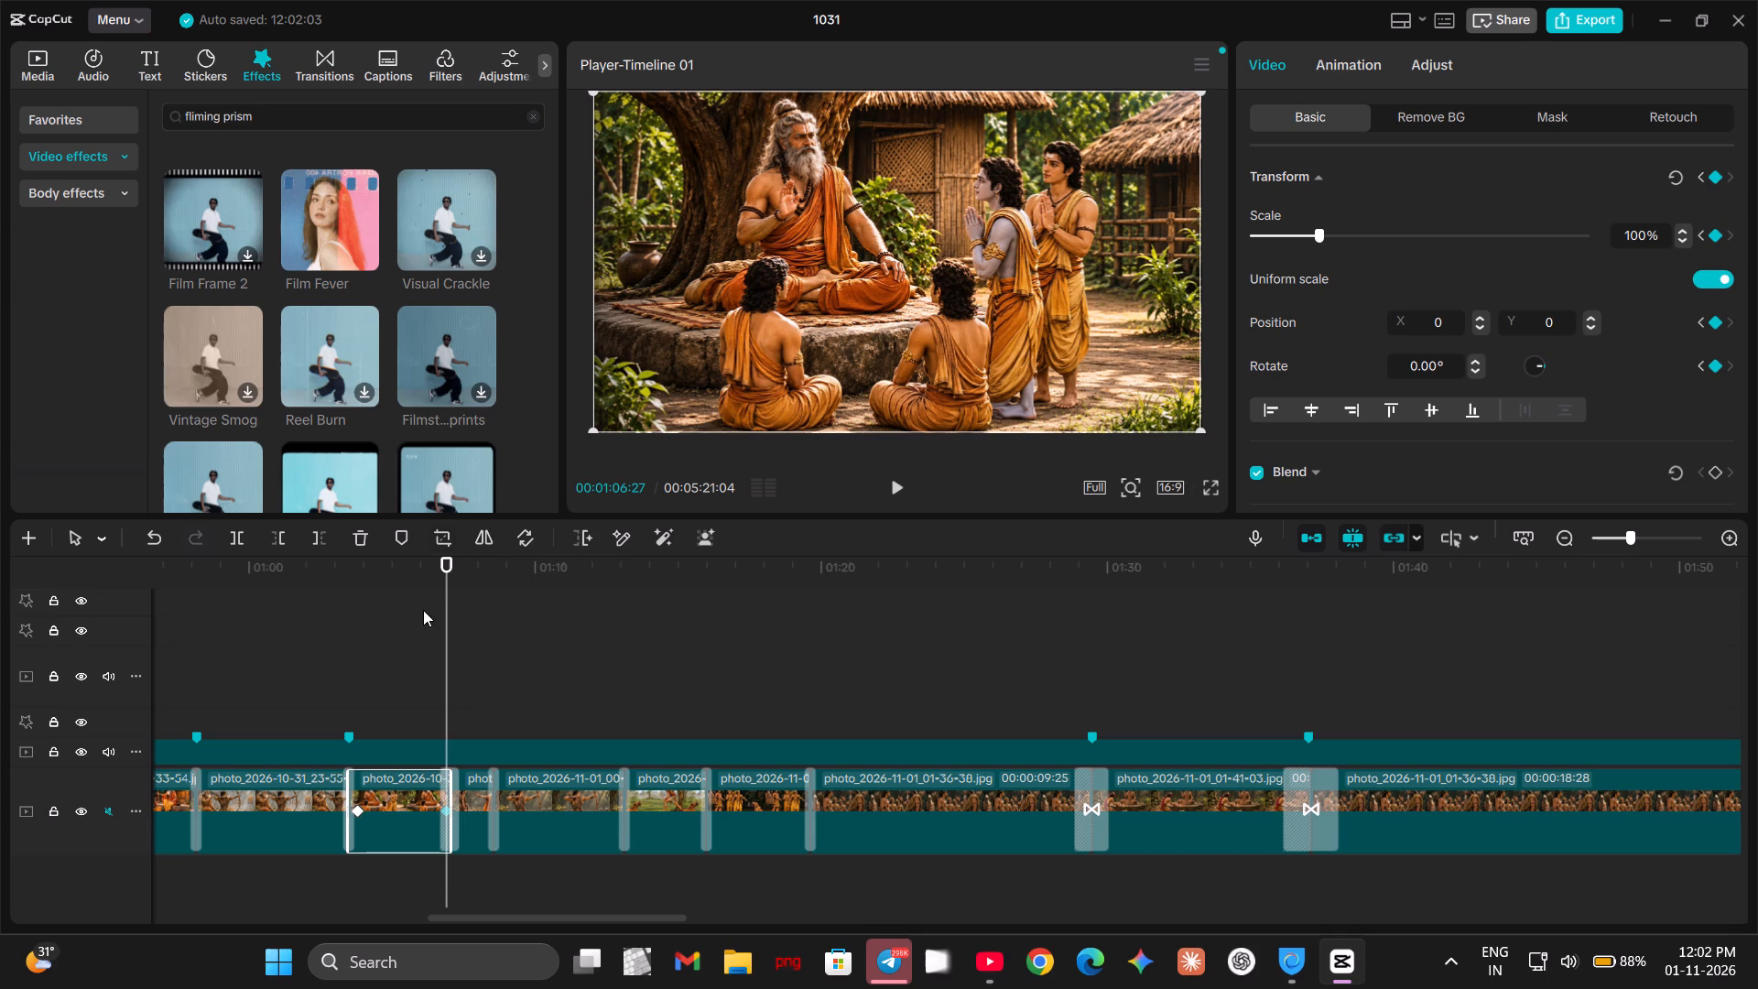
Play back the teaching clip's zoom-out from its start through into the next photo.
{"action": "left_click_drag", "start_coordinate": [443, 620], "coordinate": [359, 639]}
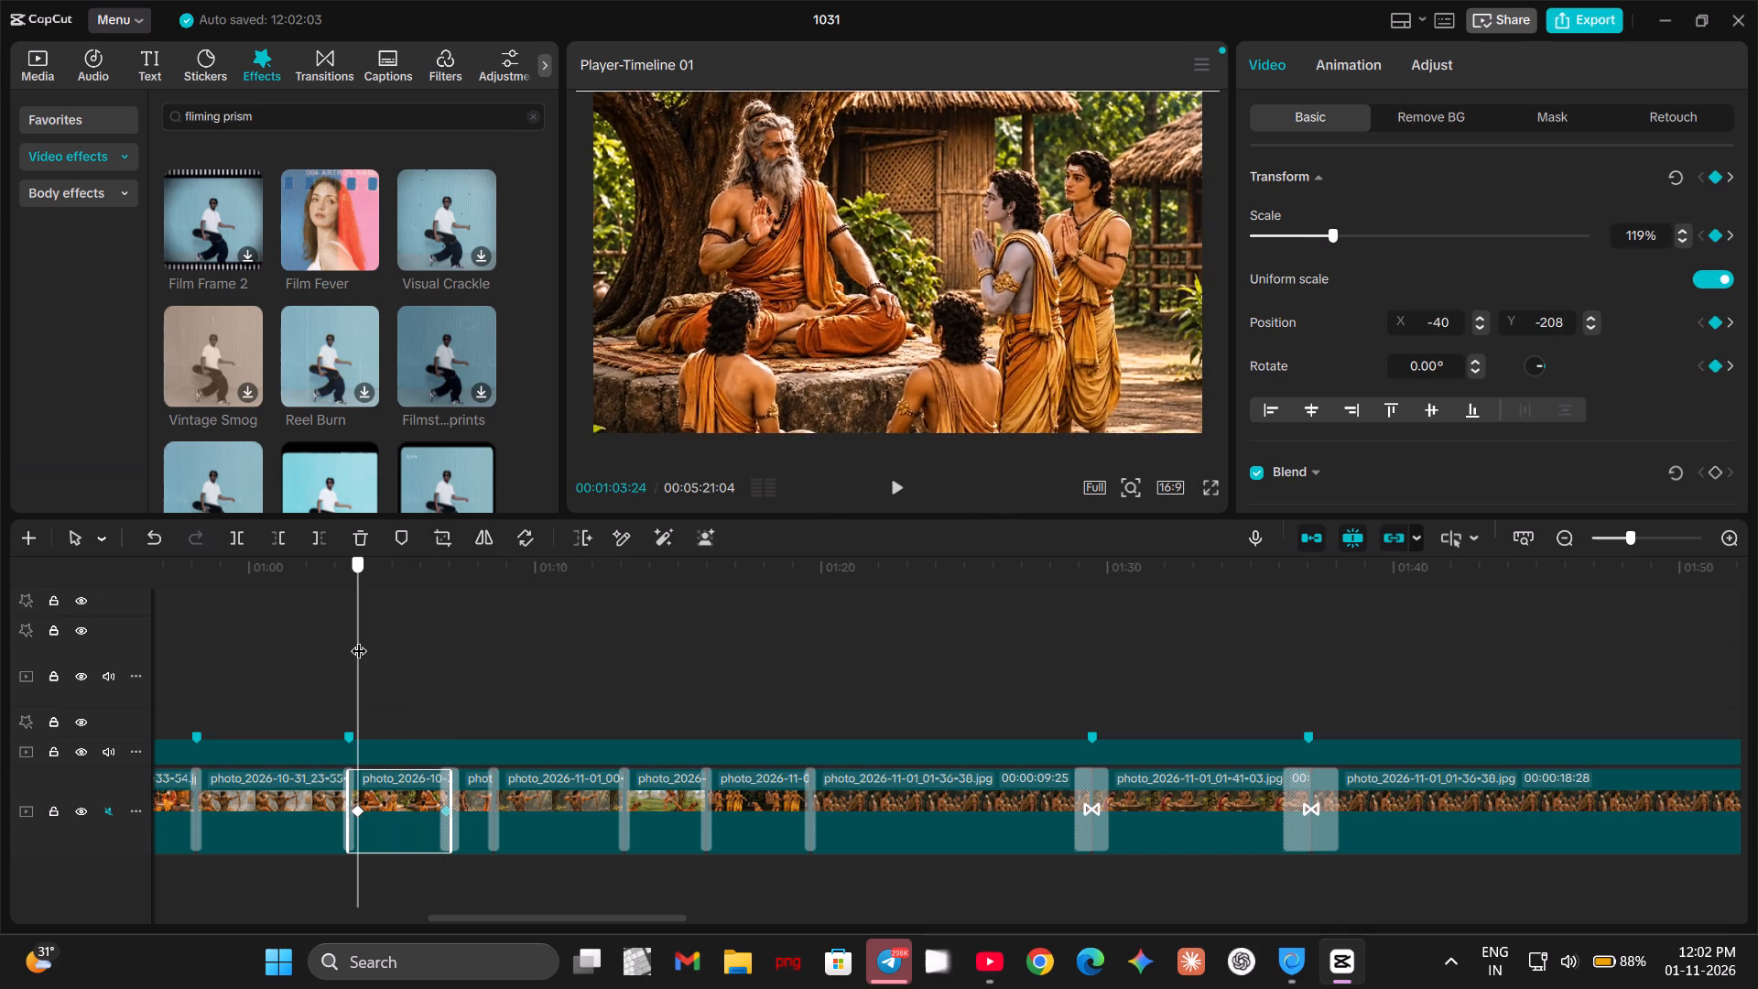
{"action": "left_click_drag", "start_coordinate": [359, 639], "coordinate": [344, 646]}
{"action": "key", "text": "space"}
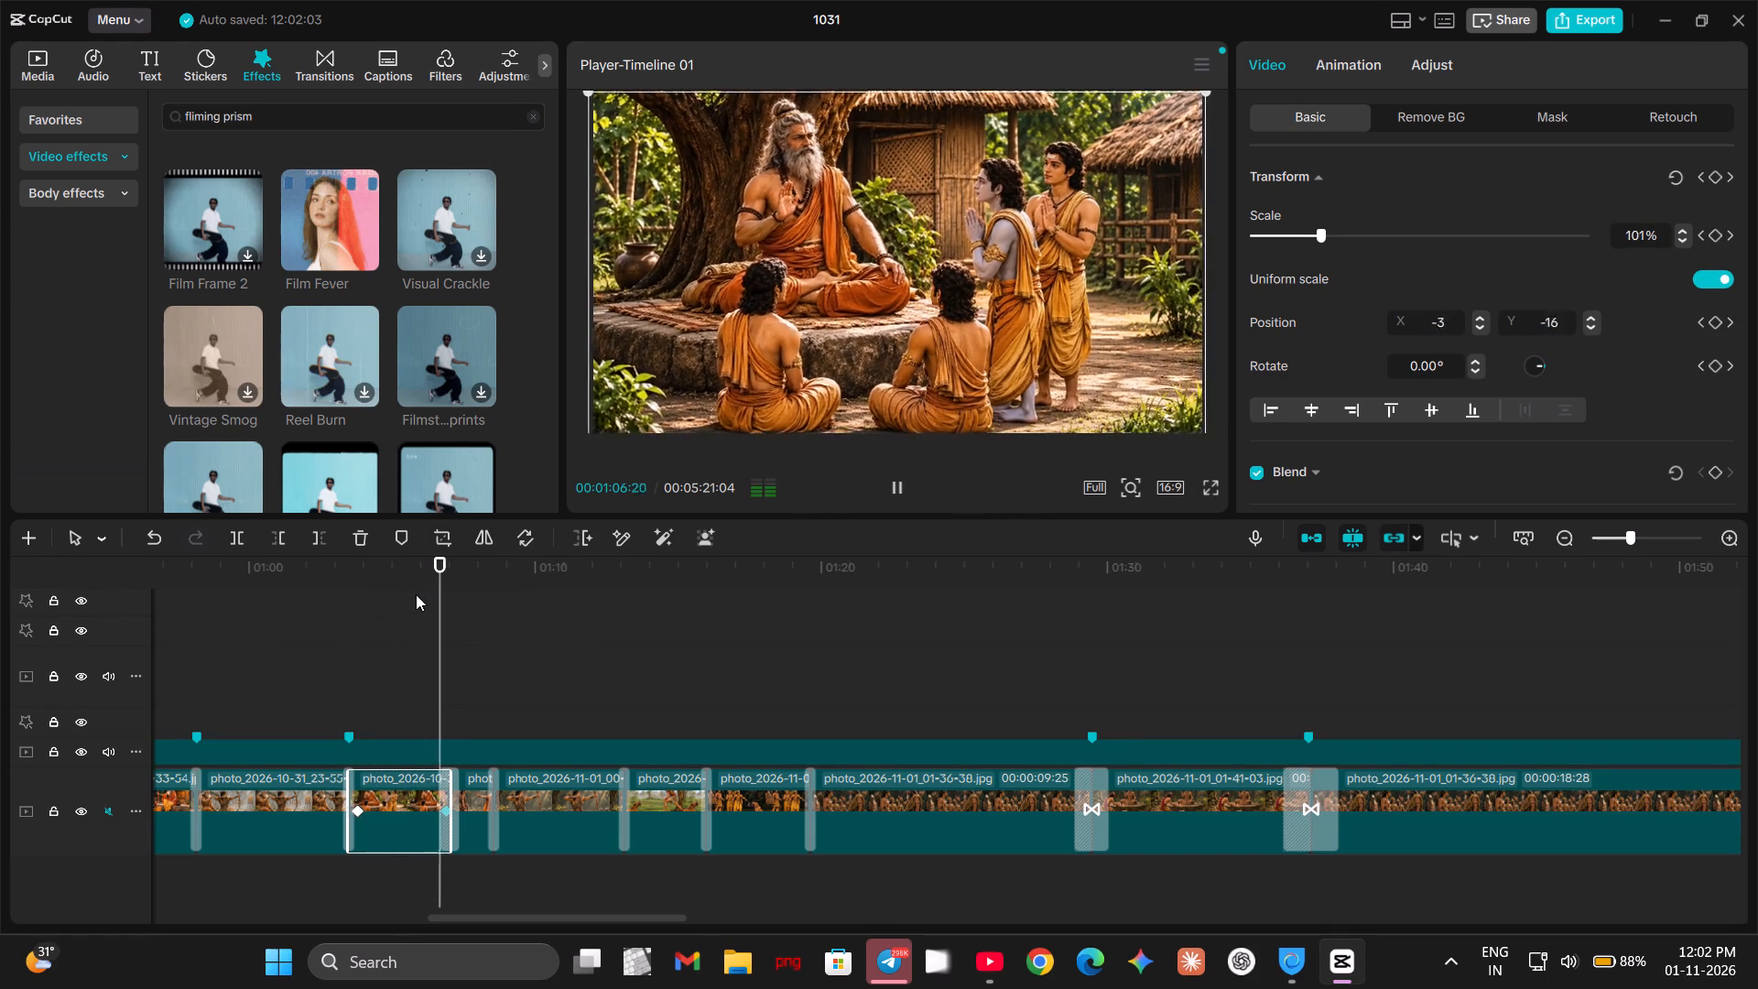
{"action": "key", "text": "space"}
{"action": "key", "text": "space"}
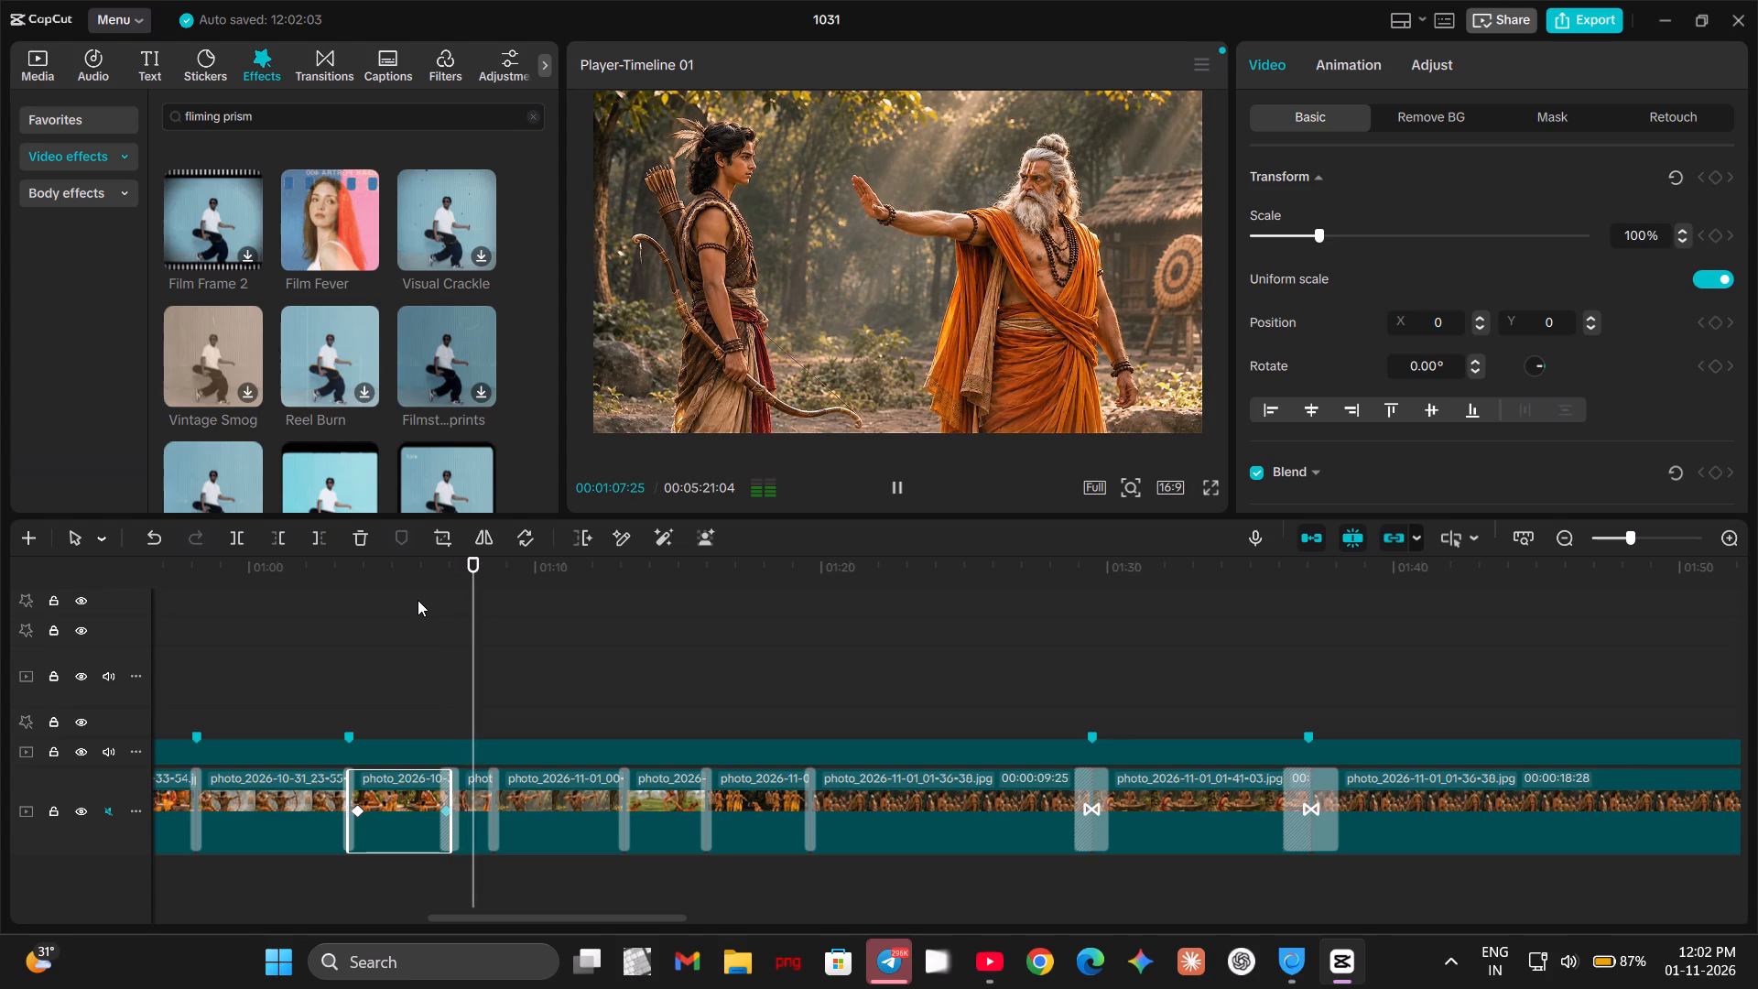
Add a scale keyframe at 01:09:05, near the start of the photo clip of the lone archer drawing his bow.
{"action": "key", "text": "space"}
{"action": "key", "text": "space"}
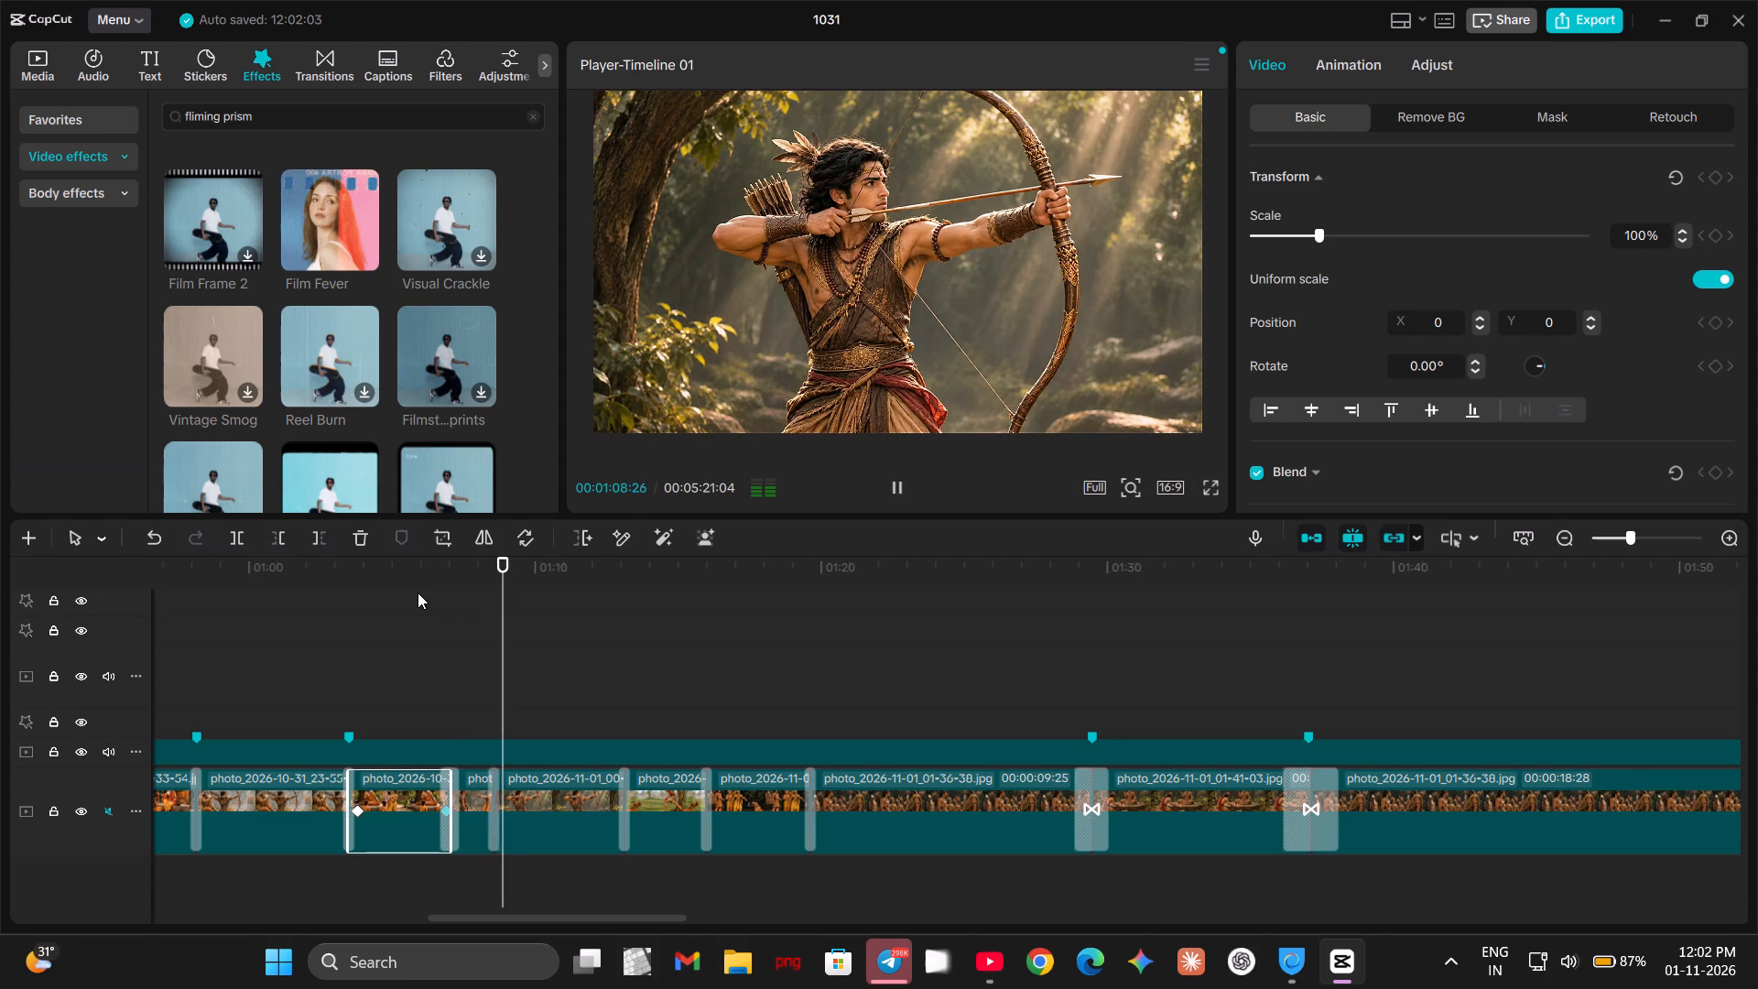
{"action": "key", "text": "space"}
{"action": "left_click", "coordinate": [512, 639]}
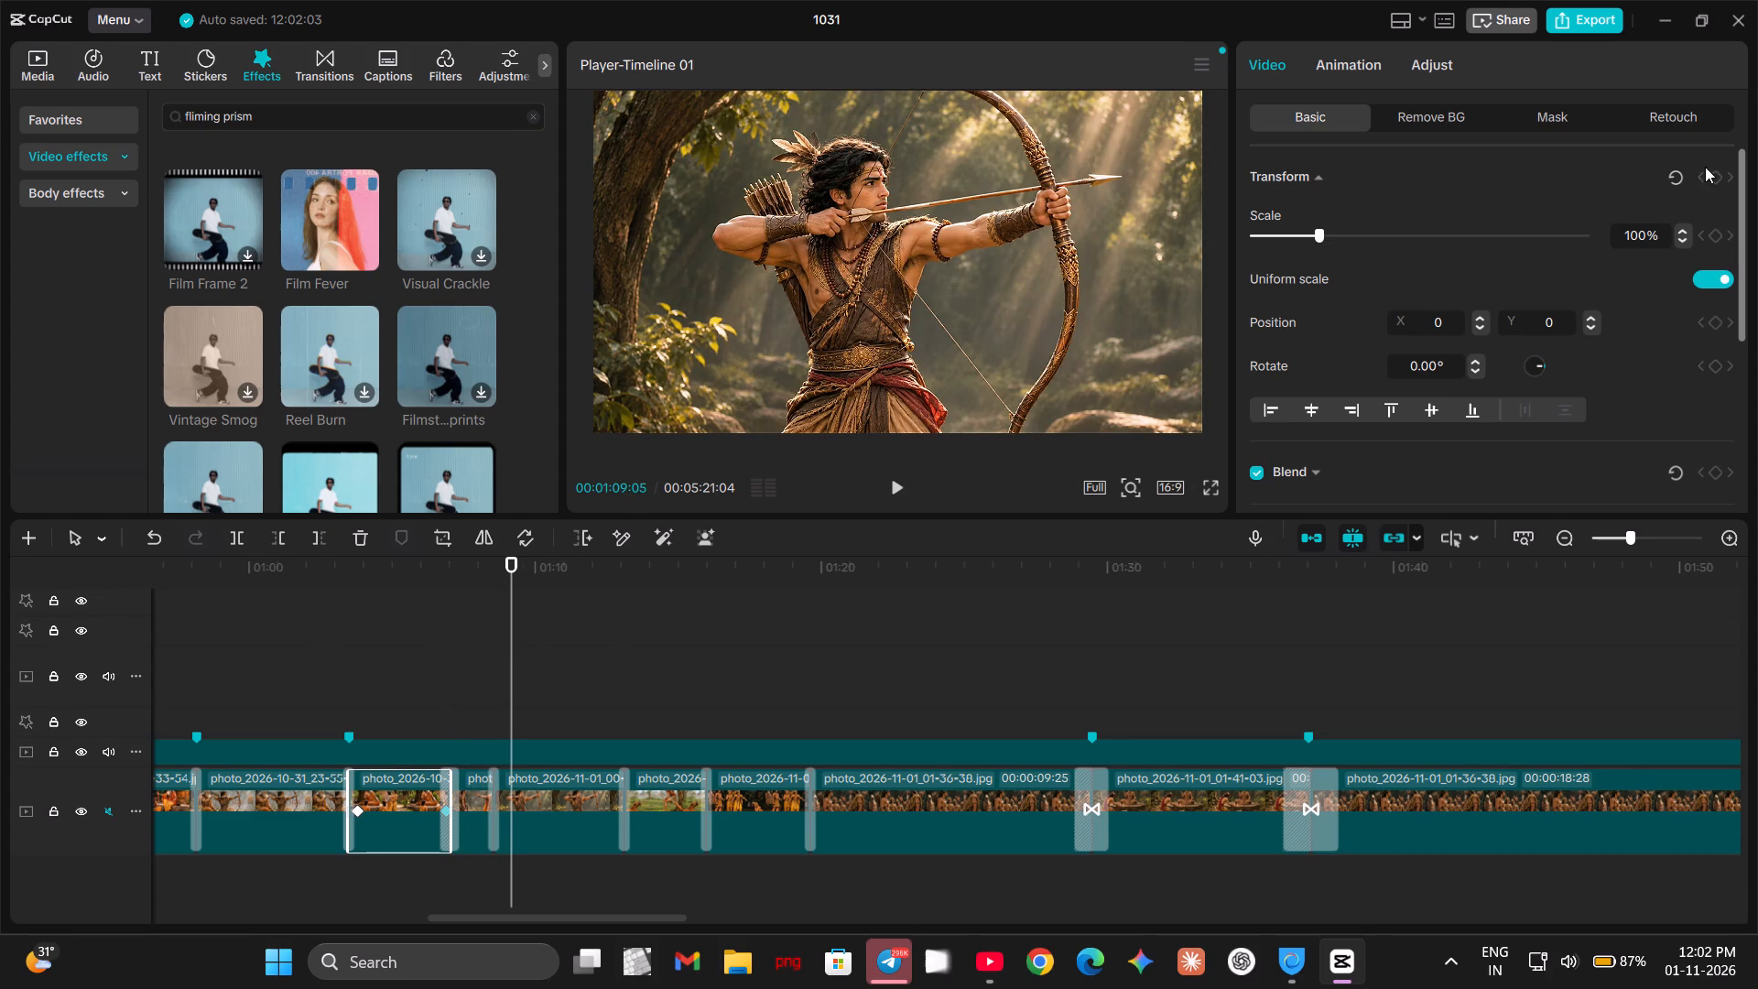
{"action": "left_click", "coordinate": [1713, 232]}
{"action": "left_click", "coordinate": [551, 815]}
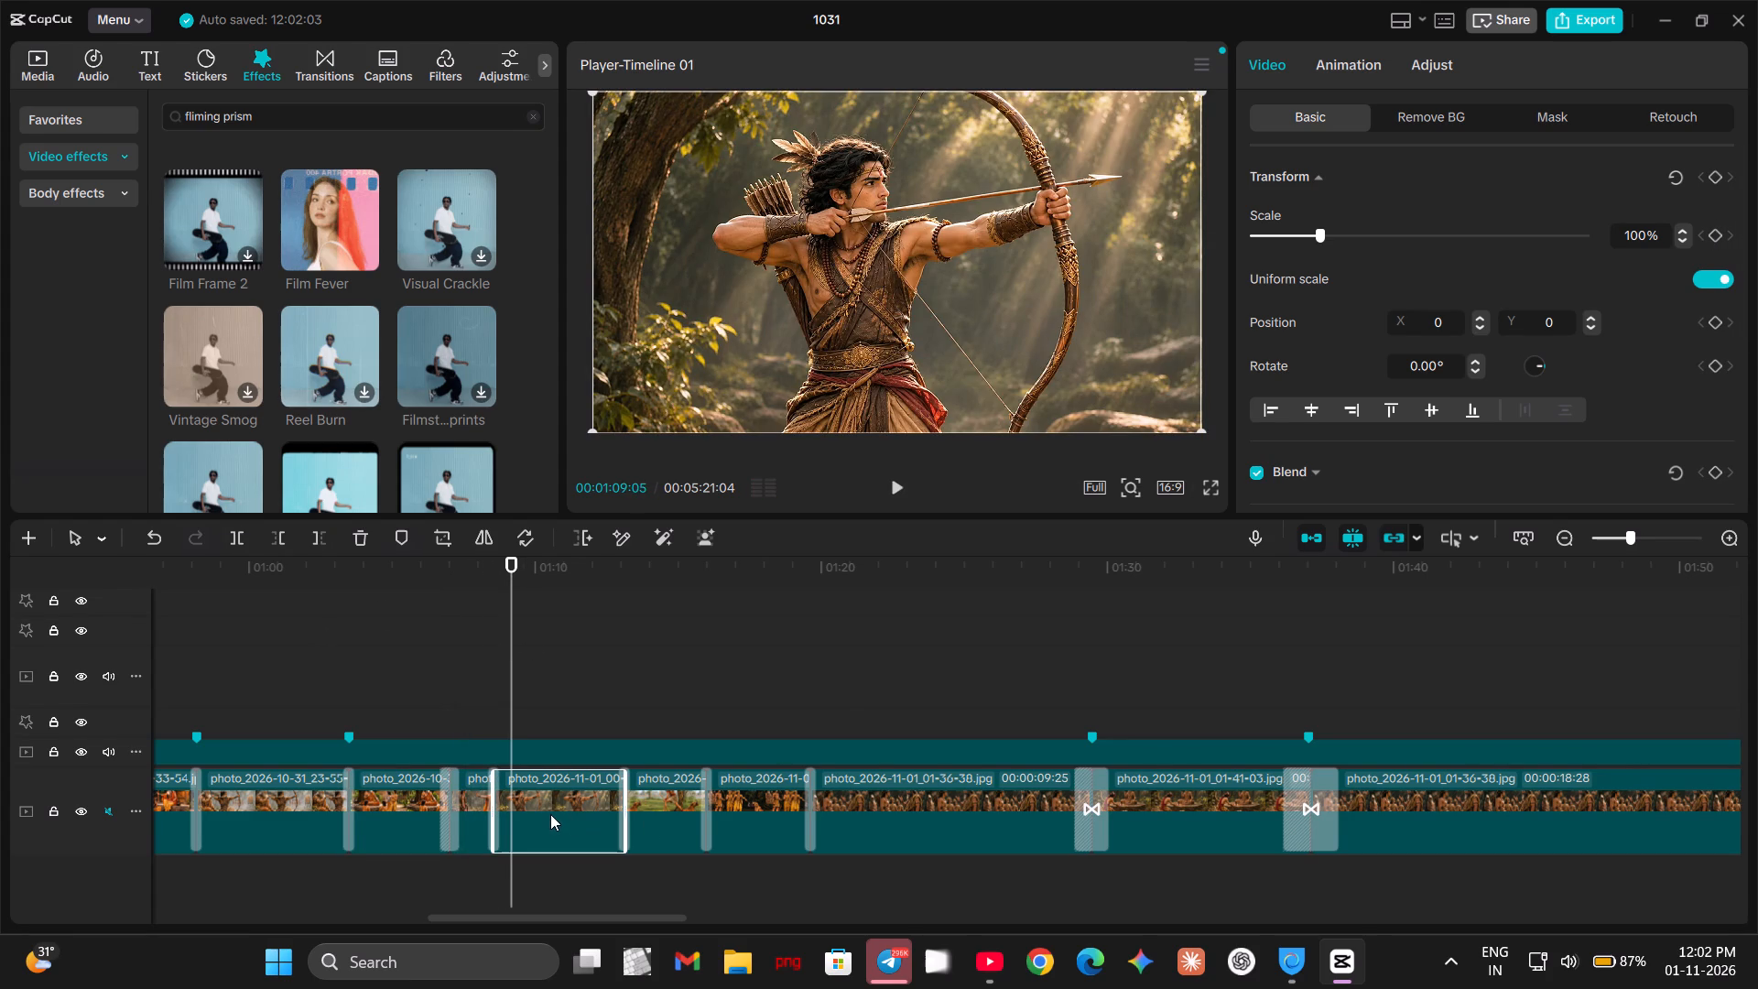
{"action": "left_click", "coordinate": [1716, 244]}
Add a second scale keyframe at 01:13:00, near the end of the lone archer clip.
{"action": "key", "text": "space"}
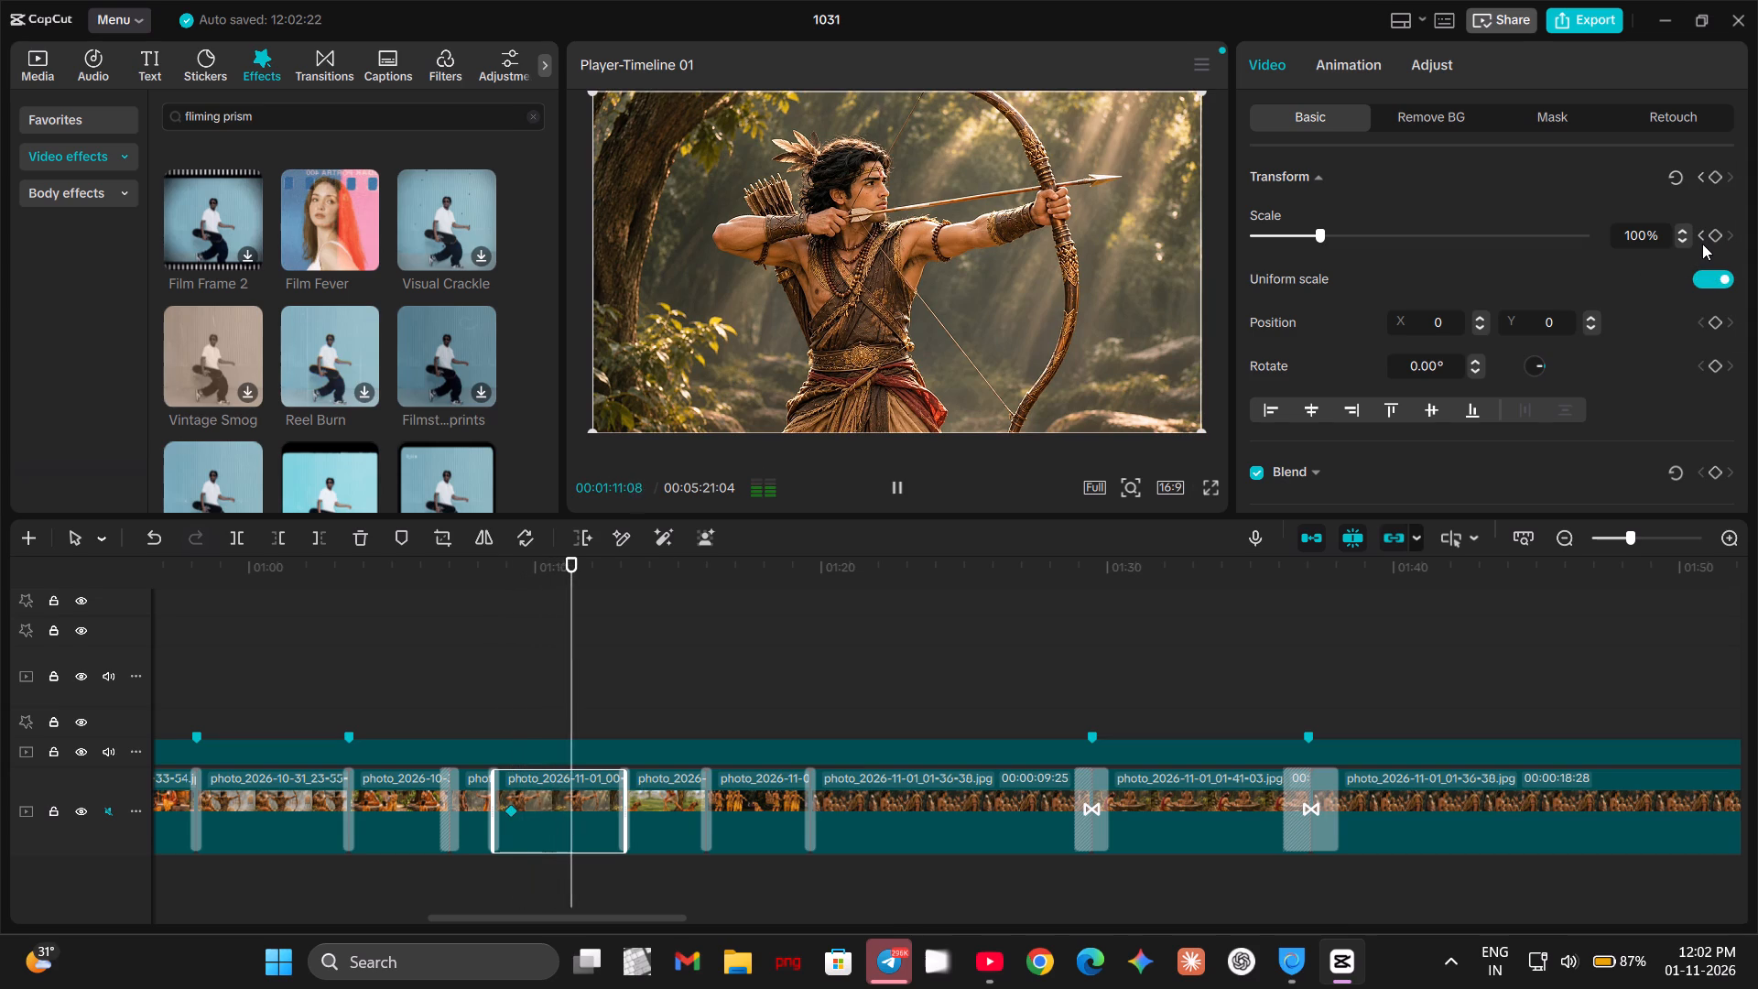
{"action": "key", "text": "space"}
{"action": "key", "text": "space"}
{"action": "key", "text": "space"}
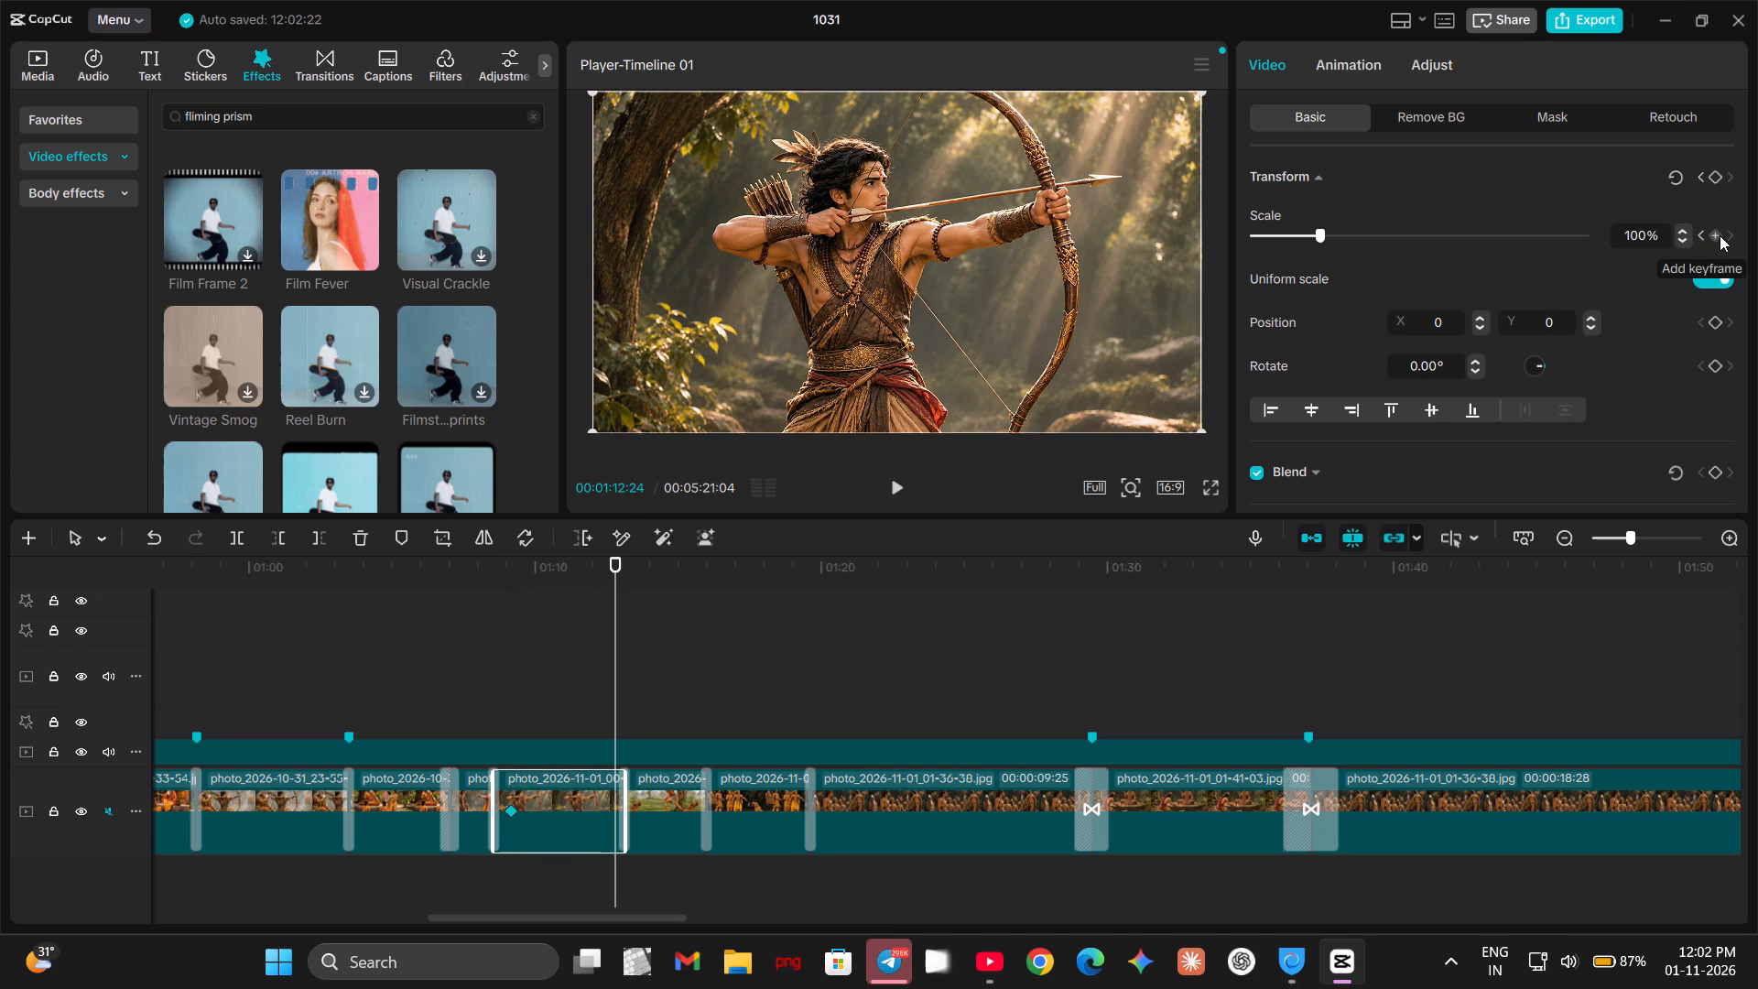
{"action": "key", "text": "space"}
{"action": "key", "text": "space"}
{"action": "left_click", "coordinate": [1718, 235]}
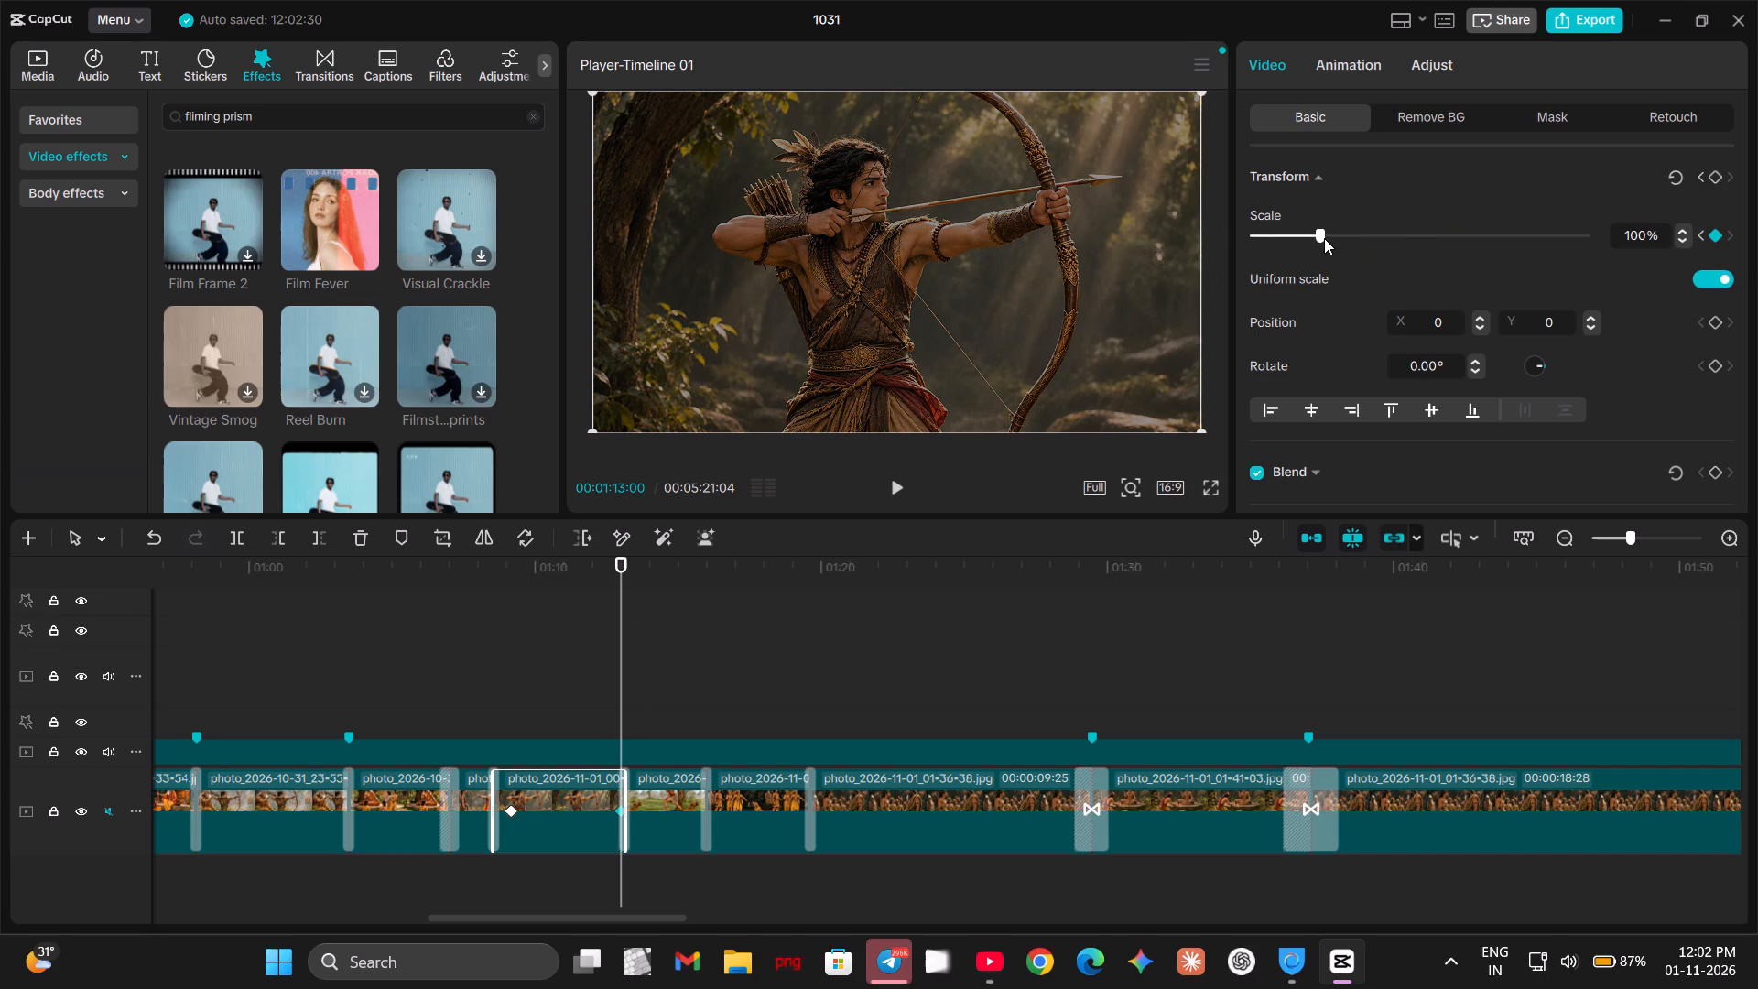
Set the lone archer clip's end keyframe to scale 121%.
{"action": "left_click_drag", "start_coordinate": [1318, 236], "coordinate": [1338, 235]}
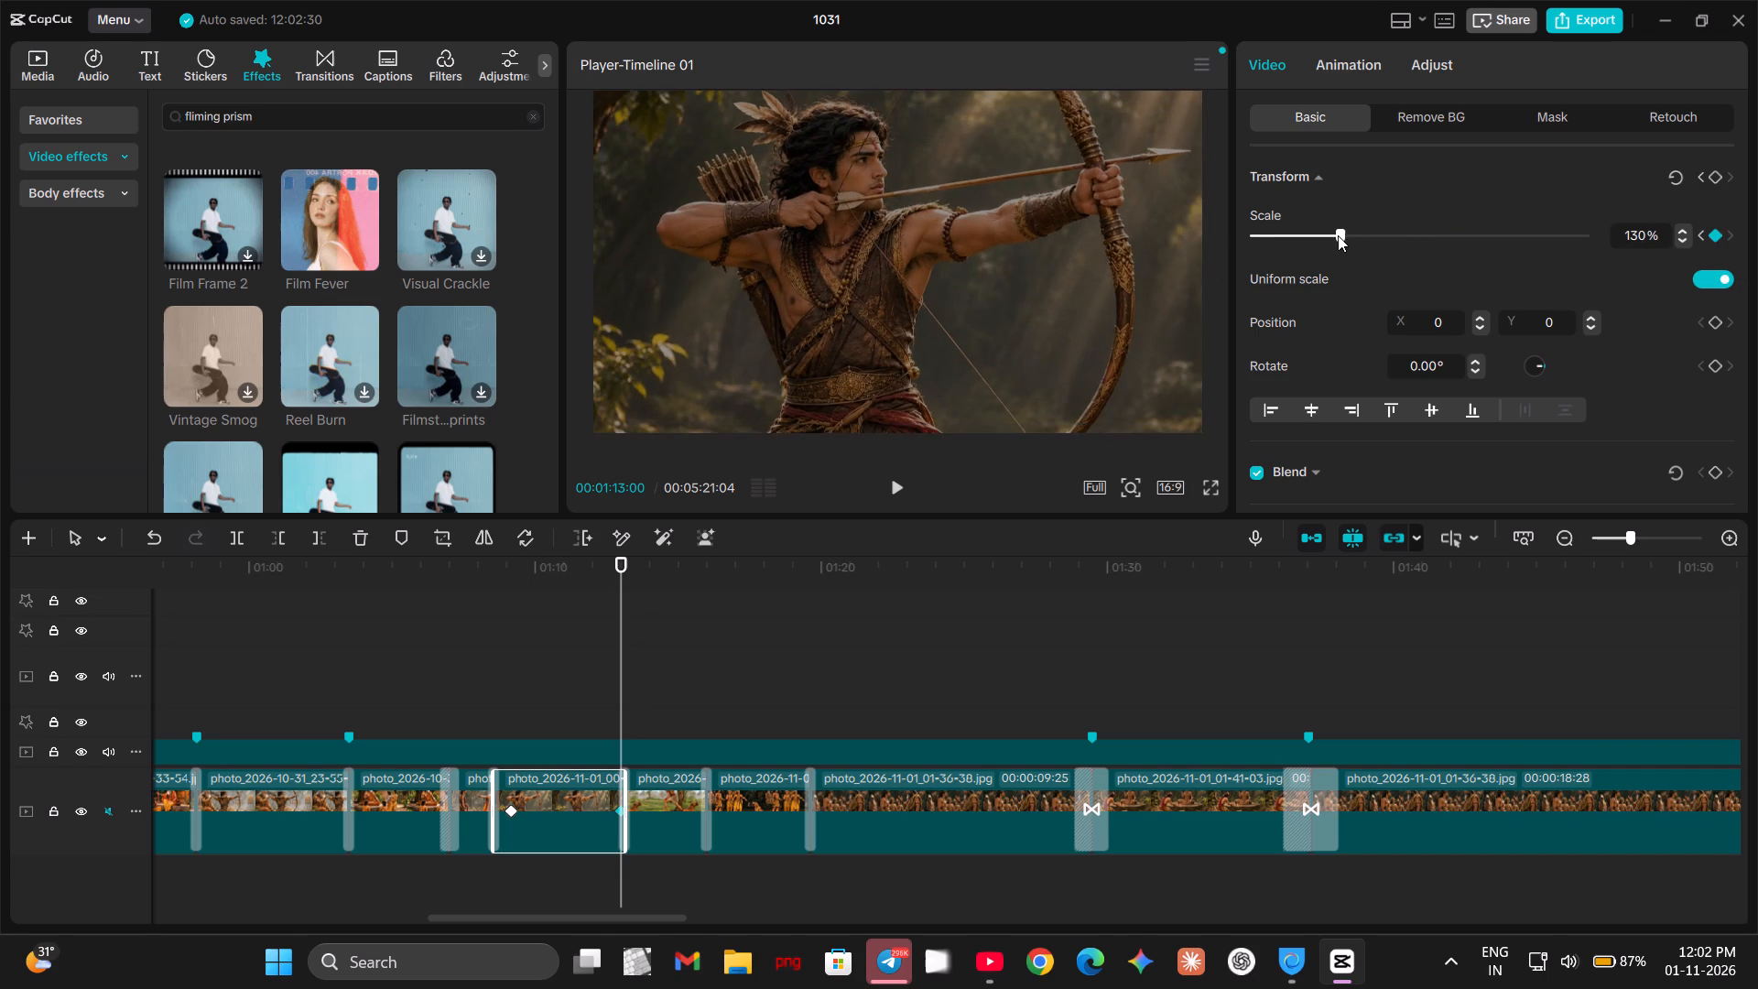
{"action": "left_click_drag", "start_coordinate": [1338, 235], "coordinate": [1329, 238]}
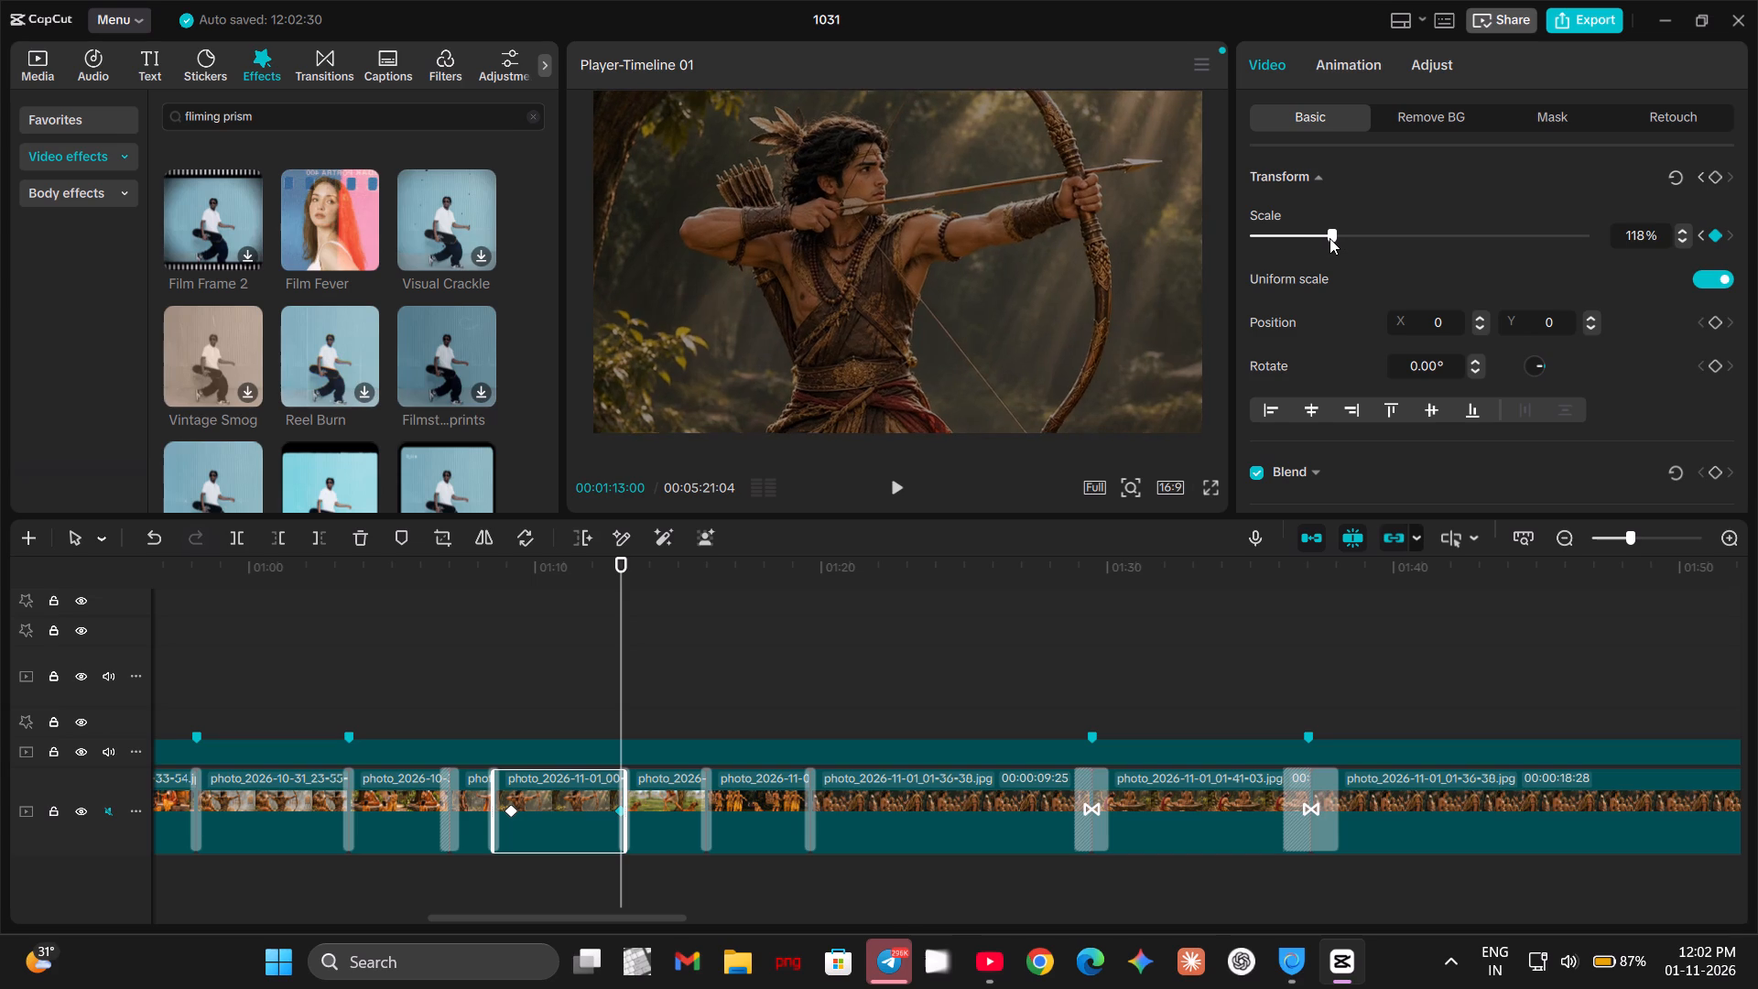
{"action": "left_click_drag", "start_coordinate": [1329, 238], "coordinate": [1332, 237]}
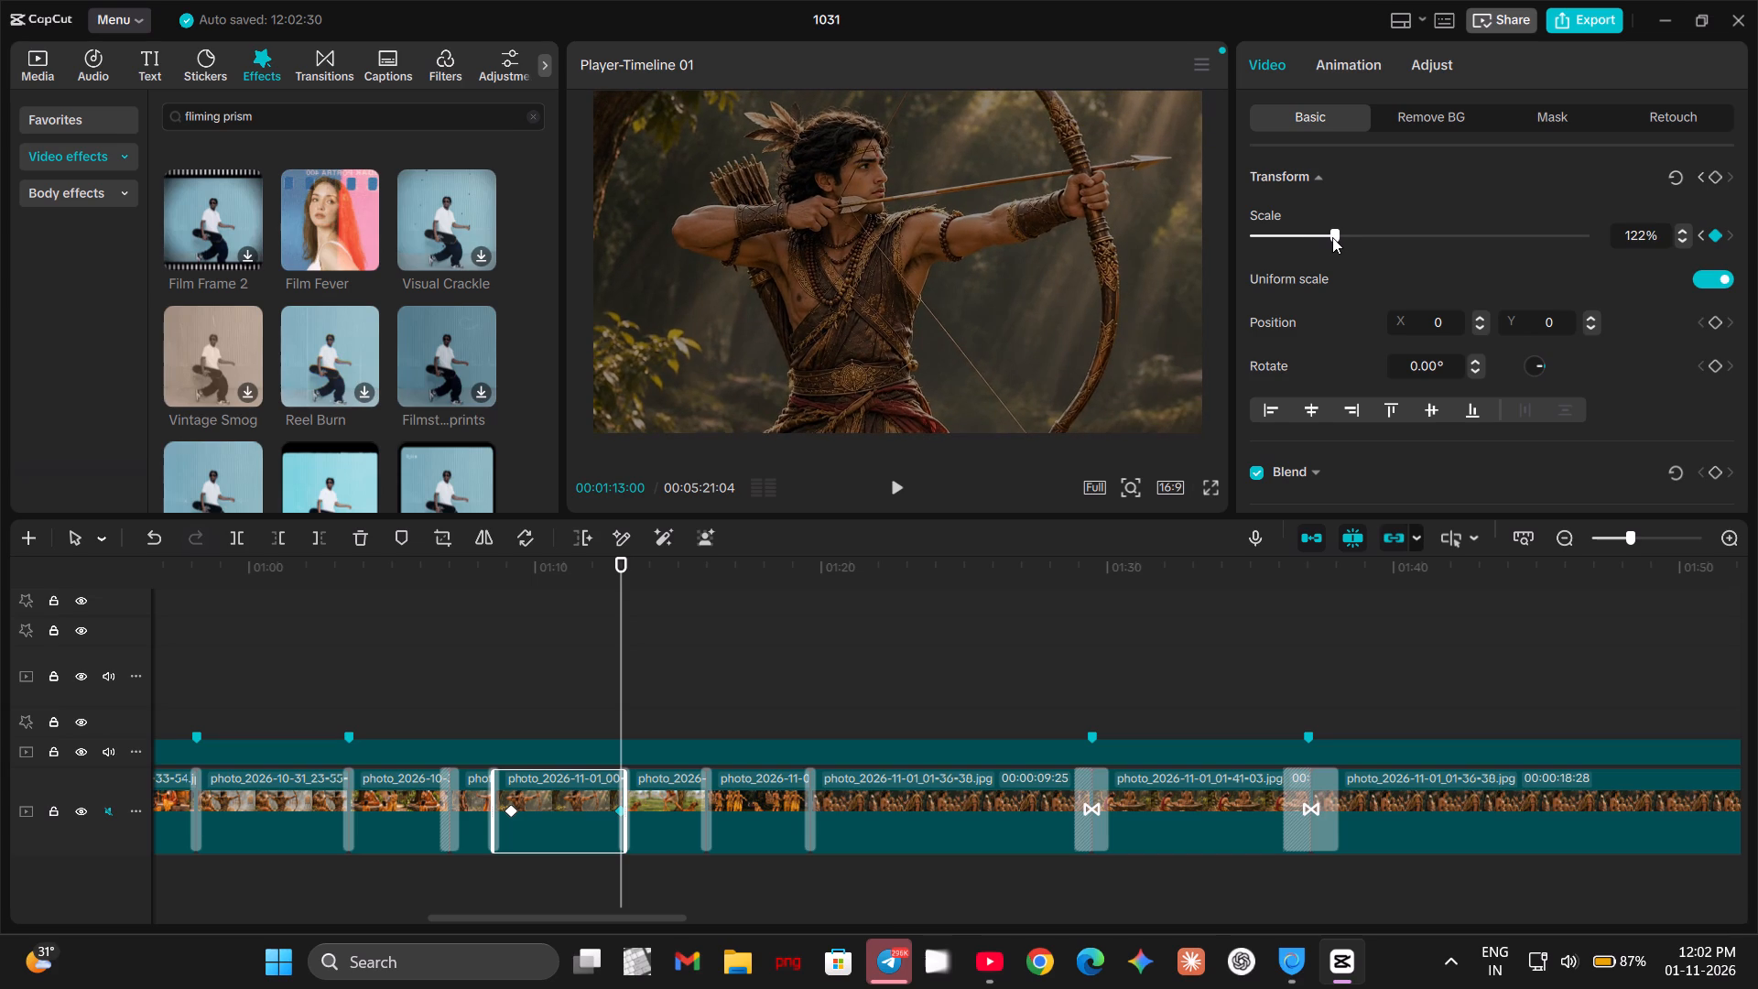
{"action": "left_click_drag", "start_coordinate": [1332, 237], "coordinate": [1329, 237]}
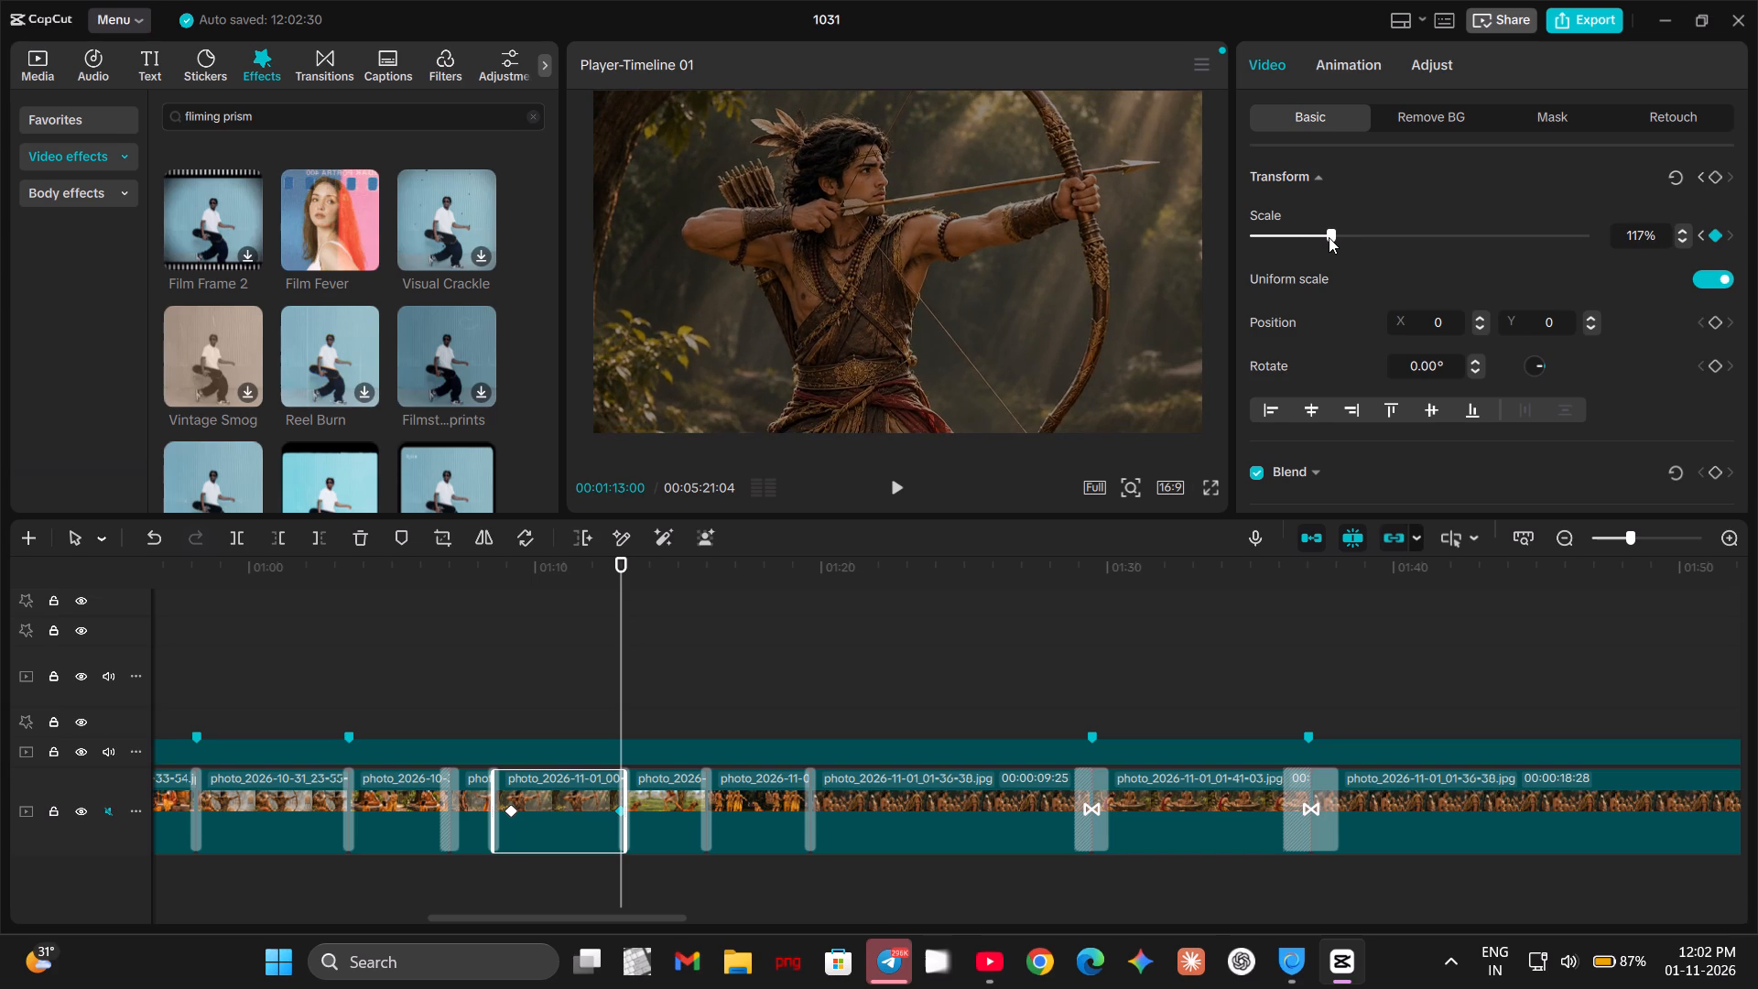
{"action": "left_click_drag", "start_coordinate": [1329, 237], "coordinate": [1331, 237]}
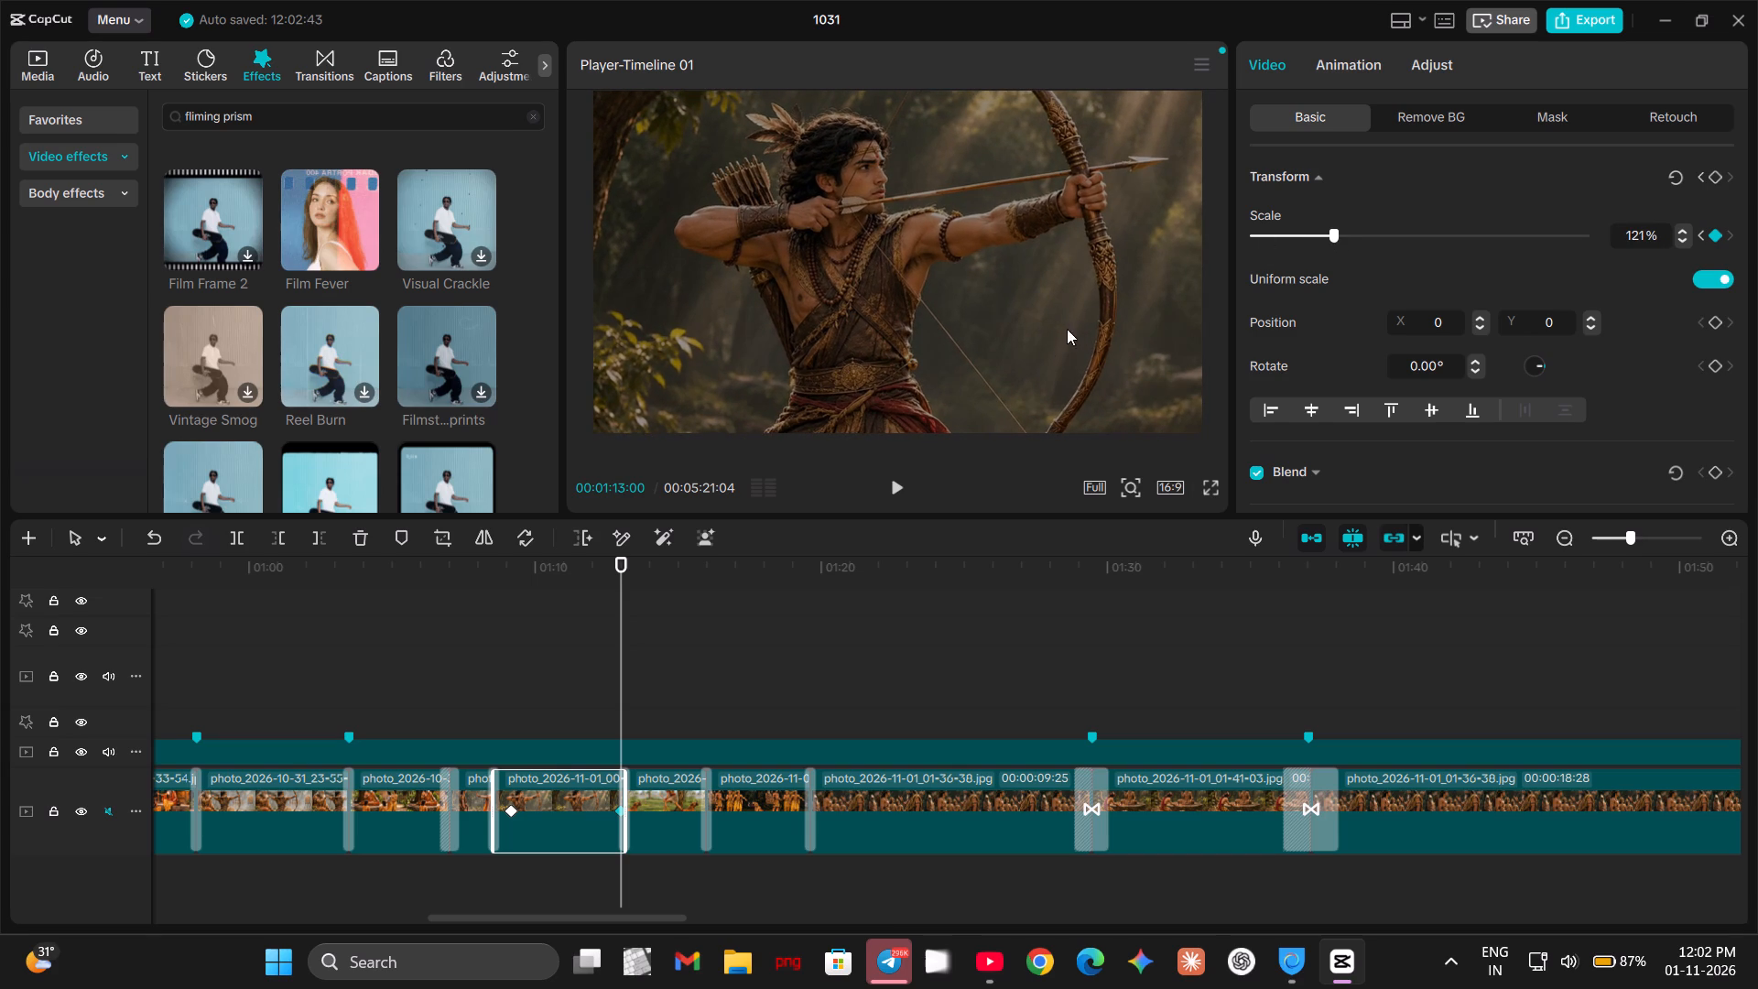
Play back the lone archer clip's zoom-in and its transitions with the neighbouring photos.
{"action": "key", "text": "space"}
{"action": "key", "text": "space"}
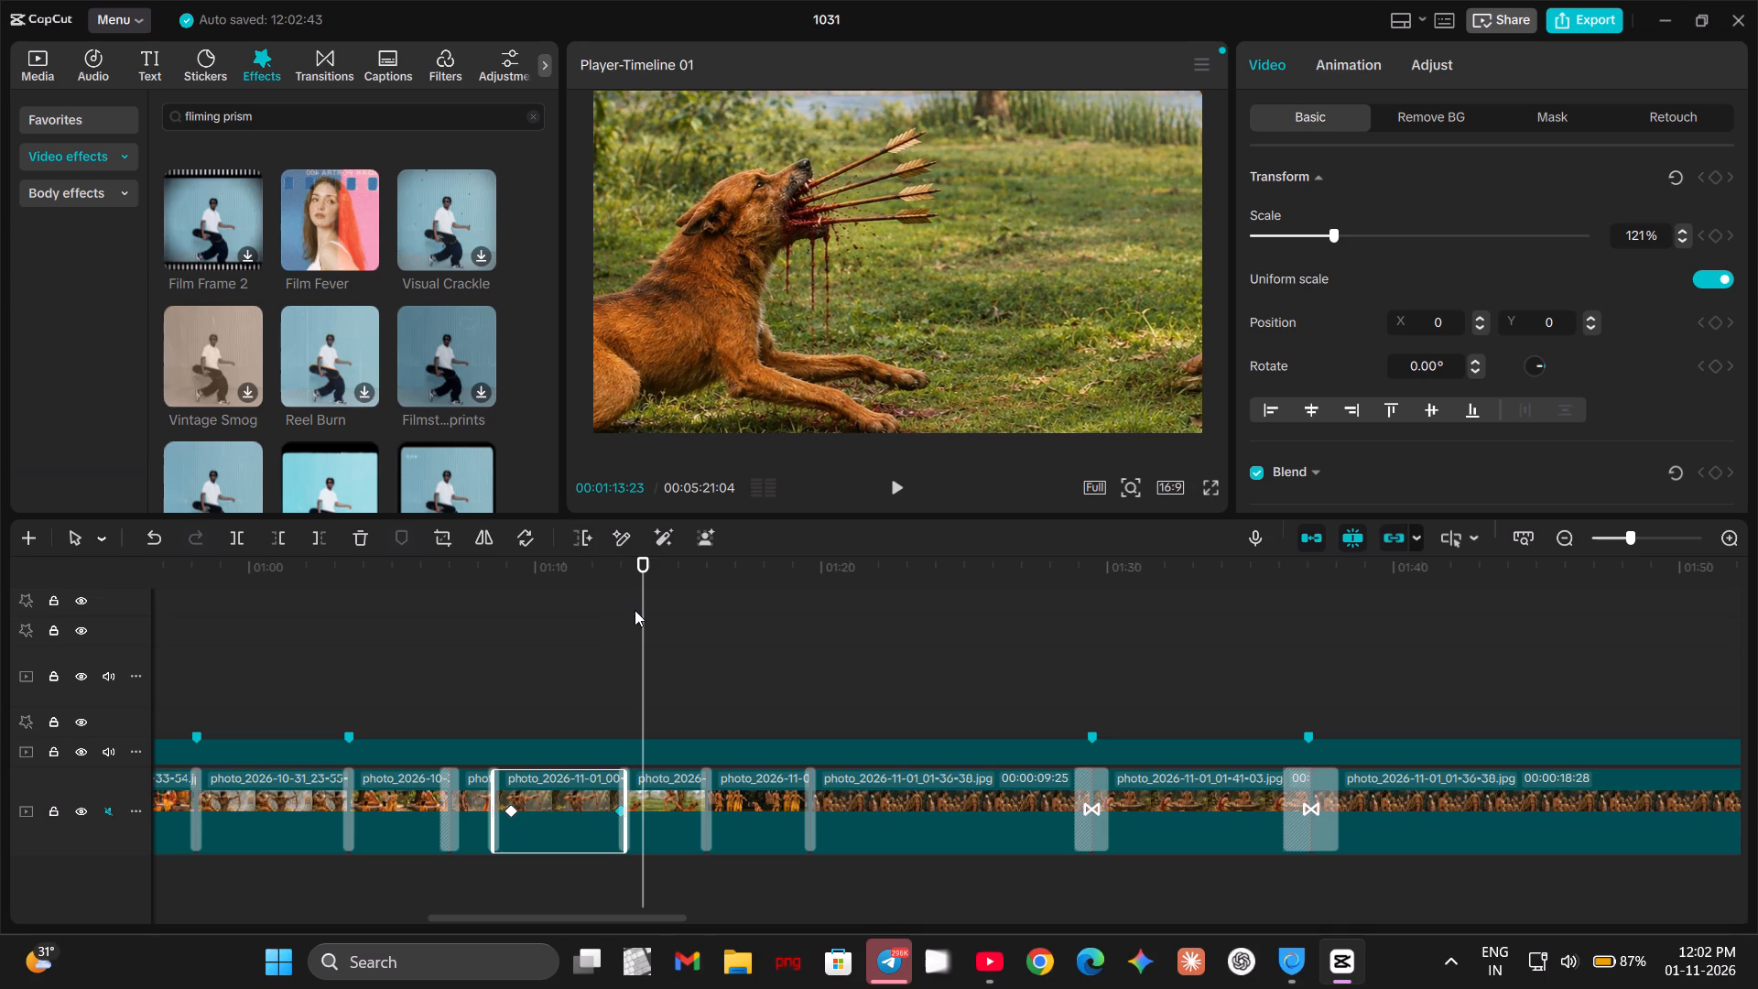
{"action": "left_click_drag", "start_coordinate": [640, 614], "coordinate": [532, 625]}
{"action": "key", "text": "space"}
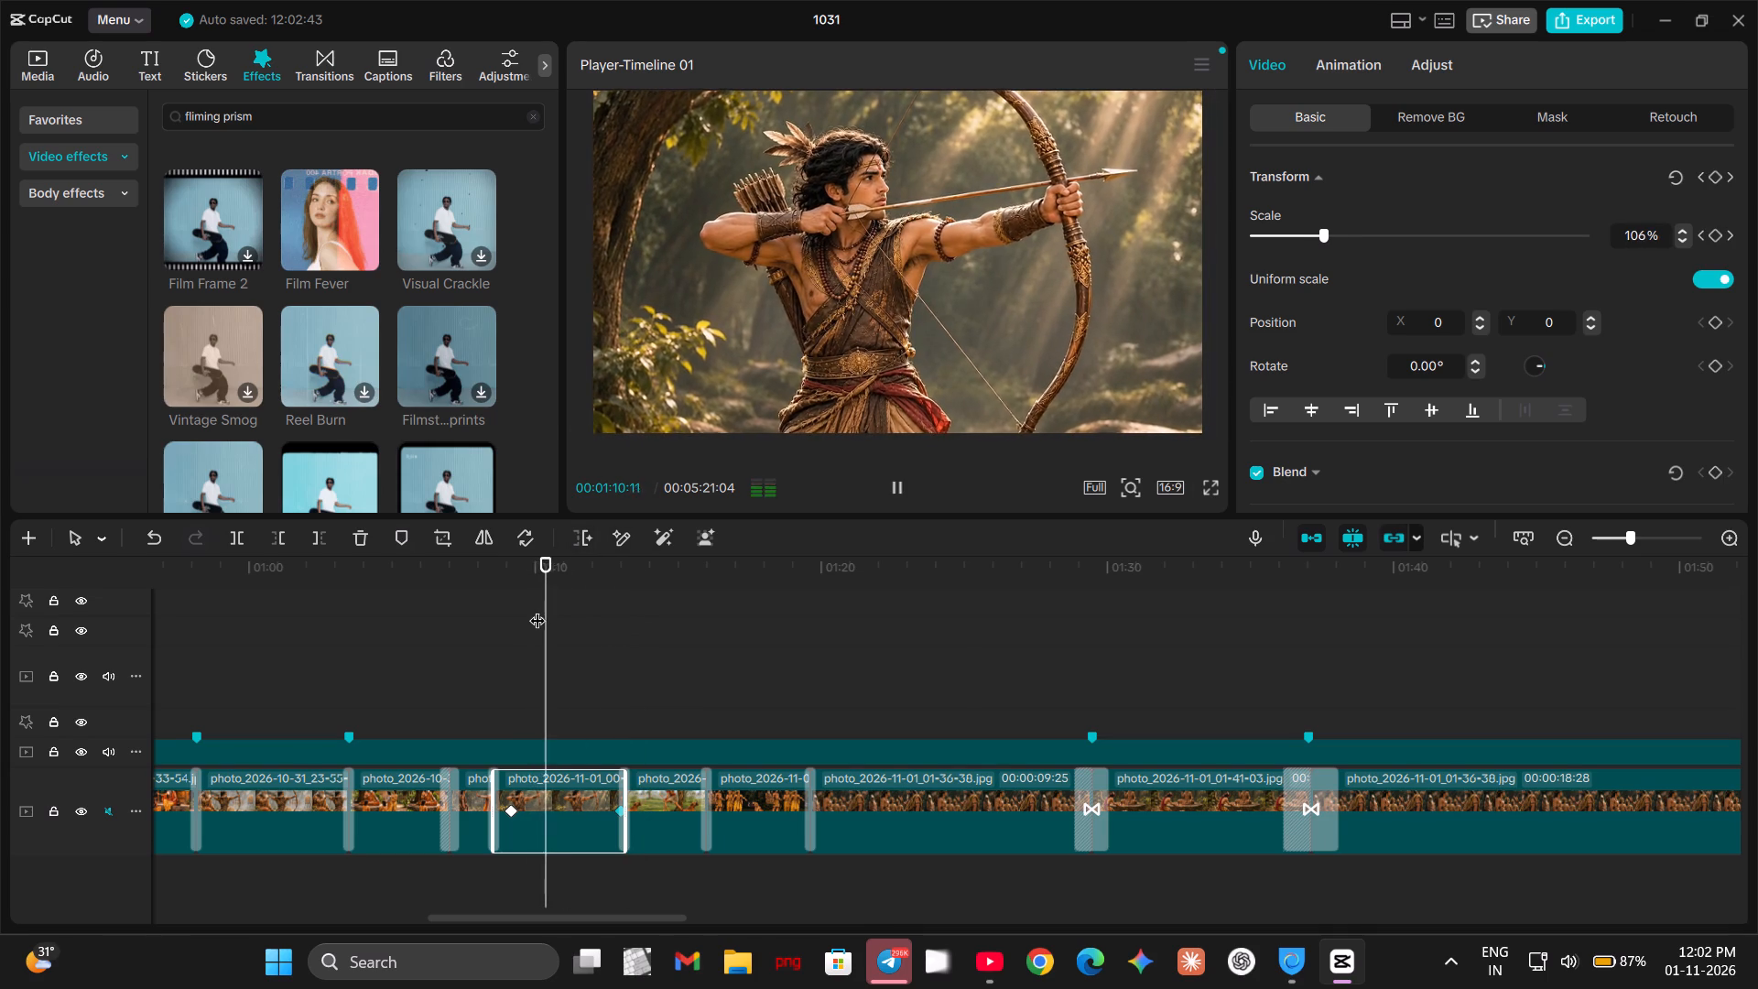
{"action": "key", "text": "space"}
{"action": "left_click_drag", "start_coordinate": [548, 618], "coordinate": [487, 632]}
{"action": "key", "text": "space"}
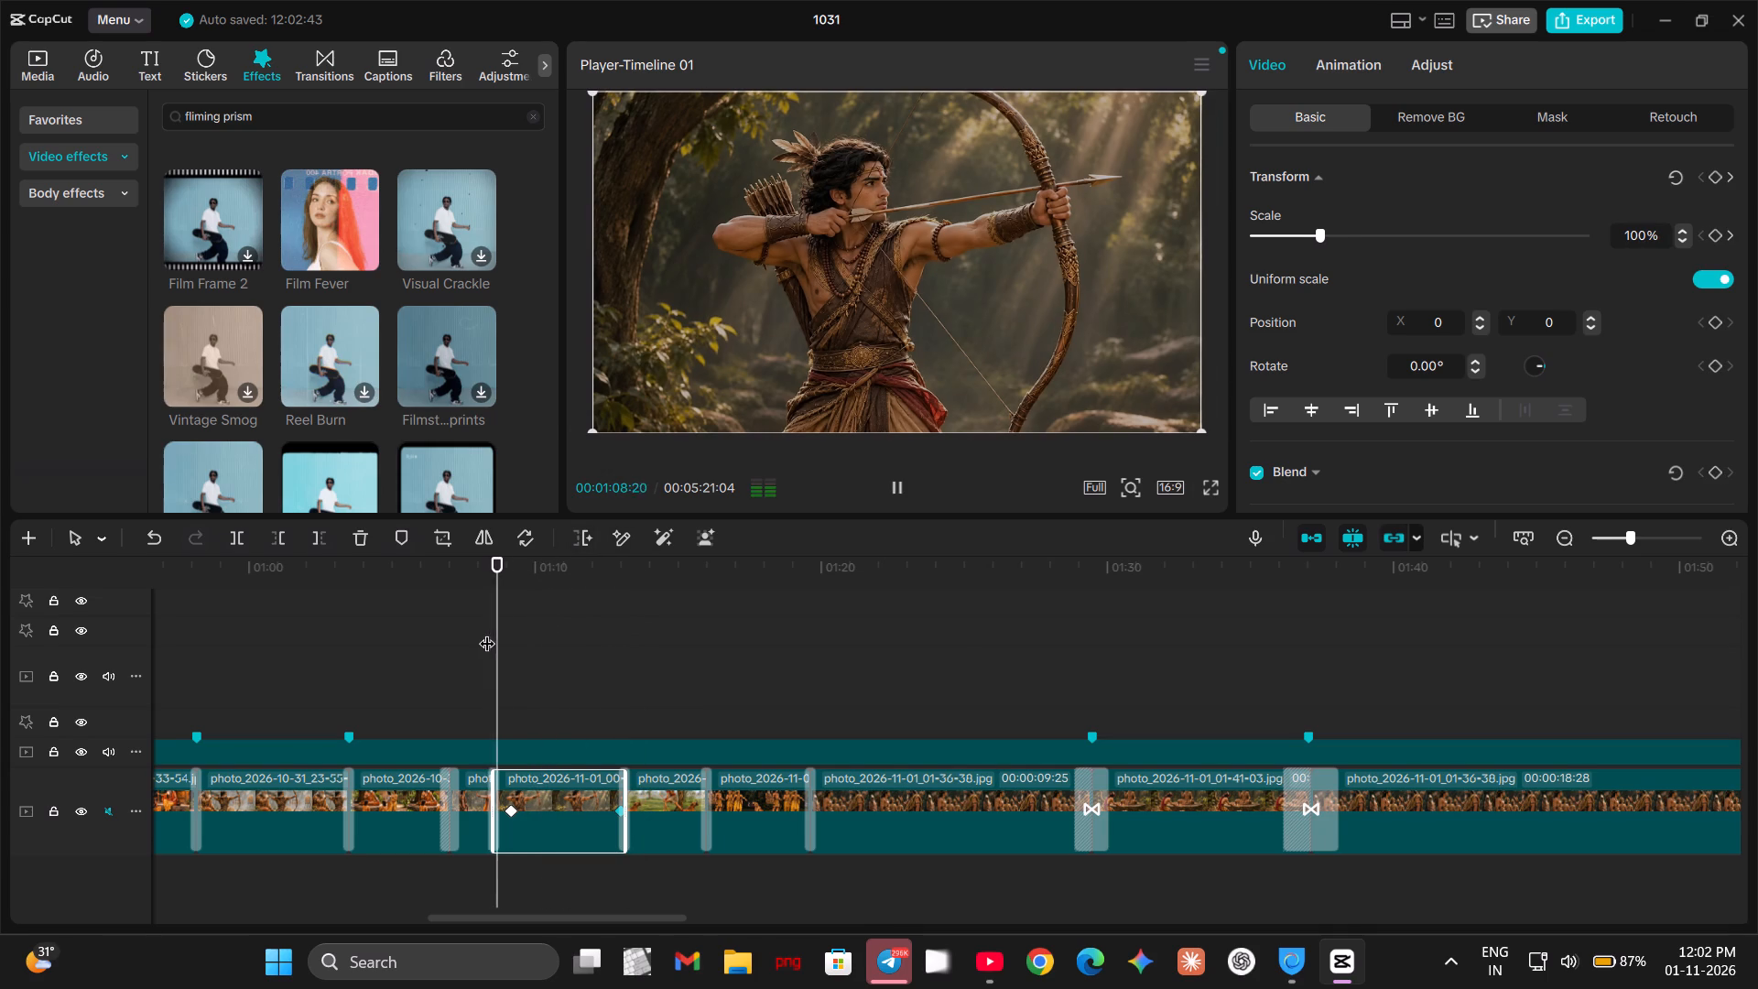
{"action": "key", "text": "space"}
Review the video from its opening through the title and early photo clips up to the lone archer's zoom-in.
{"action": "left_click_drag", "start_coordinate": [513, 625], "coordinate": [0, 656]}
{"action": "key", "text": "space"}
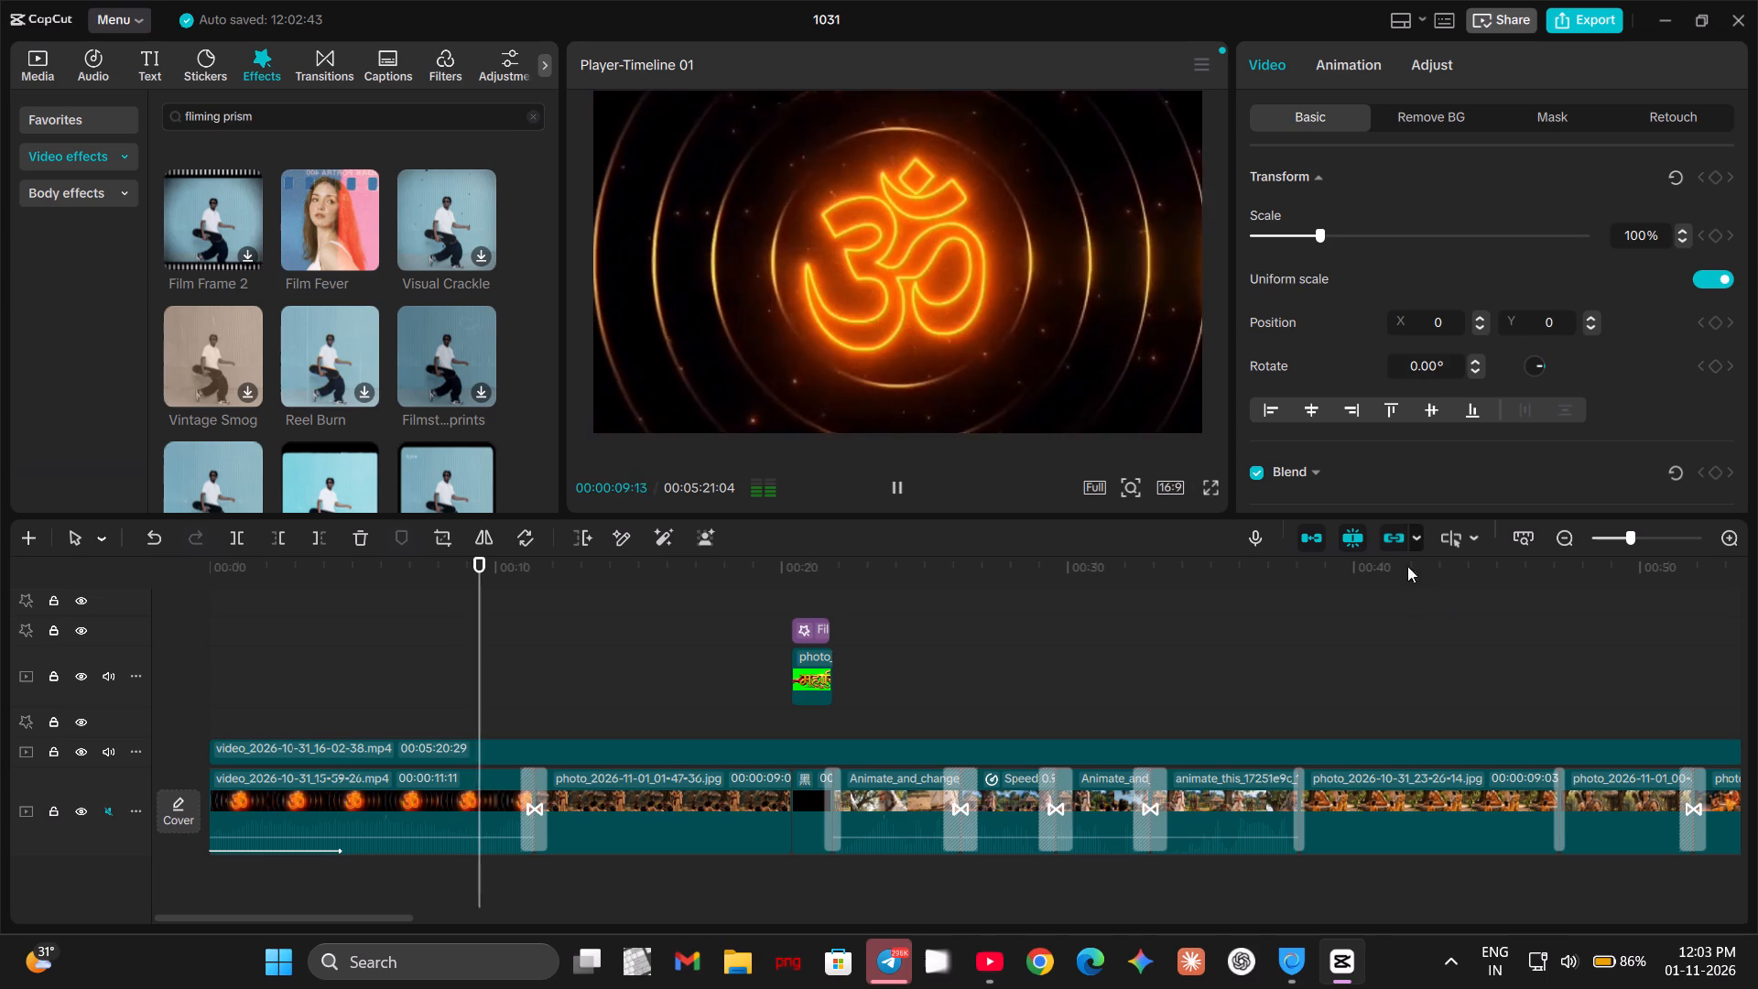
{"action": "left_click", "coordinate": [1210, 478]}
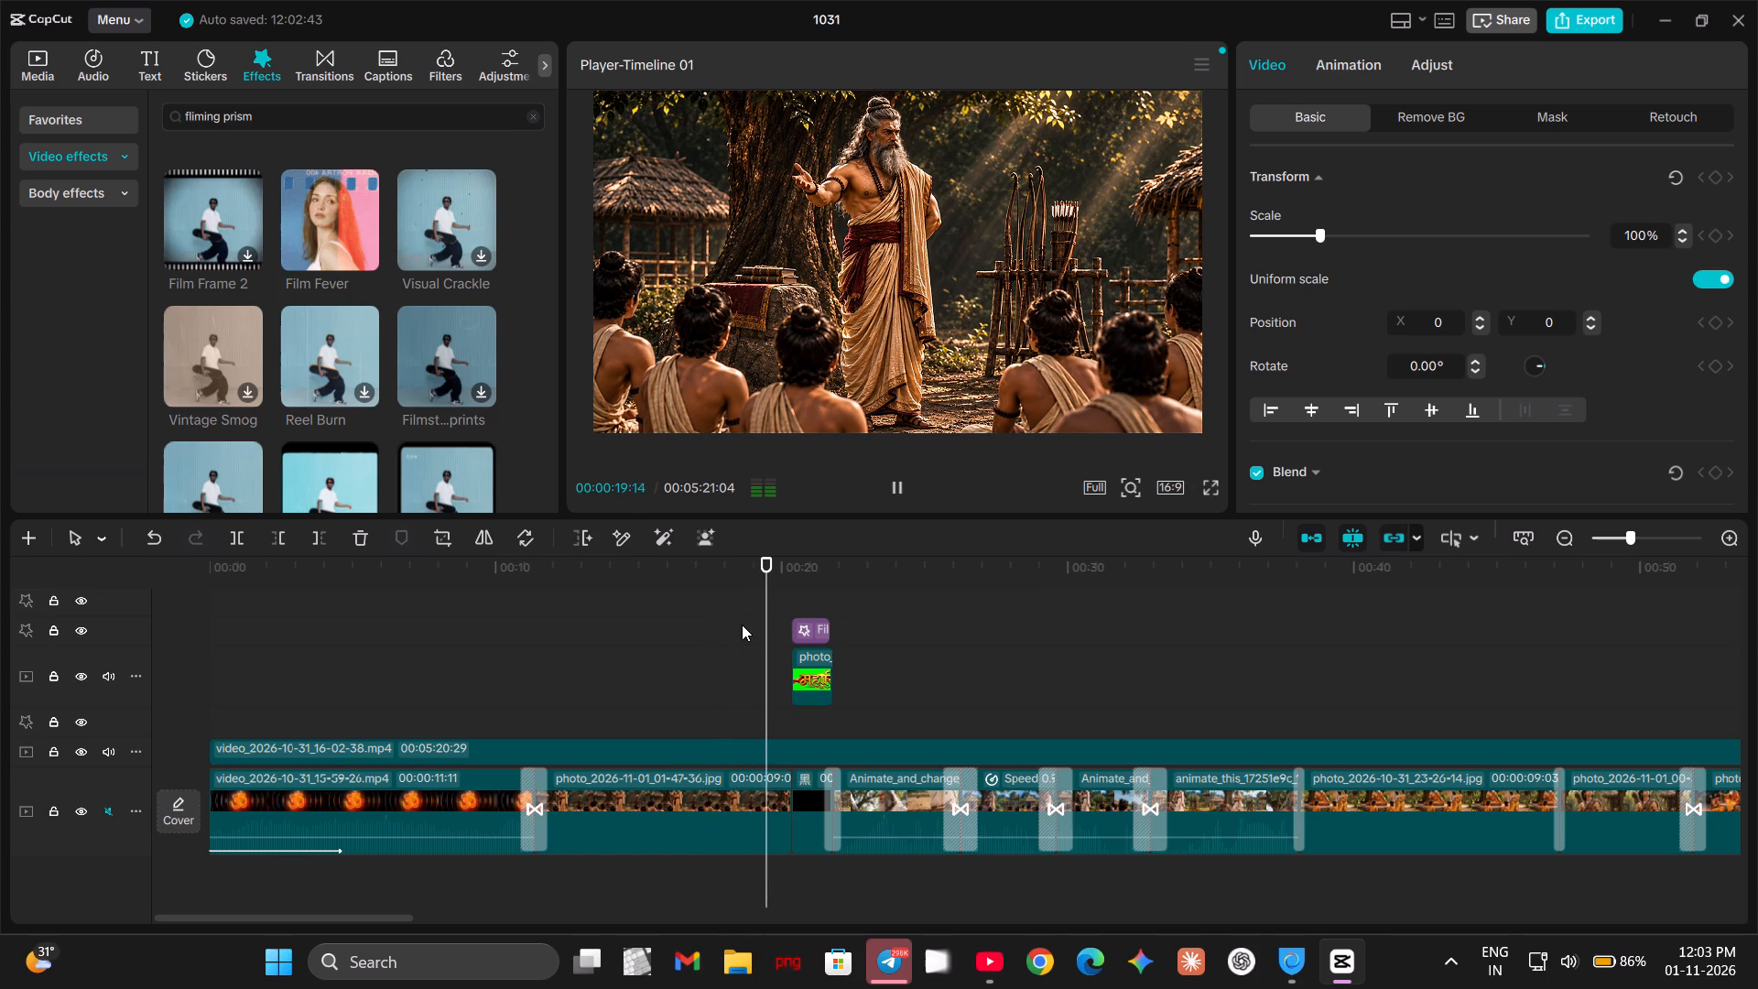
{"action": "key", "text": "space"}
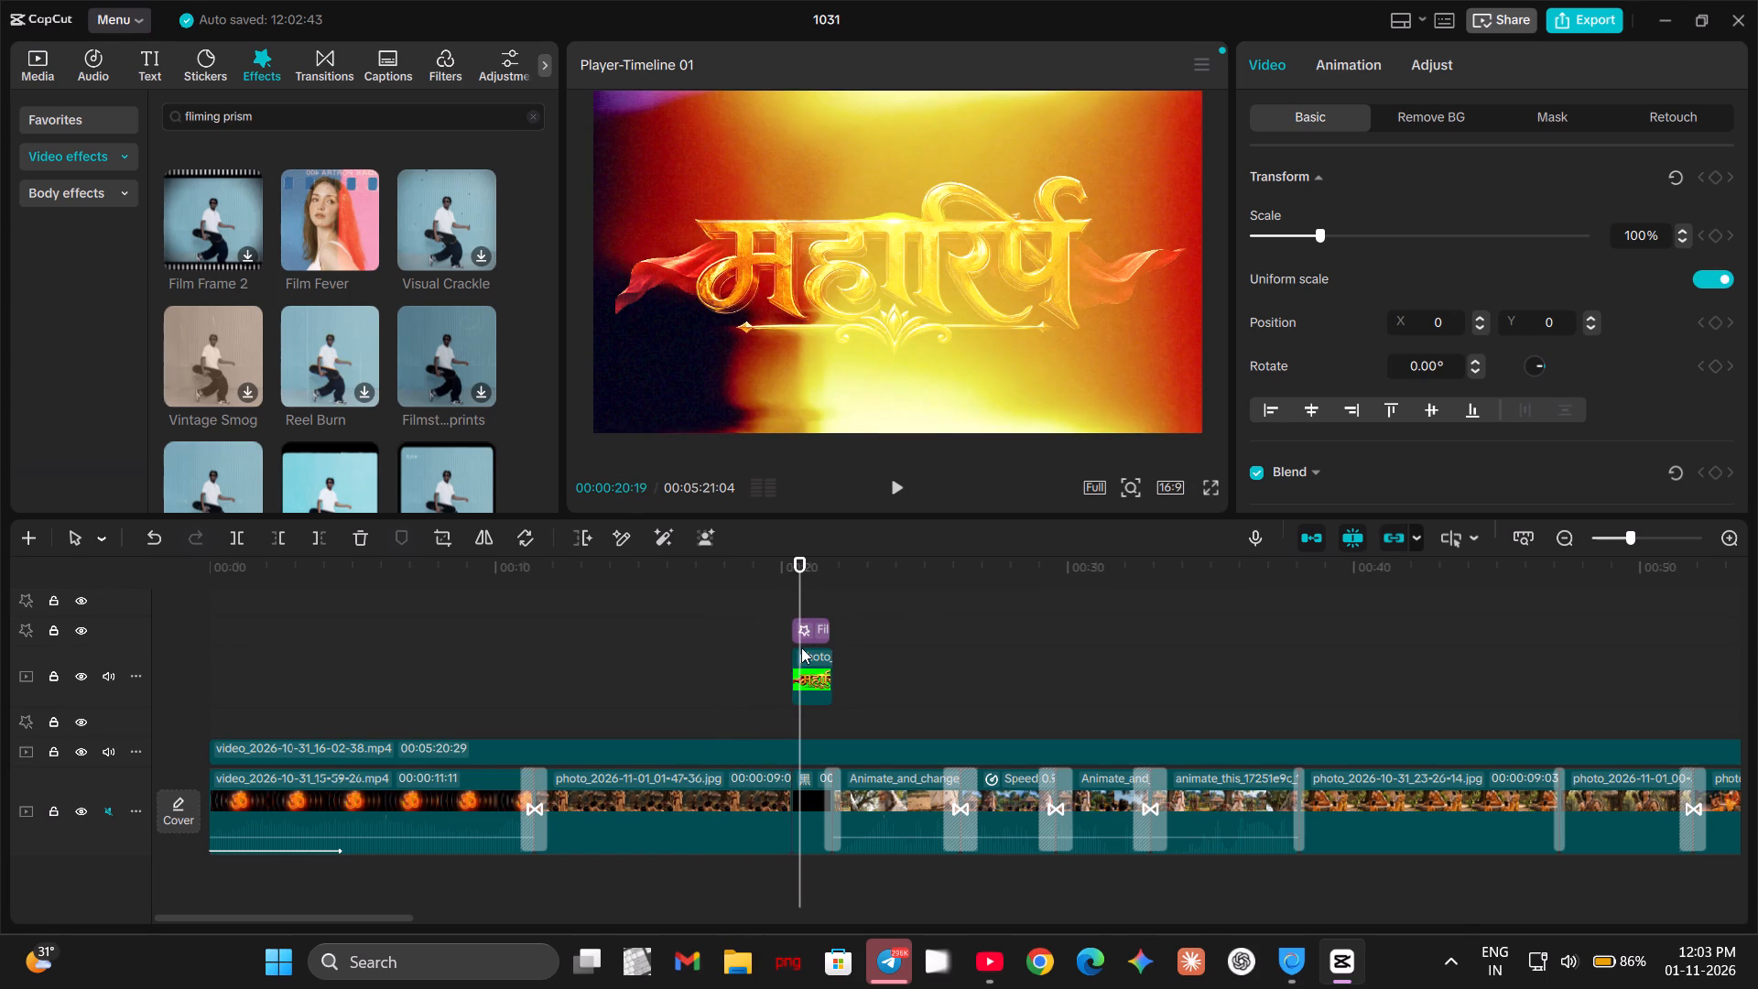
{"action": "key", "text": "space"}
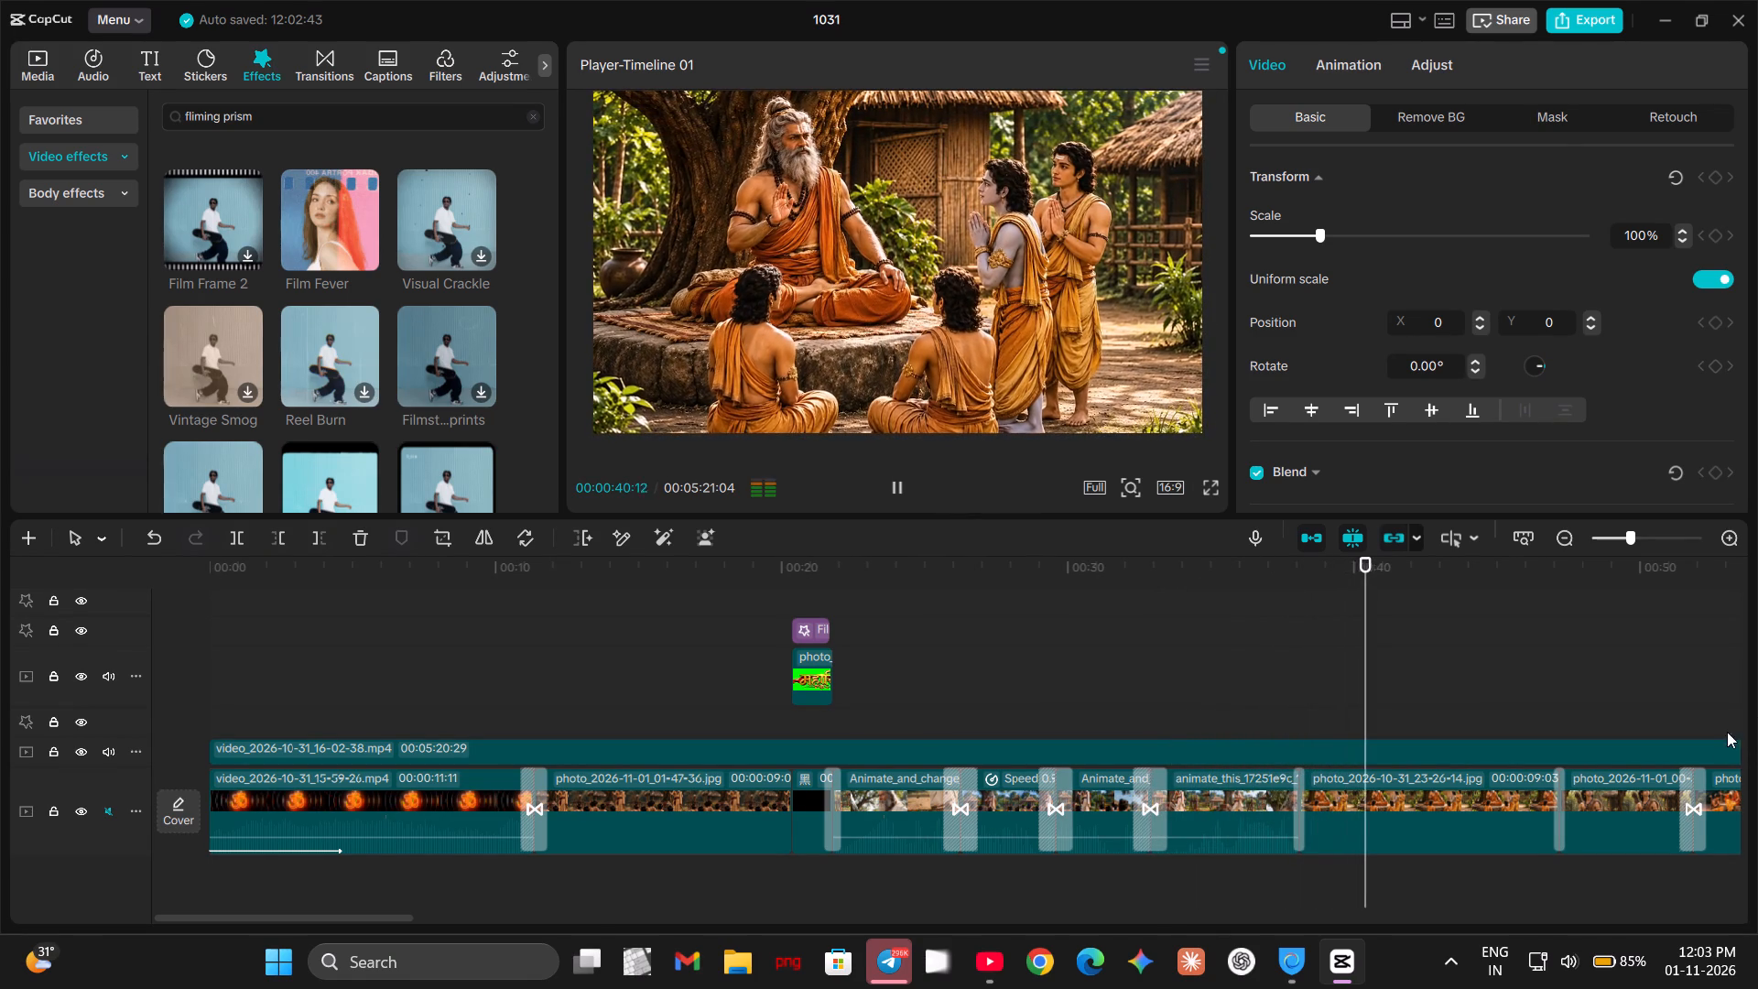
{"action": "key", "text": "space"}
{"action": "left_click_drag", "start_coordinate": [1369, 683], "coordinate": [733, 687]}
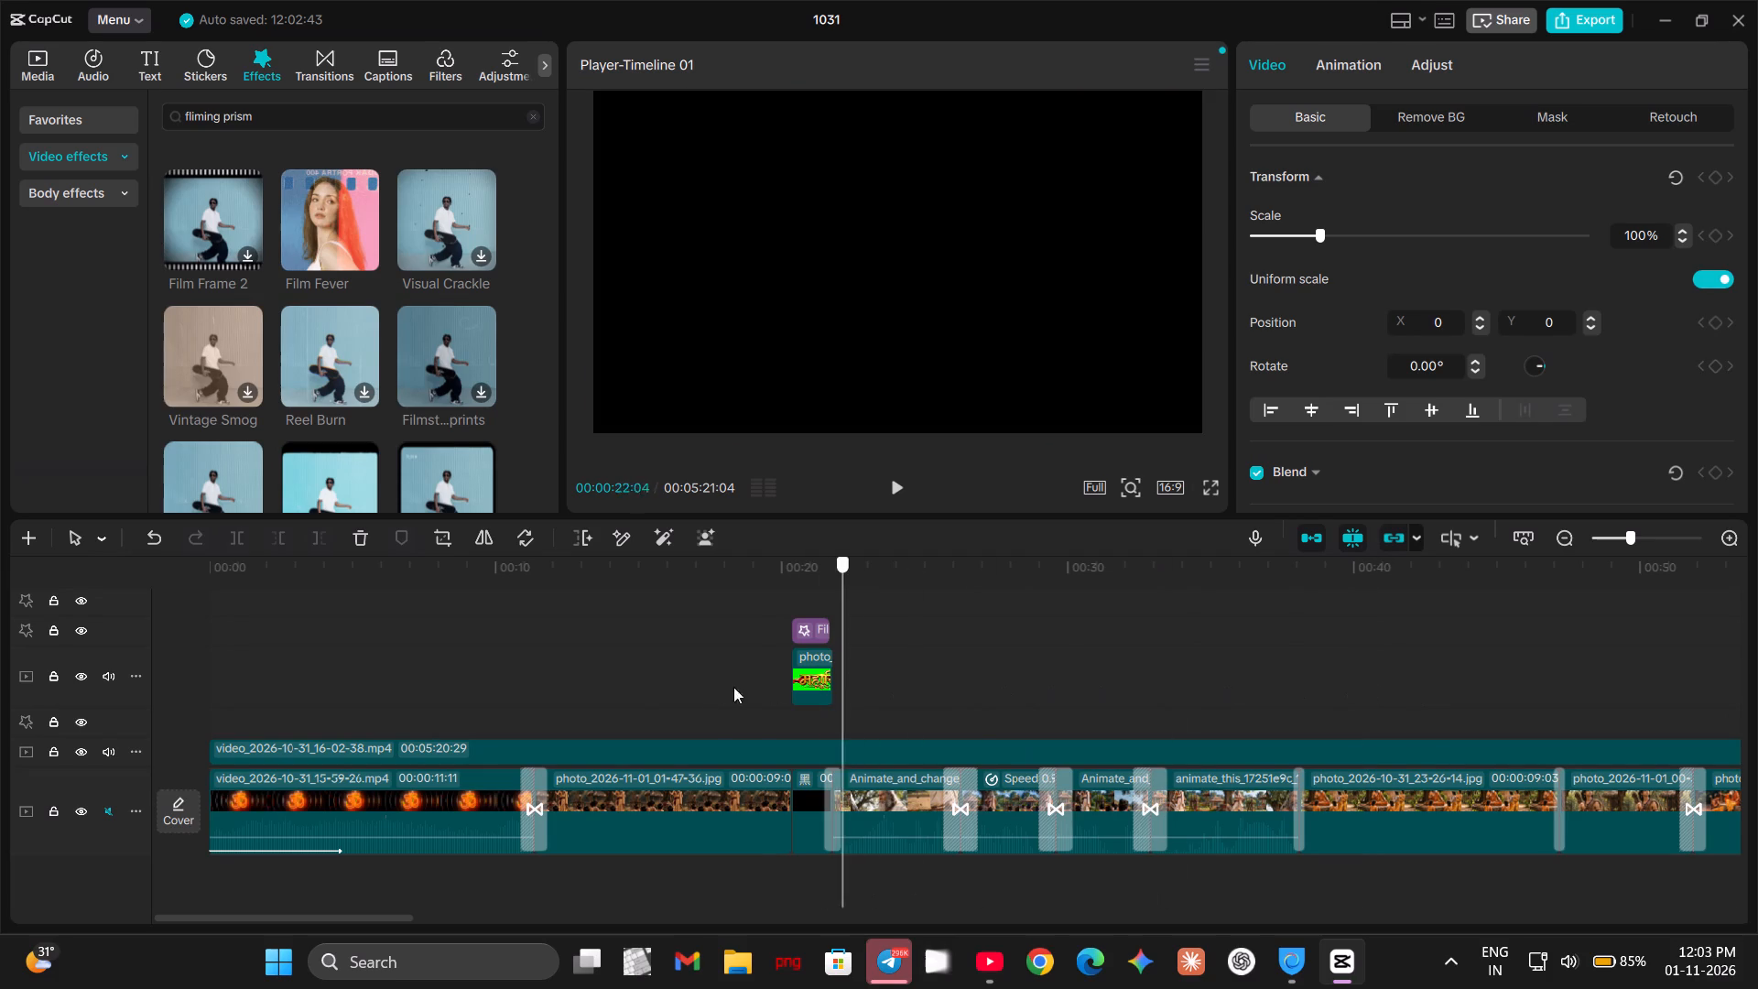
{"action": "left_click_drag", "start_coordinate": [733, 687], "coordinate": [573, 705]}
{"action": "key", "text": "space"}
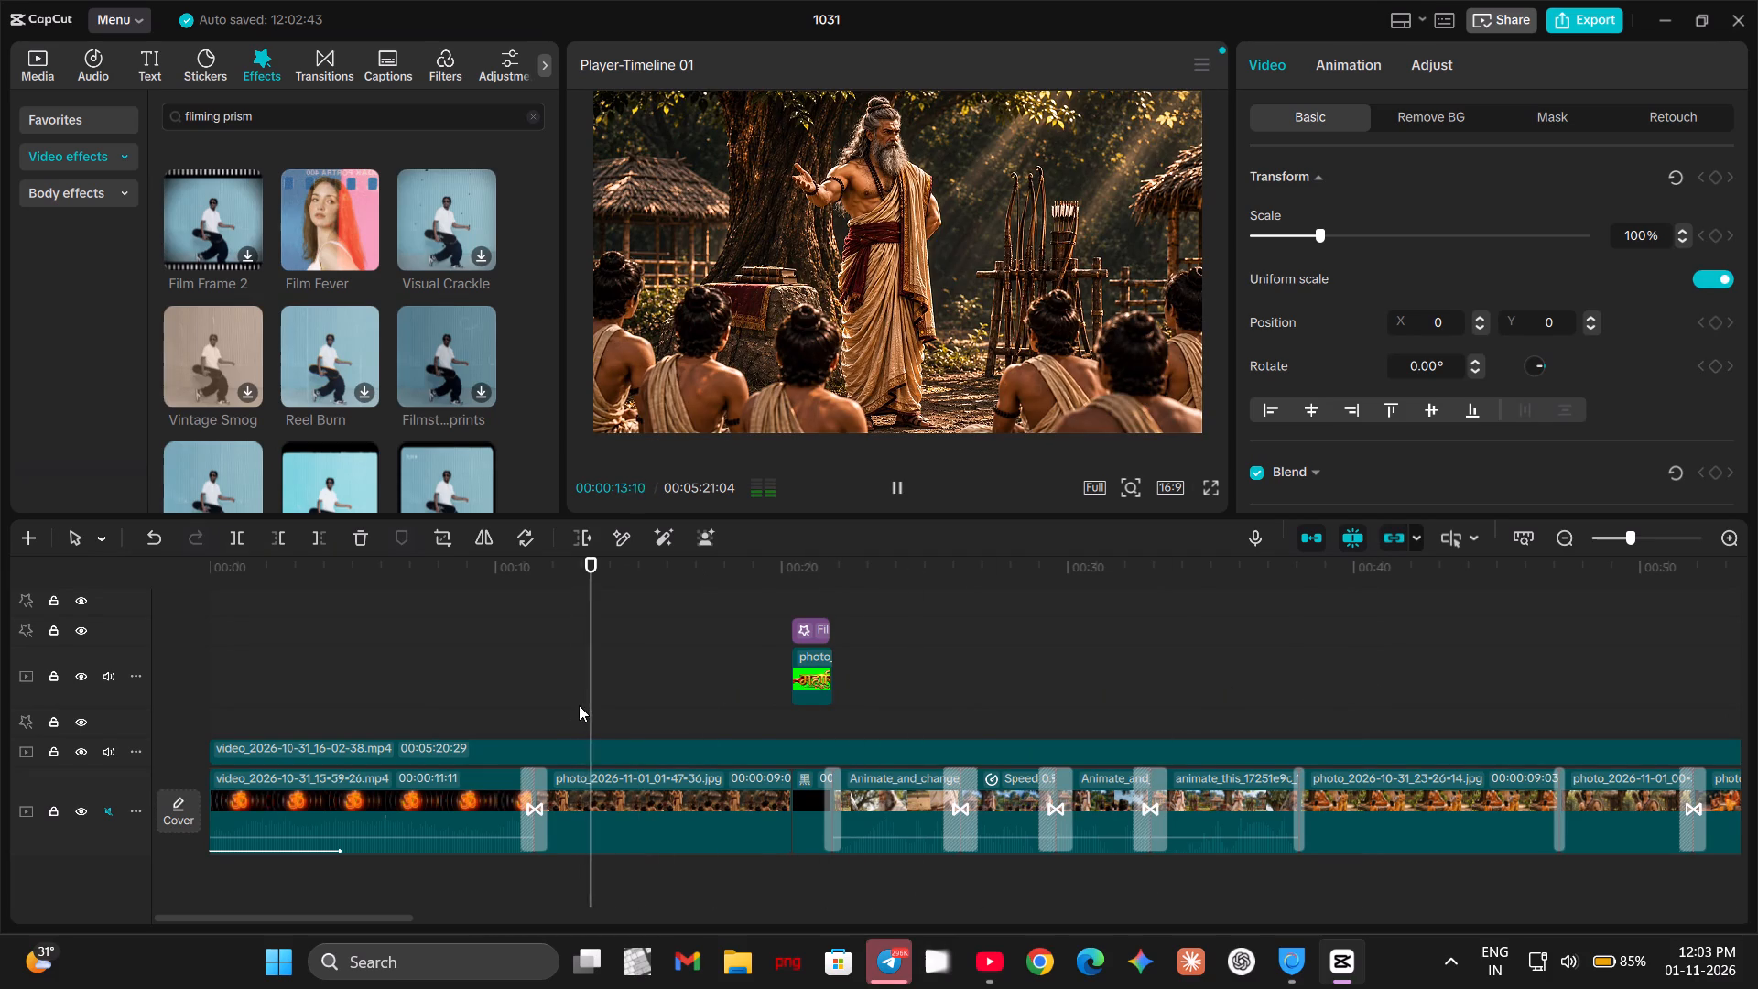
{"action": "key", "text": "space"}
{"action": "key", "text": "space"}
{"action": "left_click_drag", "start_coordinate": [609, 712], "coordinate": [1274, 742]}
{"action": "key", "text": "space"}
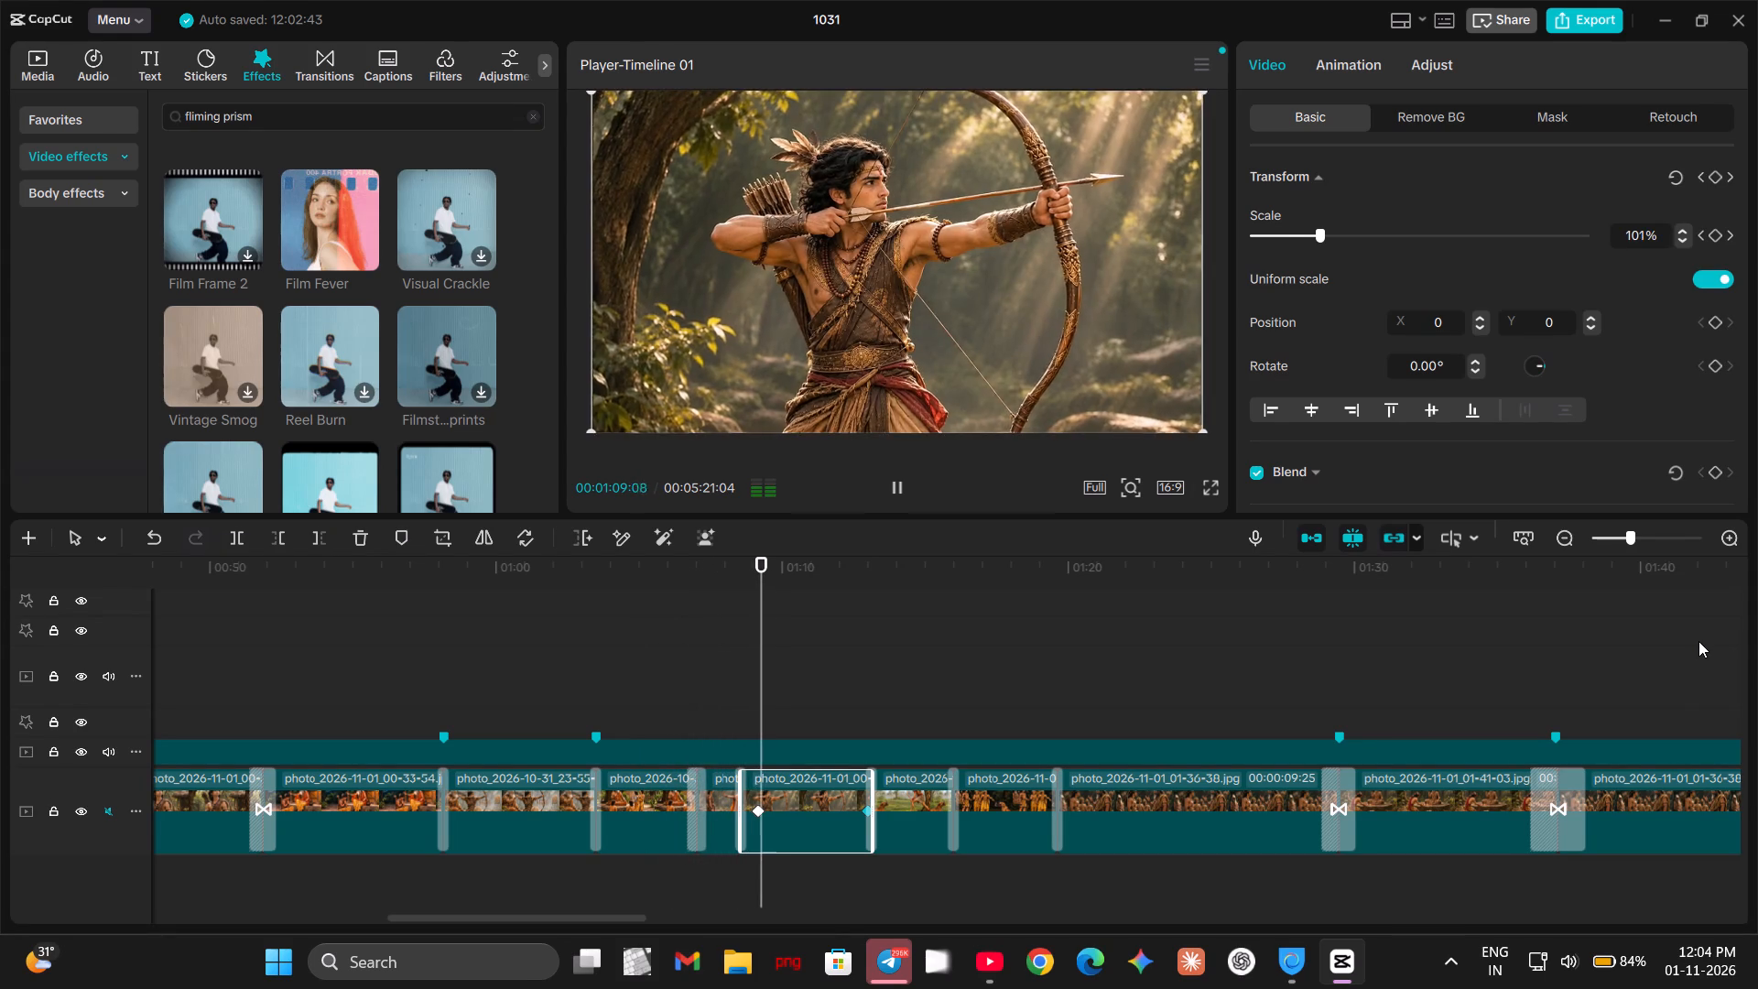
{"action": "key", "text": "space"}
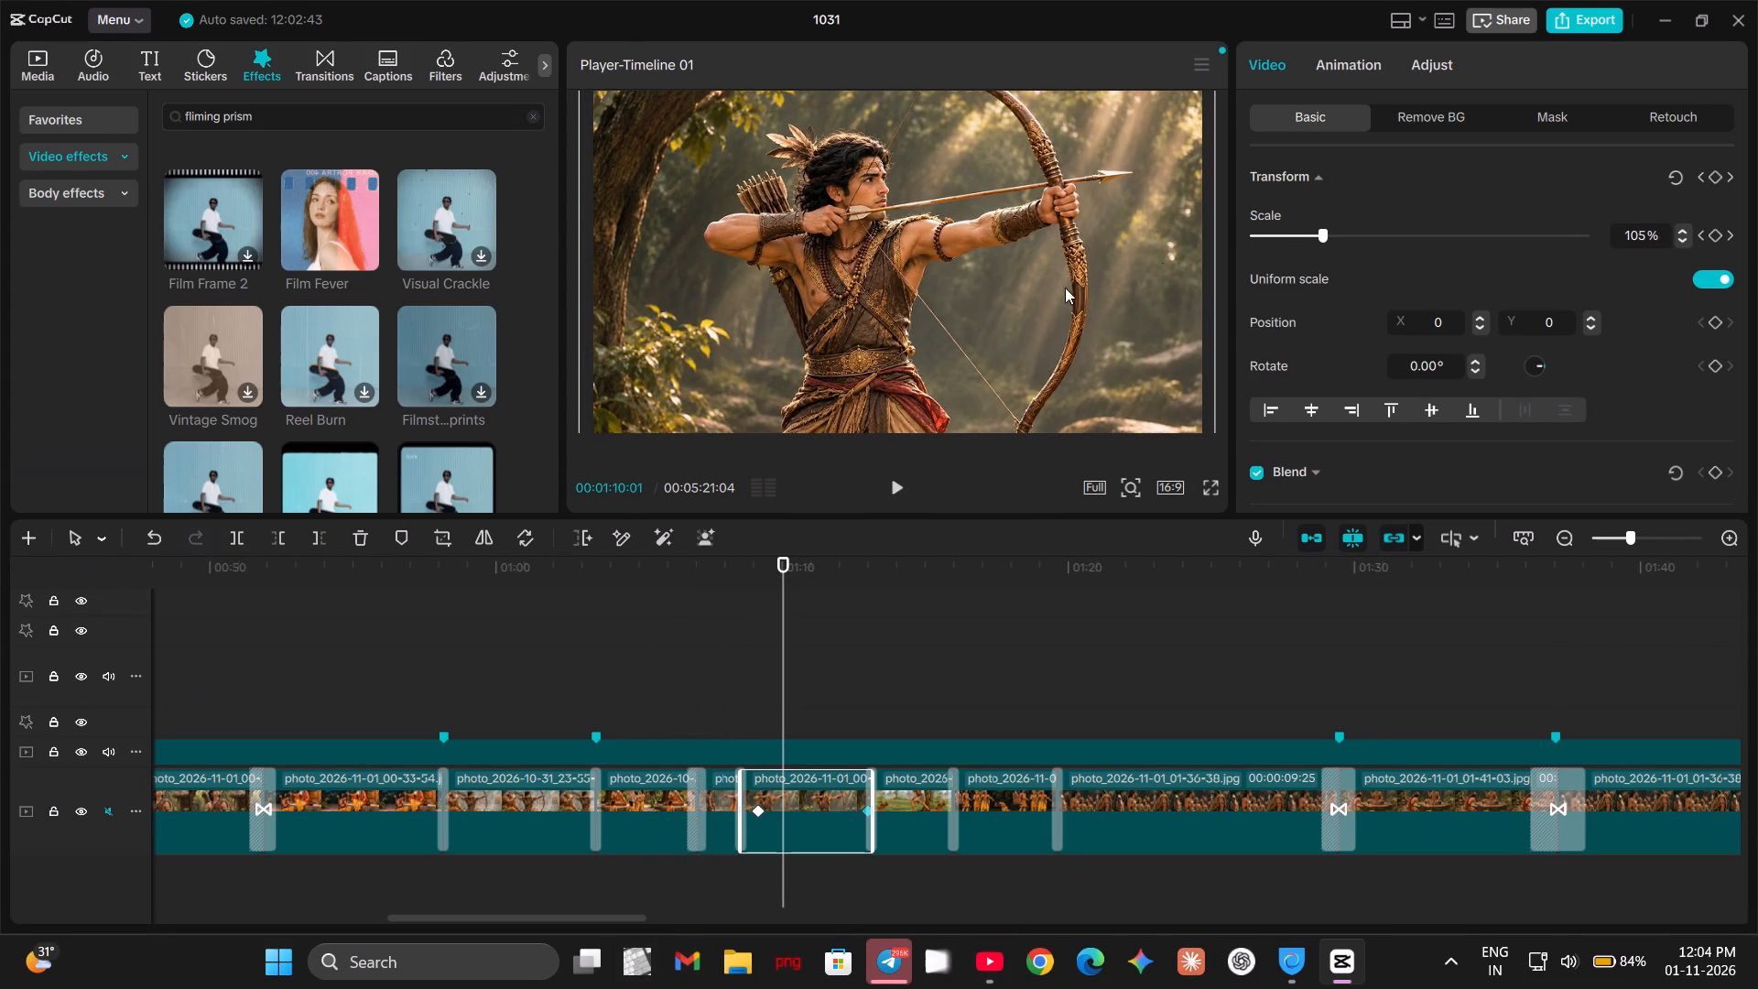
Replay the section from the blessing photo at 00:55:07 into the archery lesson photo.
{"action": "left_click_drag", "start_coordinate": [784, 558], "coordinate": [414, 596]}
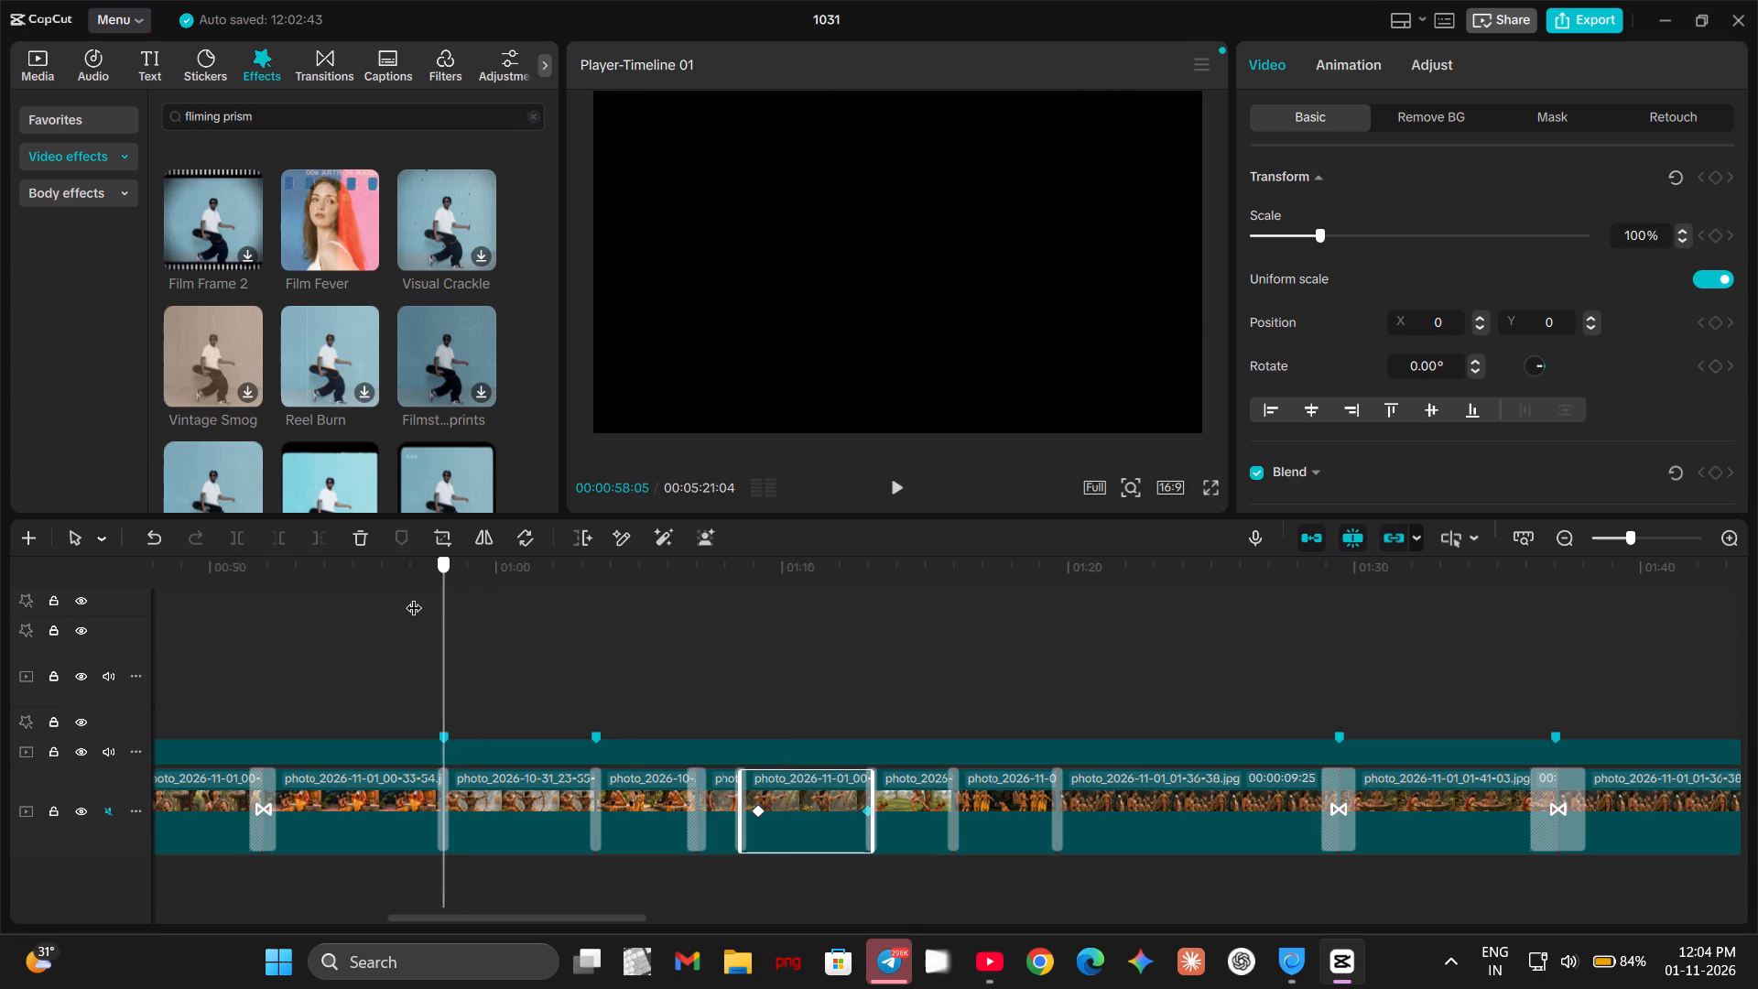
{"action": "left_click_drag", "start_coordinate": [414, 596], "coordinate": [360, 613]}
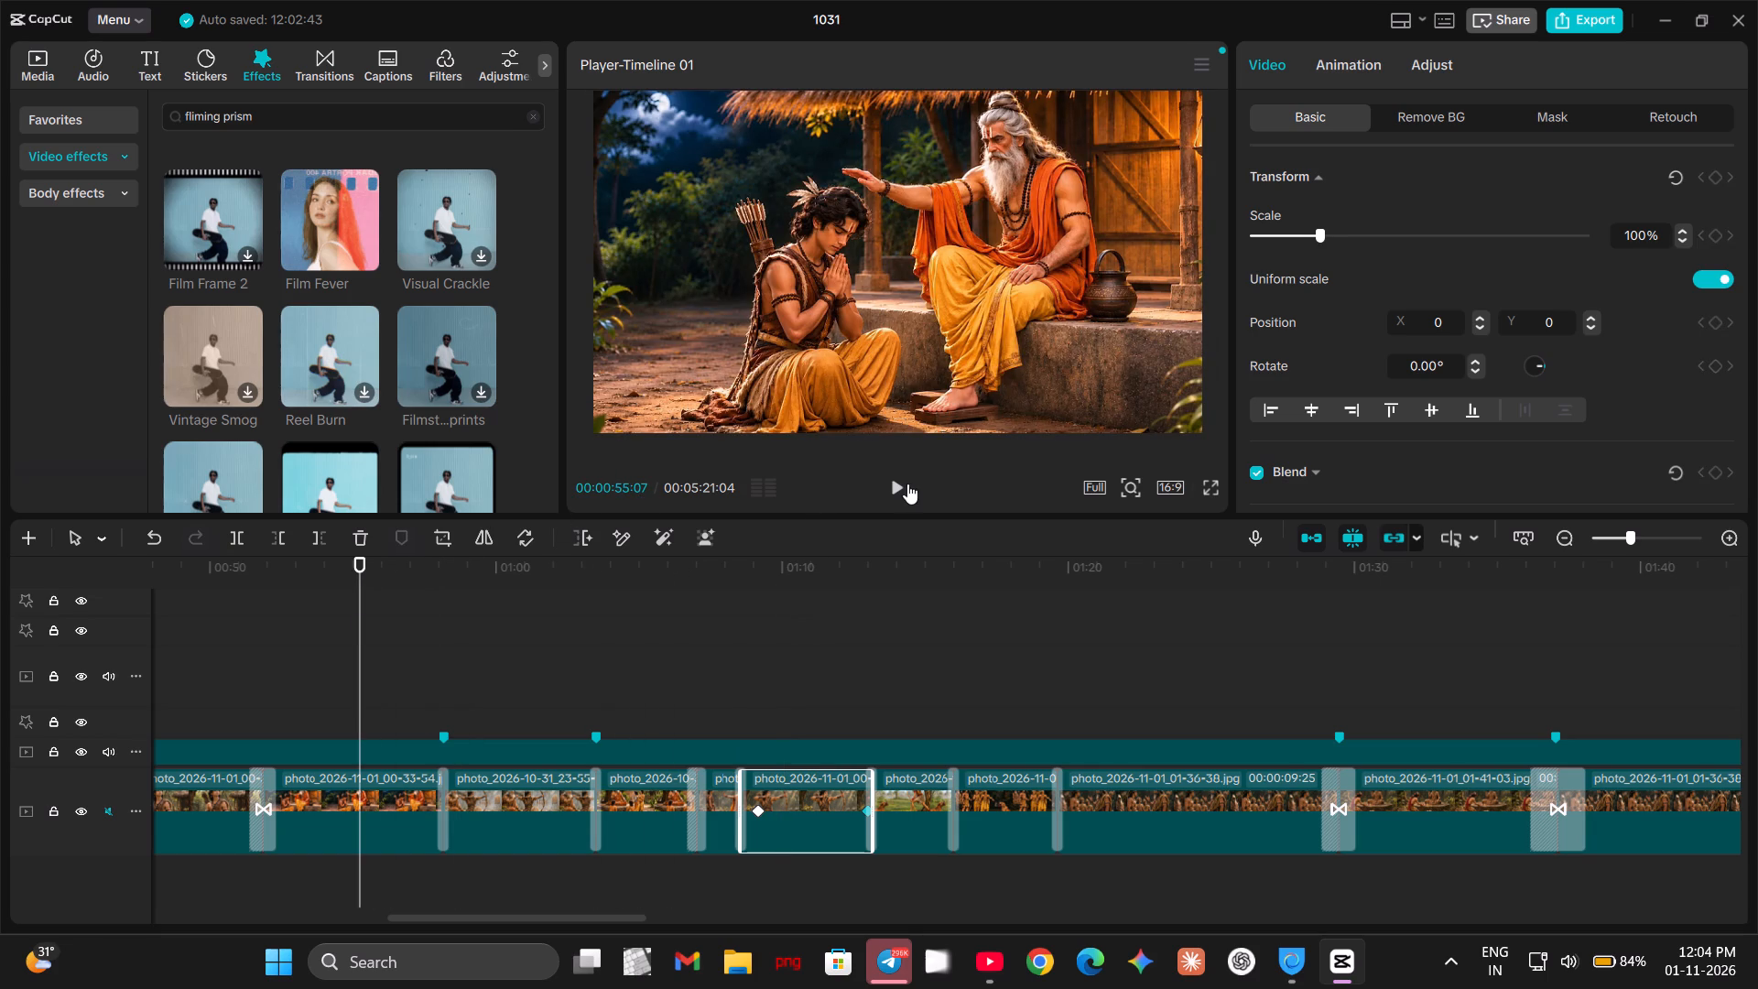
{"action": "left_click", "coordinate": [905, 484]}
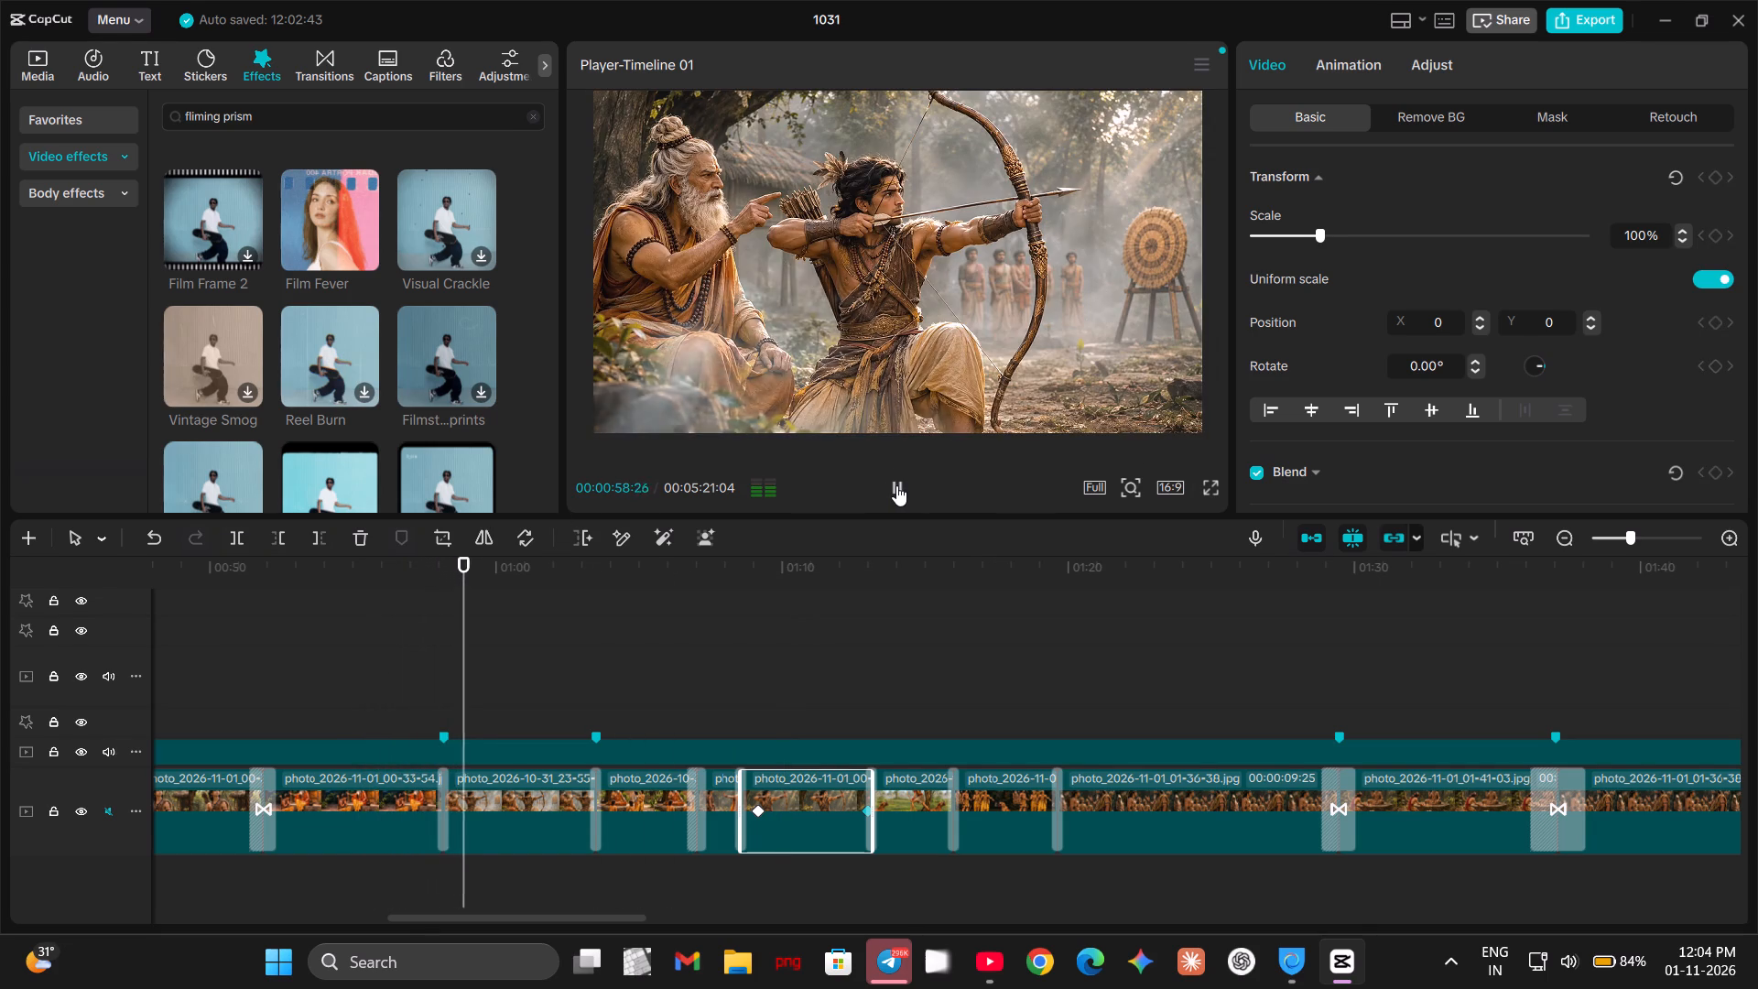
{"action": "left_click", "coordinate": [896, 485]}
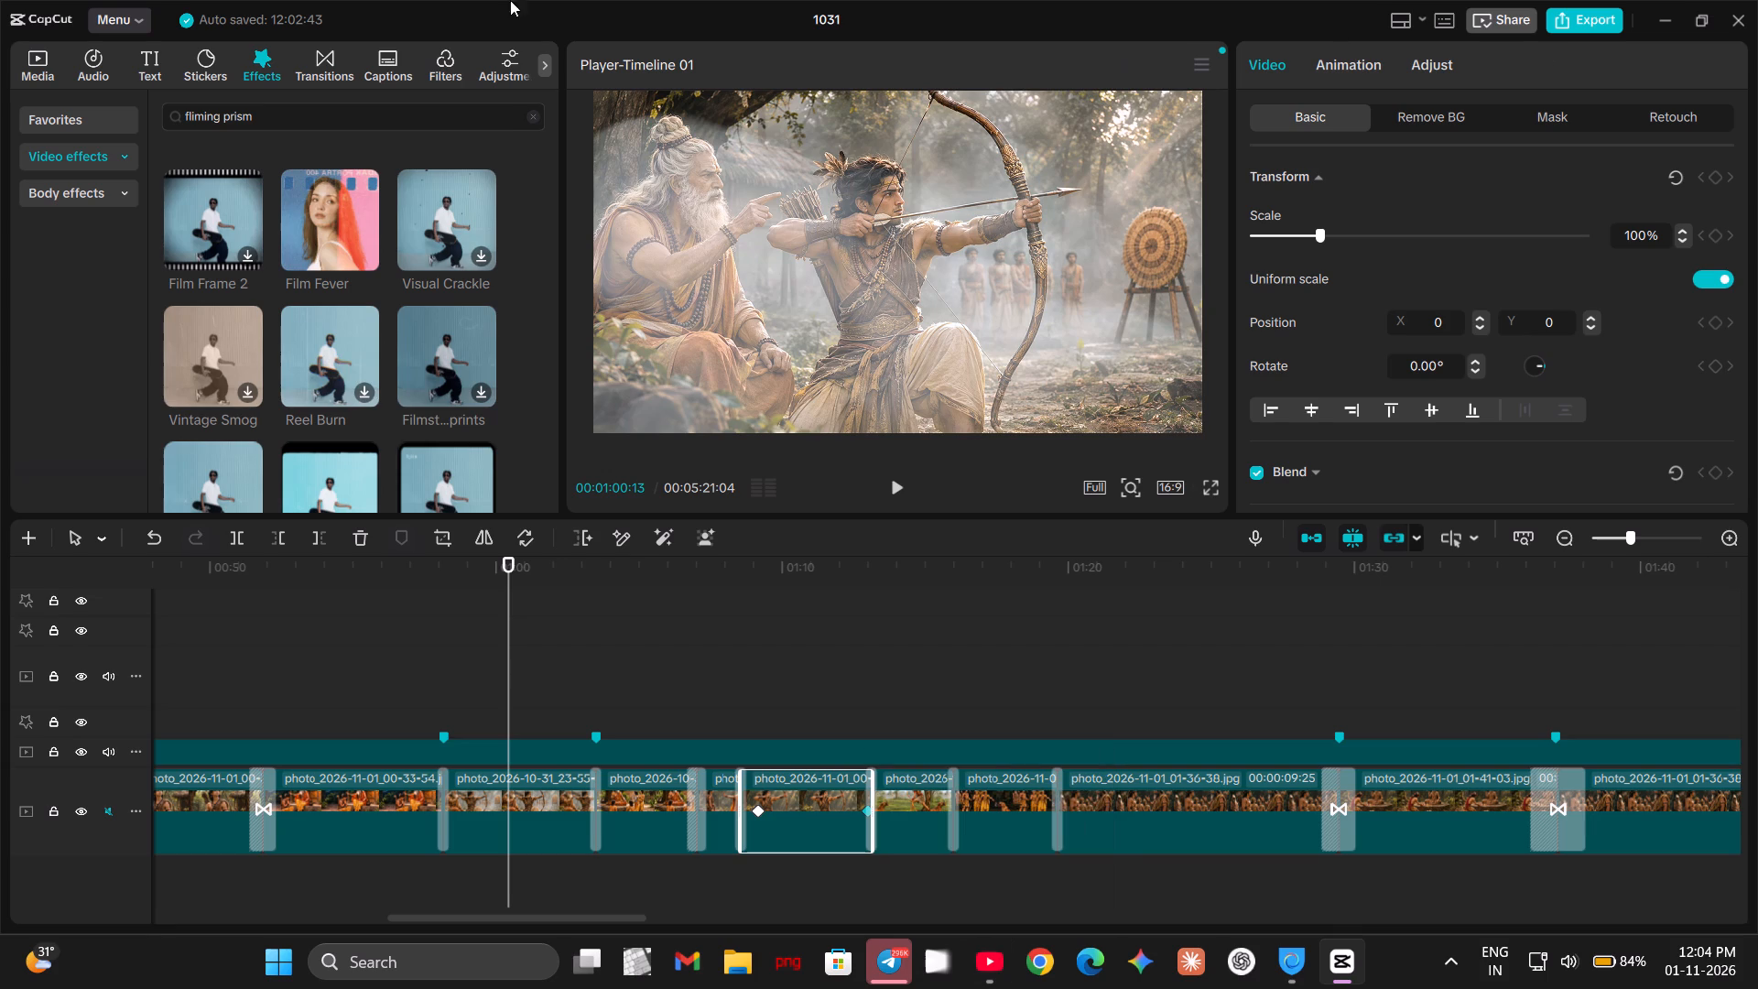
Clear the clip selection and place the playhead at 00:58:12, at the start of the archery lesson photo.
{"action": "left_click", "coordinate": [692, 643]}
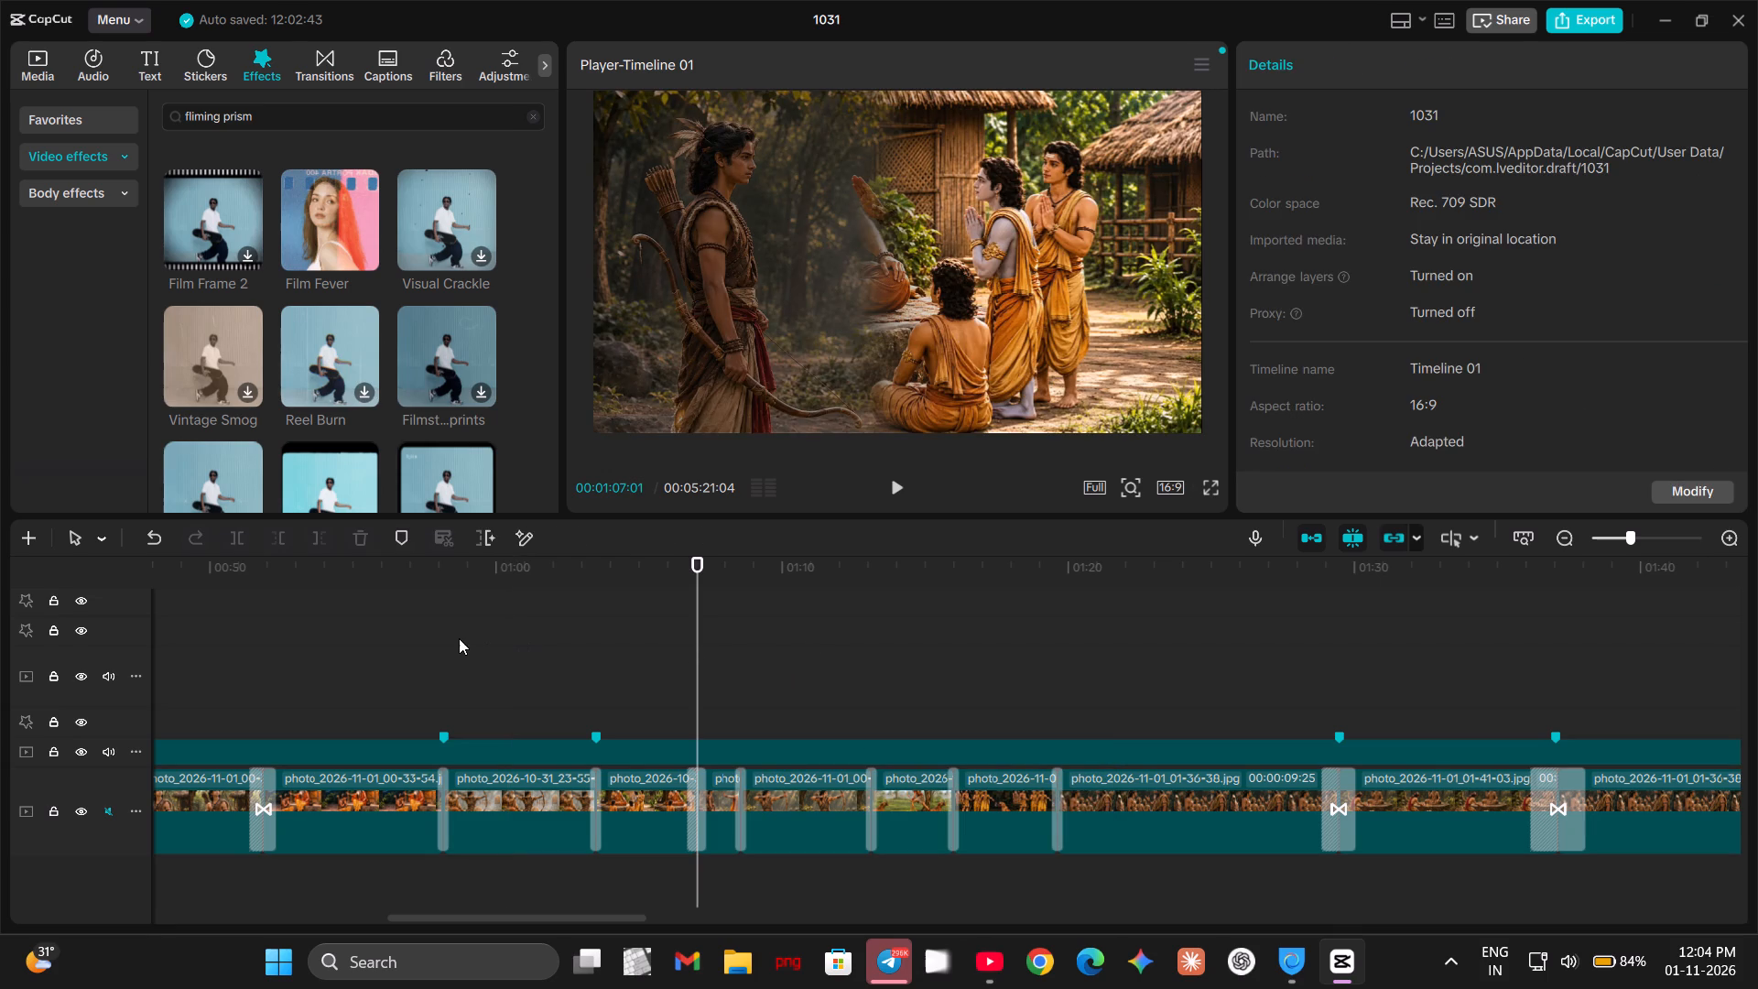
{"action": "left_click", "coordinate": [418, 625]}
{"action": "left_click", "coordinate": [452, 591]}
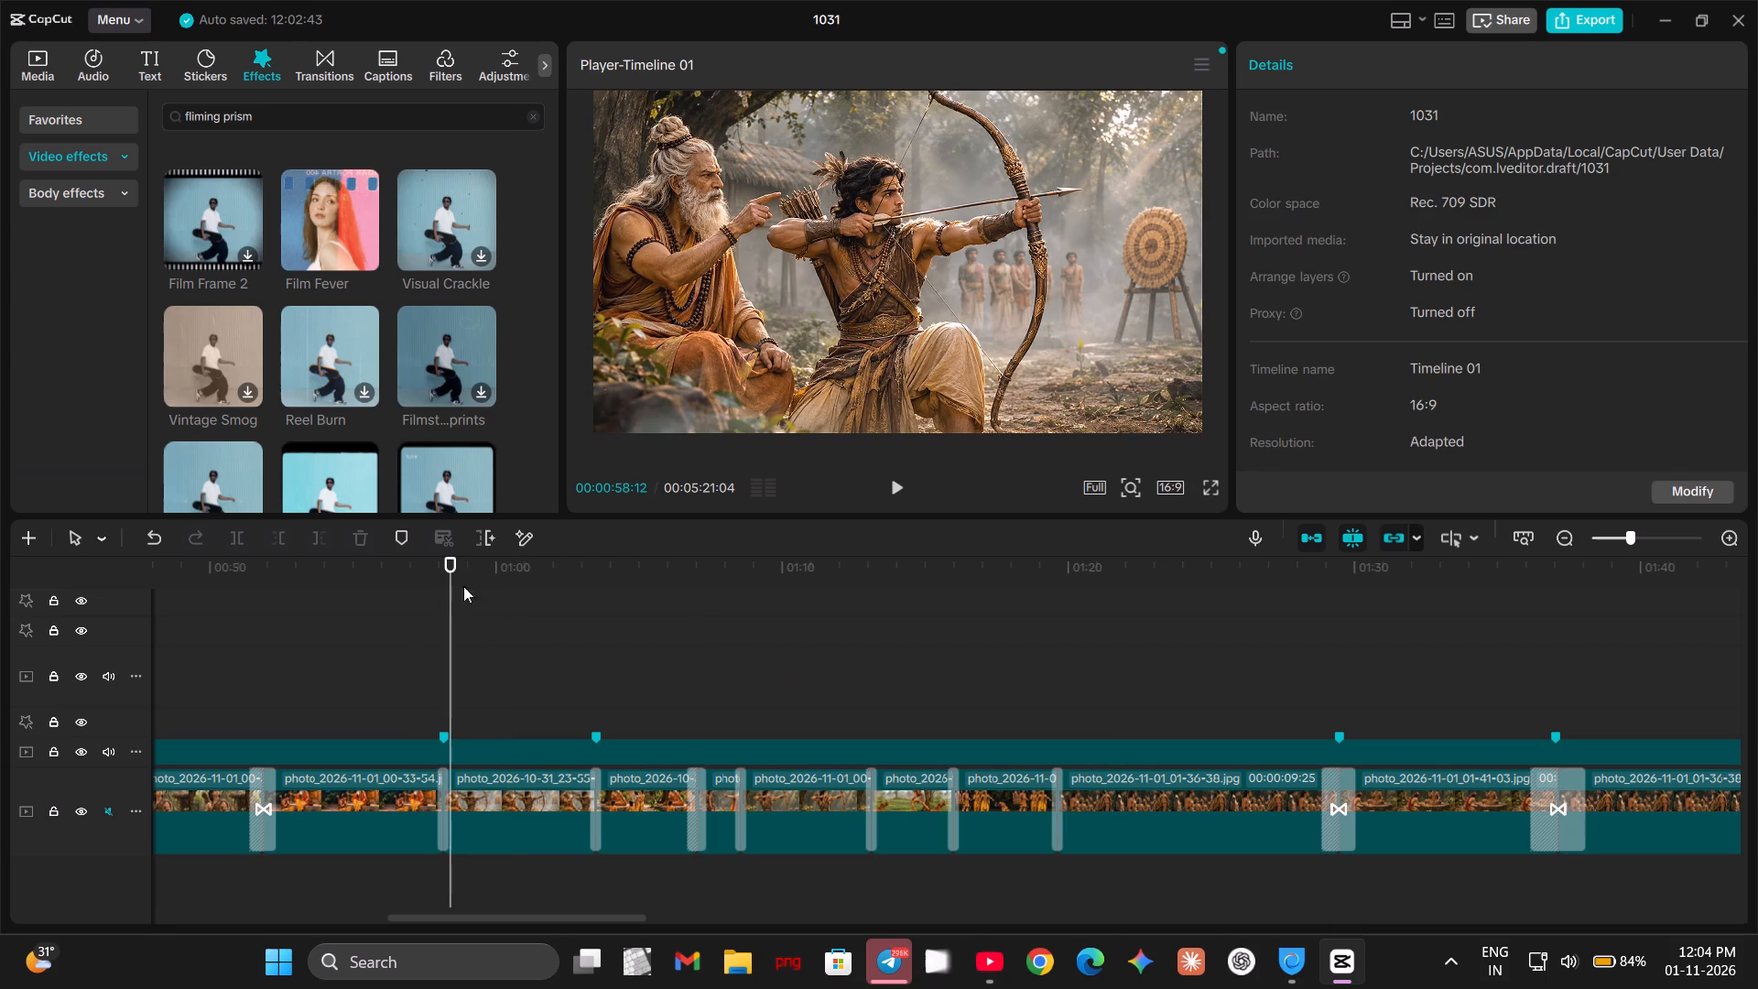
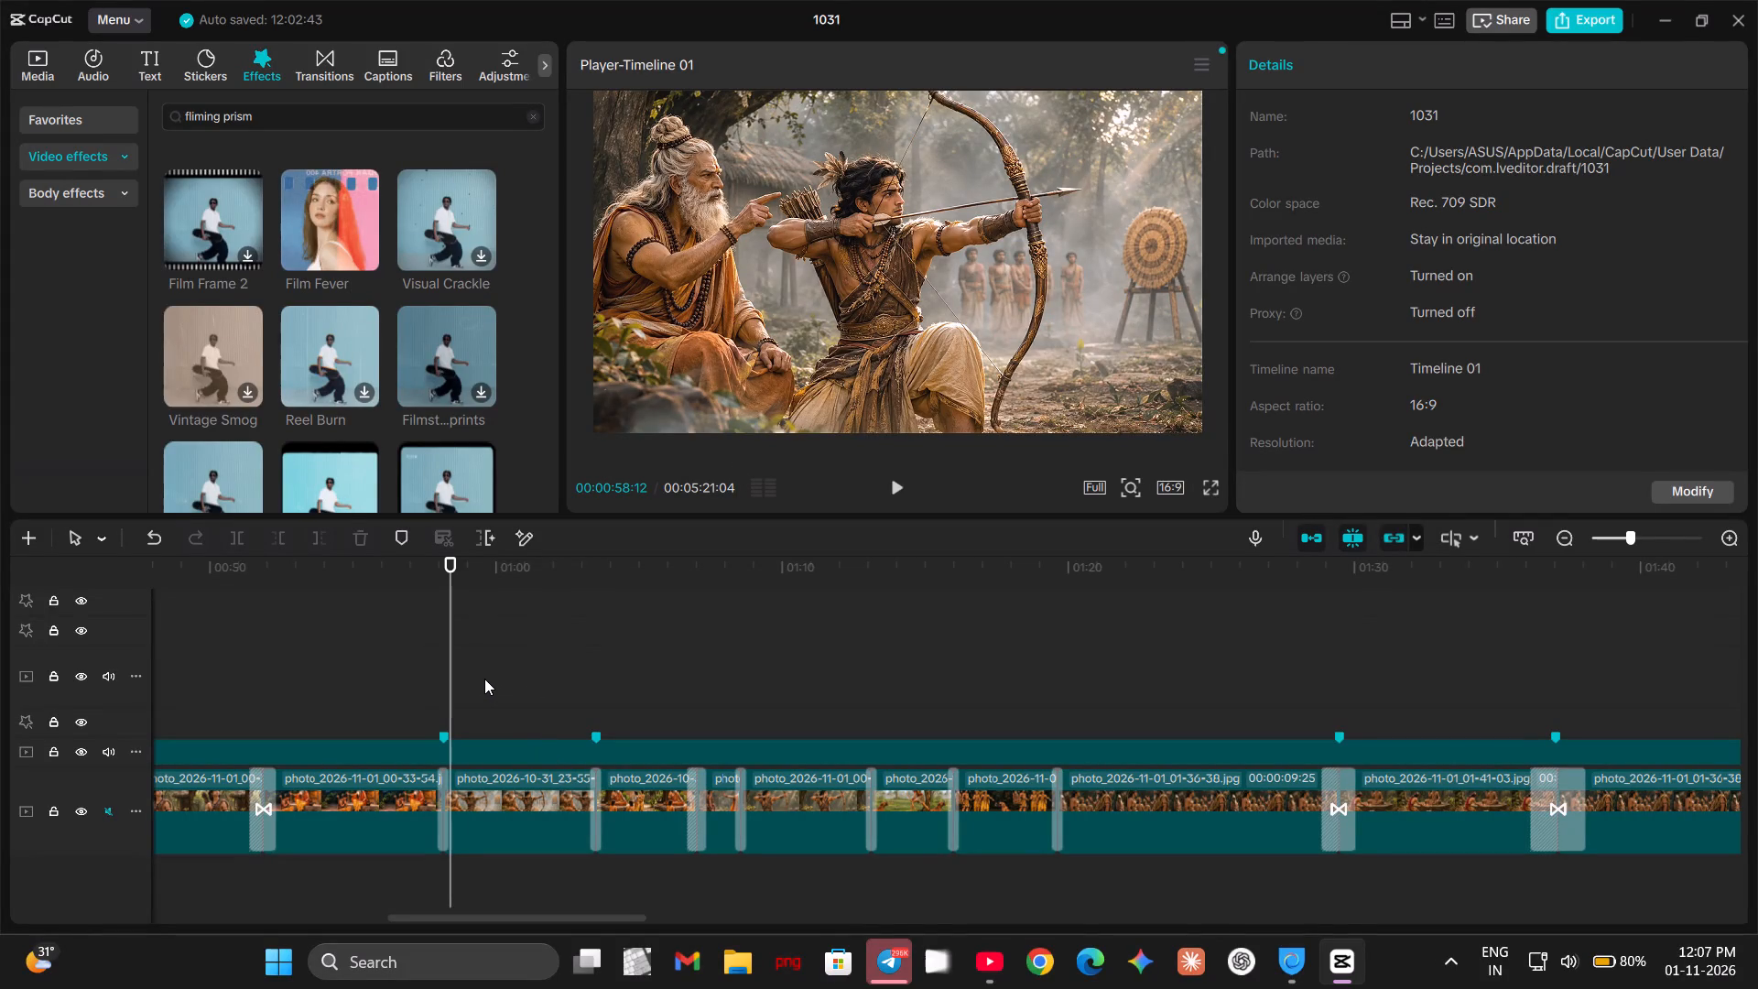
Split the archery lesson photo clip at 00:01:00:08.
{"action": "key", "text": "space"}
{"action": "key", "text": "space"}
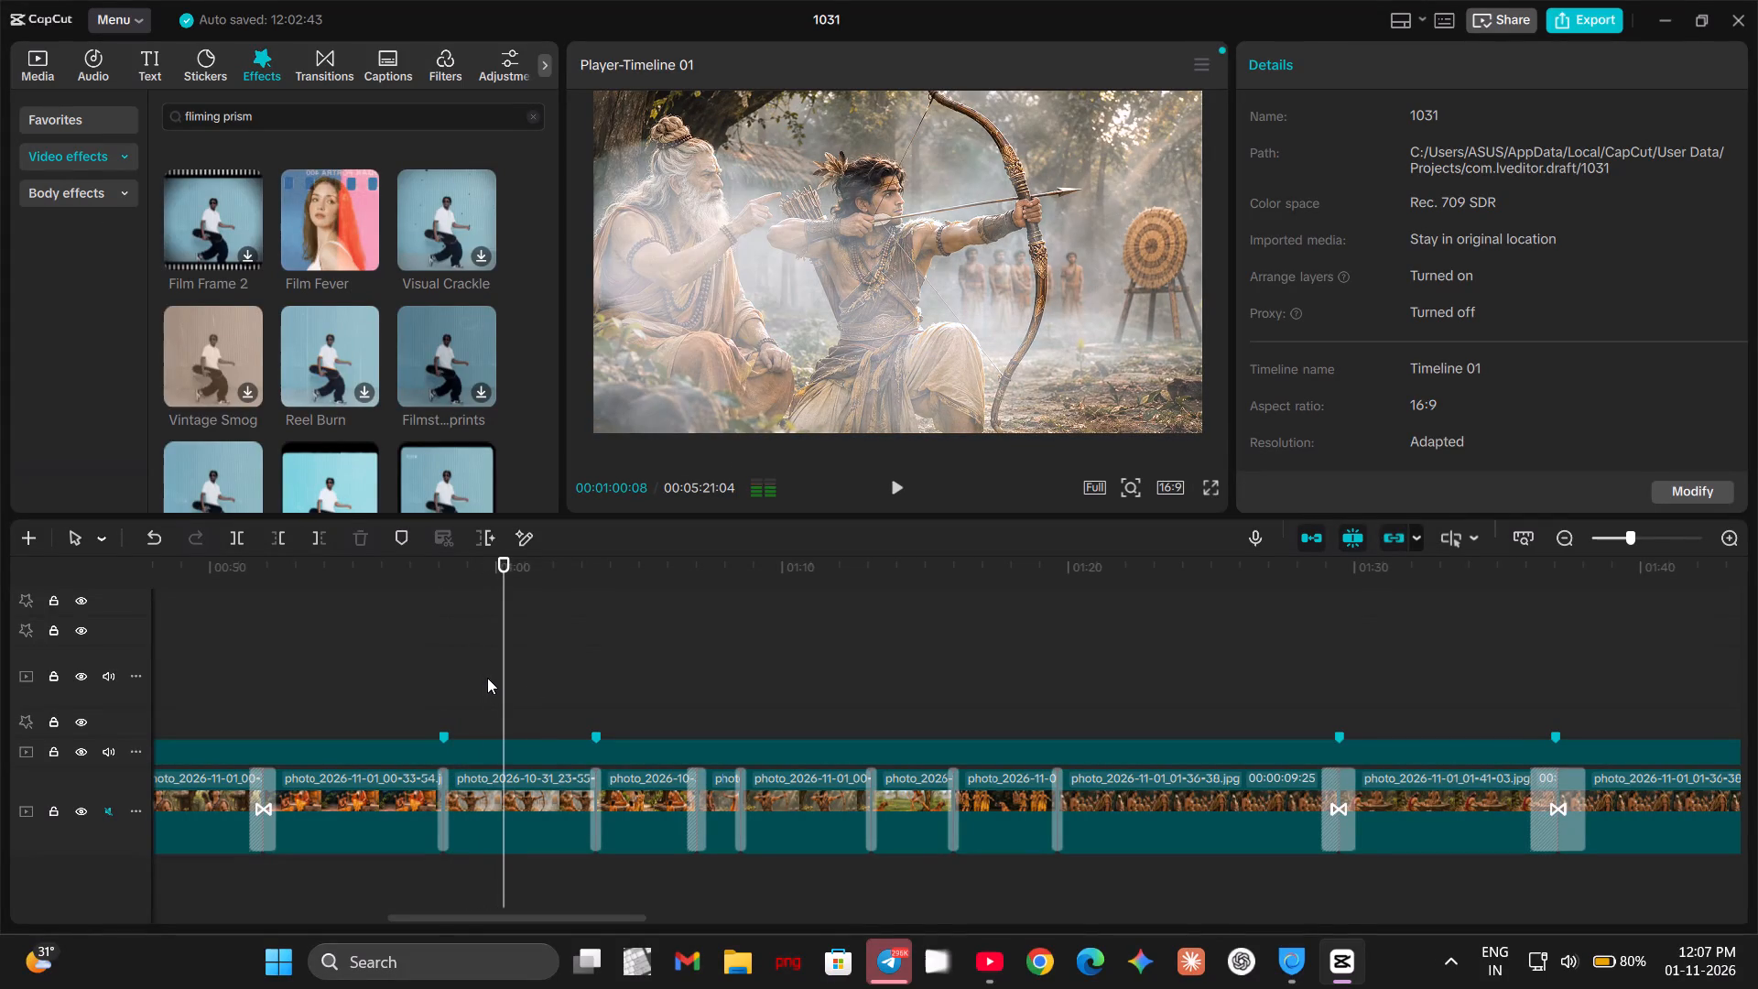
{"action": "left_click", "coordinate": [505, 821]}
{"action": "left_click", "coordinate": [246, 538]}
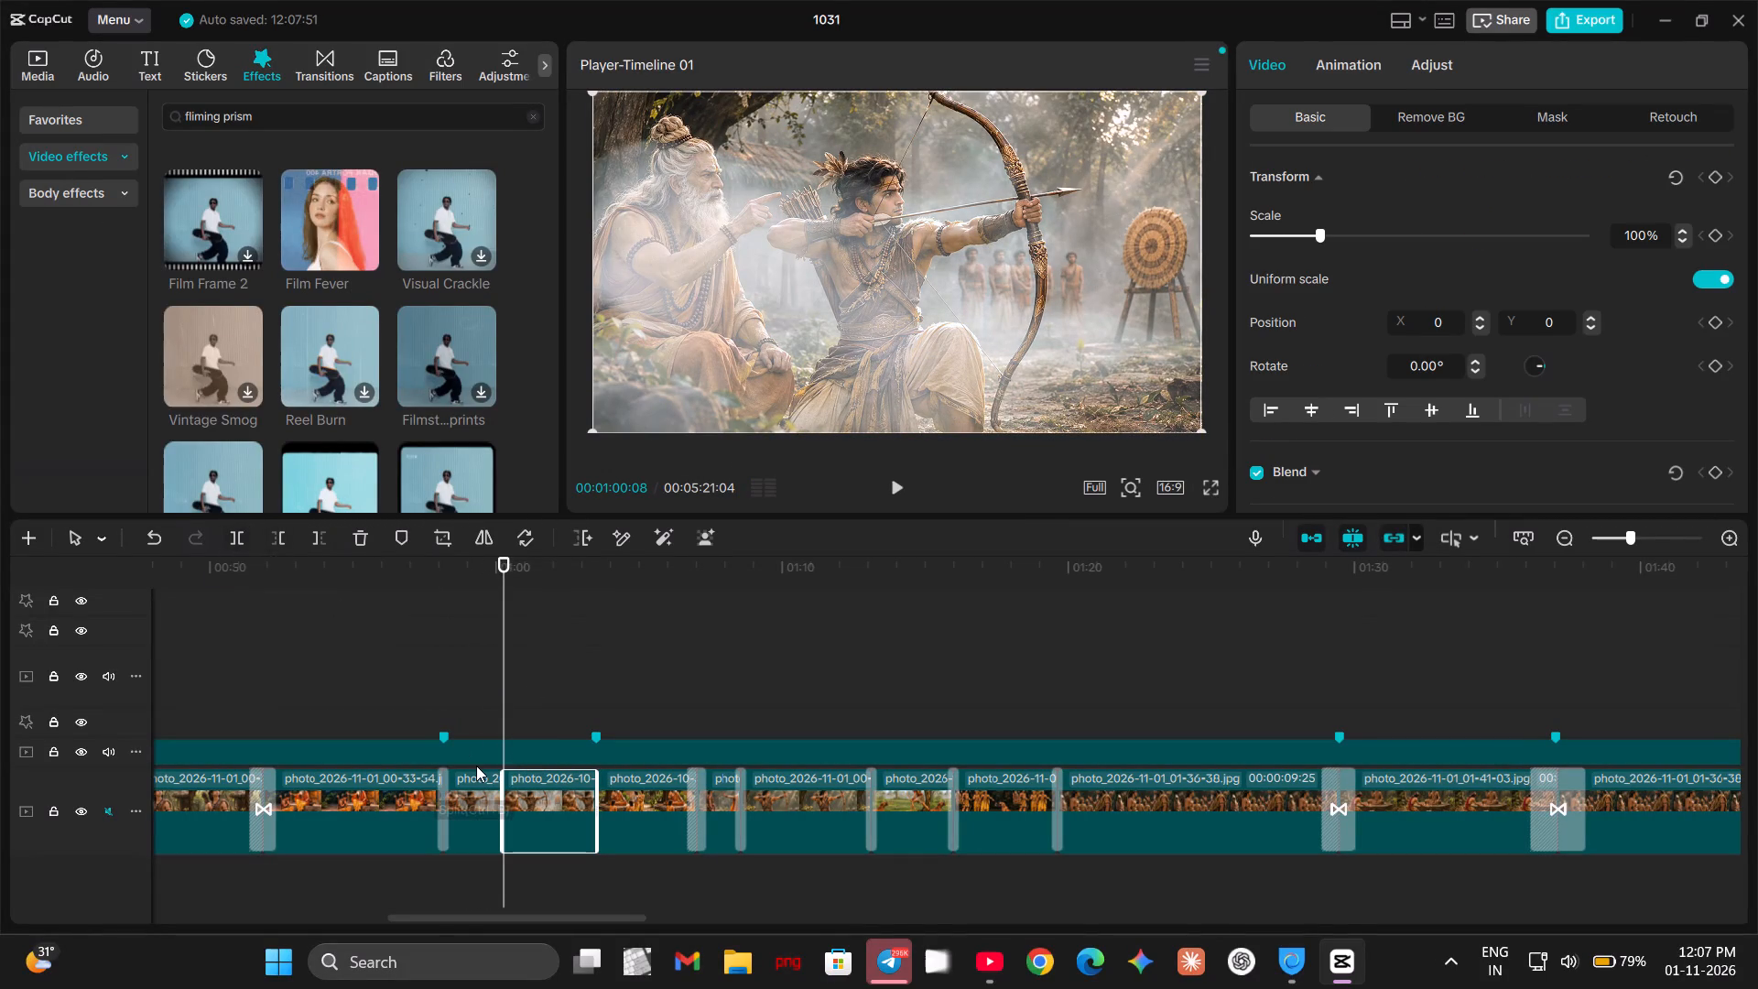
Play back from the archery lesson split through the following photos to the archer kneeling before the statue, around 00:01:34.
{"action": "key", "text": "space"}
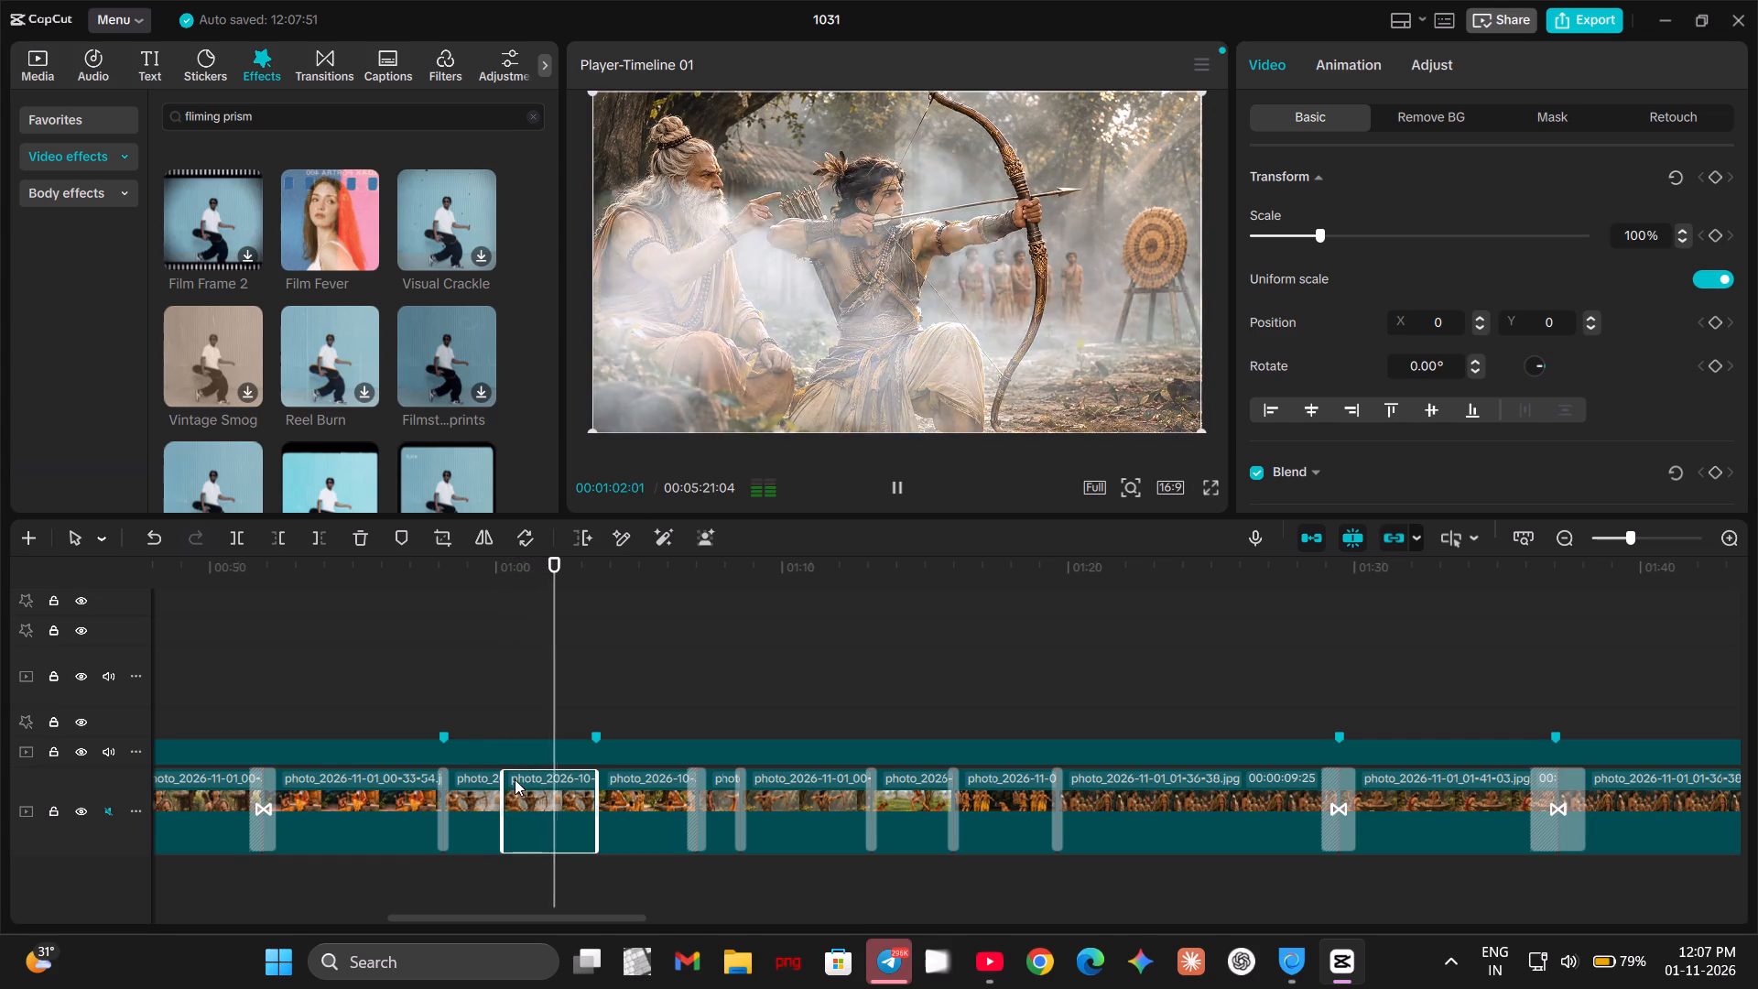
{"action": "key", "text": "space"}
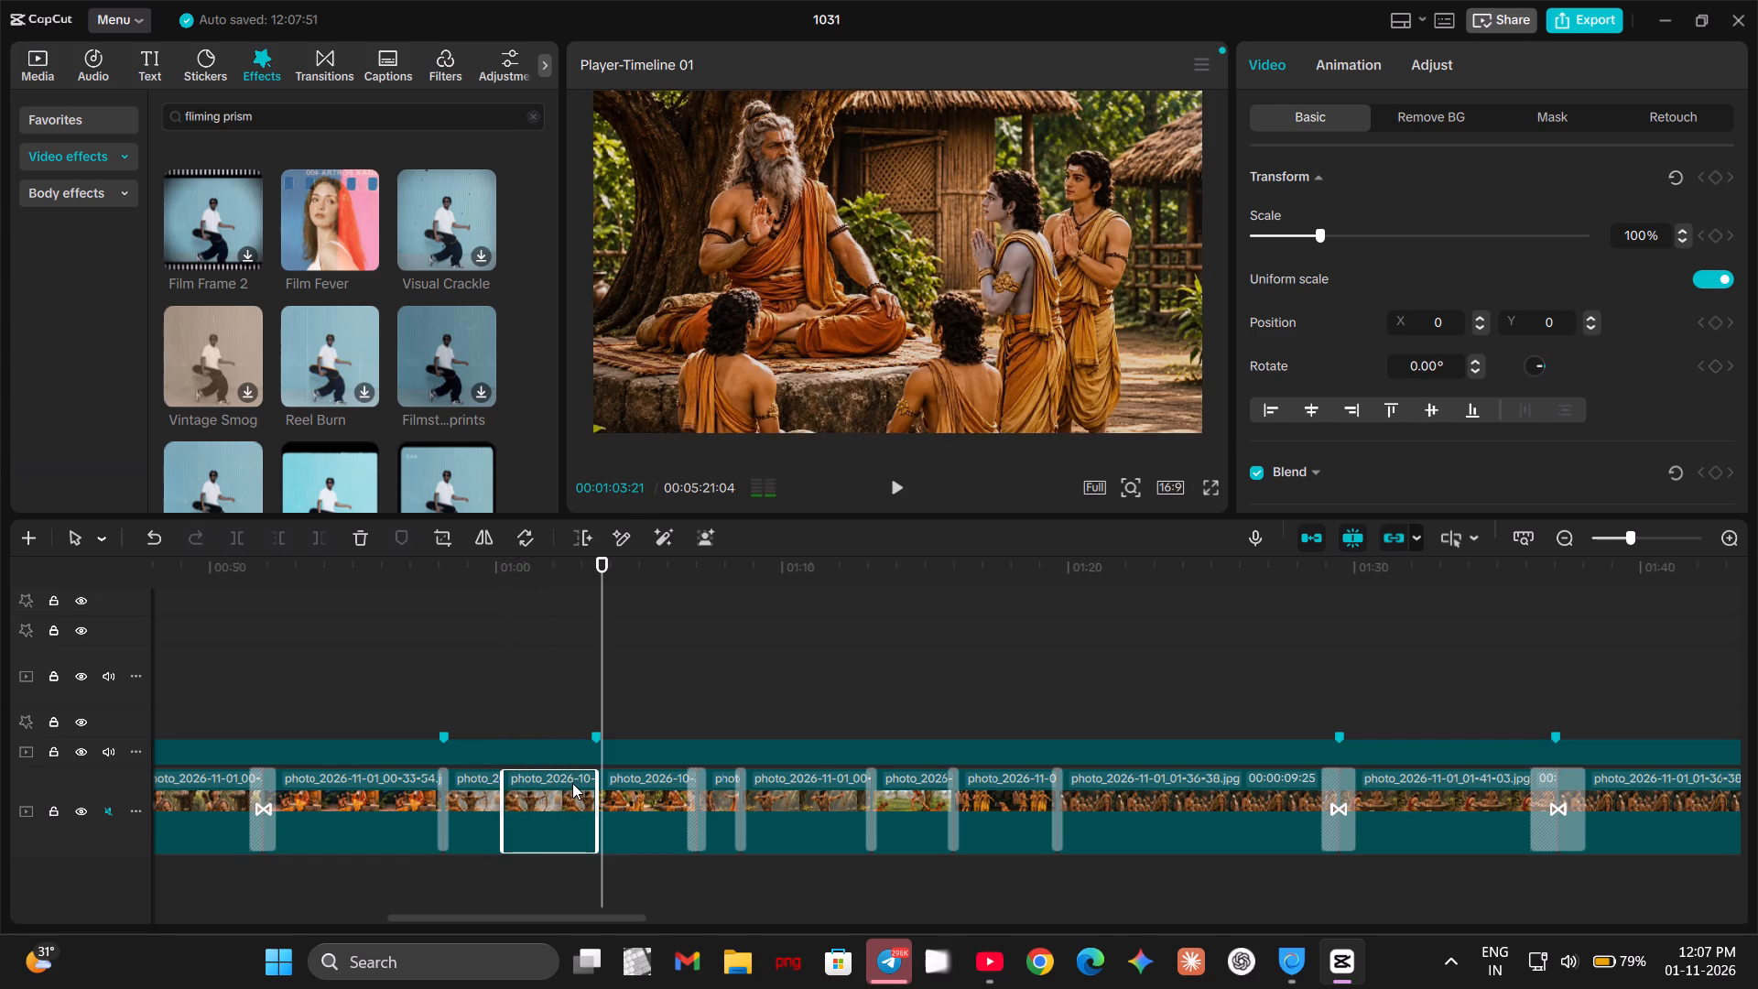
{"action": "key", "text": "space"}
{"action": "key", "text": "space"}
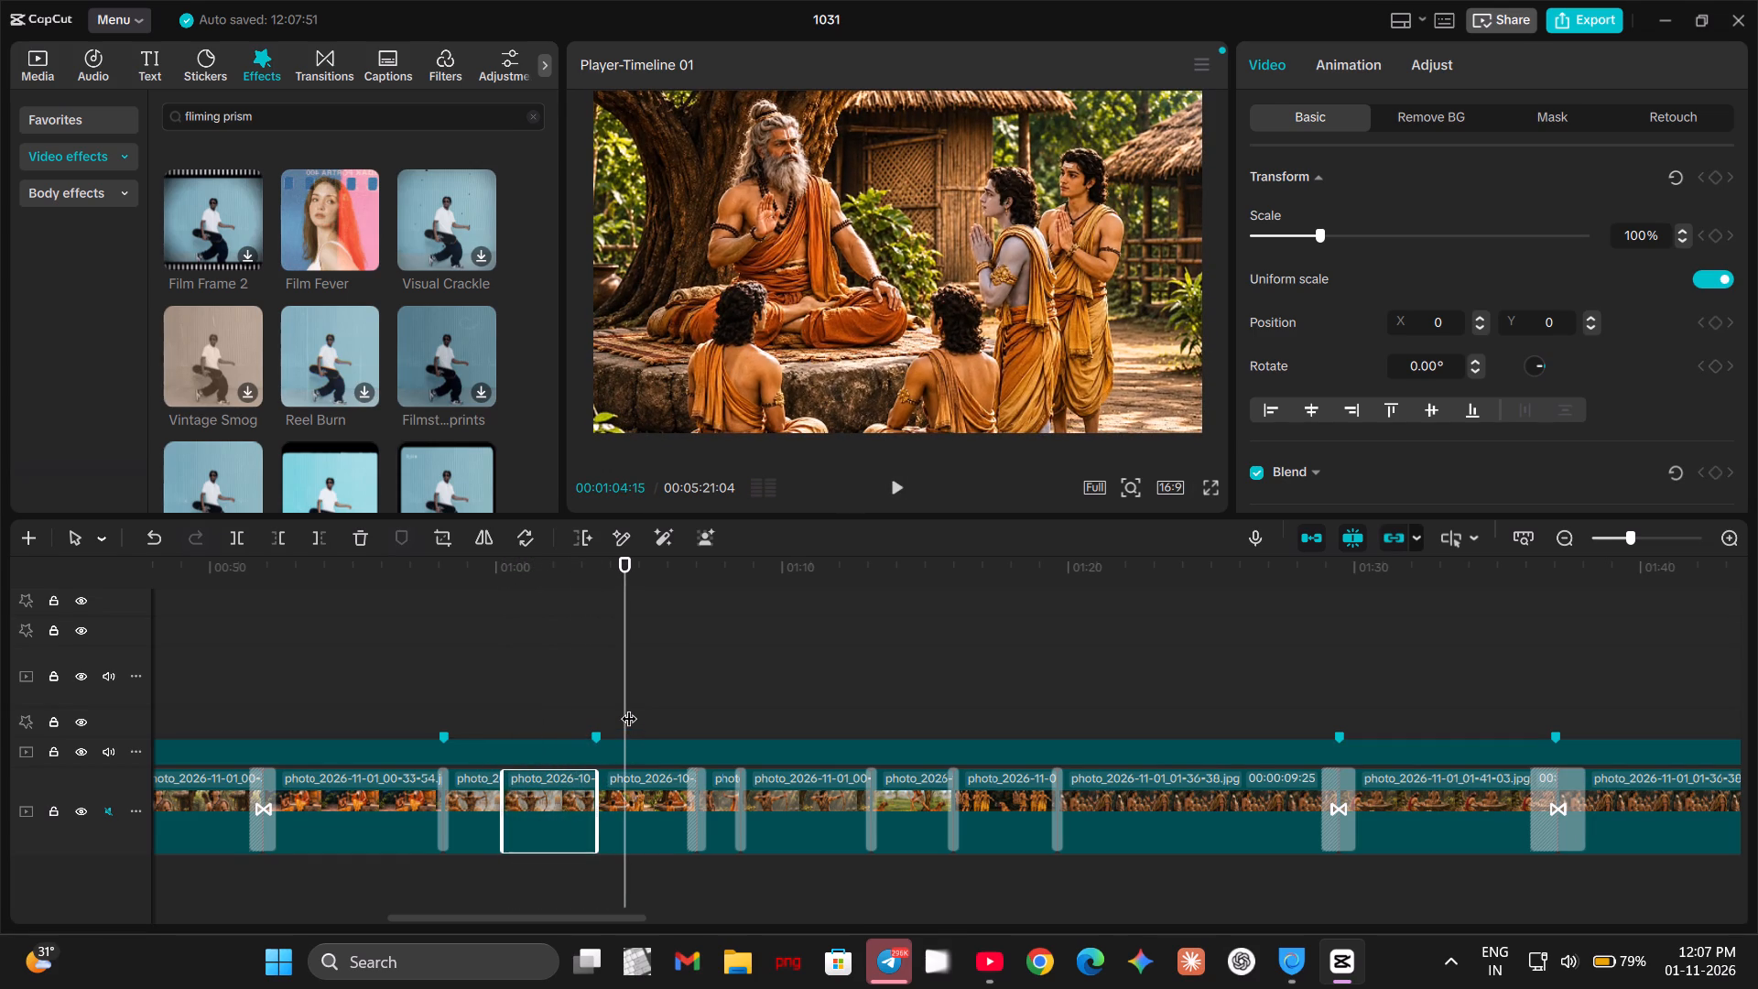
{"action": "key", "text": "space"}
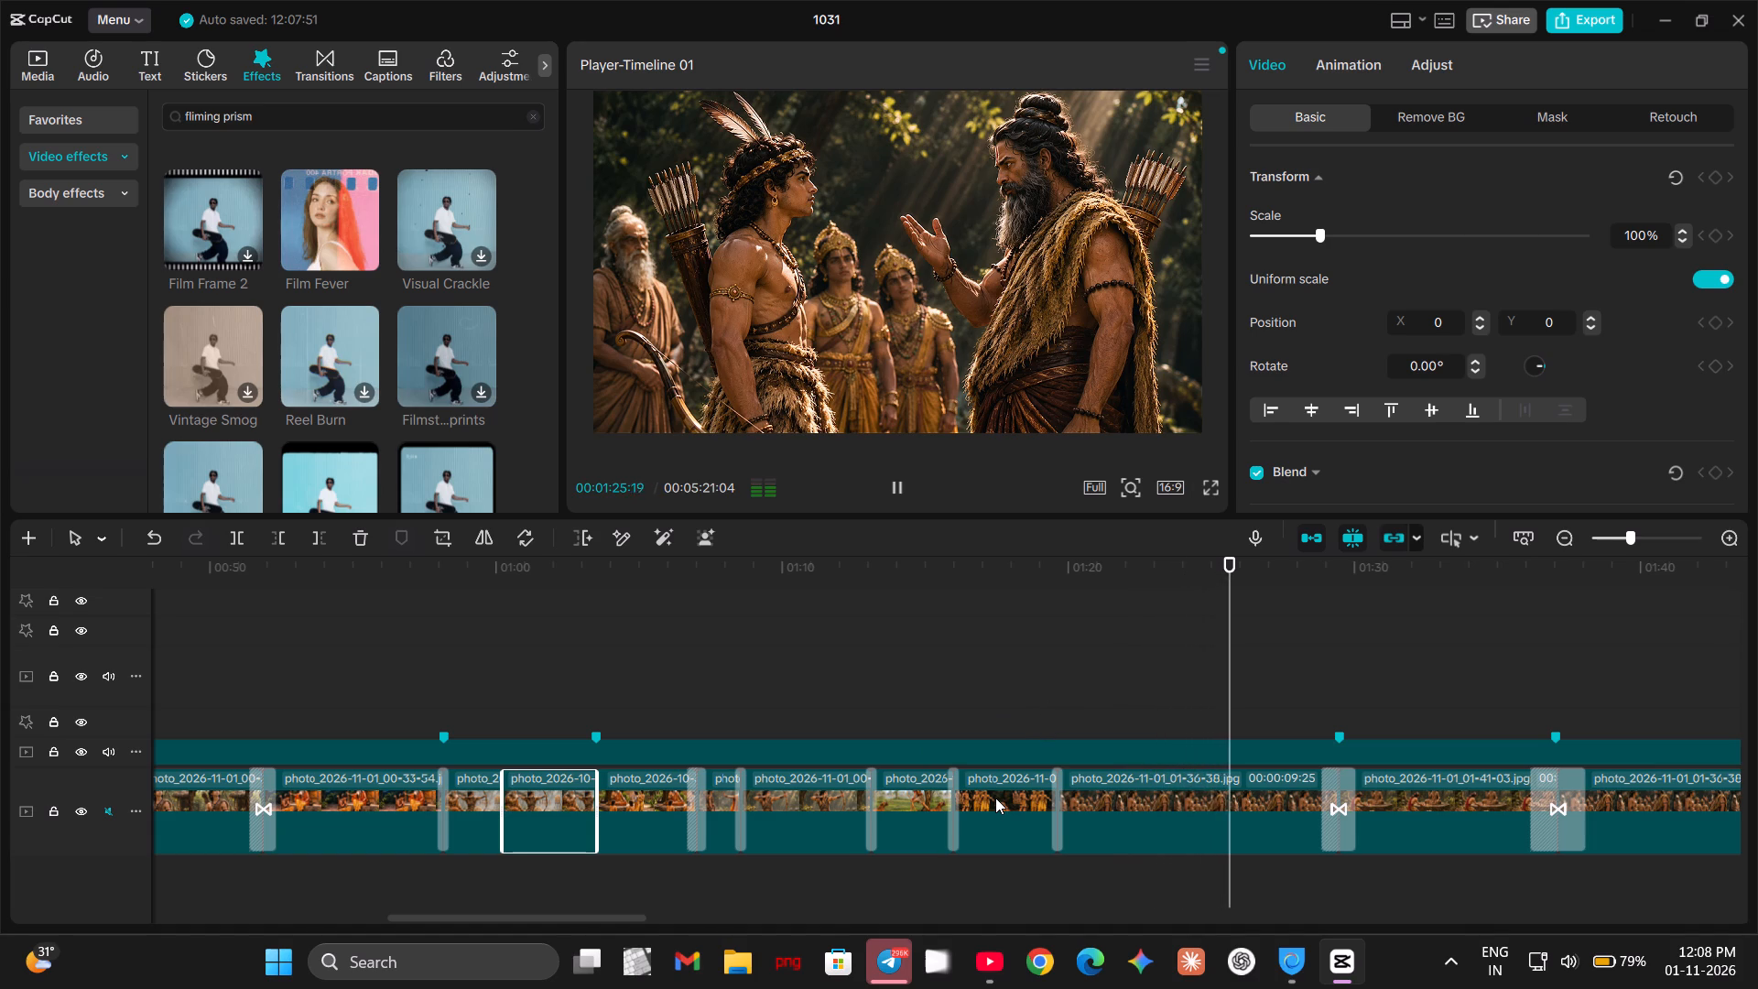
{"action": "key", "text": "space"}
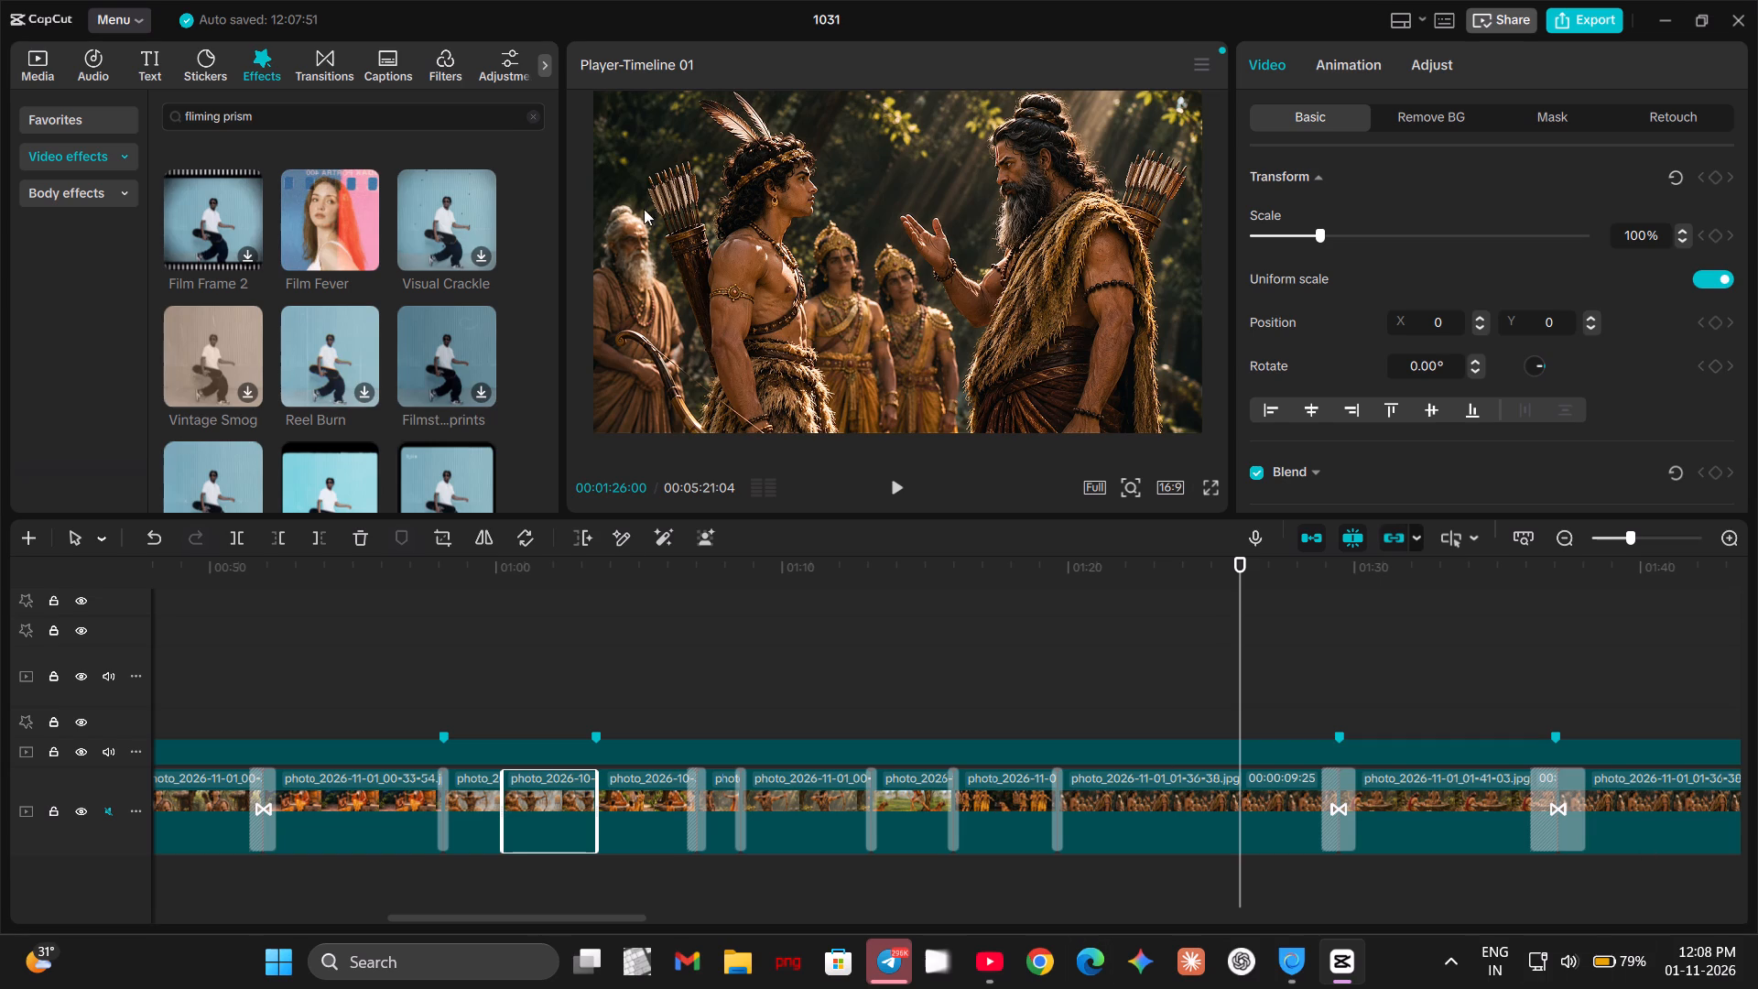
{"action": "left_click", "coordinate": [895, 482]}
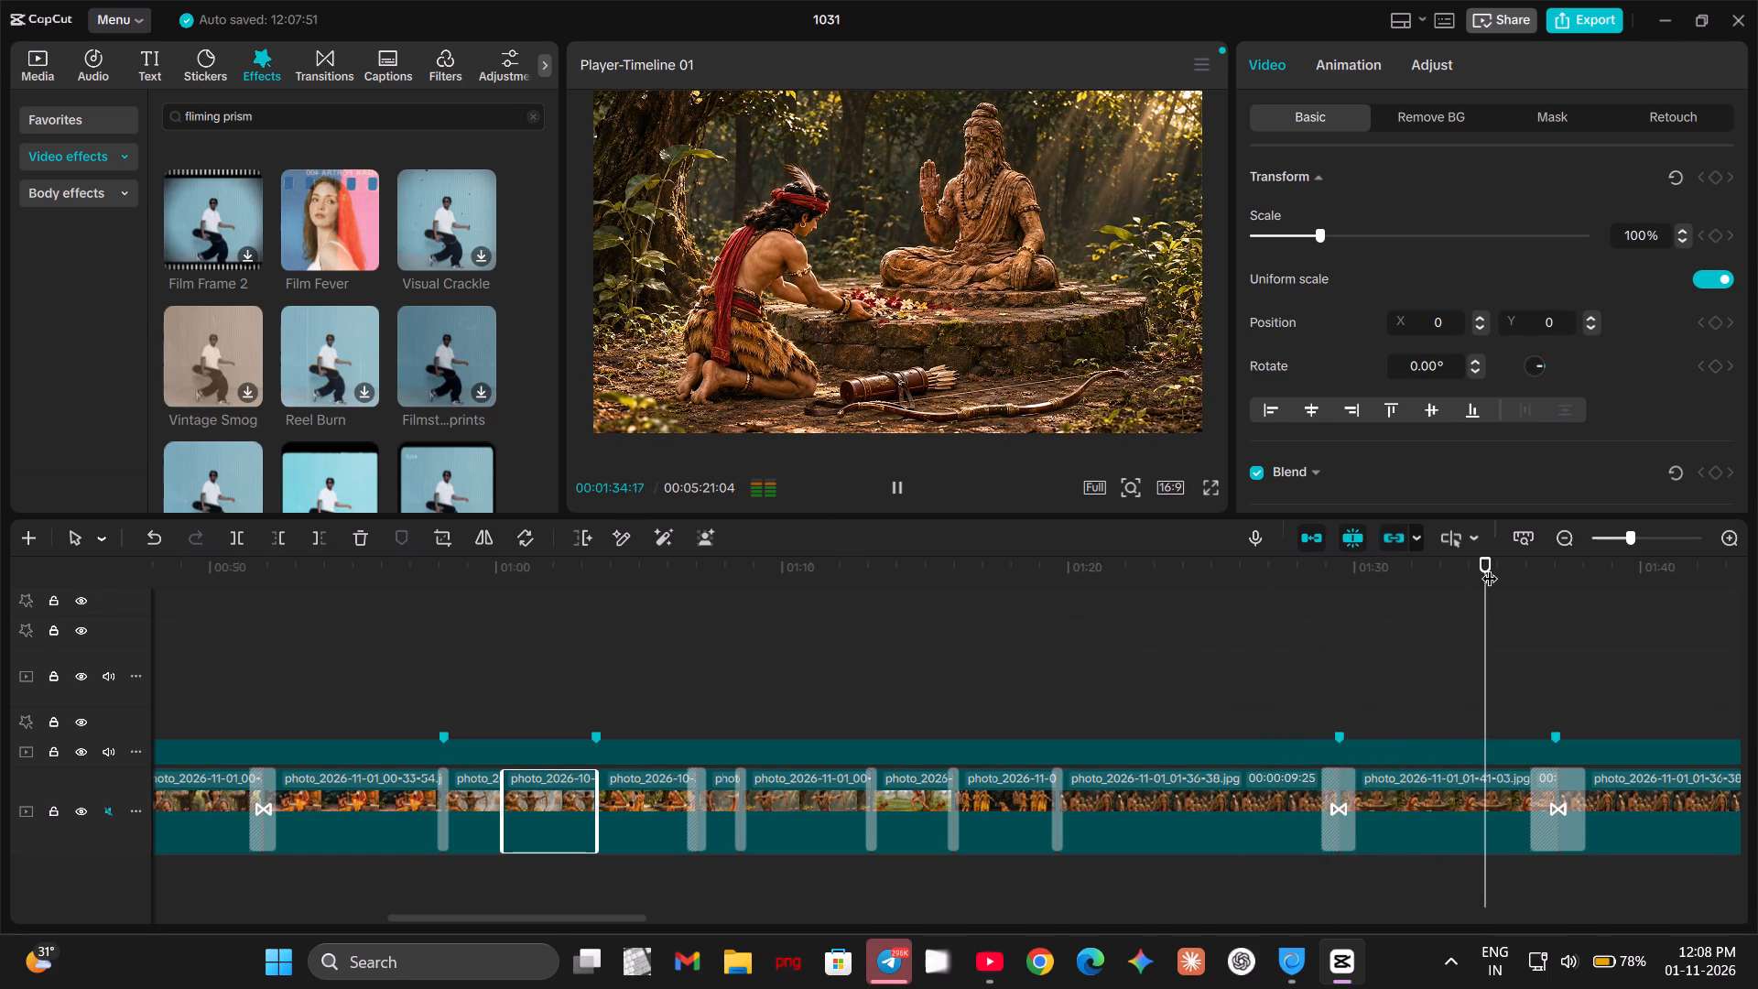
Return to 00:00:44:15 in the seated sage photo and replay through the blessing photo into the split archery lesson clip.
{"action": "left_click_drag", "start_coordinate": [1528, 560], "coordinate": [993, 562]}
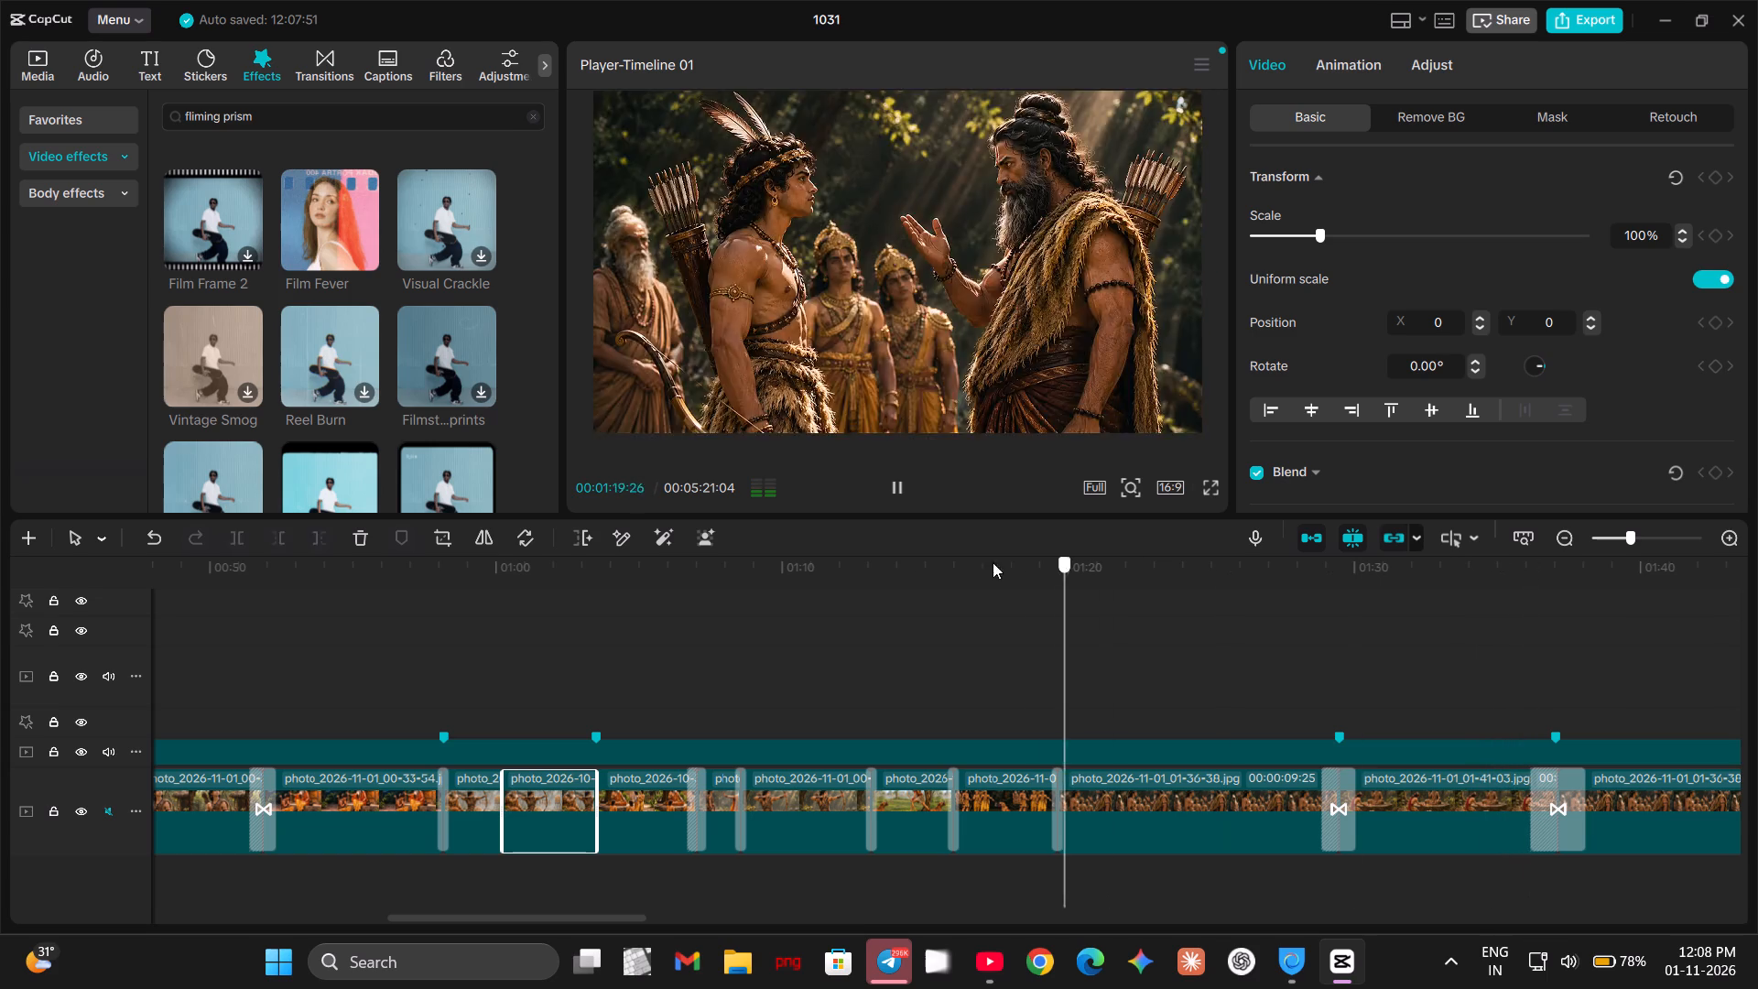
{"action": "left_click_drag", "start_coordinate": [993, 562], "coordinate": [212, 602]}
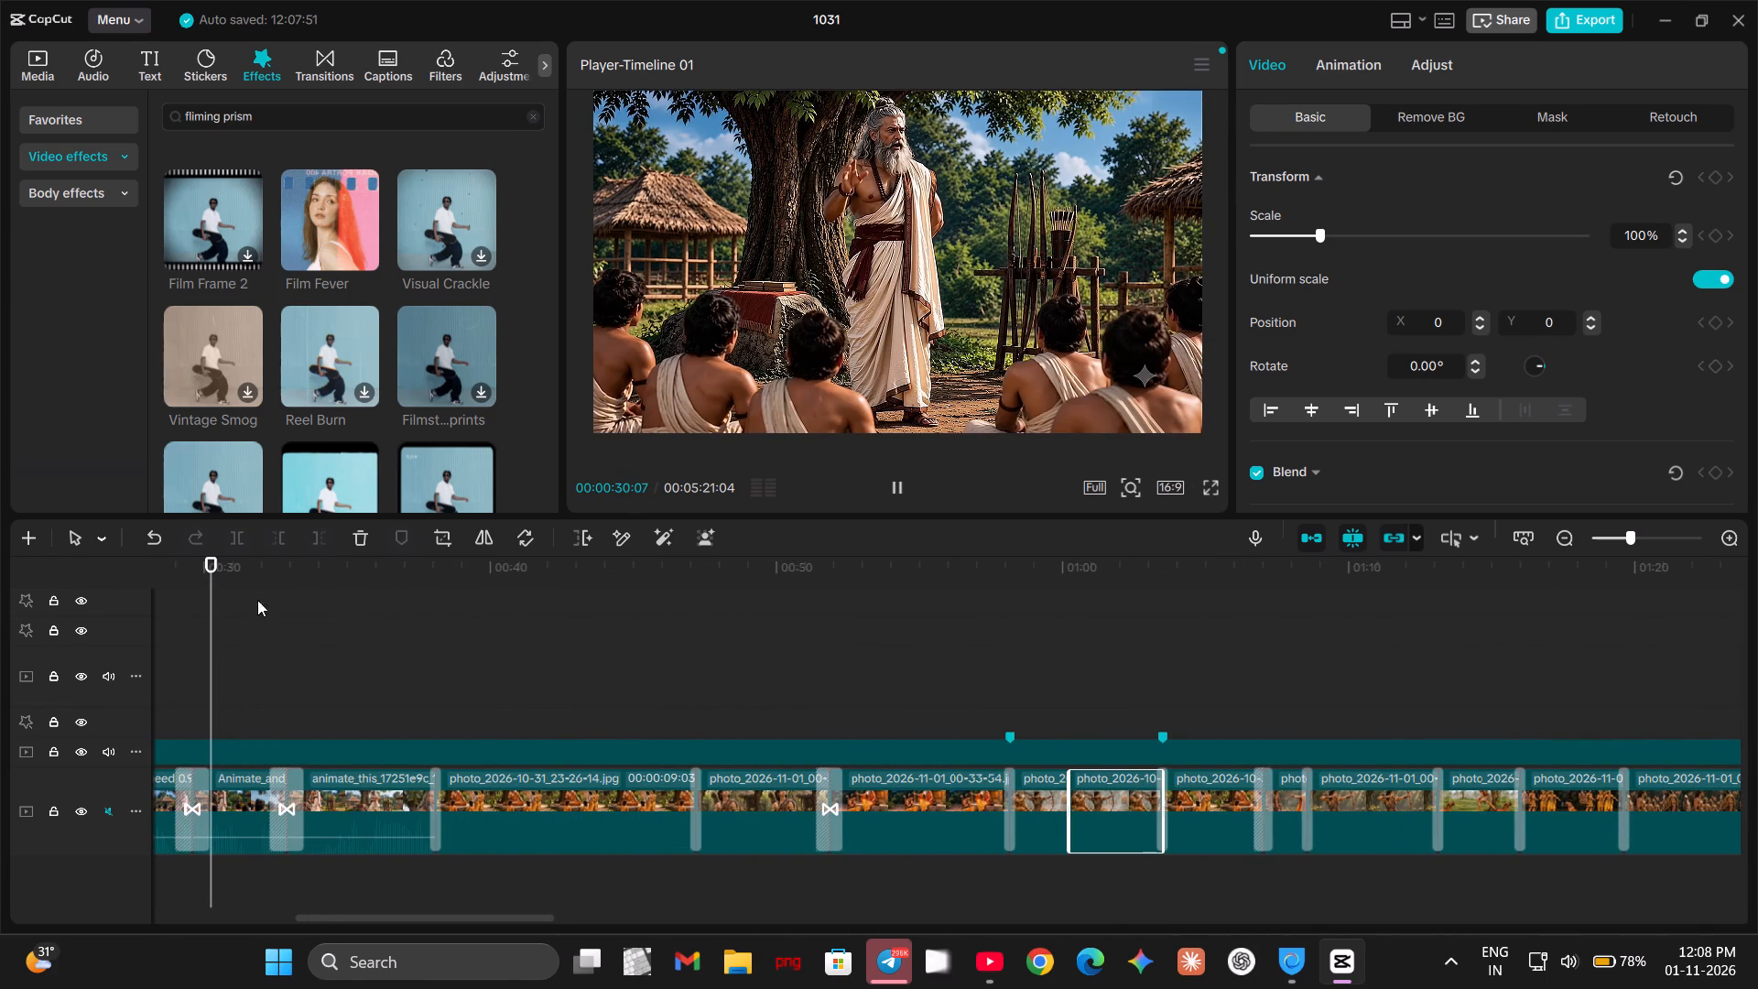
{"action": "left_click", "coordinate": [695, 577]}
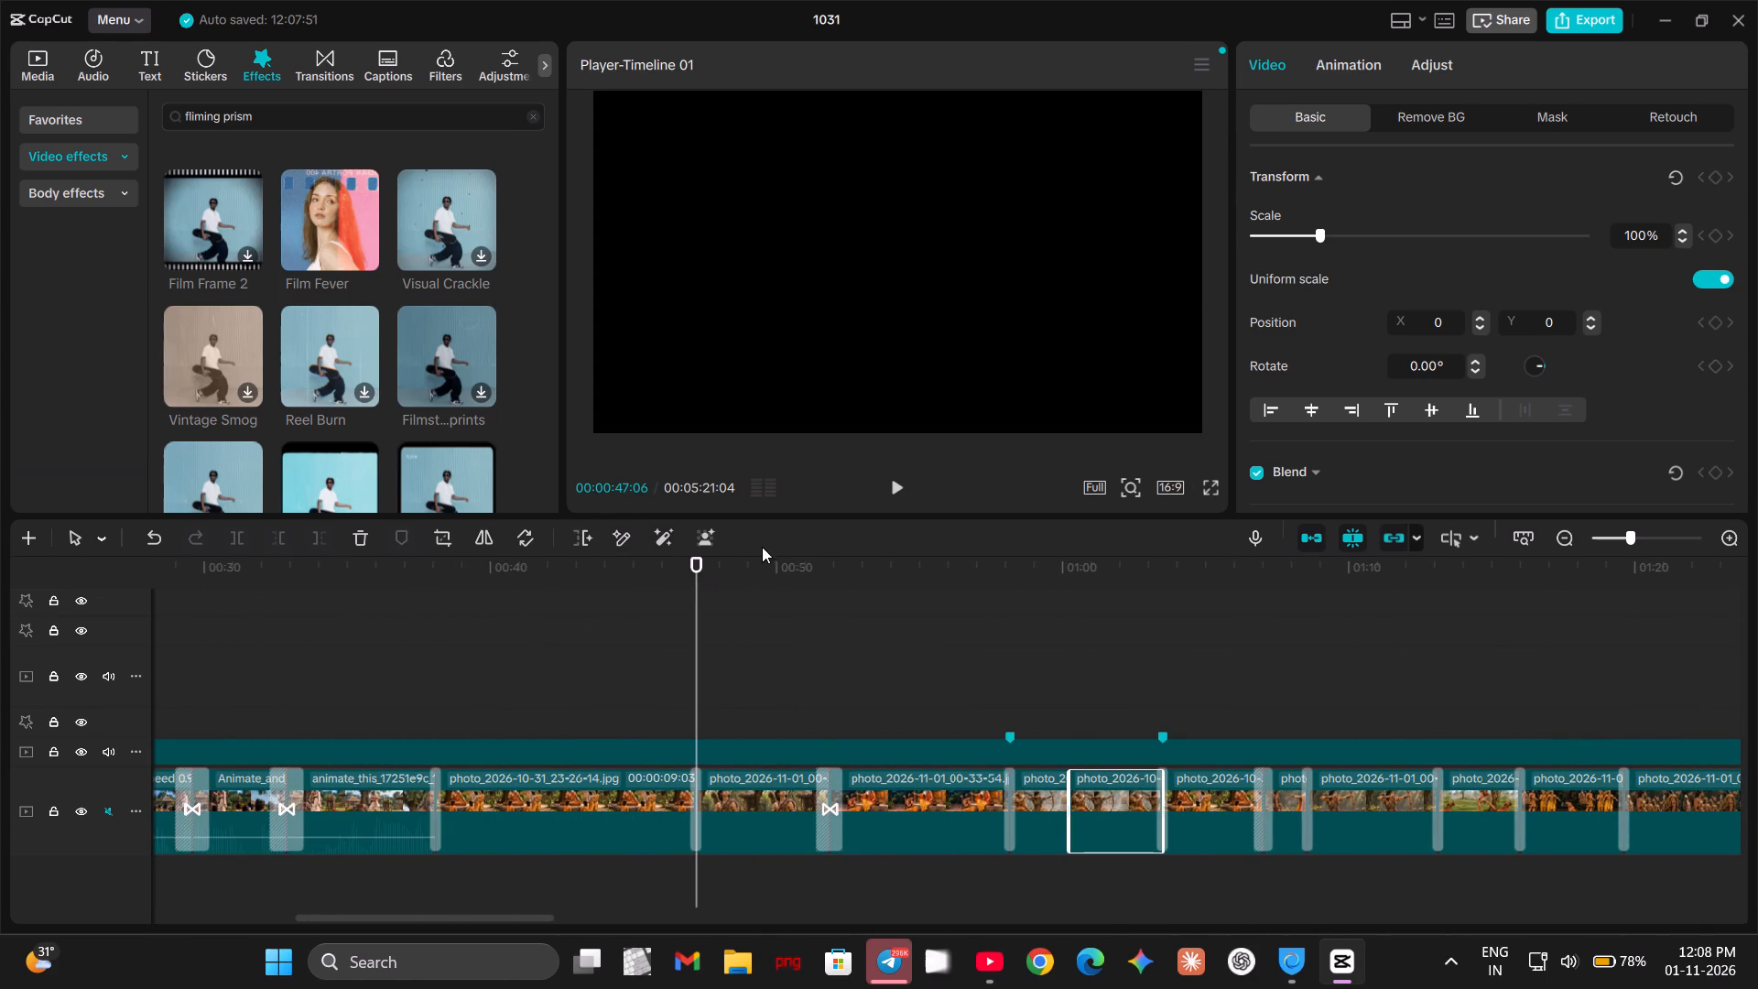
{"action": "left_click", "coordinate": [788, 563]}
{"action": "left_click", "coordinate": [855, 577]}
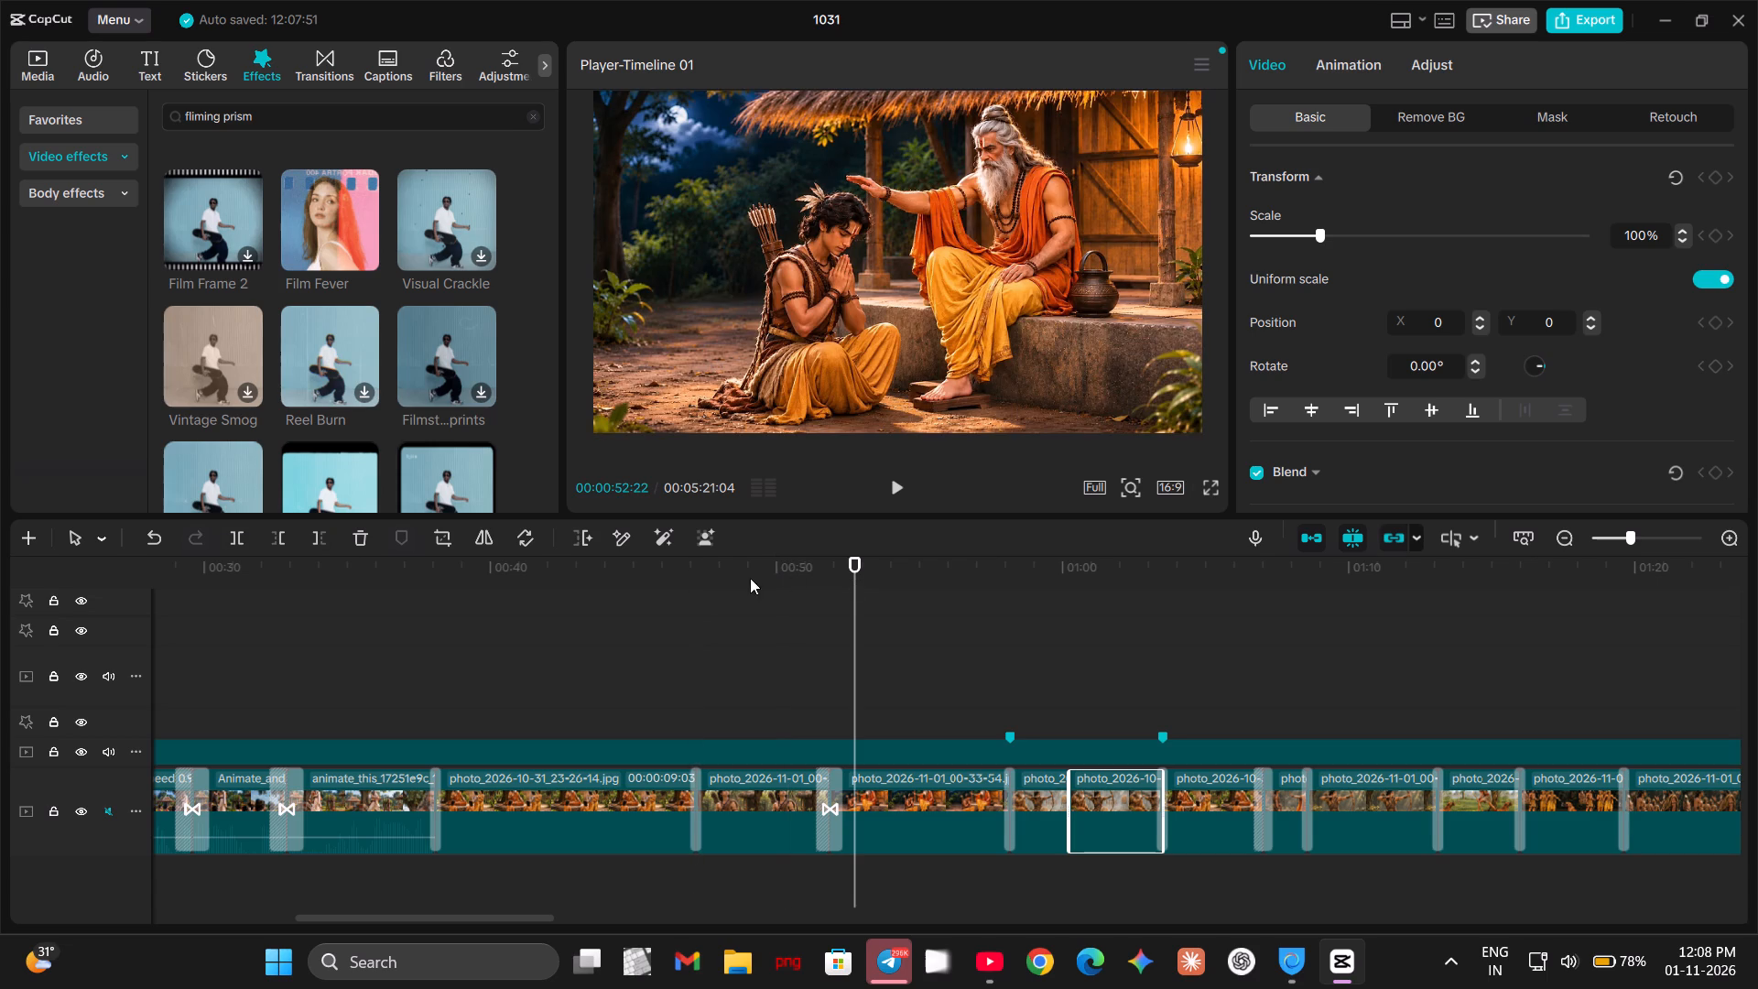
{"action": "left_click", "coordinate": [692, 568]}
{"action": "left_click", "coordinate": [670, 567]}
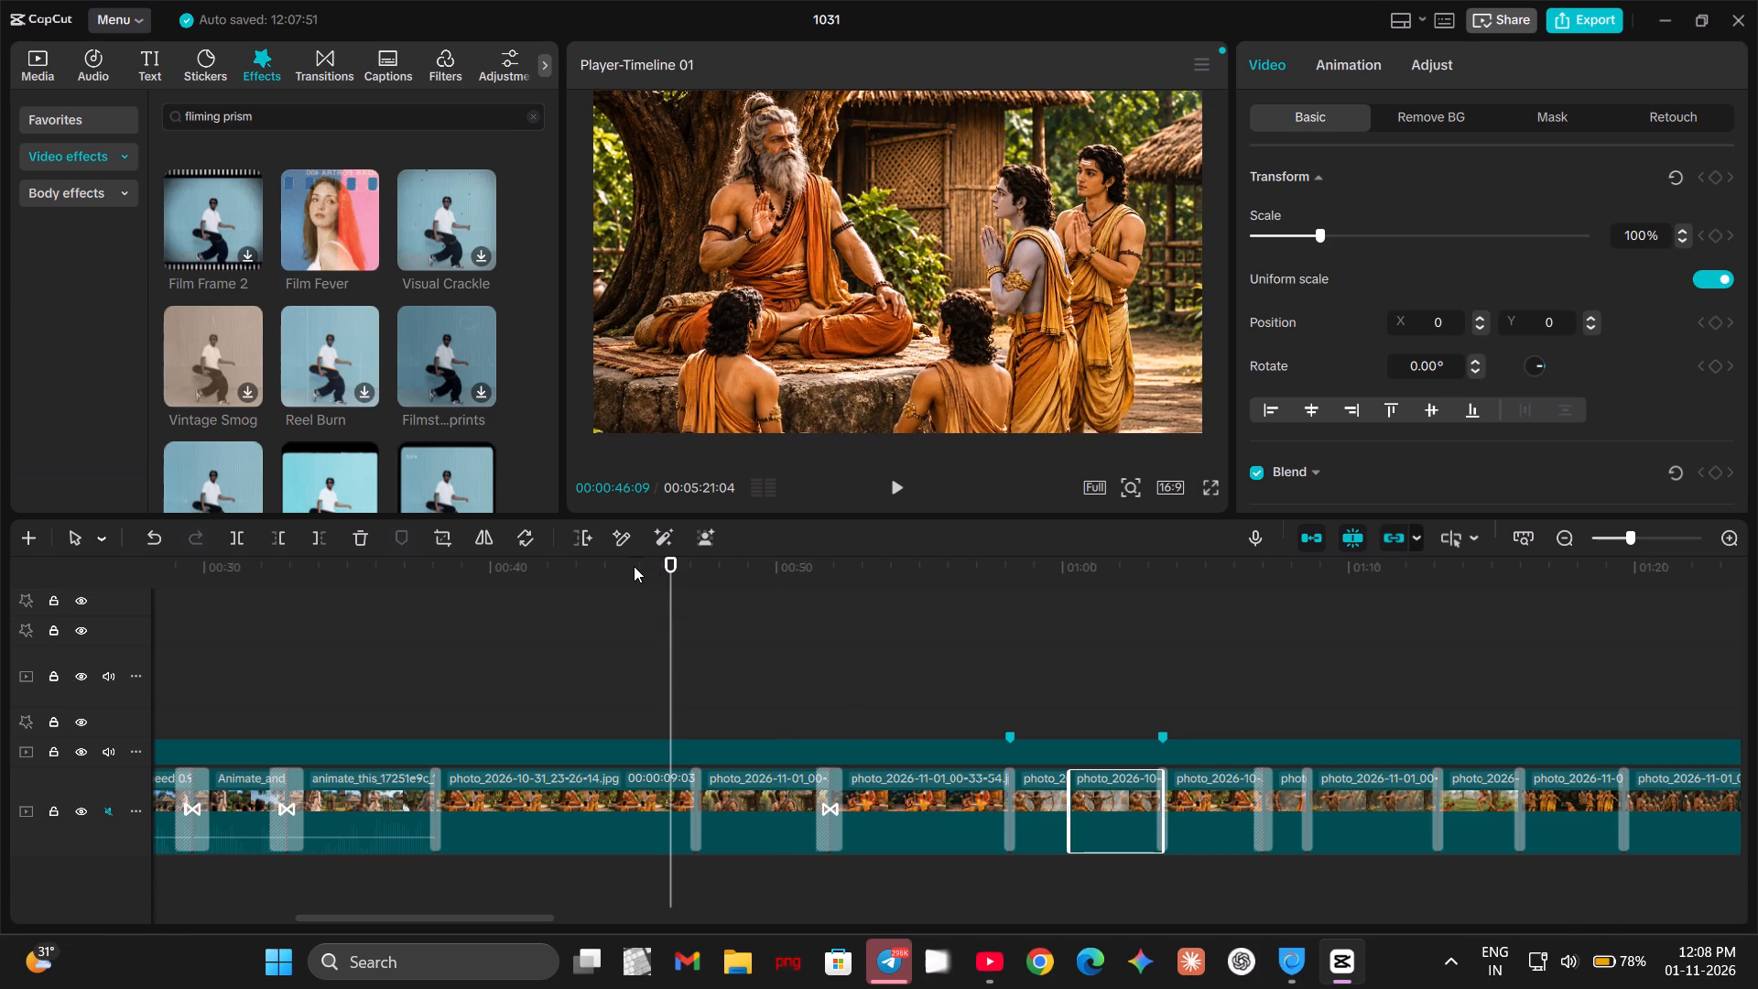
{"action": "left_click", "coordinate": [619, 565]}
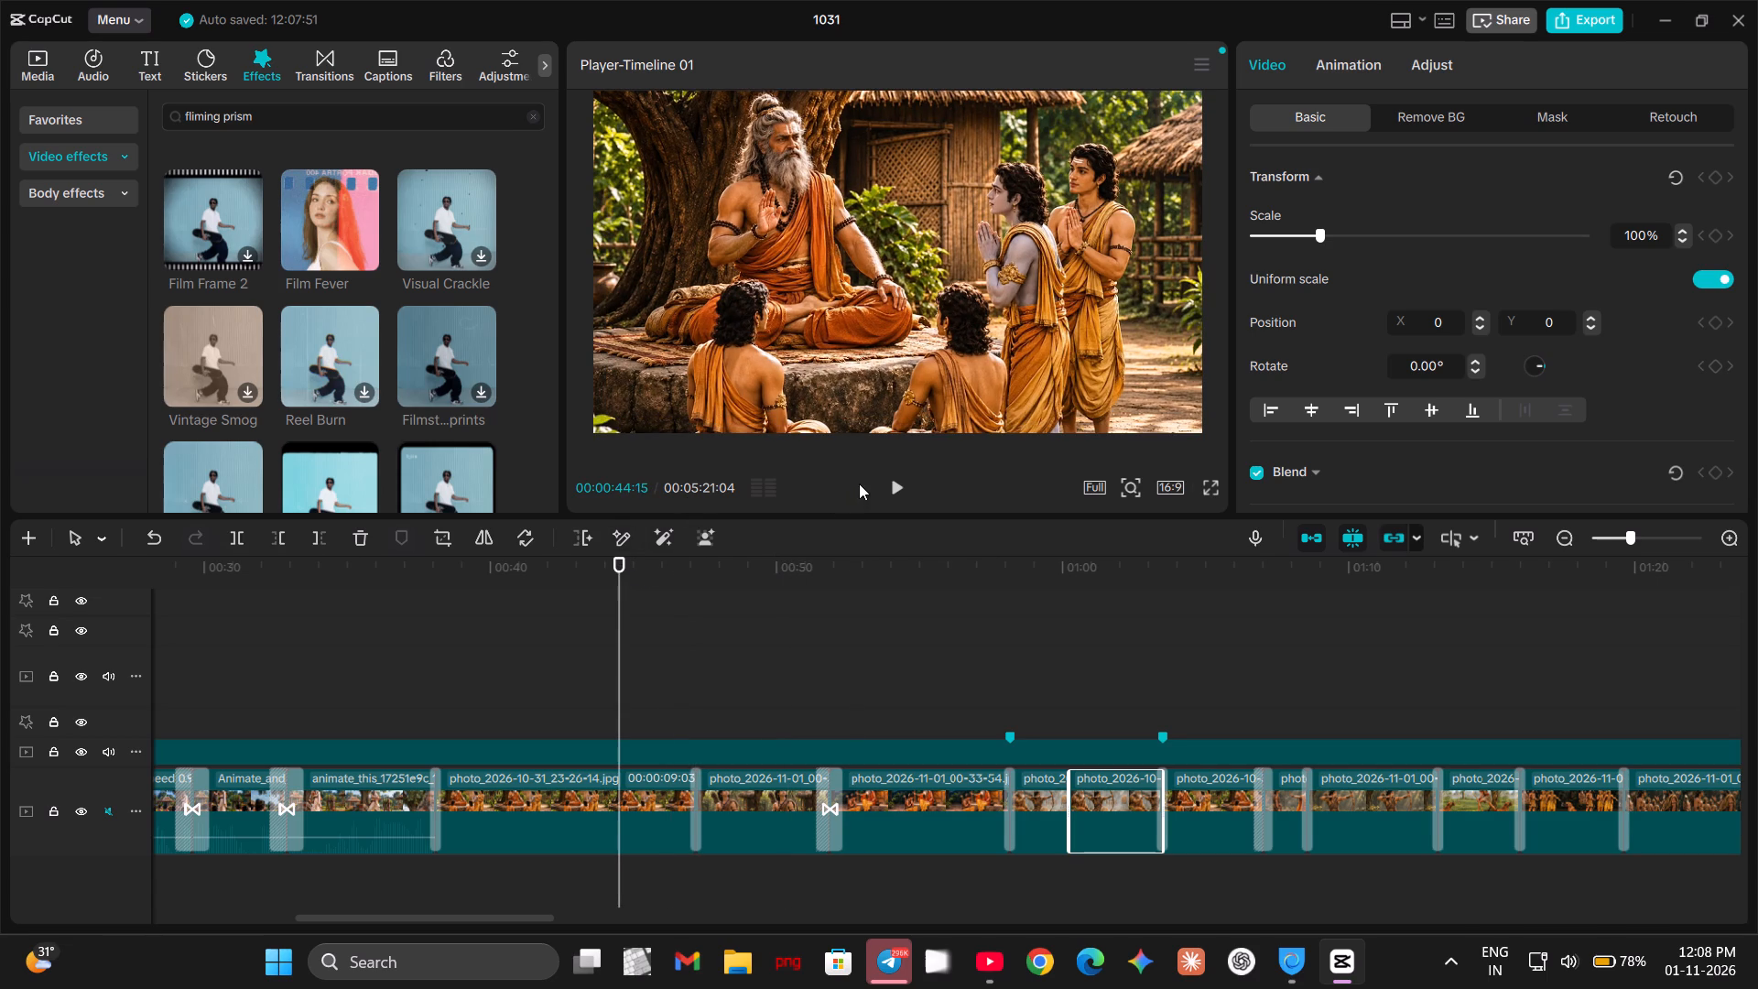
{"action": "left_click", "coordinate": [888, 478]}
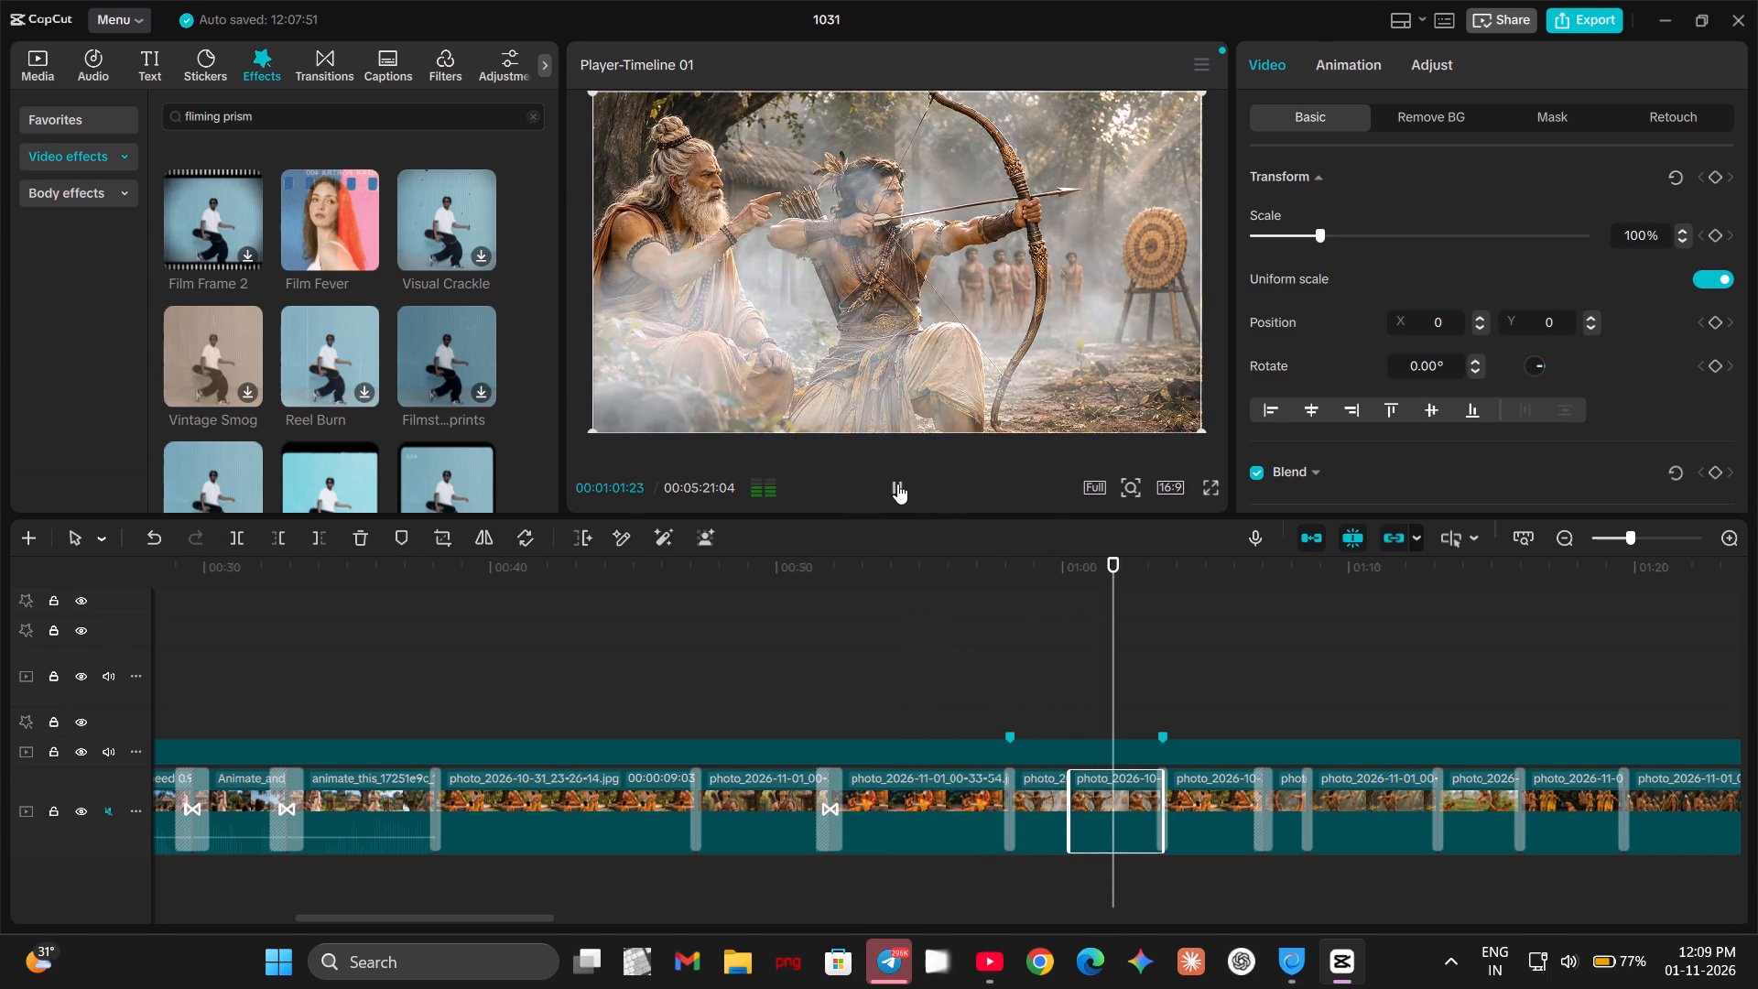
{"action": "left_click", "coordinate": [897, 484]}
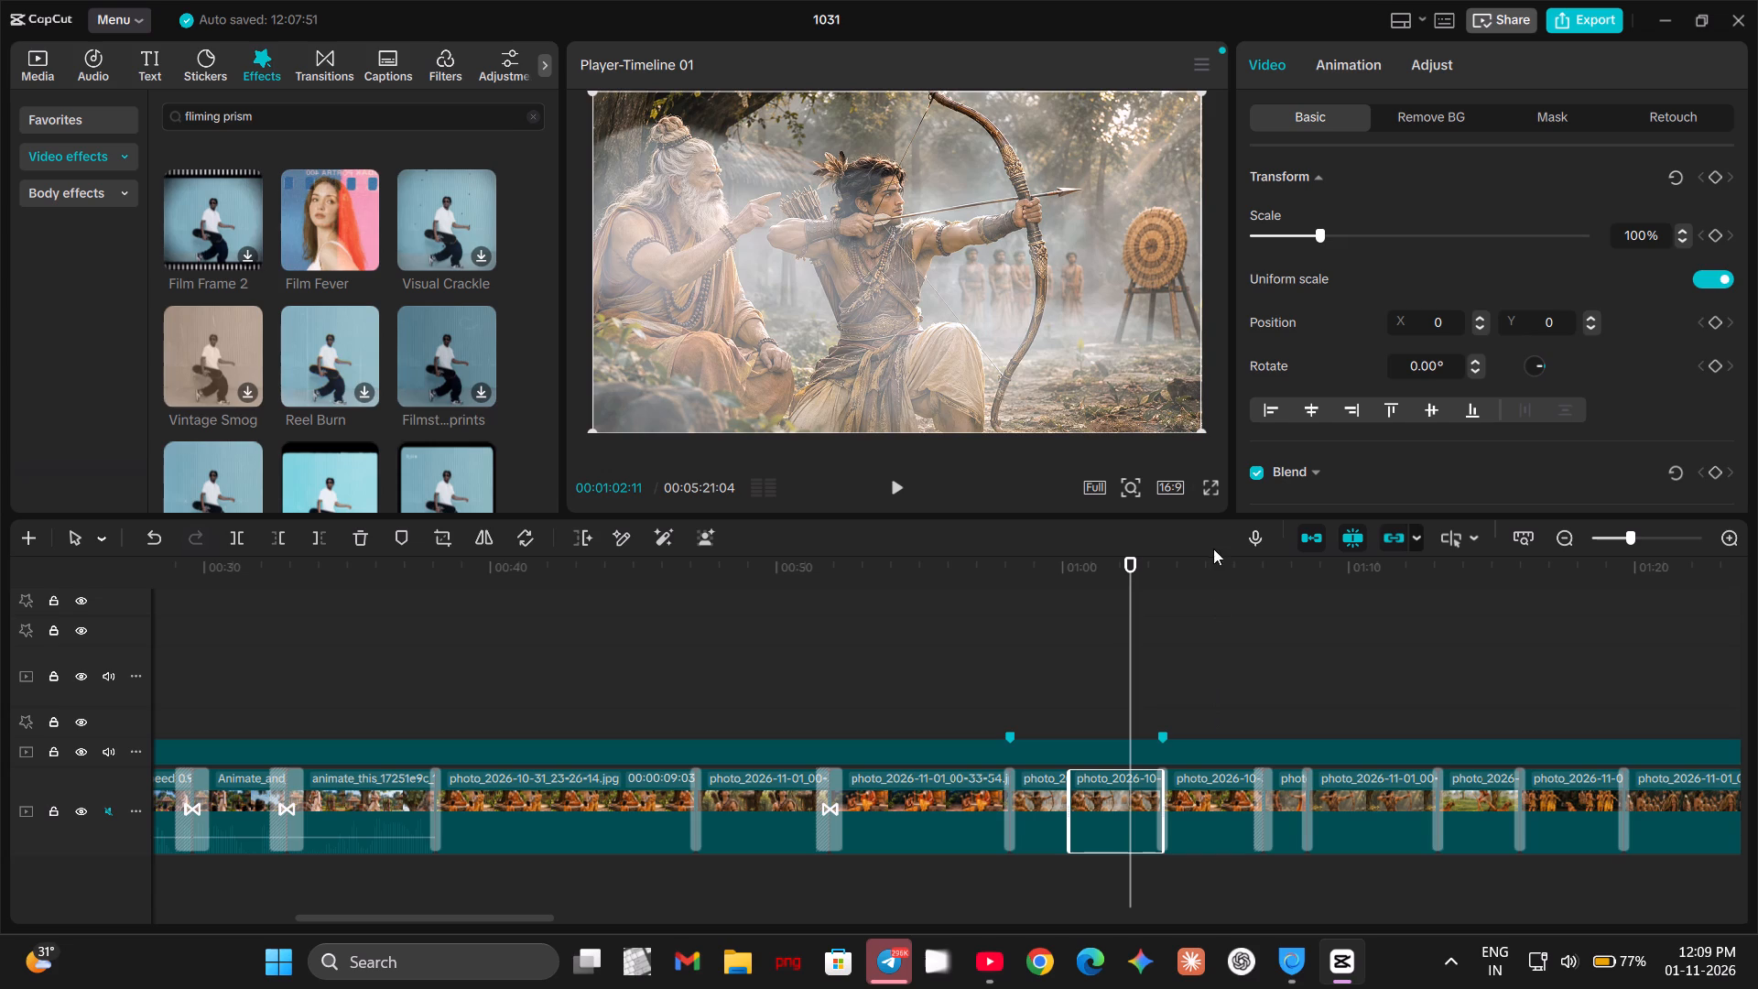
Check the frames near 00:01:18 and 00:01:22, and replay from 00:00:58:12 through the refusing sage photo to 00:01:08:16.
{"action": "left_click", "coordinate": [1585, 579]}
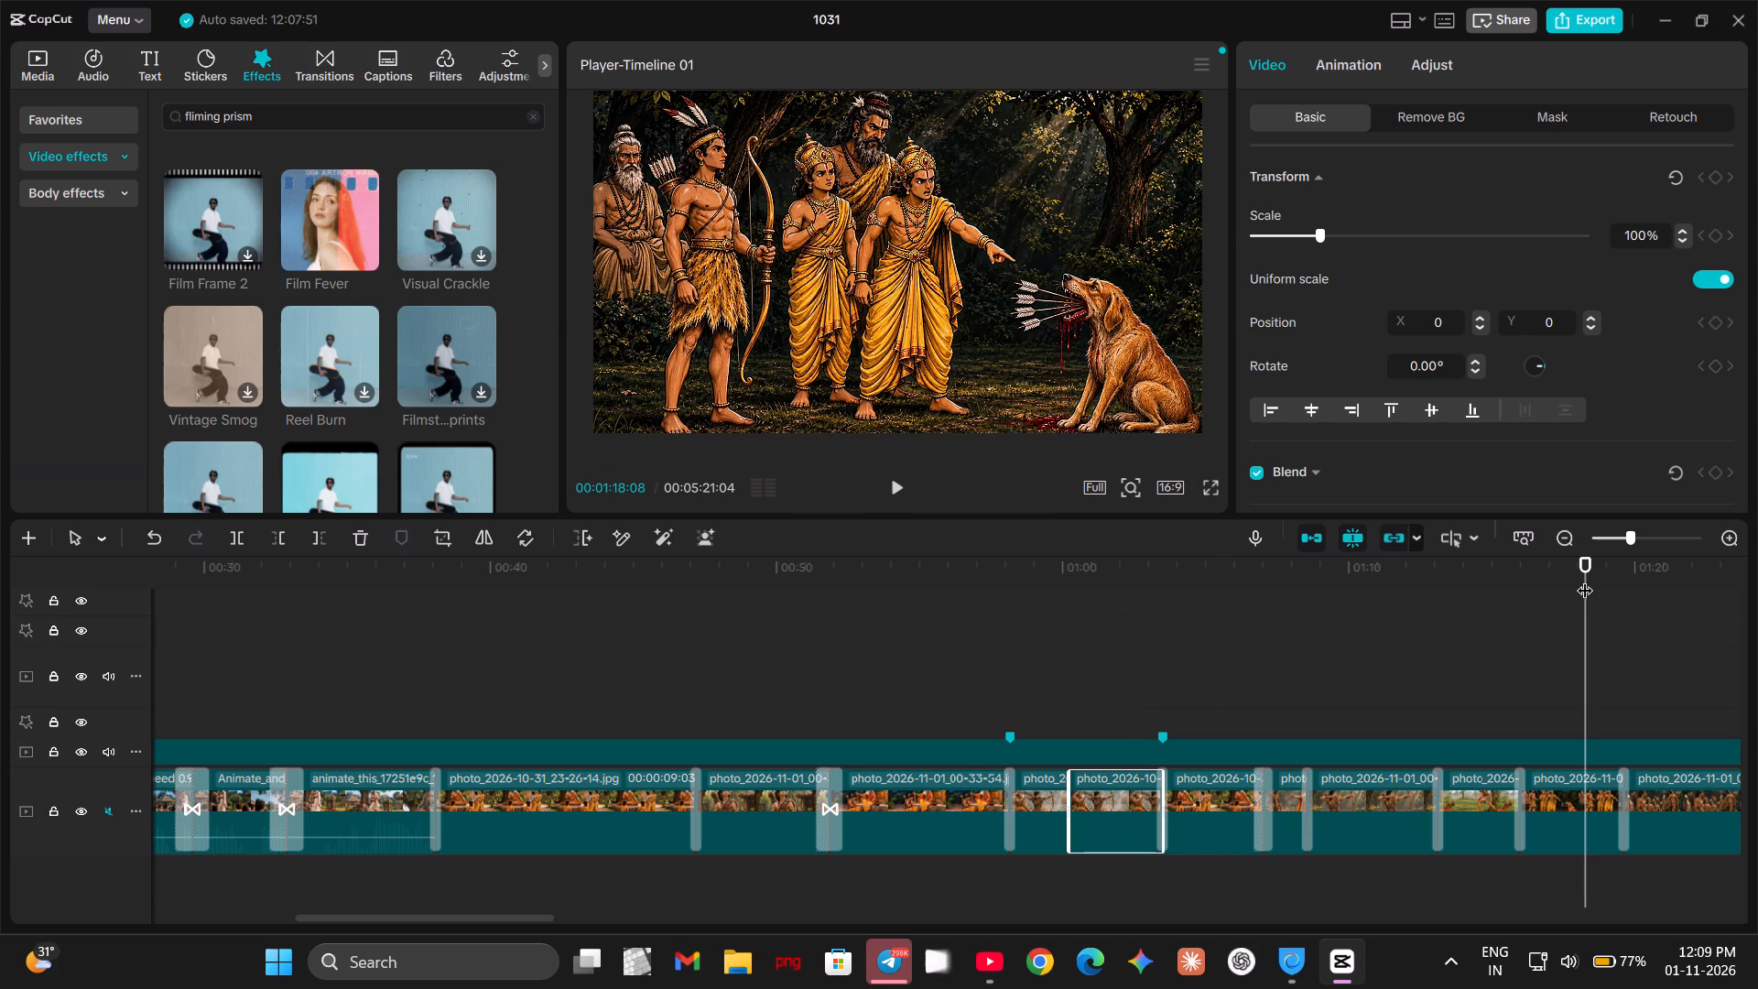
{"action": "left_click", "coordinate": [1704, 586]}
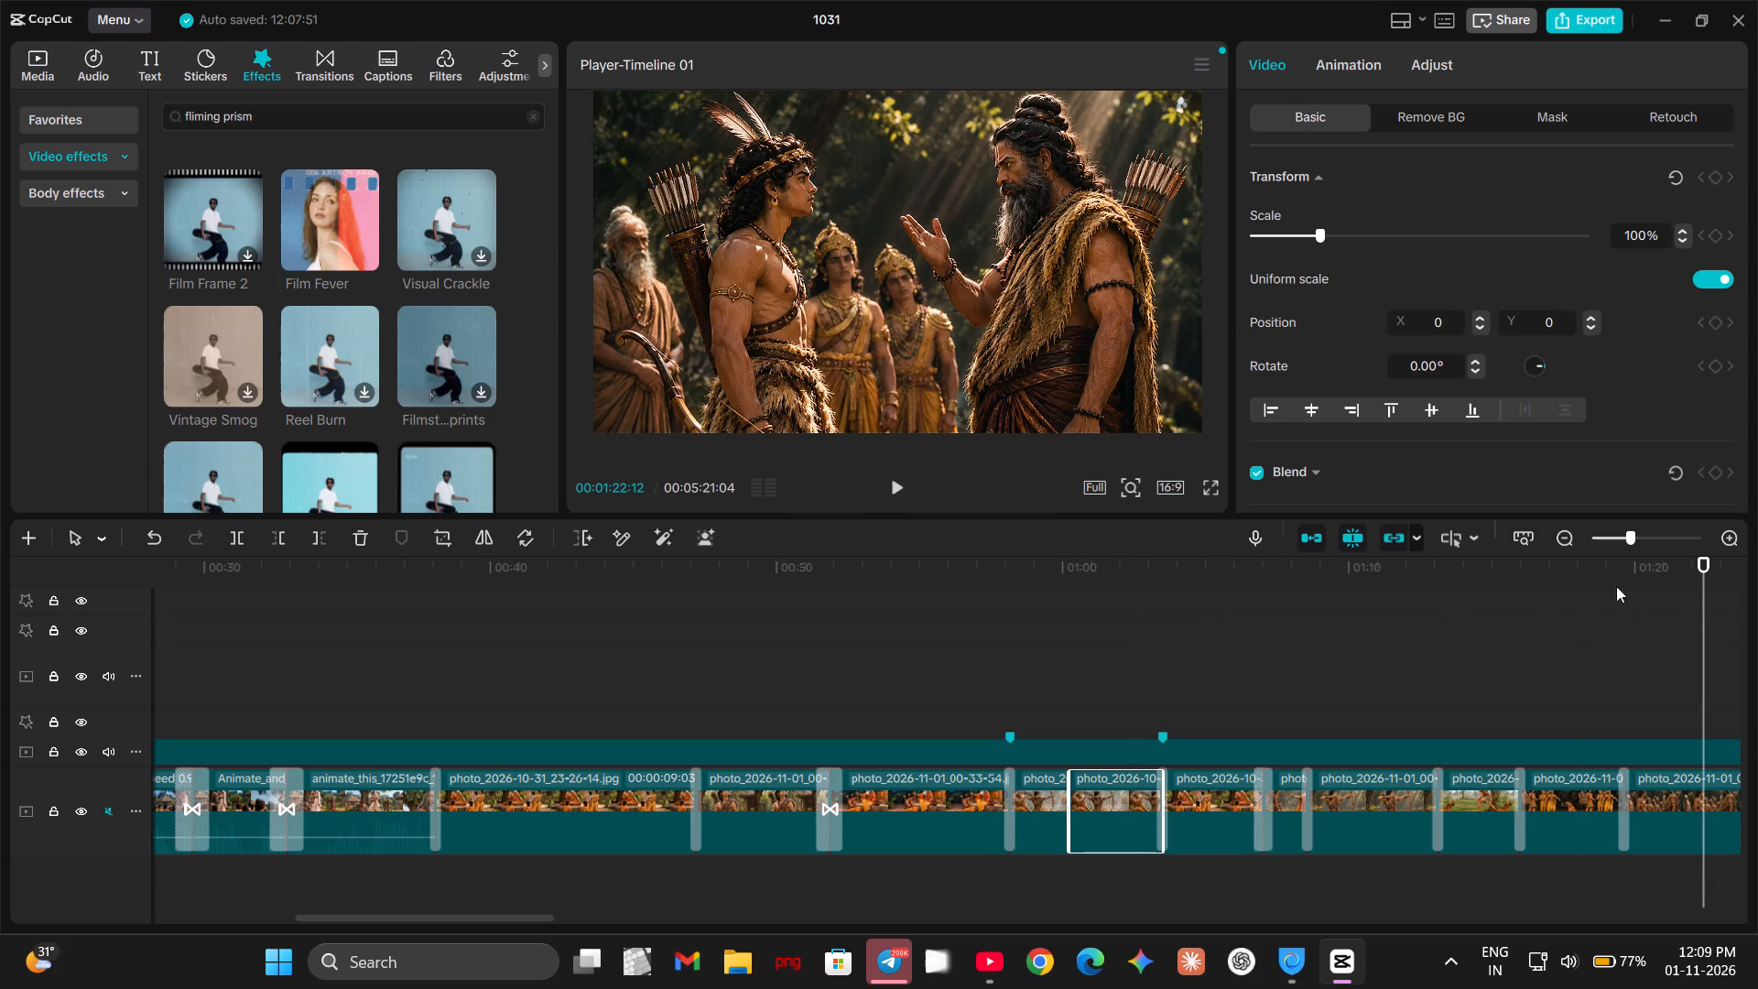
{"action": "left_click", "coordinate": [985, 566]}
{"action": "left_click", "coordinate": [1041, 553]}
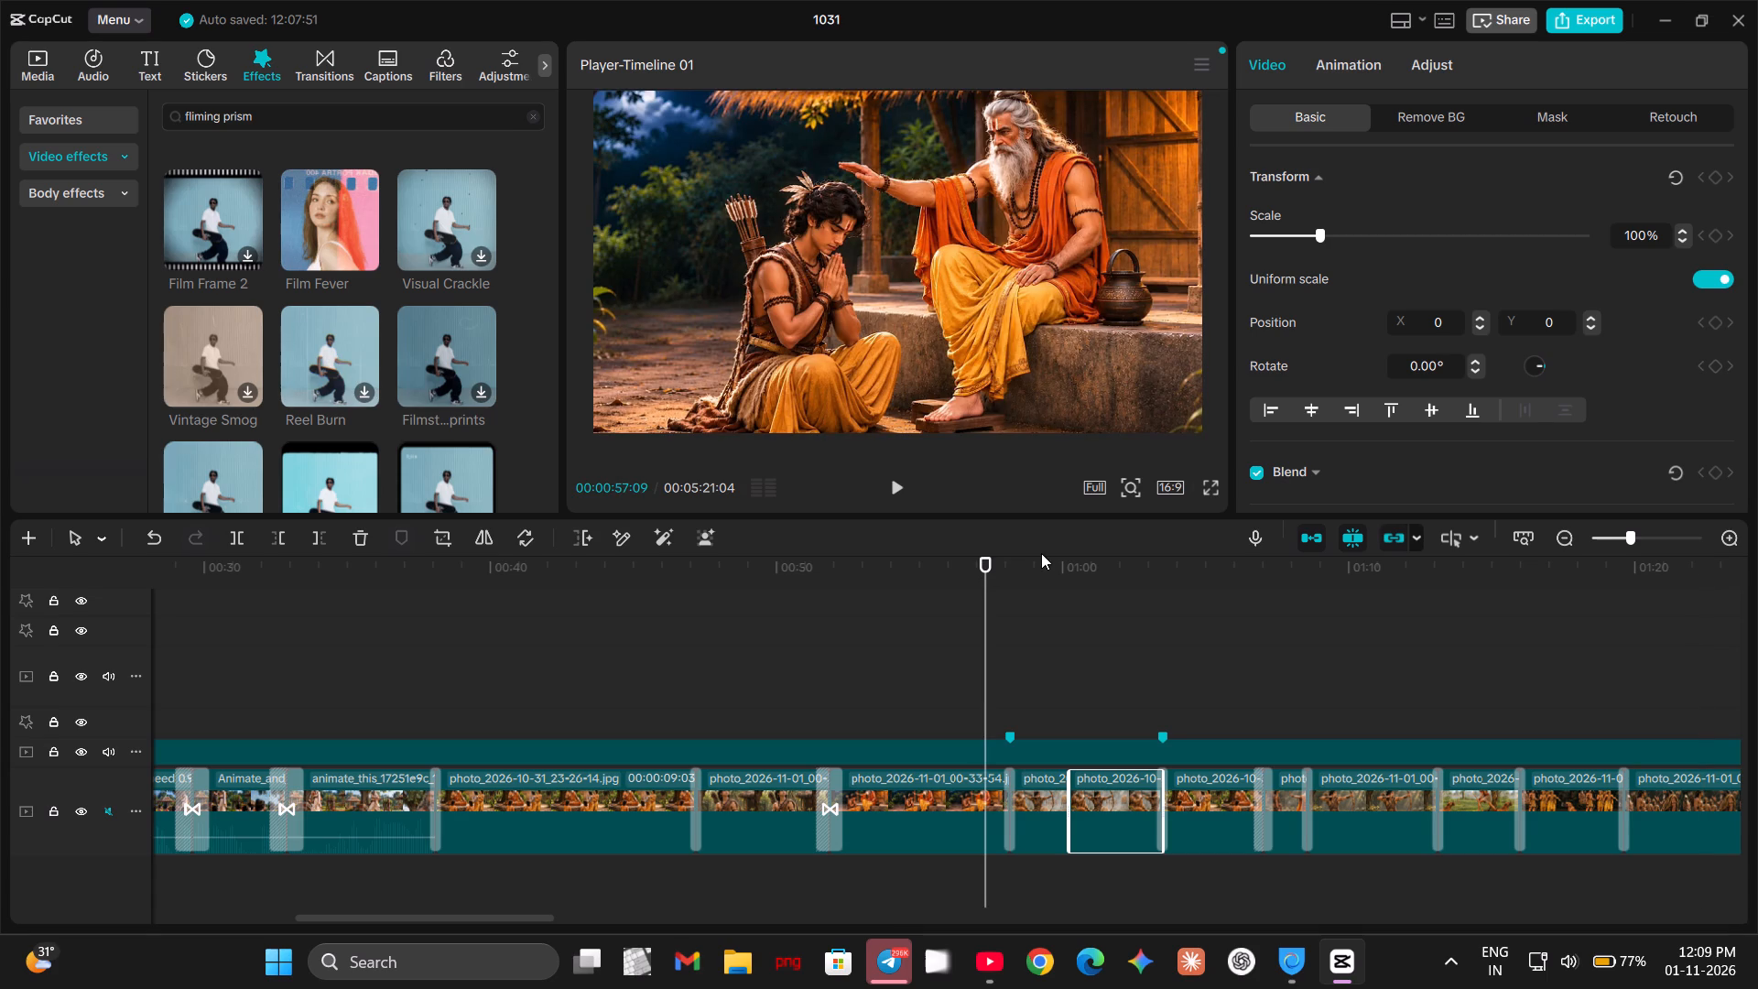
{"action": "left_click", "coordinate": [1024, 570]}
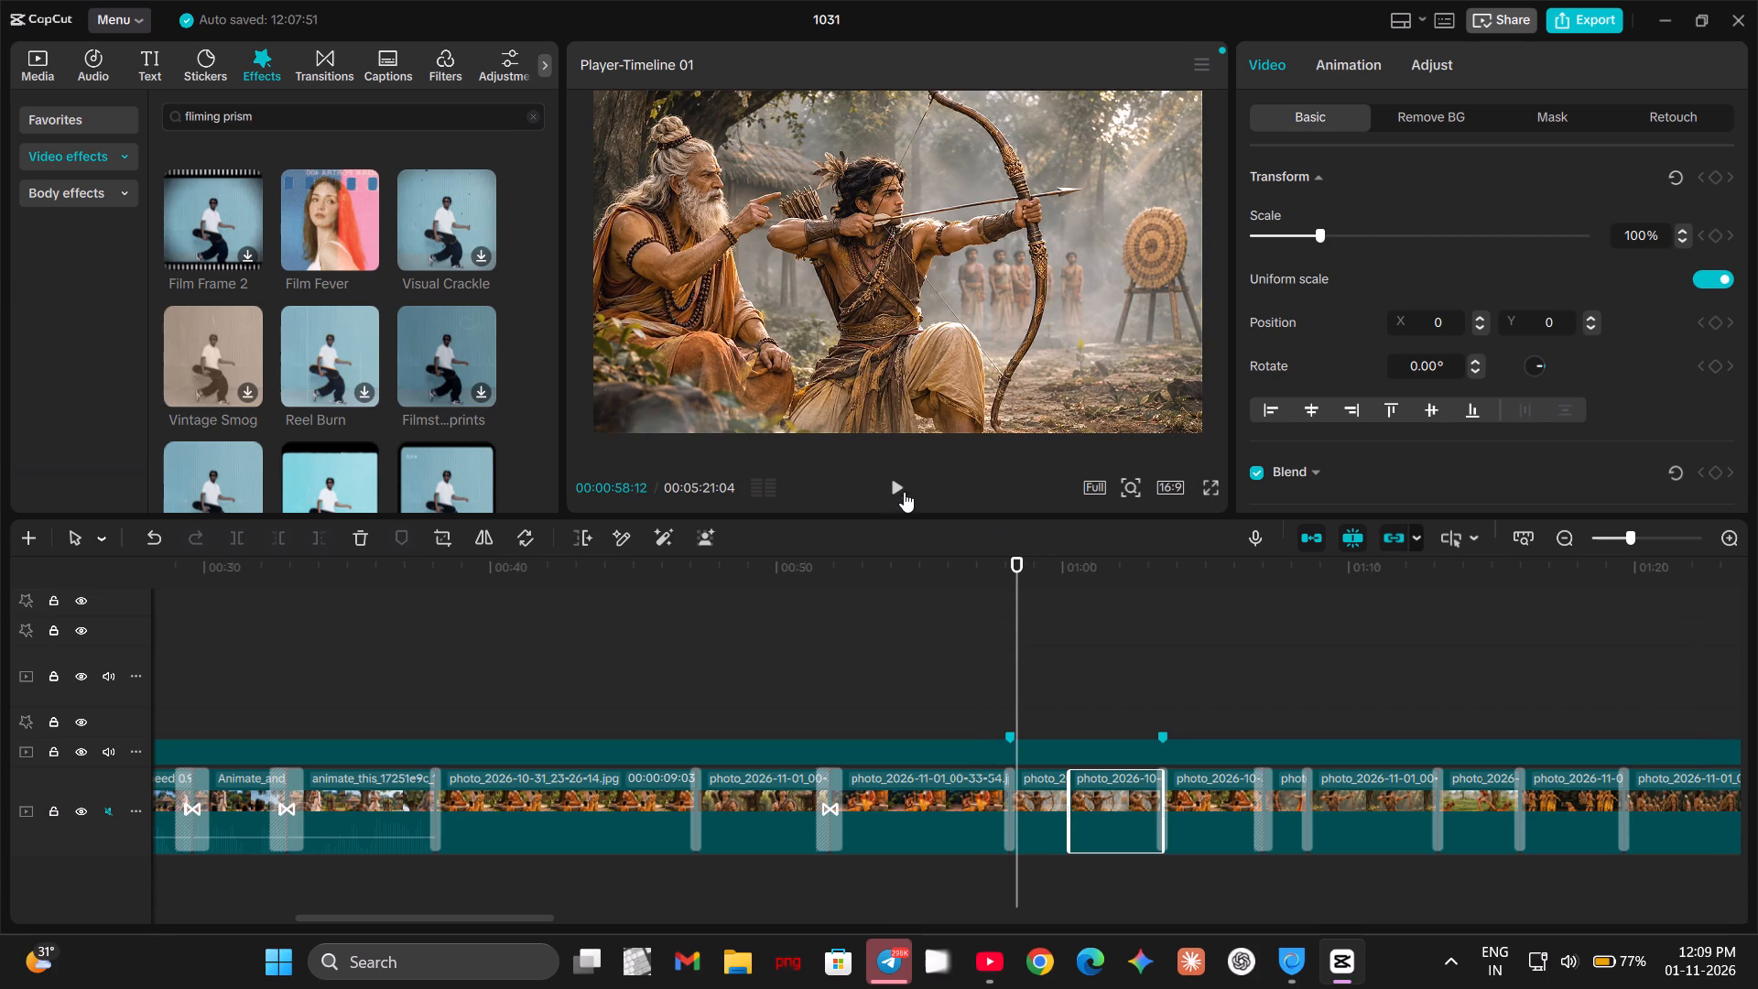
{"action": "left_click", "coordinate": [900, 490]}
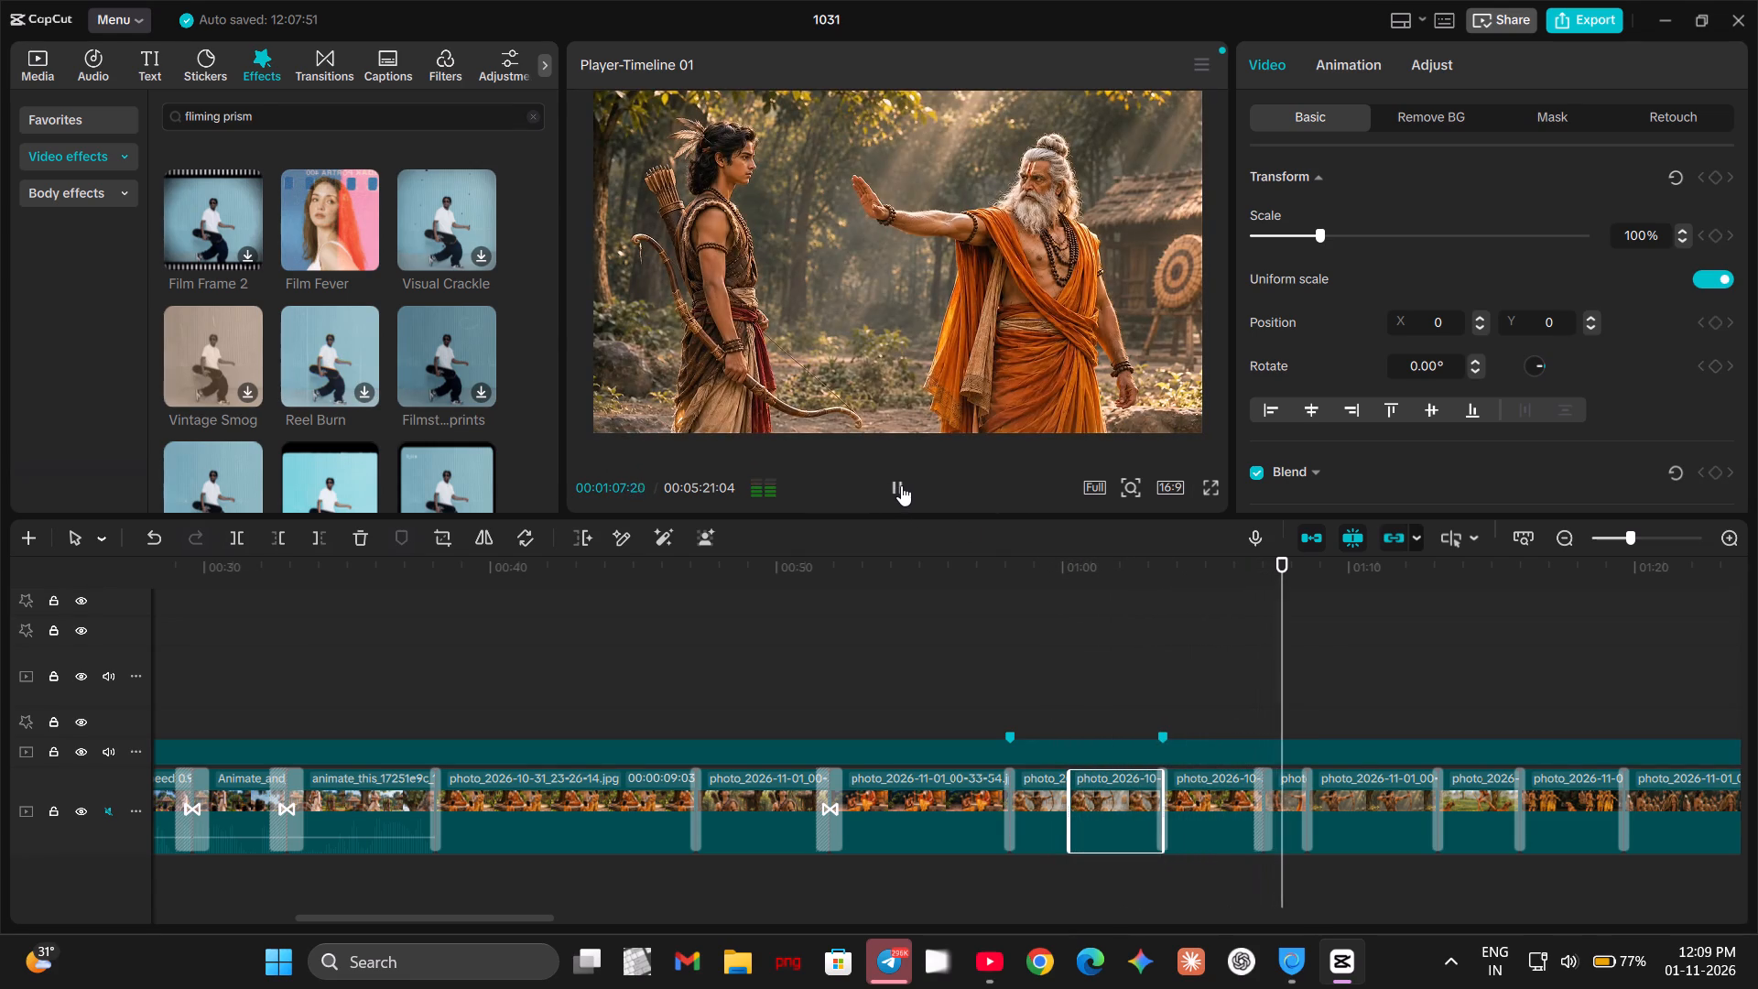
{"action": "left_click", "coordinate": [901, 485]}
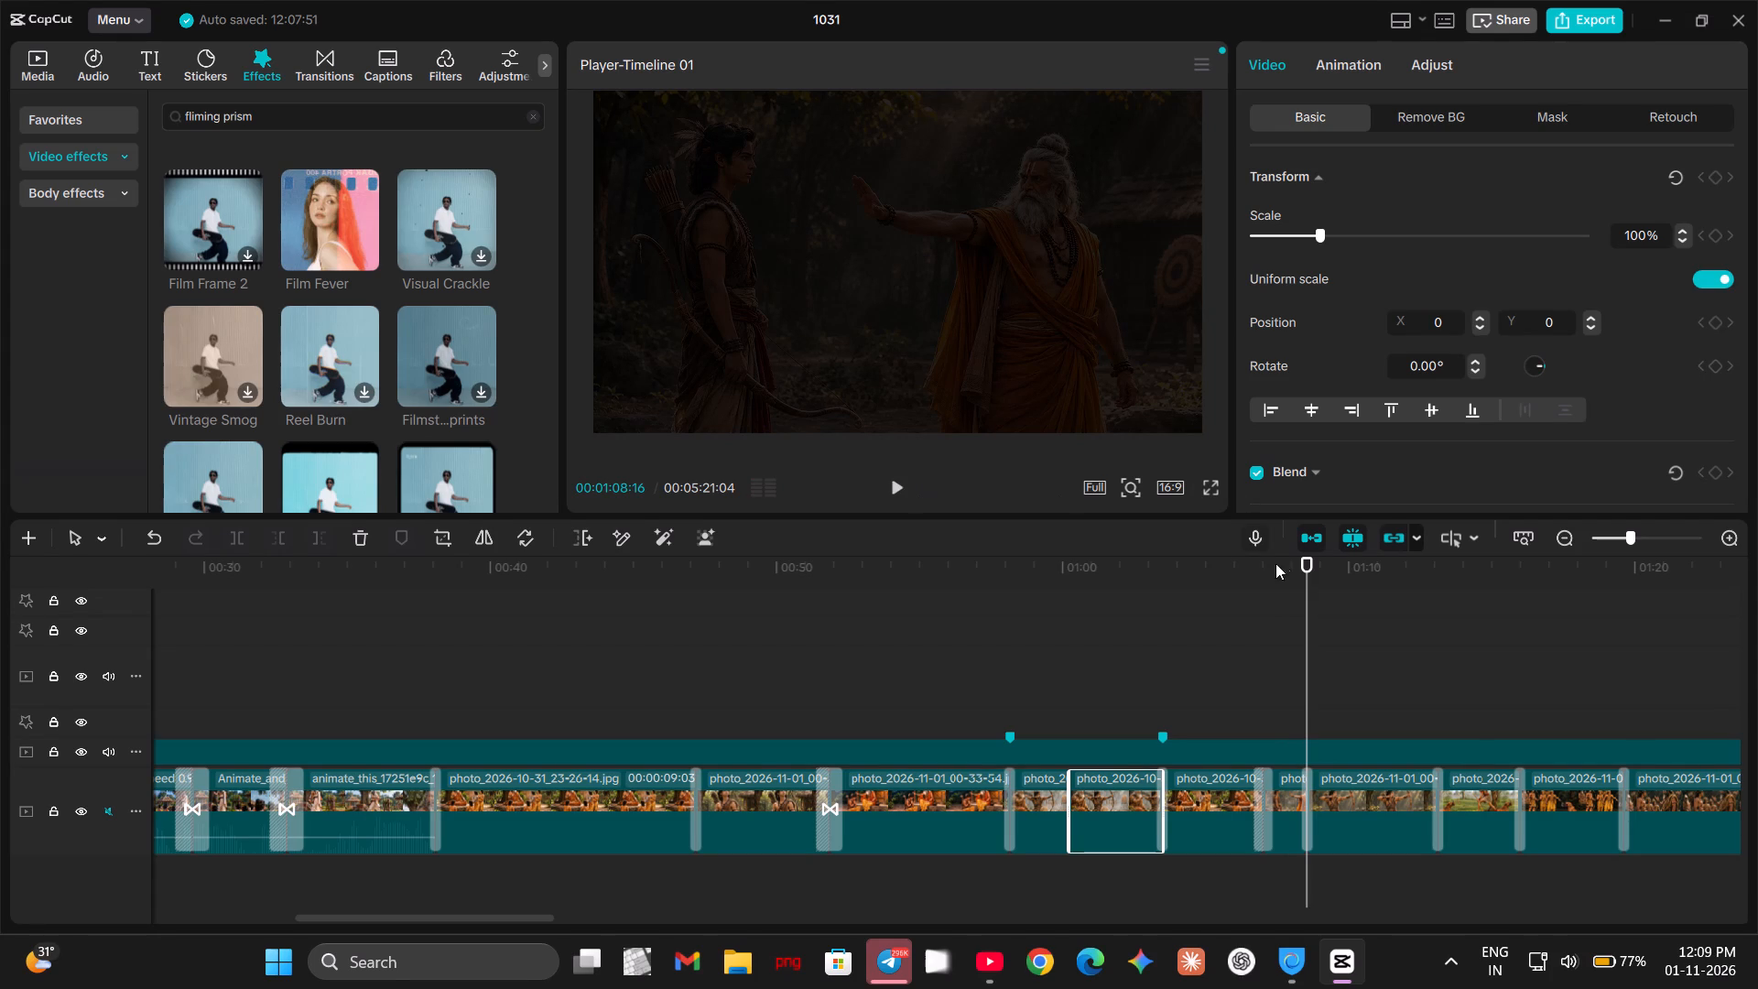
Move the playhead back to 00:01:03:15, at the transition between the archery lesson and seated sage photos.
{"action": "left_click_drag", "start_coordinate": [1305, 558], "coordinate": [1206, 563]}
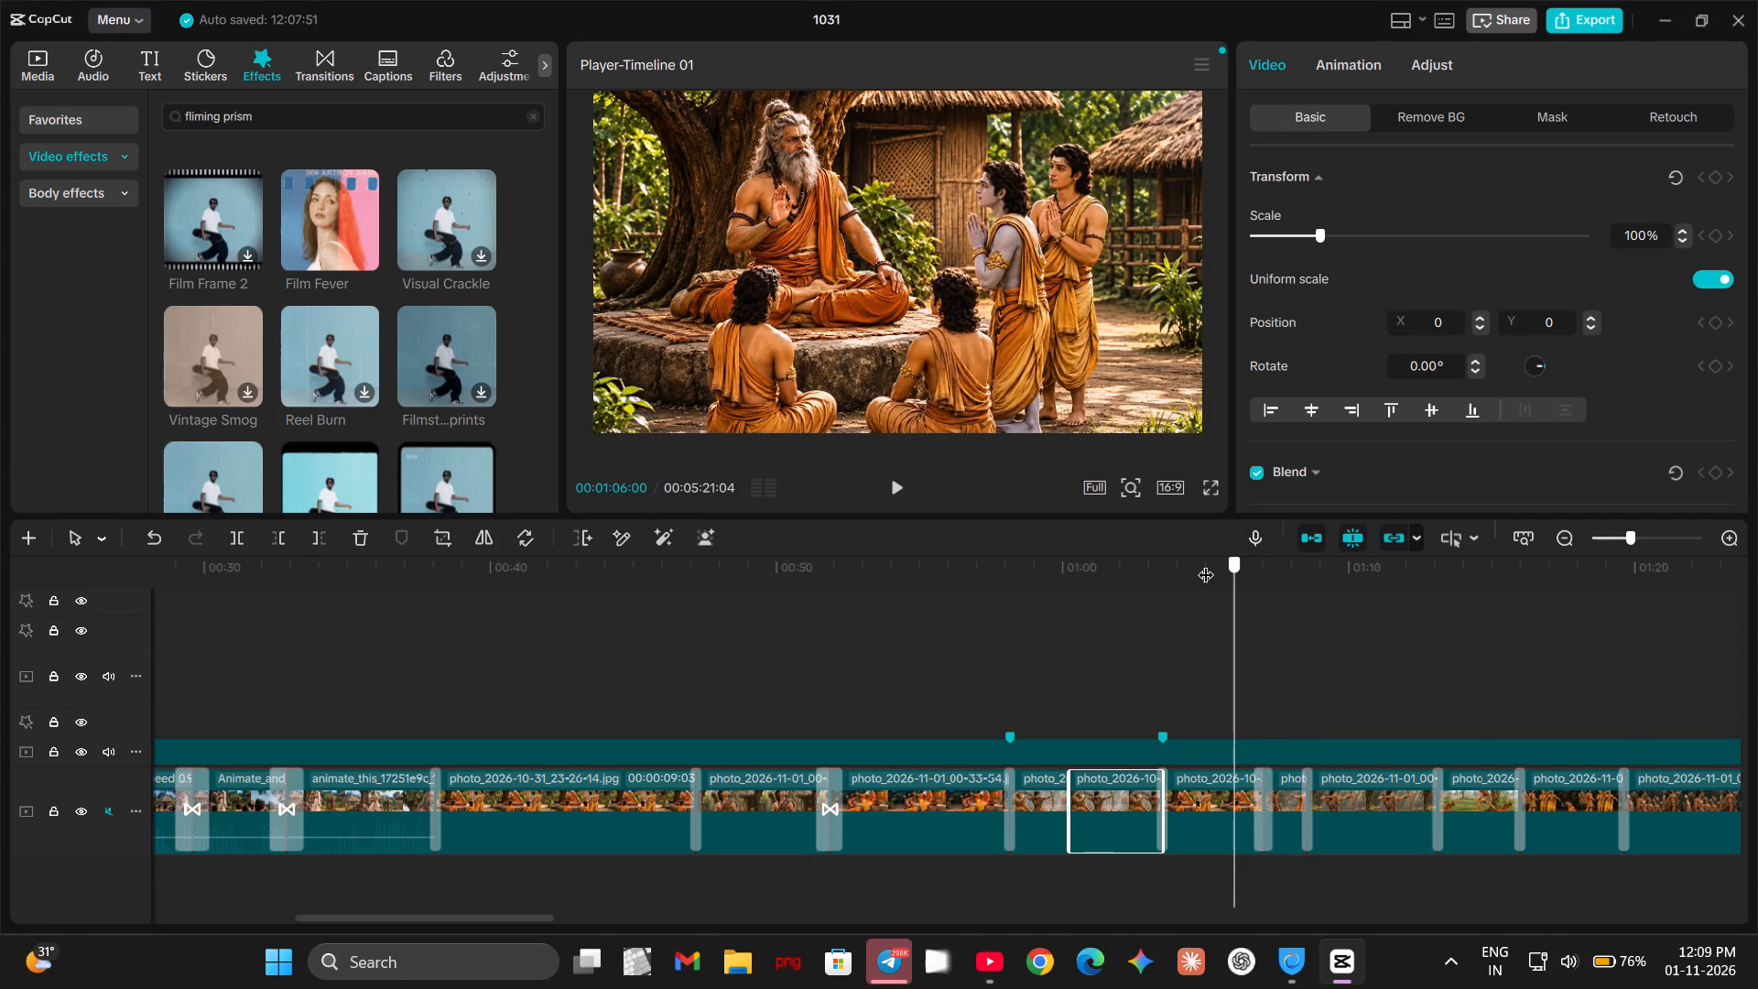
{"action": "left_click_drag", "start_coordinate": [1206, 563], "coordinate": [1187, 559]}
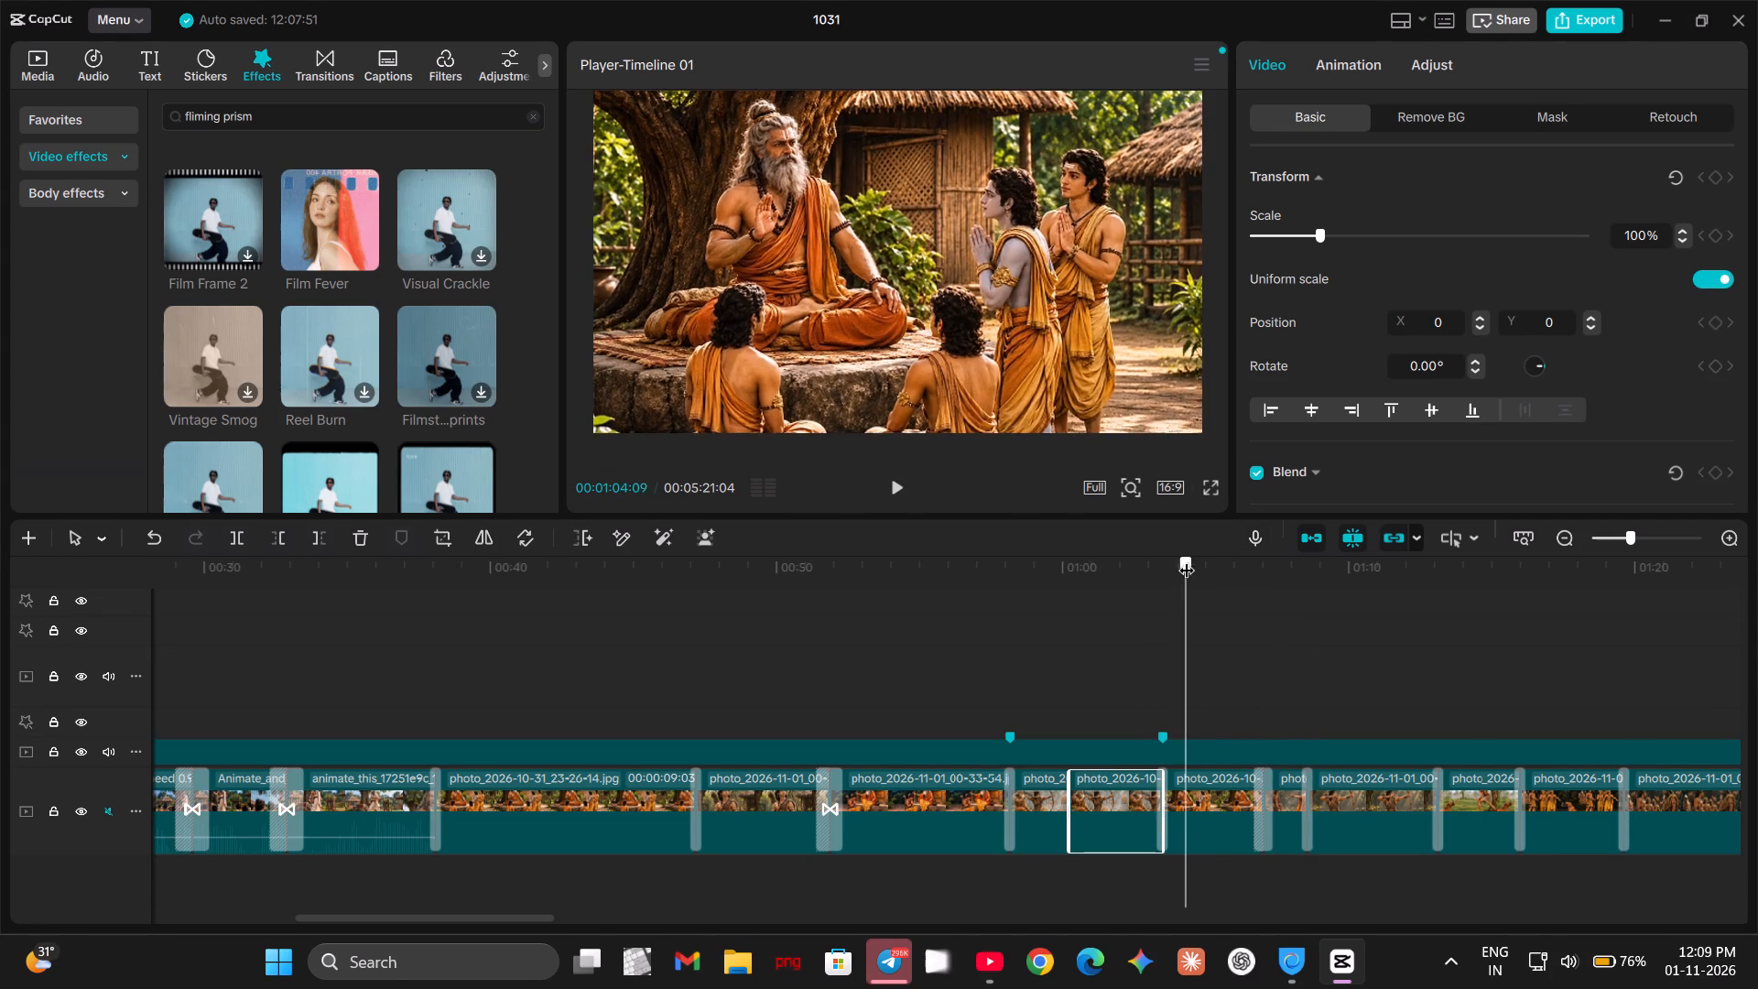
{"action": "left_click_drag", "start_coordinate": [1187, 559], "coordinate": [1161, 558]}
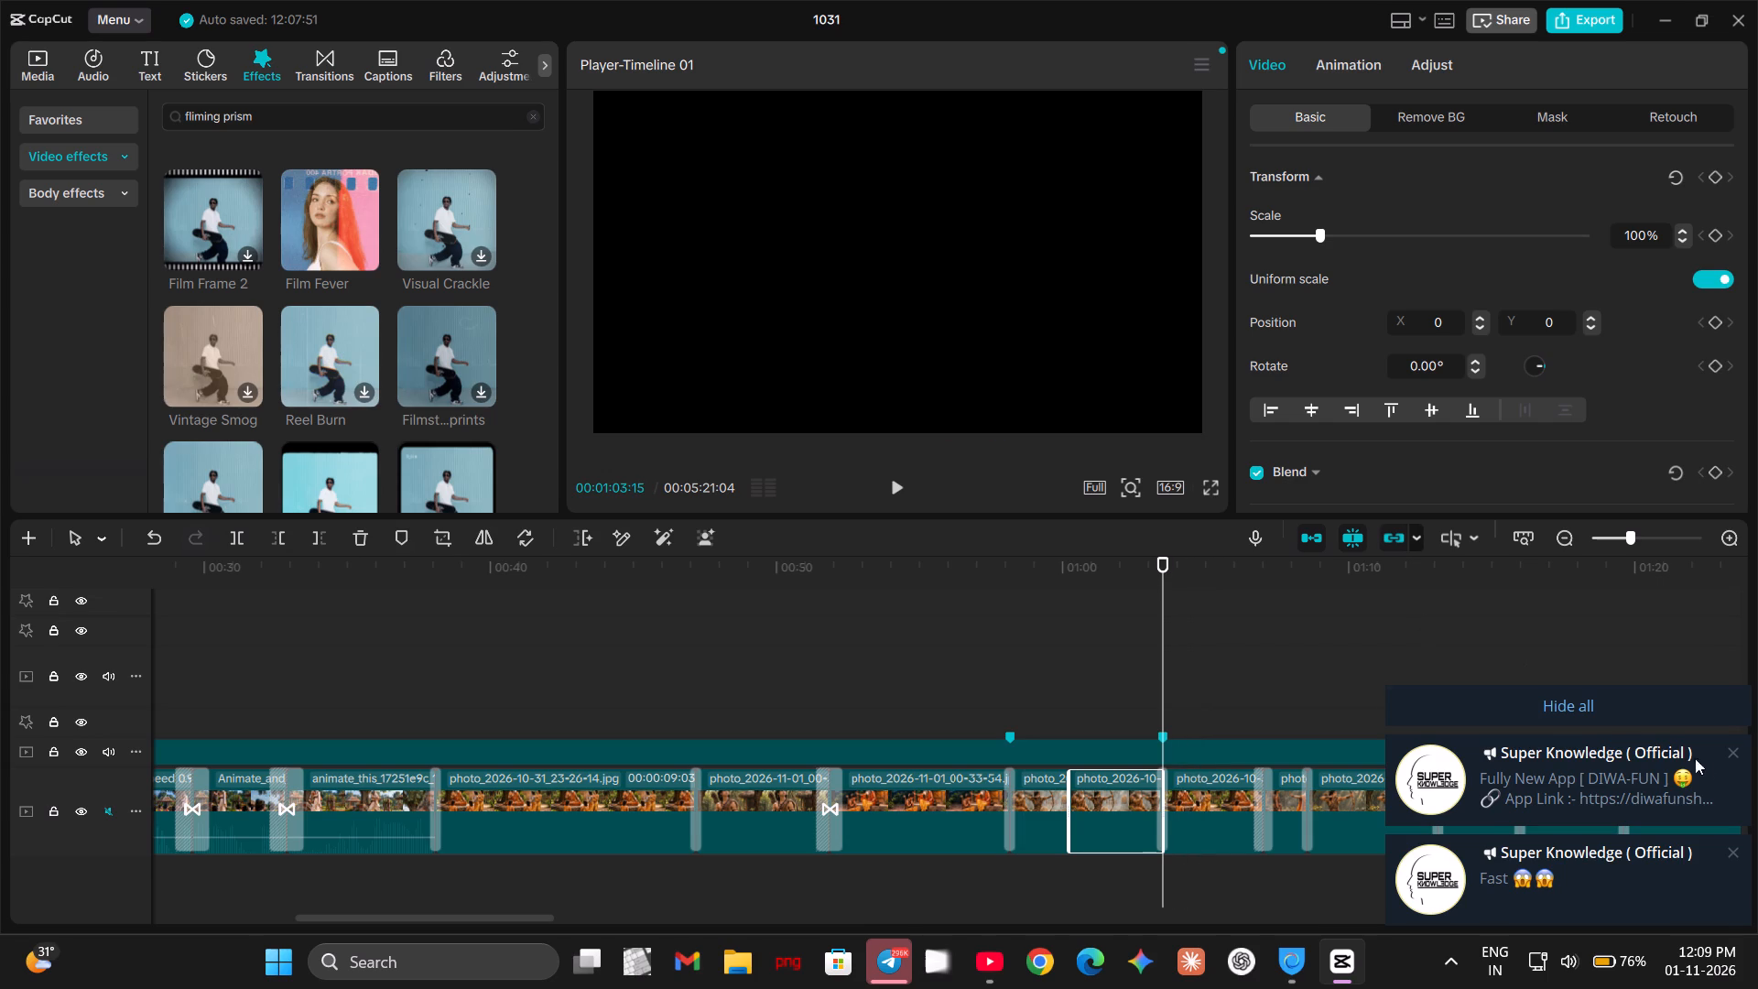
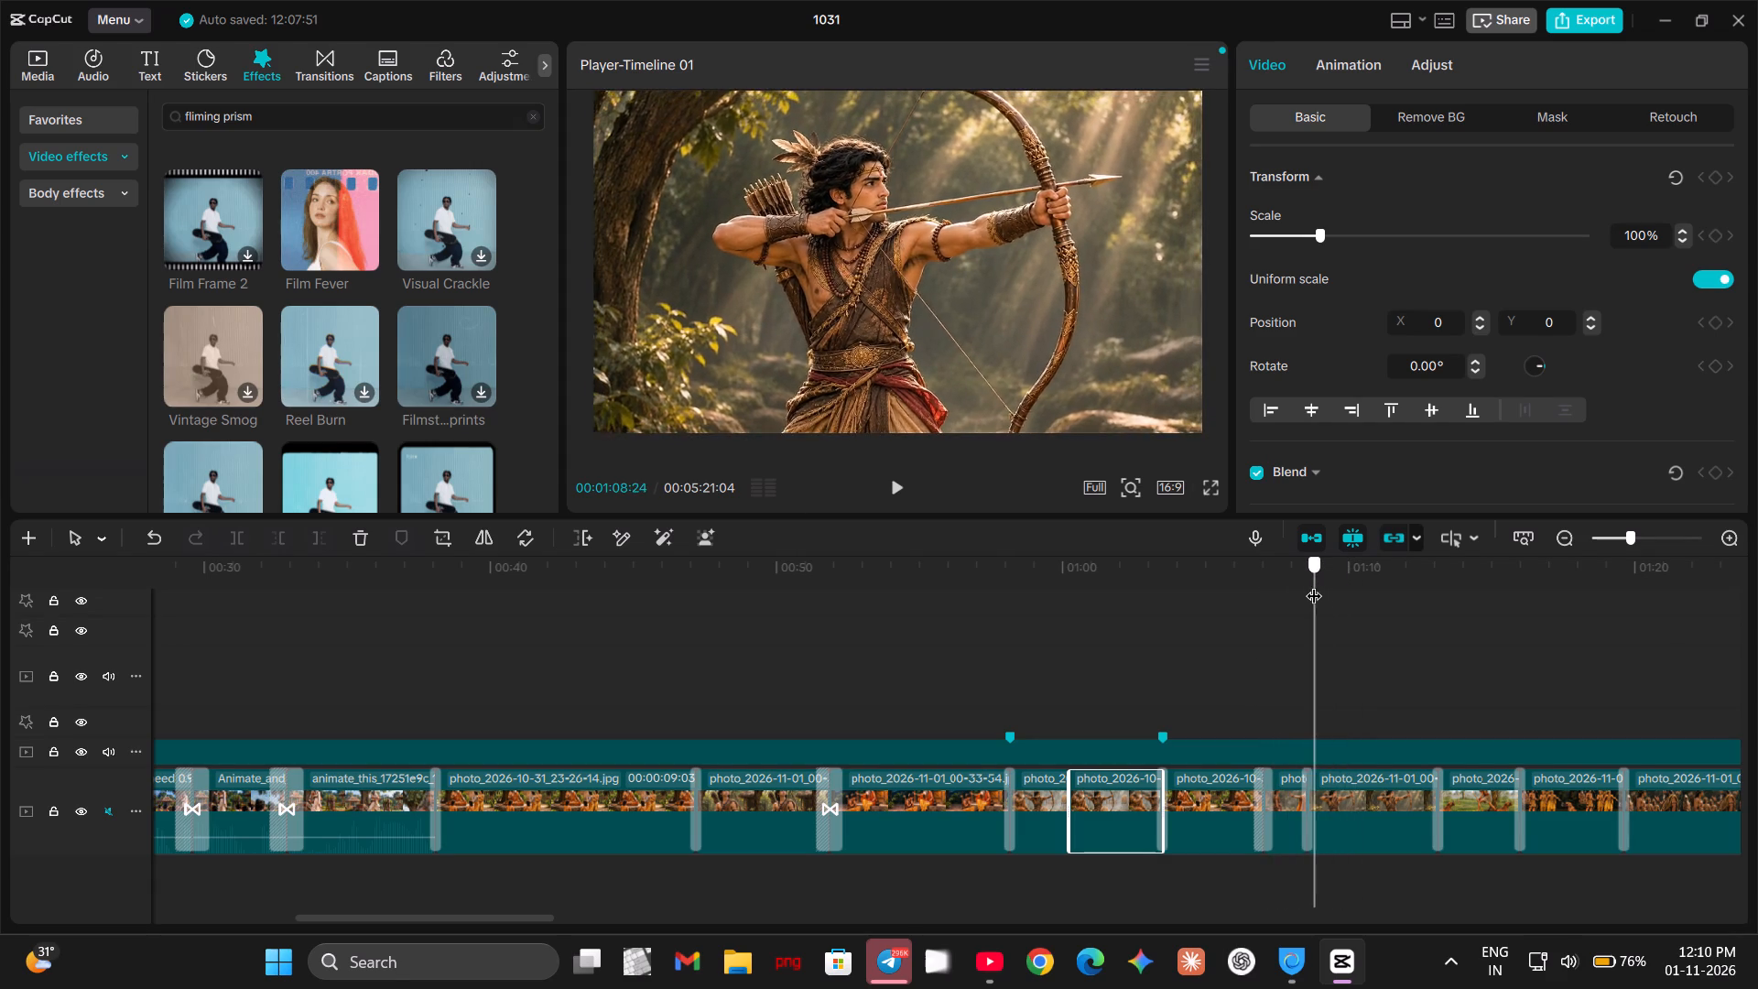
Replay from 00:01:06:10 through the refusing sage photo to the transition near 00:01:29:04, and step back to 00:01:27:17.
{"action": "left_click", "coordinate": [900, 489]}
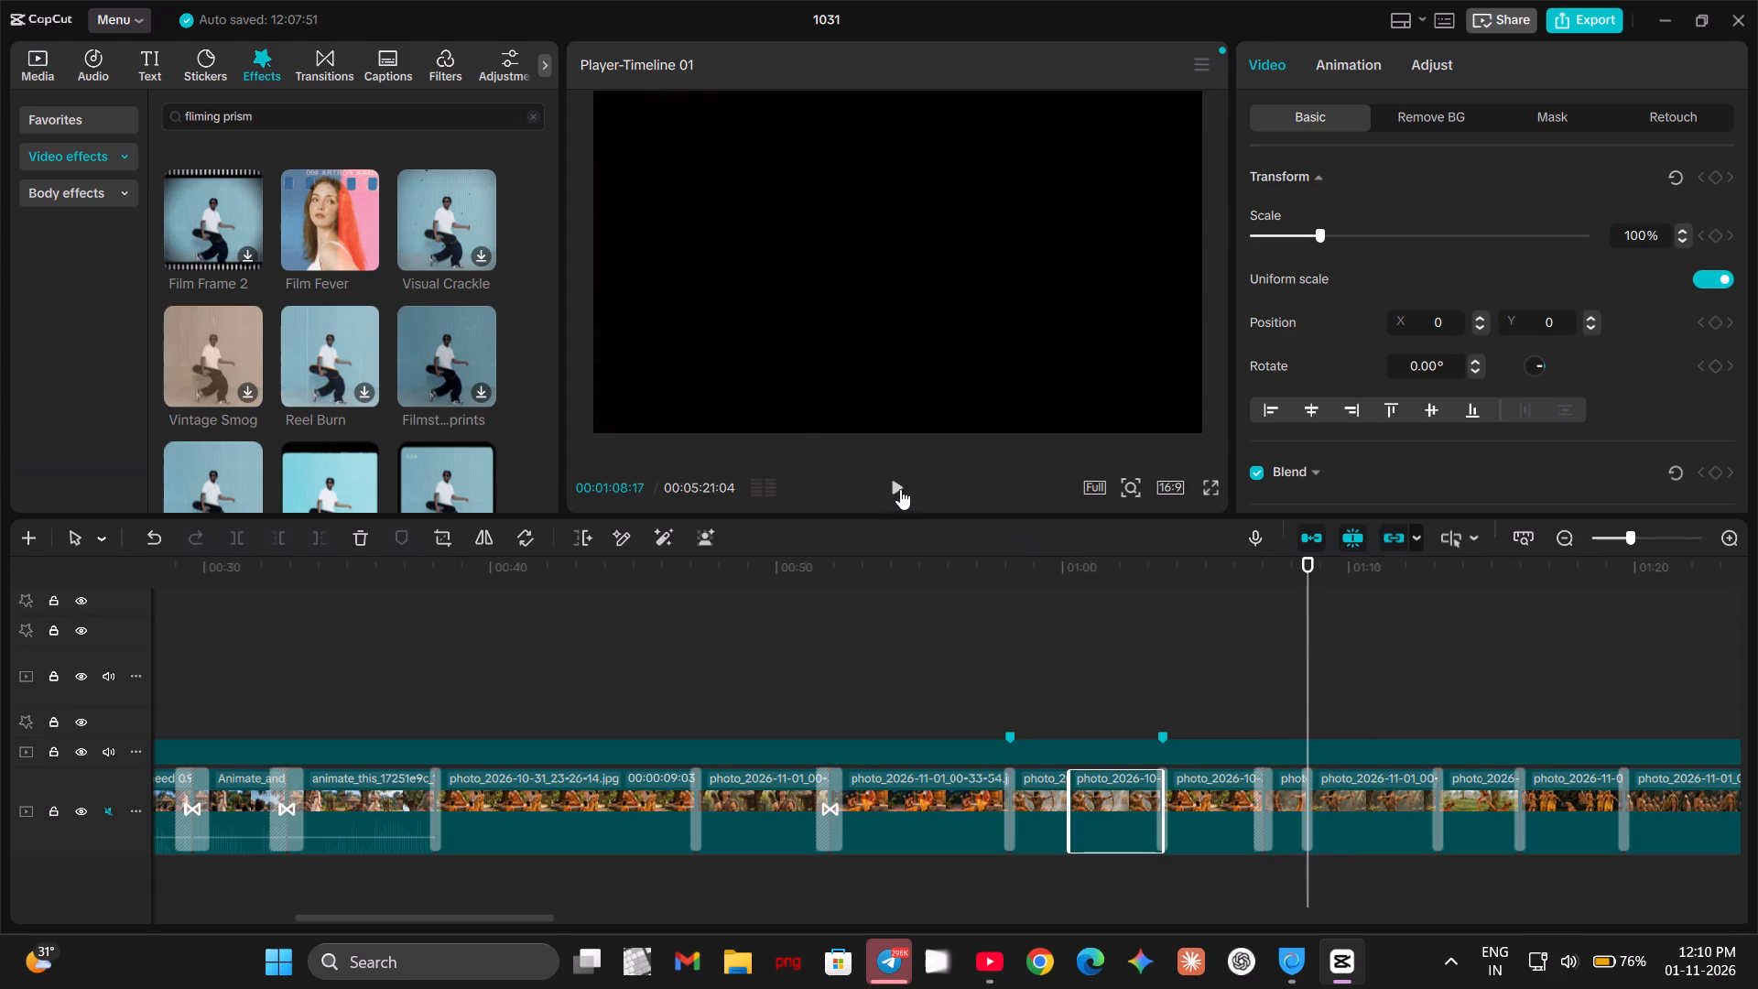
{"action": "left_click", "coordinate": [1290, 564]}
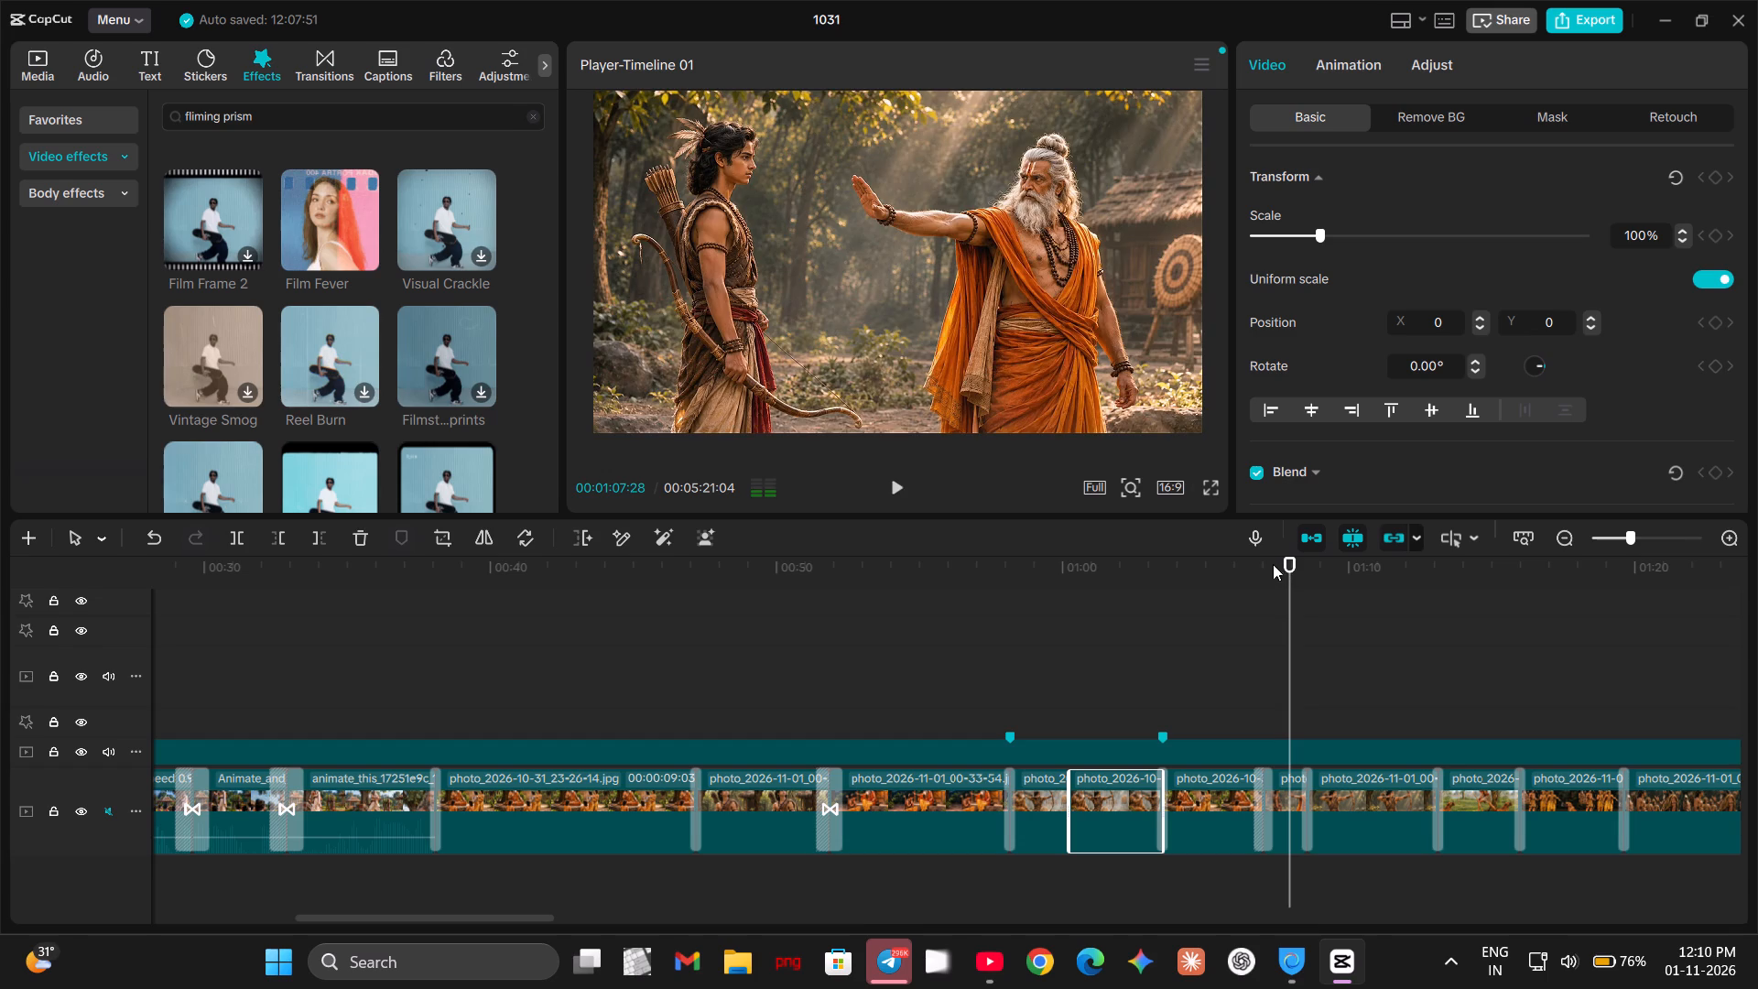
{"action": "left_click", "coordinate": [1243, 565]}
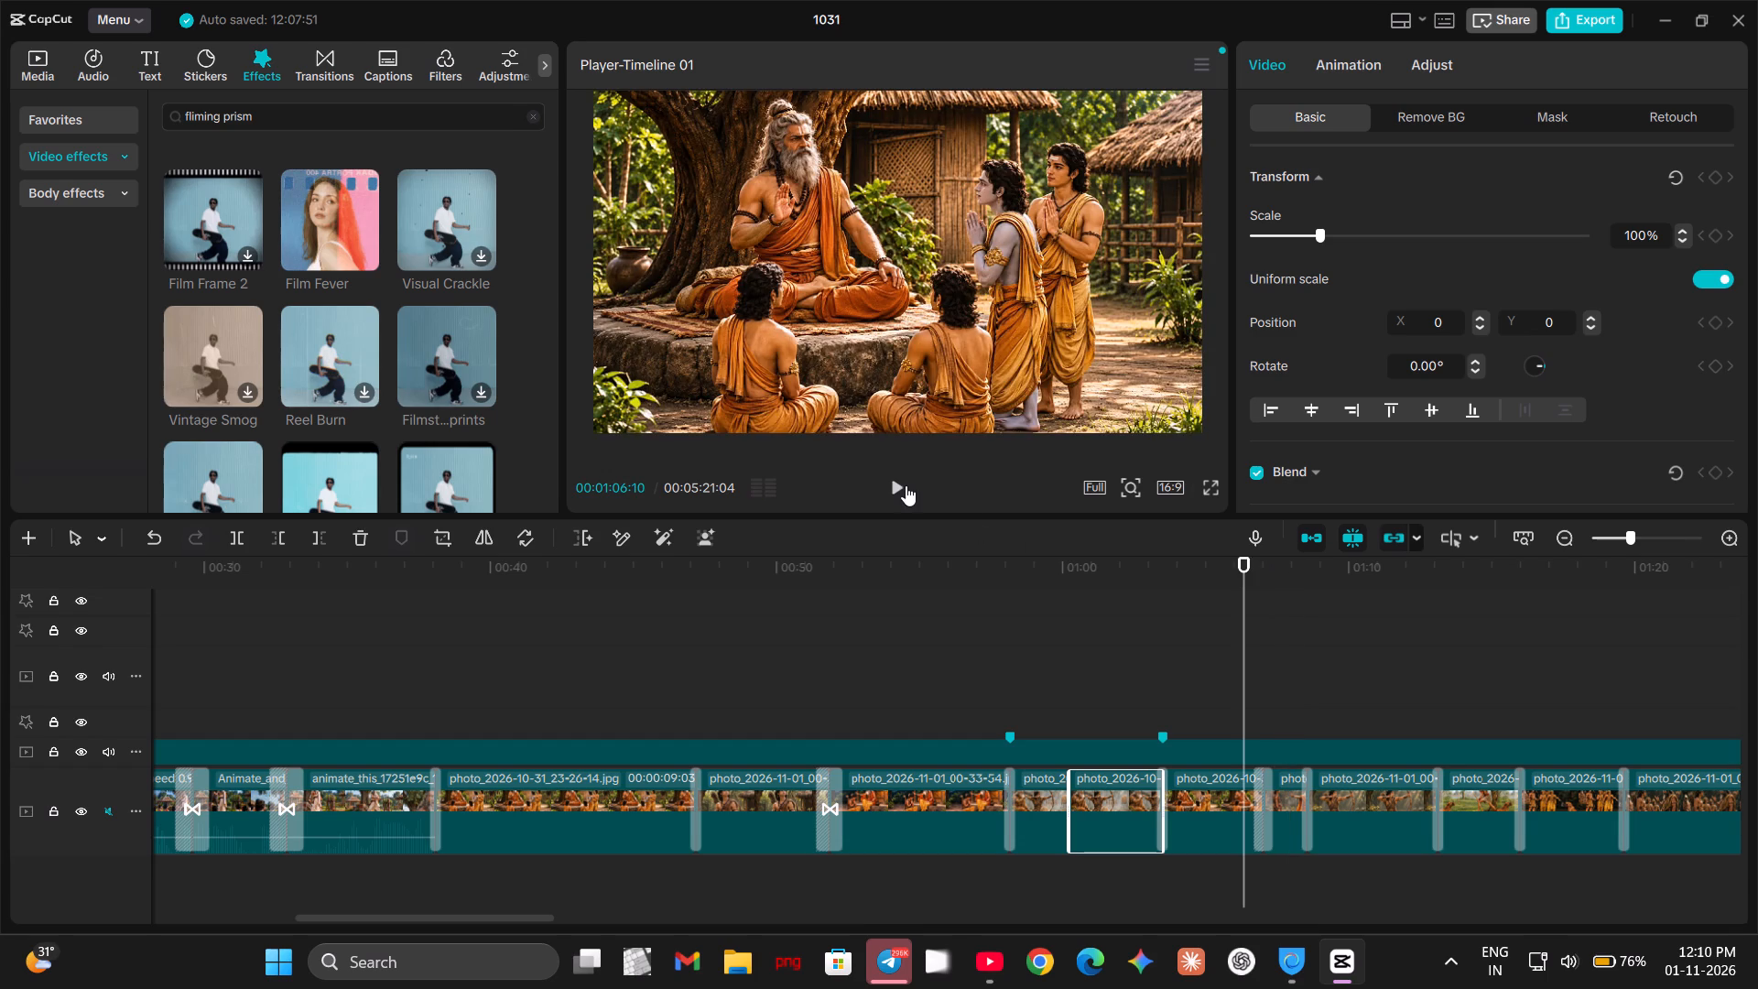
{"action": "left_click", "coordinate": [906, 485]}
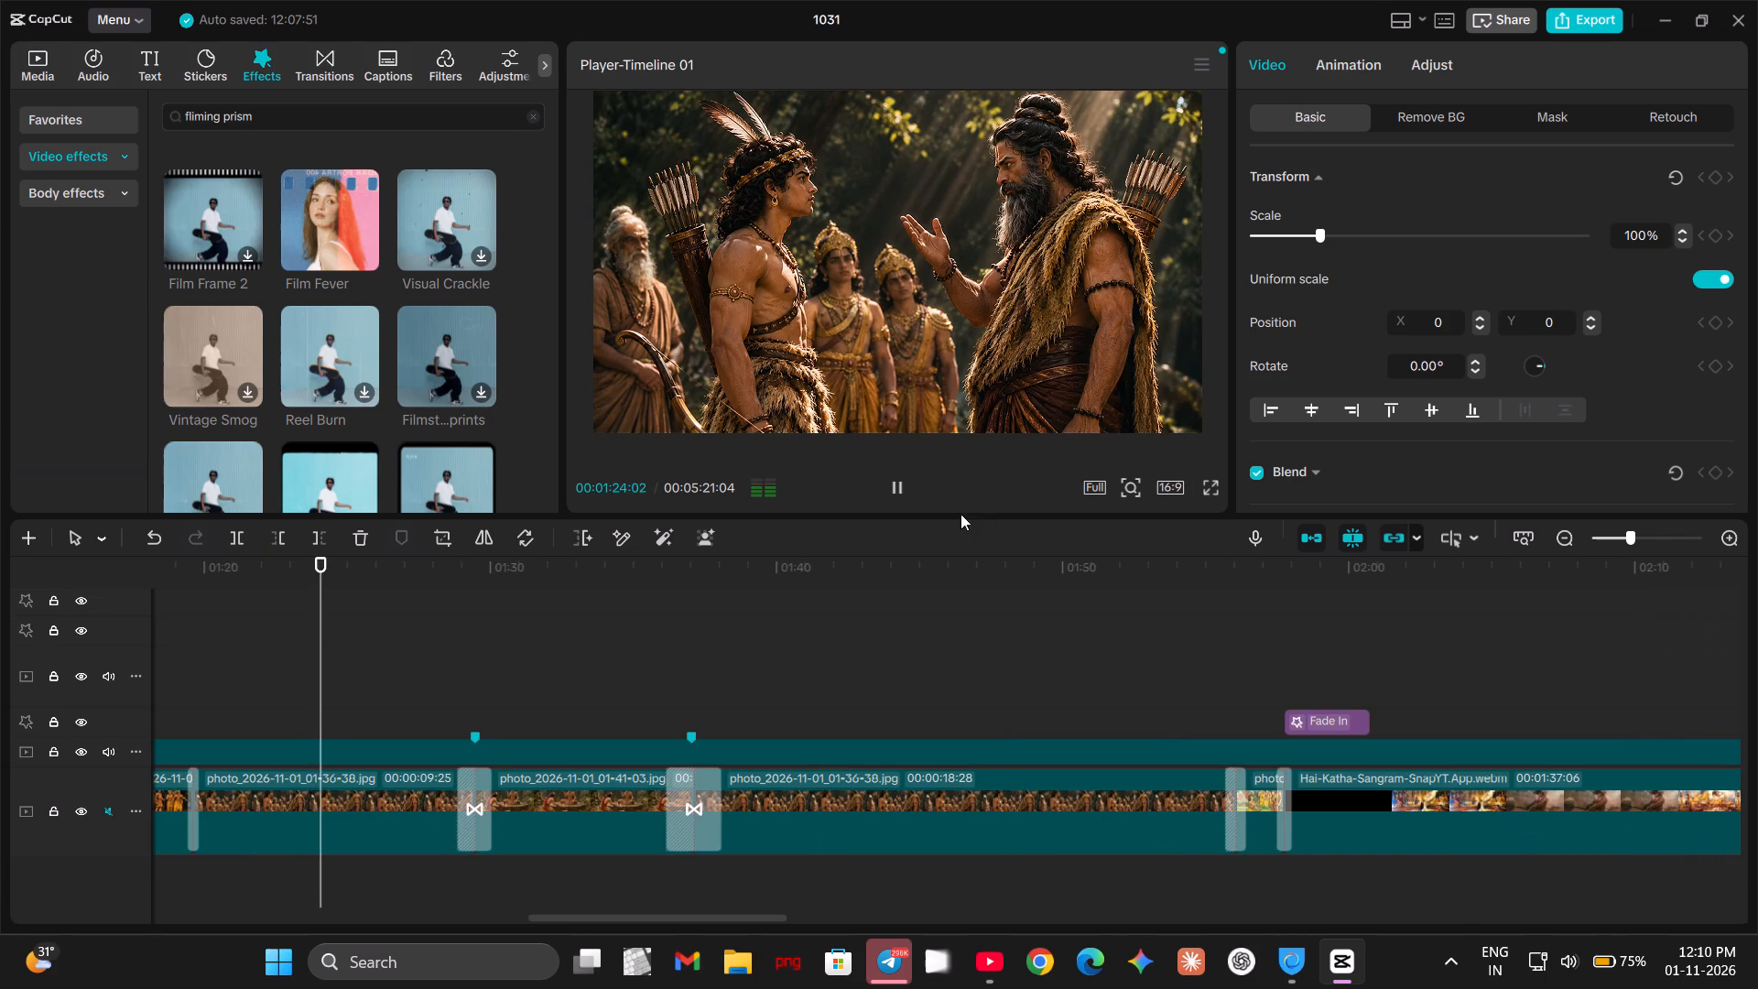
{"action": "left_click", "coordinate": [903, 482]}
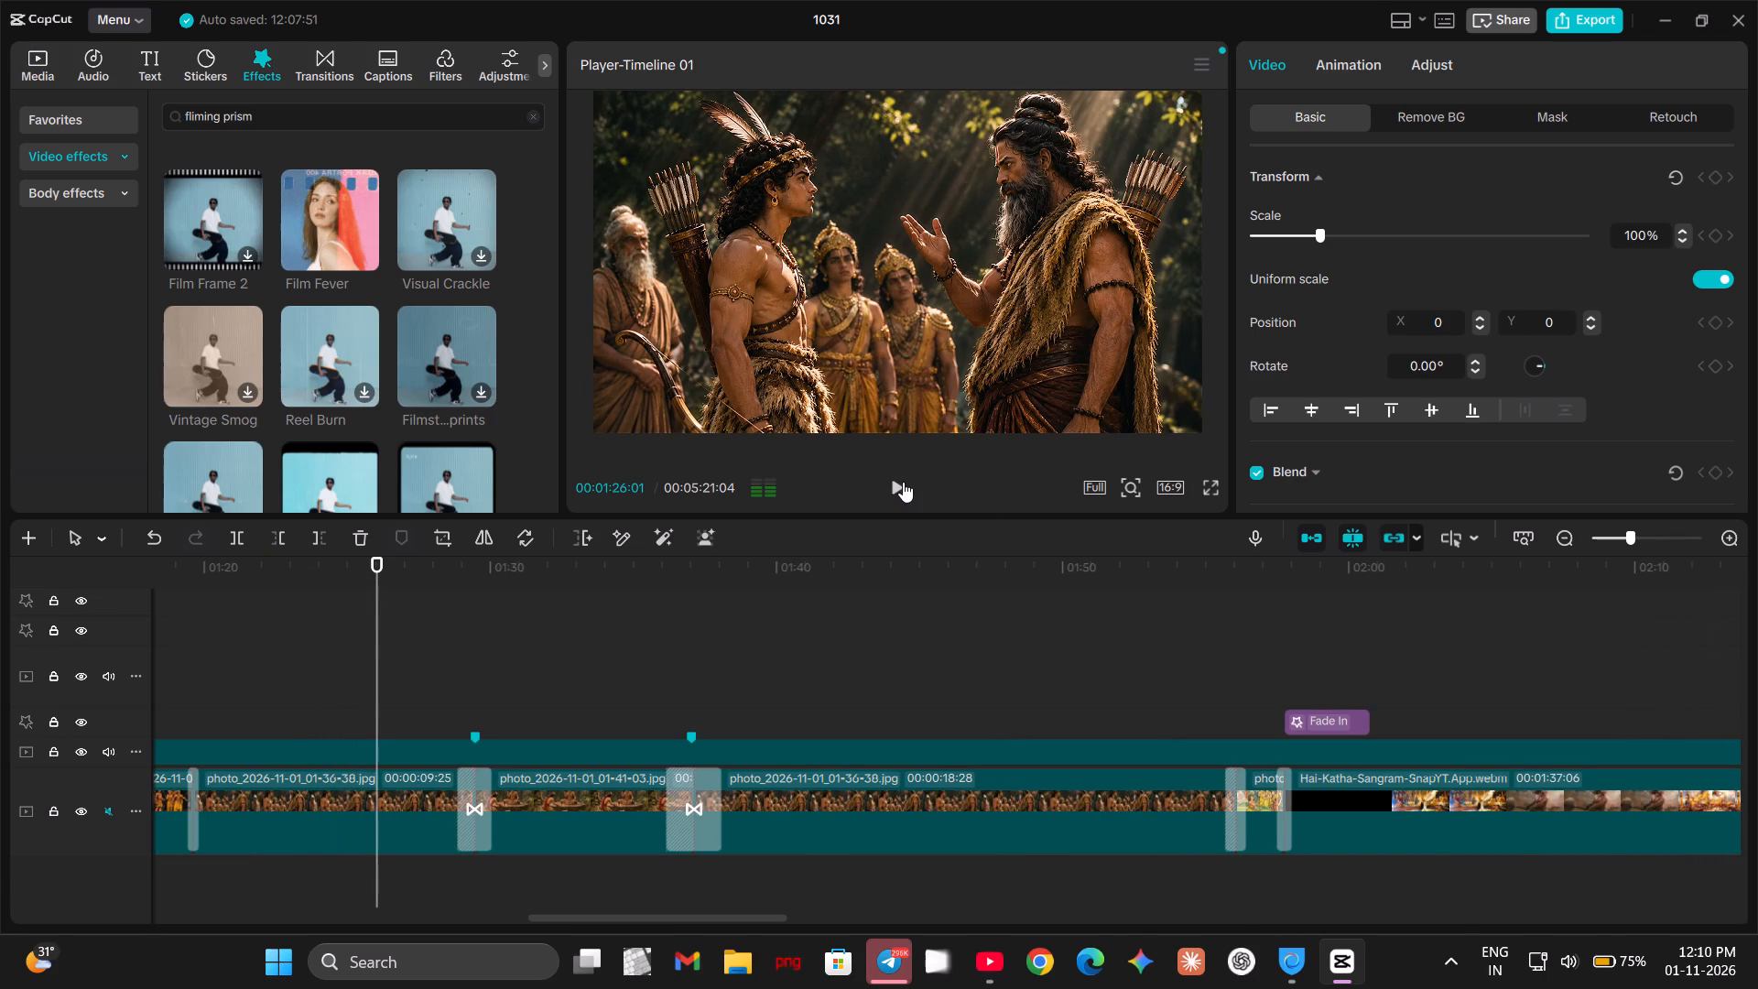
{"action": "left_click", "coordinate": [903, 482]}
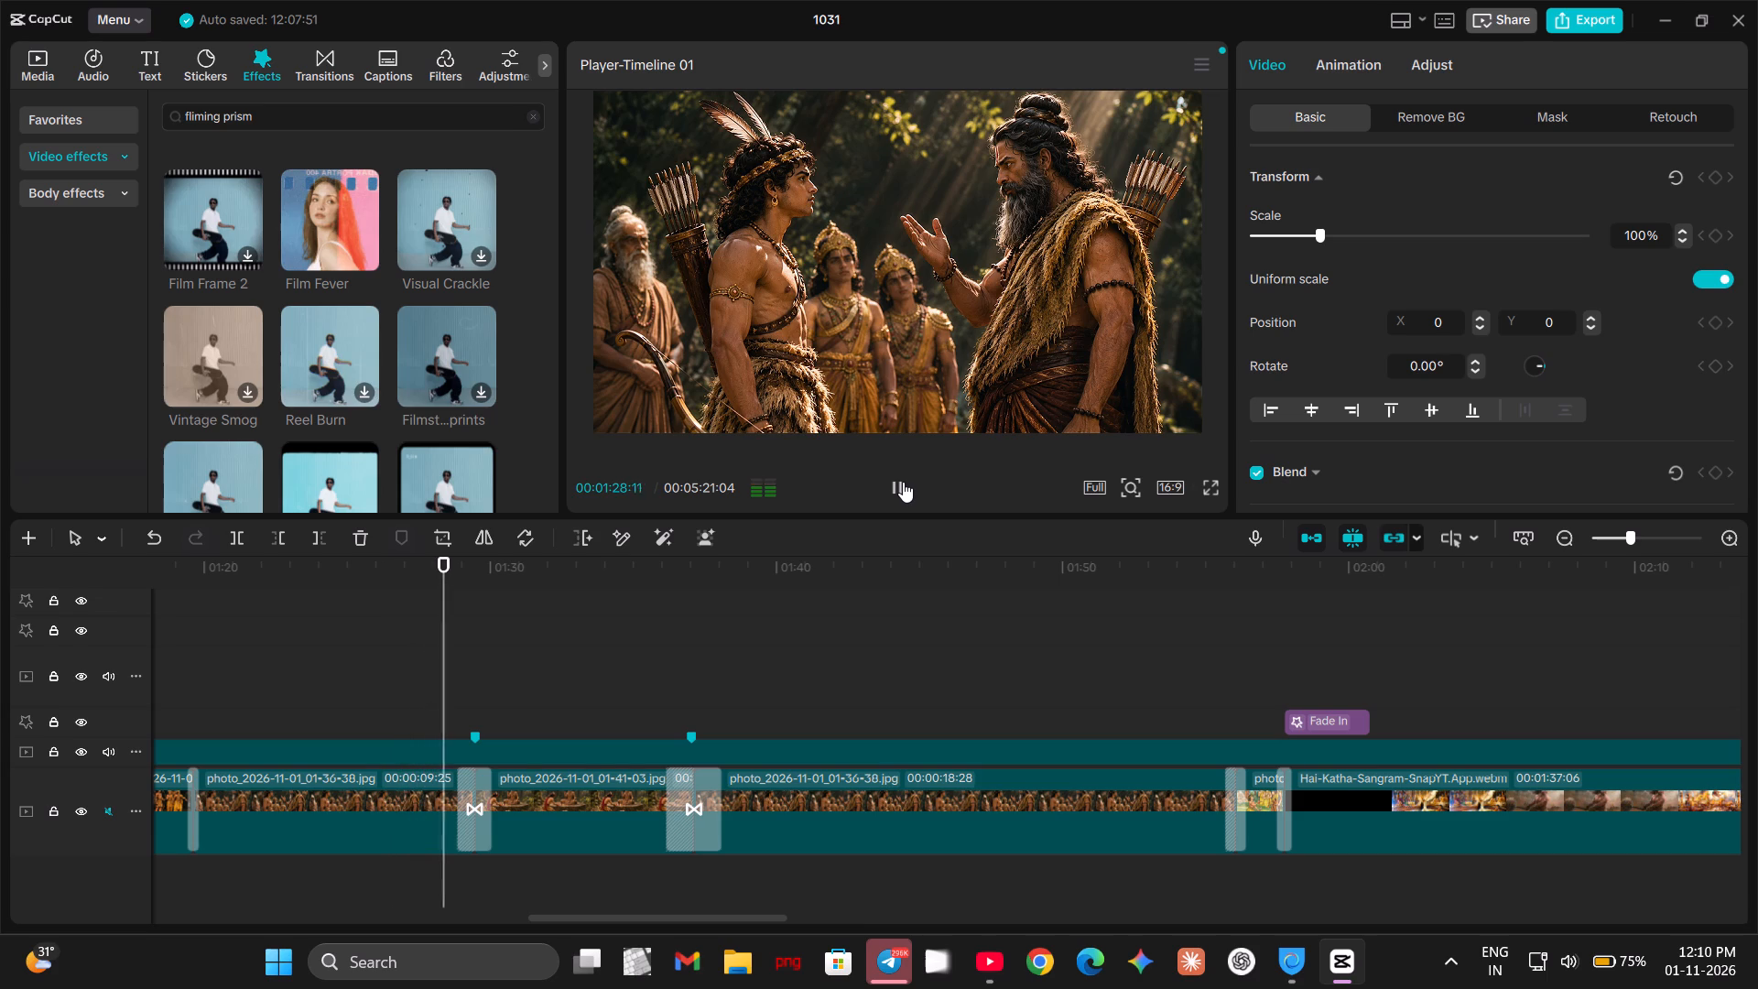
{"action": "left_click", "coordinate": [903, 482]}
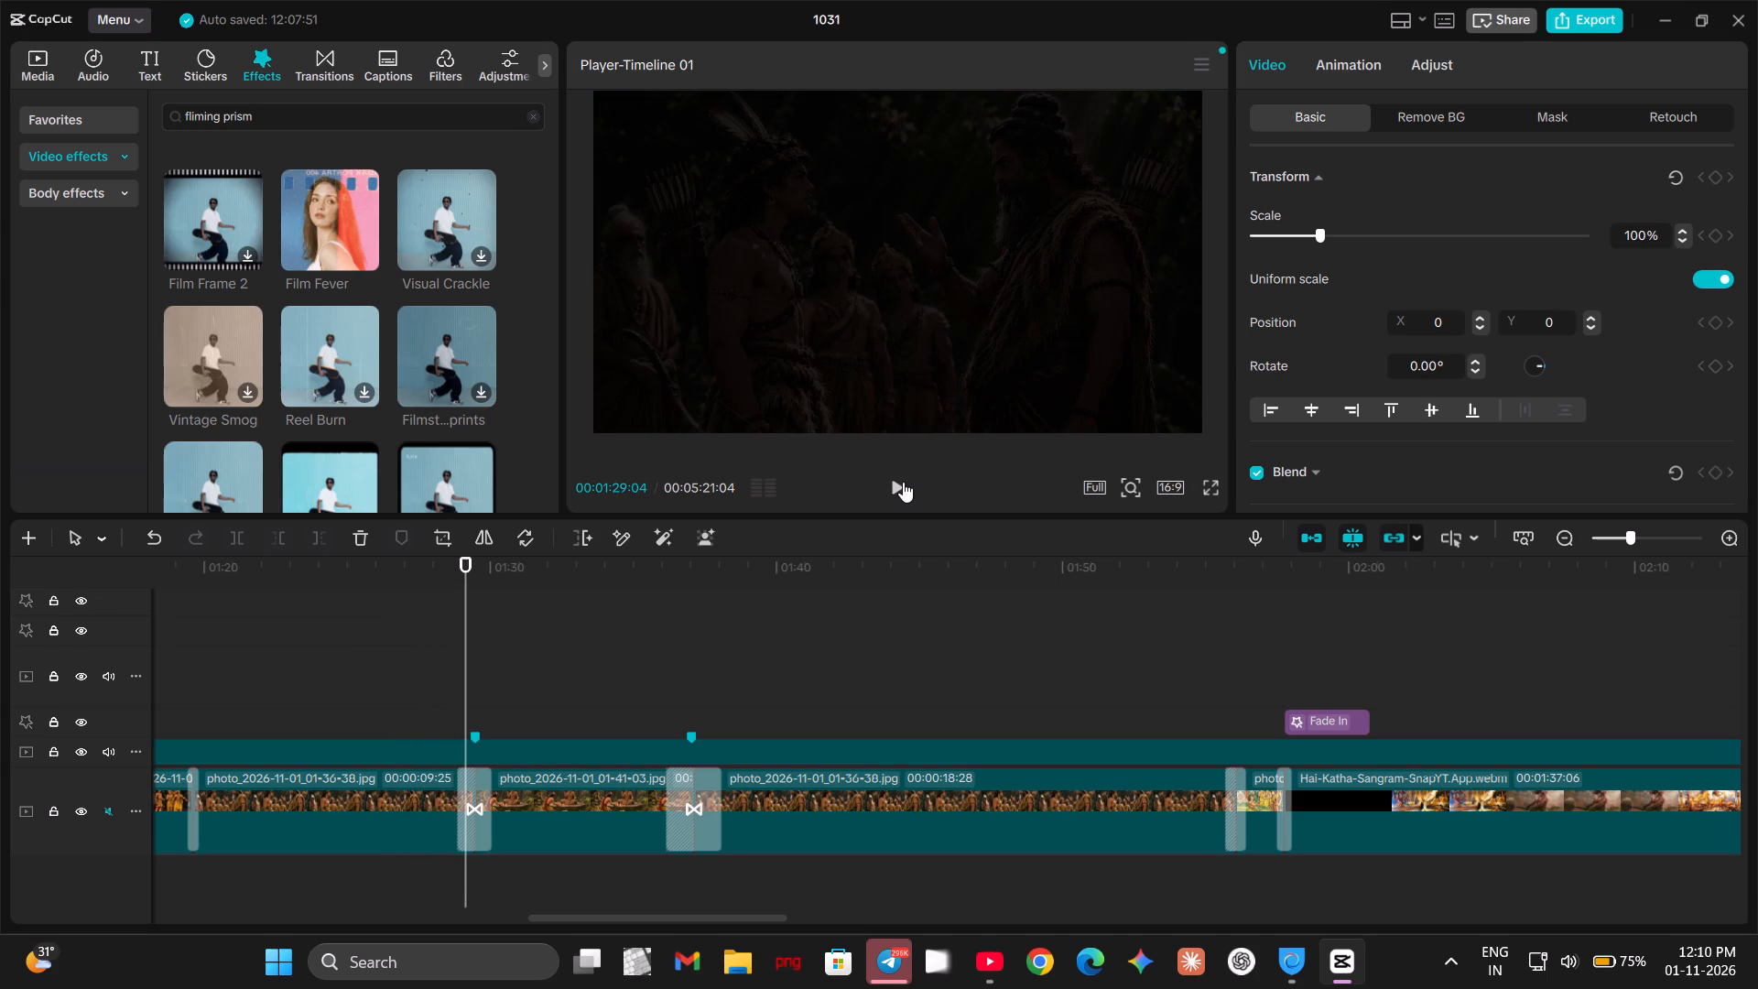
{"action": "left_click", "coordinate": [421, 567]}
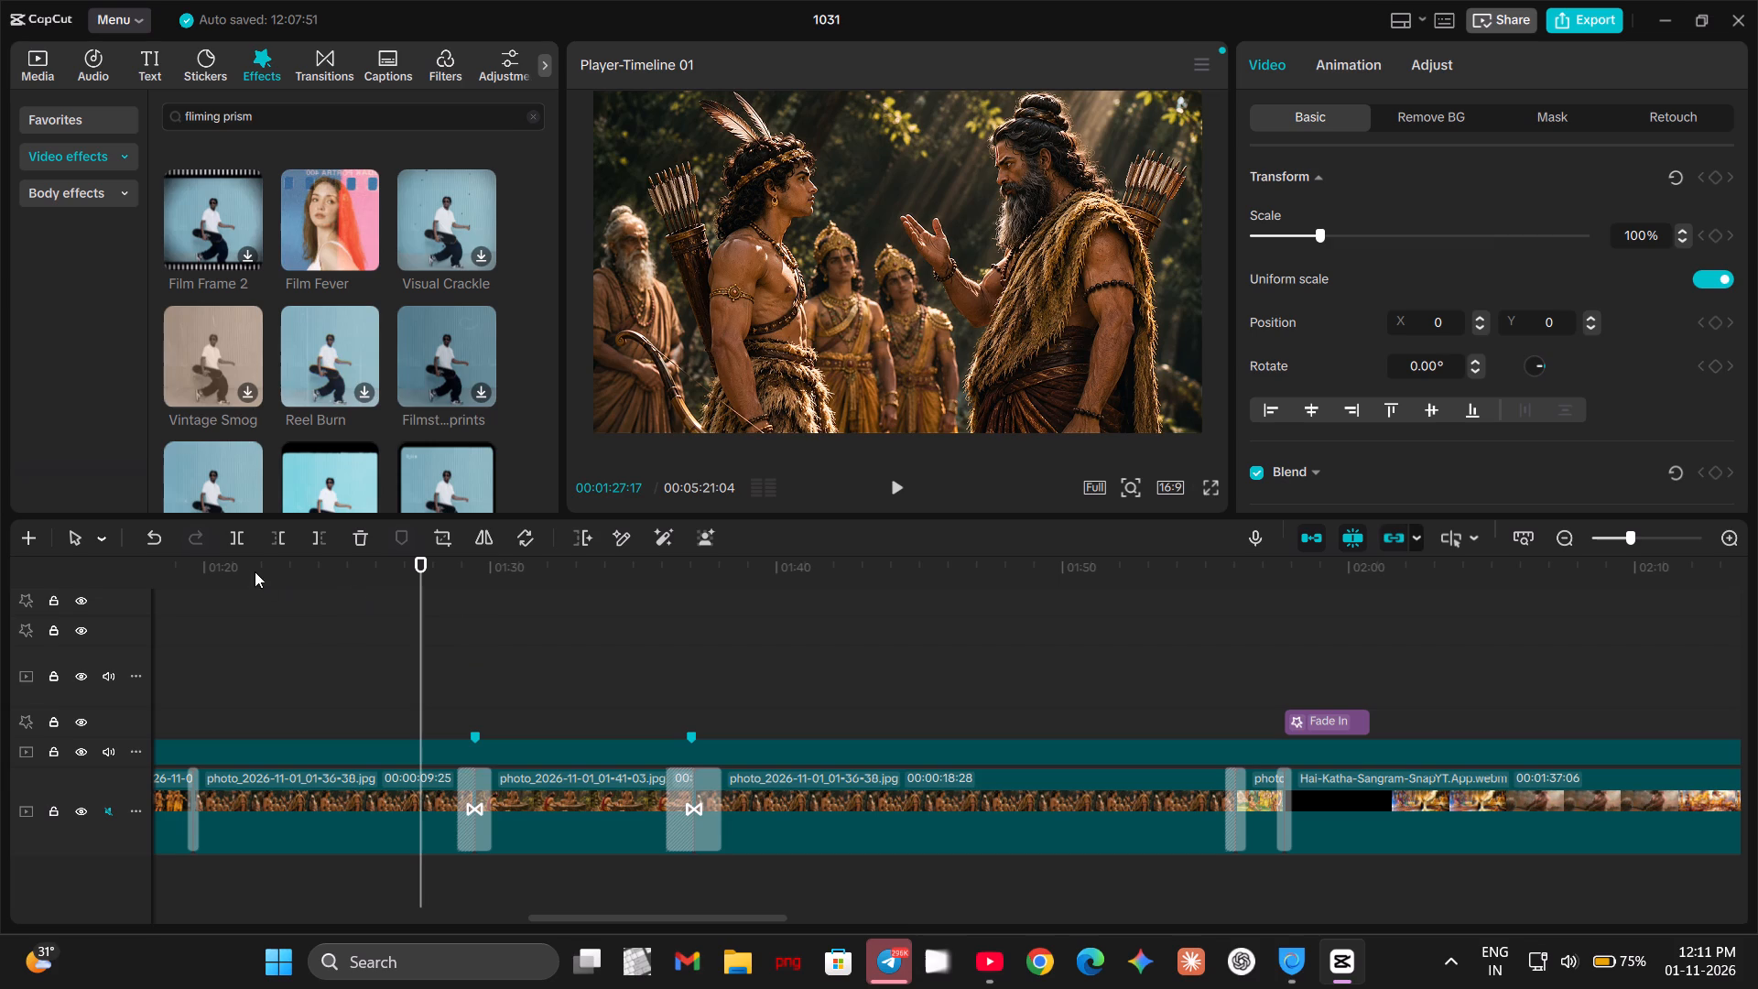
Return to the start of the archery lesson photo near 00:00:58 and replay into the seated sage photo at 00:01:04:22.
{"action": "left_click_drag", "start_coordinate": [210, 575], "coordinate": [148, 579]}
{"action": "left_click_drag", "start_coordinate": [166, 568], "coordinate": [1229, 707]}
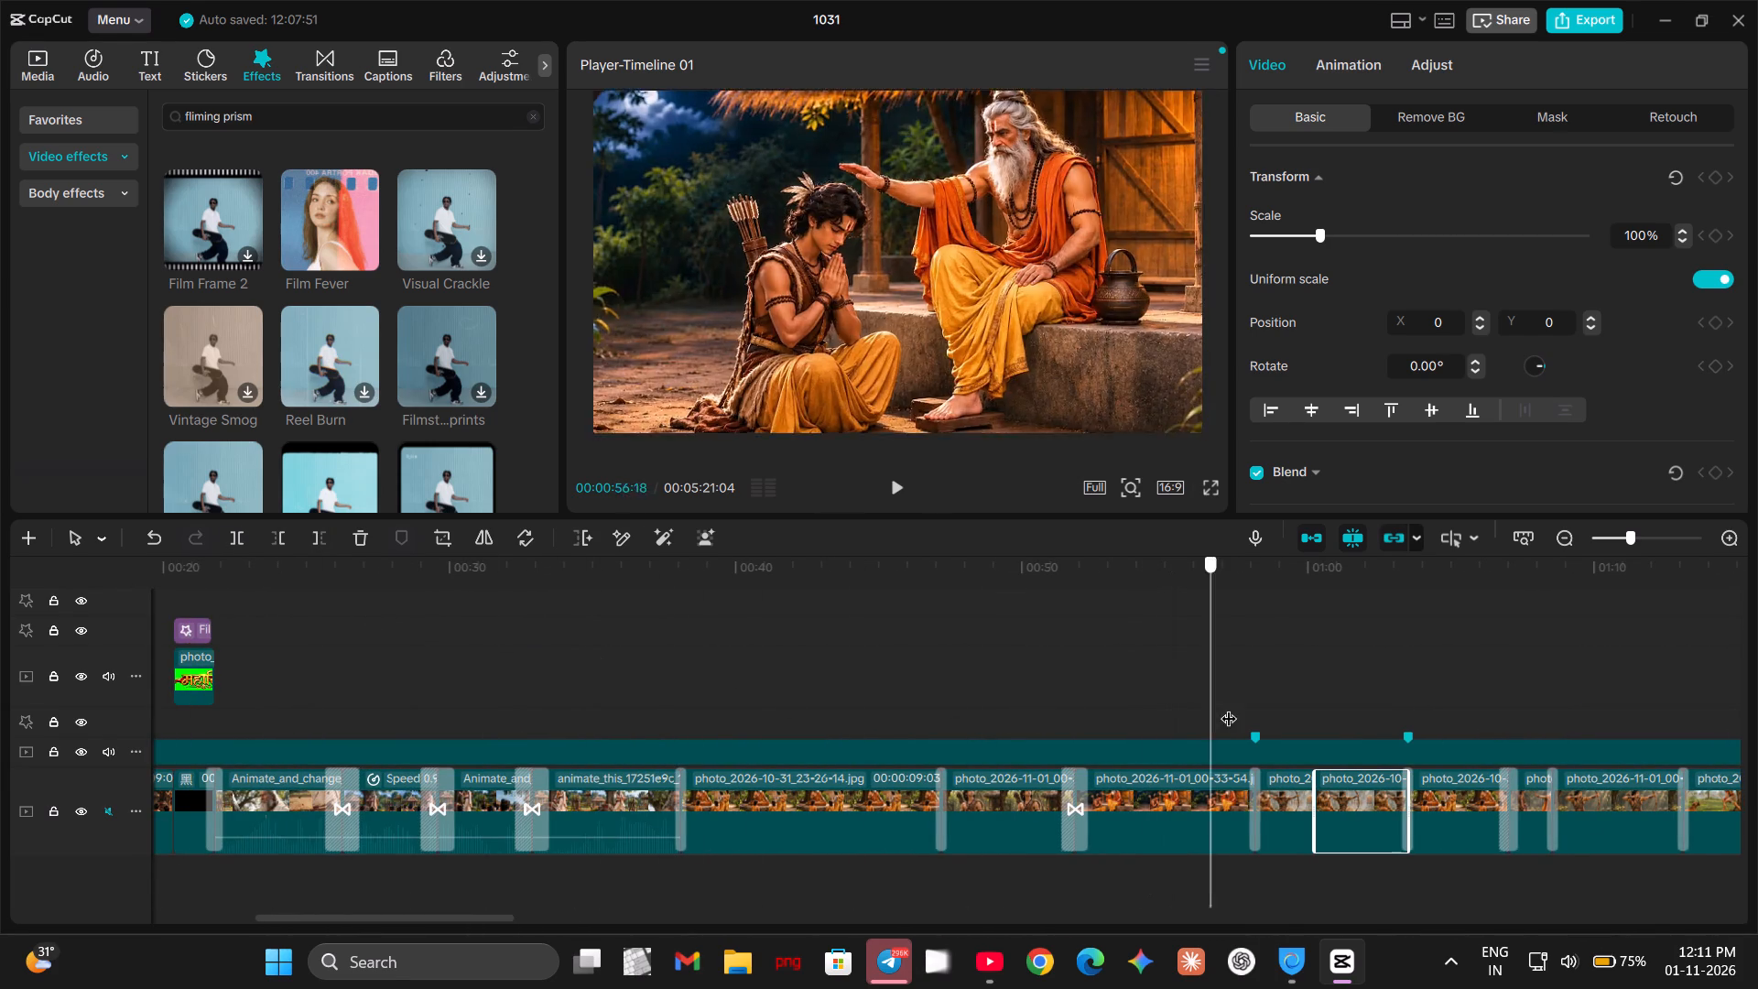
{"action": "left_click_drag", "start_coordinate": [1229, 707], "coordinate": [1301, 693]}
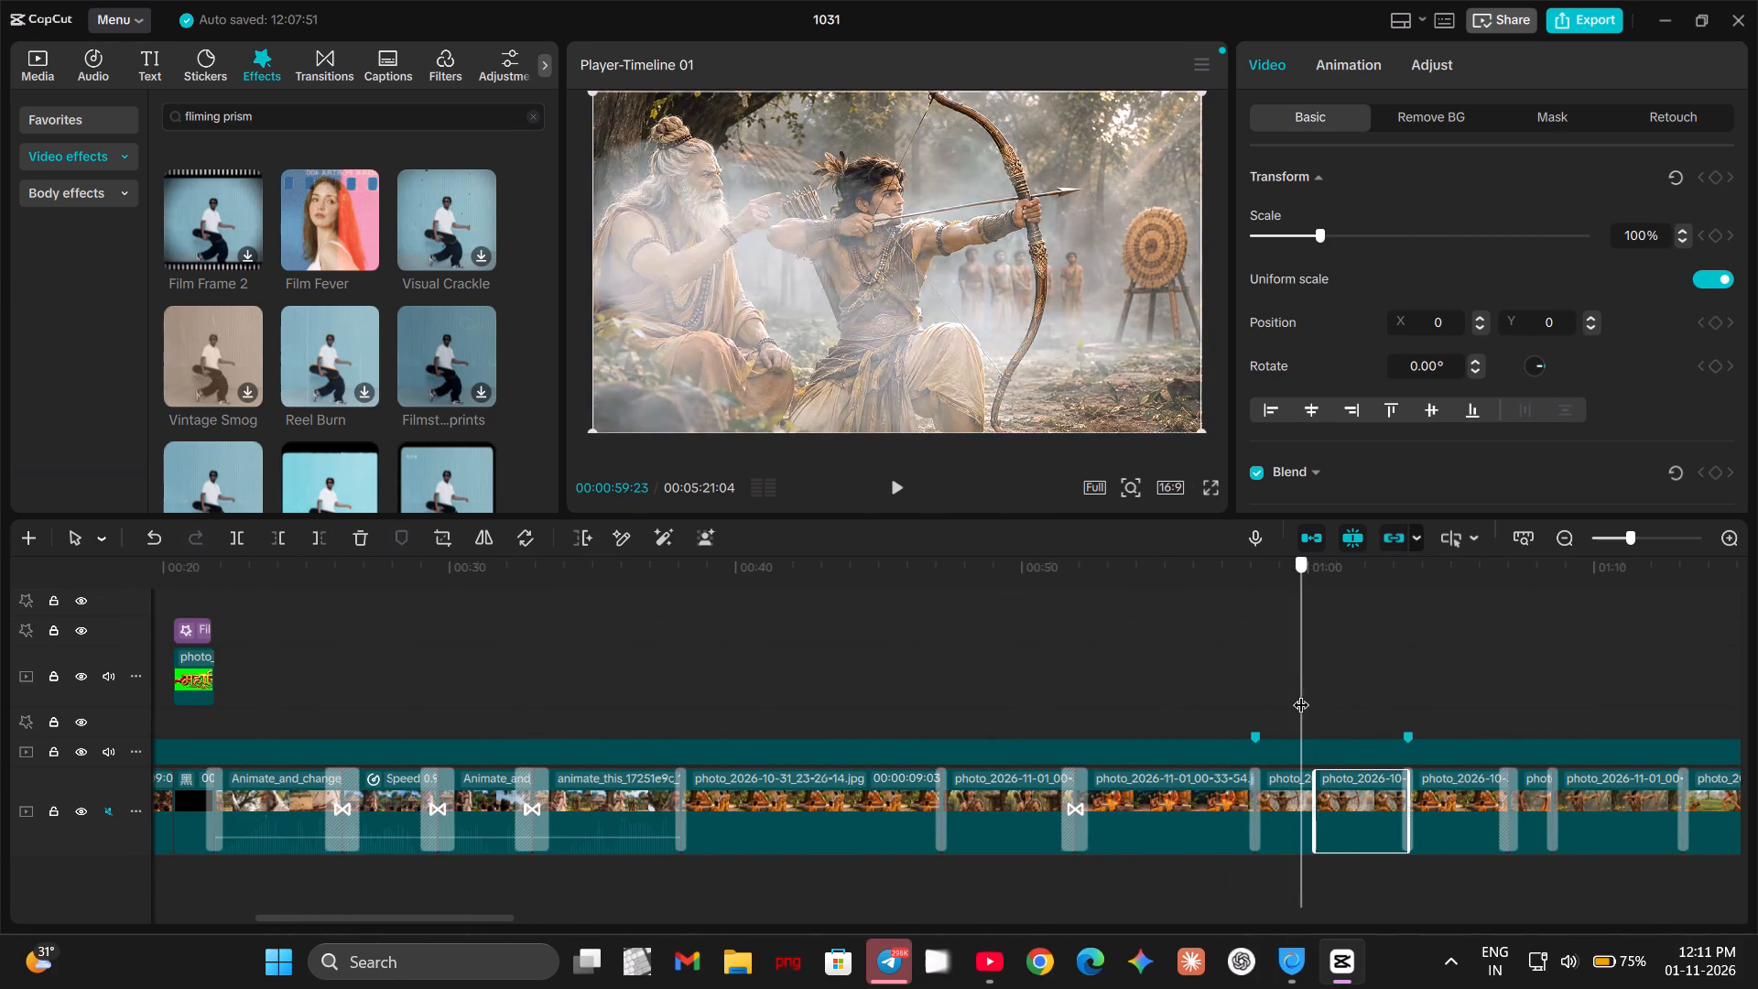
{"action": "left_click_drag", "start_coordinate": [1301, 693], "coordinate": [1269, 696]}
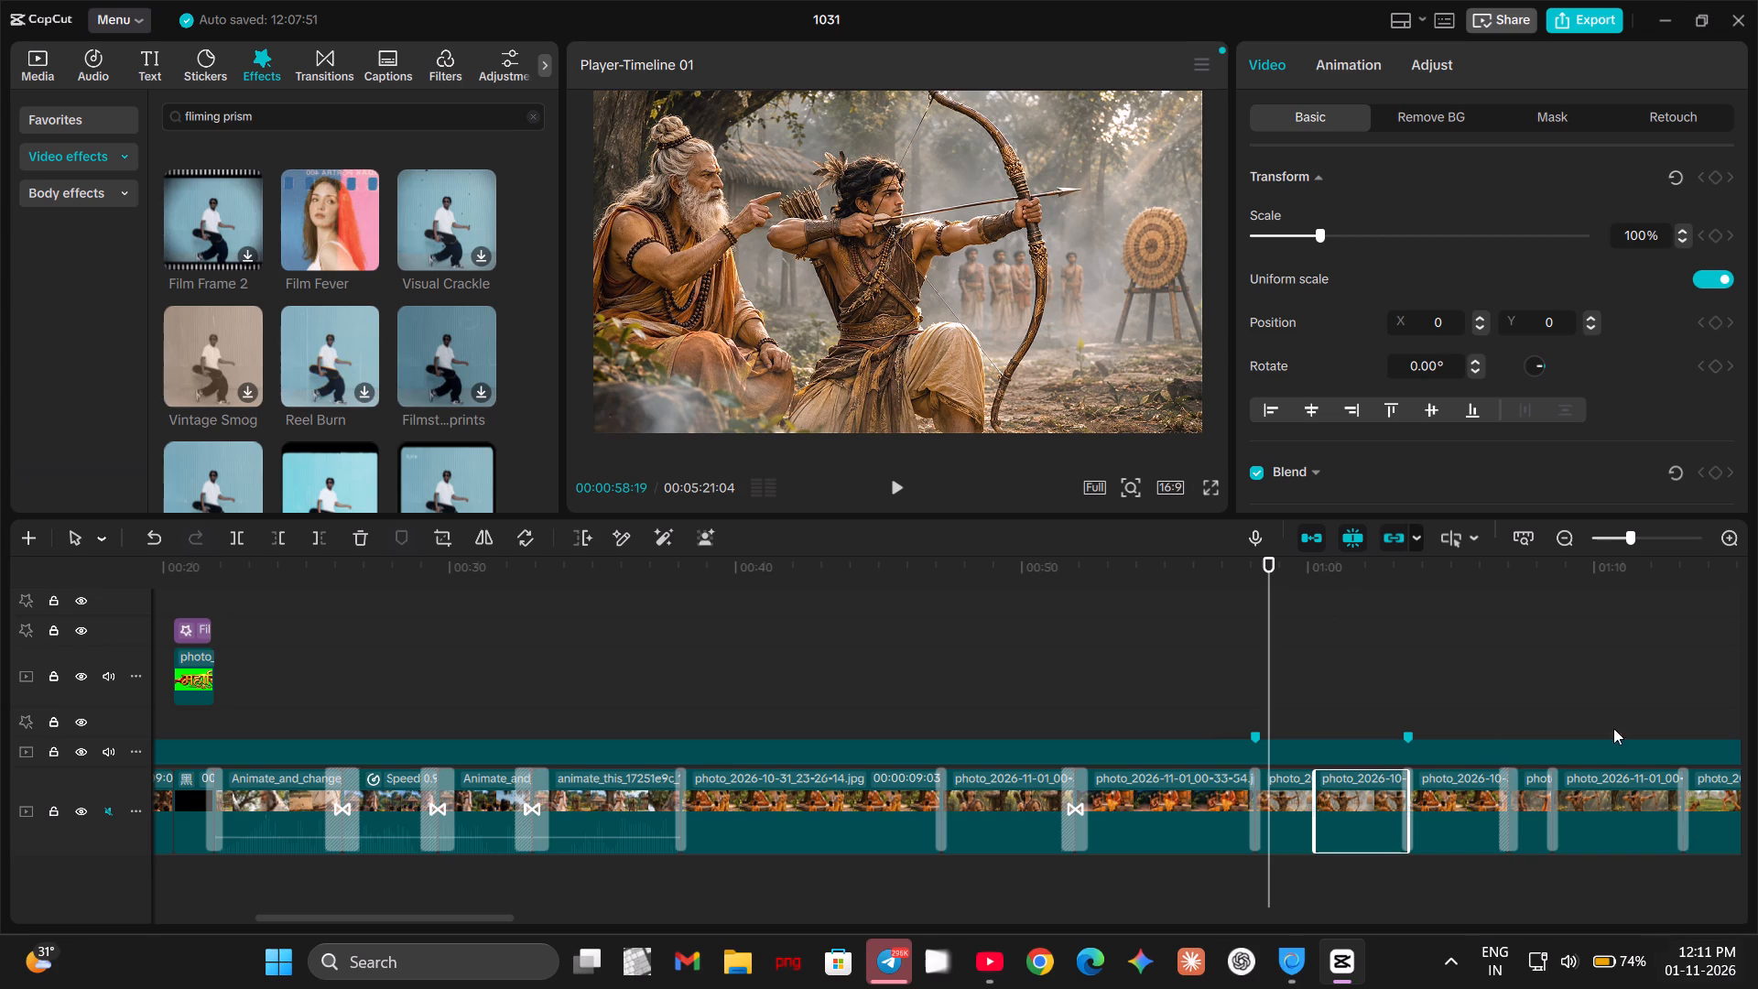
{"action": "left_click_drag", "start_coordinate": [1267, 558], "coordinate": [1201, 560]}
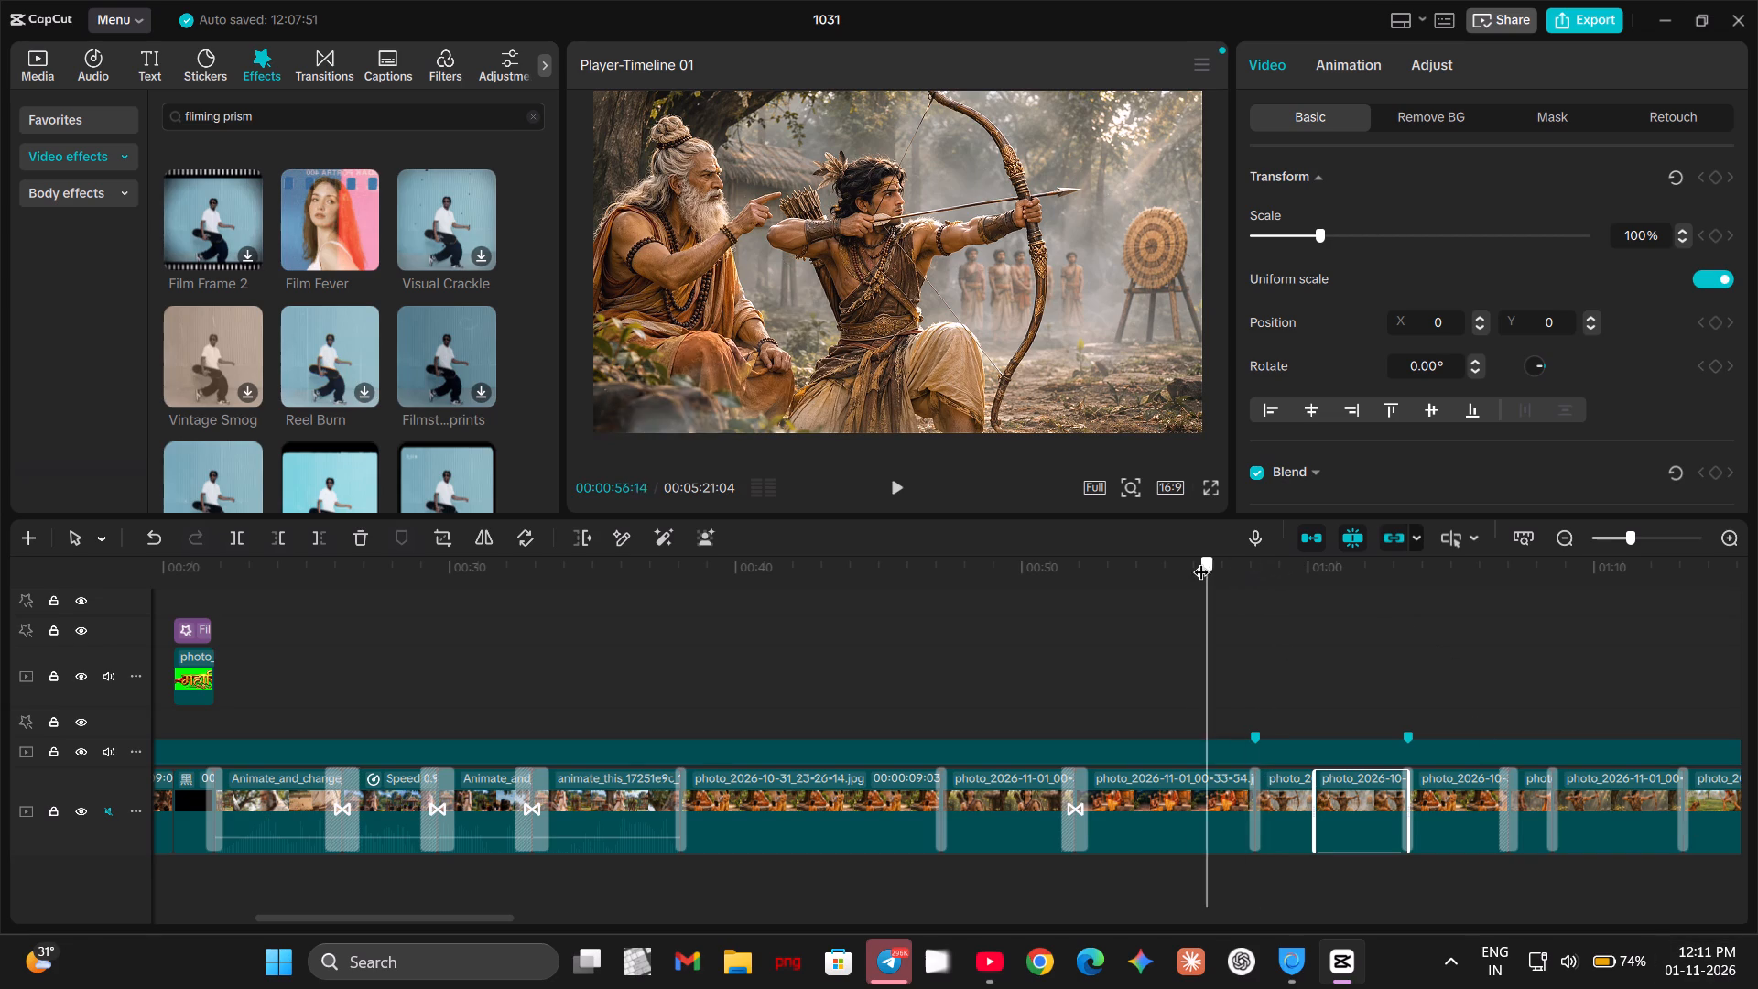
{"action": "left_click_drag", "start_coordinate": [1201, 560], "coordinate": [1264, 570]}
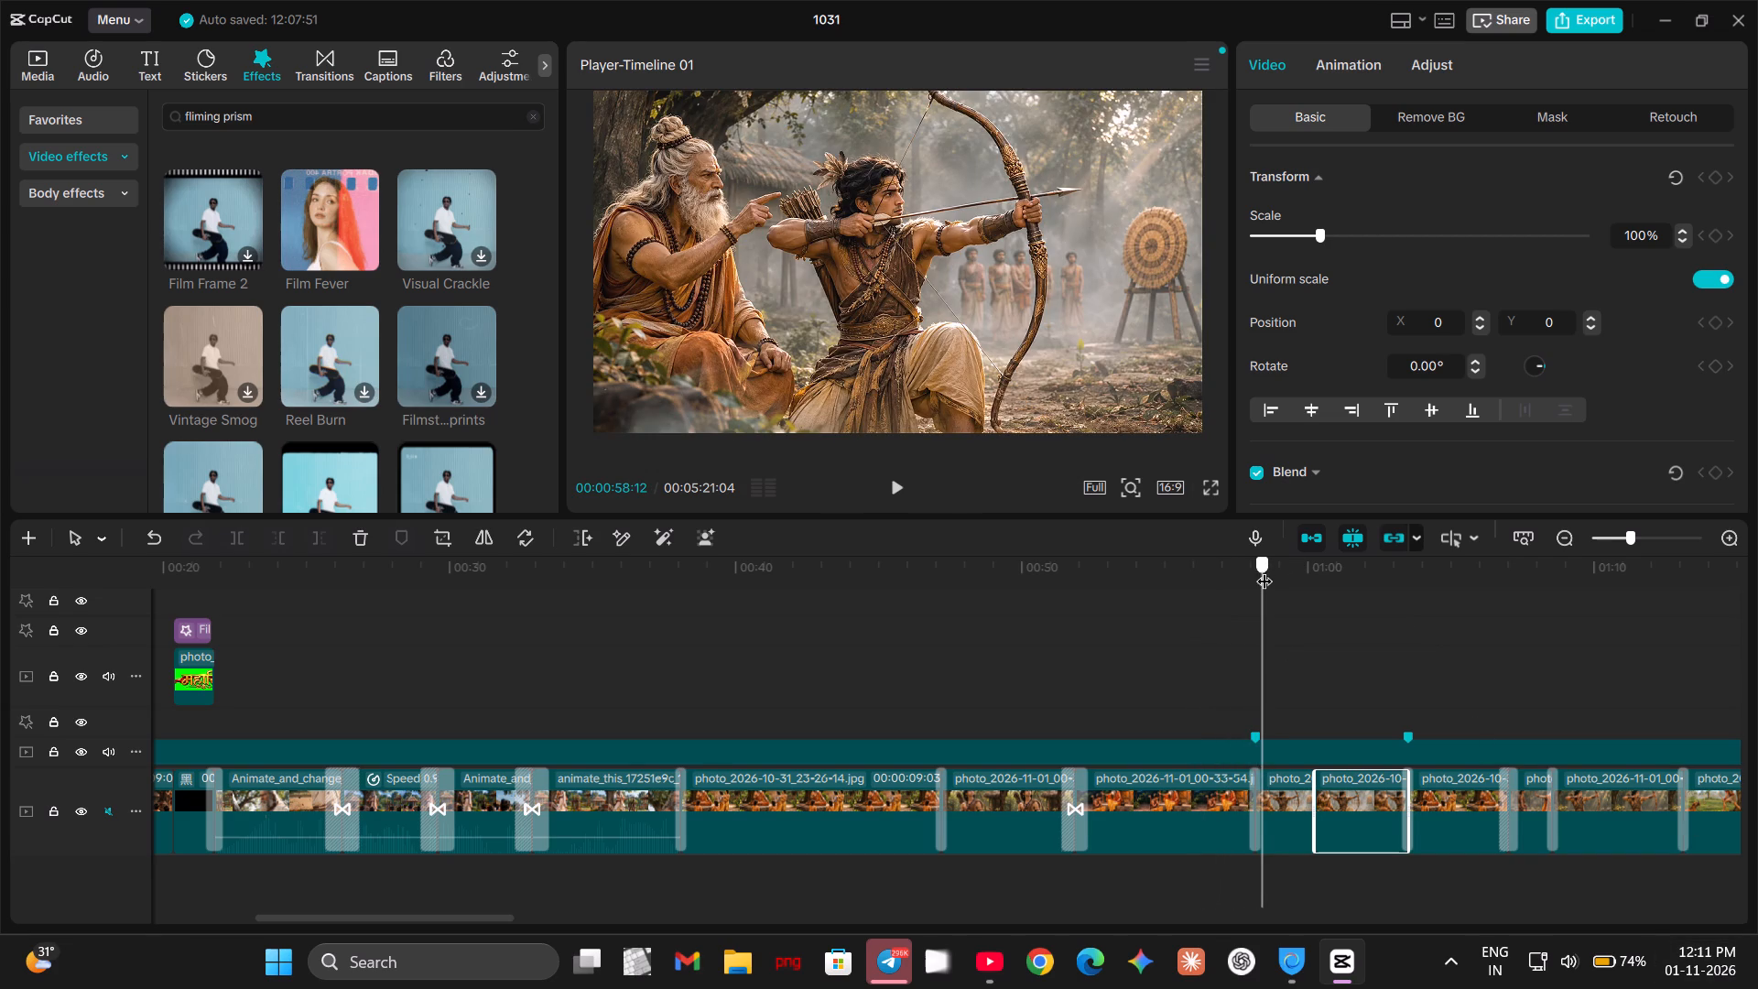
{"action": "left_click_drag", "start_coordinate": [1264, 570], "coordinate": [1253, 587]}
{"action": "left_click", "coordinate": [898, 487]}
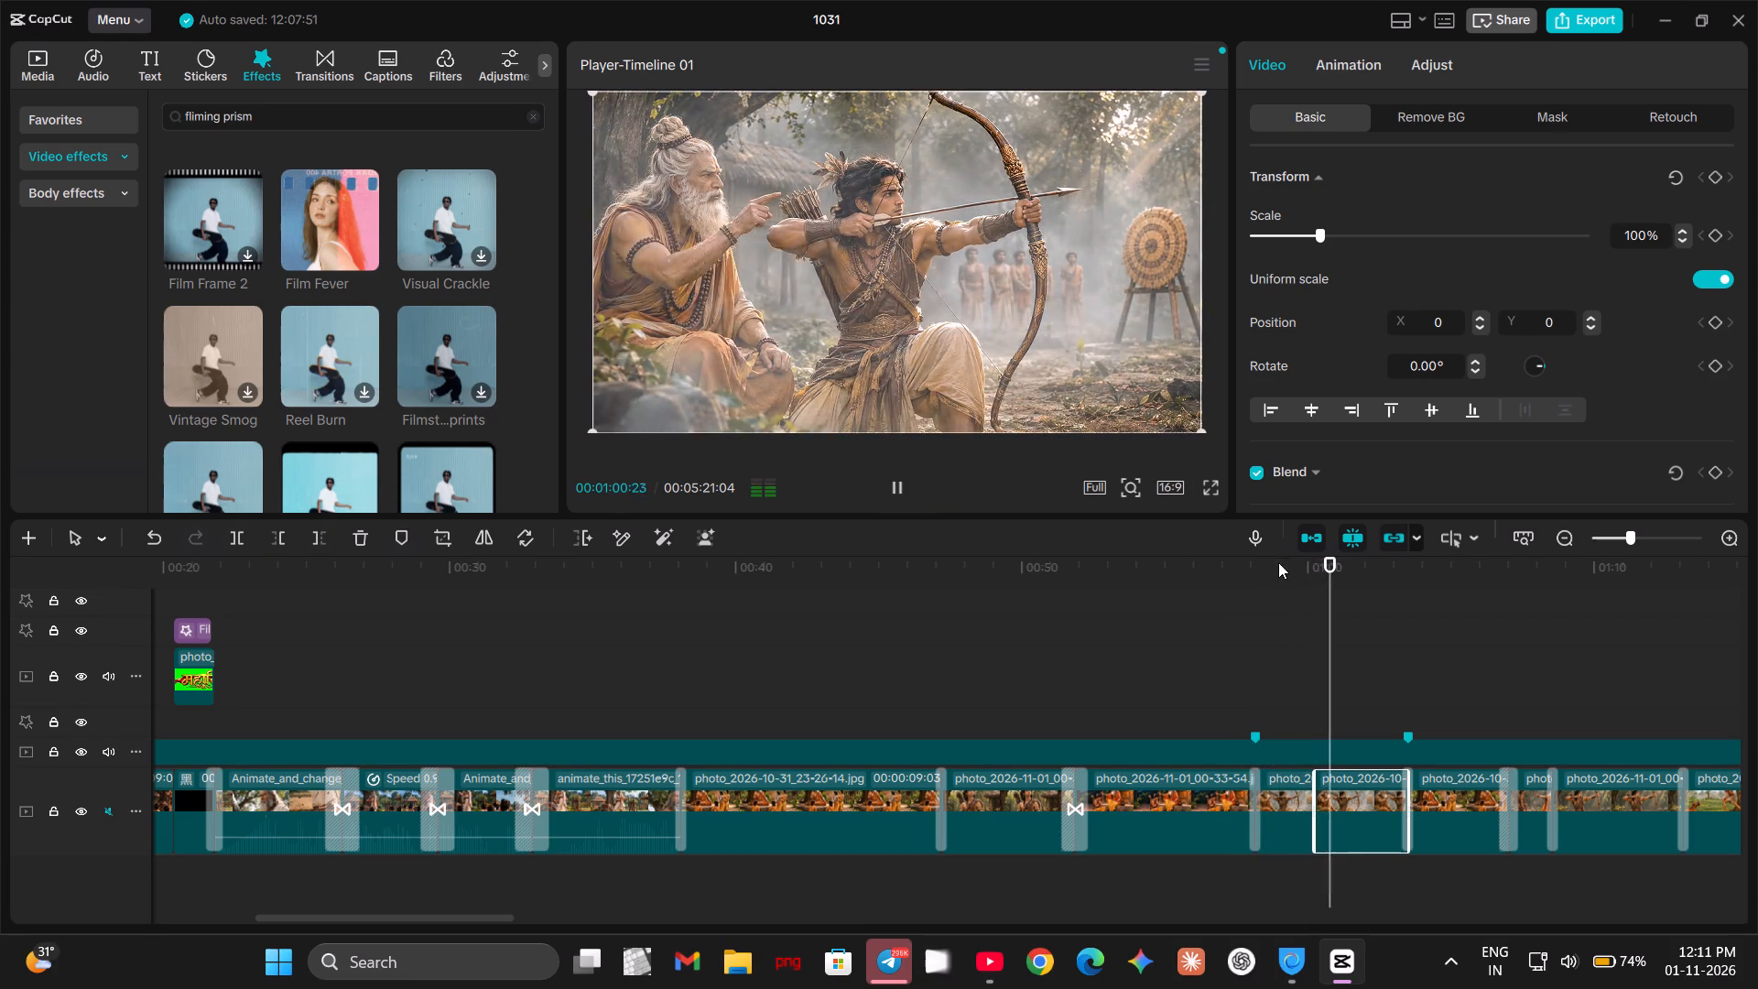
{"action": "left_click", "coordinate": [902, 484]}
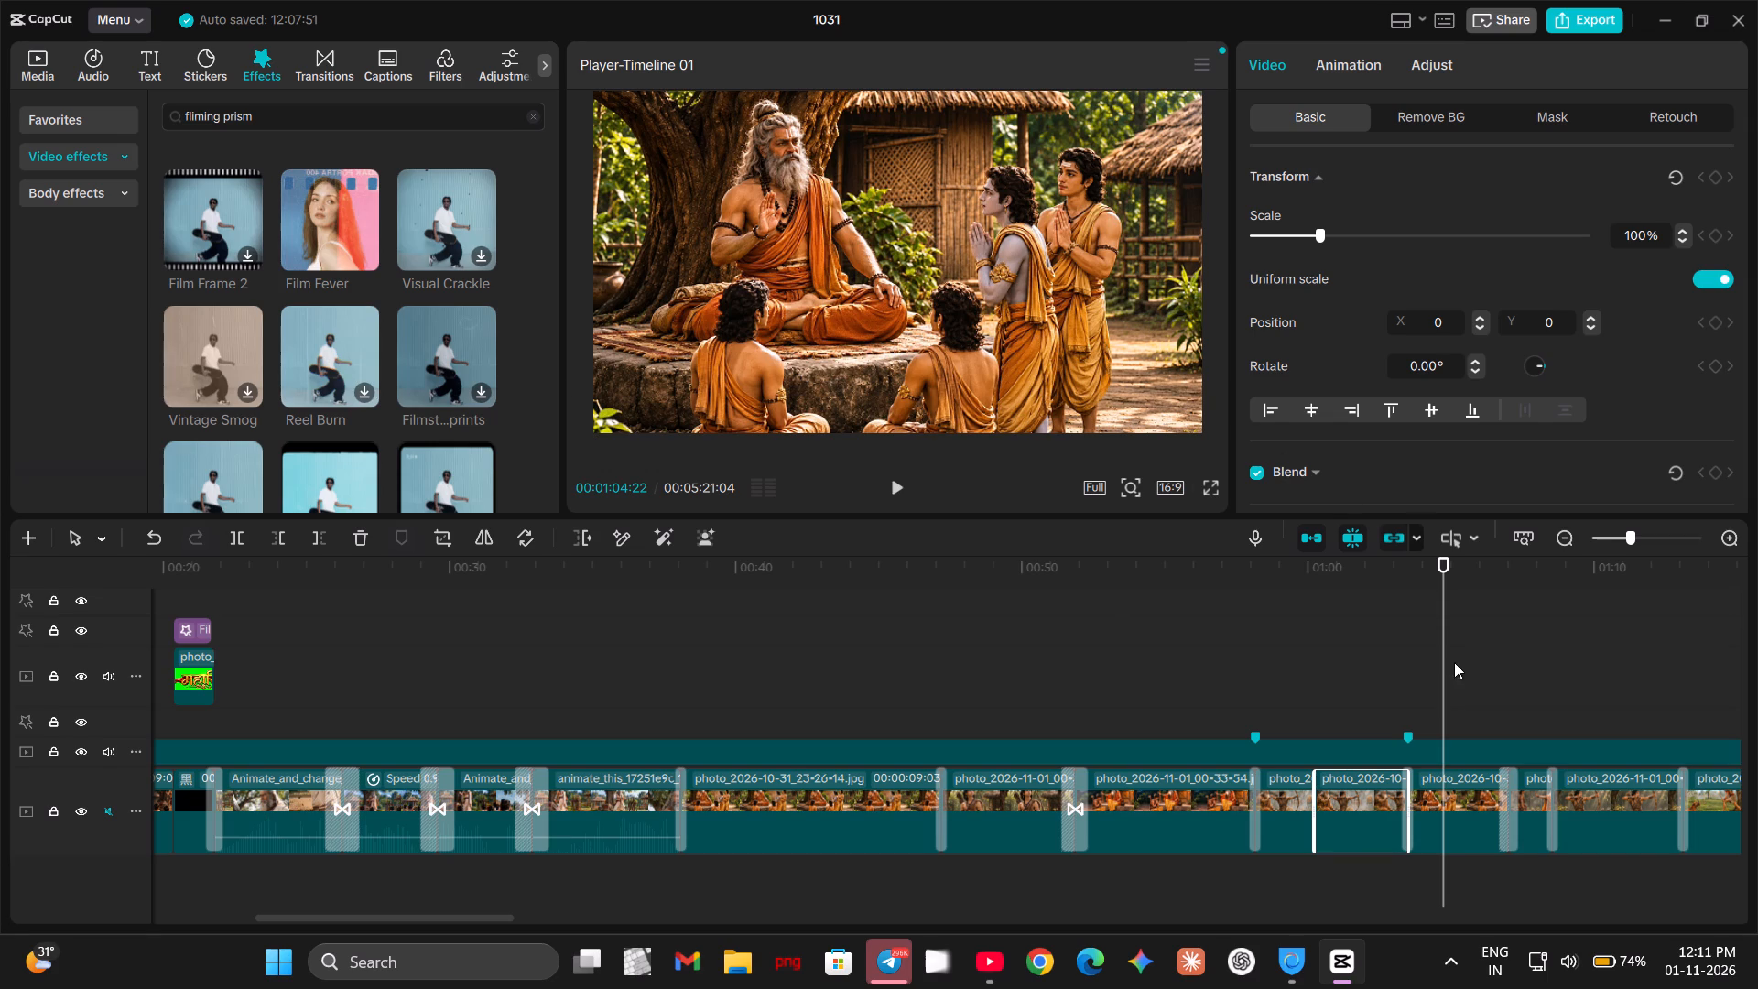
Replay from 00:00:59:05 through the seated sage photo into the refusing sage photo, around 00:01:08:07.
{"action": "left_click_drag", "start_coordinate": [1444, 662], "coordinate": [1284, 696]}
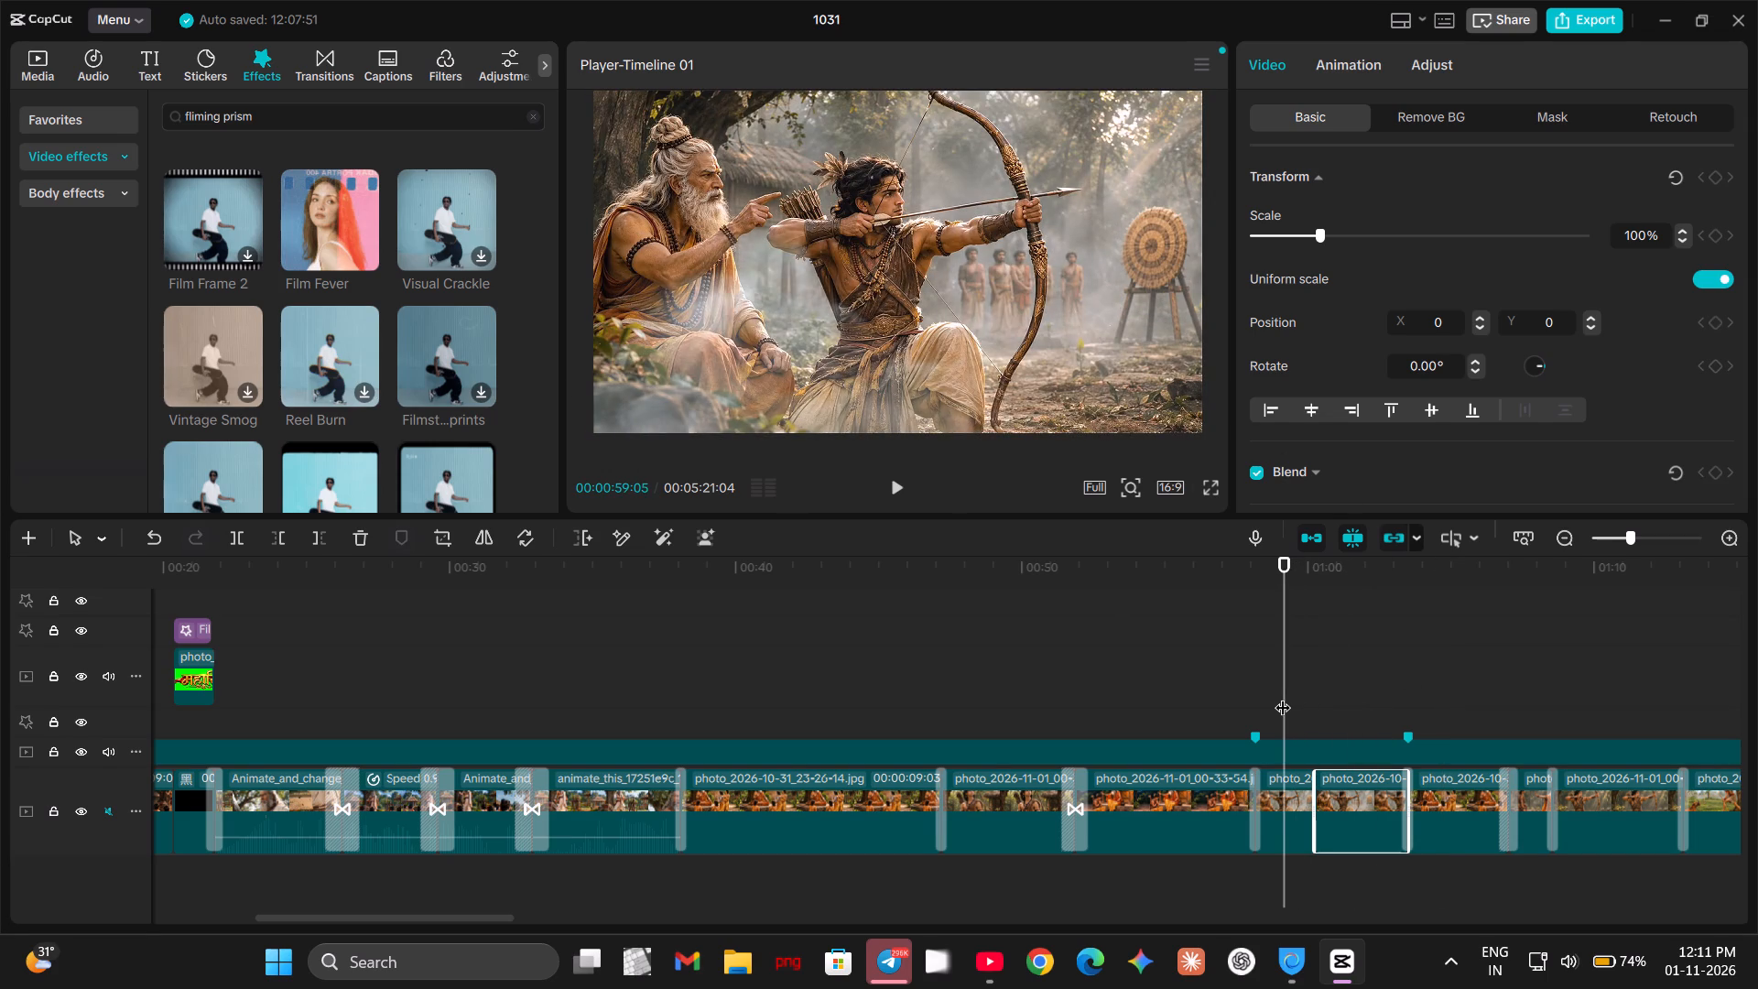
{"action": "key", "text": "space"}
{"action": "key", "text": "space"}
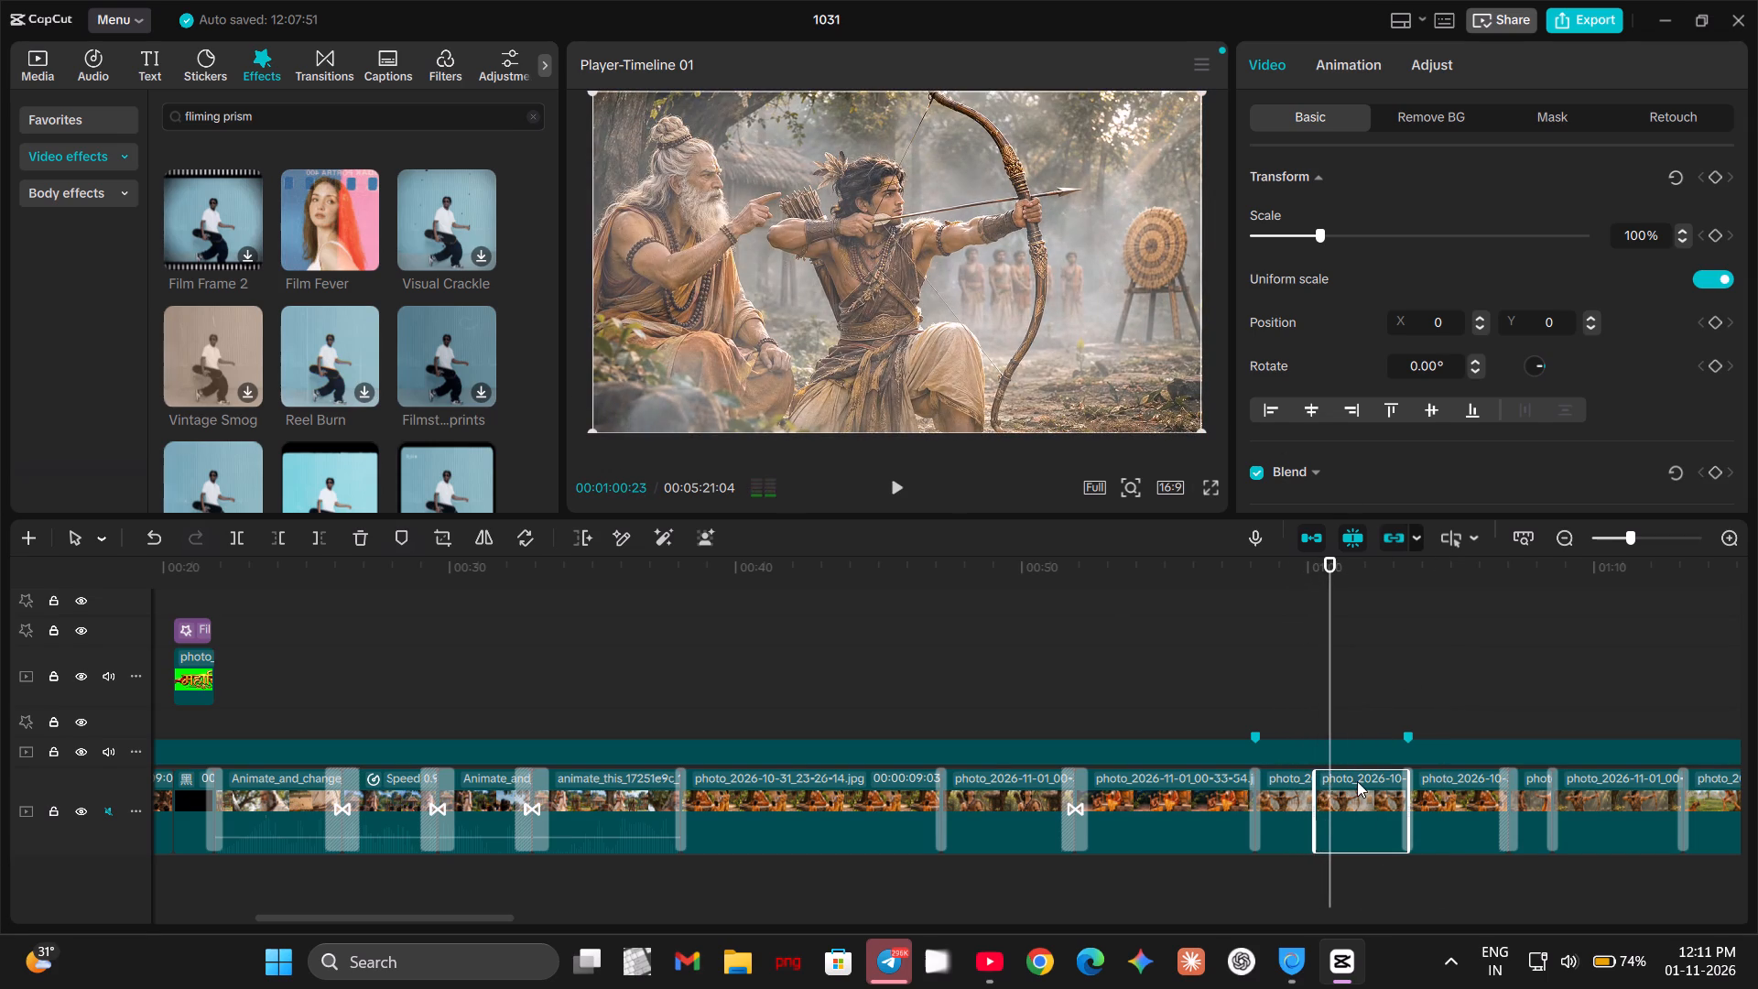
{"action": "key", "text": "space"}
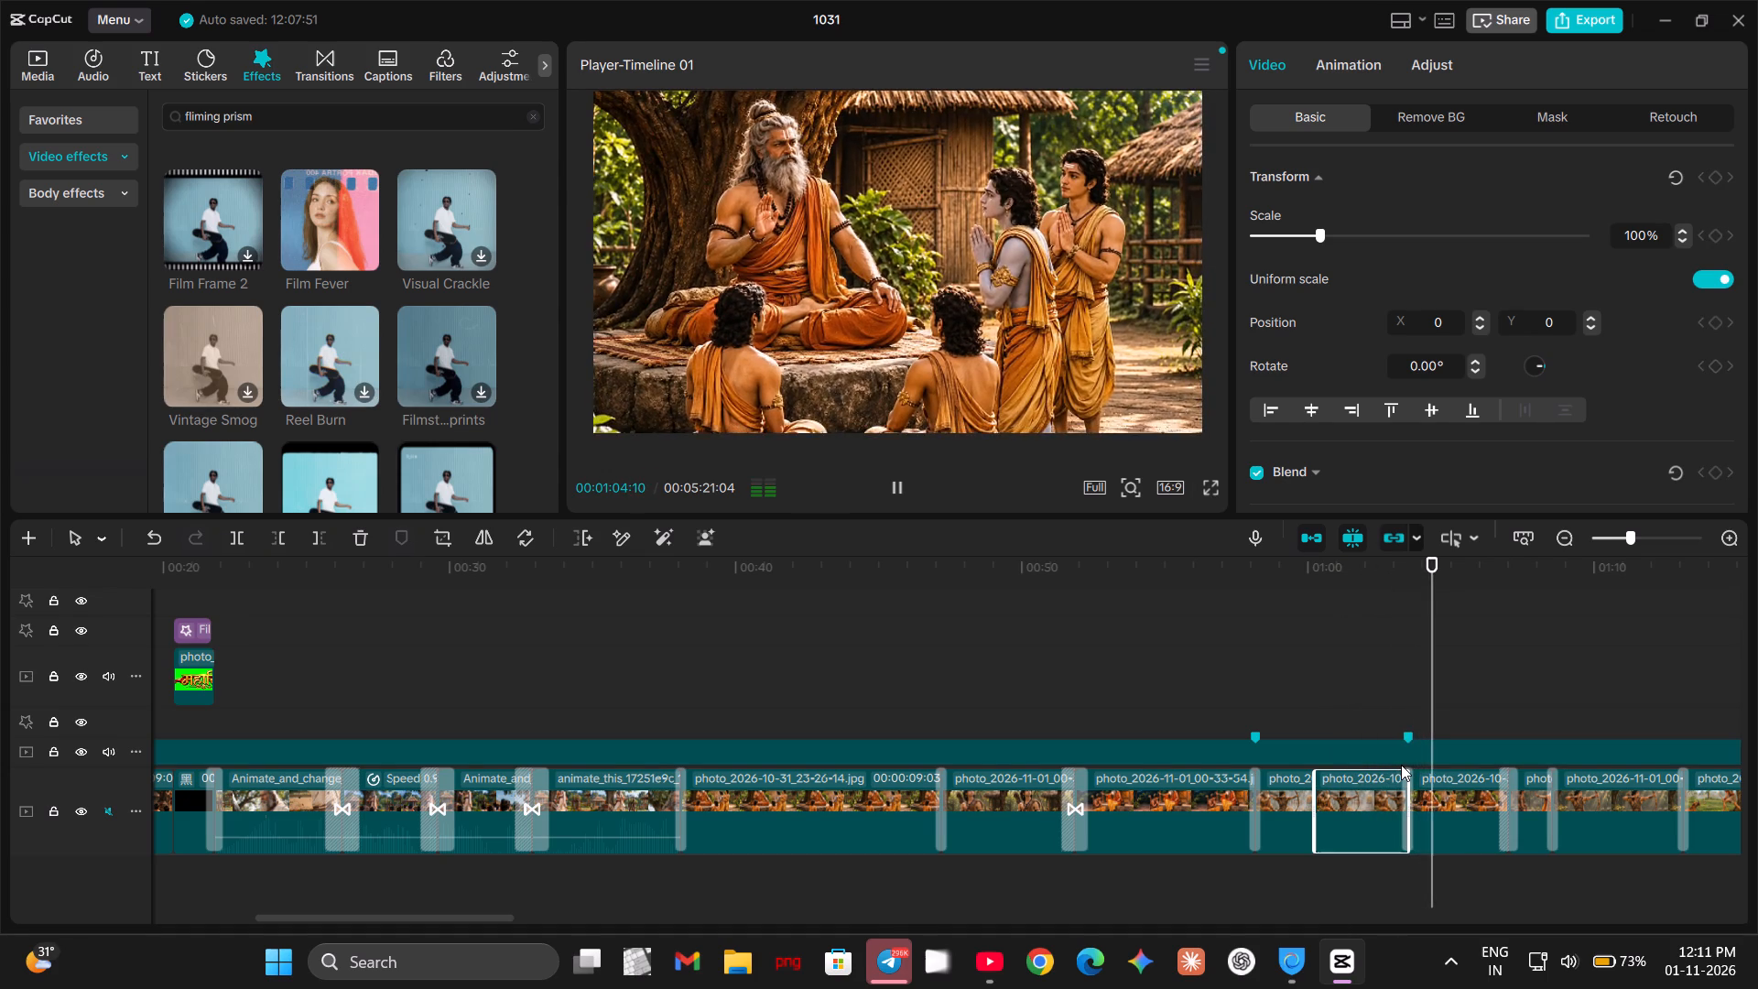
{"action": "key", "text": "space"}
{"action": "key", "text": "space"}
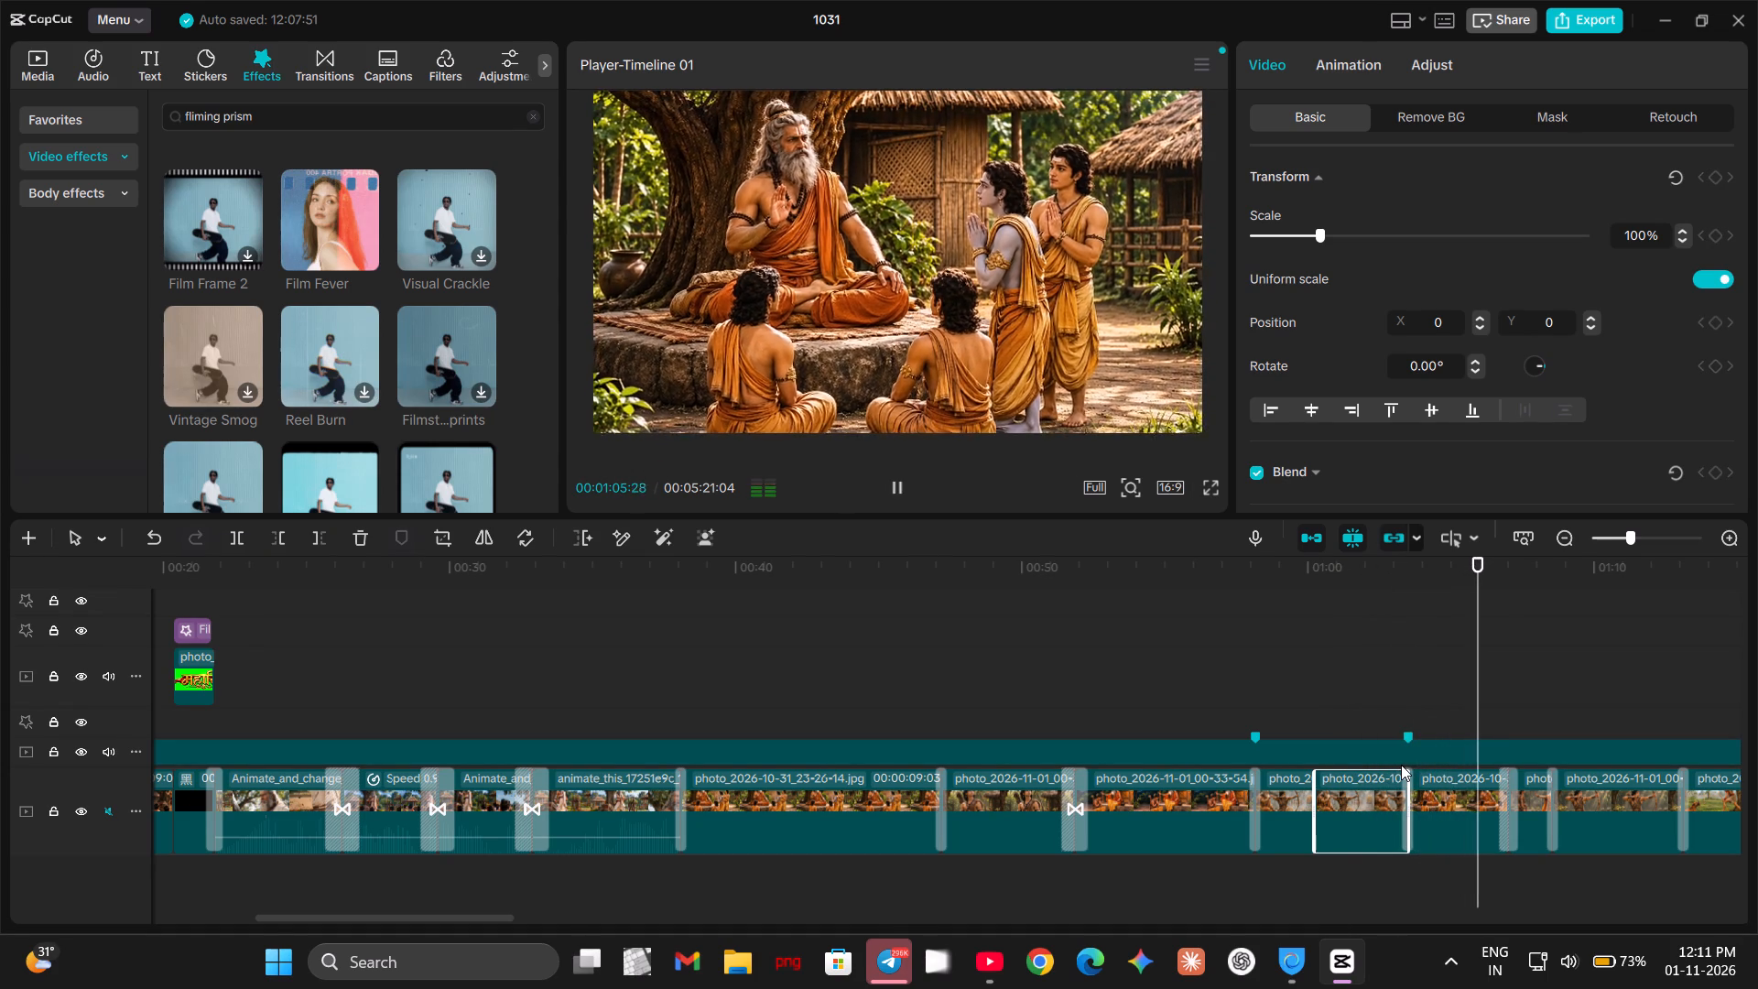
{"action": "key", "text": "space"}
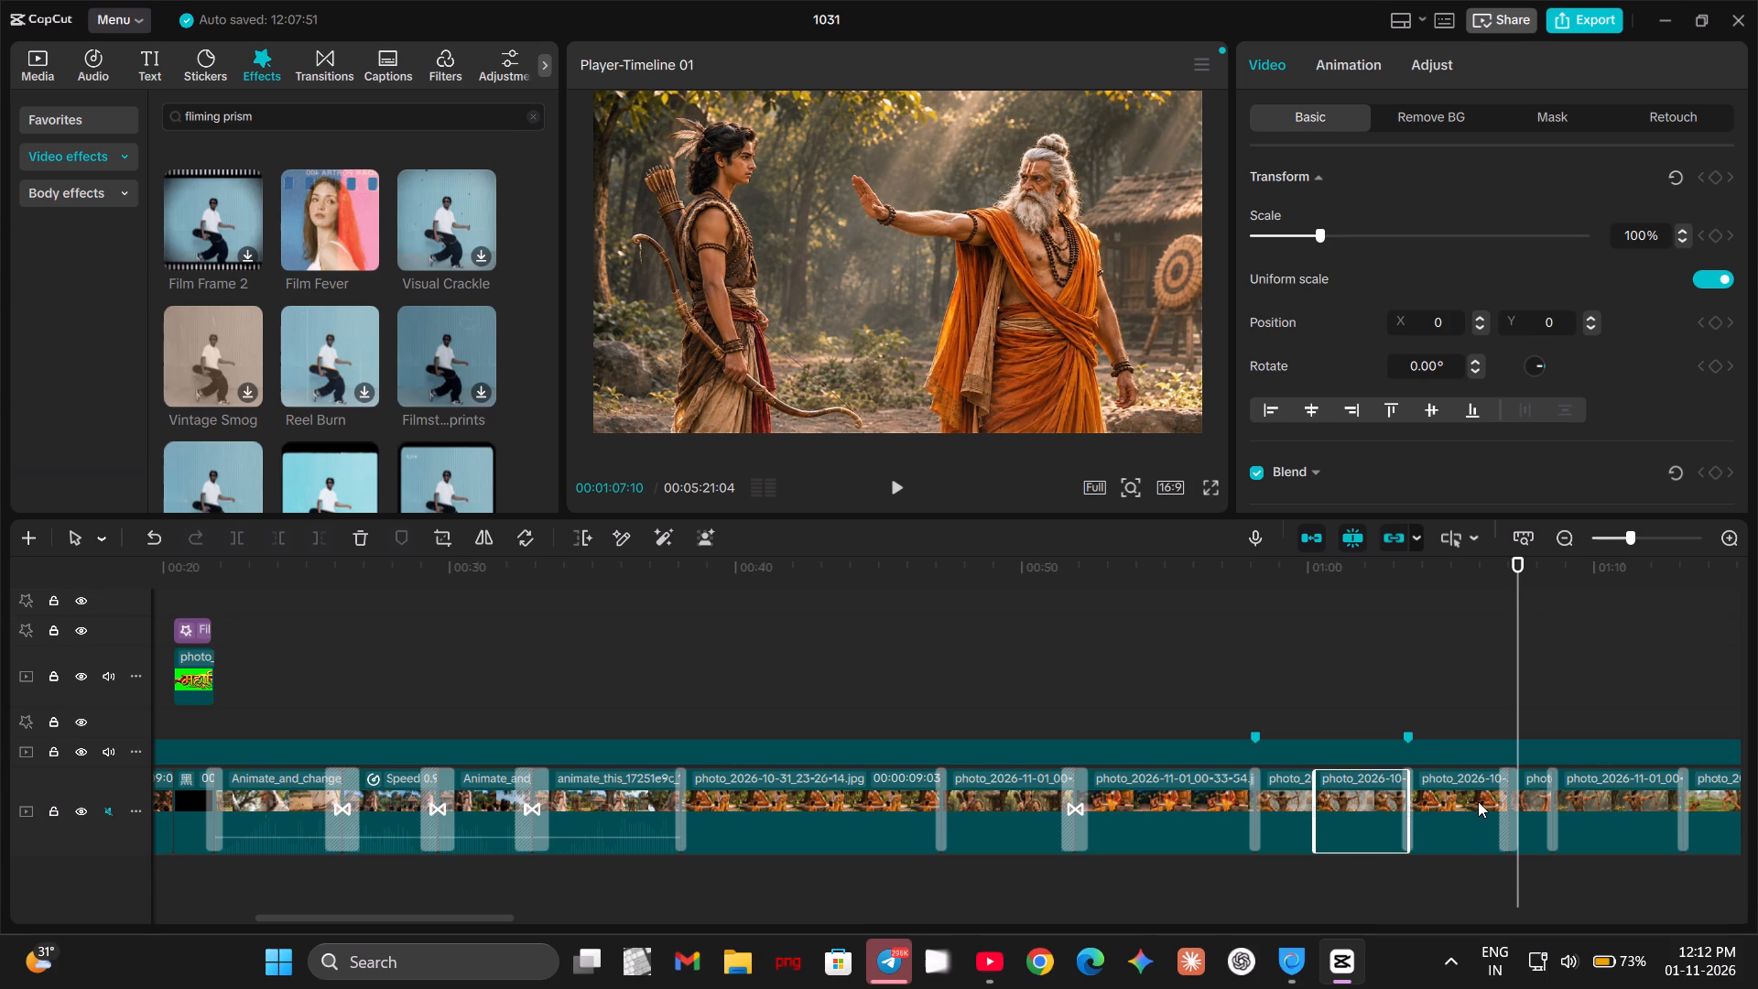
{"action": "left_click_drag", "start_coordinate": [1512, 695], "coordinate": [1505, 695]}
{"action": "left_click_drag", "start_coordinate": [1505, 695], "coordinate": [1501, 695]}
{"action": "key", "text": "space"}
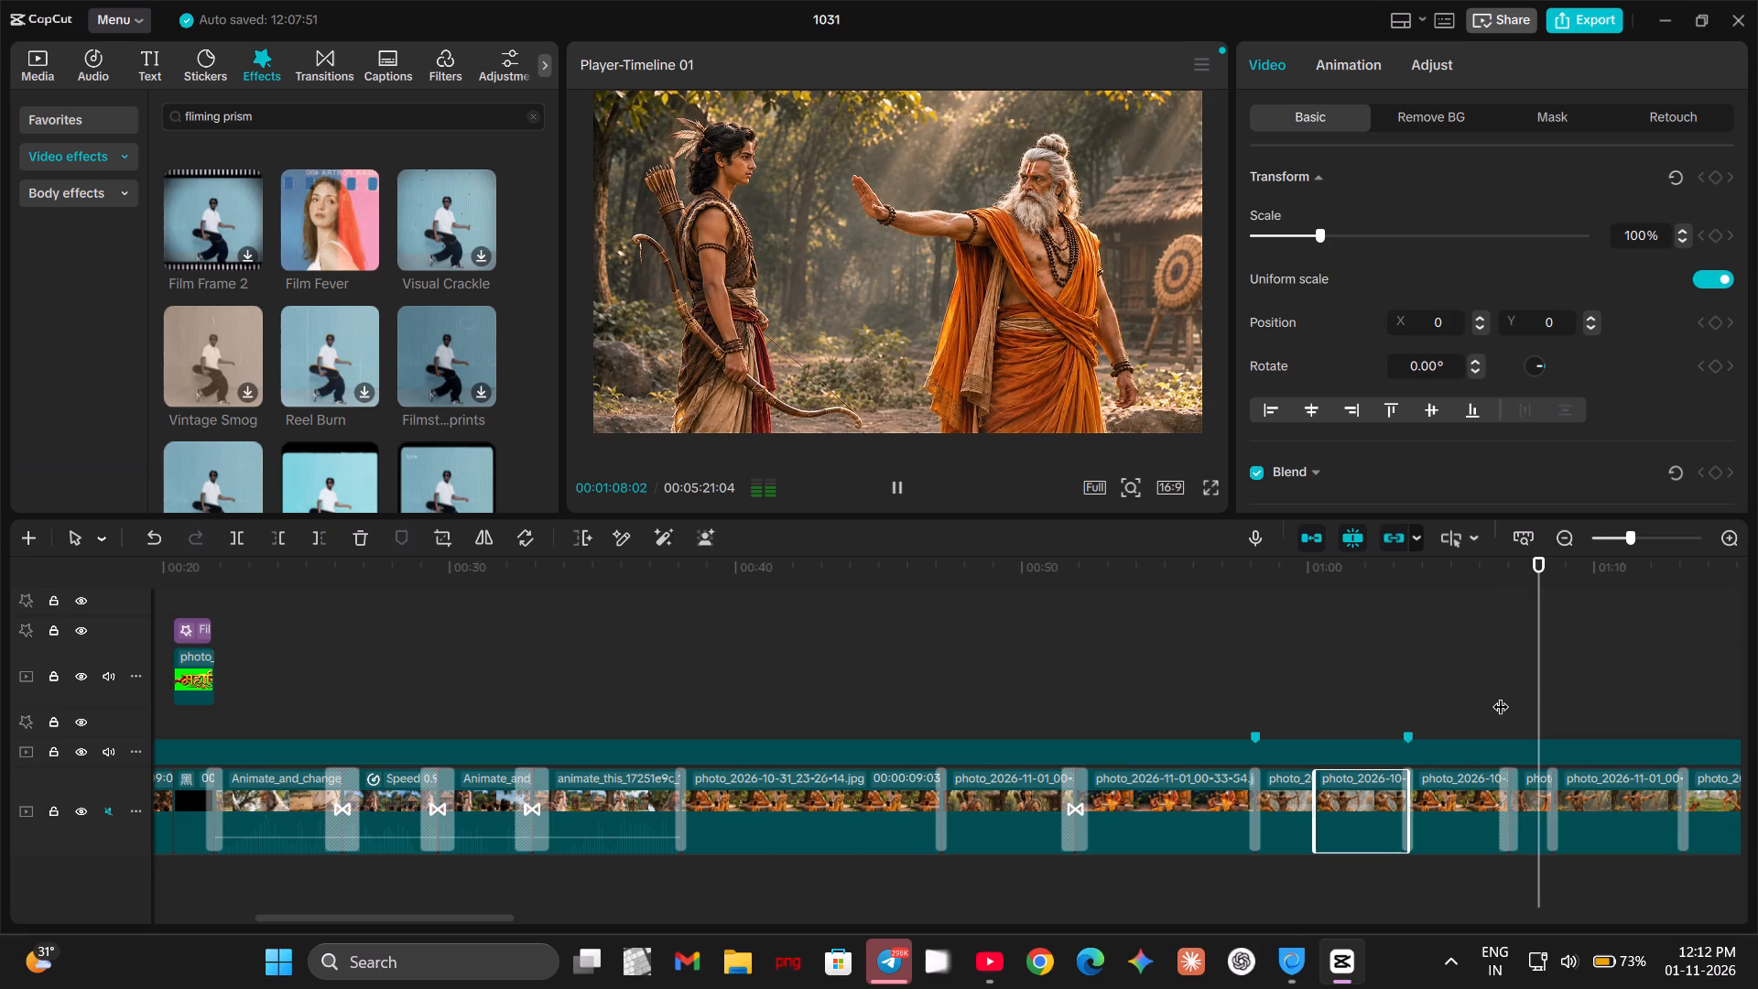
{"action": "key", "text": "space"}
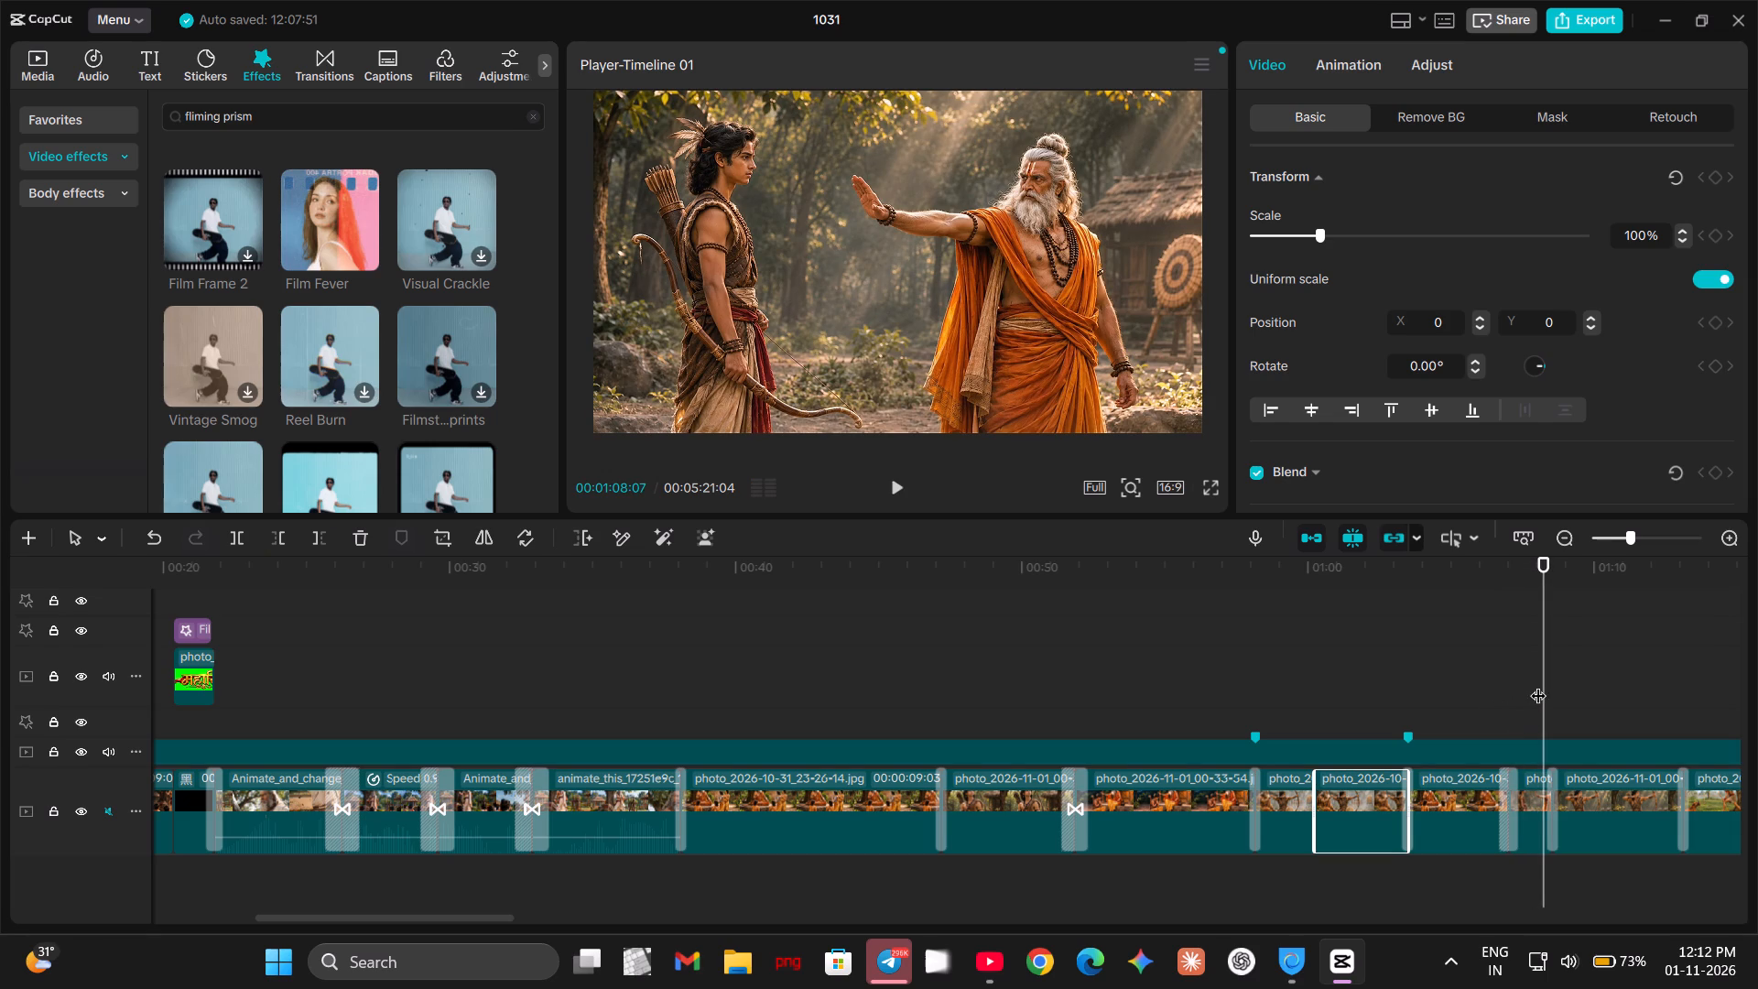
Split the seated sage photo clip at 00:01:05:12 and delete the part after the split.
{"action": "left_click_drag", "start_coordinate": [1540, 683], "coordinate": [1419, 704]}
{"action": "key", "text": "space"}
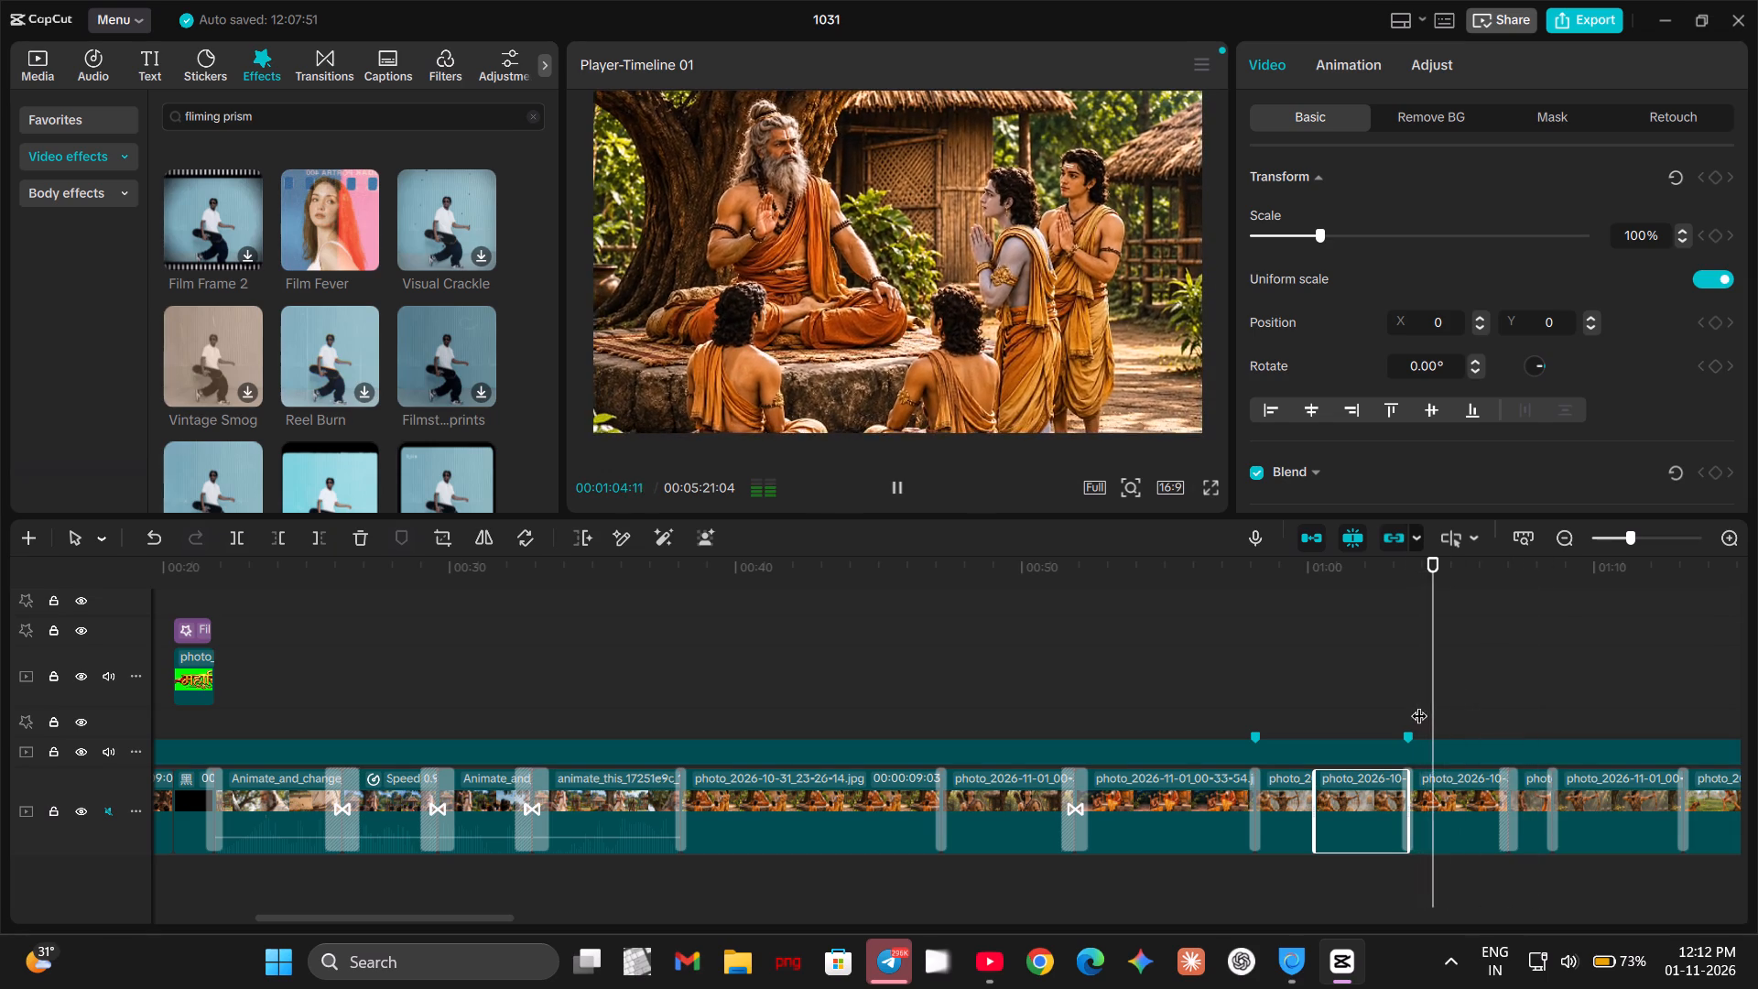
{"action": "key", "text": "space"}
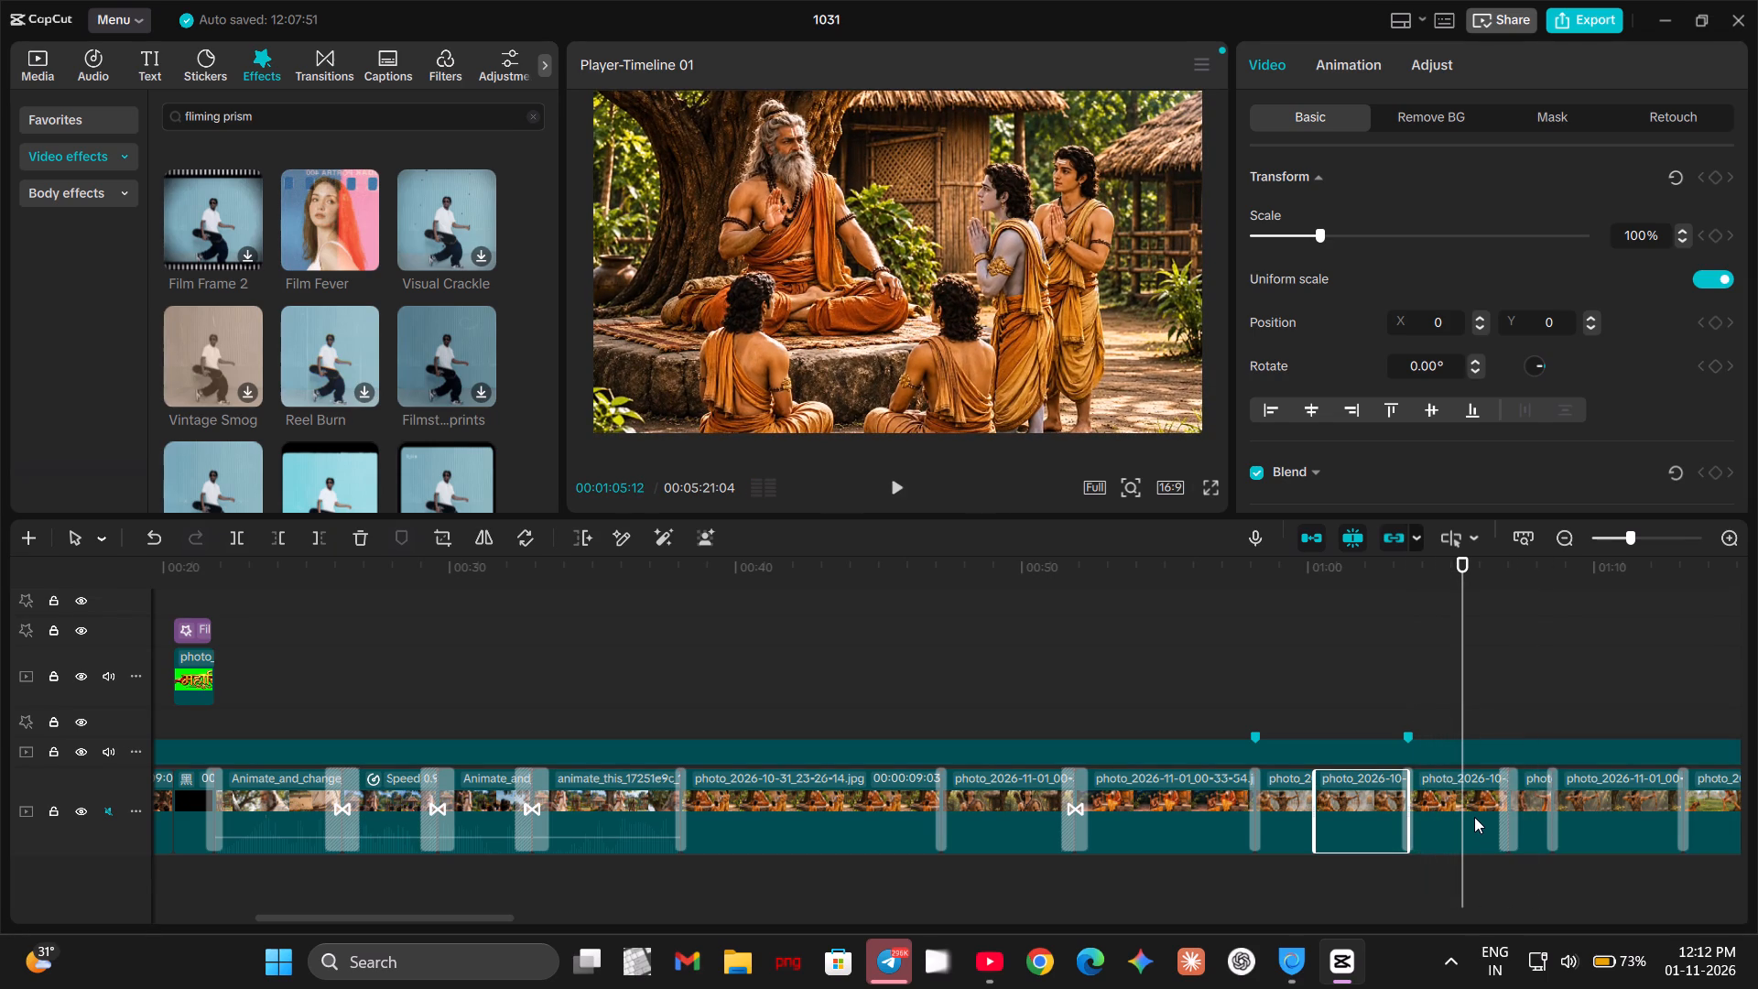
{"action": "left_click", "coordinate": [1474, 817]}
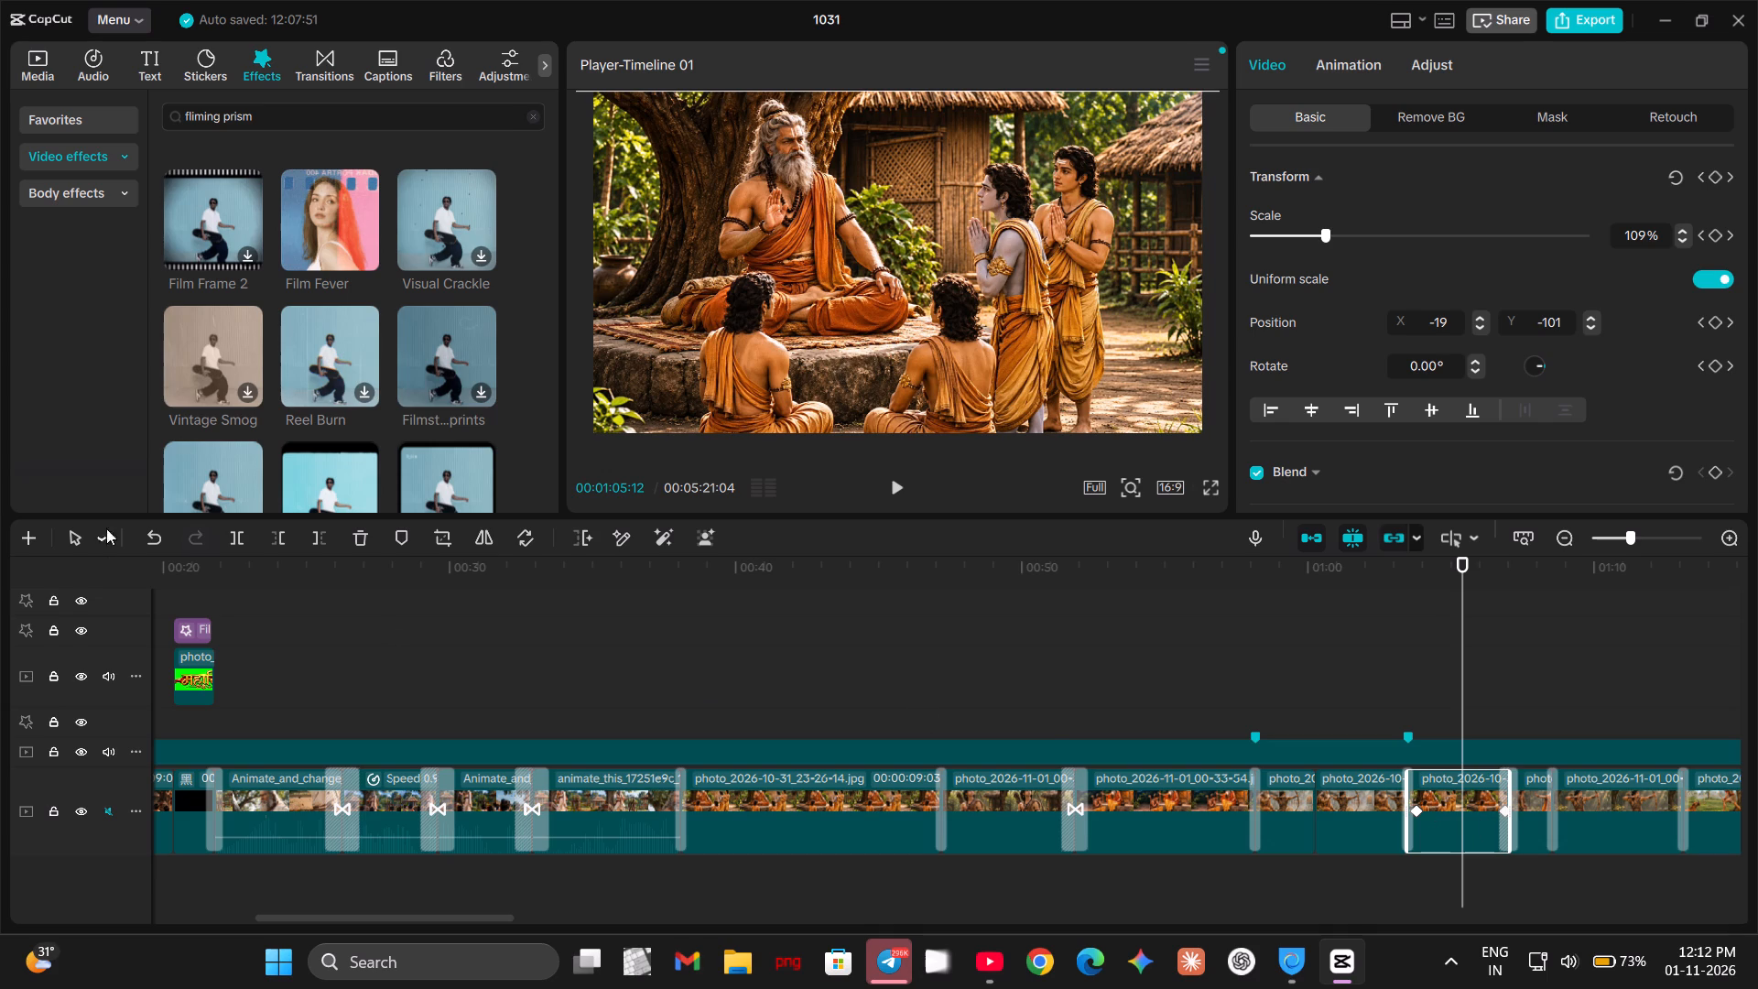
{"action": "left_click", "coordinate": [241, 549]}
{"action": "key", "text": "space"}
{"action": "key", "text": "space"}
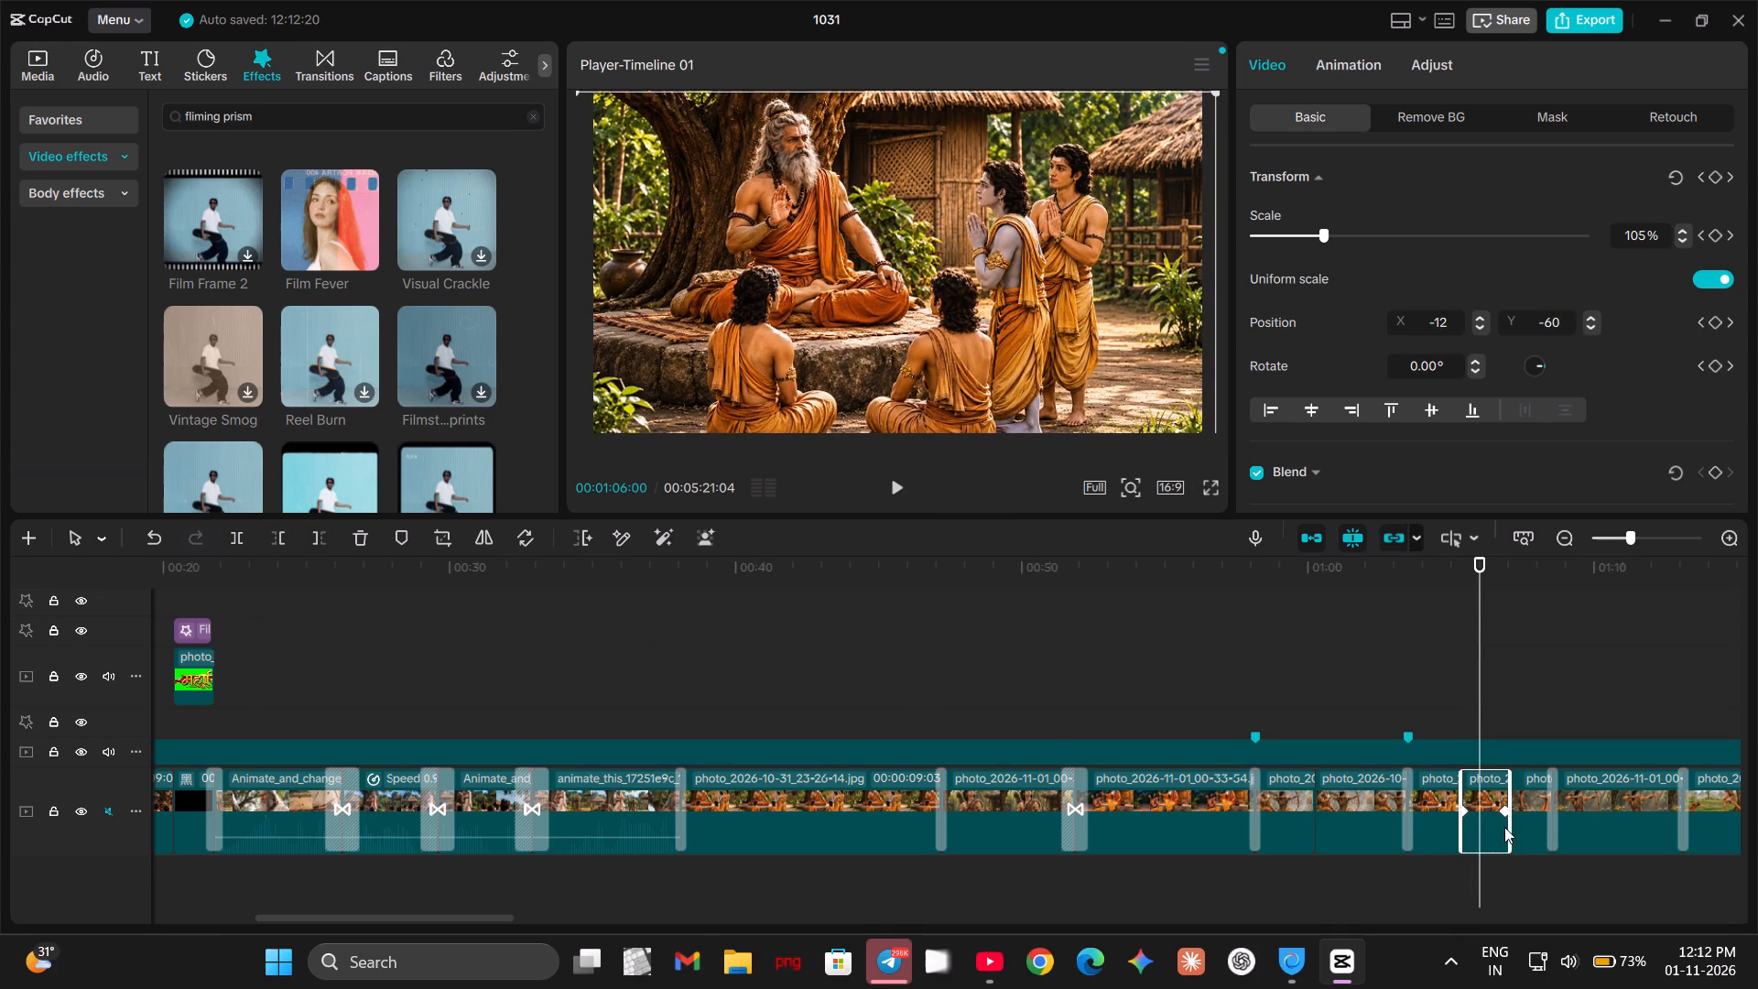
{"action": "left_click_drag", "start_coordinate": [1485, 827], "coordinate": [1478, 878]}
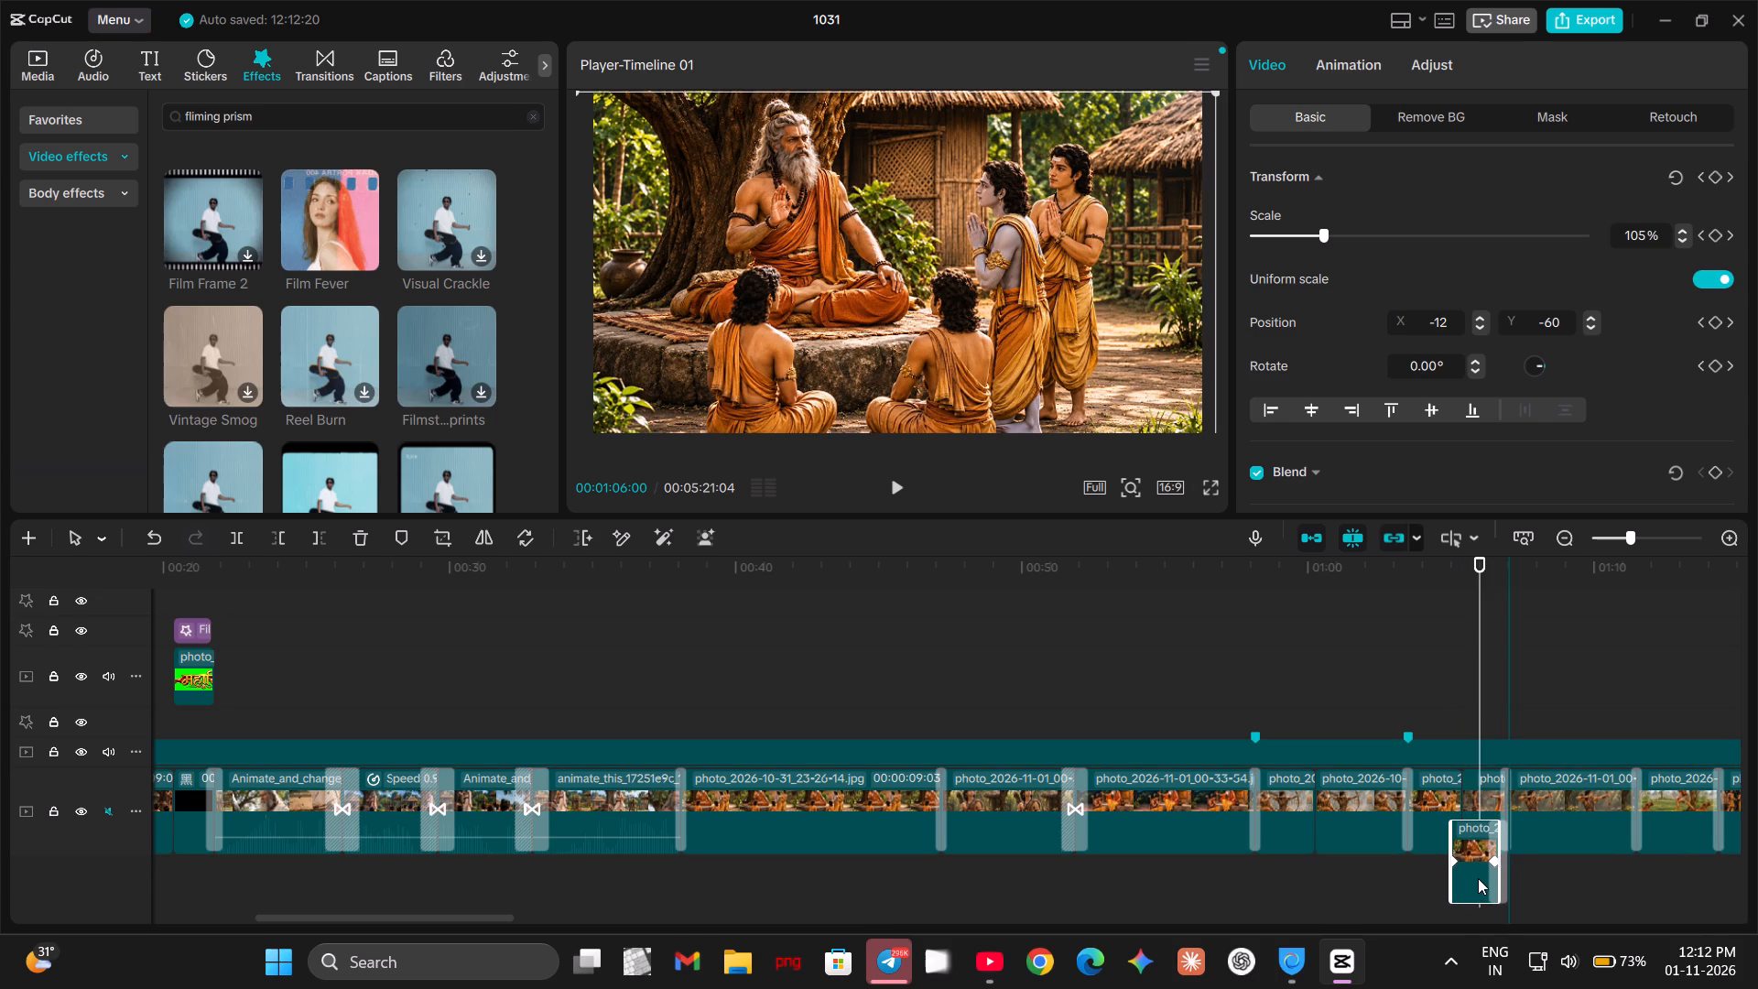
{"action": "left_click_drag", "start_coordinate": [1478, 878], "coordinate": [1479, 872]}
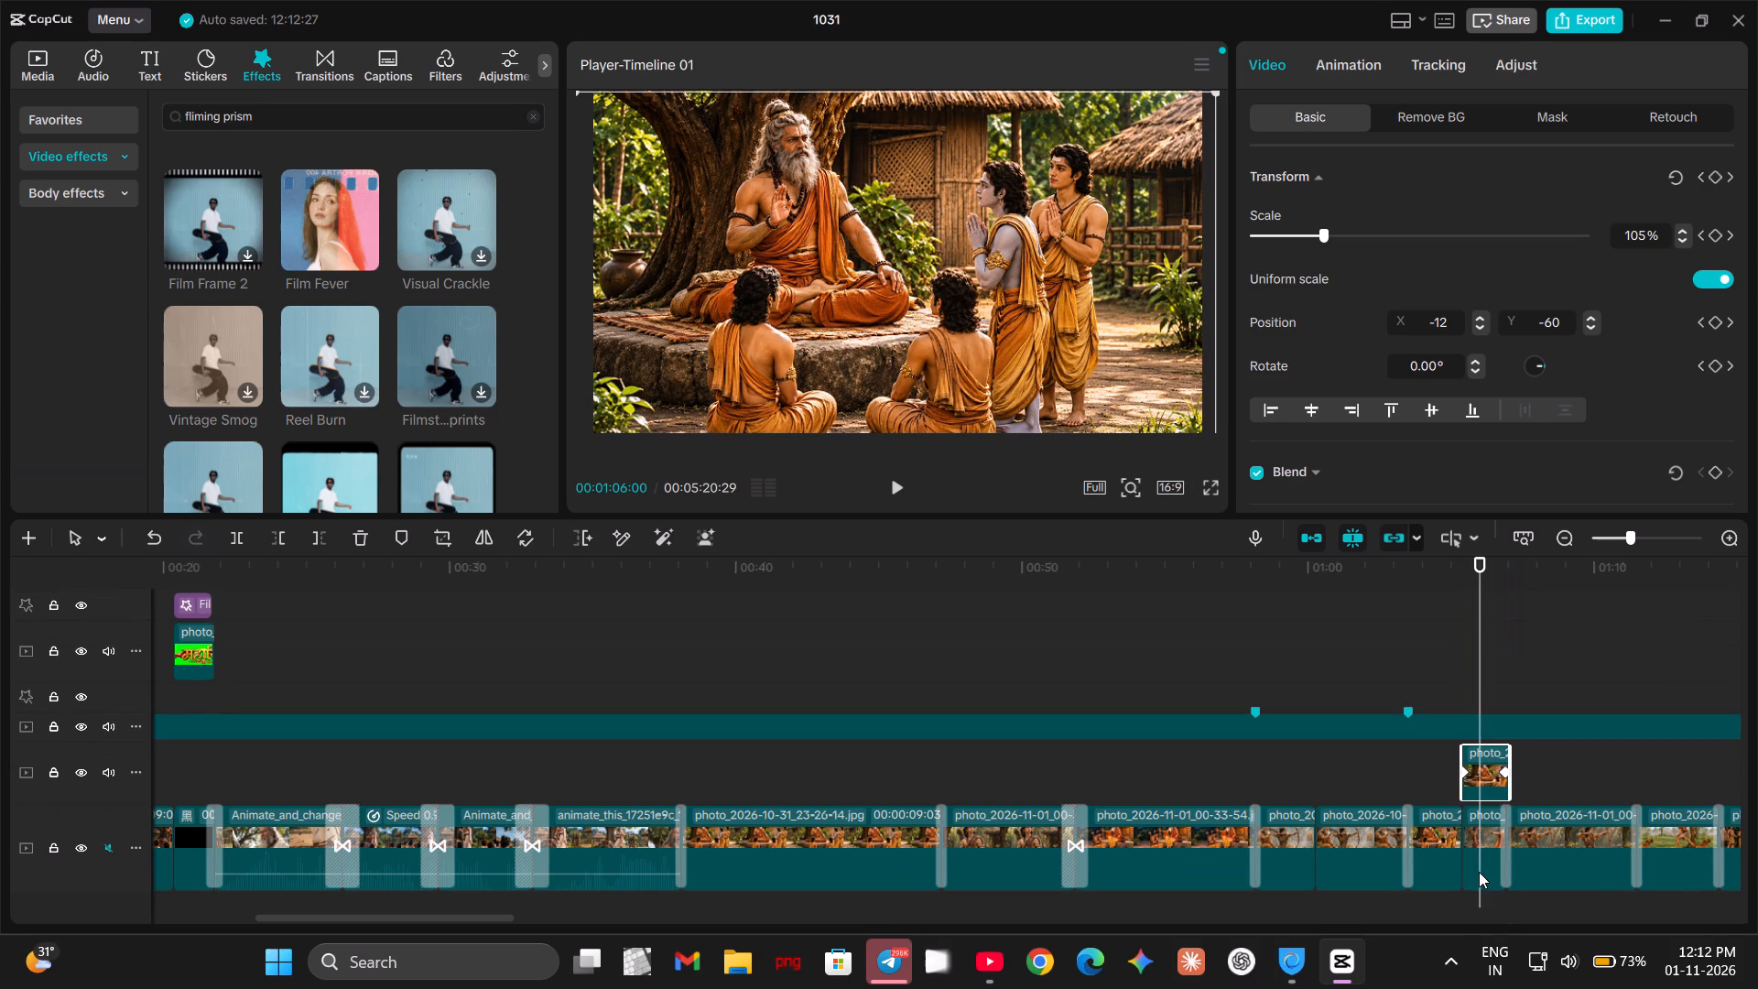
{"action": "key", "text": "Delete"}
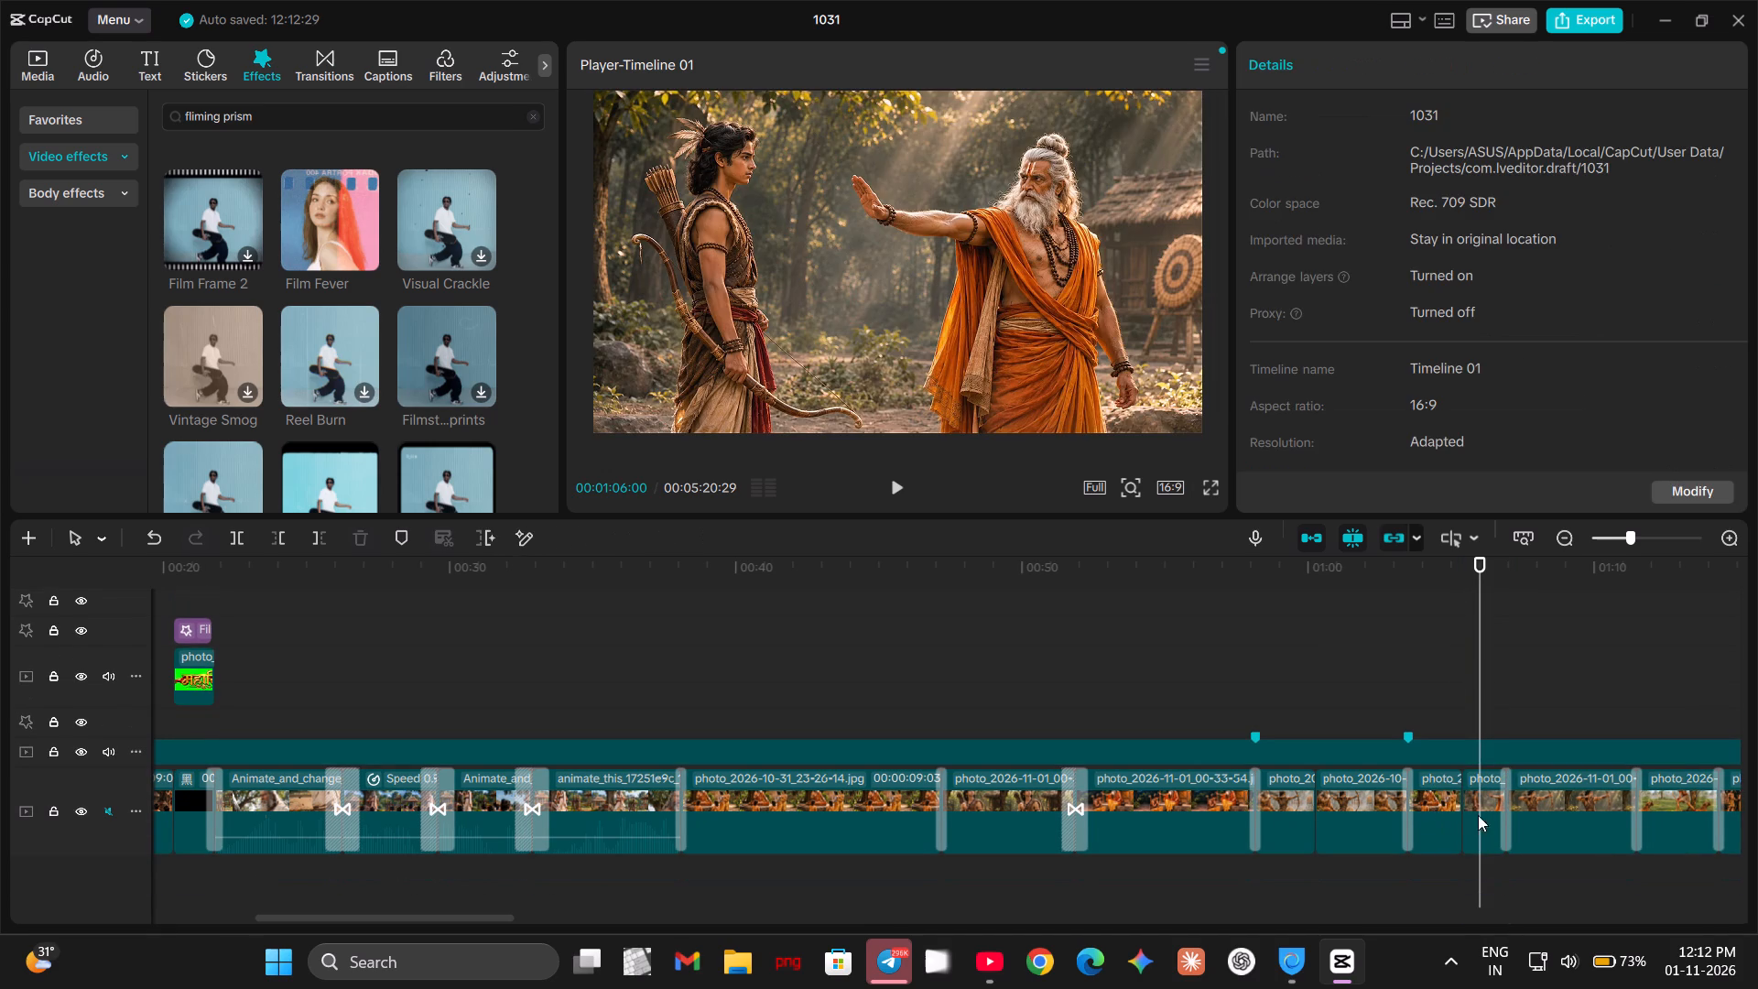
Lengthen the refusing sage photo clip to about double its duration by extending its start edge.
{"action": "left_click", "coordinate": [1487, 805]}
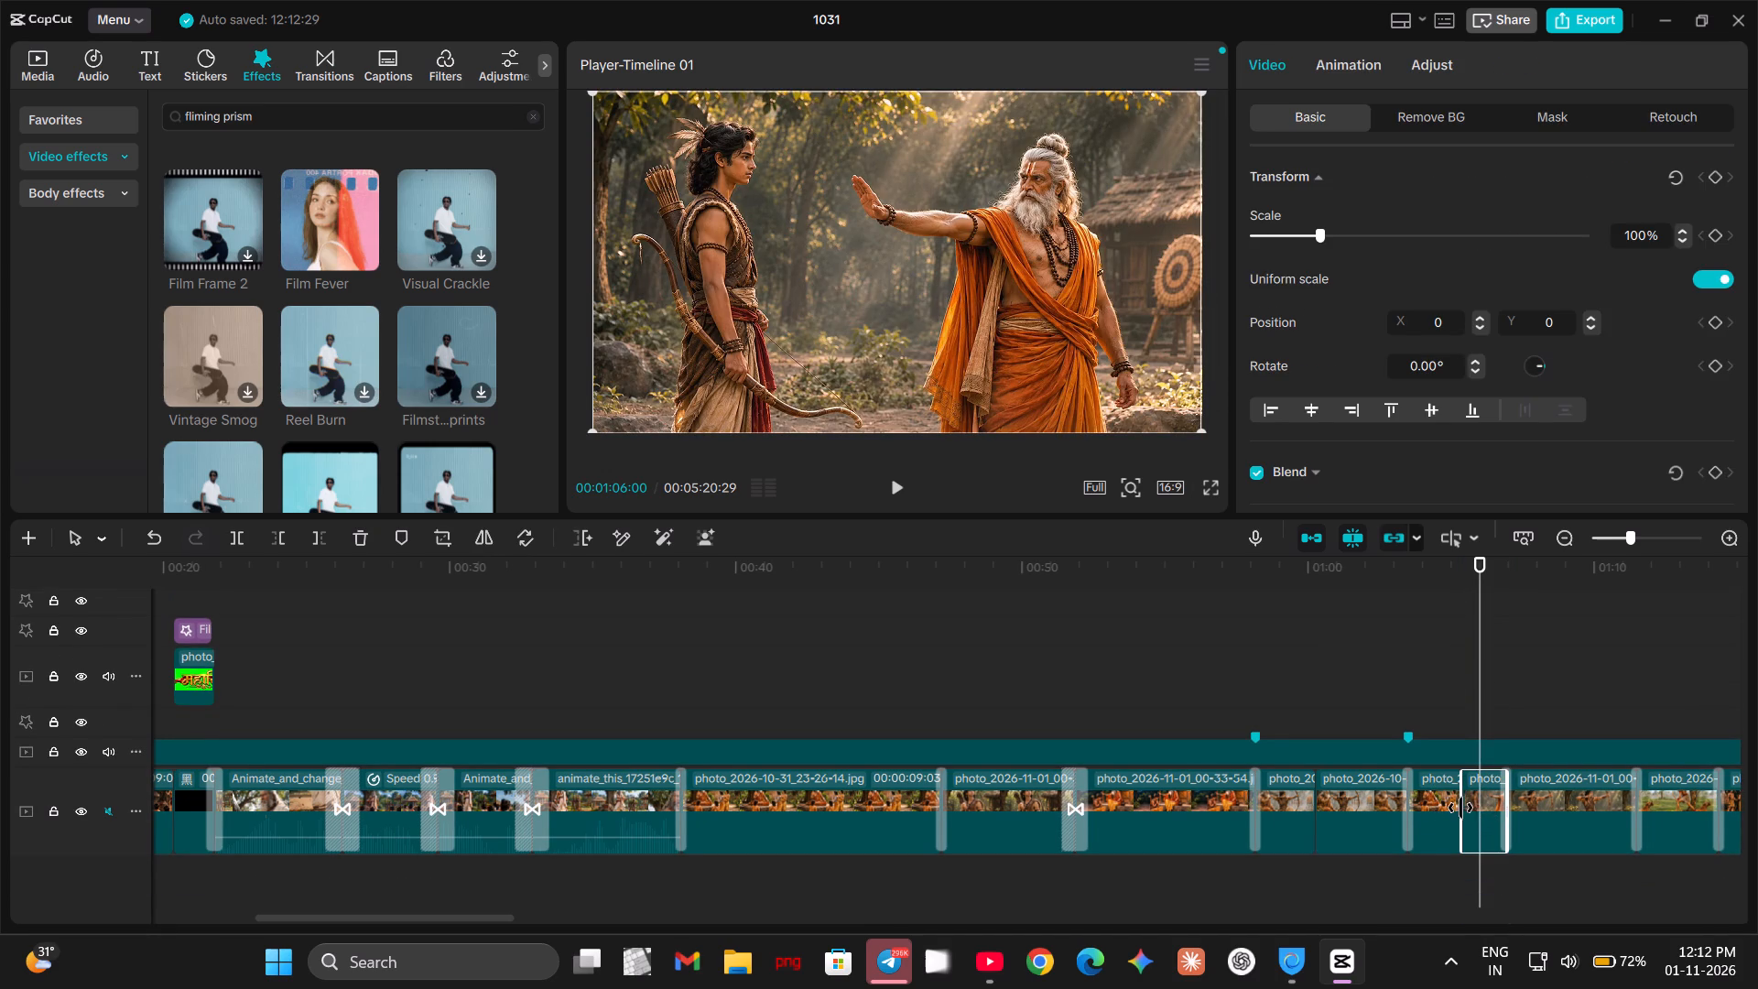
{"action": "left_click_drag", "start_coordinate": [1460, 808], "coordinate": [1417, 808]}
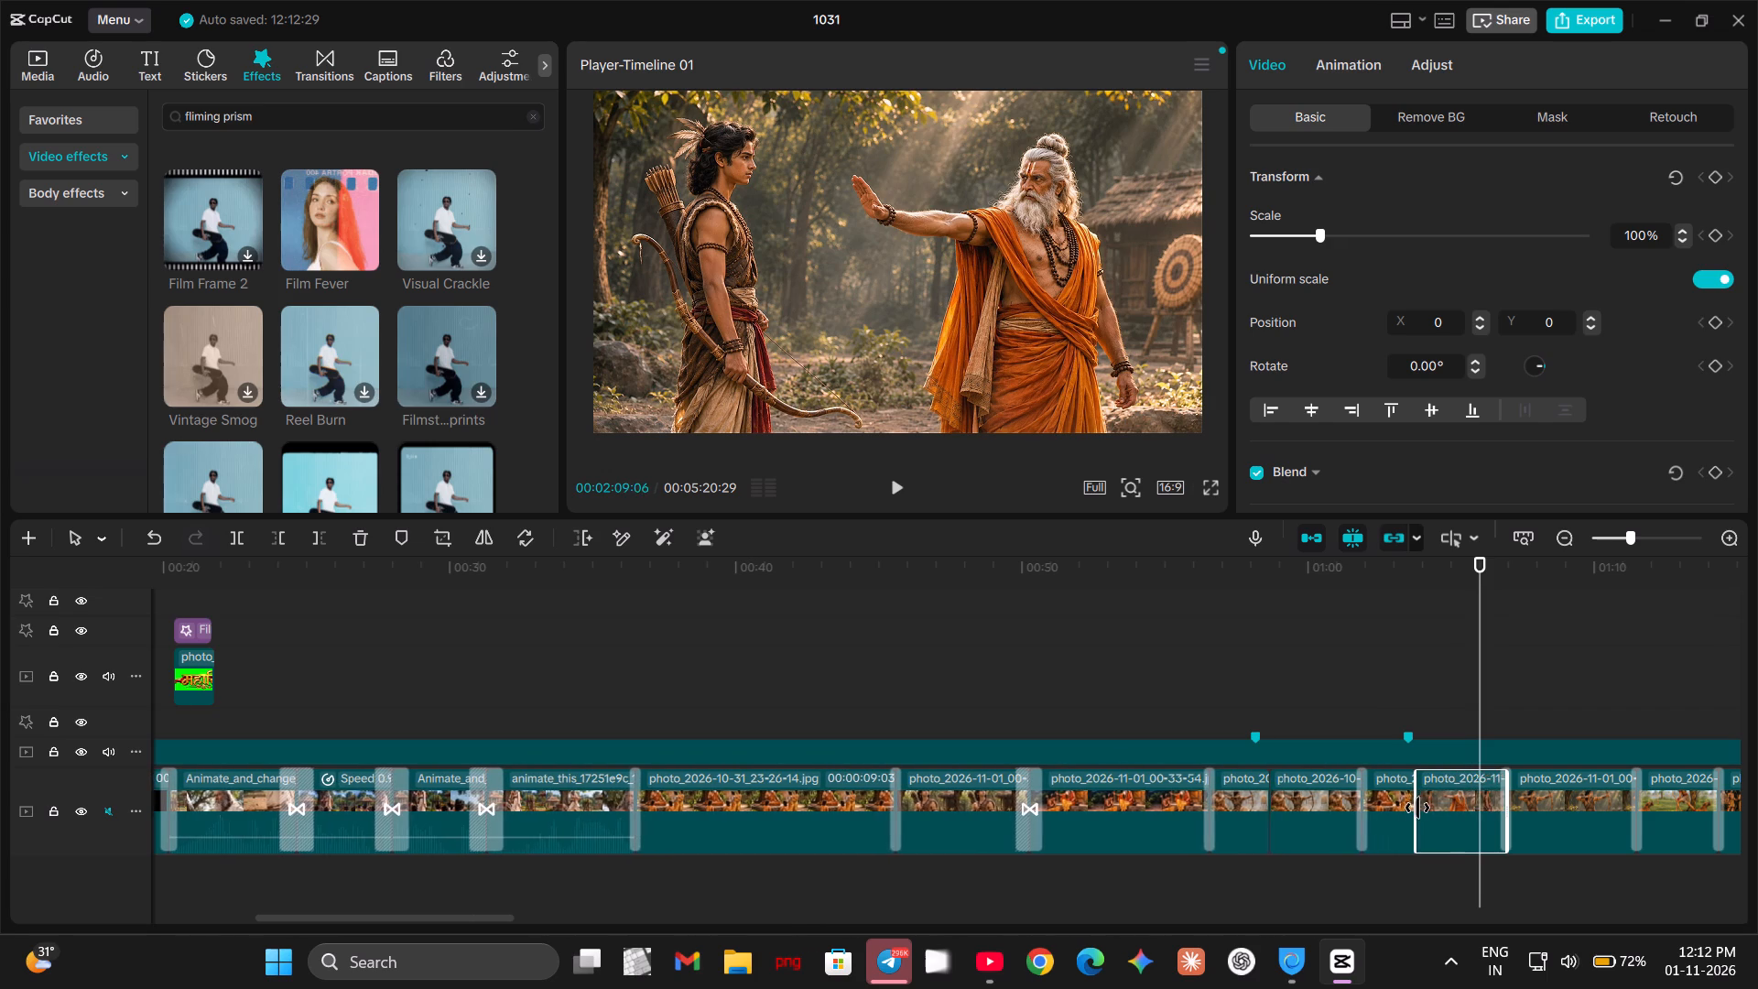
{"action": "left_click_drag", "start_coordinate": [1417, 808], "coordinate": [1408, 808]}
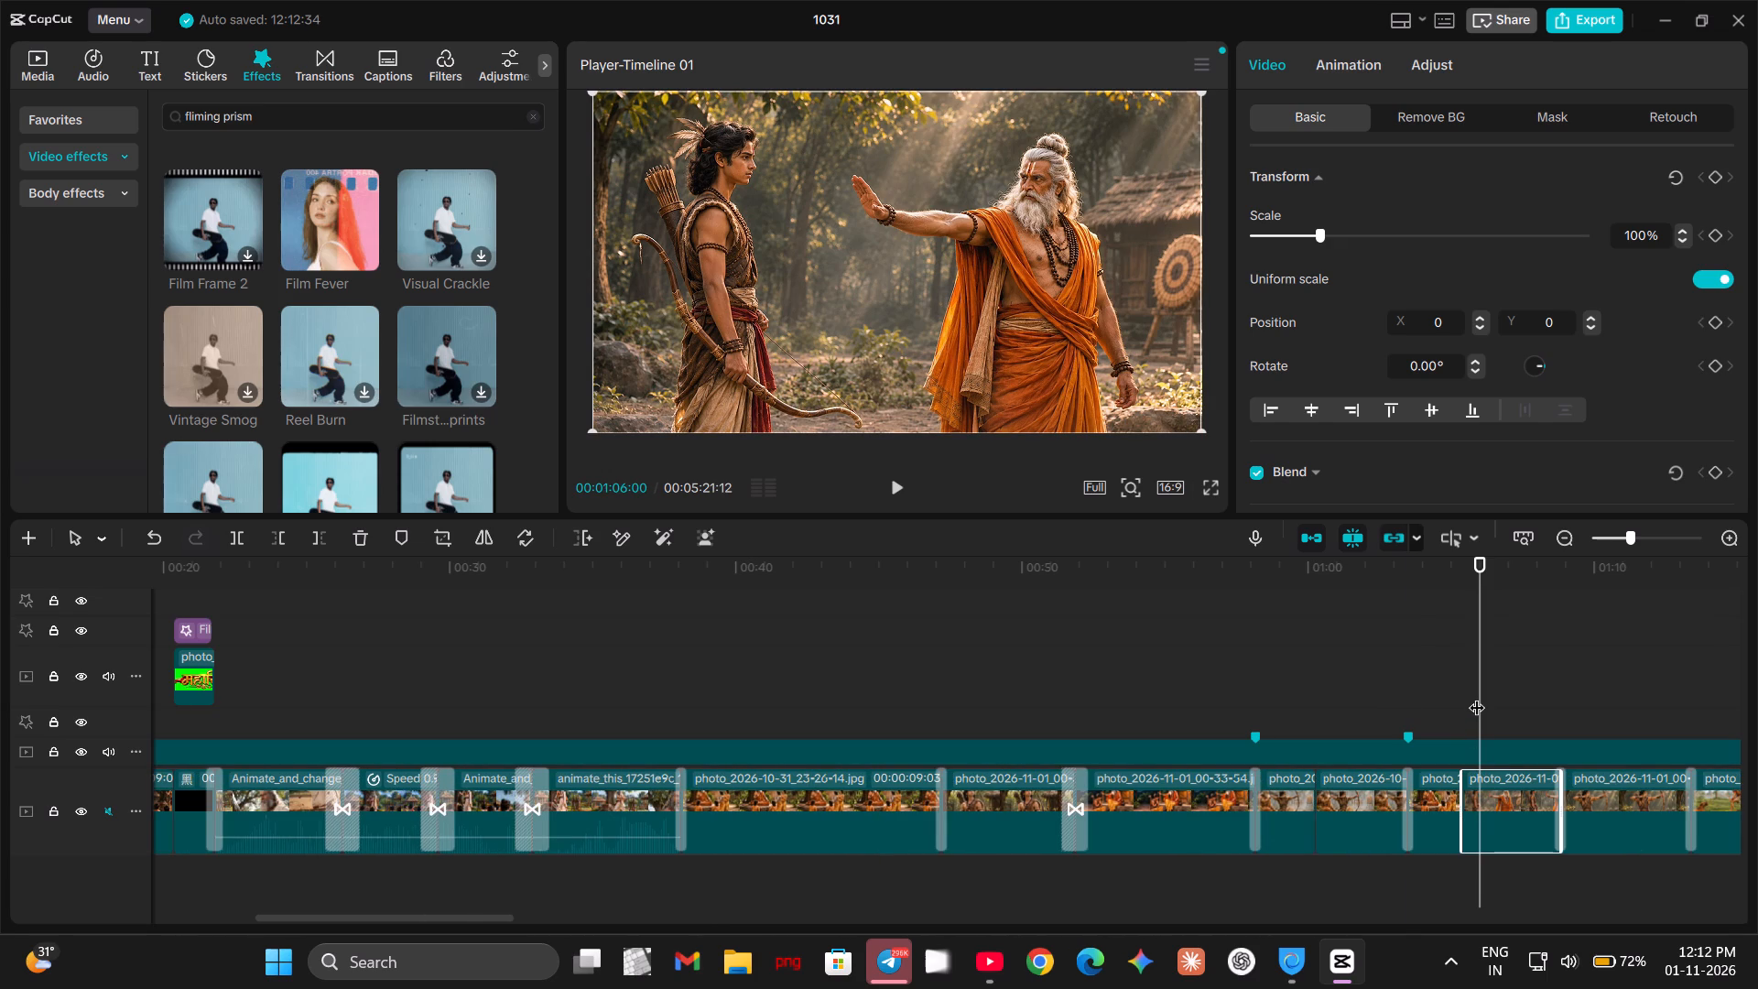
Play back from the archery lesson photo through the shortened seated sage and lengthened refusing sage clips to 00:01:26:07.
{"action": "left_click_drag", "start_coordinate": [1477, 696], "coordinate": [1337, 697]}
{"action": "key", "text": "space"}
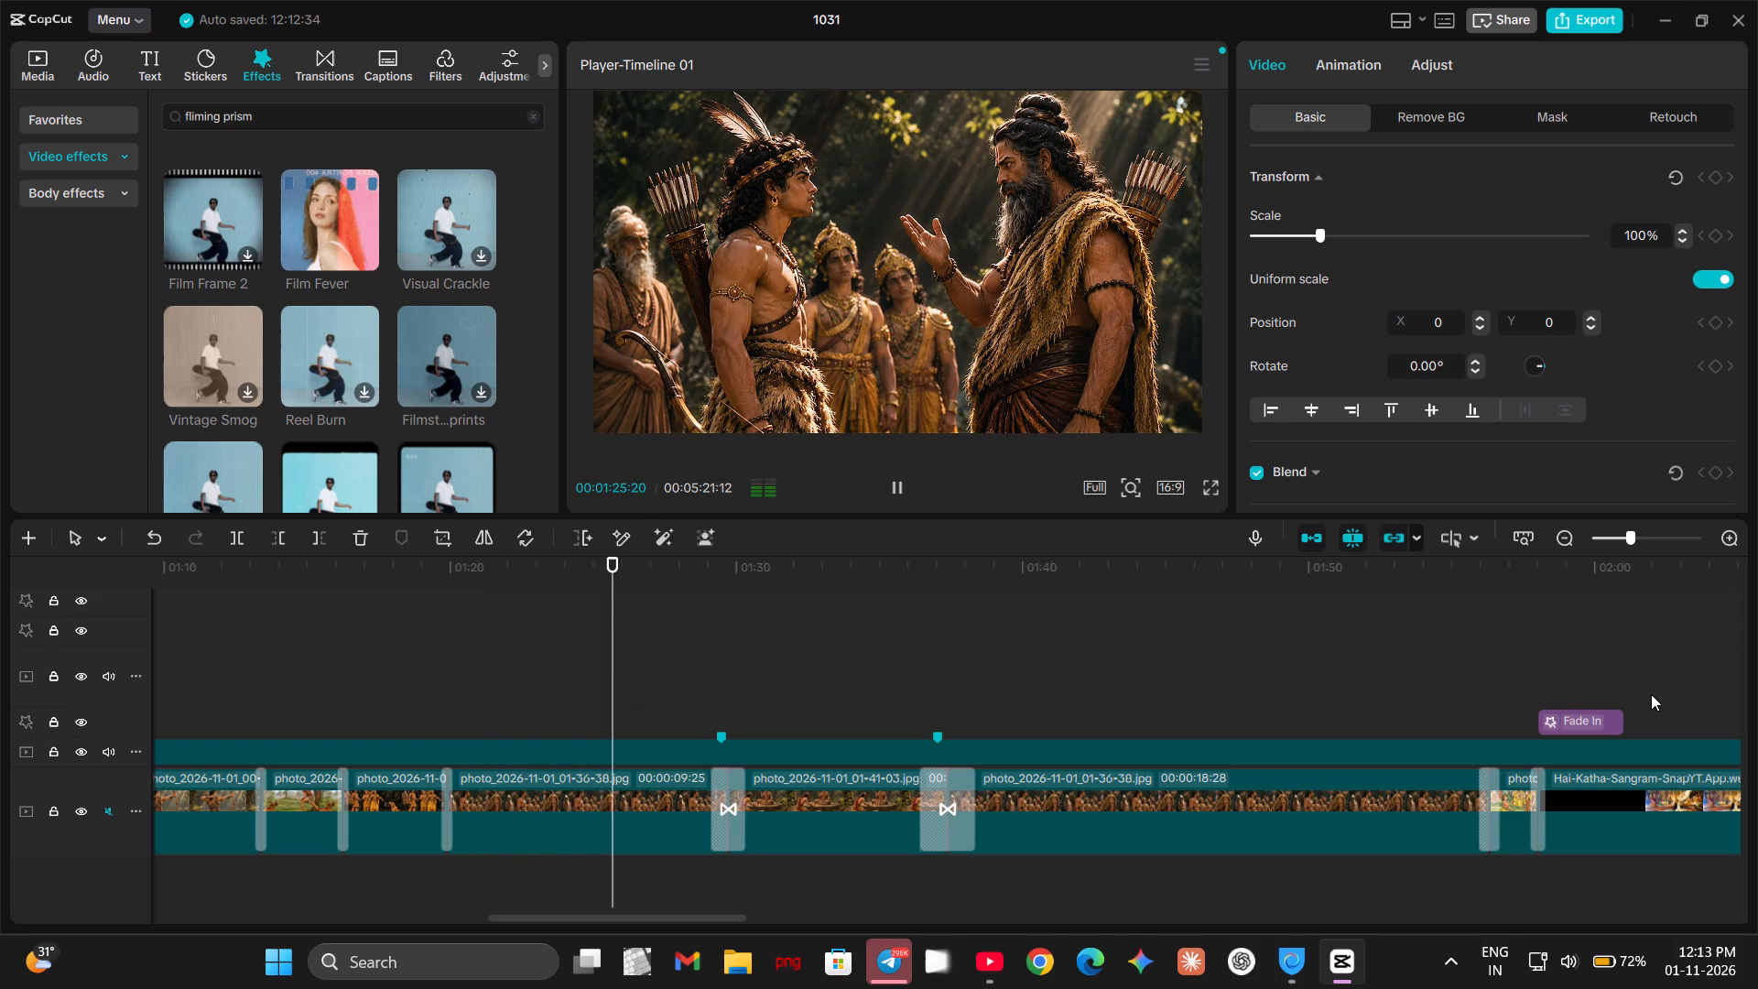
{"action": "key", "text": "space"}
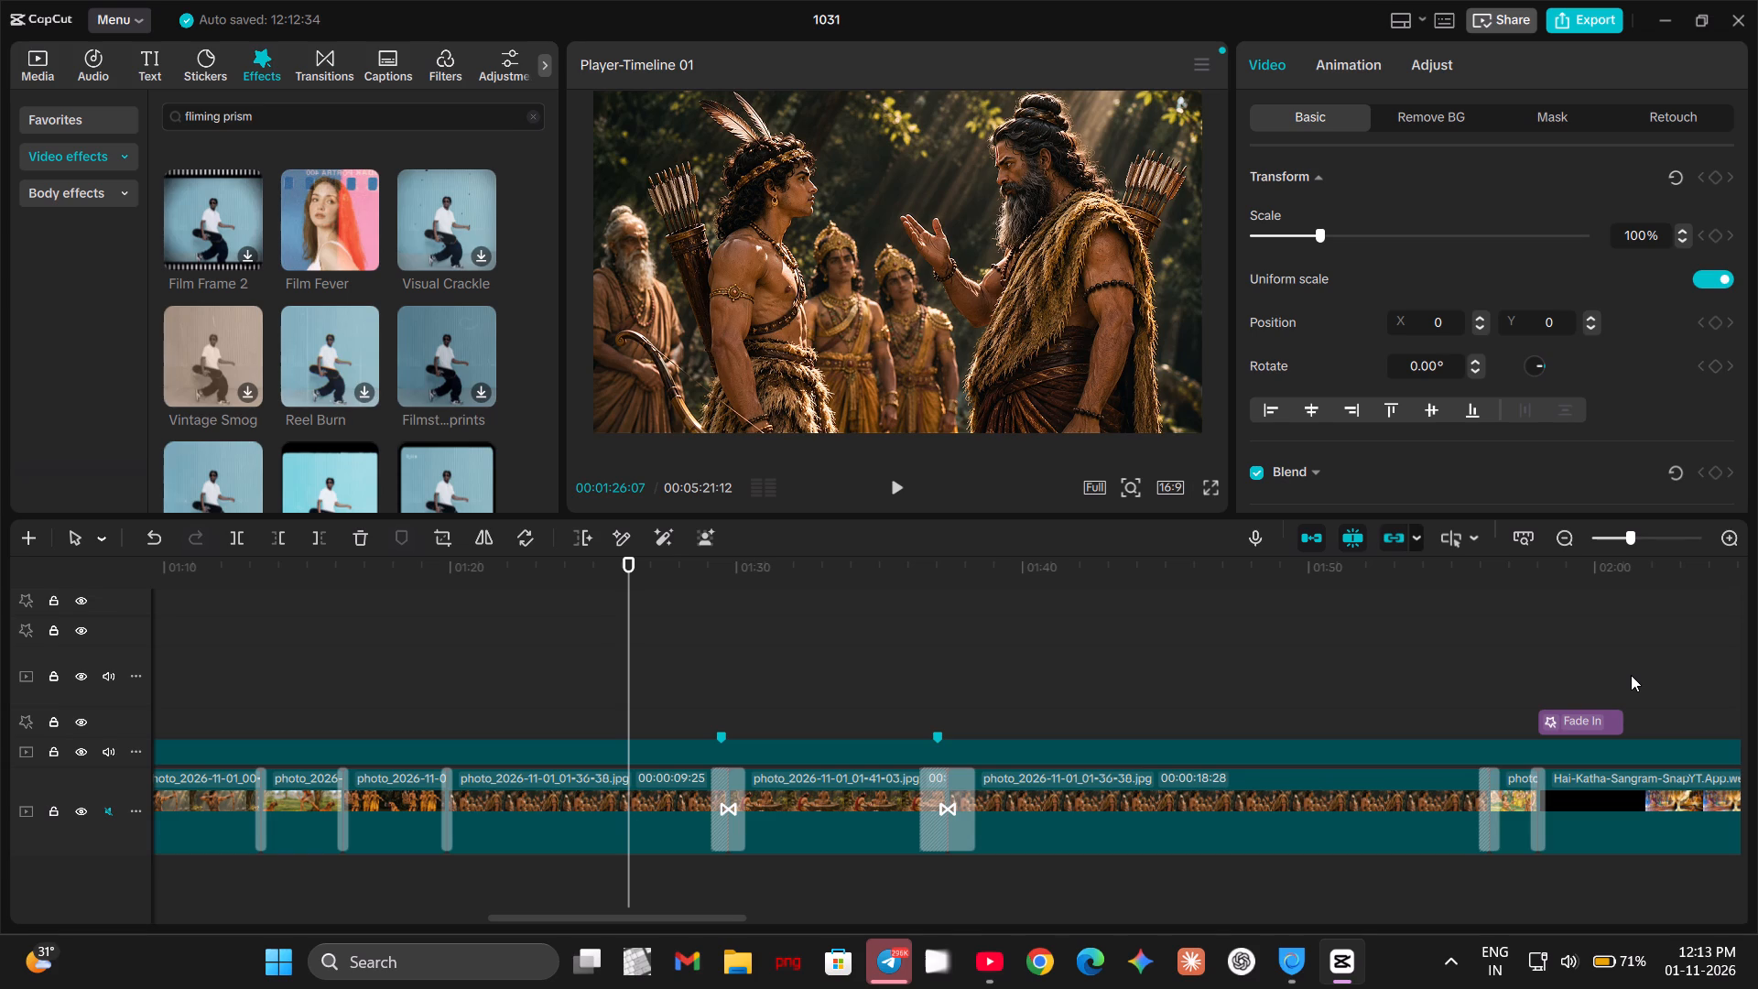
Replay the end of the refusing sage photo clip and its transition into the statue worship photo, between 00:01:25:06 and 00:01:30:28.
{"action": "right_click_drag", "start_coordinate": [0, 564], "coordinate": [204, 0]}
{"action": "left_click", "coordinate": [896, 487]}
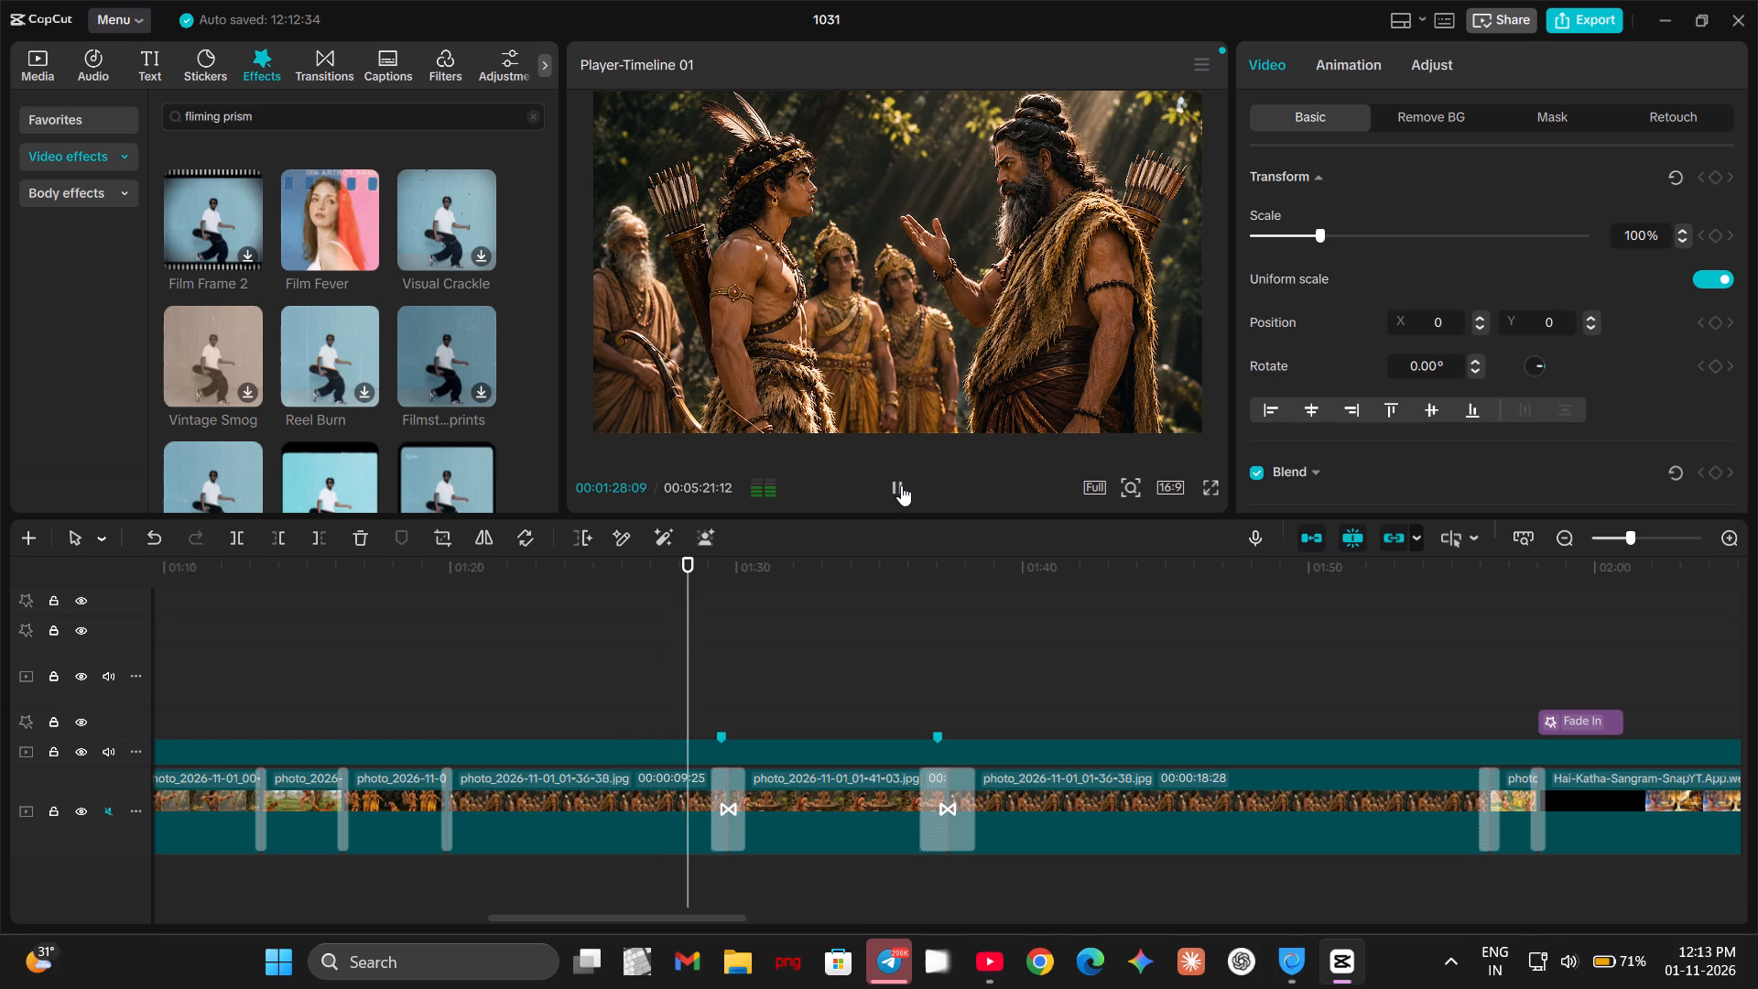
{"action": "left_click", "coordinate": [901, 485]}
{"action": "left_click", "coordinate": [599, 566]}
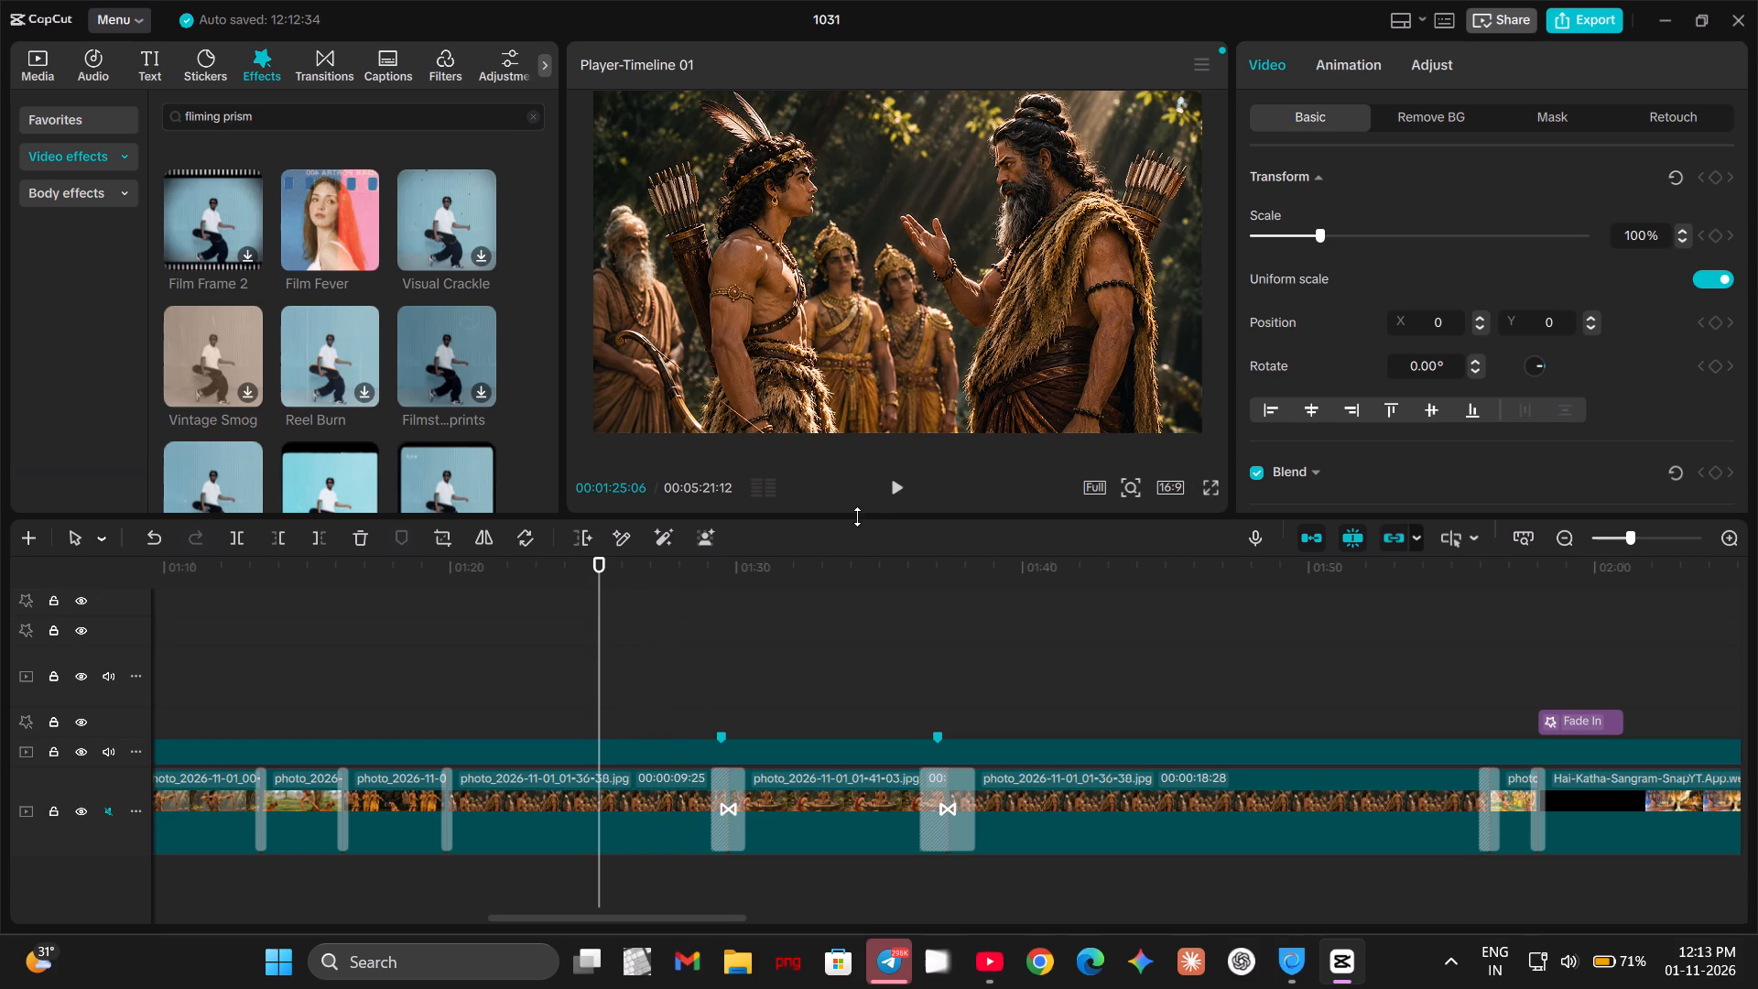
{"action": "left_click", "coordinate": [897, 491]}
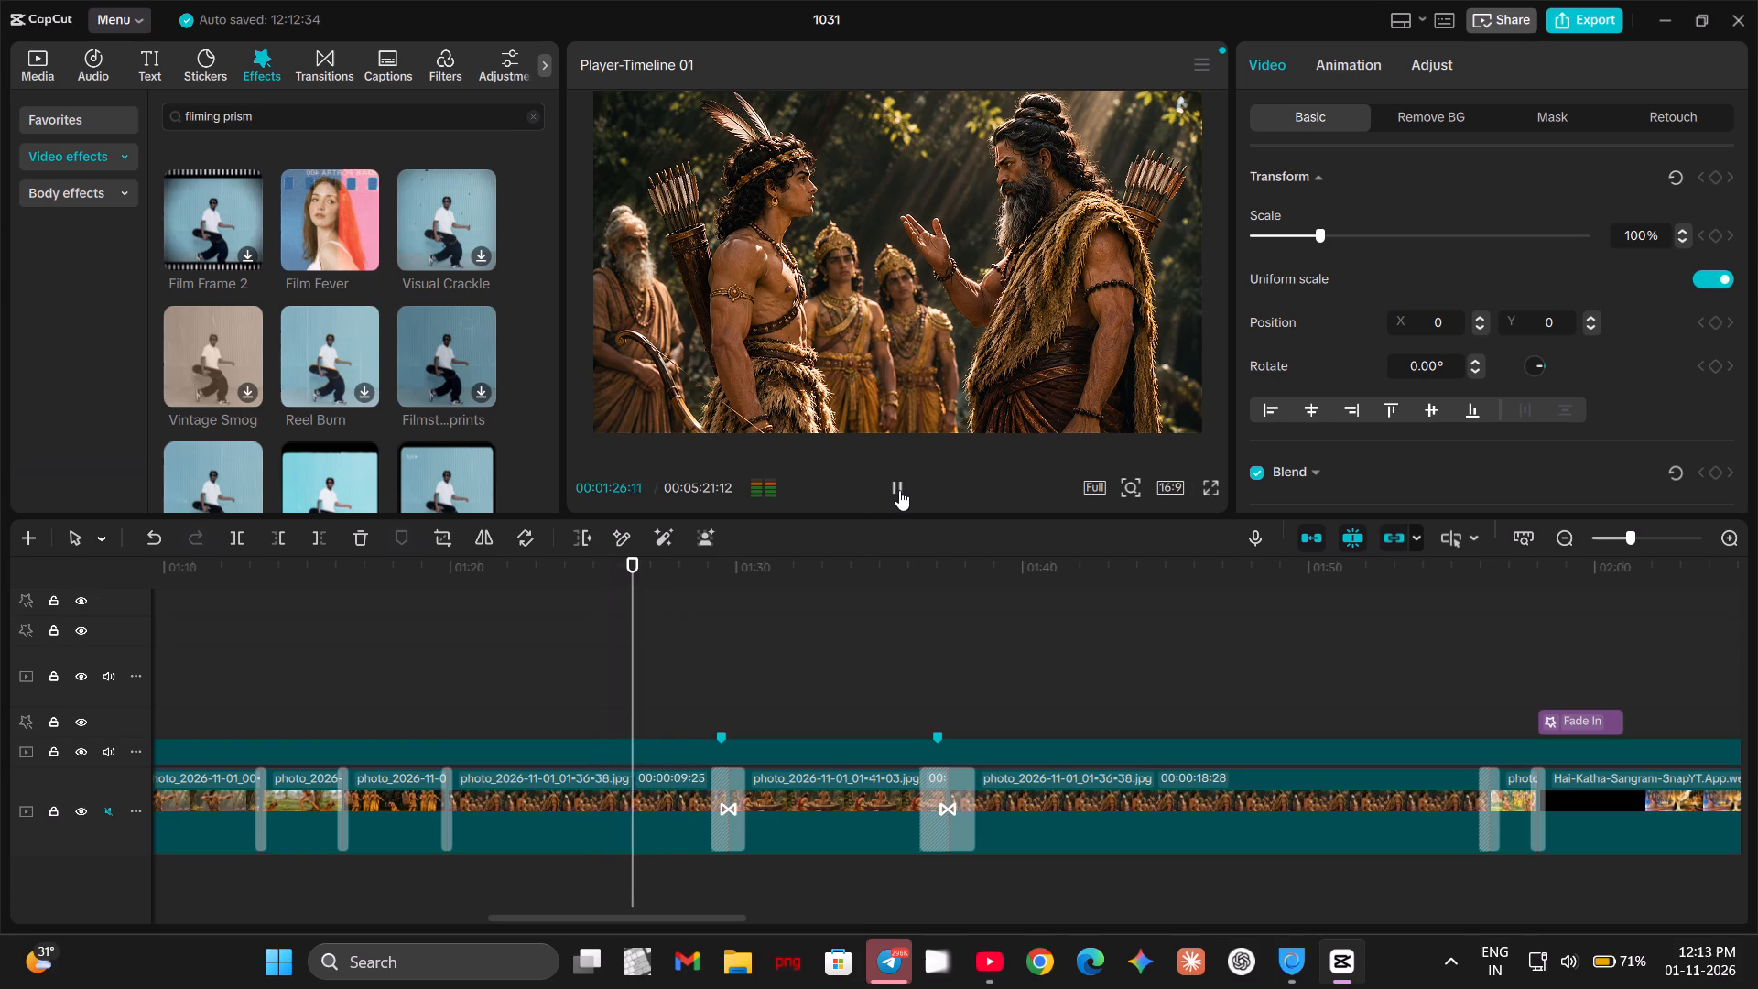
{"action": "left_click", "coordinate": [899, 490]}
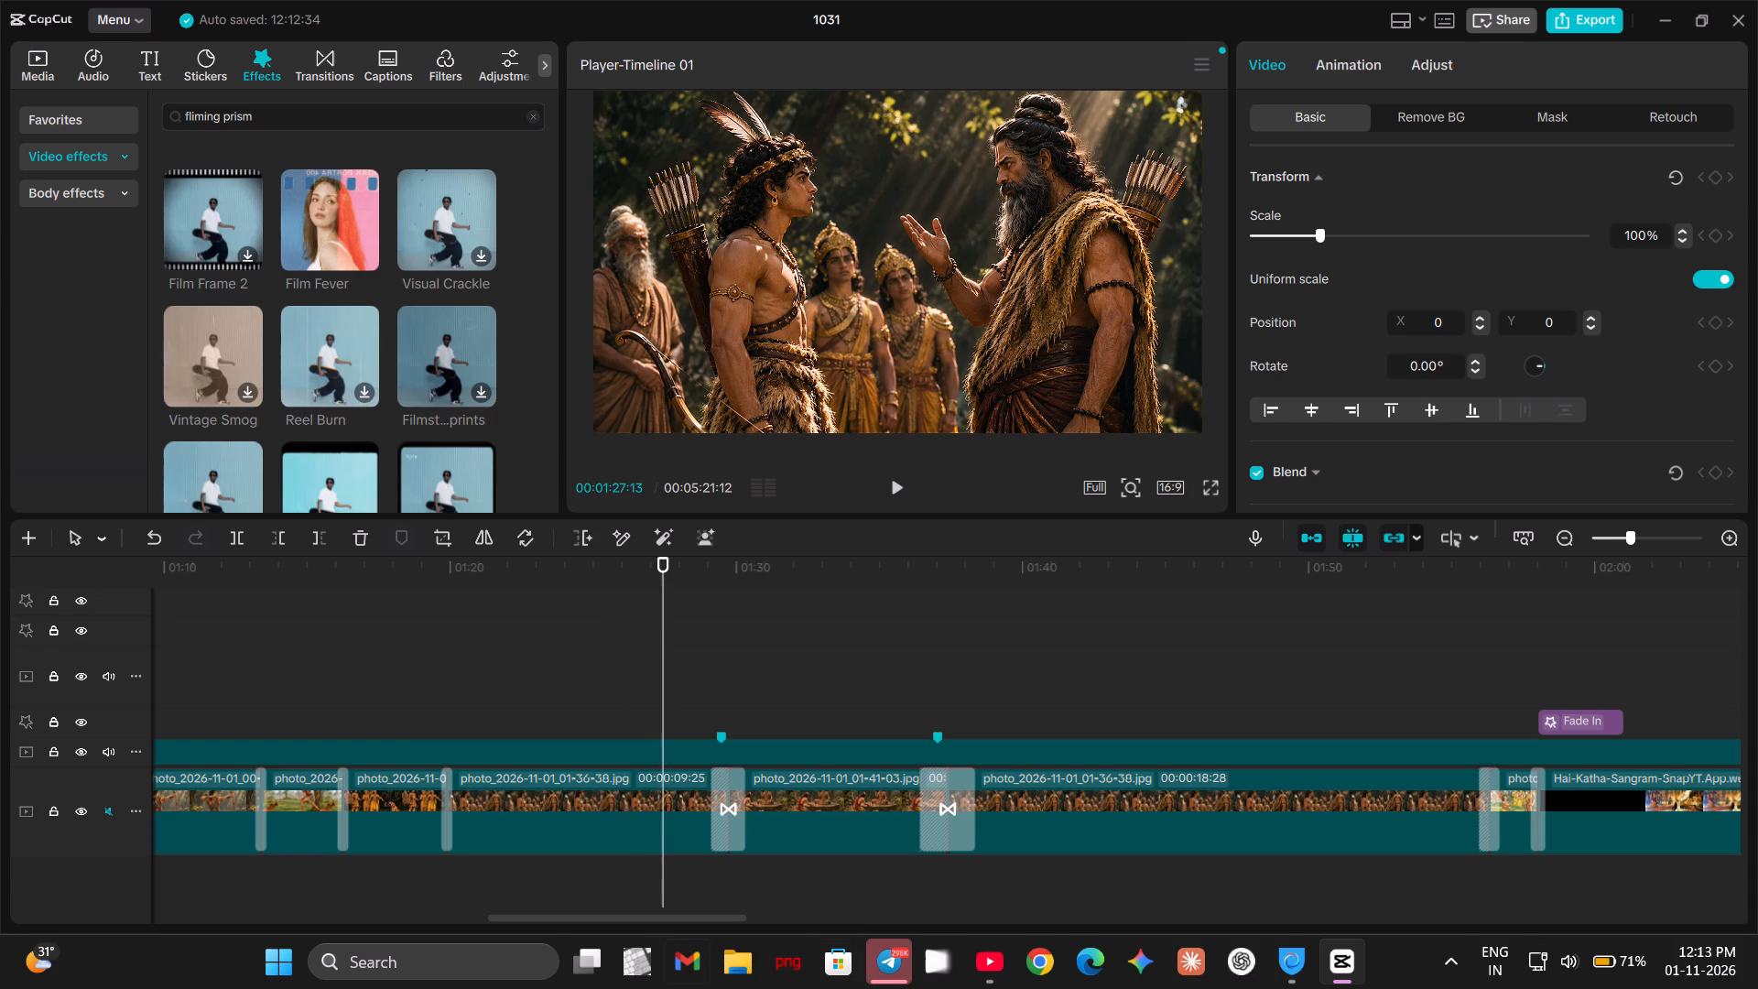
{"action": "left_click_drag", "start_coordinate": [662, 681], "coordinate": [763, 696]}
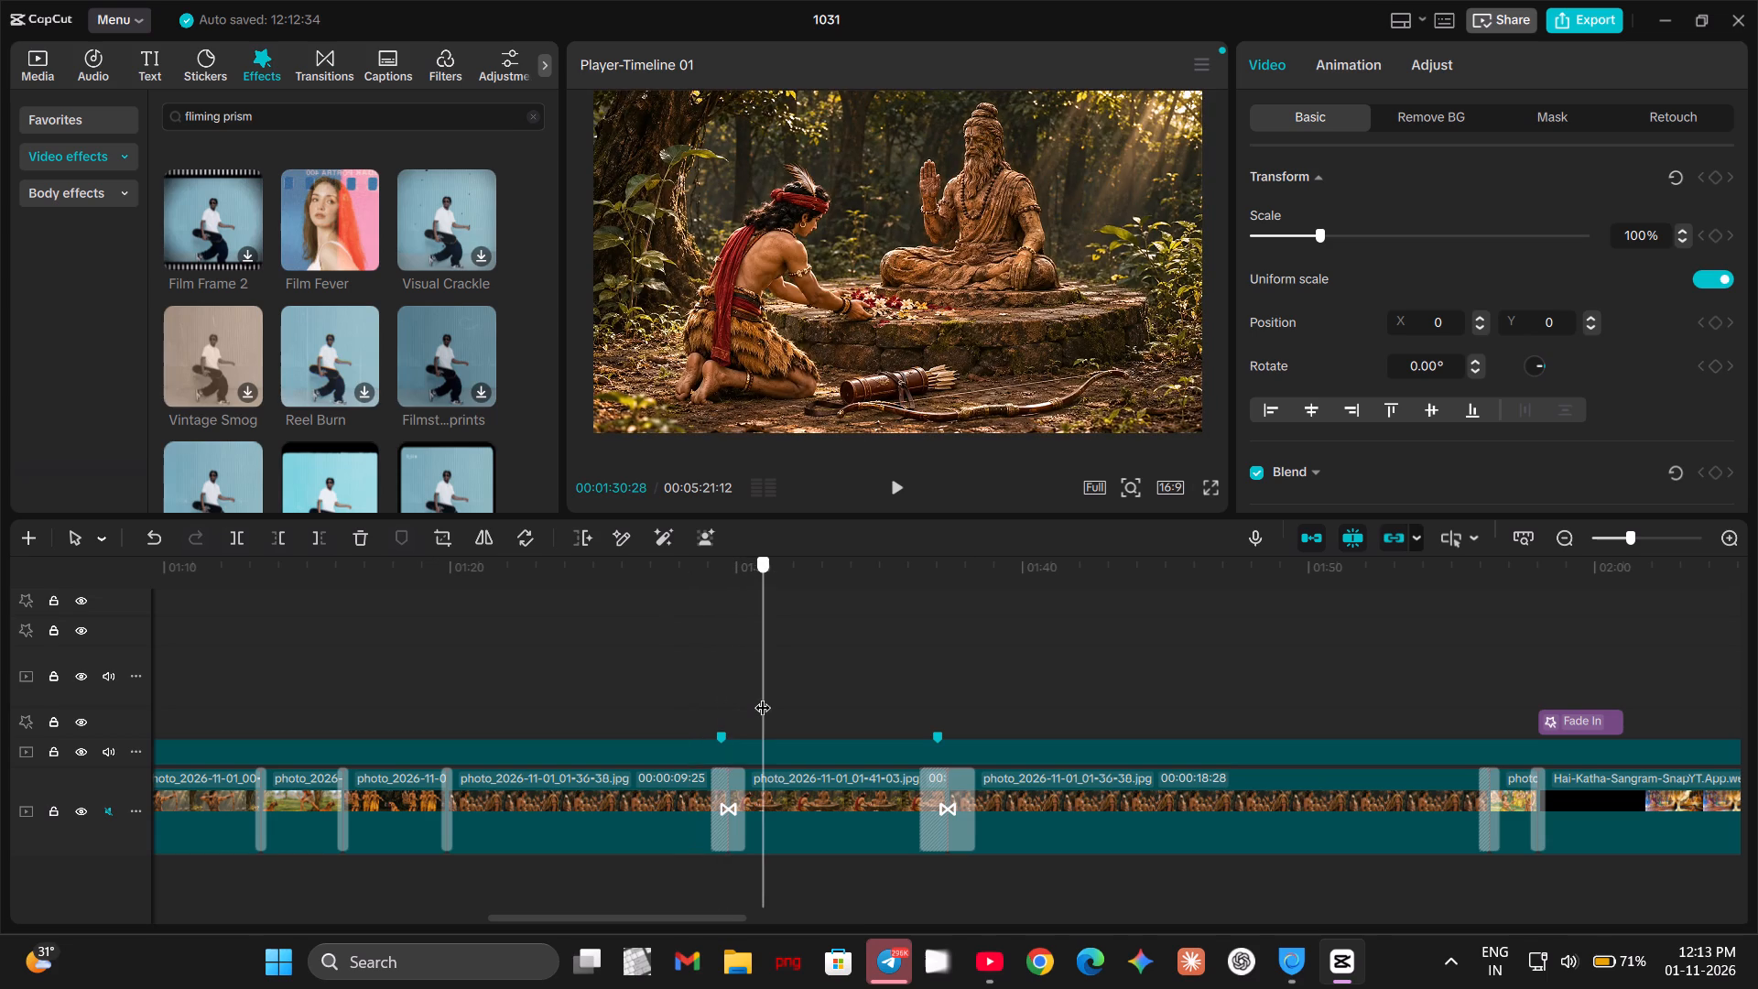
{"action": "left_click_drag", "start_coordinate": [763, 696], "coordinate": [700, 696]}
{"action": "key", "text": "space"}
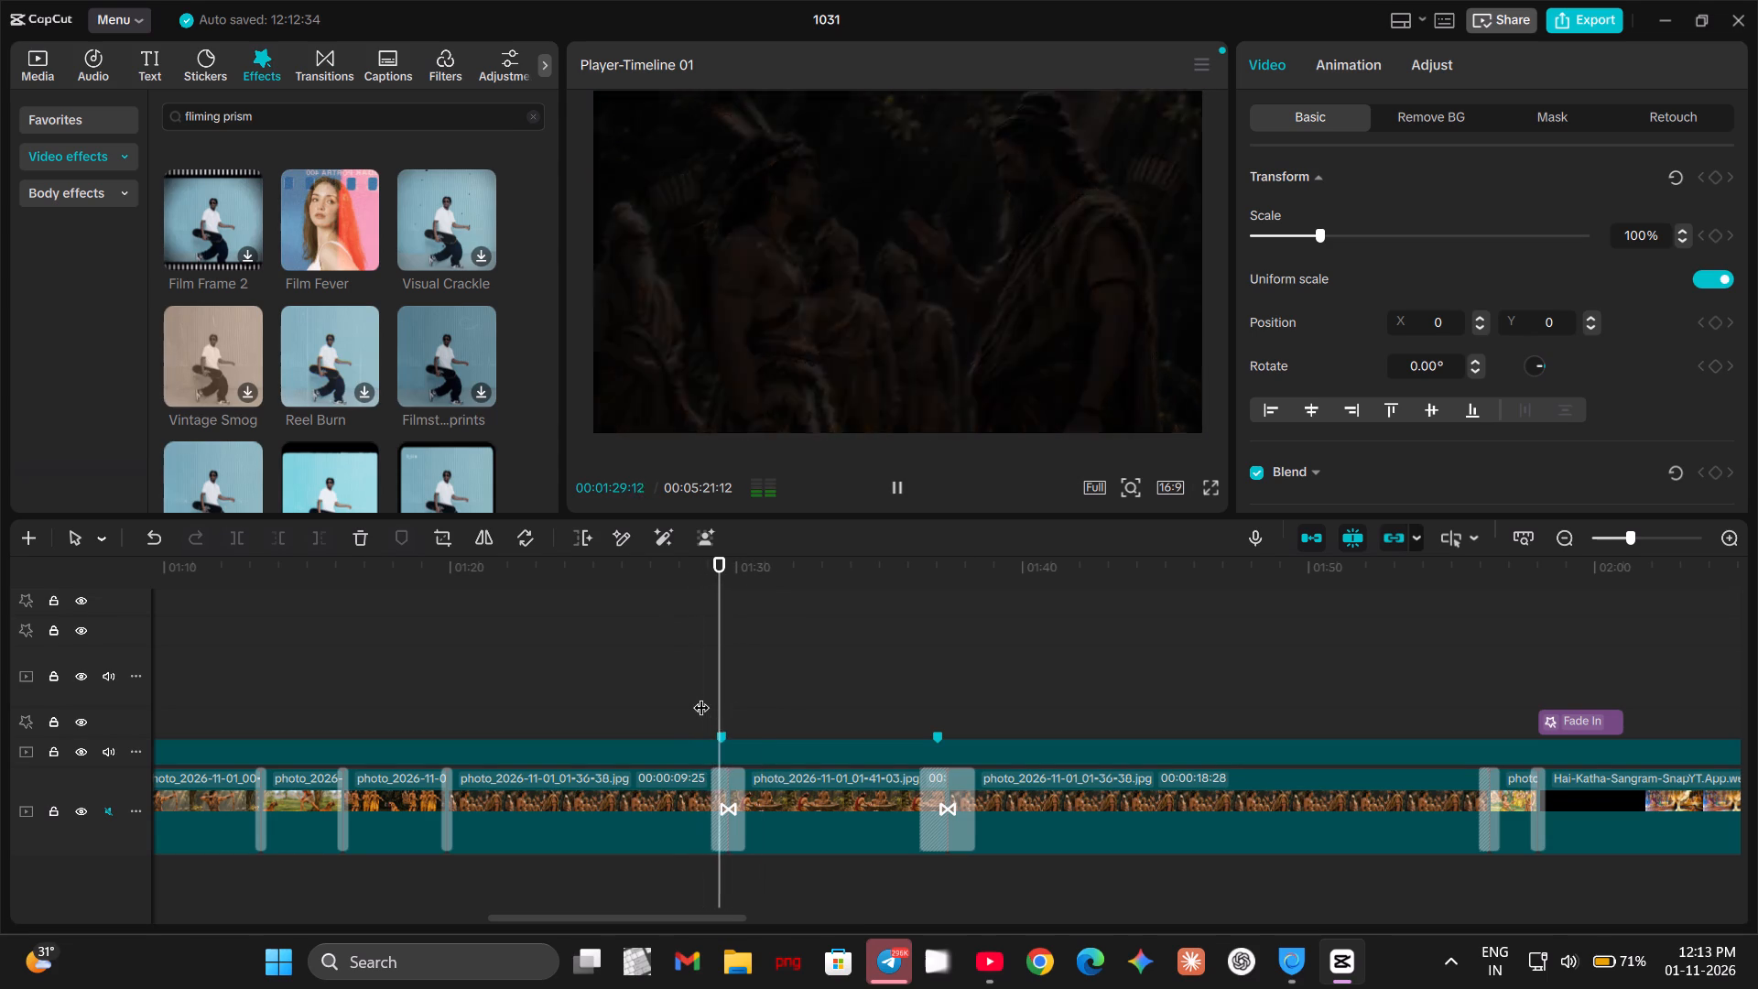
{"action": "key", "text": "space"}
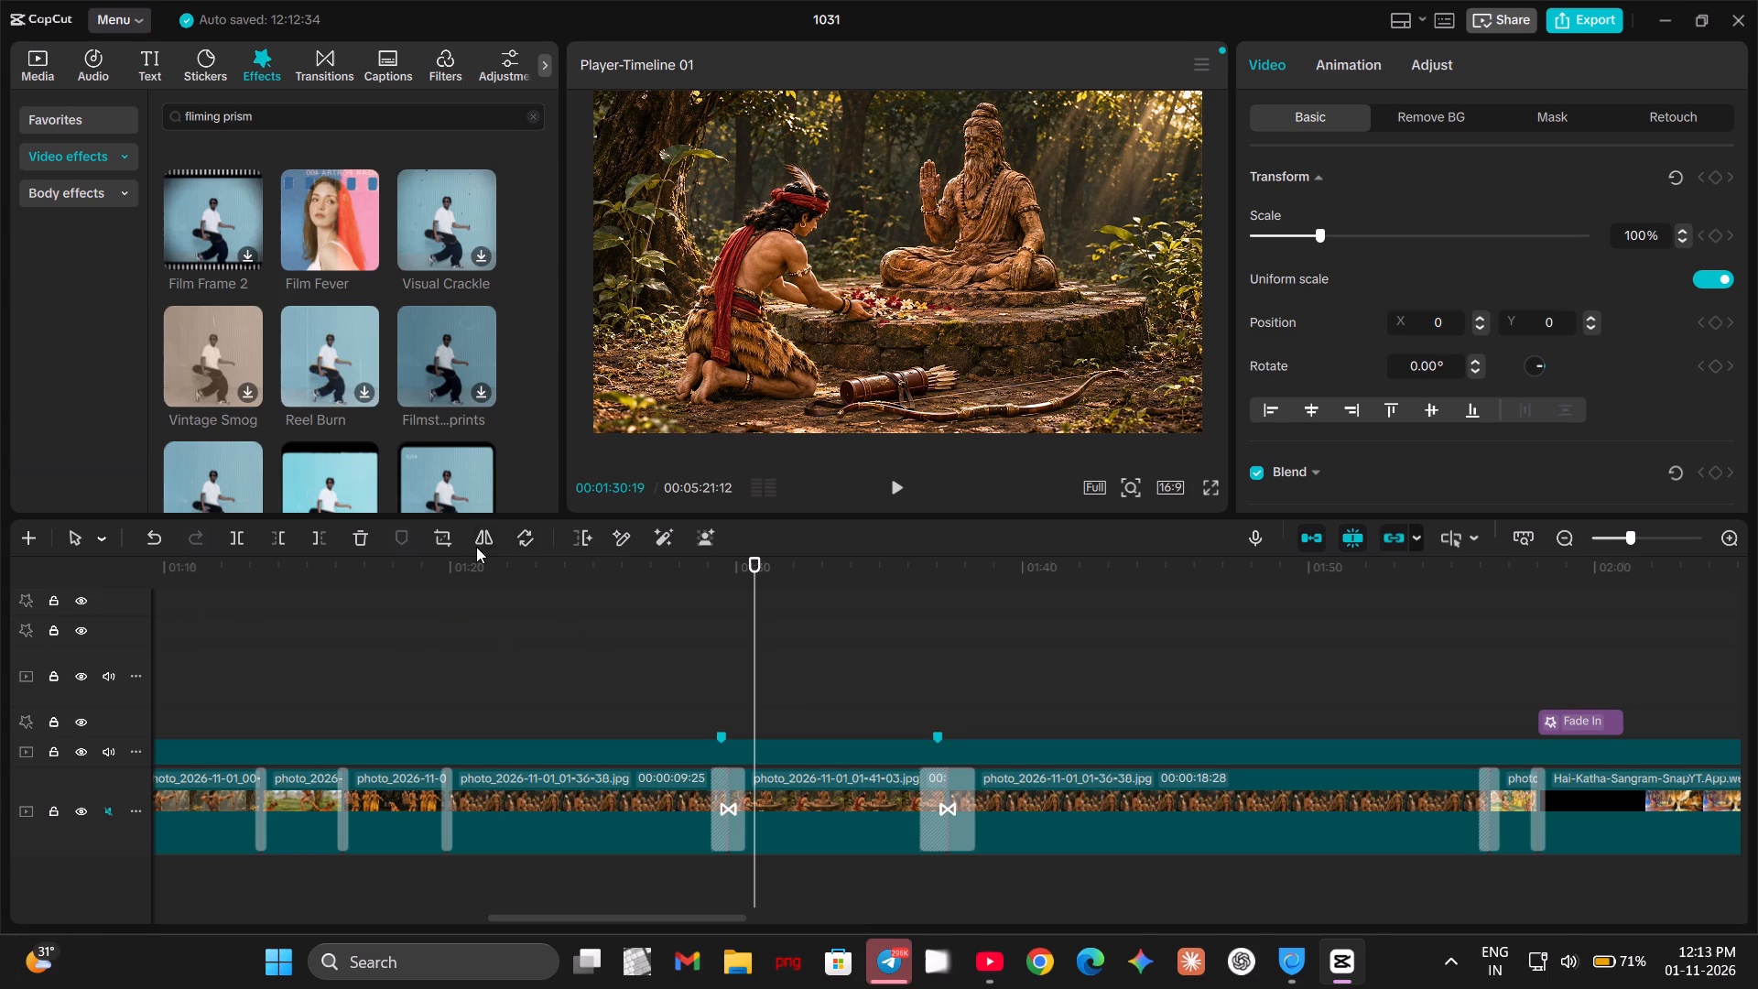
Play back from 00:01:21:07 through the statue worship photo into the second refusing sage clip, stopping at 00:01:39:27.
{"action": "left_click", "coordinate": [485, 574]}
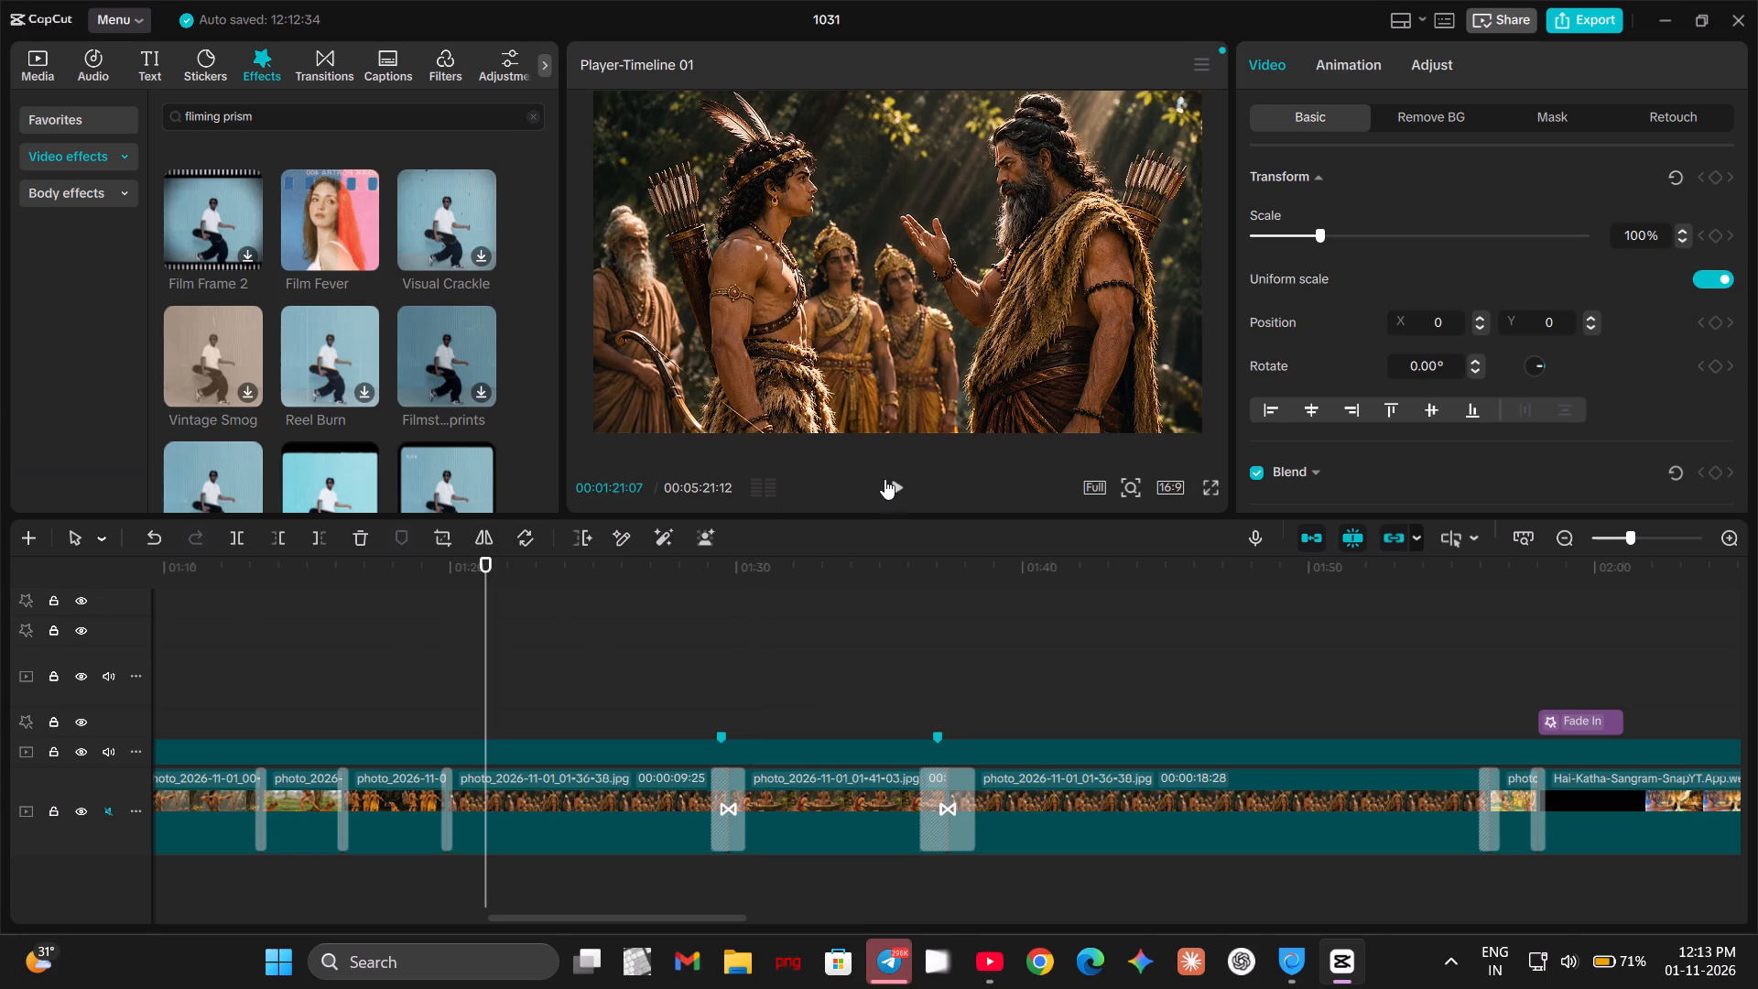
{"action": "left_click", "coordinate": [895, 486]}
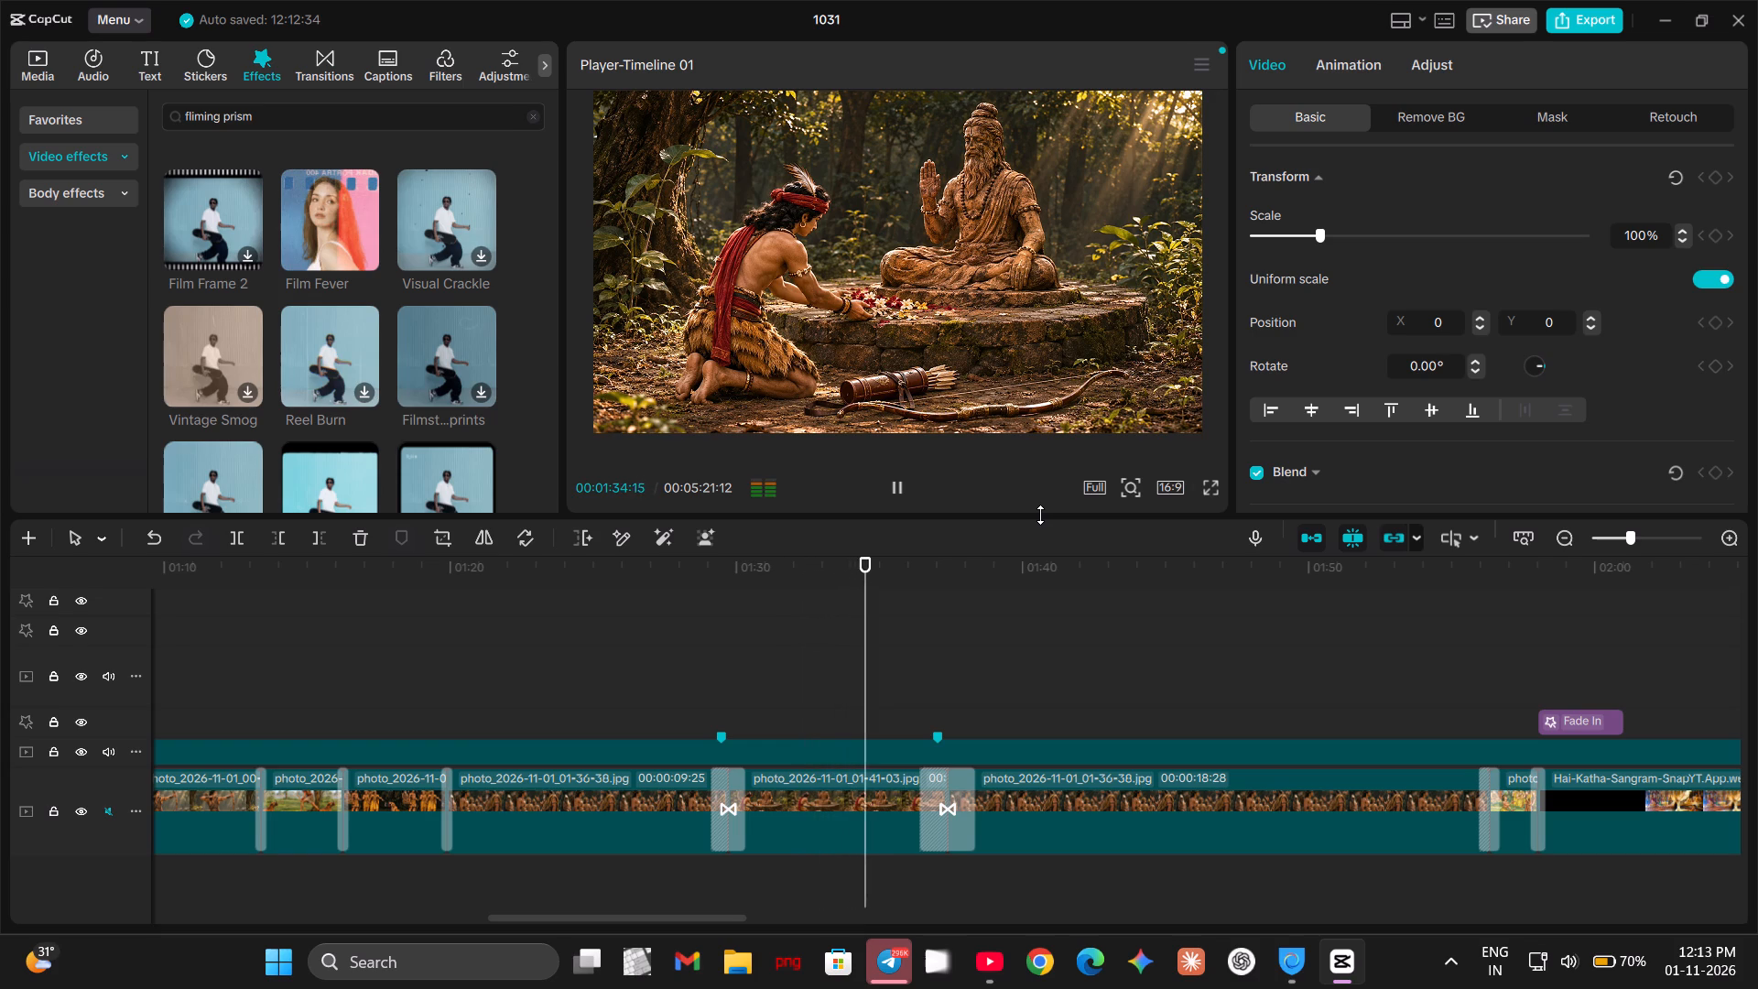
{"action": "left_click", "coordinate": [902, 484]}
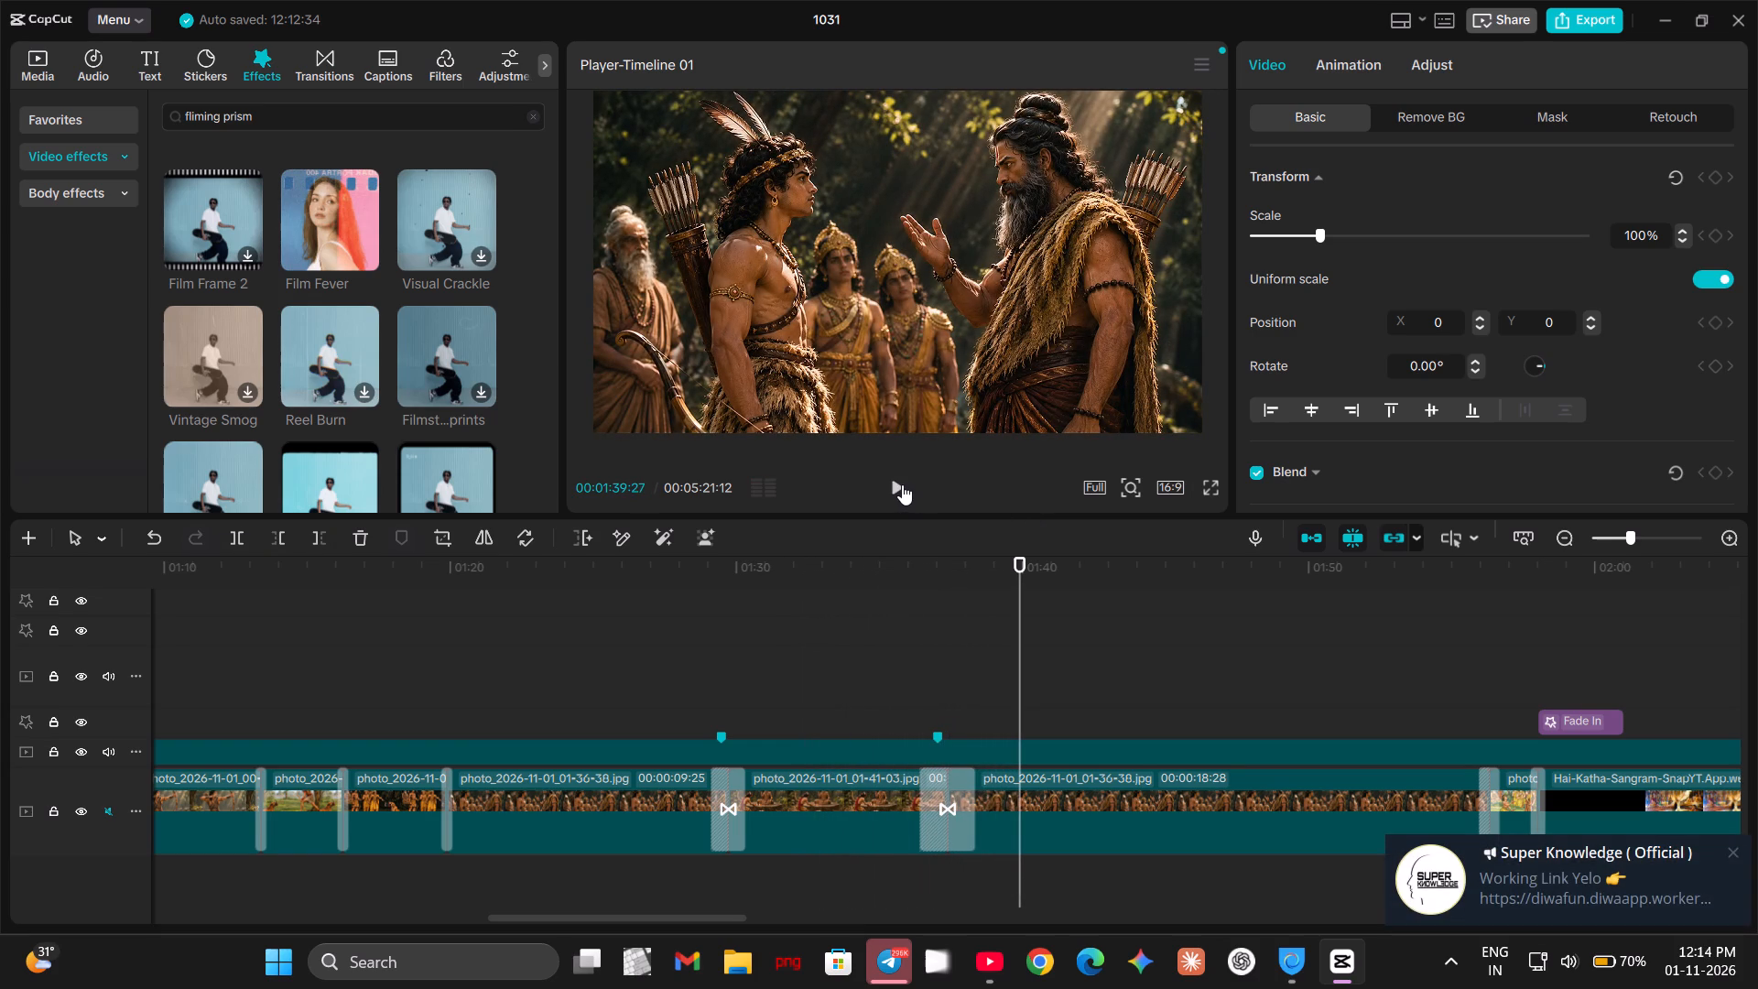
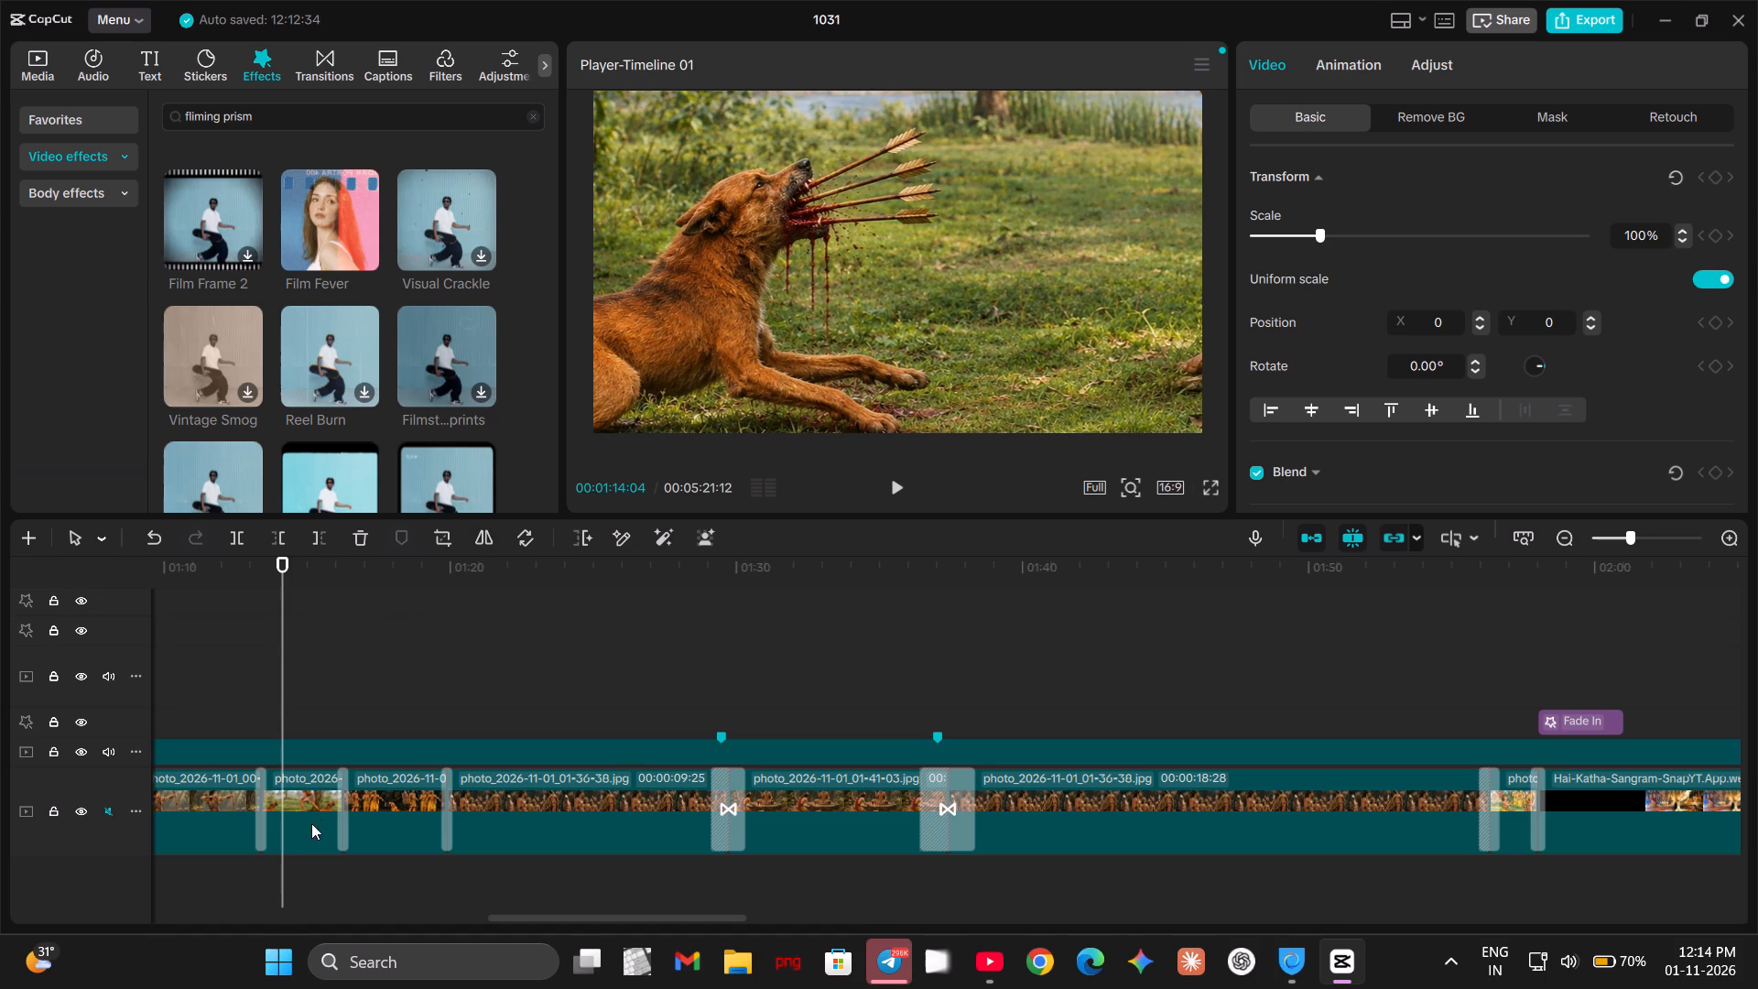
Go back to 00:00:49:18 and play through the blessing photo into the archery lesson photo, stopping at 00:01:01:29.
{"action": "left_click", "coordinate": [515, 796]}
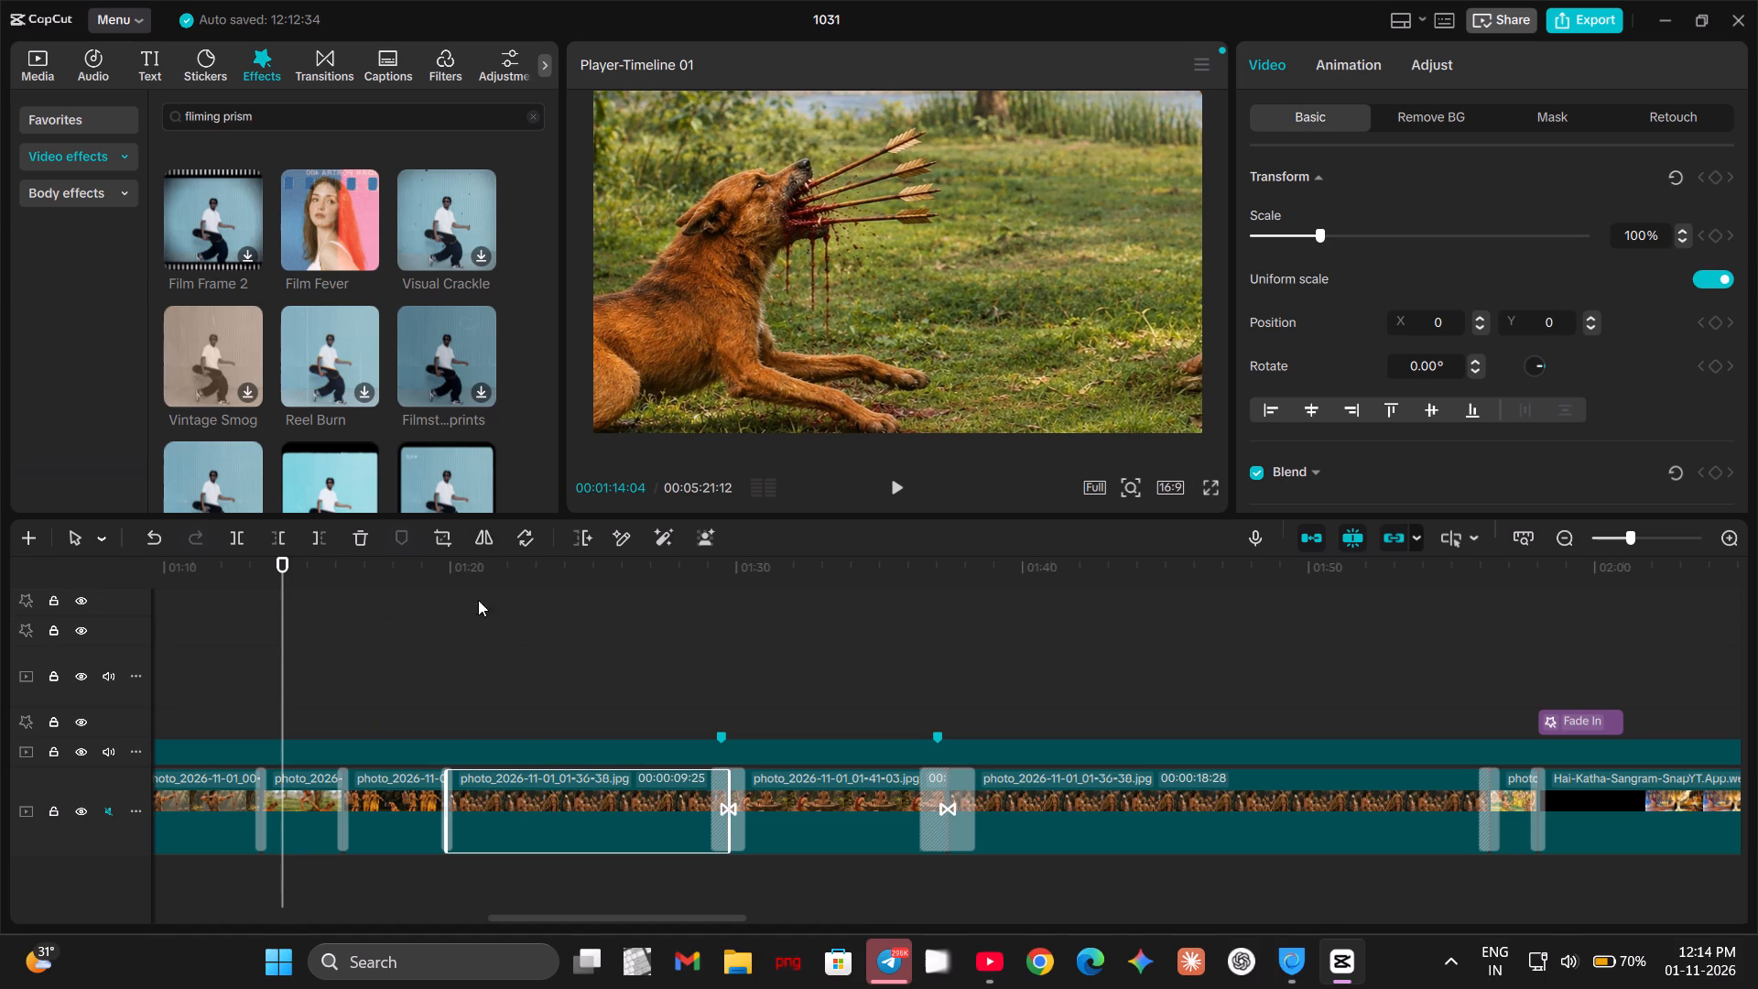
{"action": "left_click", "coordinate": [467, 581]}
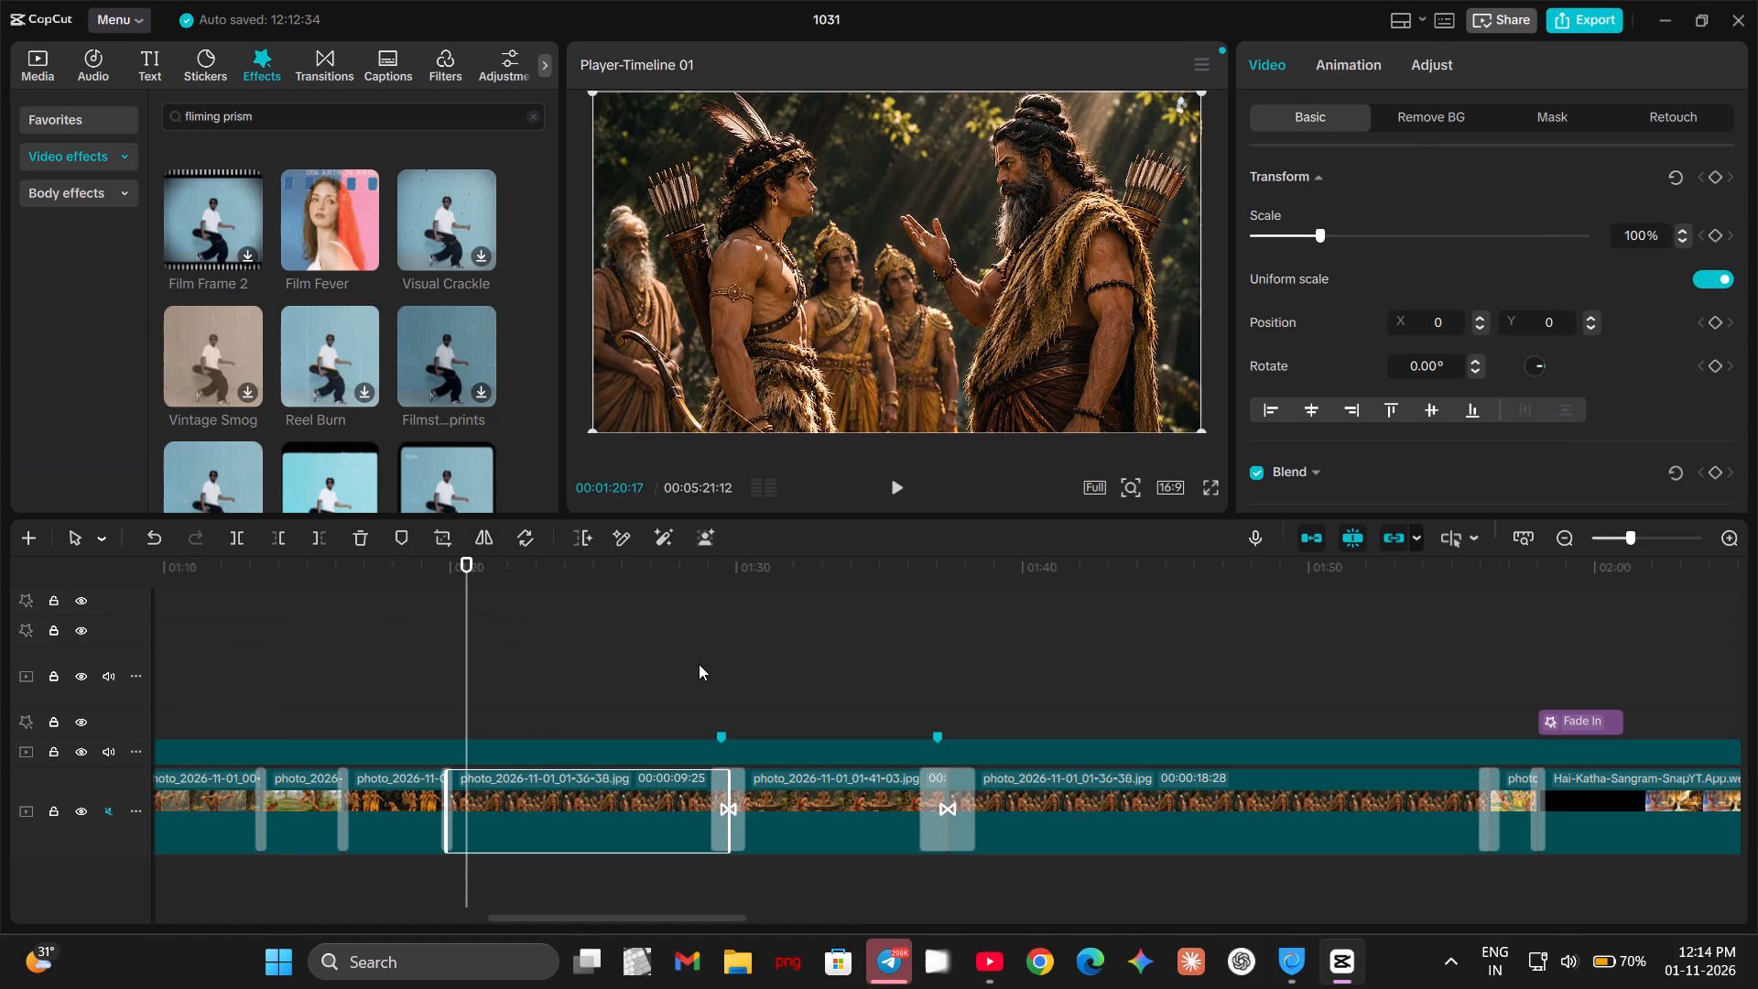
{"action": "left_click", "coordinate": [699, 664]}
{"action": "left_click", "coordinate": [342, 623]}
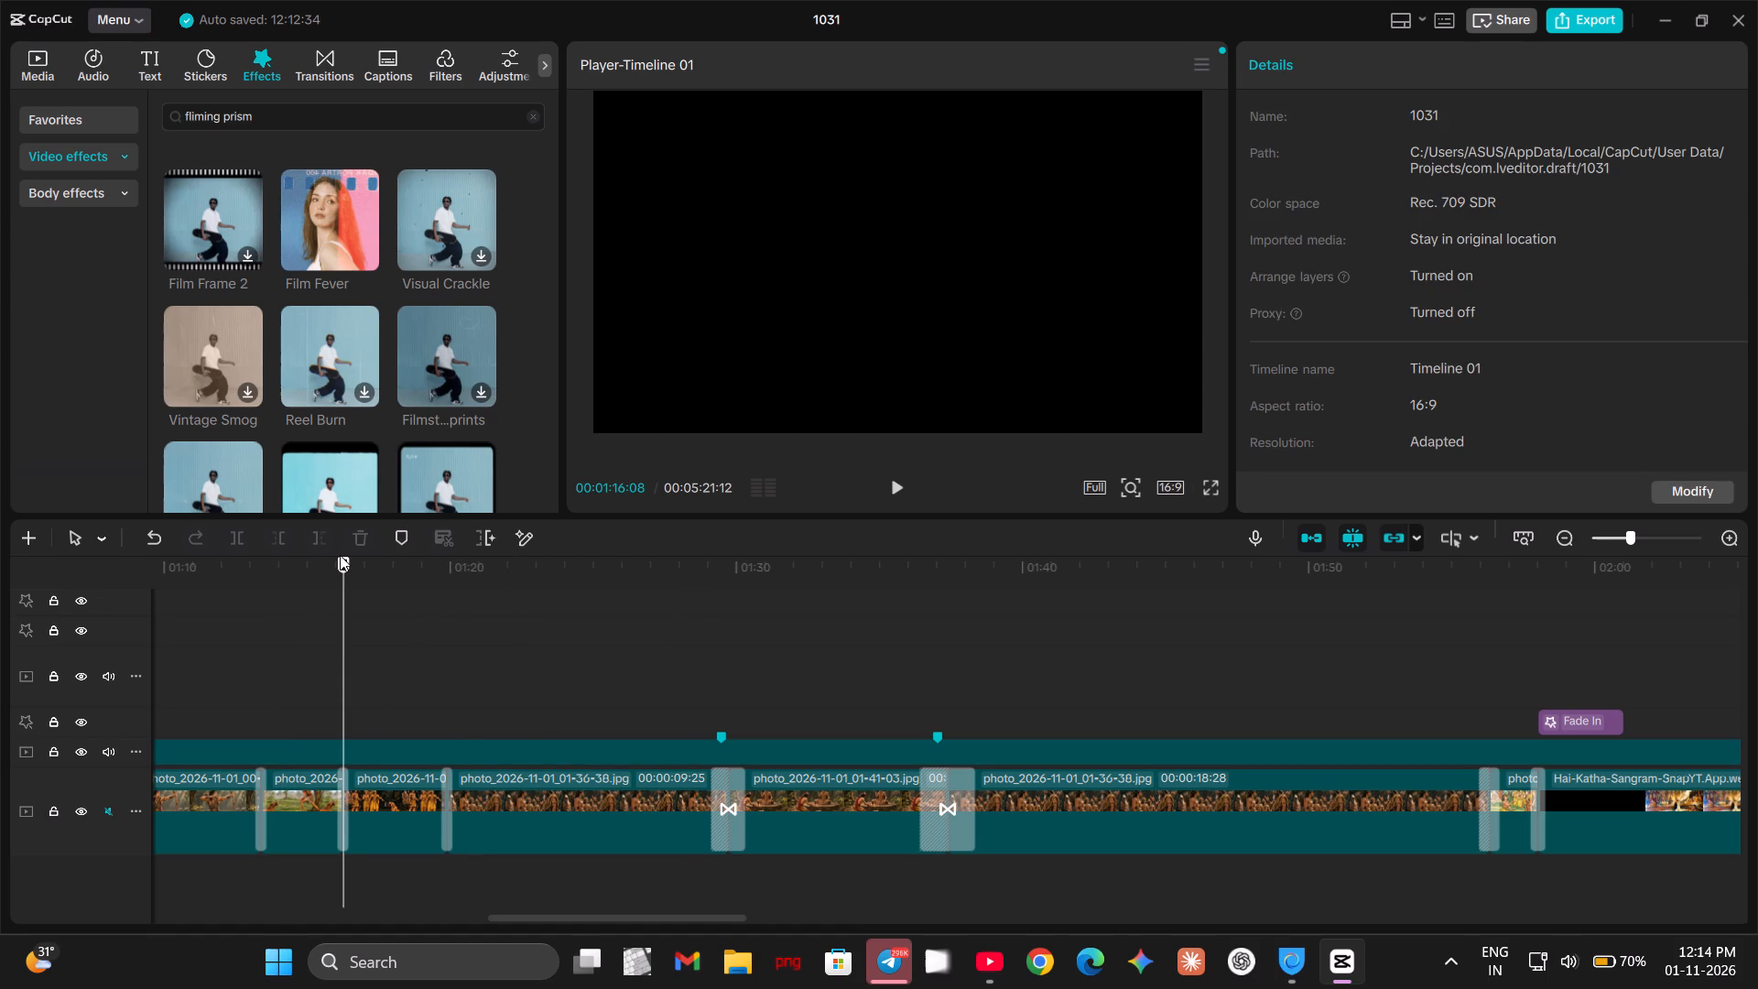
{"action": "left_click_drag", "start_coordinate": [342, 562], "coordinate": [618, 622]}
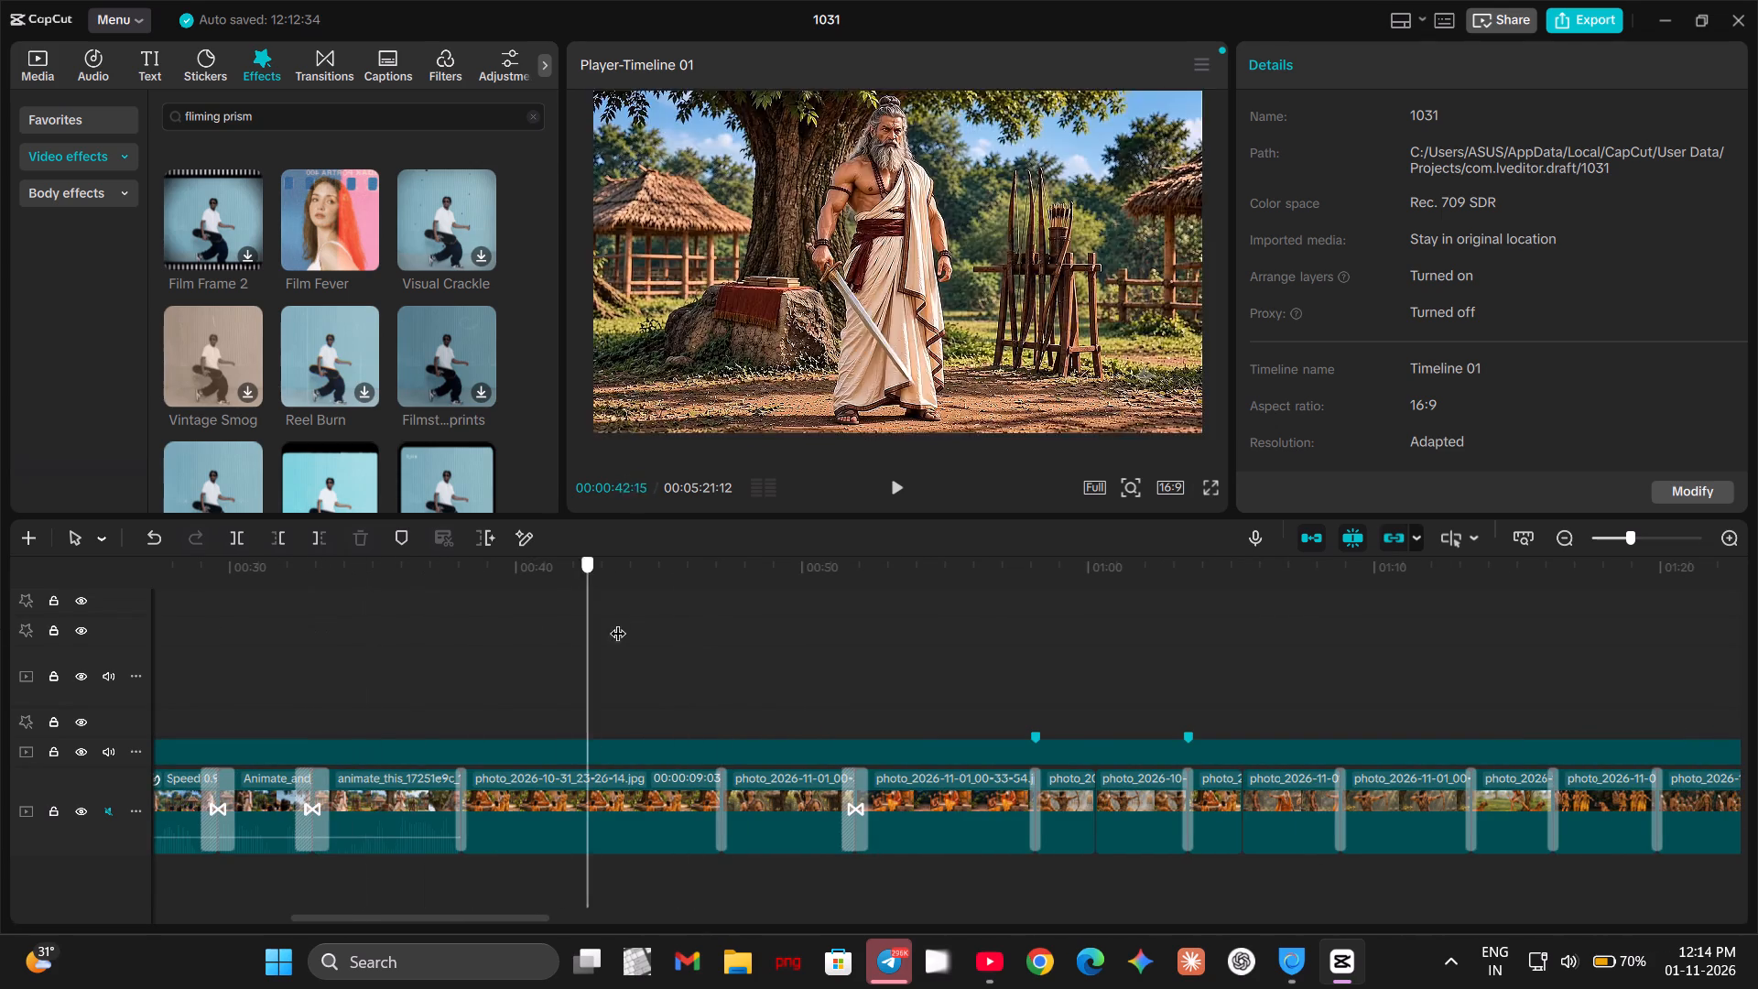
{"action": "left_click_drag", "start_coordinate": [618, 622], "coordinate": [1221, 641]}
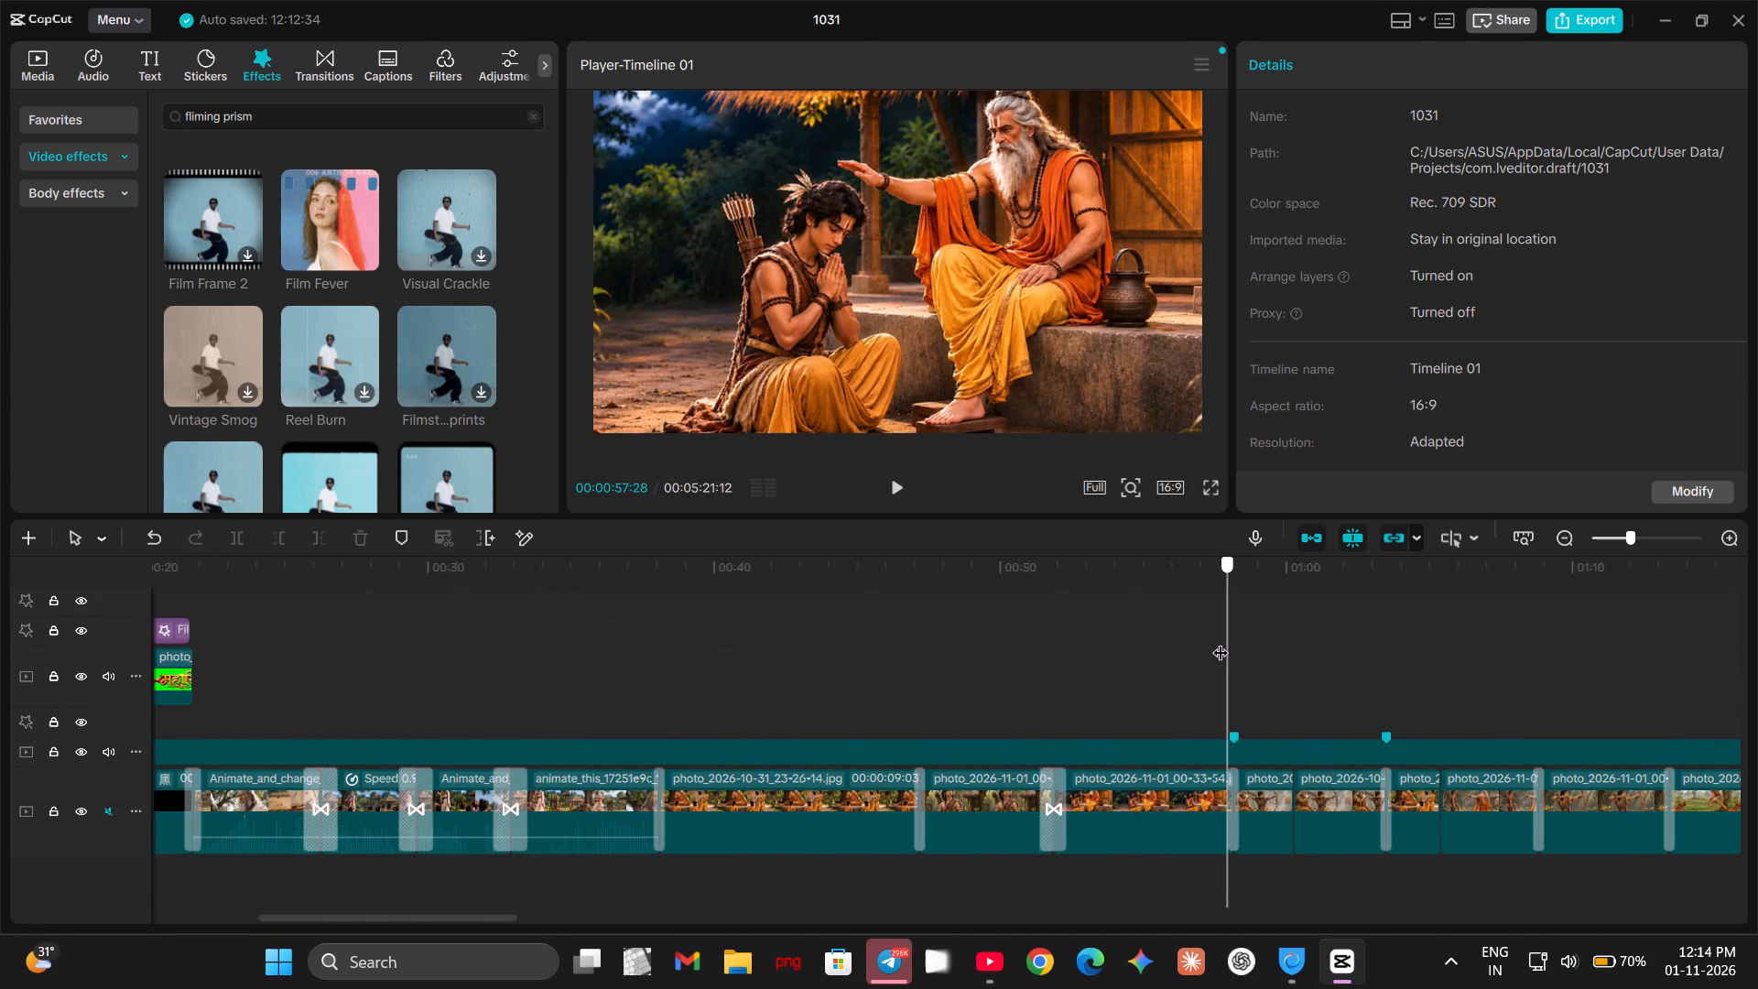
{"action": "left_click_drag", "start_coordinate": [1221, 641], "coordinate": [989, 634]}
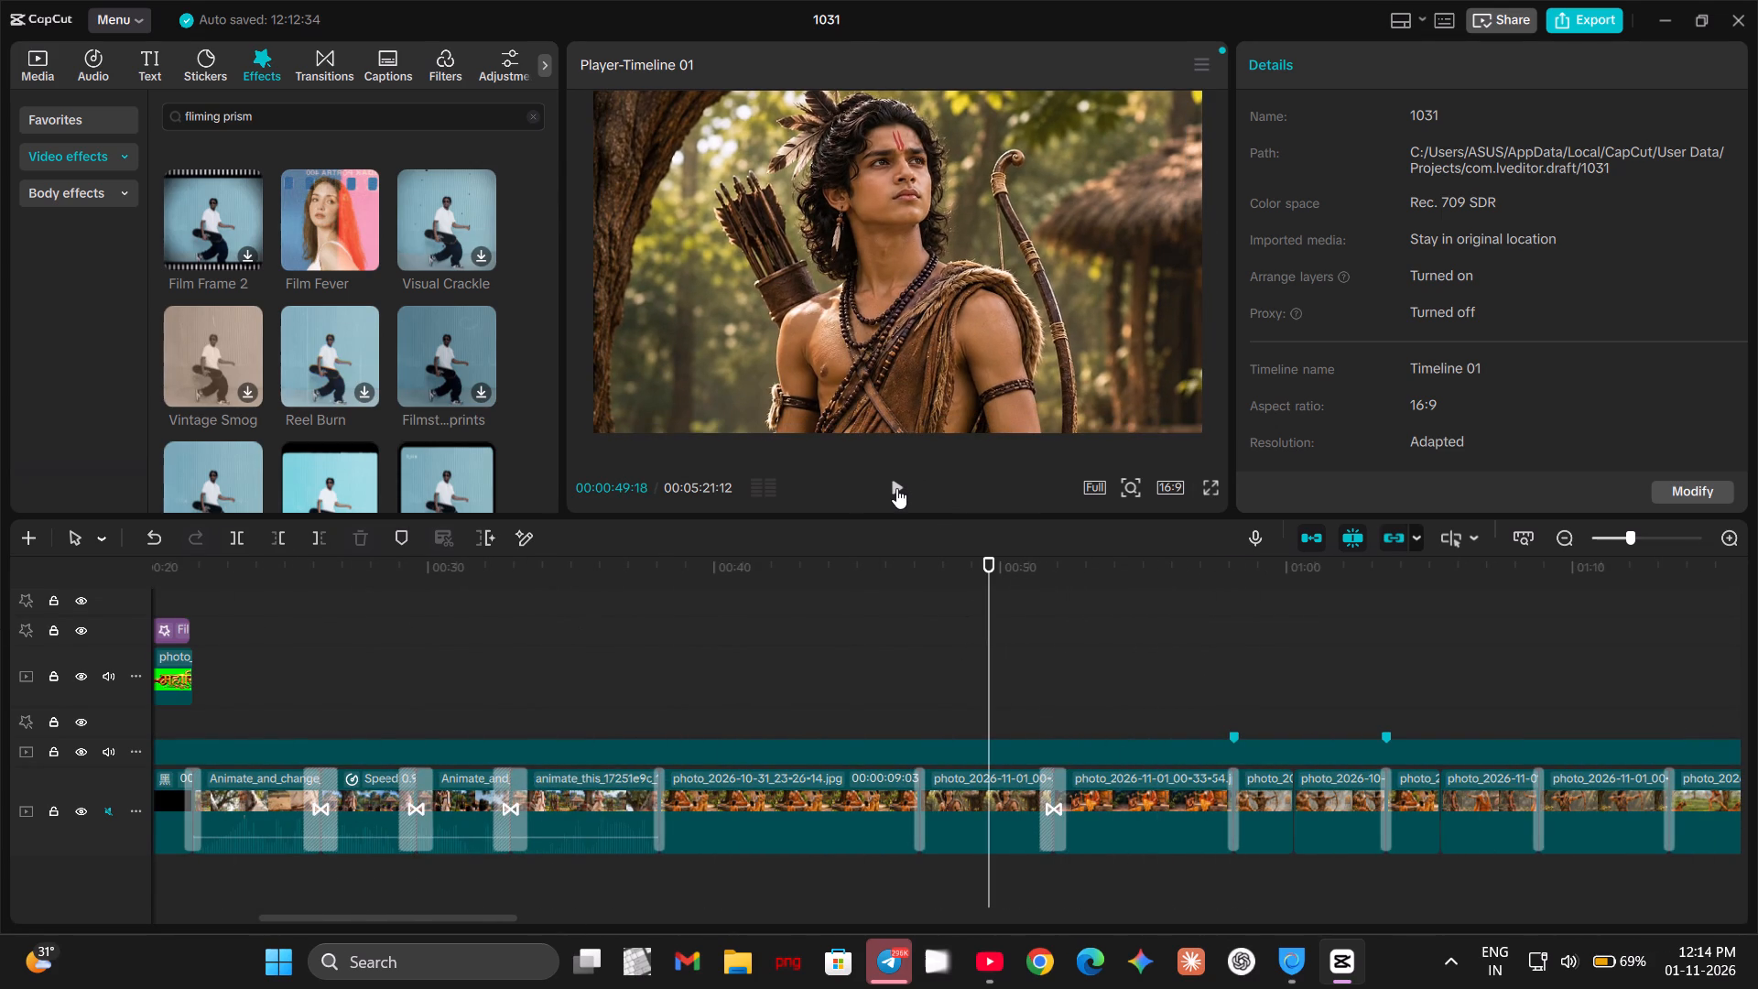
{"action": "left_click", "coordinate": [896, 488]}
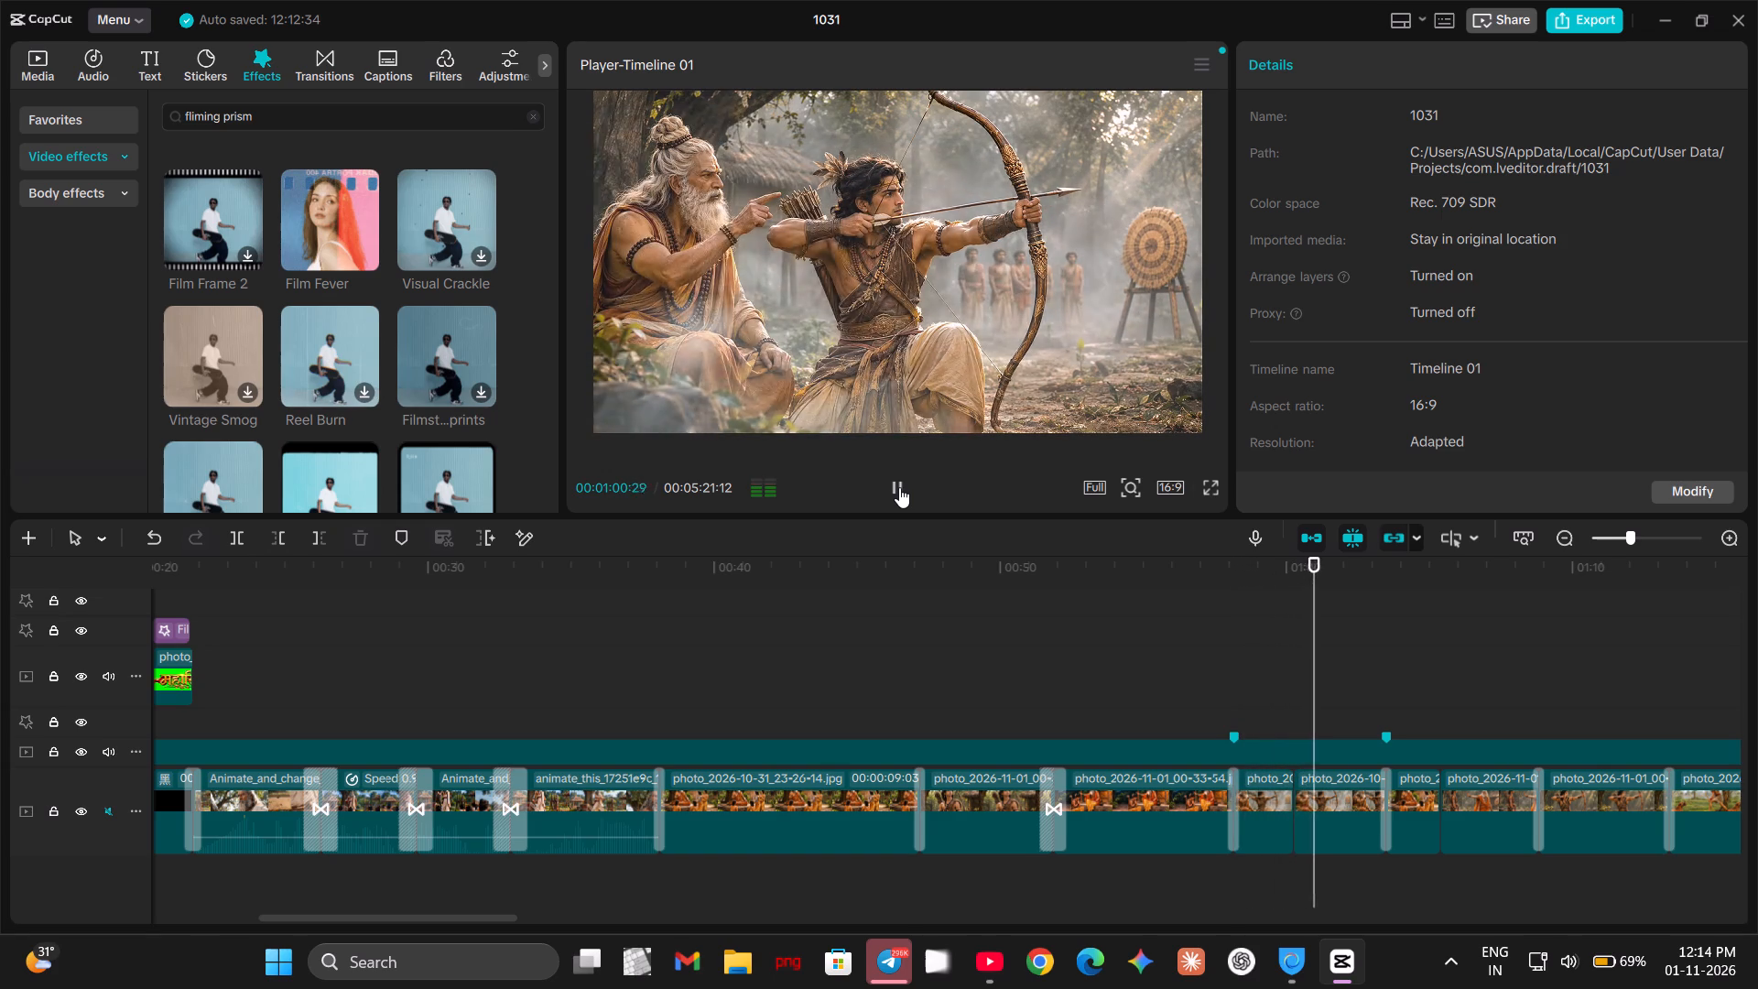
{"action": "left_click", "coordinate": [899, 487]}
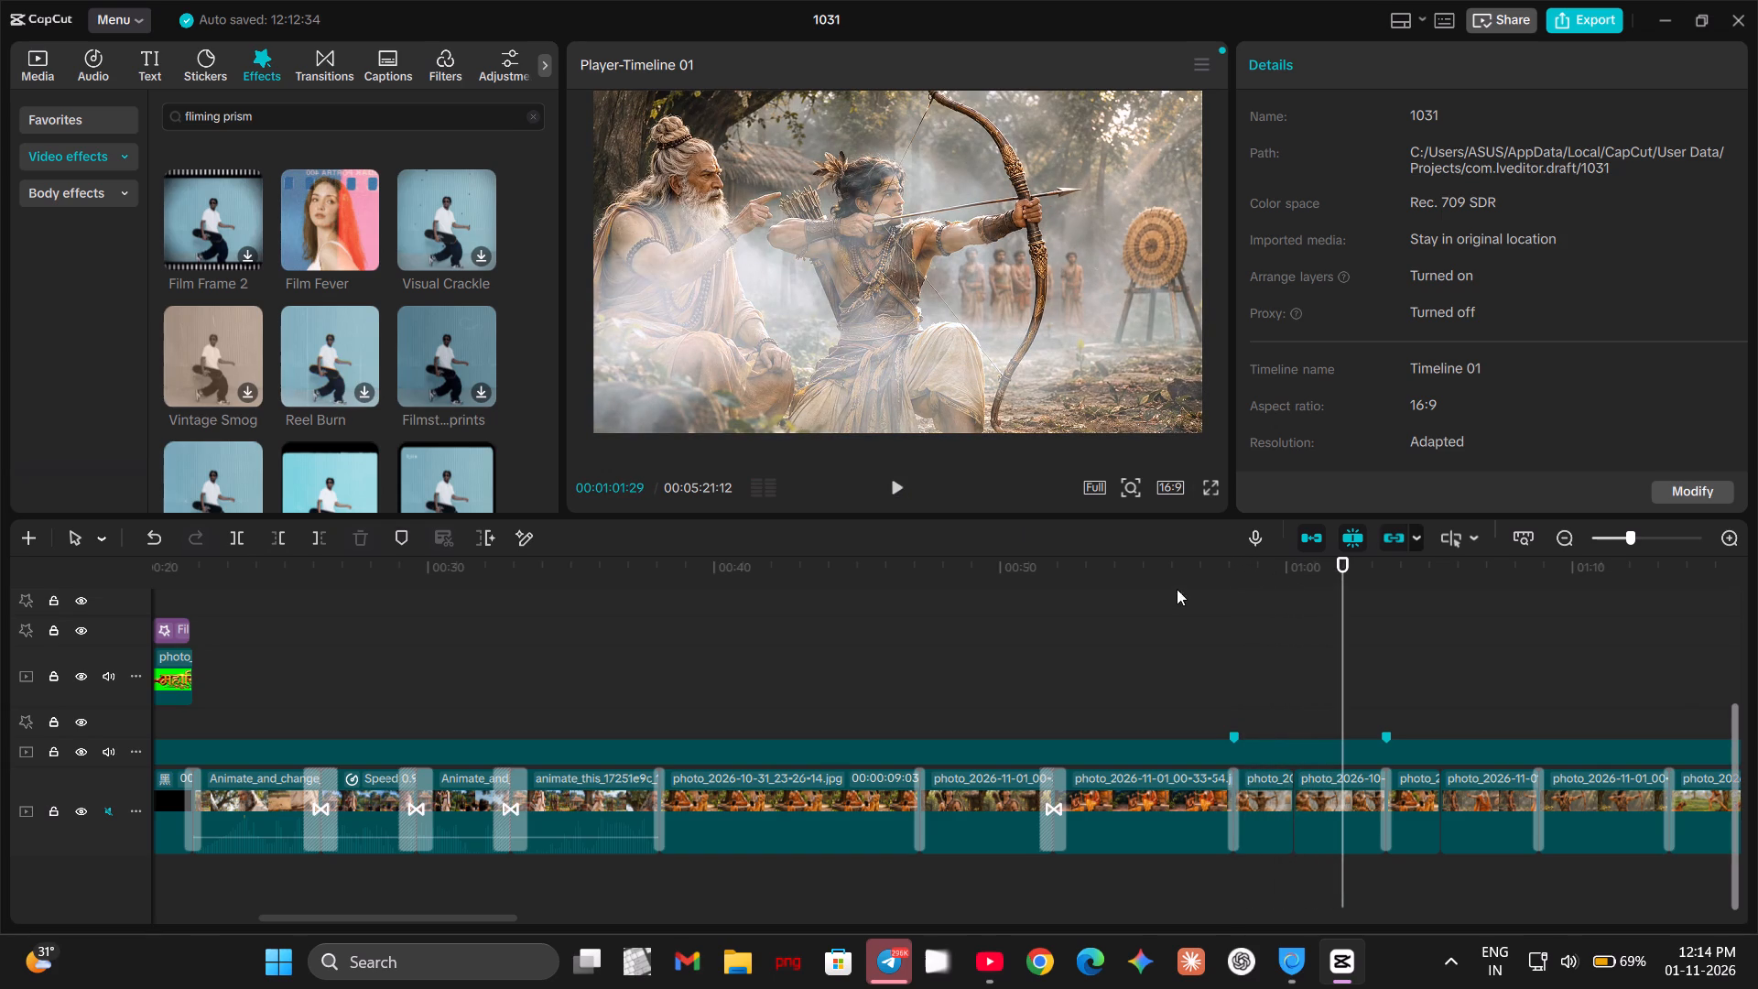
Replay the cut between the two adjoining archery lesson photo clips several times, up to about 00:01:01:16.
{"action": "left_click", "coordinate": [1253, 561]}
{"action": "left_click", "coordinate": [887, 486]}
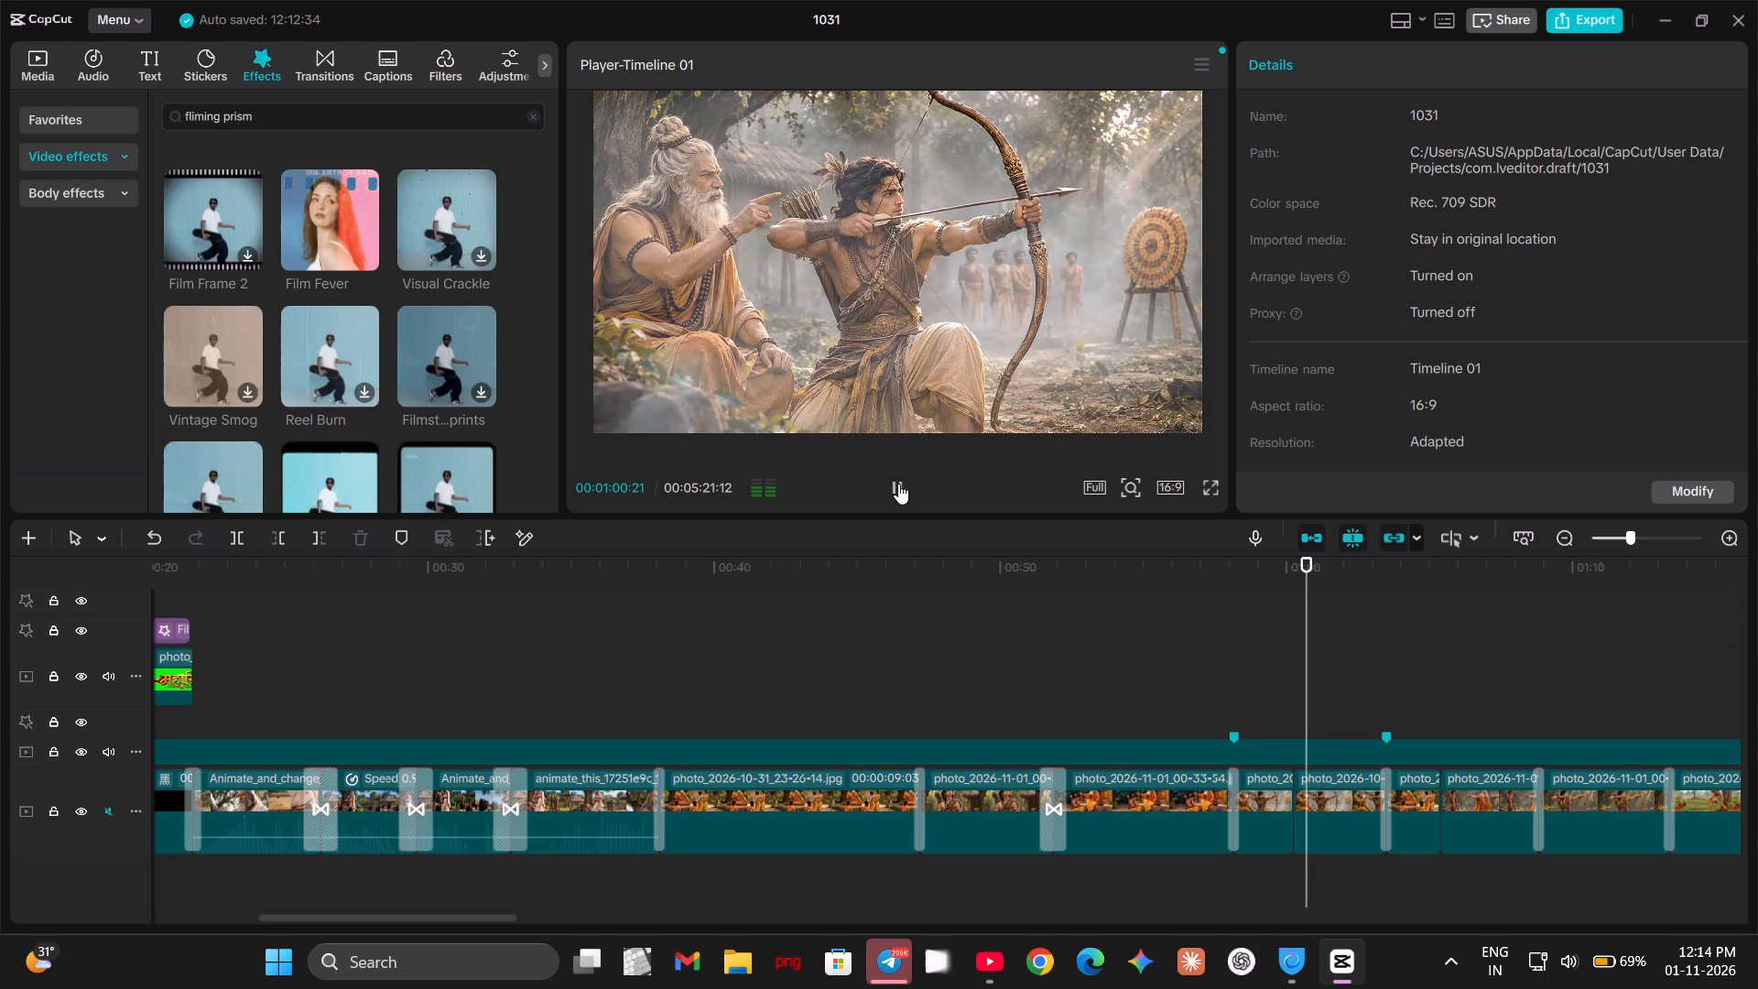
{"action": "left_click", "coordinate": [898, 484]}
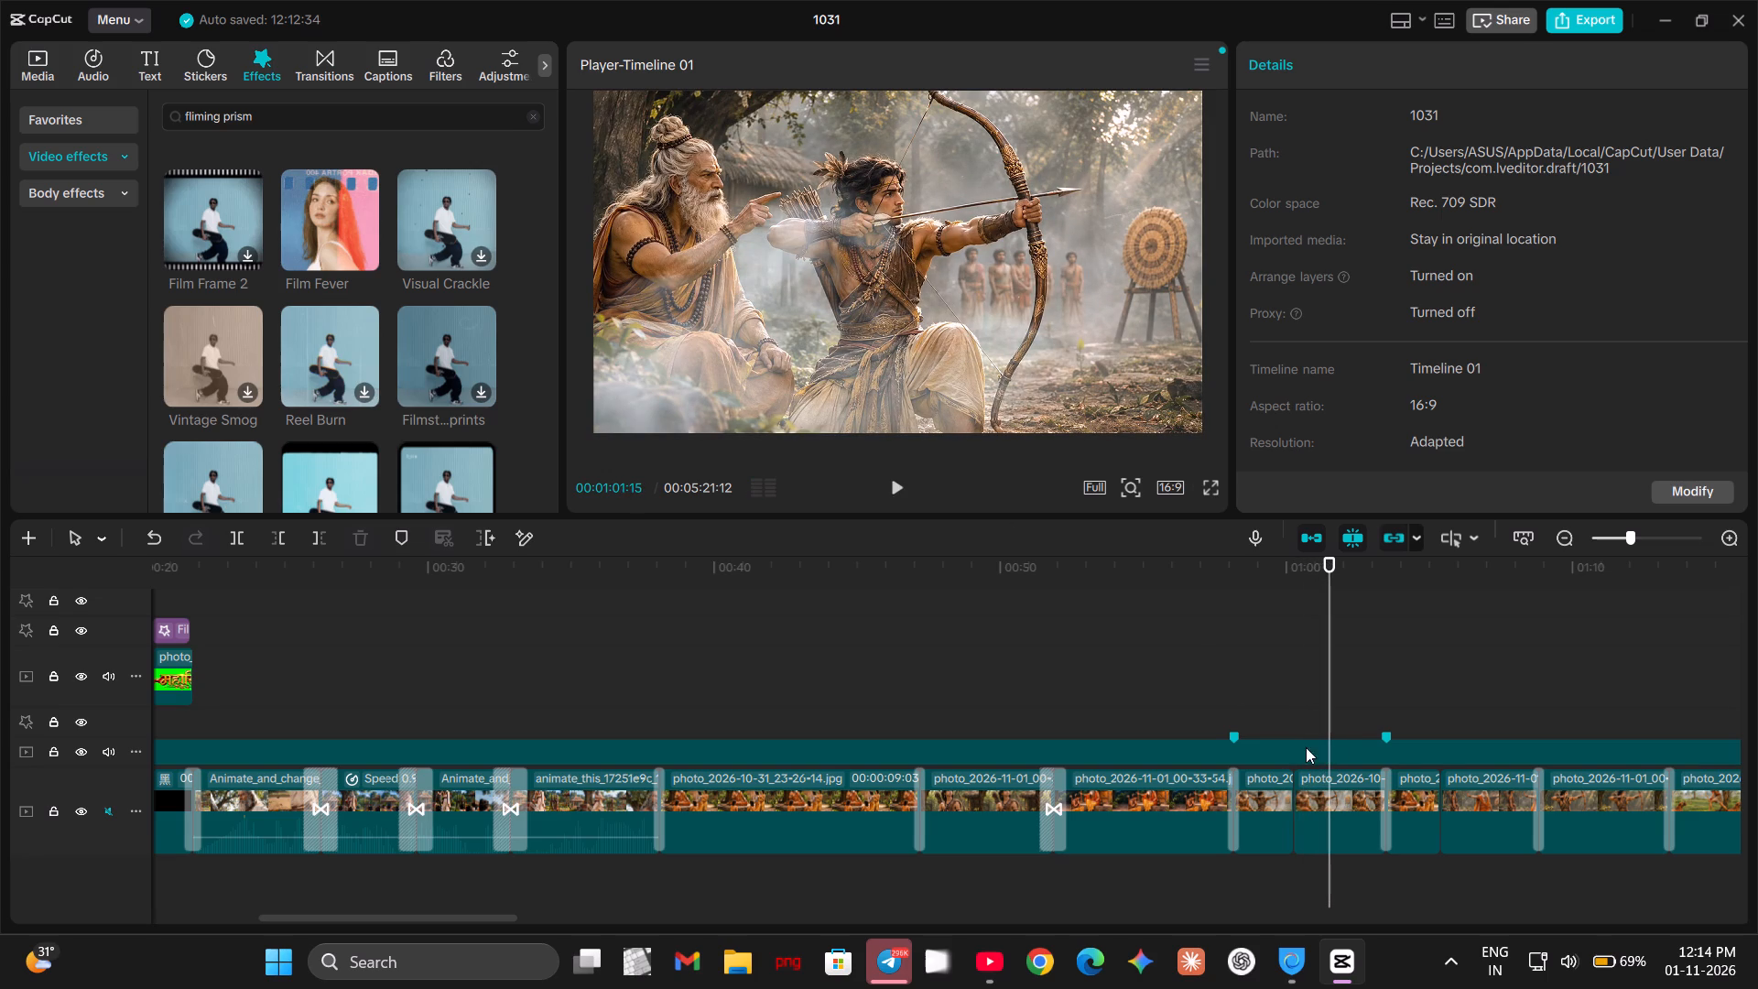
{"action": "left_click", "coordinate": [1305, 692]}
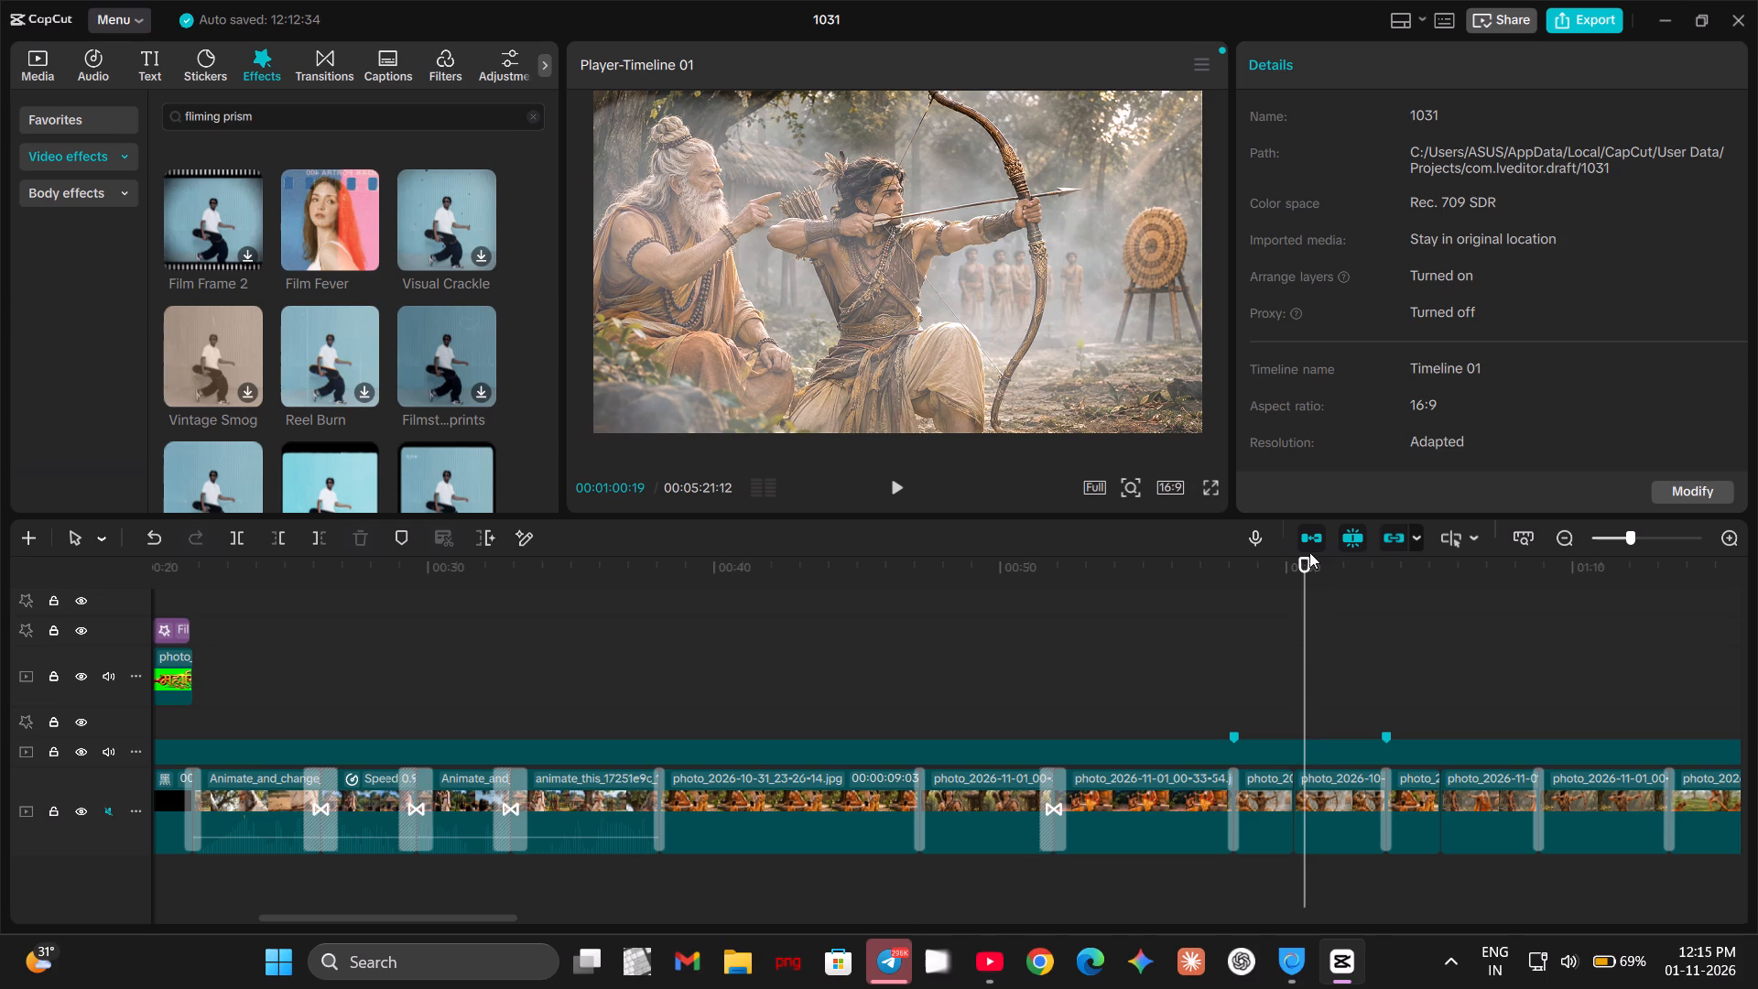
{"action": "left_click_drag", "start_coordinate": [1306, 568], "coordinate": [1288, 570]}
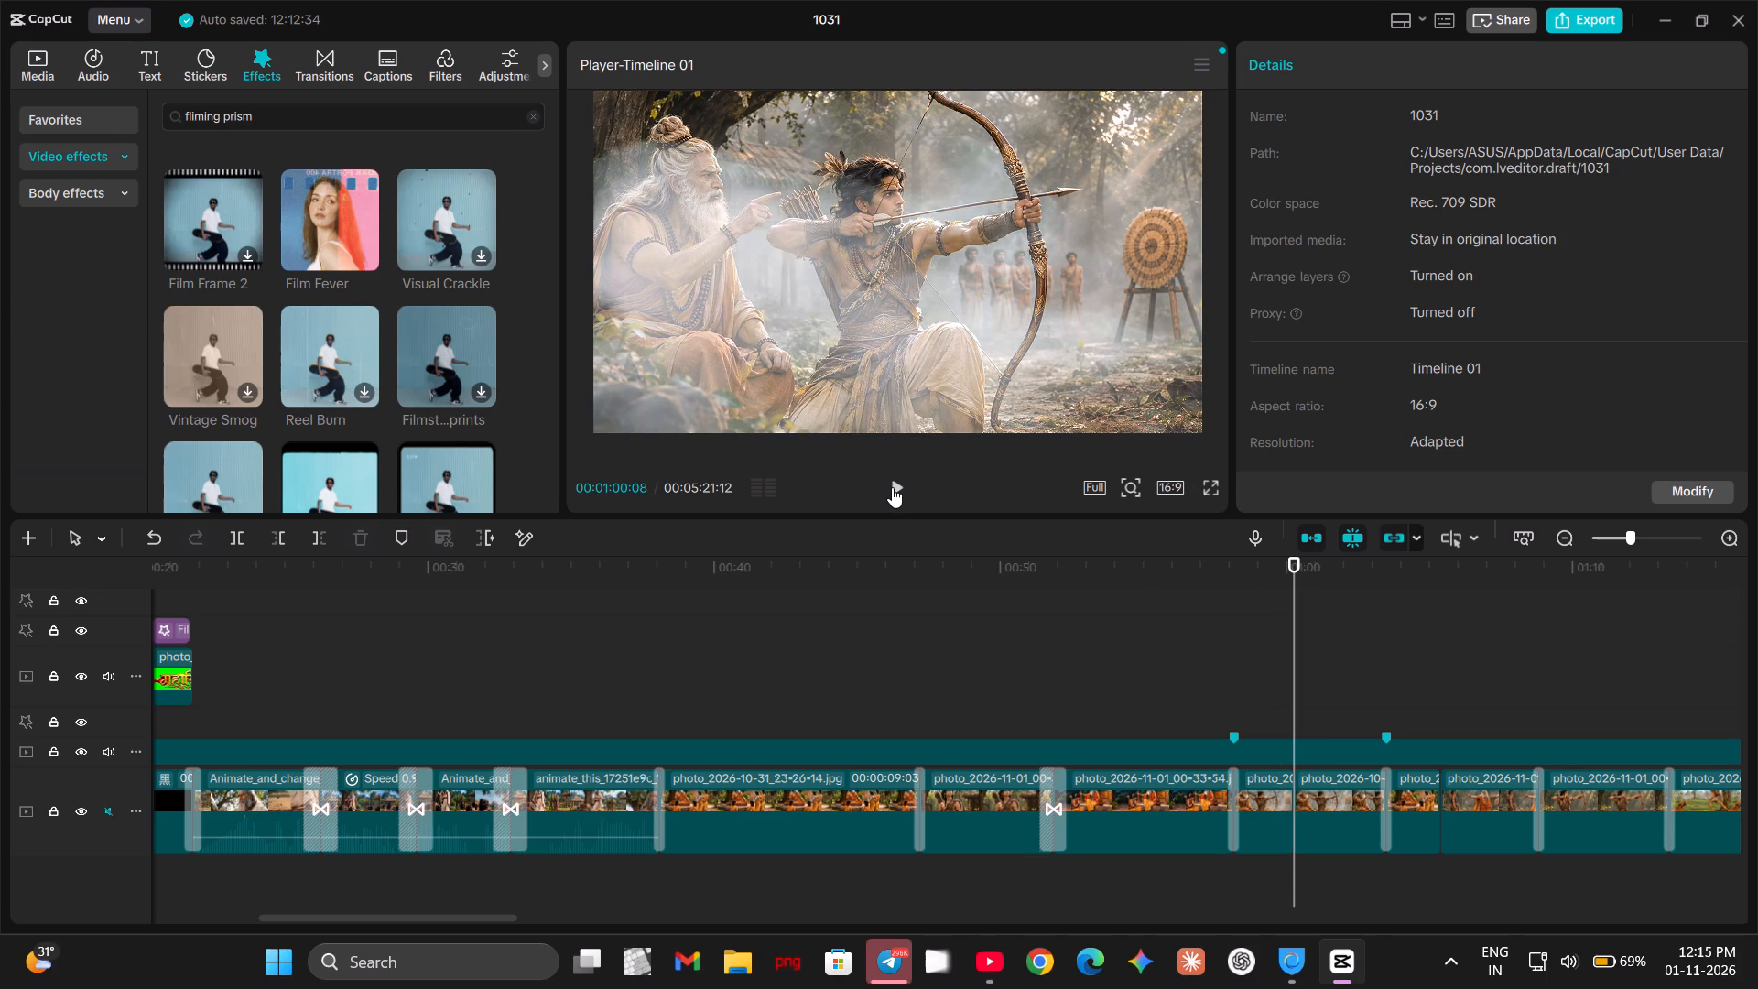
{"action": "key", "text": "space"}
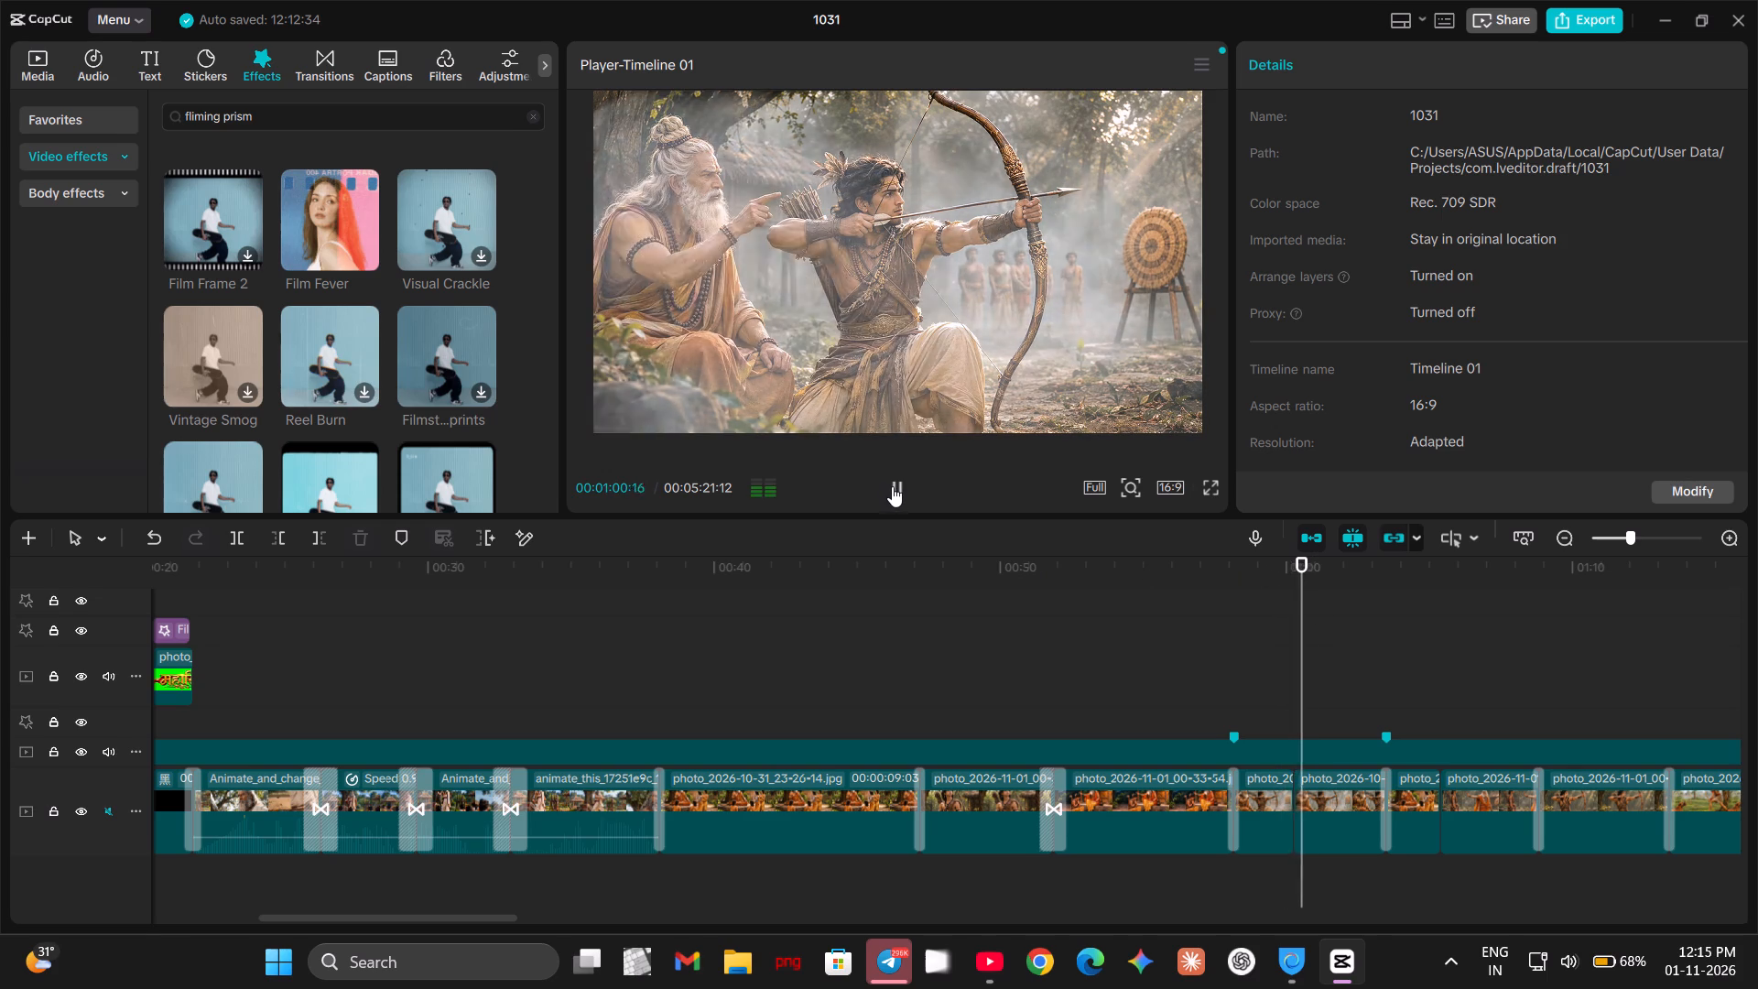
{"action": "key", "text": "space"}
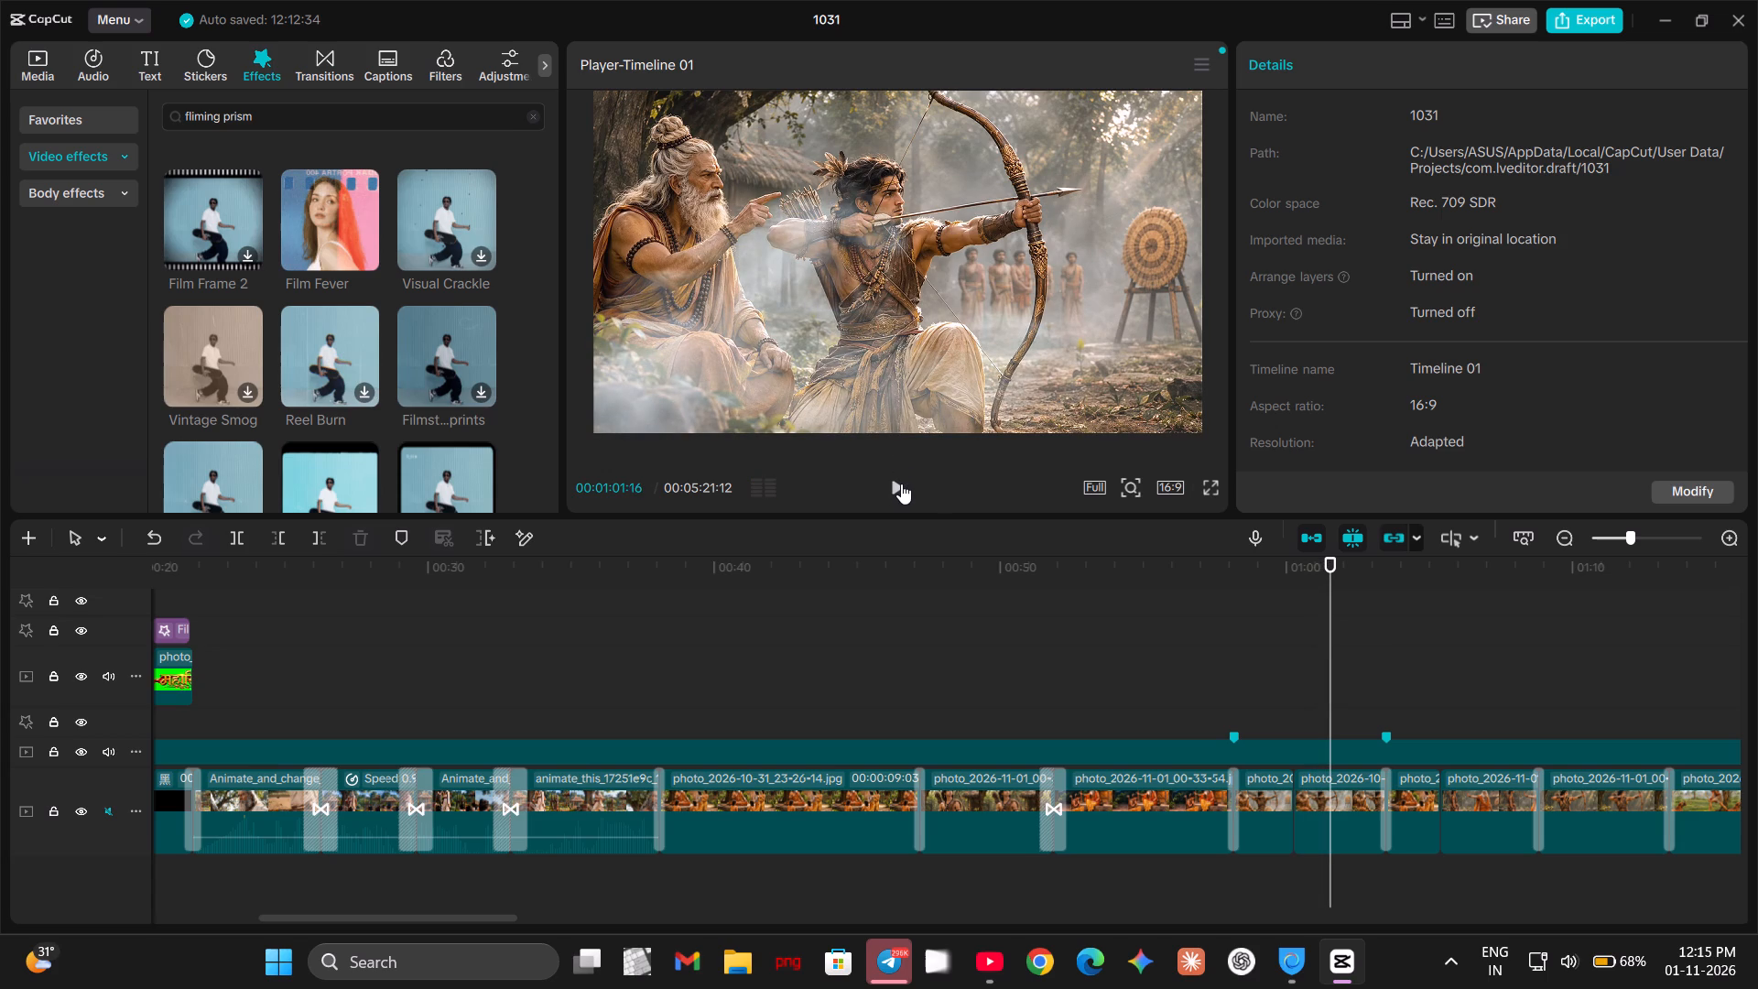
Step back to 00:00:59:15 and replay up to the cut between the two archery lesson clips, pausing at 00:01:00:11.
{"action": "key", "text": "Left"}
{"action": "key", "text": "Left"}
{"action": "key", "text": "Left"}
{"action": "key", "text": "Left"}
{"action": "key", "text": "Left"}
{"action": "key", "text": "Left"}
{"action": "key", "text": "Left"}
{"action": "key", "text": "Left"}
{"action": "key", "text": "Left"}
{"action": "key", "text": "Left"}
{"action": "key", "text": "Left"}
{"action": "key", "text": "Left"}
{"action": "key", "text": "Left"}
{"action": "key", "text": "Left"}
{"action": "key", "text": "Left"}
{"action": "key", "text": "Left"}
{"action": "key", "text": "Left"}
{"action": "key", "text": "Left"}
{"action": "key", "text": "Left"}
{"action": "key", "text": "Left"}
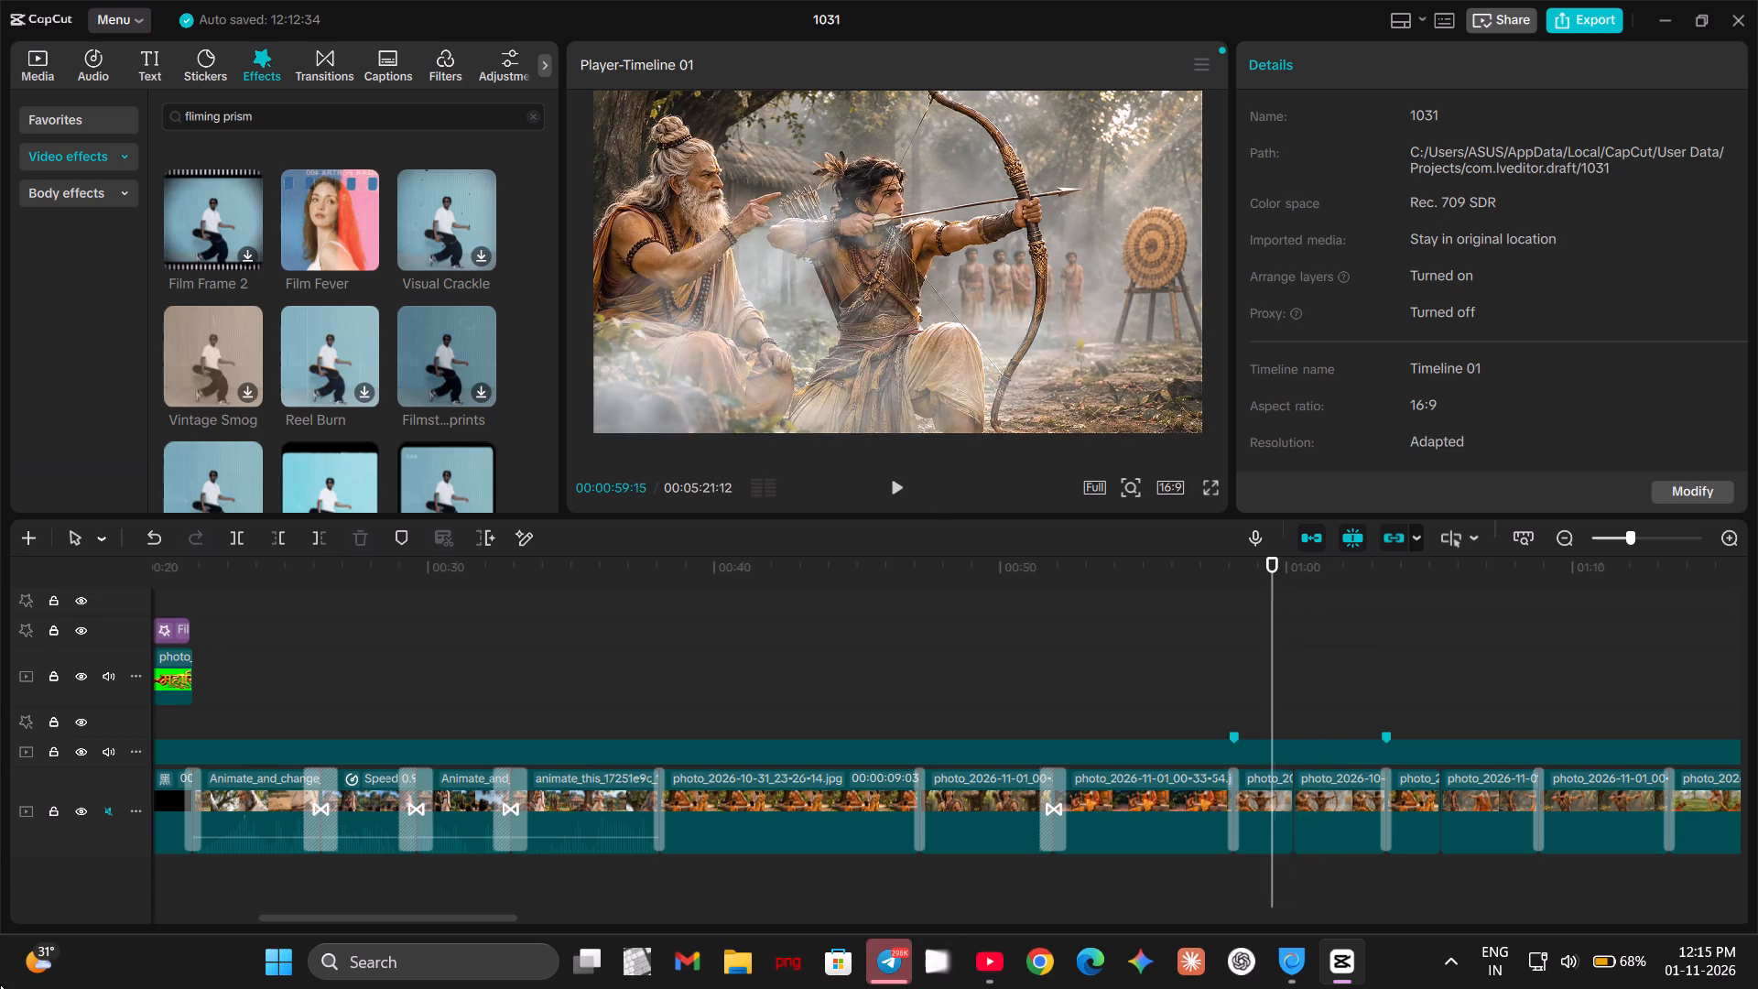
{"action": "key", "text": "space"}
{"action": "key", "text": "space"}
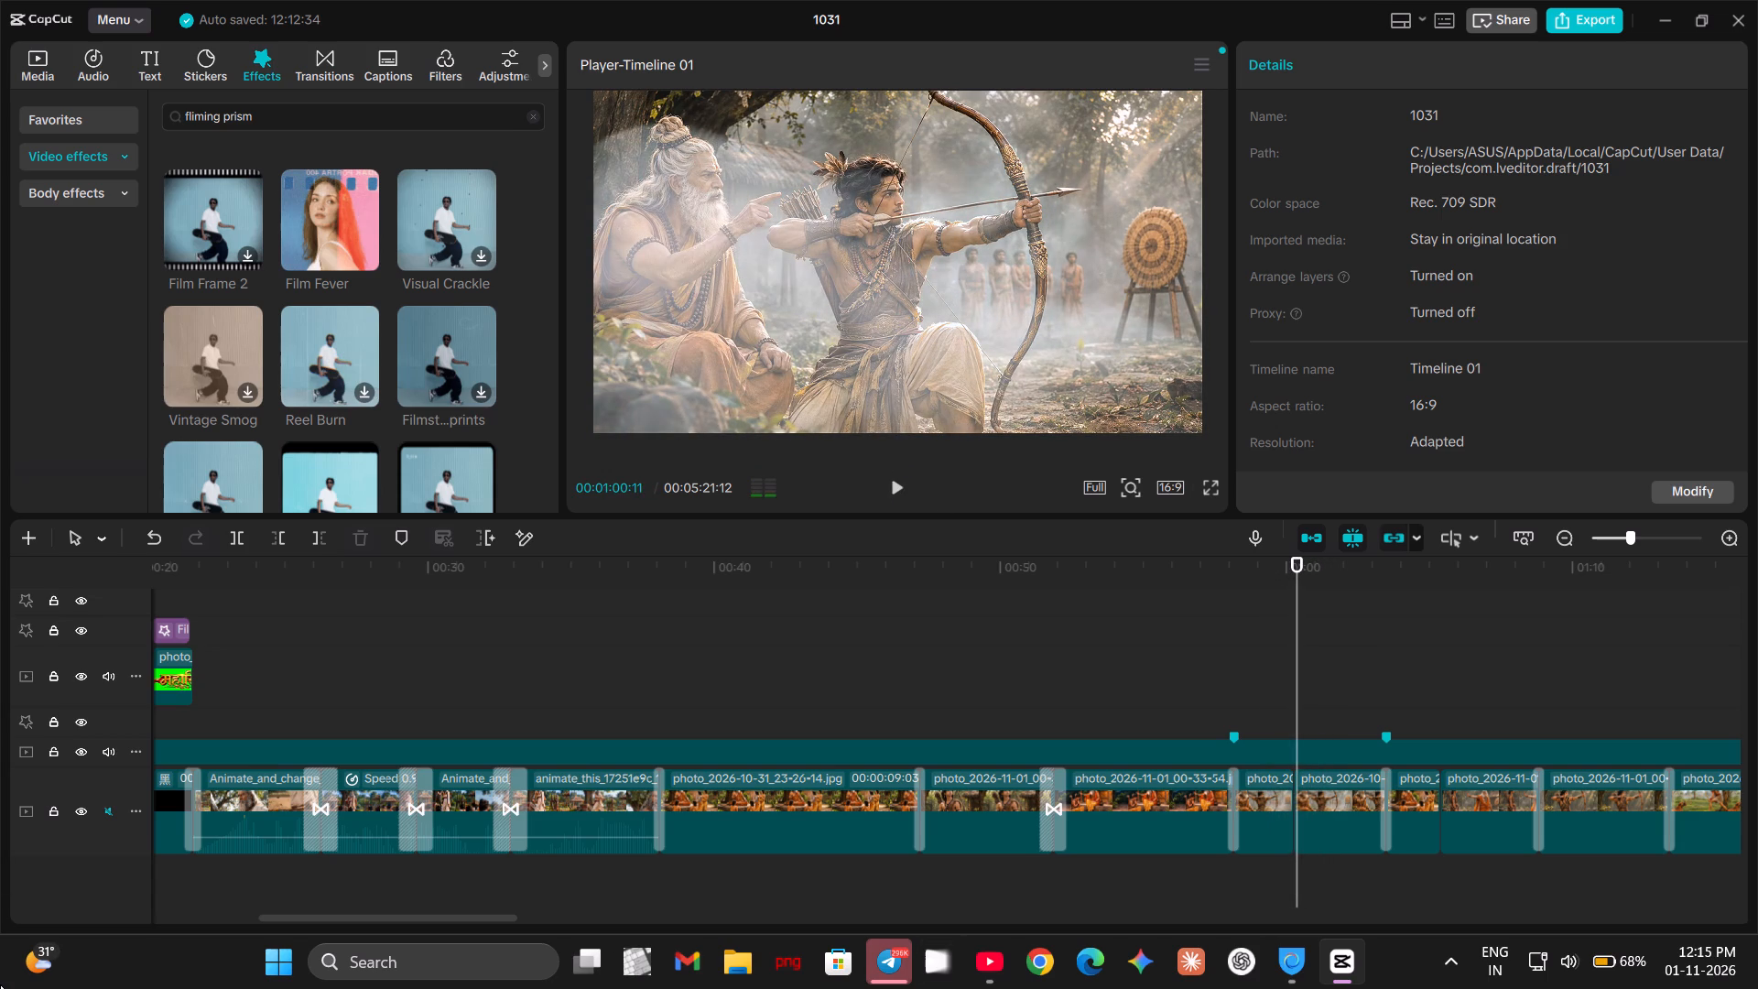
Shorten the first archery lesson photo clip by about 9 frames at its end edge, closing up the following clips.
{"action": "left_click", "coordinate": [1272, 818]}
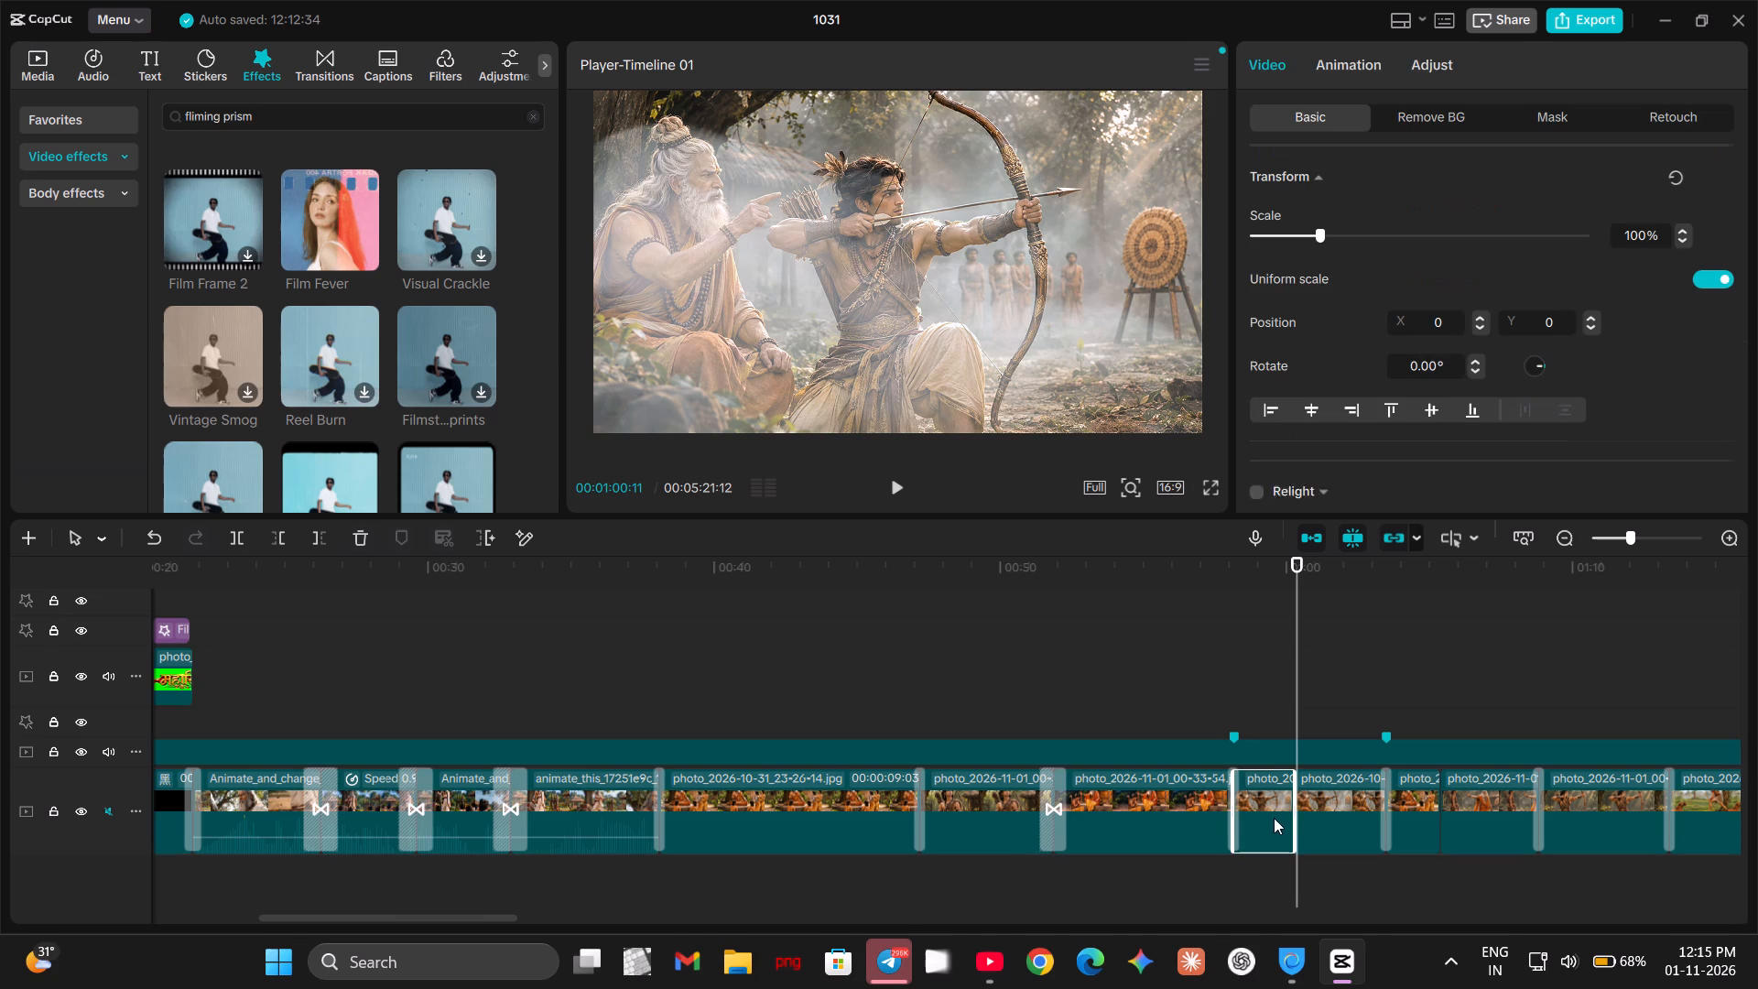
{"action": "left_click_drag", "start_coordinate": [1291, 812], "coordinate": [1291, 811]}
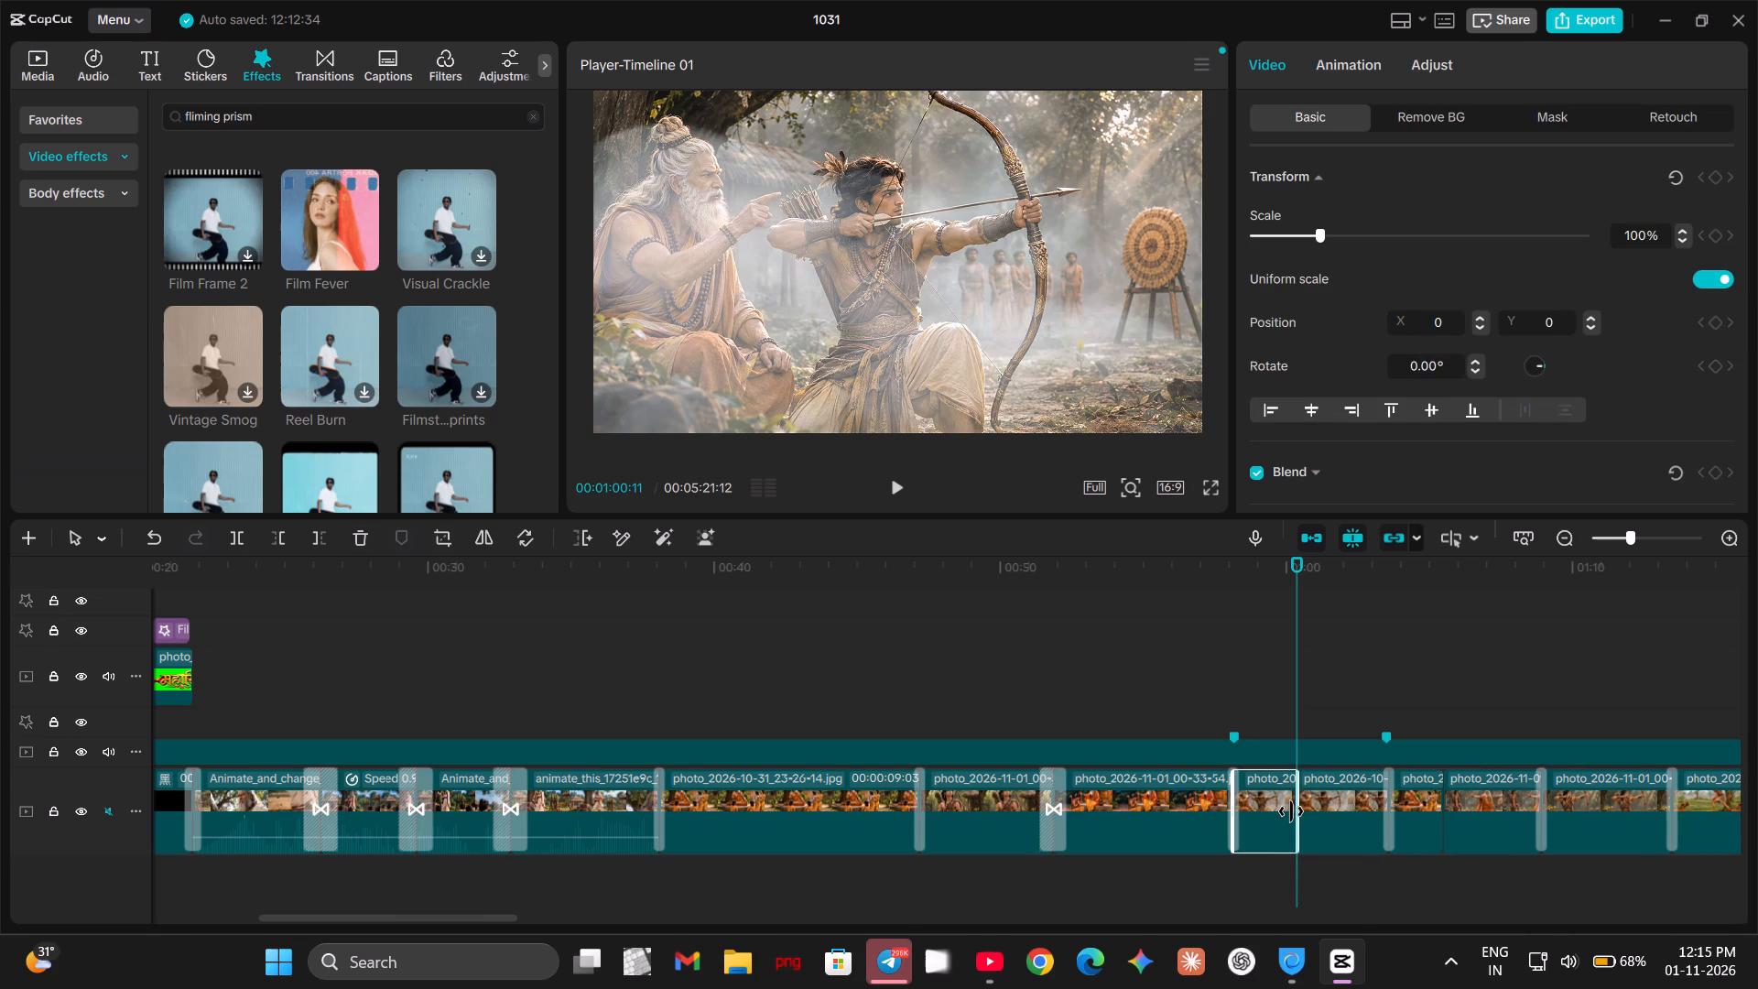
{"action": "left_click_drag", "start_coordinate": [1291, 811], "coordinate": [1283, 811]}
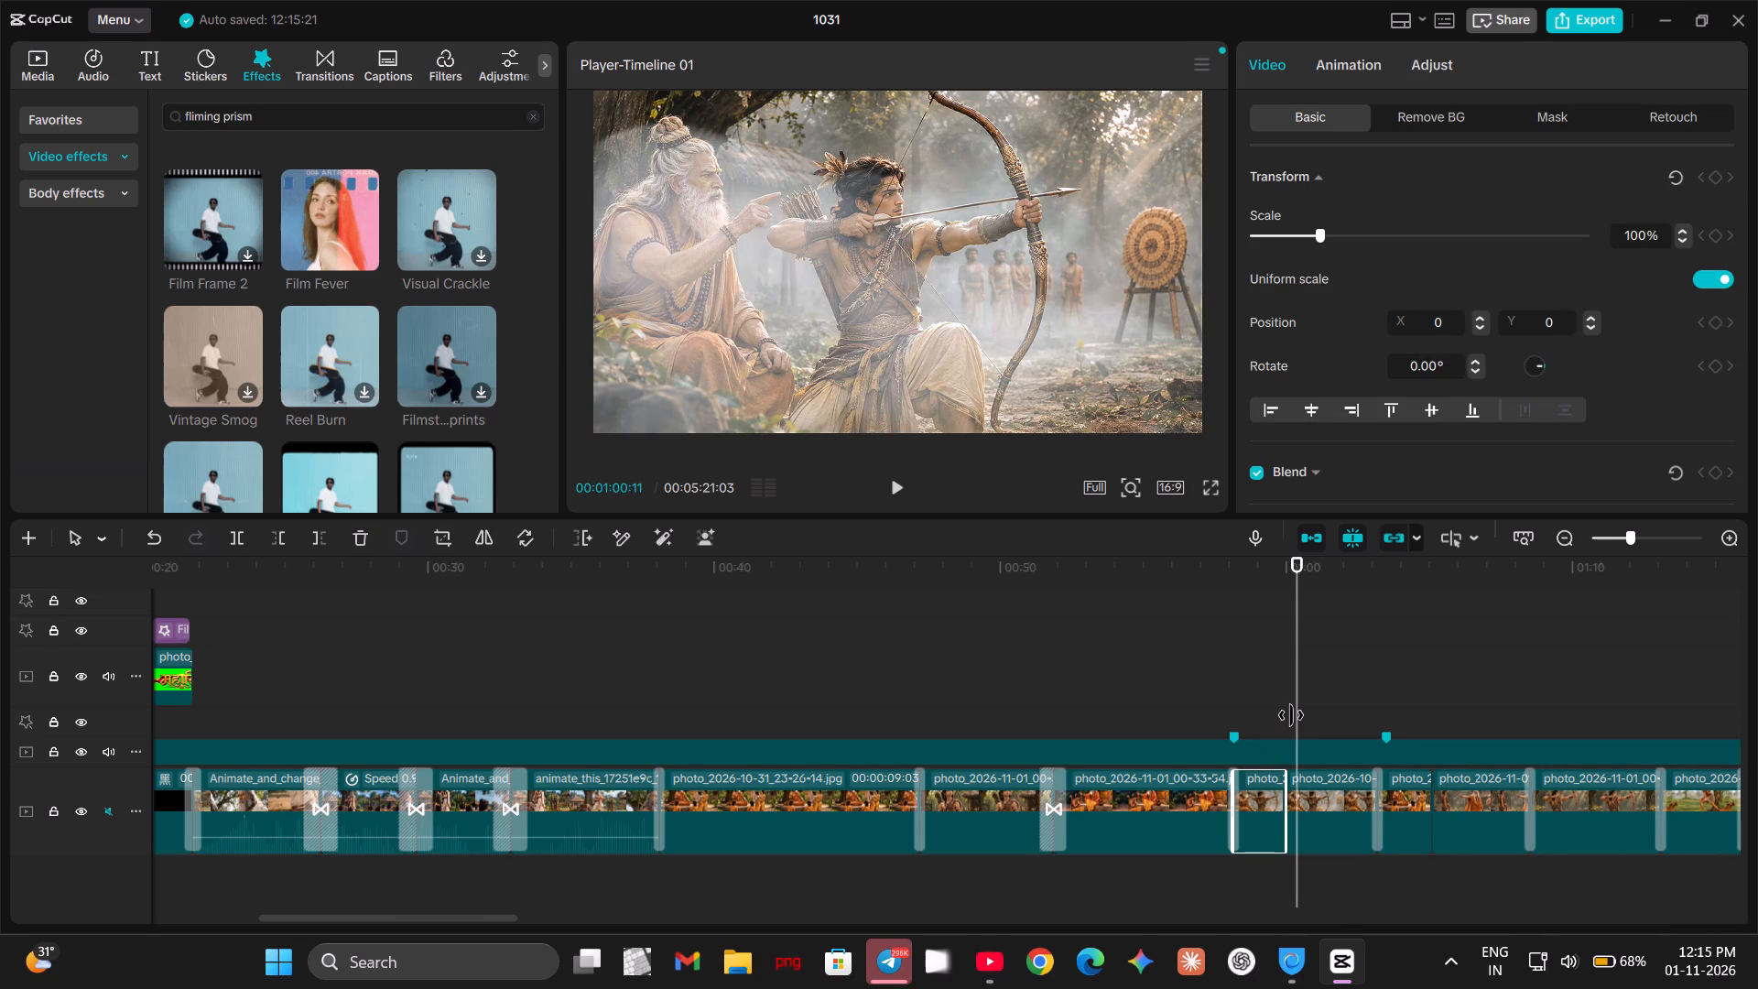
Replay the end of the shortened archery lesson clip across its cut, pausing at 00:01:00:08.
{"action": "left_click_drag", "start_coordinate": [1291, 715], "coordinate": [1262, 715]}
{"action": "key", "text": "space"}
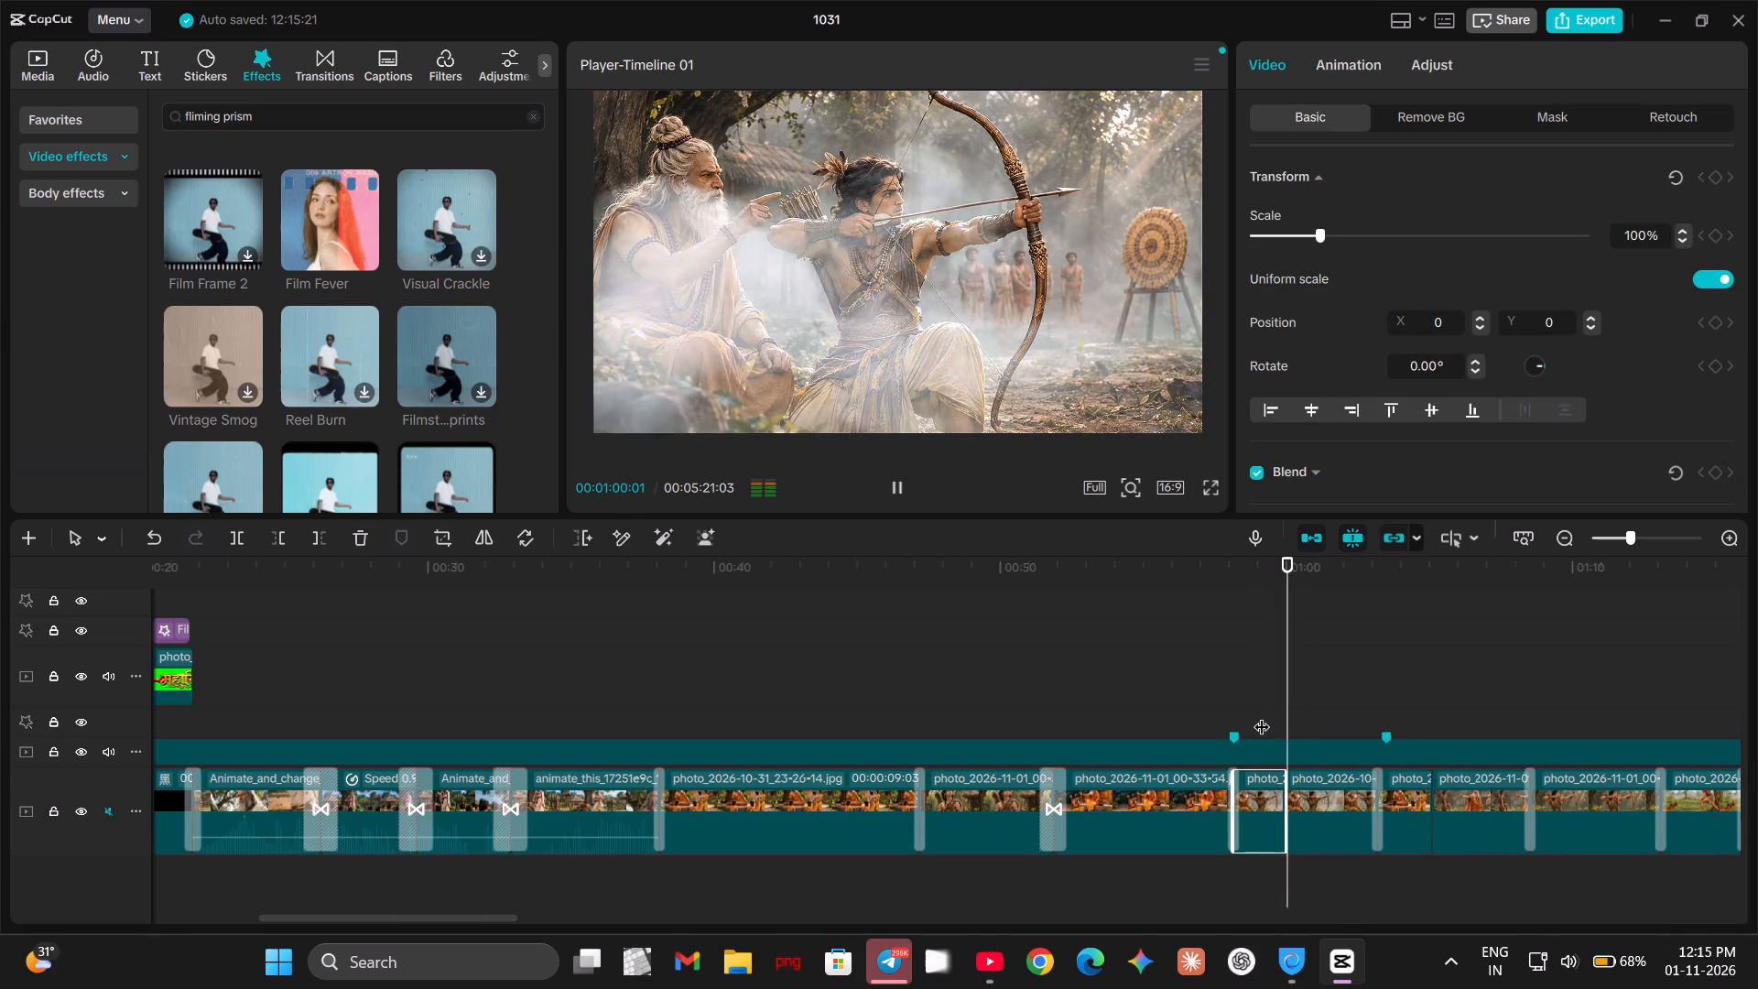
{"action": "key", "text": "space"}
Select the second archery lesson photo clip, directly after the shortened one.
{"action": "left_click", "coordinate": [1322, 813]}
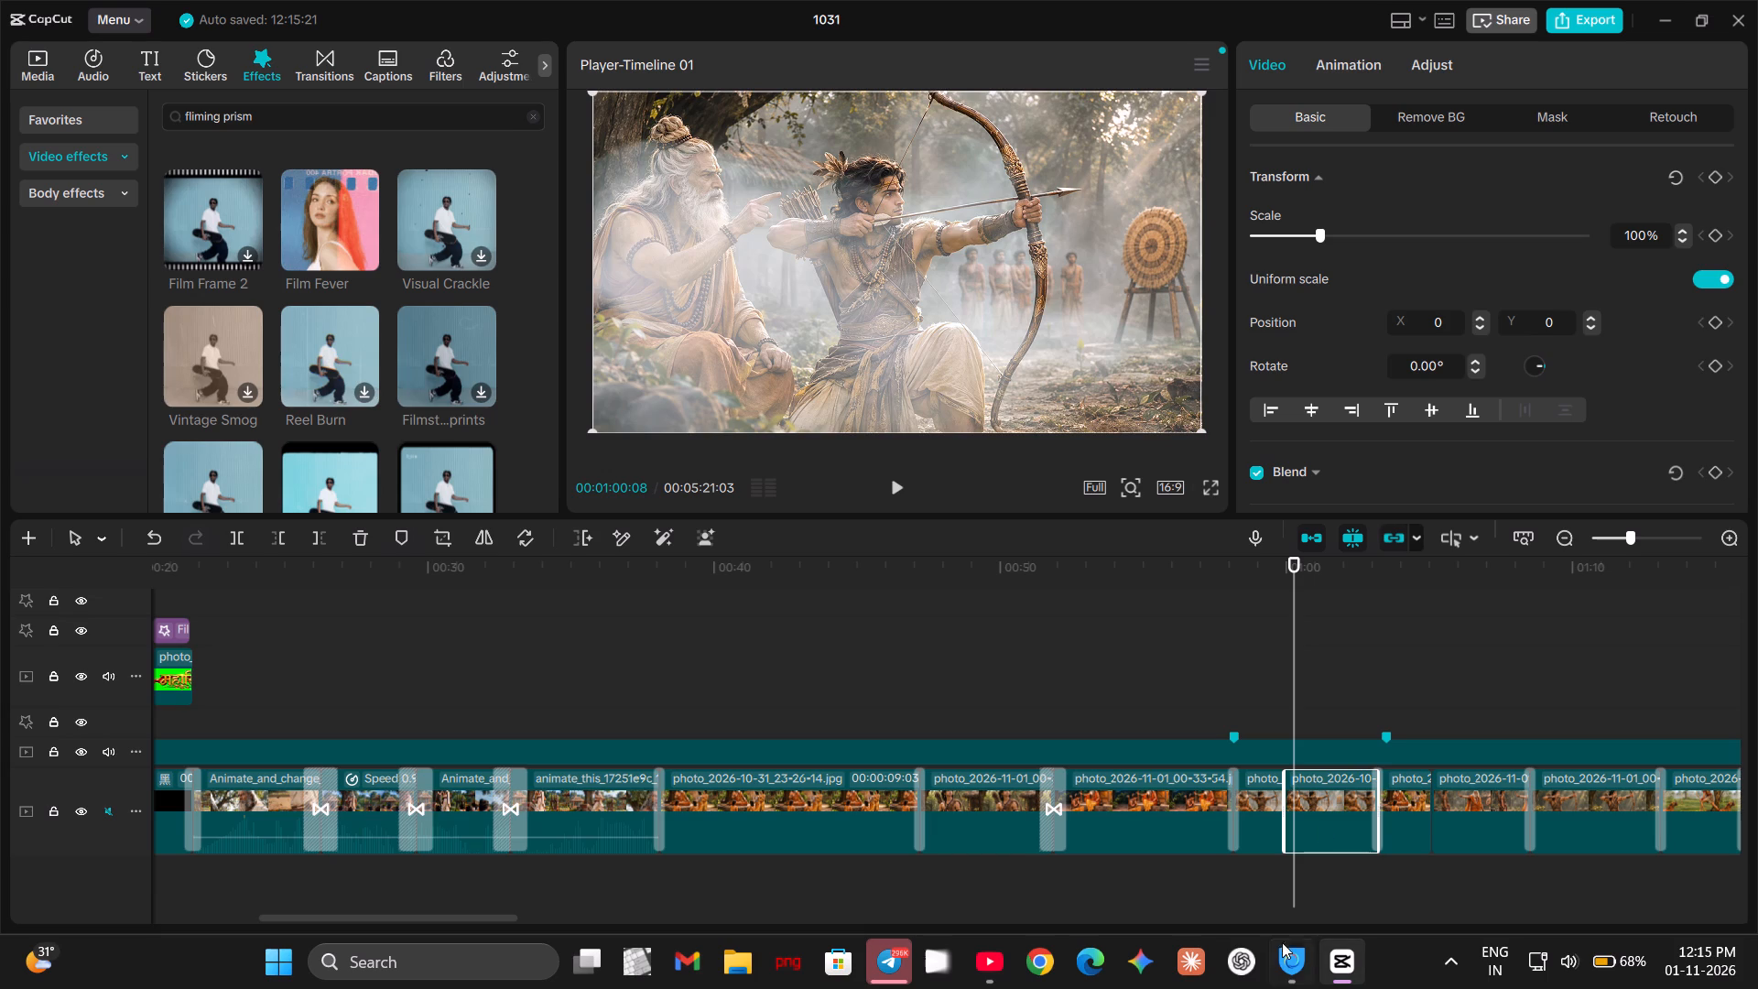
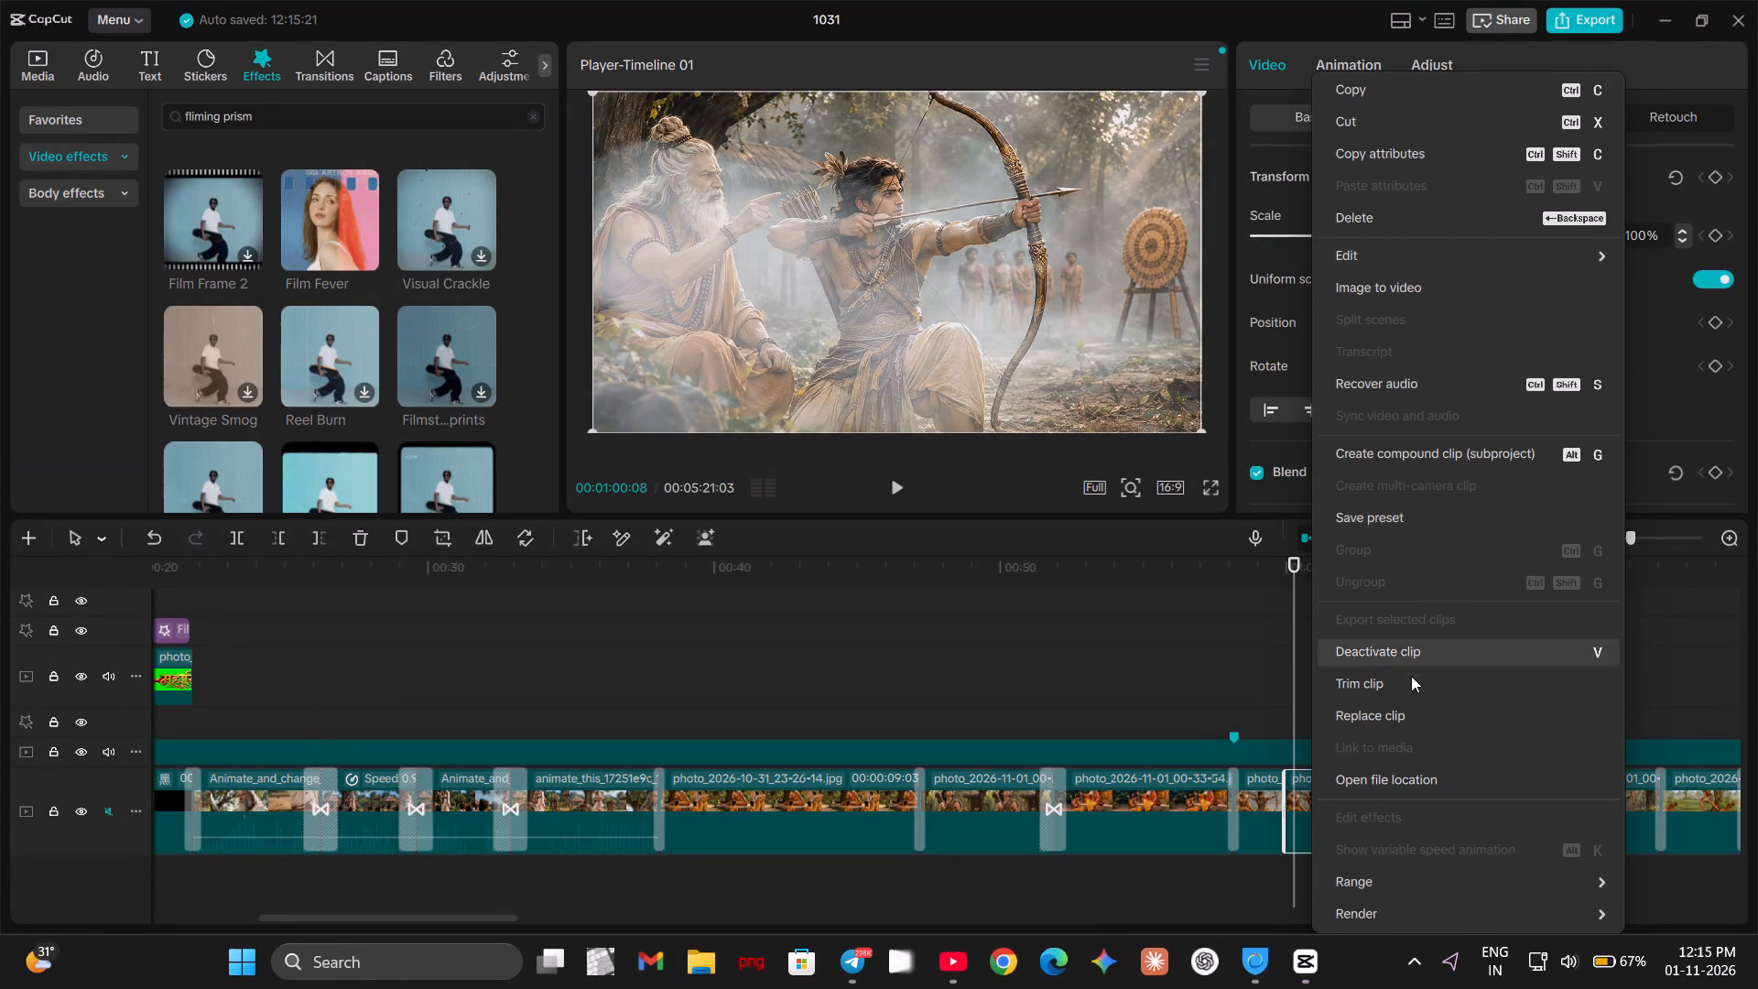
Replace the second archery lesson photo clip with photo_2026-11-01_12-14-23.jpg from the Desktop's Abhishek folder, keeping the original video effect.
{"action": "left_click", "coordinate": [1409, 710]}
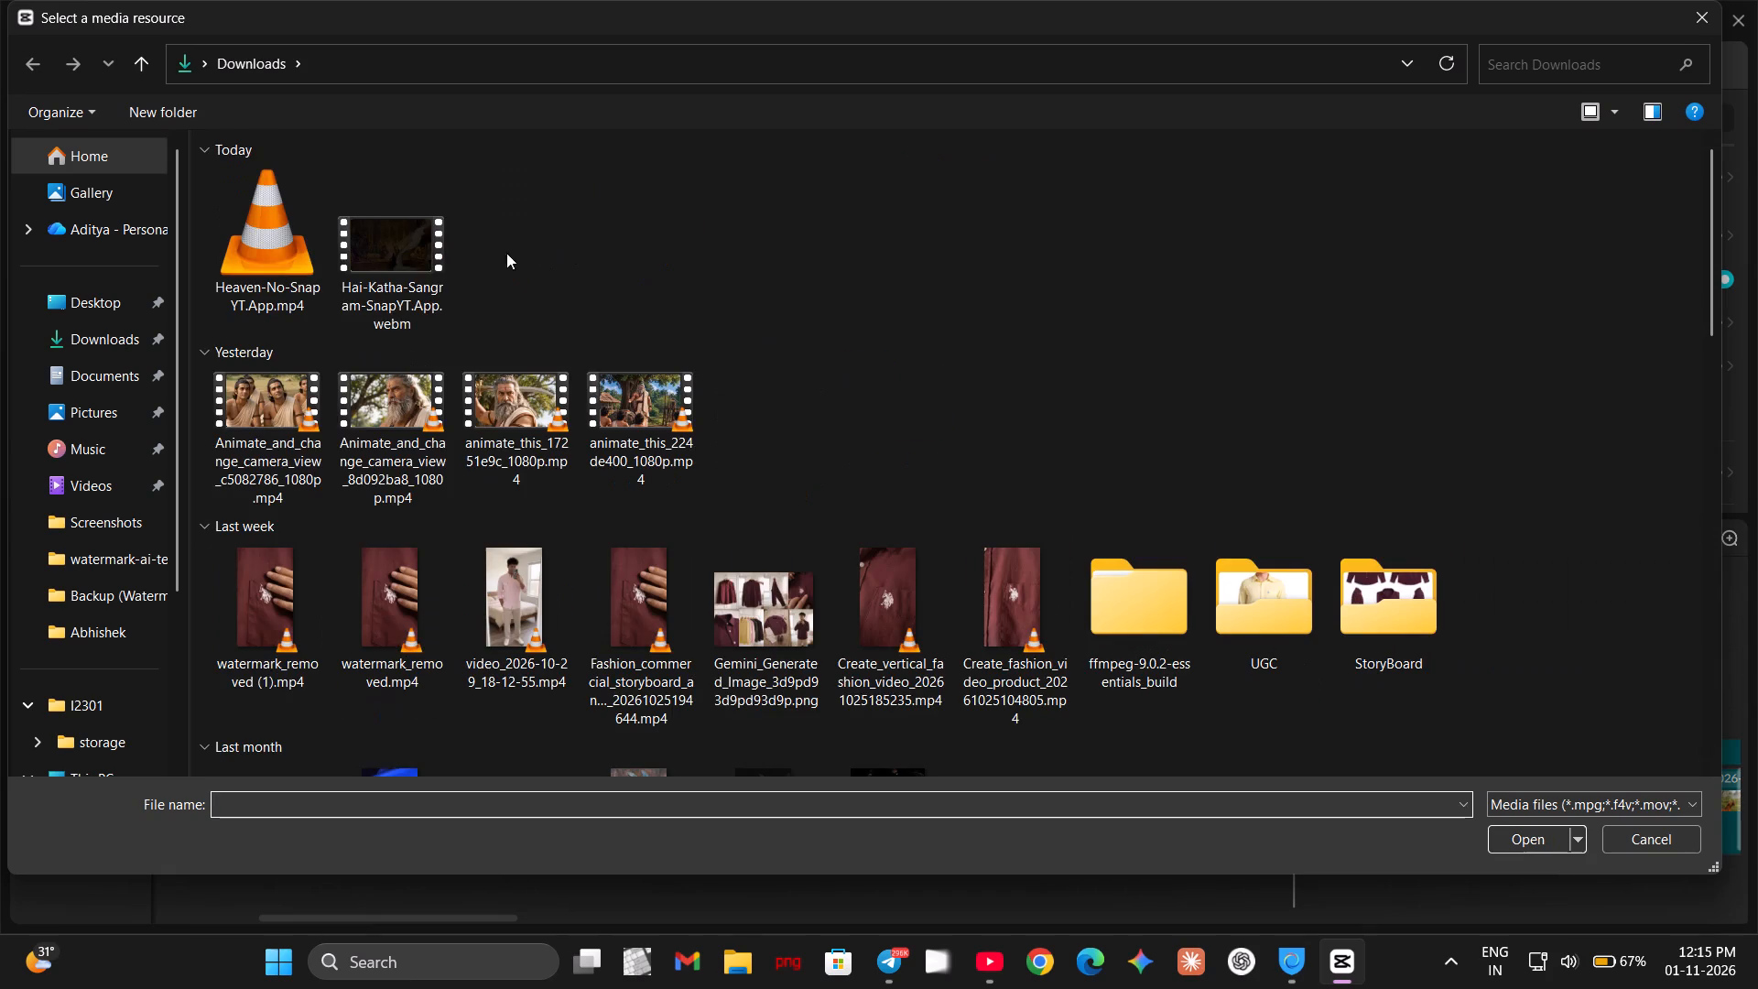
{"action": "left_click", "coordinate": [70, 303]}
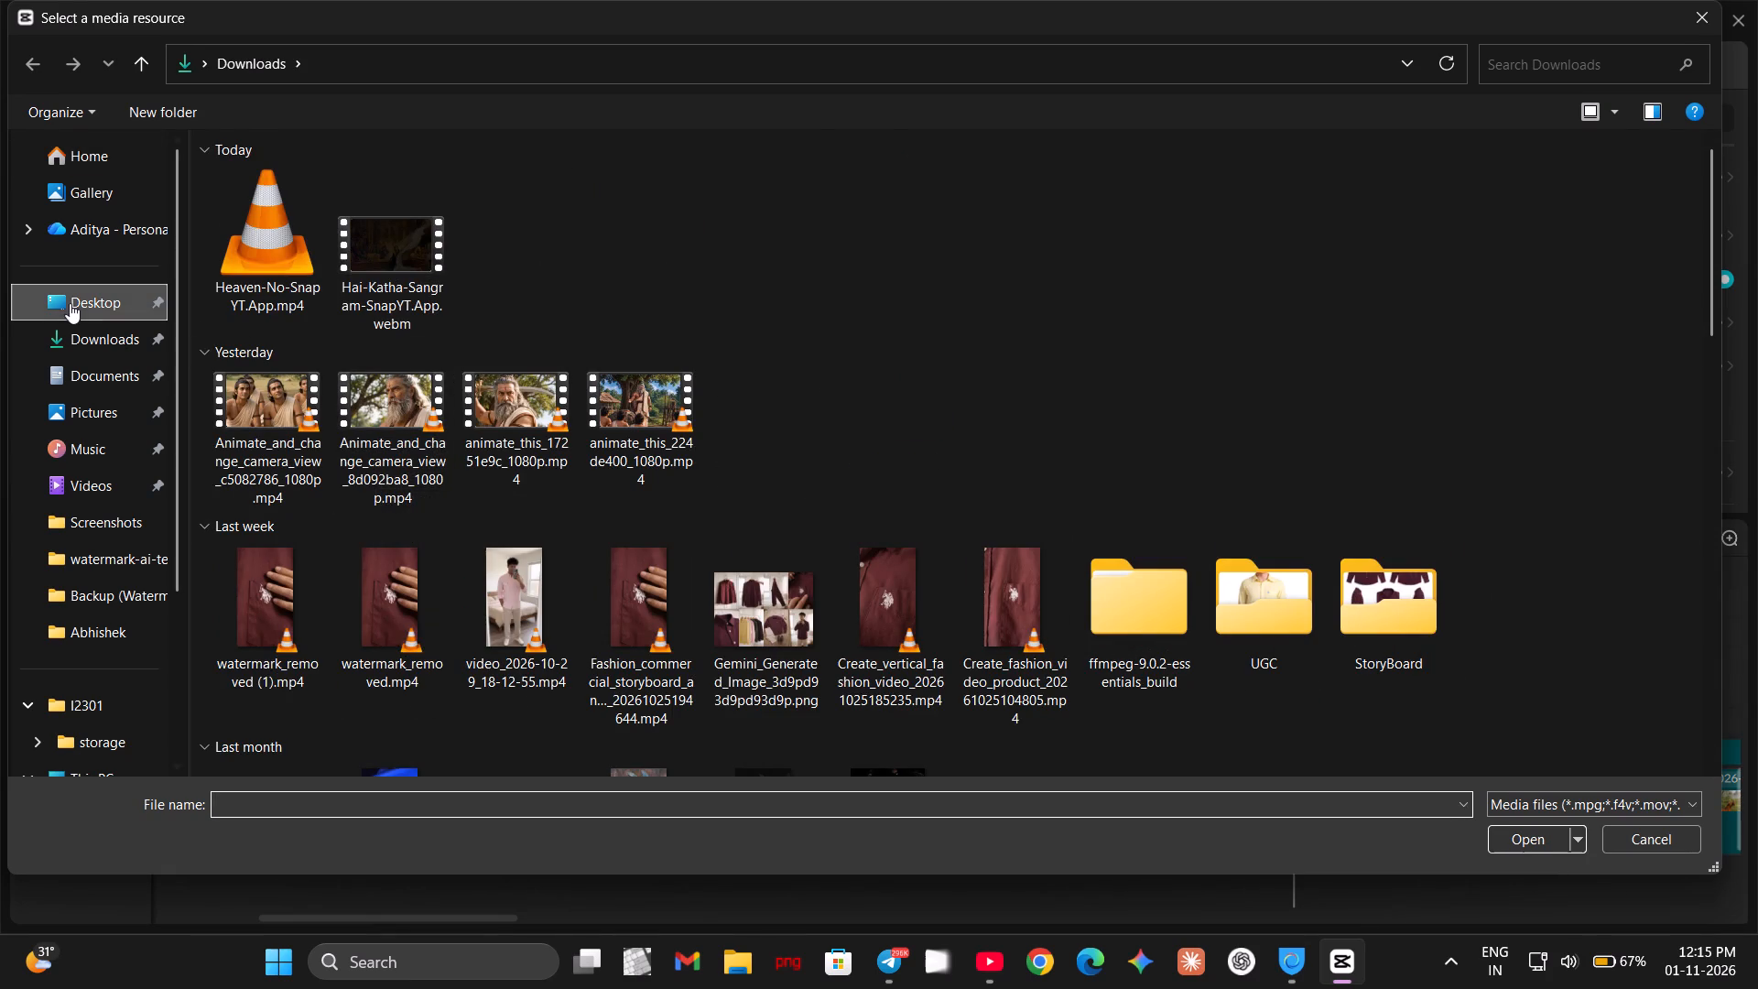
{"action": "double_click", "coordinate": [364, 198]}
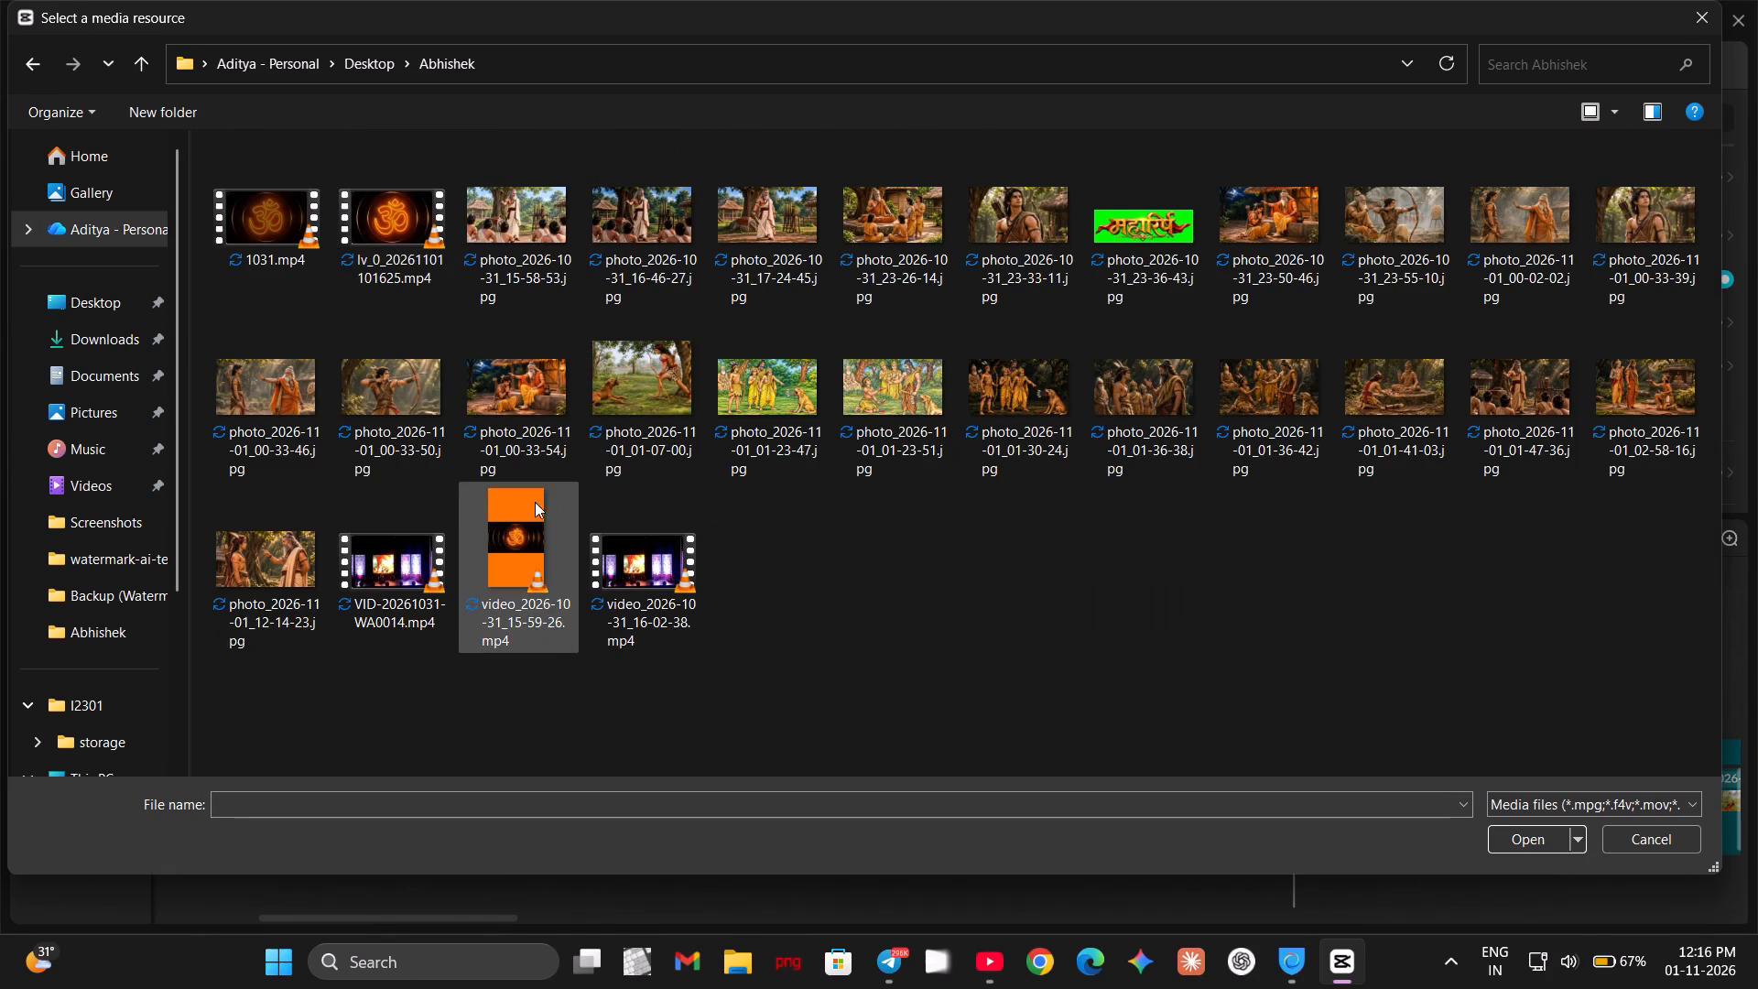
{"action": "left_click", "coordinate": [309, 563]}
{"action": "left_click", "coordinate": [1504, 830]}
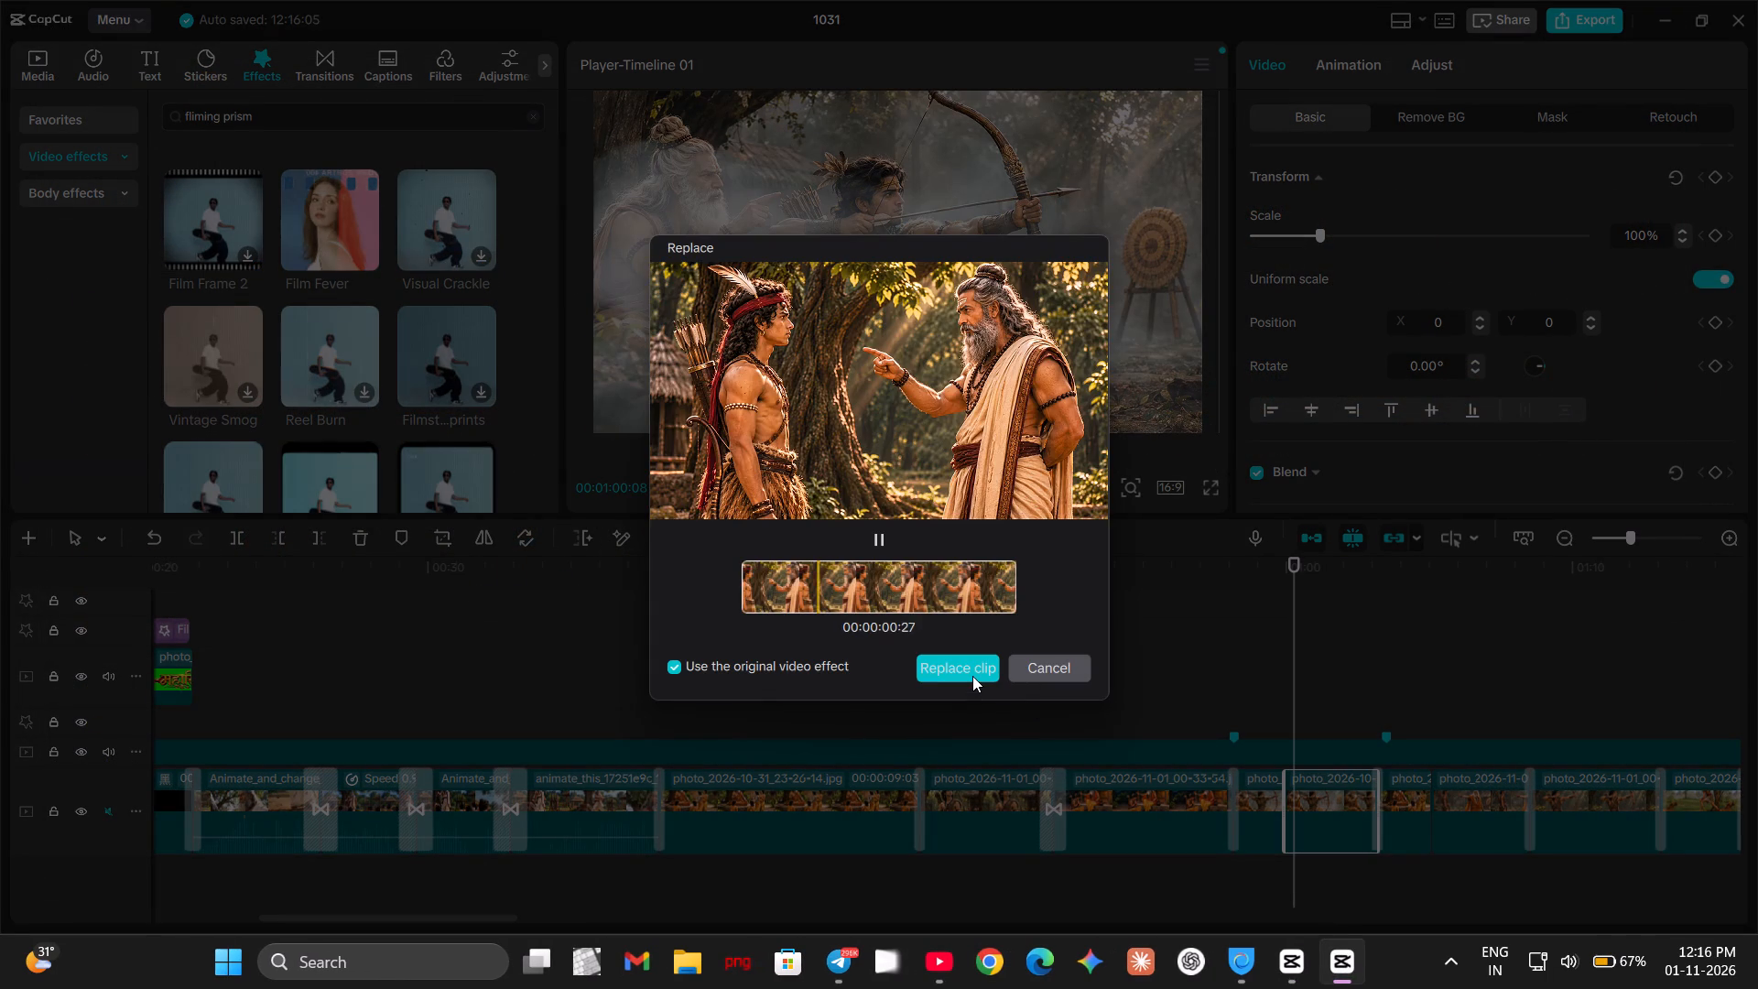
{"action": "left_click", "coordinate": [972, 676]}
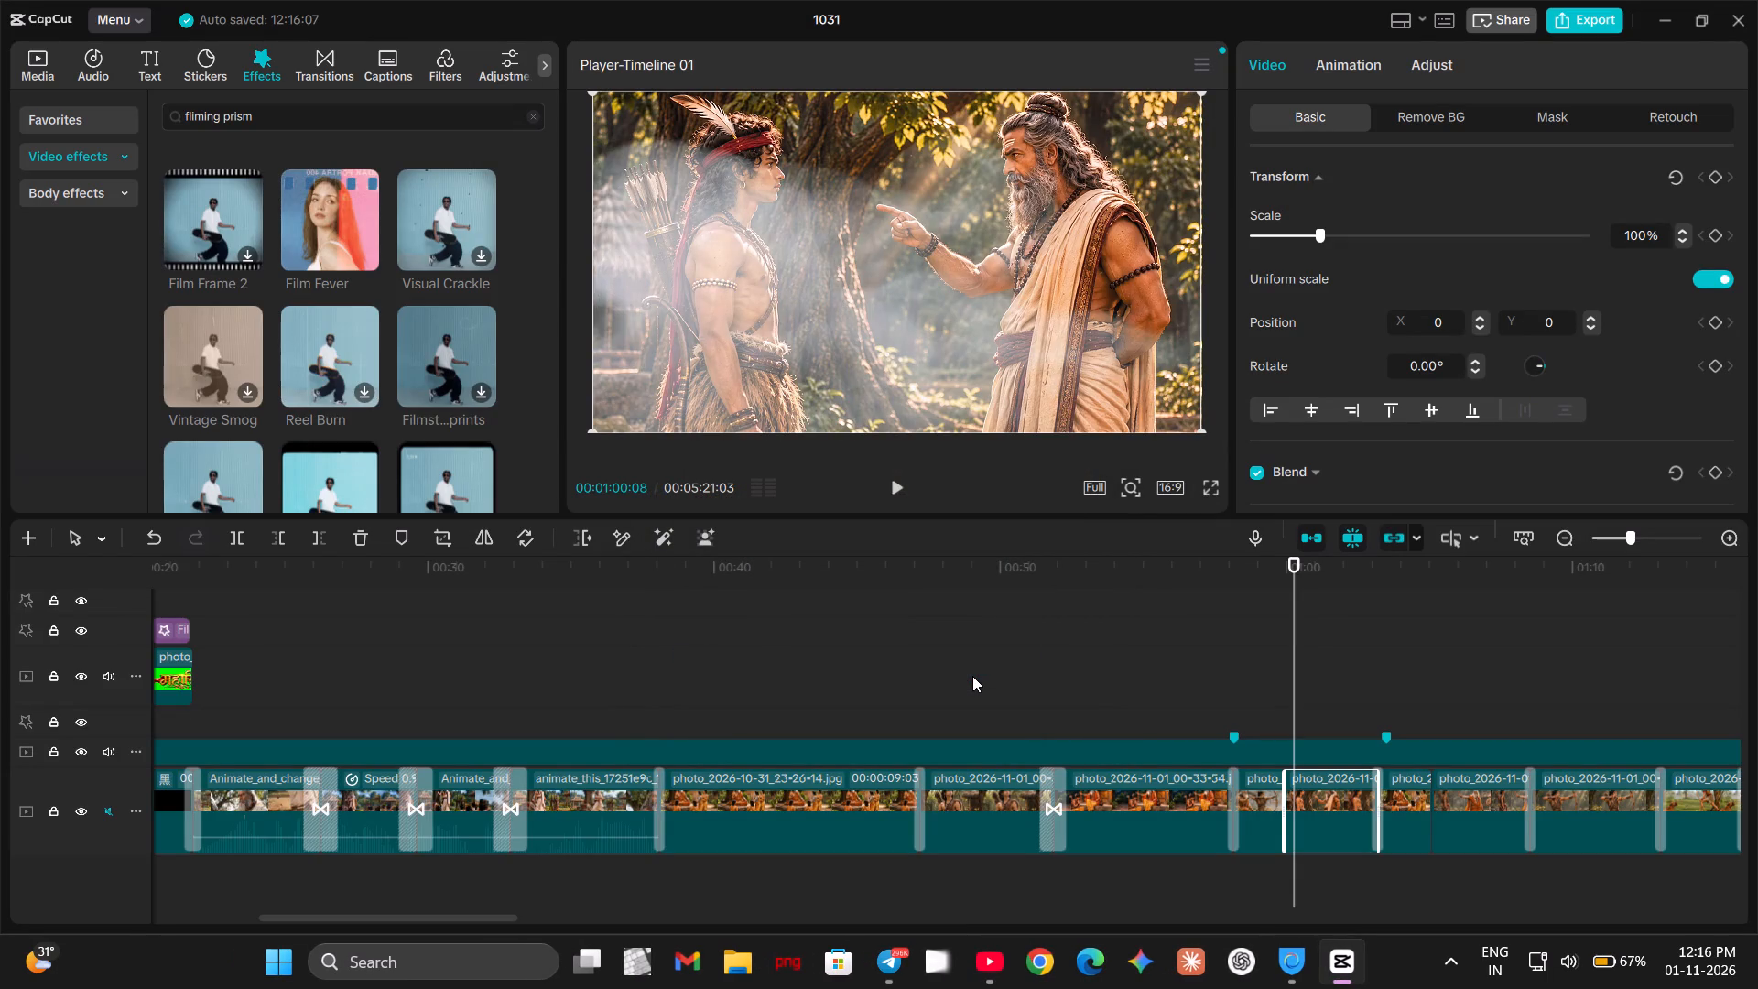
Replay the cut from the archery lesson clip into the replaced photo clip, pausing at 00:01:00:08.
{"action": "left_click_drag", "start_coordinate": [1292, 708], "coordinate": [1266, 708]}
{"action": "key", "text": "space"}
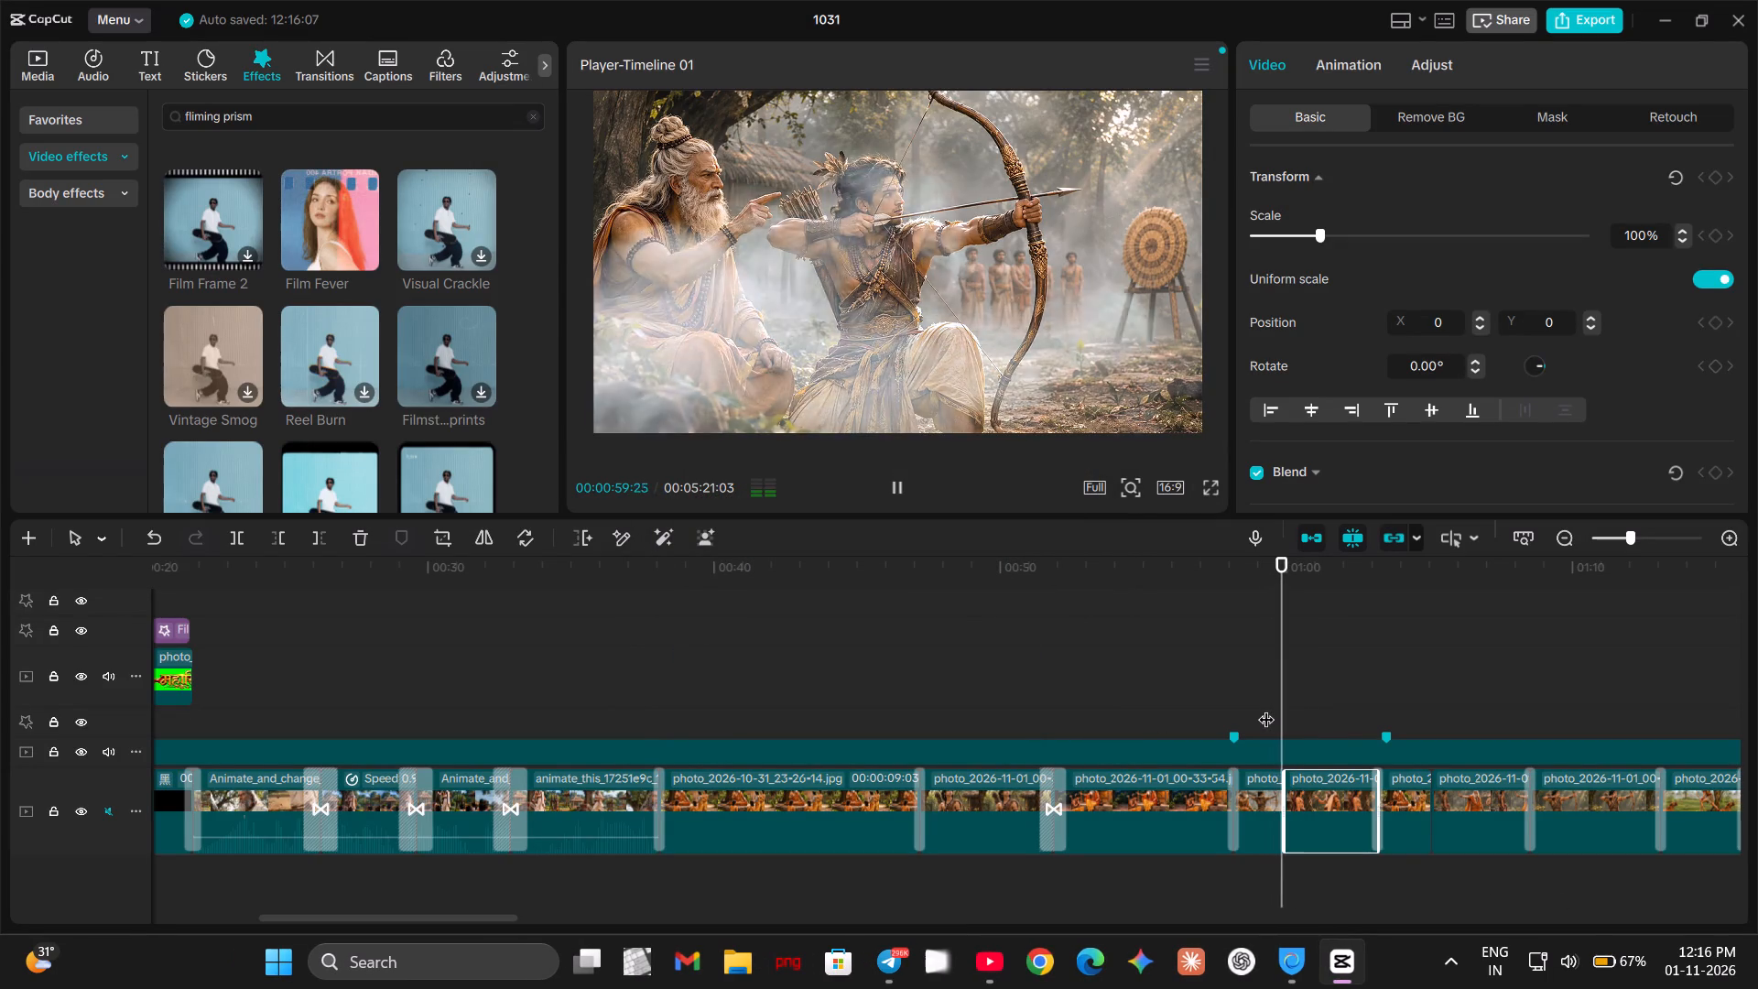
{"action": "key", "text": "space"}
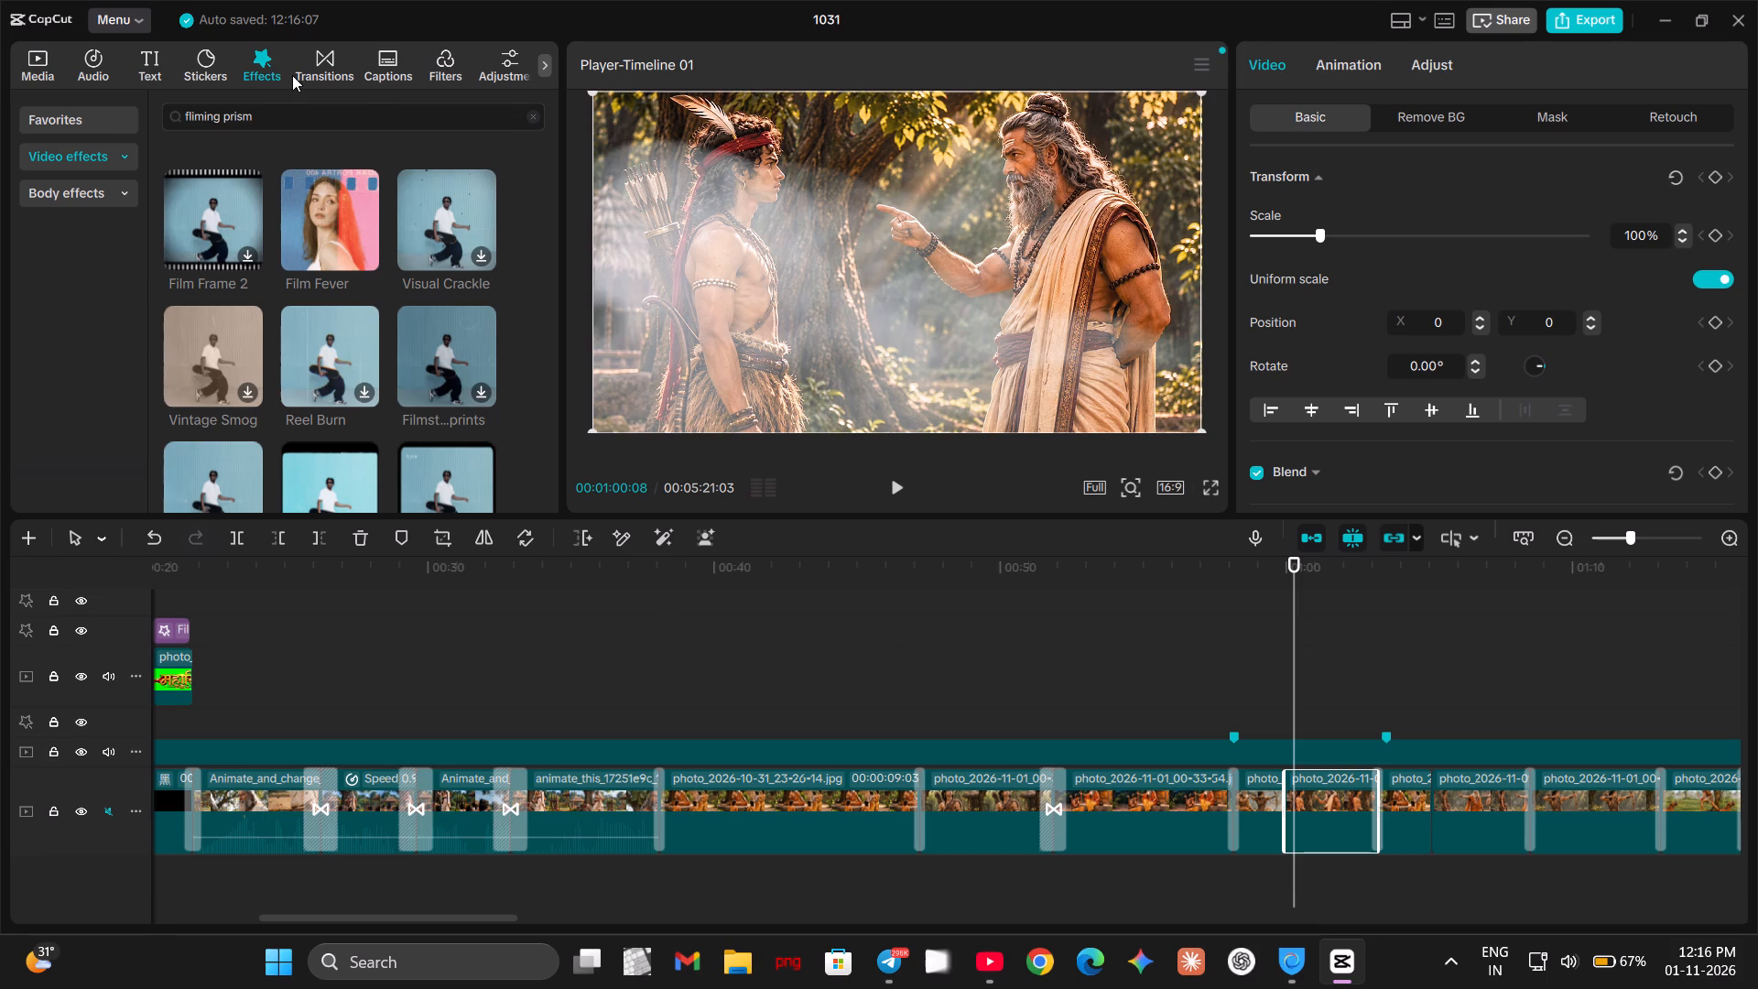
Search the transitions for "fade" and add Black Fade at the cut between the archery lesson clip and the replaced photo clip.
{"action": "left_click", "coordinate": [292, 75]}
{"action": "left_click", "coordinate": [319, 70]}
{"action": "scroll", "coordinate": [347, 341], "scroll_direction": "down", "scroll_amount": 1}
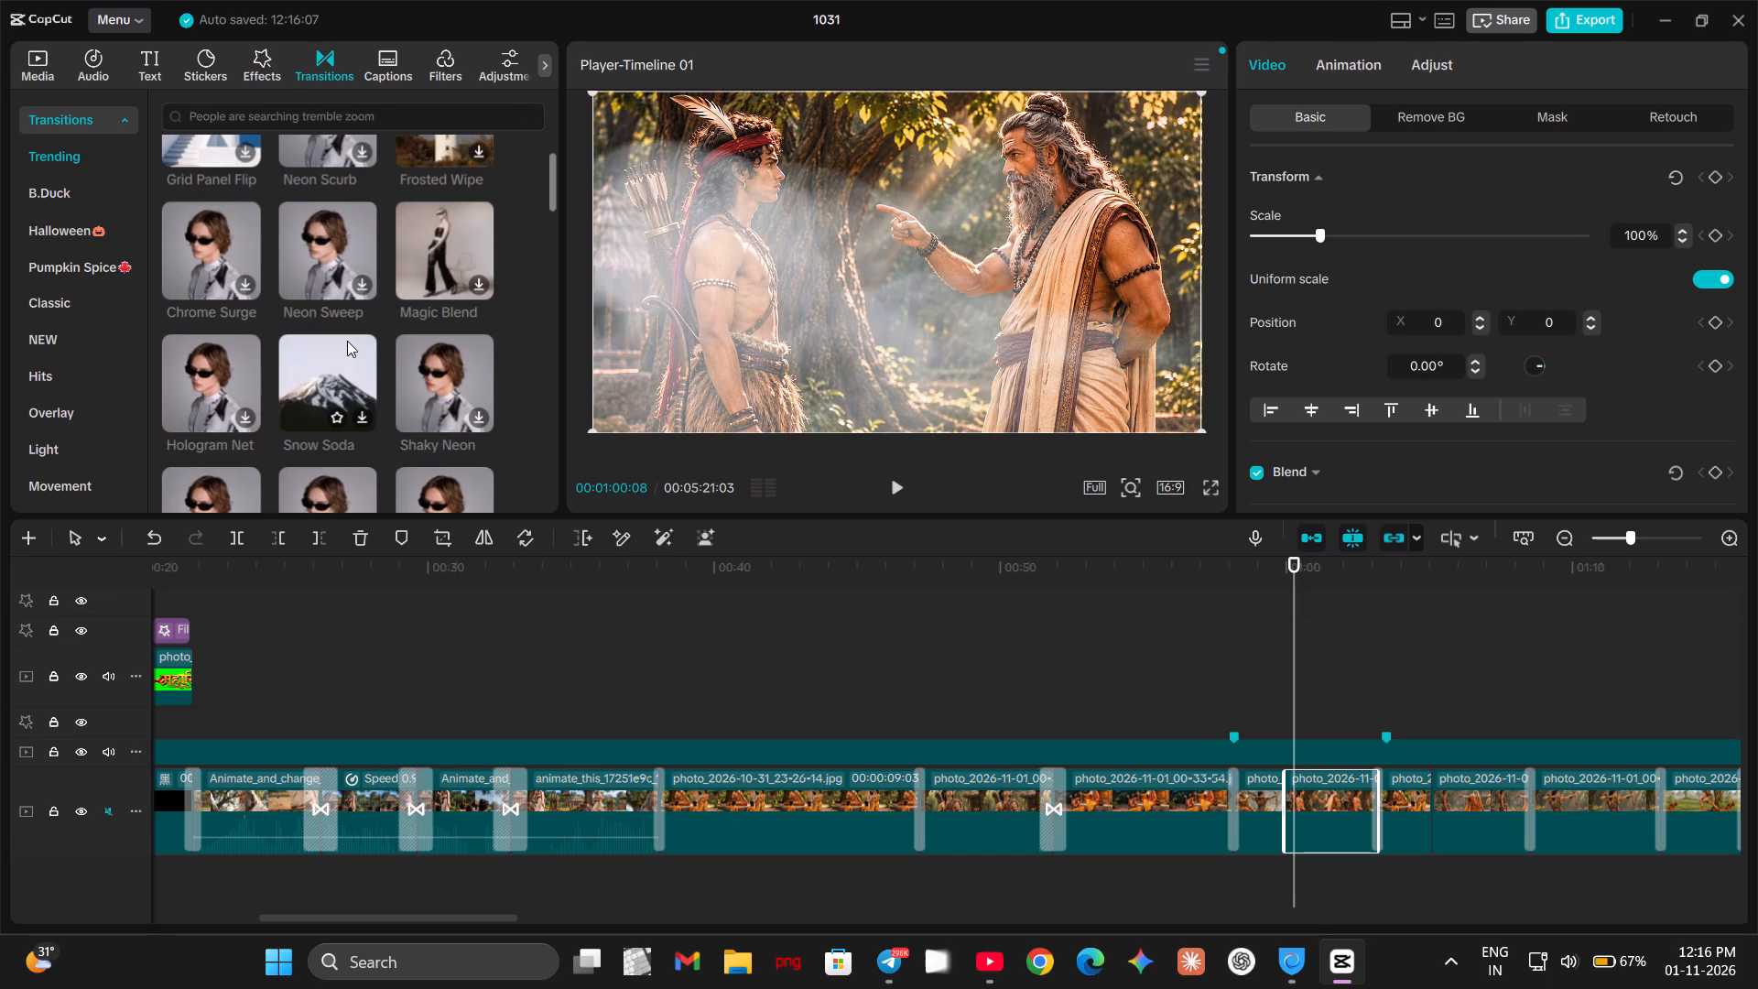
{"action": "scroll", "coordinate": [327, 373], "scroll_direction": "down", "scroll_amount": 1}
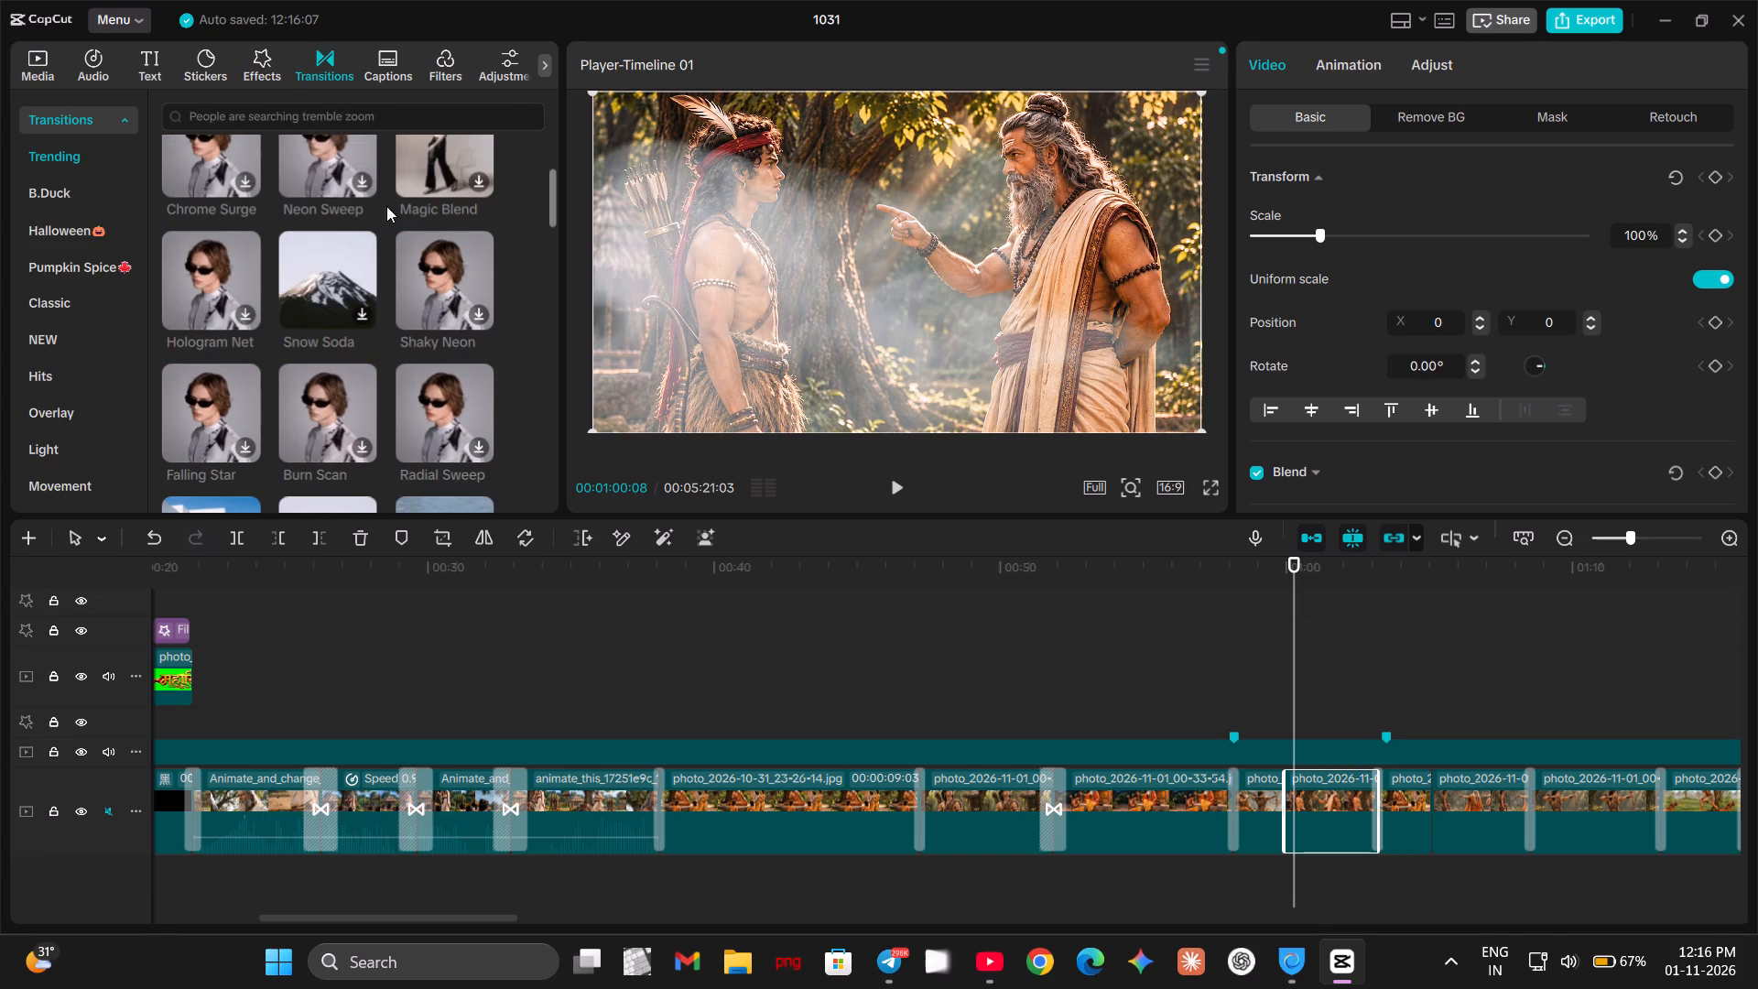
{"action": "left_click", "coordinate": [353, 119]}
{"action": "left_click", "coordinate": [194, 172]}
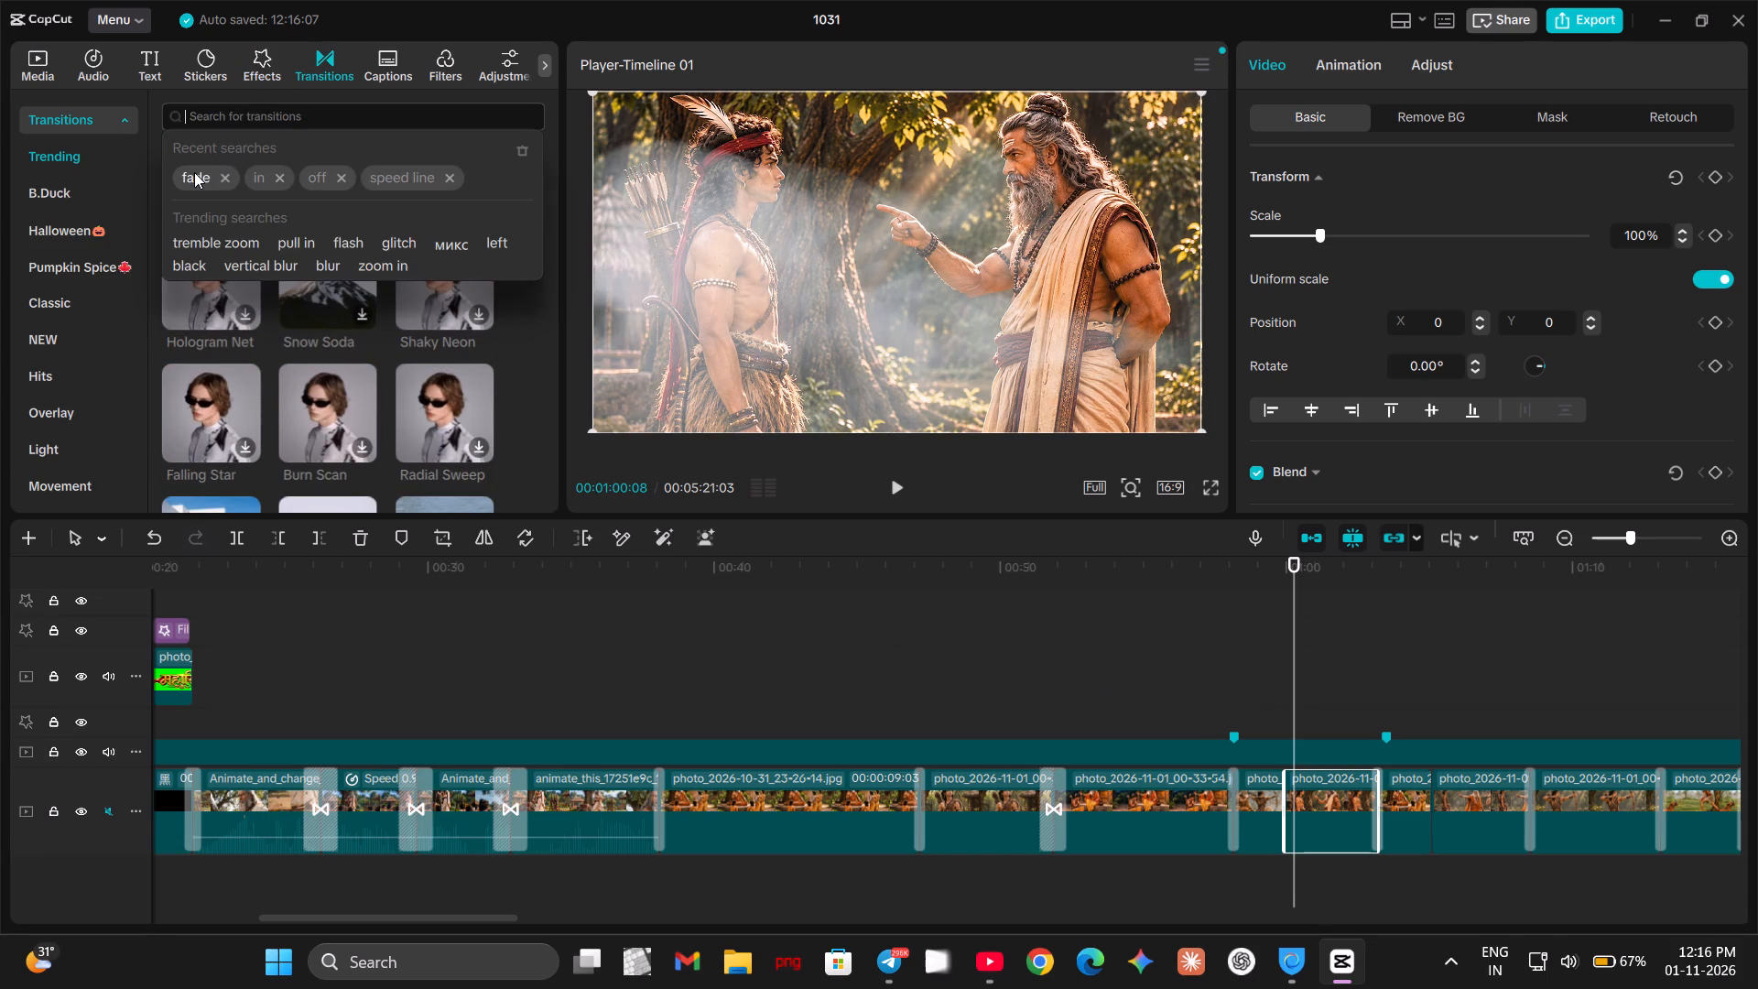
{"action": "left_click", "coordinate": [1233, 782]}
{"action": "key", "text": "ctrl+c"}
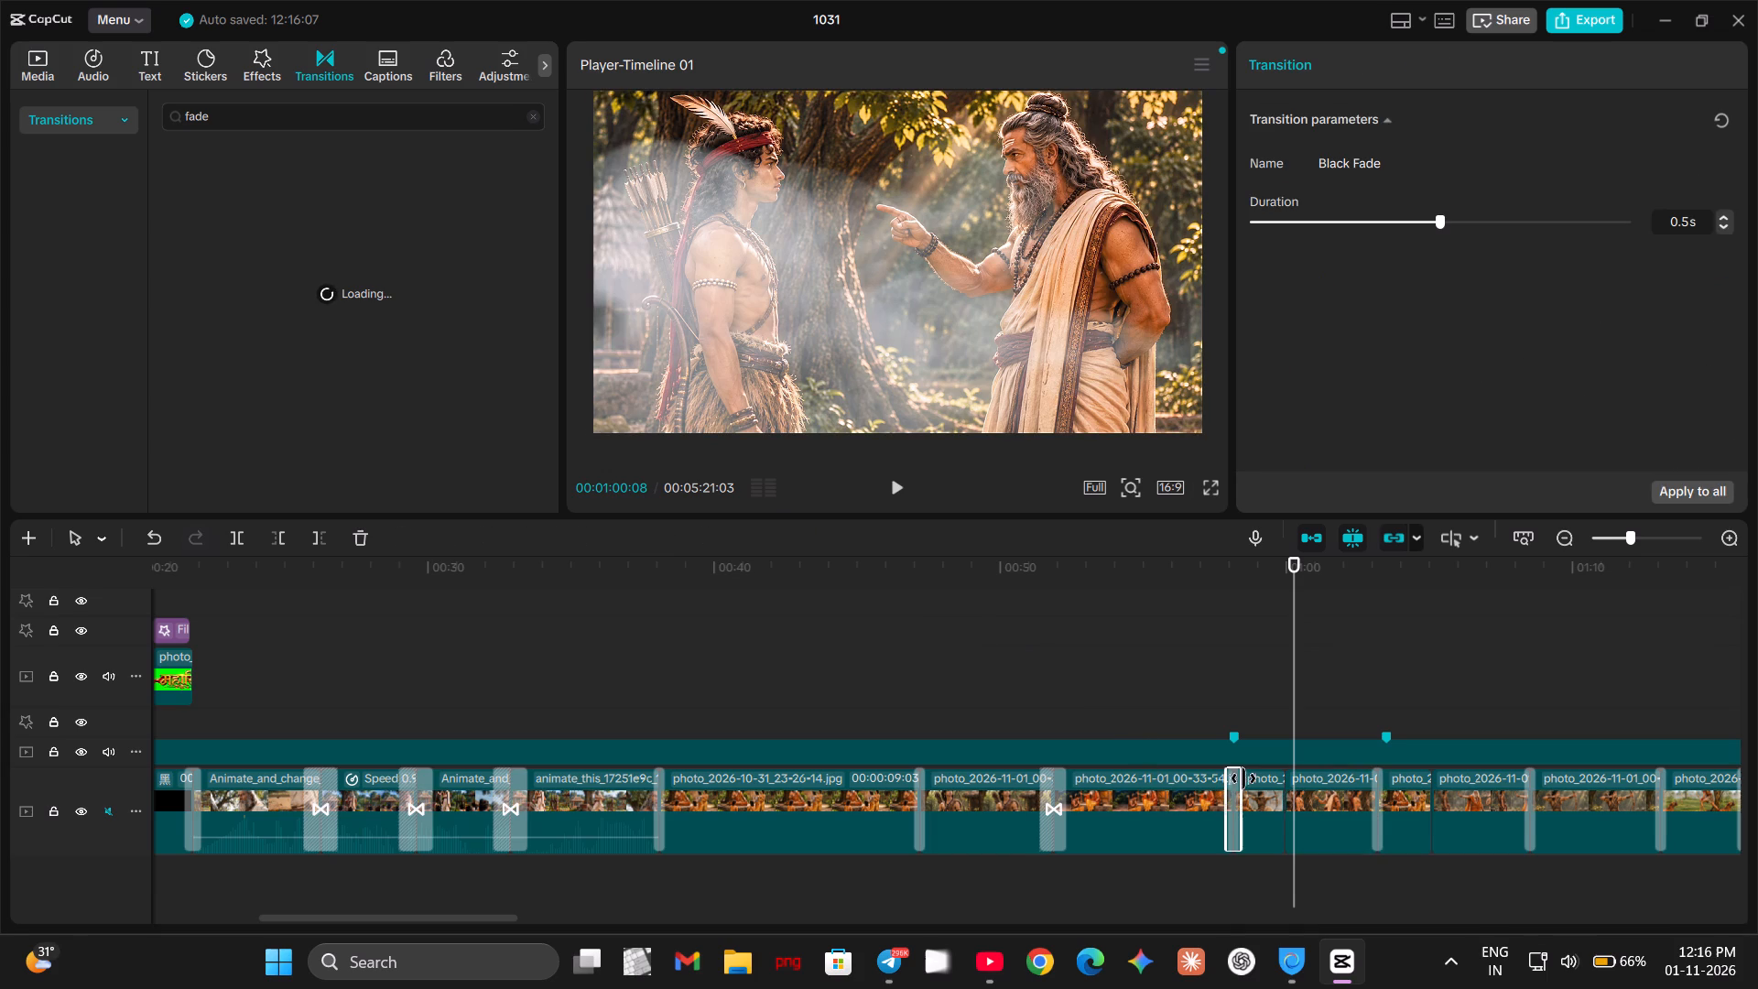
{"action": "left_click", "coordinate": [1286, 792]}
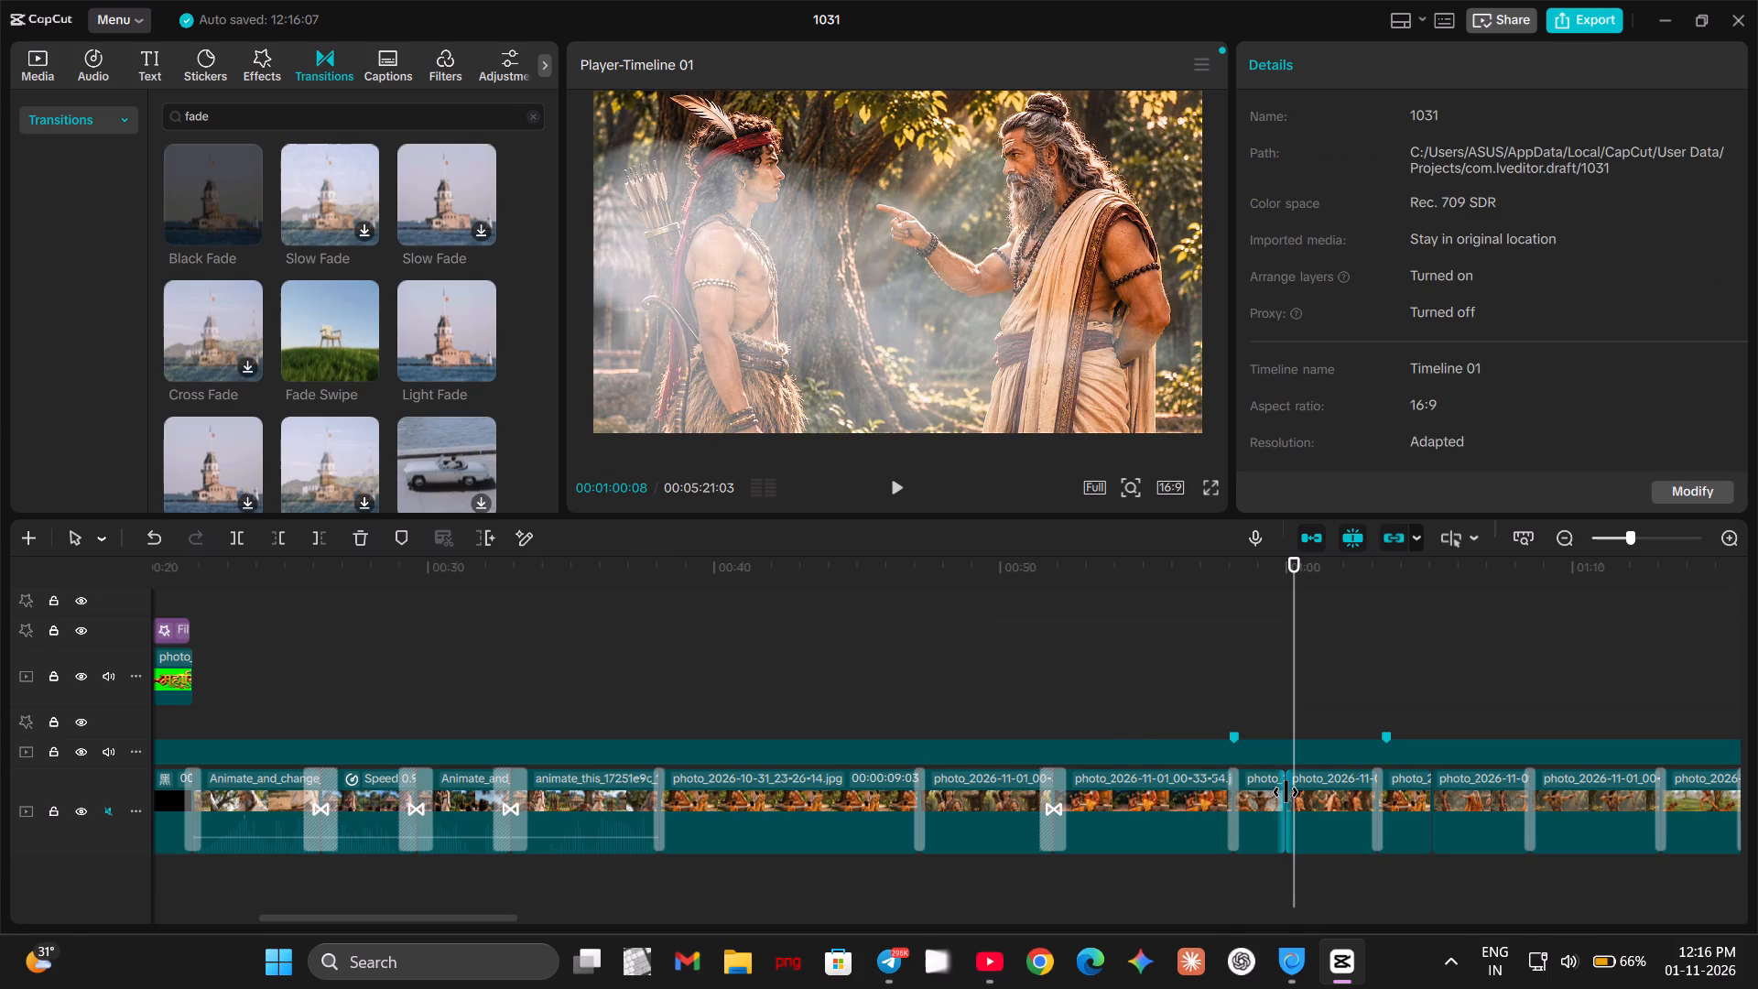
{"action": "key", "text": "ctrl+v"}
{"action": "left_click", "coordinate": [247, 229]}
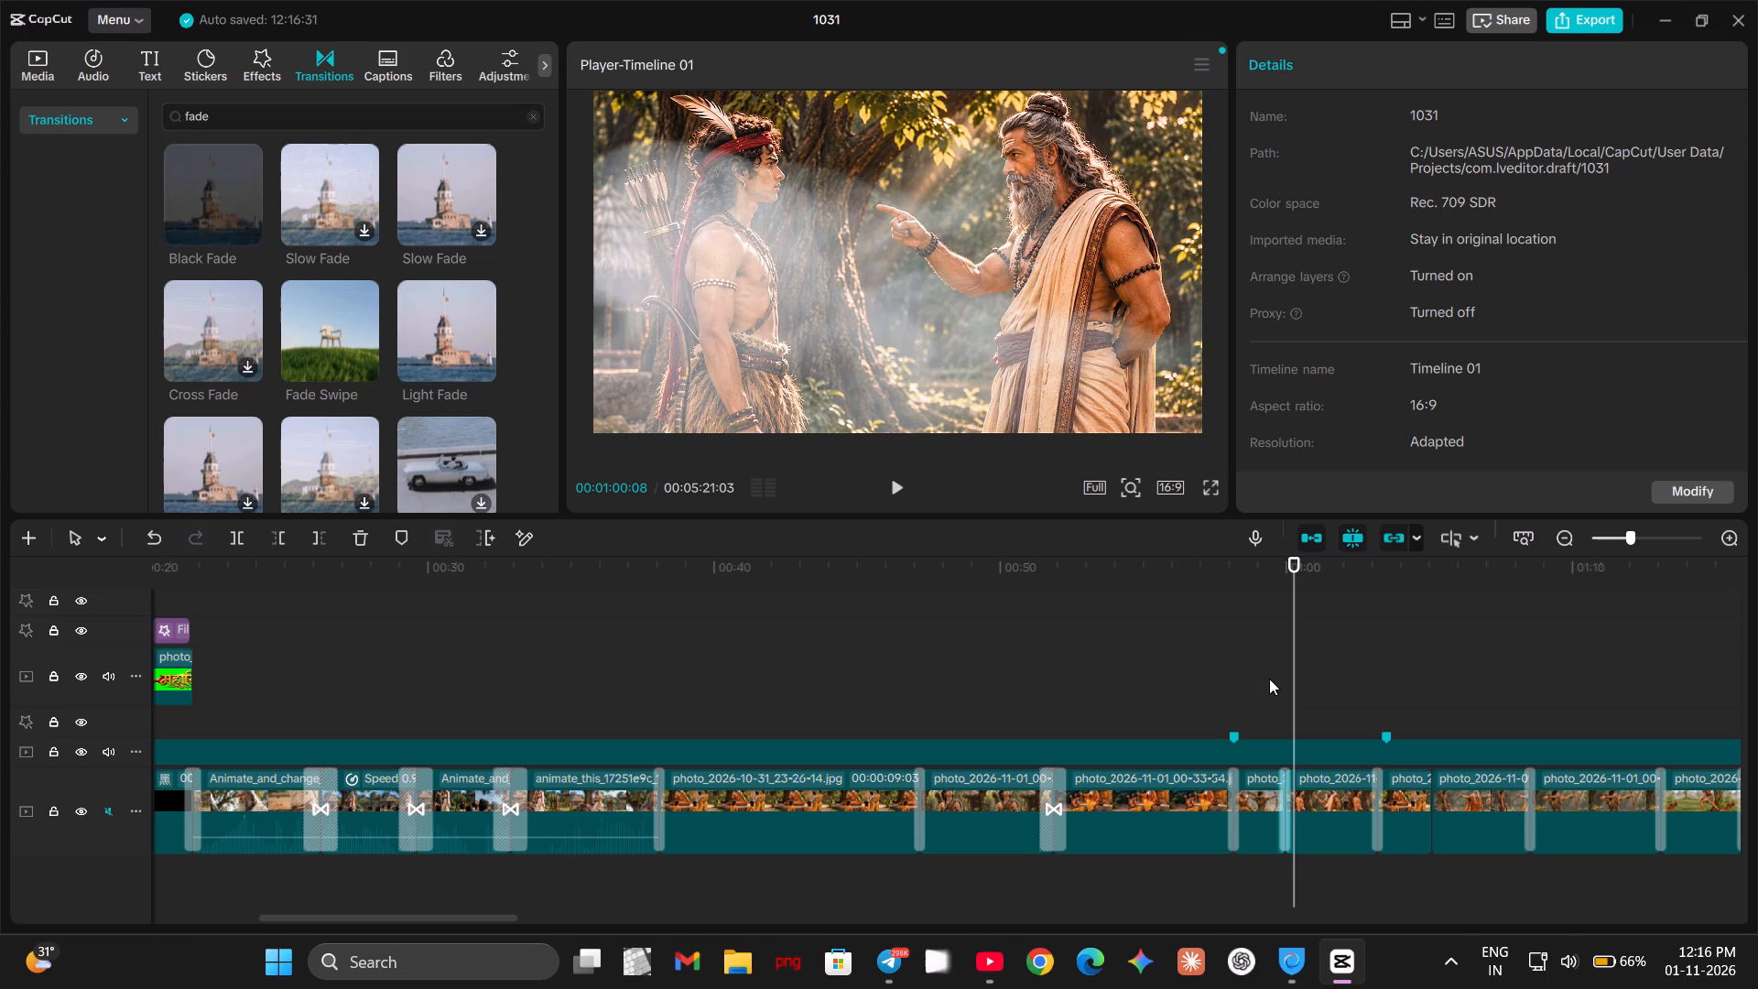
Replay the new Black Fade between the archery lesson and replaced photo clips, pausing at 00:01:02:09.
{"action": "left_click_drag", "start_coordinate": [1297, 662], "coordinate": [1179, 662]}
{"action": "key", "text": "space"}
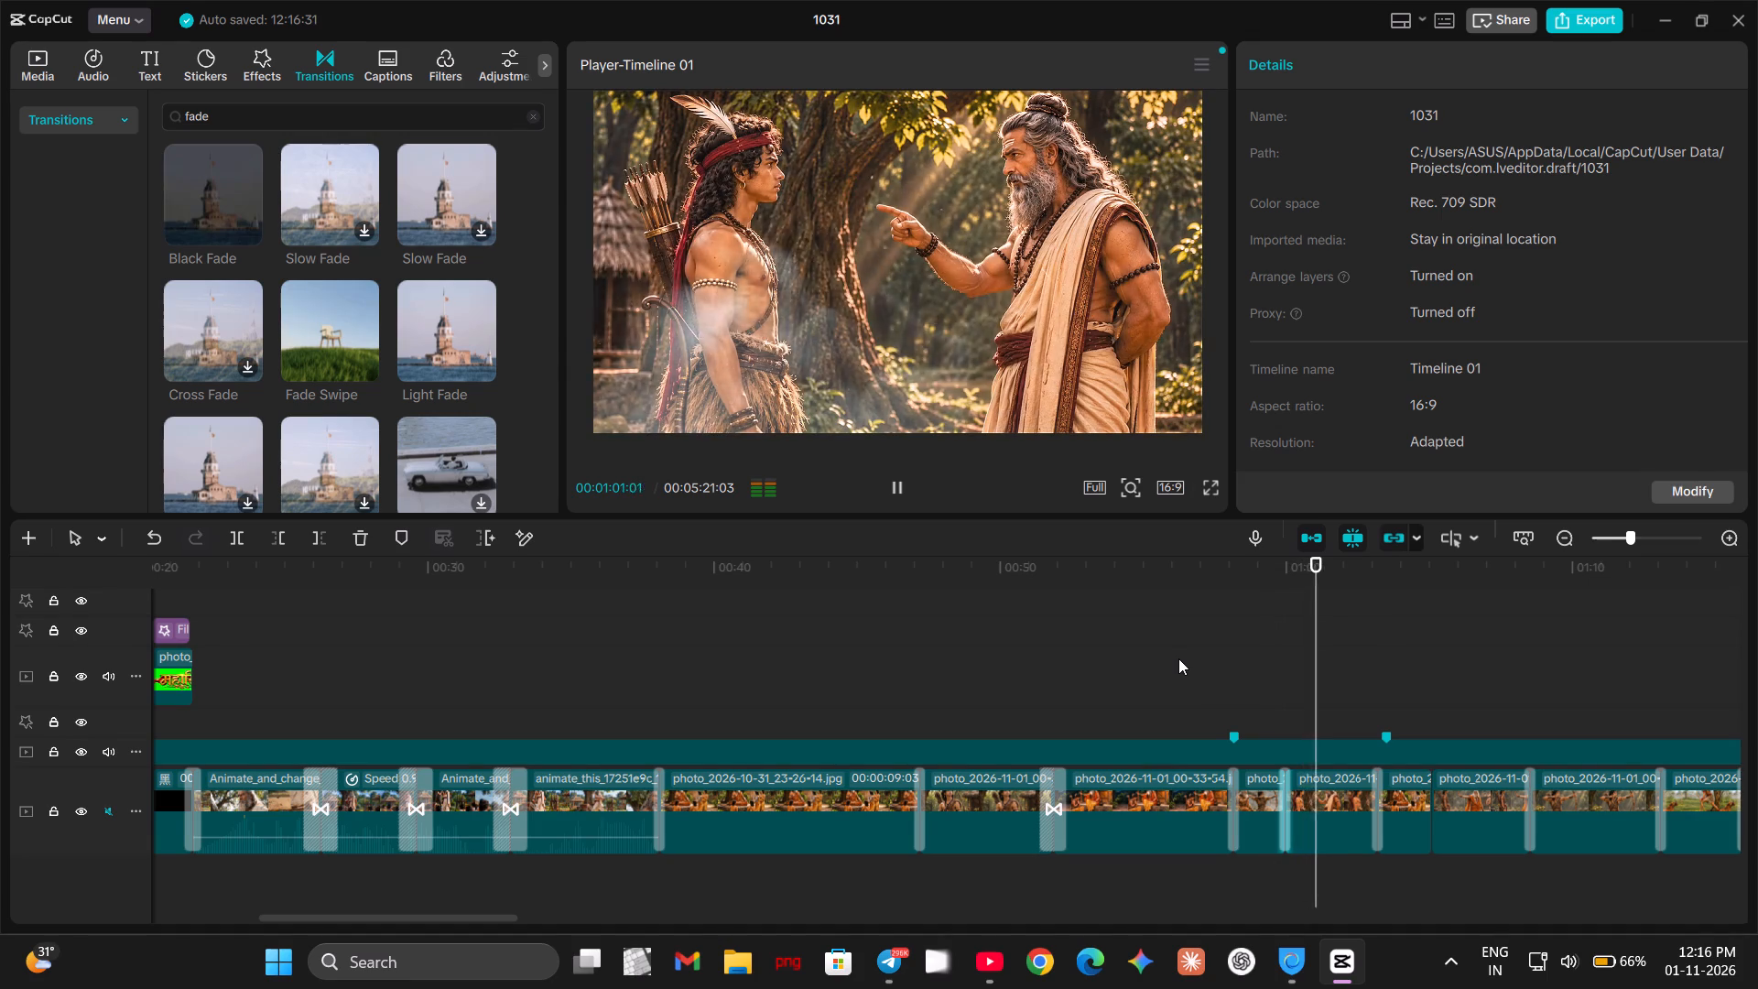
{"action": "key", "text": "space"}
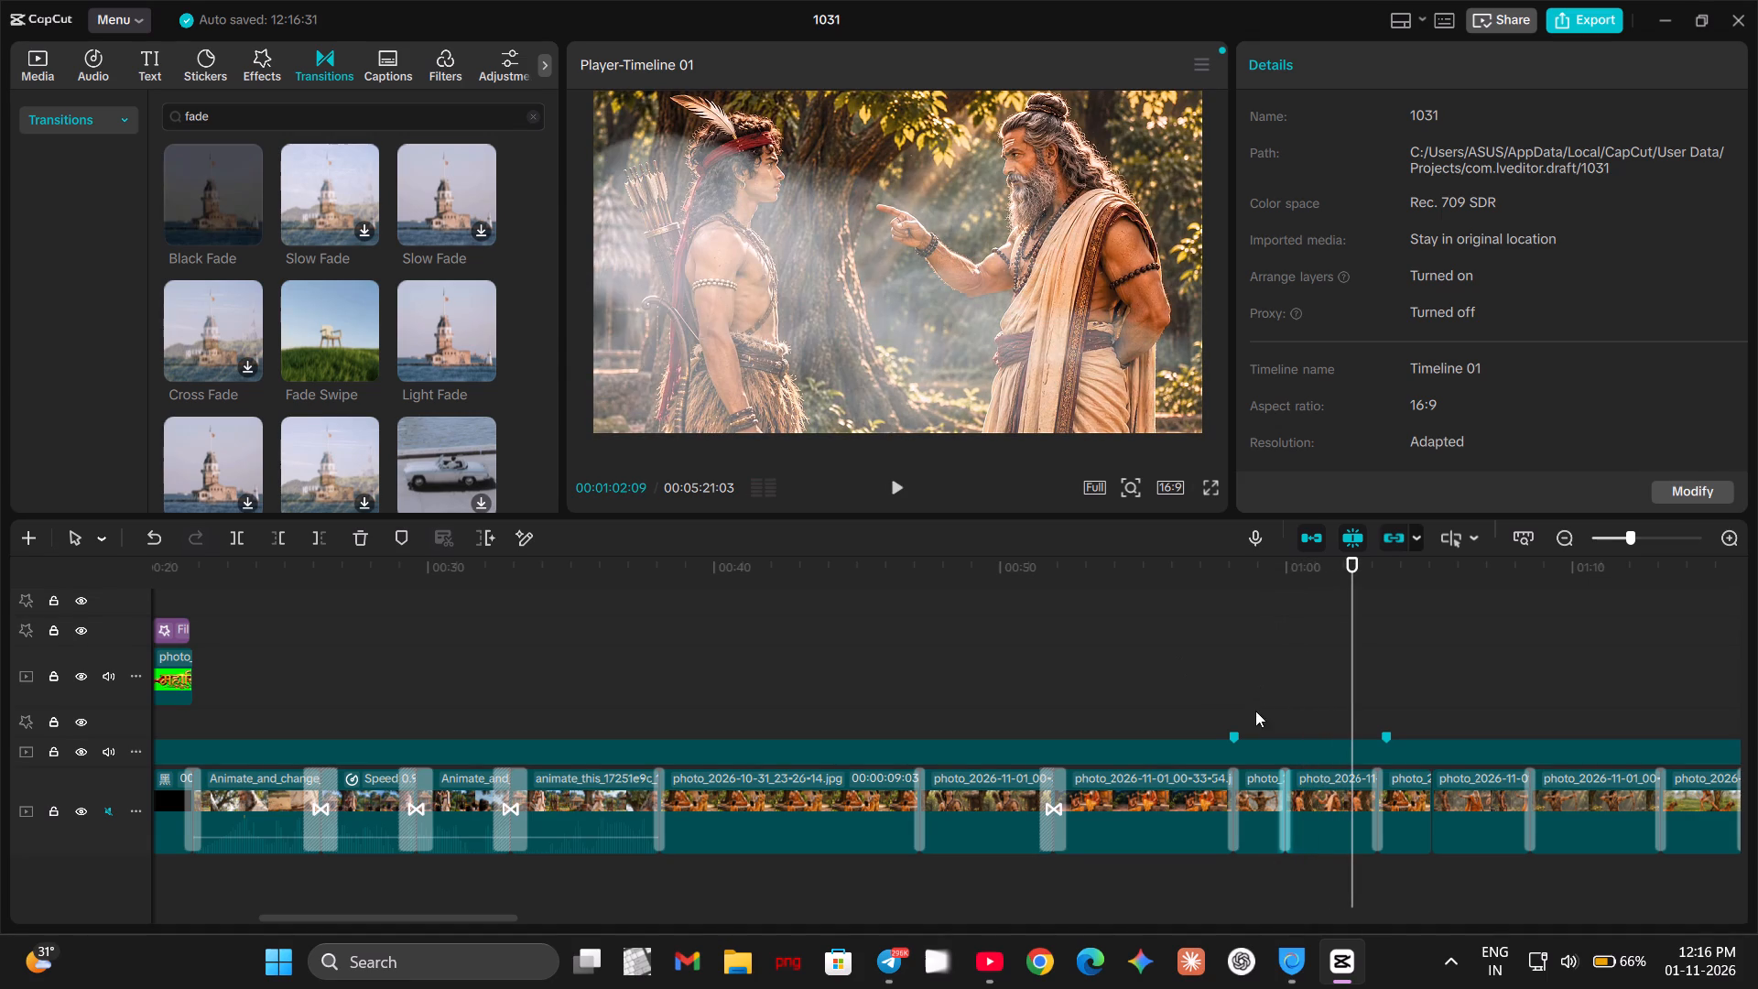
Shorten the Smoke Overlay effect at its end edge so it stops at about 00:01:00:06, just after the new Black Fade.
{"action": "scroll", "coordinate": [1242, 718], "scroll_direction": "down", "scroll_amount": 3}
{"action": "scroll", "coordinate": [1275, 675], "scroll_direction": "up", "scroll_amount": 3}
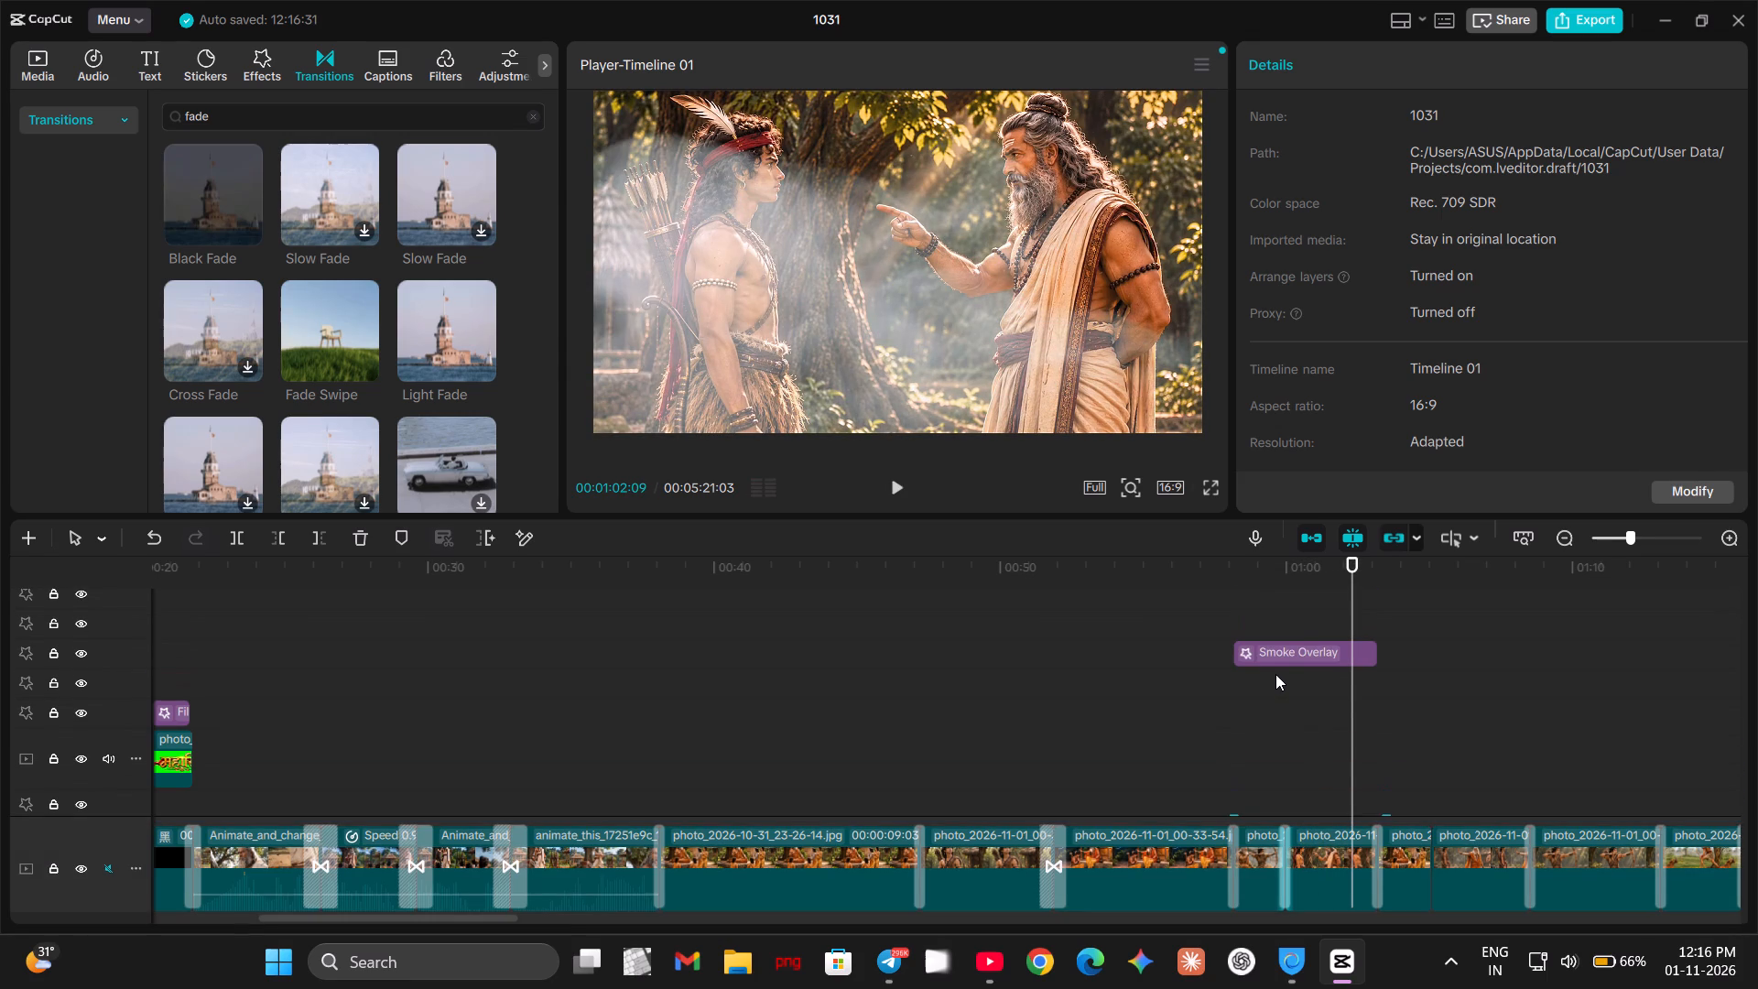
{"action": "left_click", "coordinate": [1324, 655]}
{"action": "left_click_drag", "start_coordinate": [1375, 653], "coordinate": [1320, 655]}
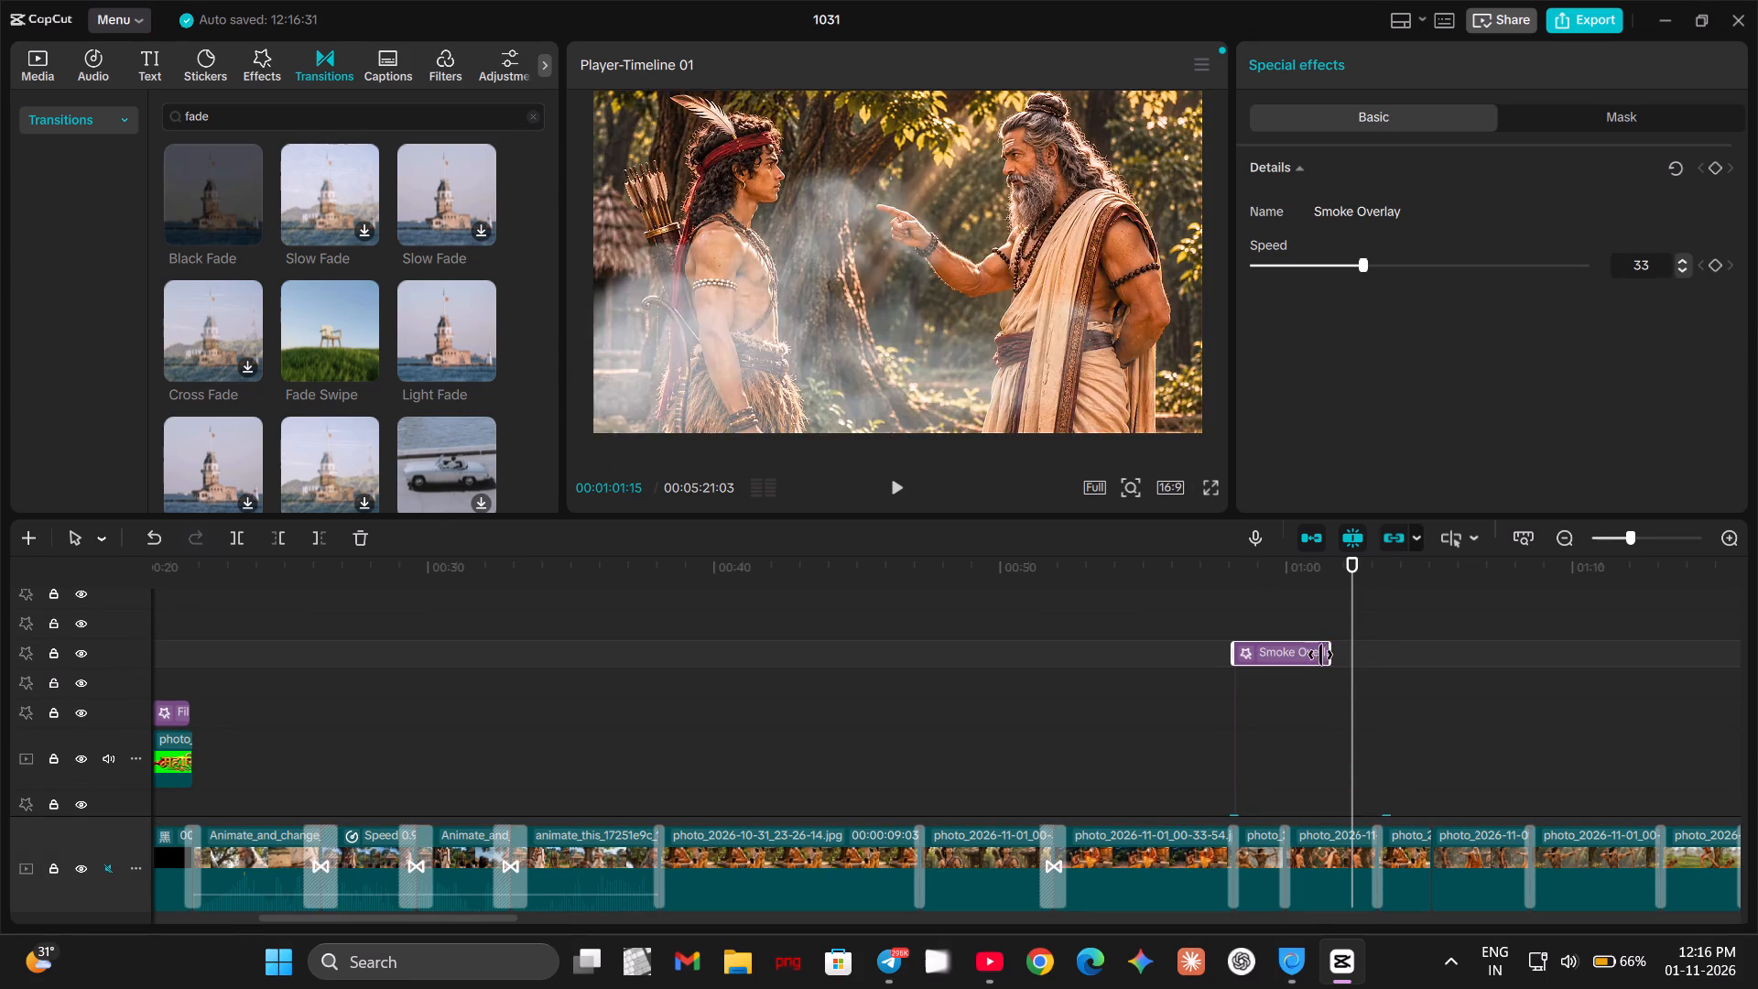
{"action": "left_click_drag", "start_coordinate": [1320, 655], "coordinate": [1294, 665]}
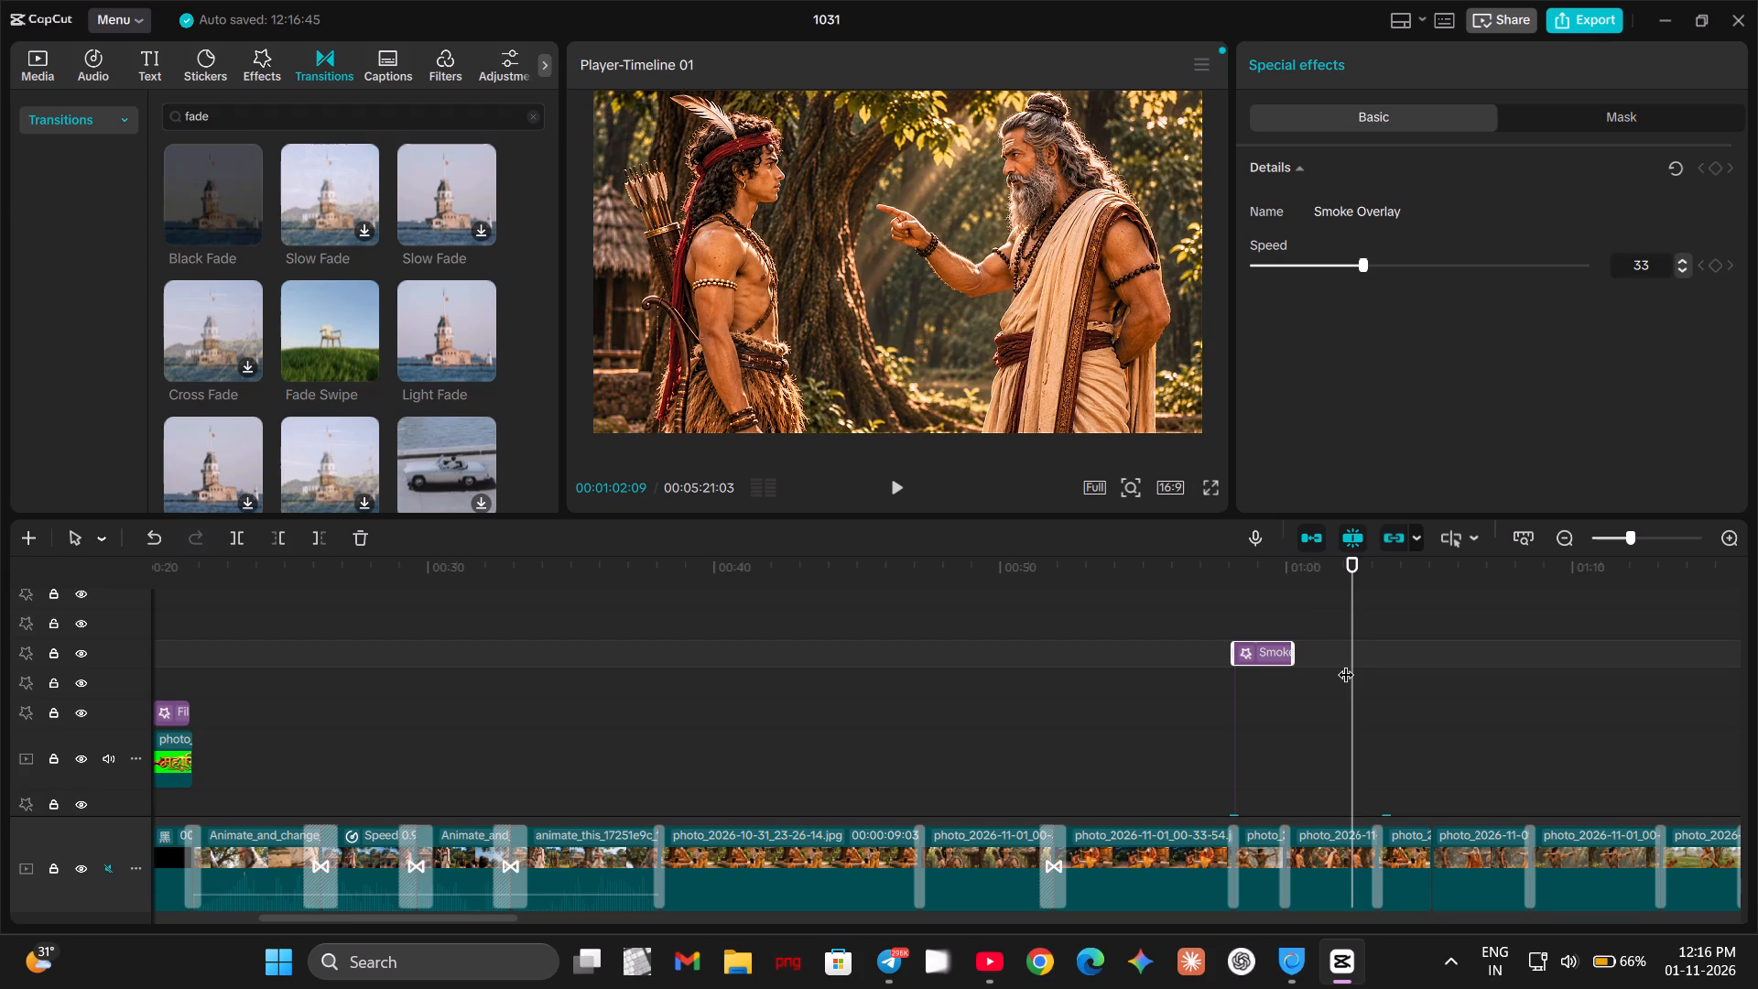
Replay the section from the archery lesson clip through the replaced photo clip to review the shortened smoke and fade timing.
{"action": "left_click_drag", "start_coordinate": [1346, 663], "coordinate": [1207, 688]}
{"action": "key", "text": "space"}
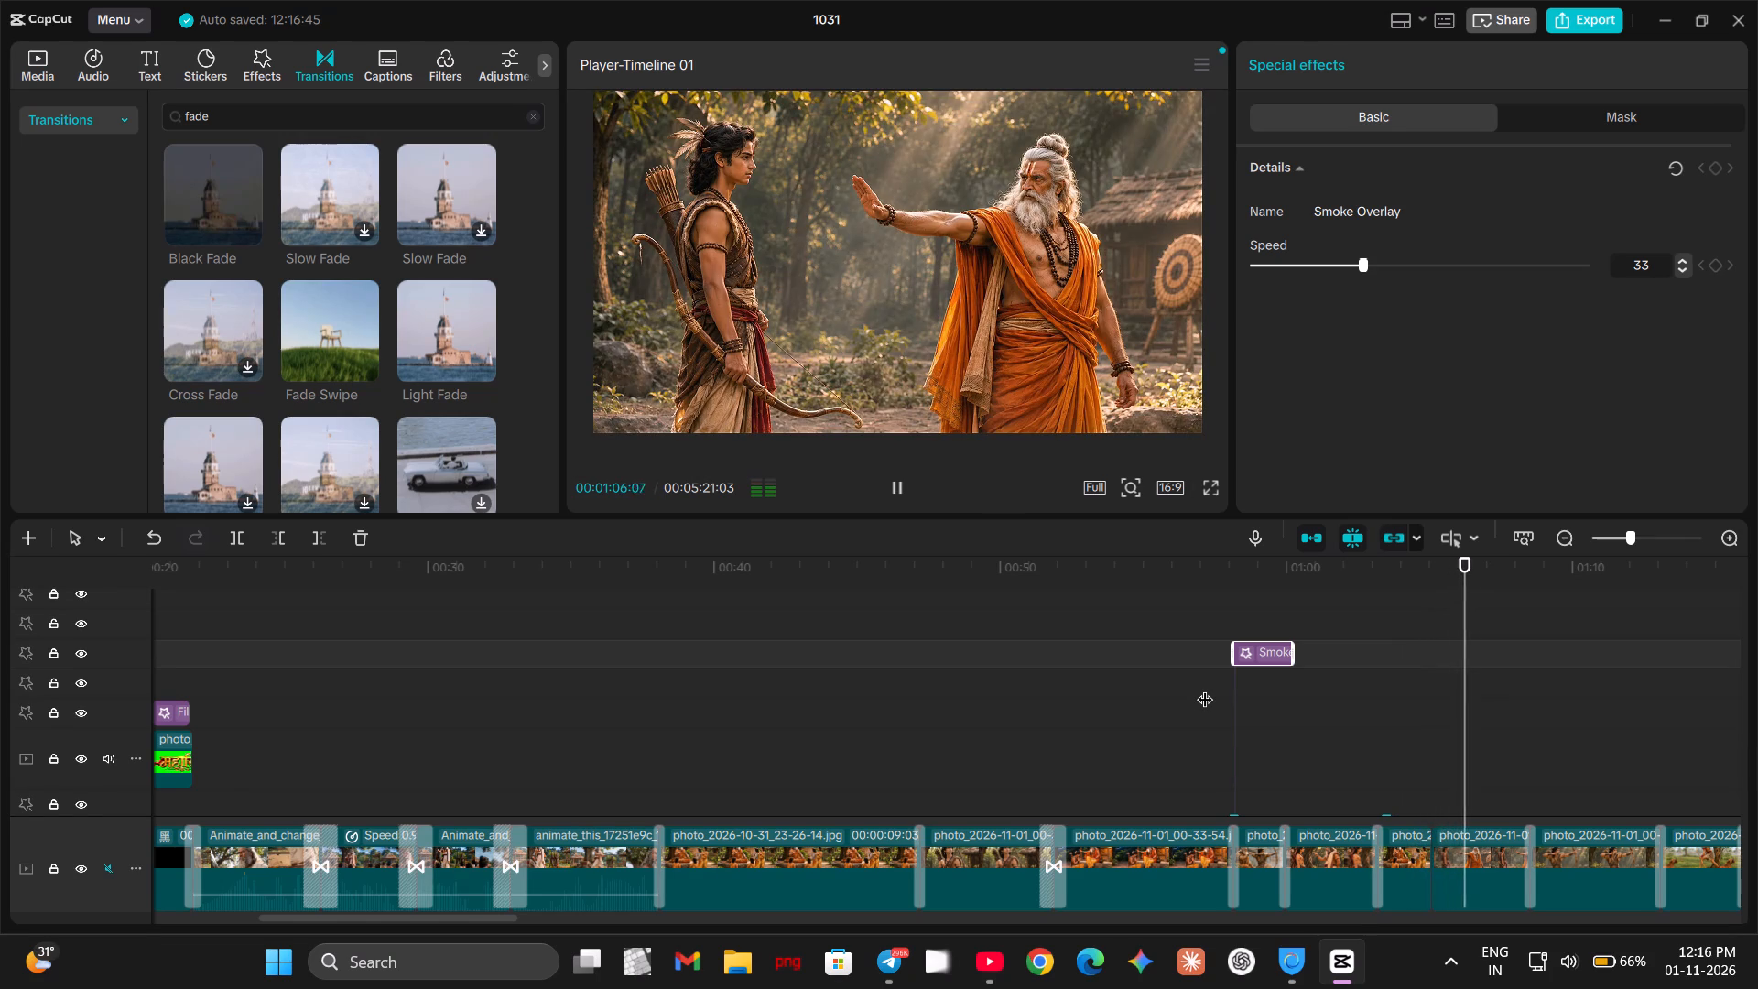
{"action": "key", "text": "space"}
{"action": "left_click_drag", "start_coordinate": [1470, 696], "coordinate": [1292, 728]}
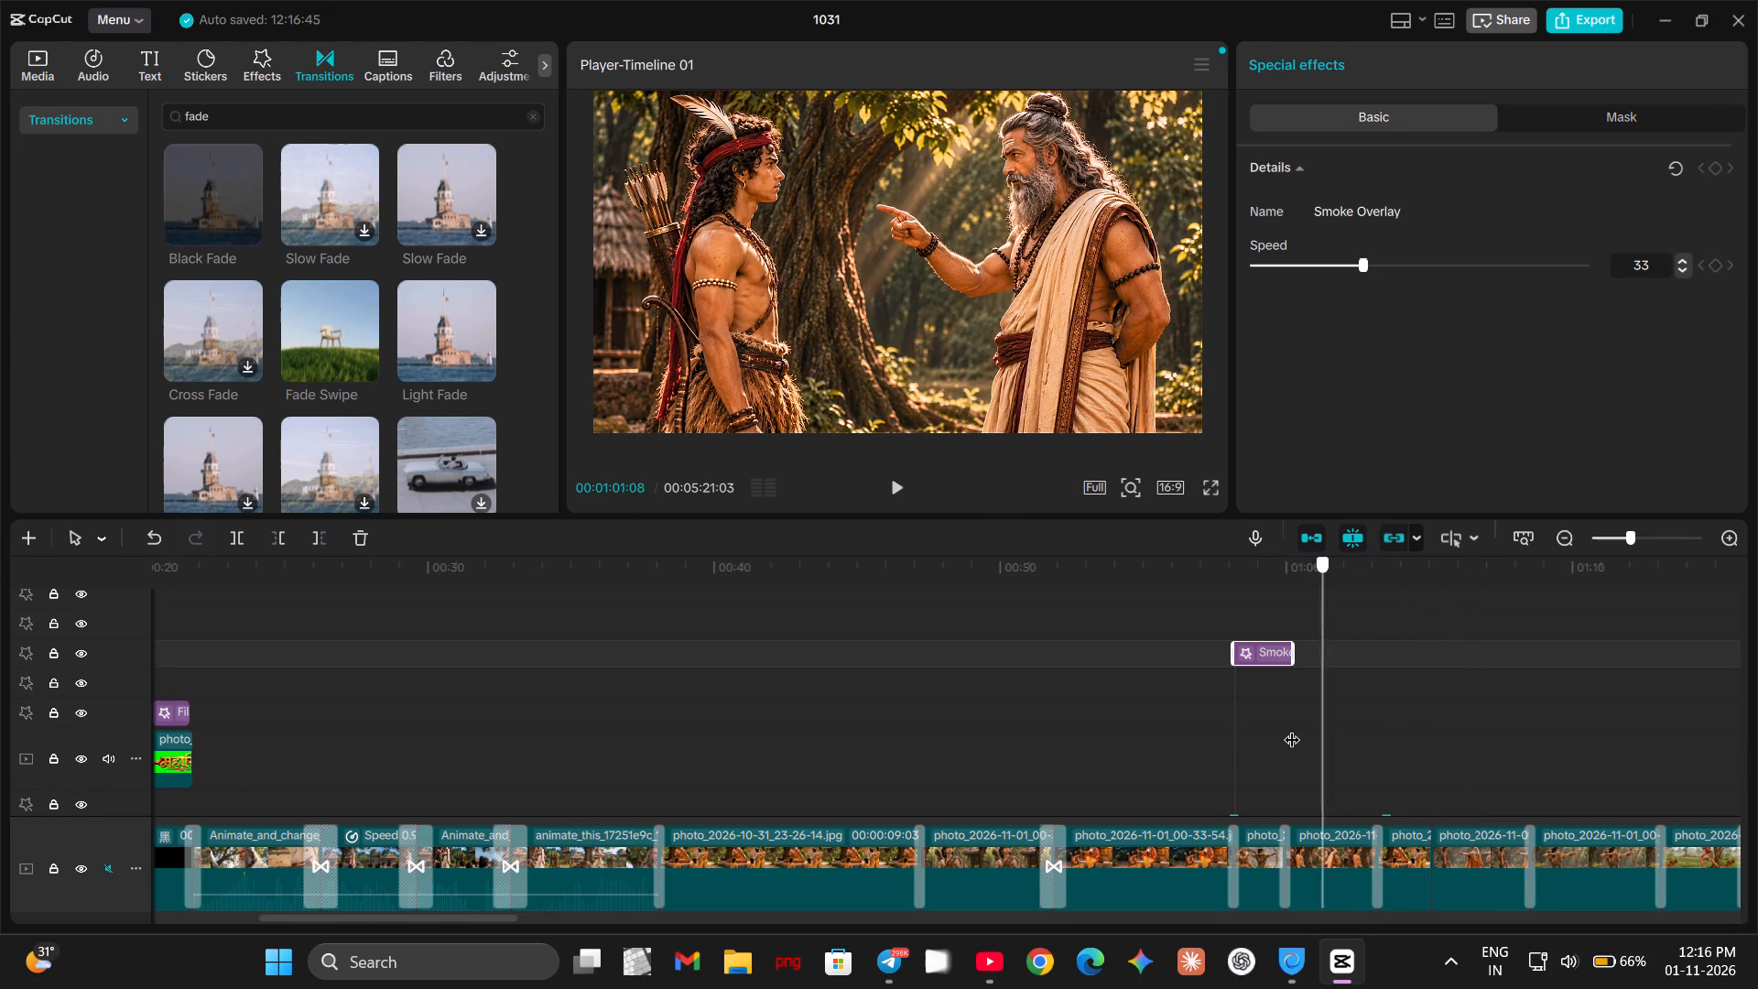
{"action": "left_click_drag", "start_coordinate": [1292, 728], "coordinate": [1287, 729]}
{"action": "key", "text": "space"}
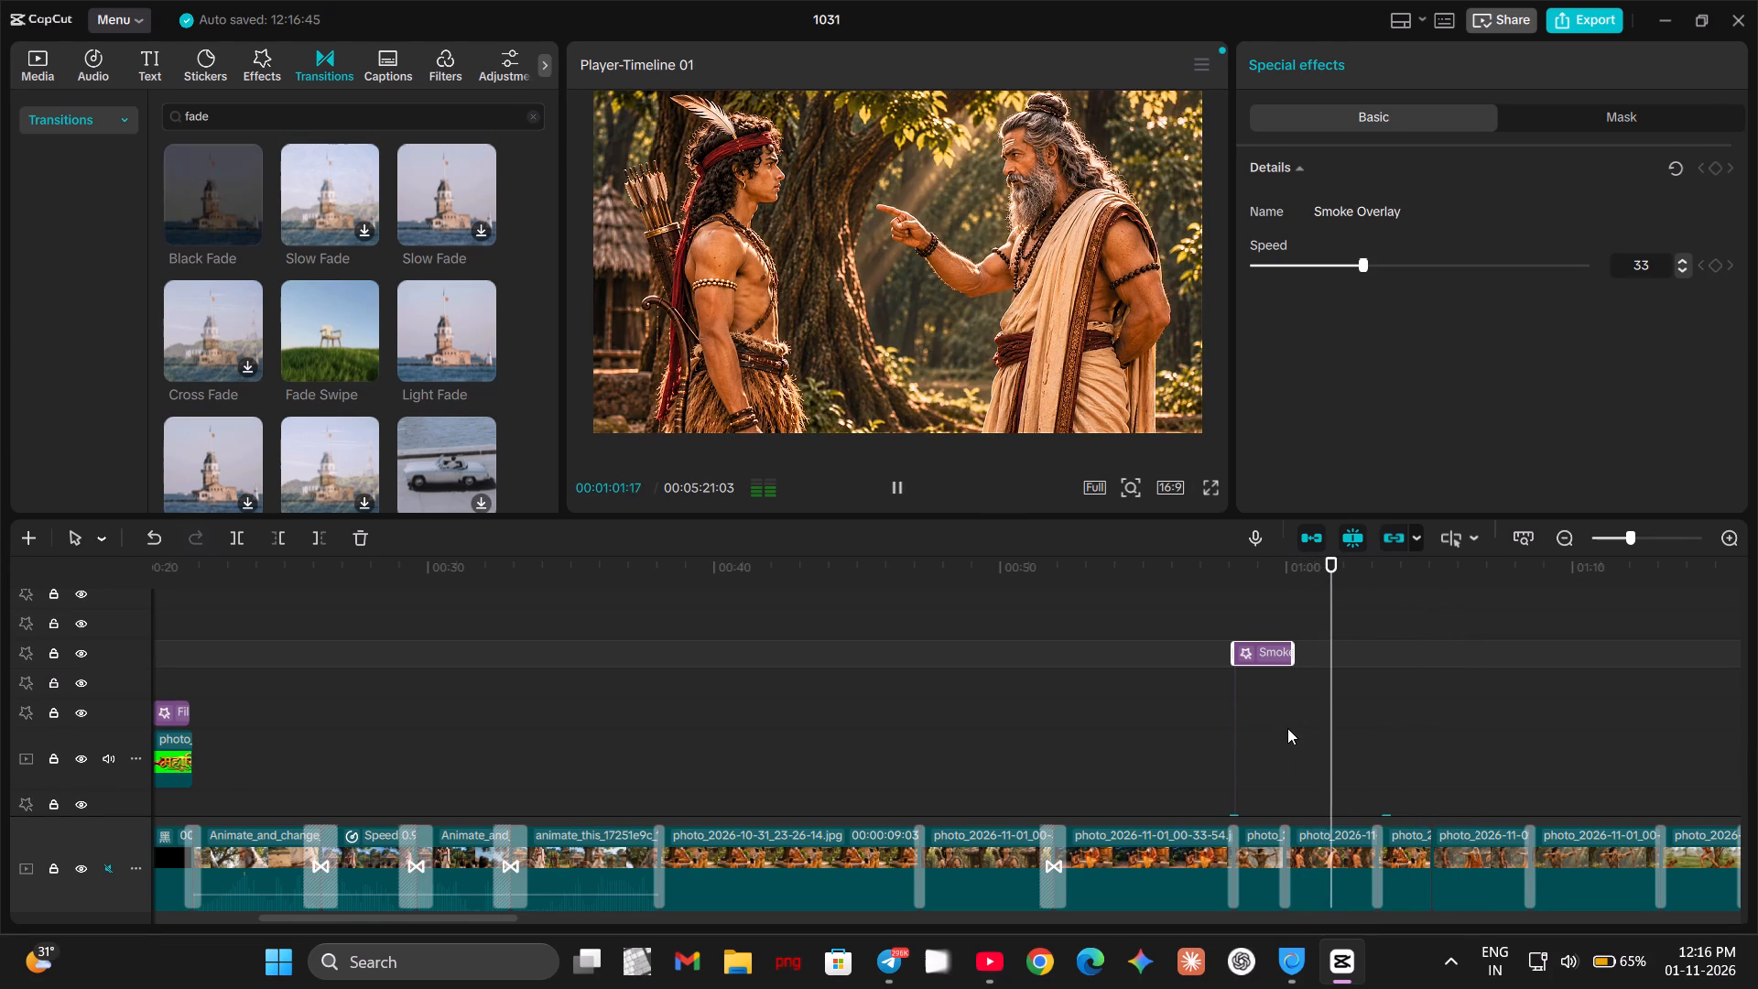
{"action": "key", "text": "space"}
{"action": "left_click_drag", "start_coordinate": [1331, 753], "coordinate": [1143, 772]}
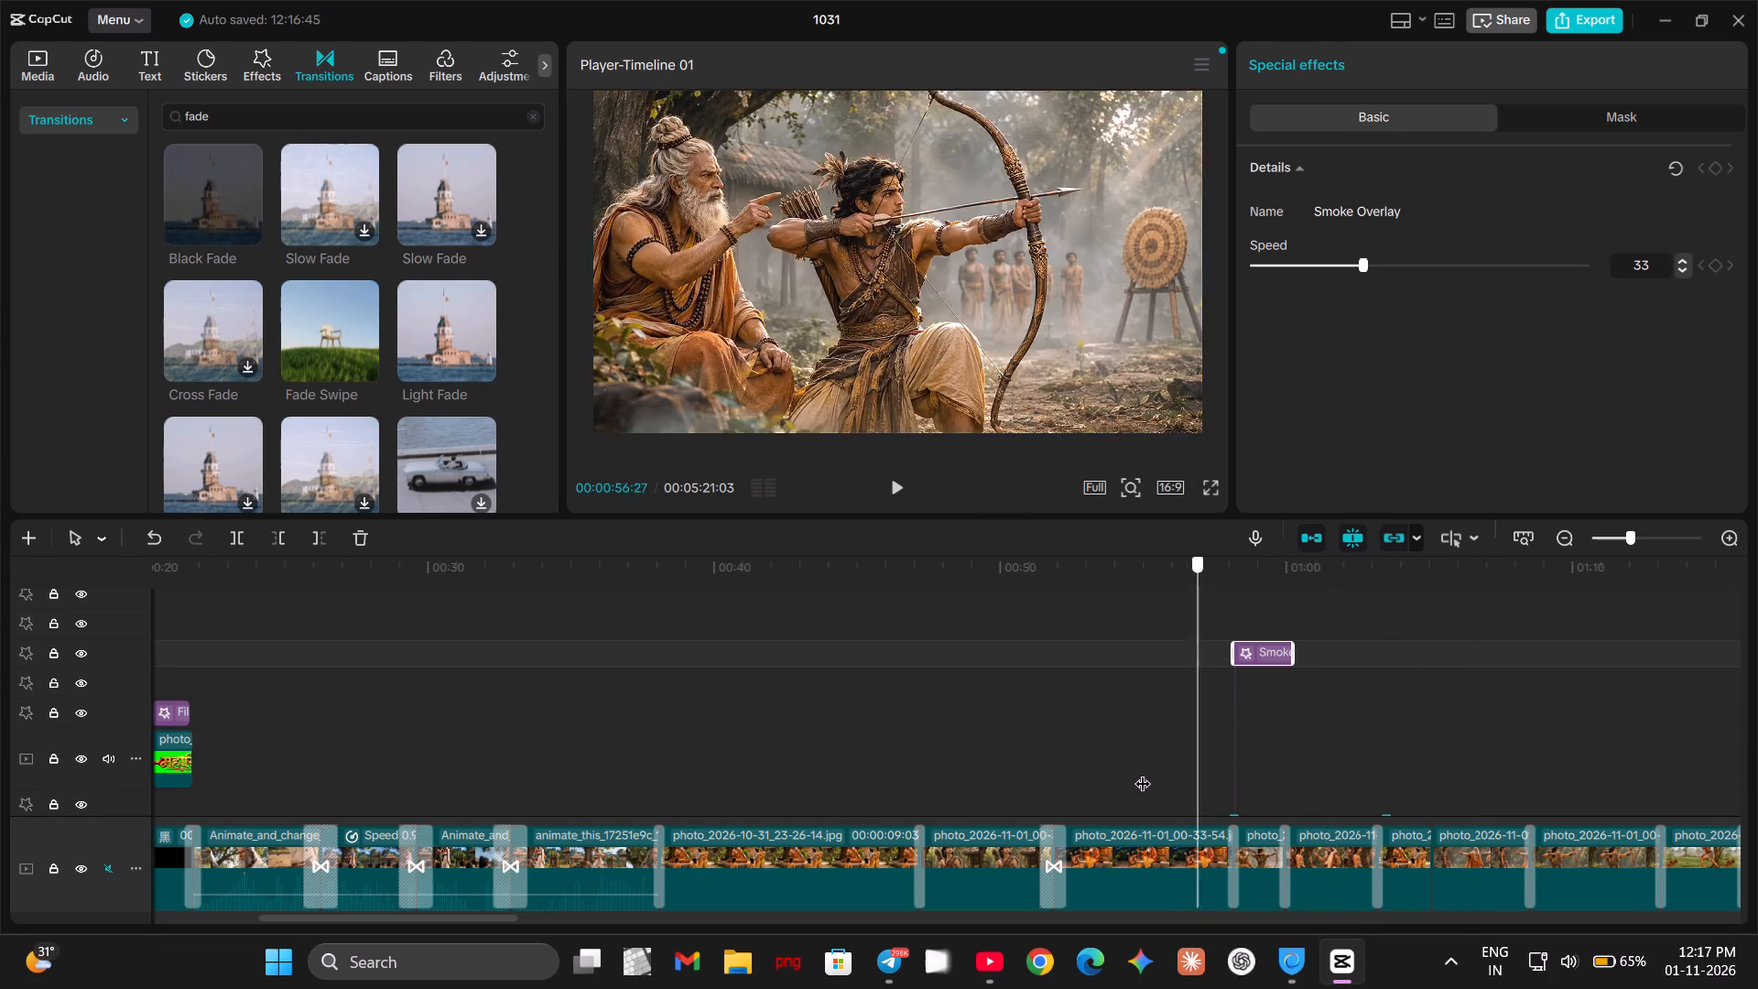
{"action": "left_click_drag", "start_coordinate": [1143, 772], "coordinate": [1140, 772]}
{"action": "key", "text": "space"}
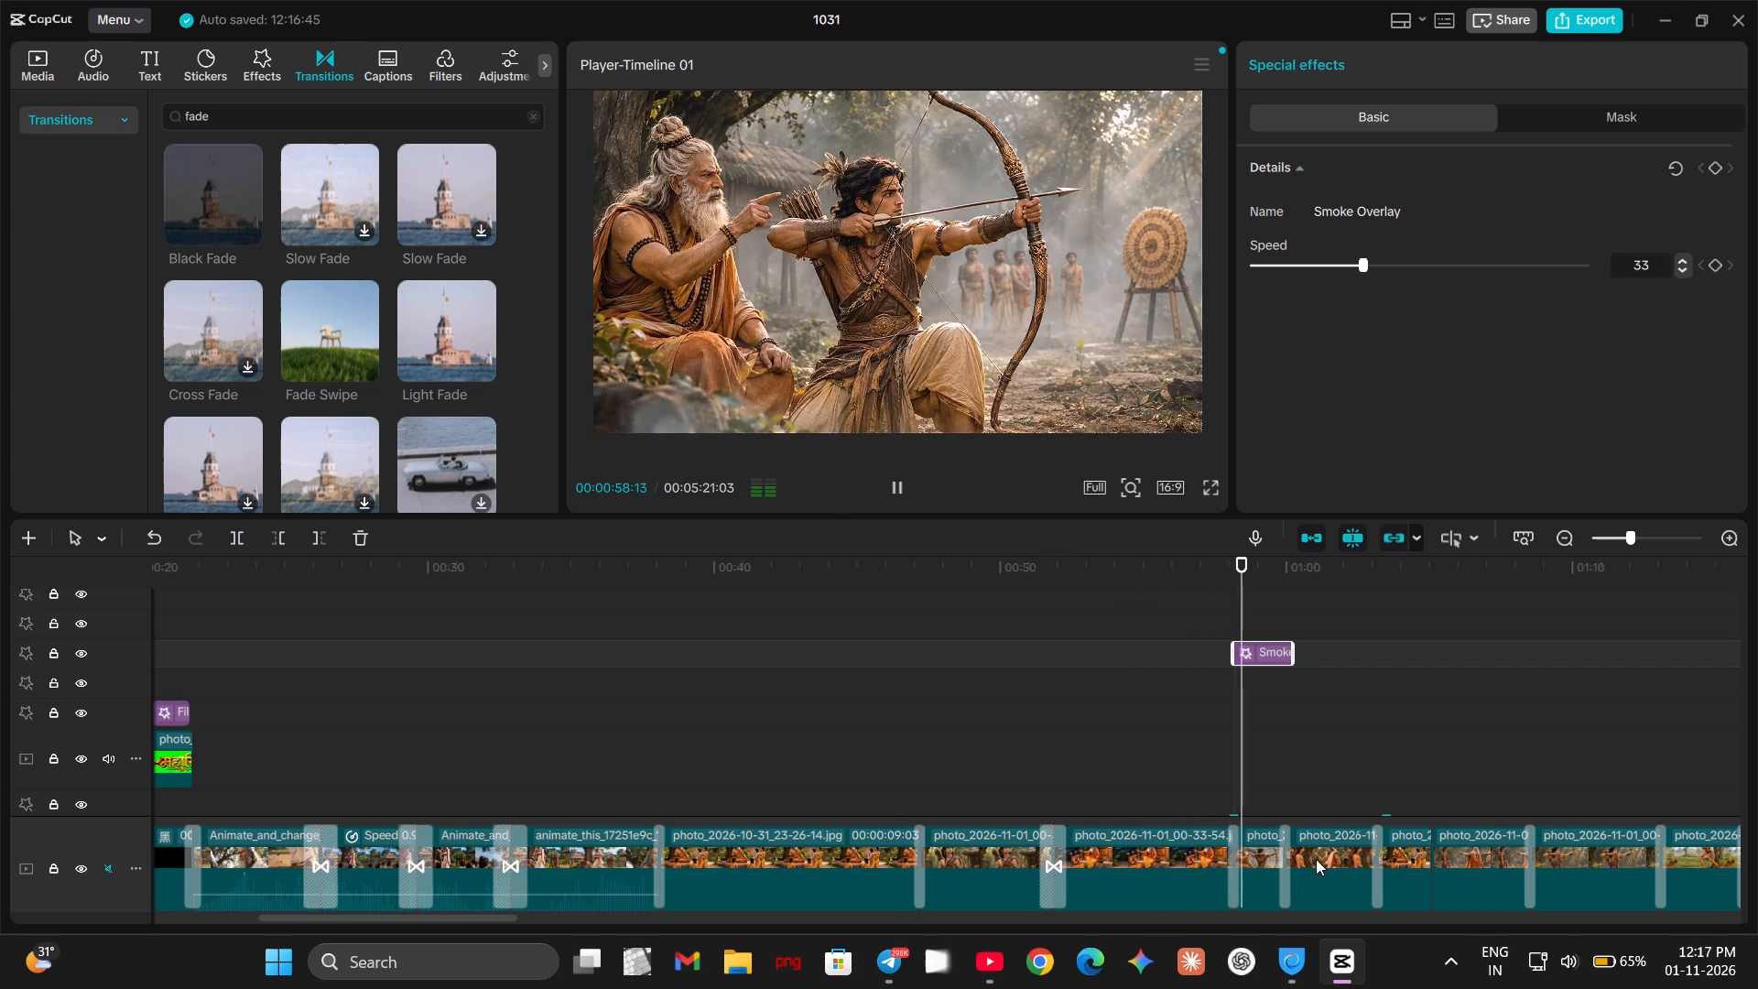
Keyframe a zoom on the replaced photo clip, with scale 100% at 00:01:00:06 and 120% at 00:01:02:29.
{"action": "left_click", "coordinate": [1317, 858]}
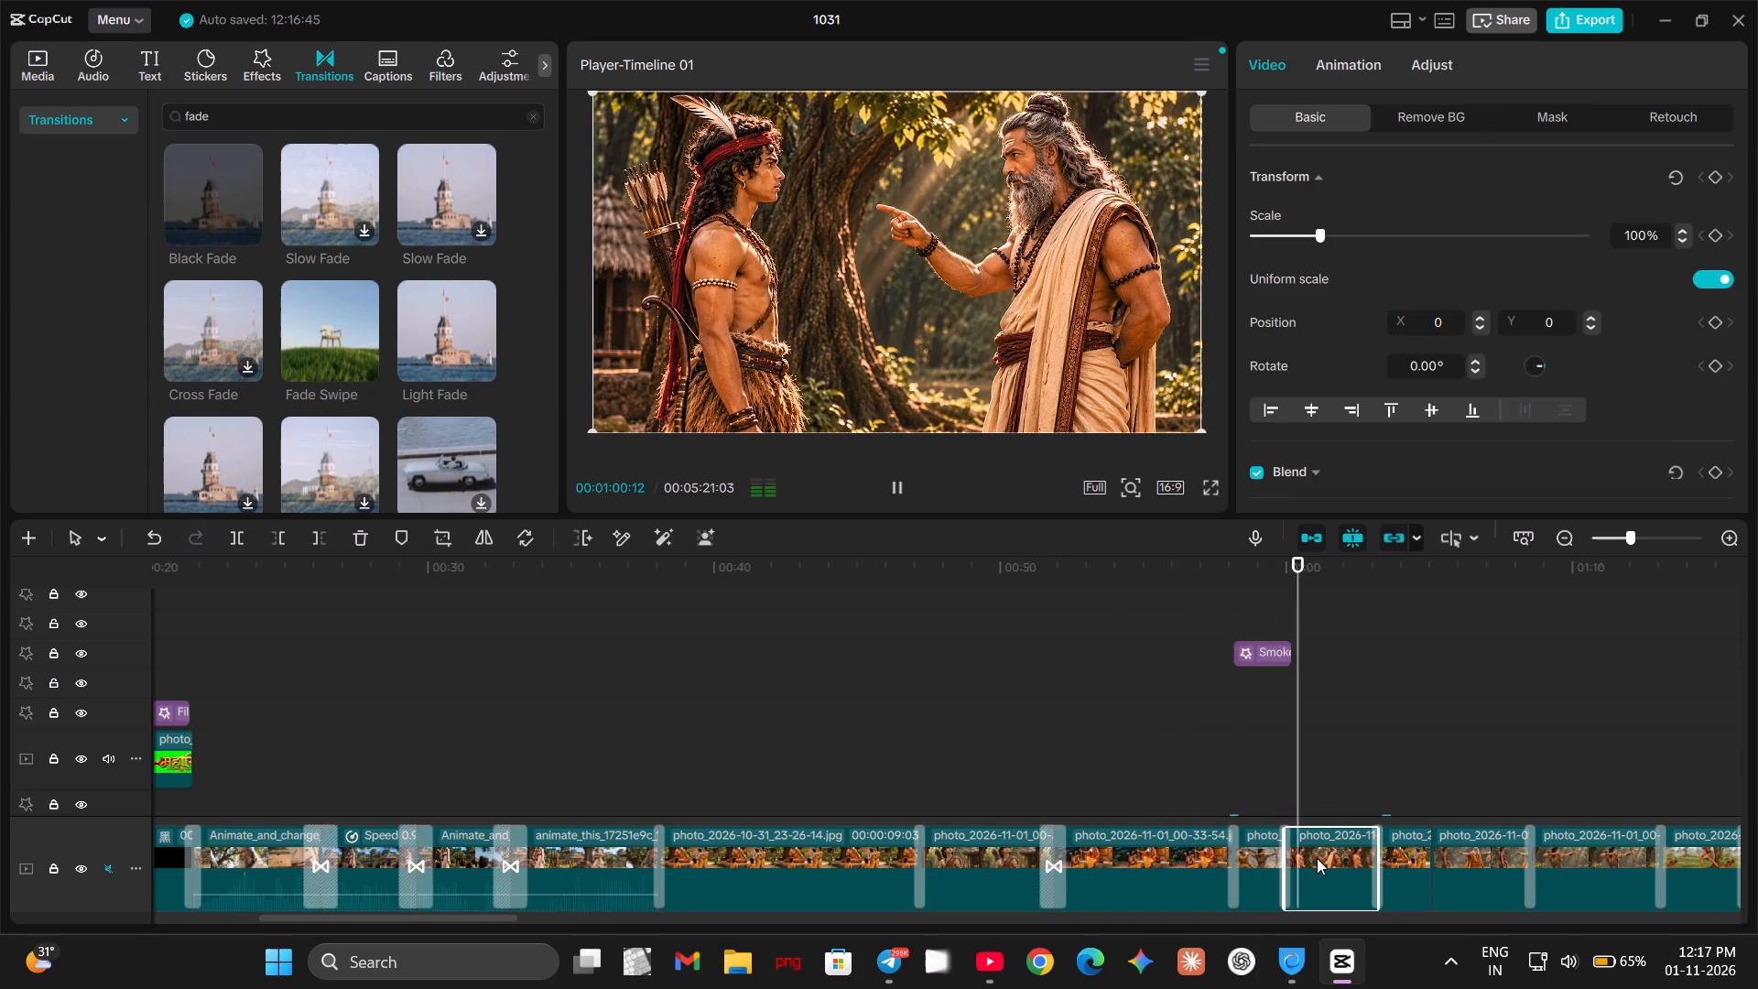
{"action": "key", "text": "space"}
{"action": "left_click_drag", "start_coordinate": [1312, 752], "coordinate": [1288, 758]}
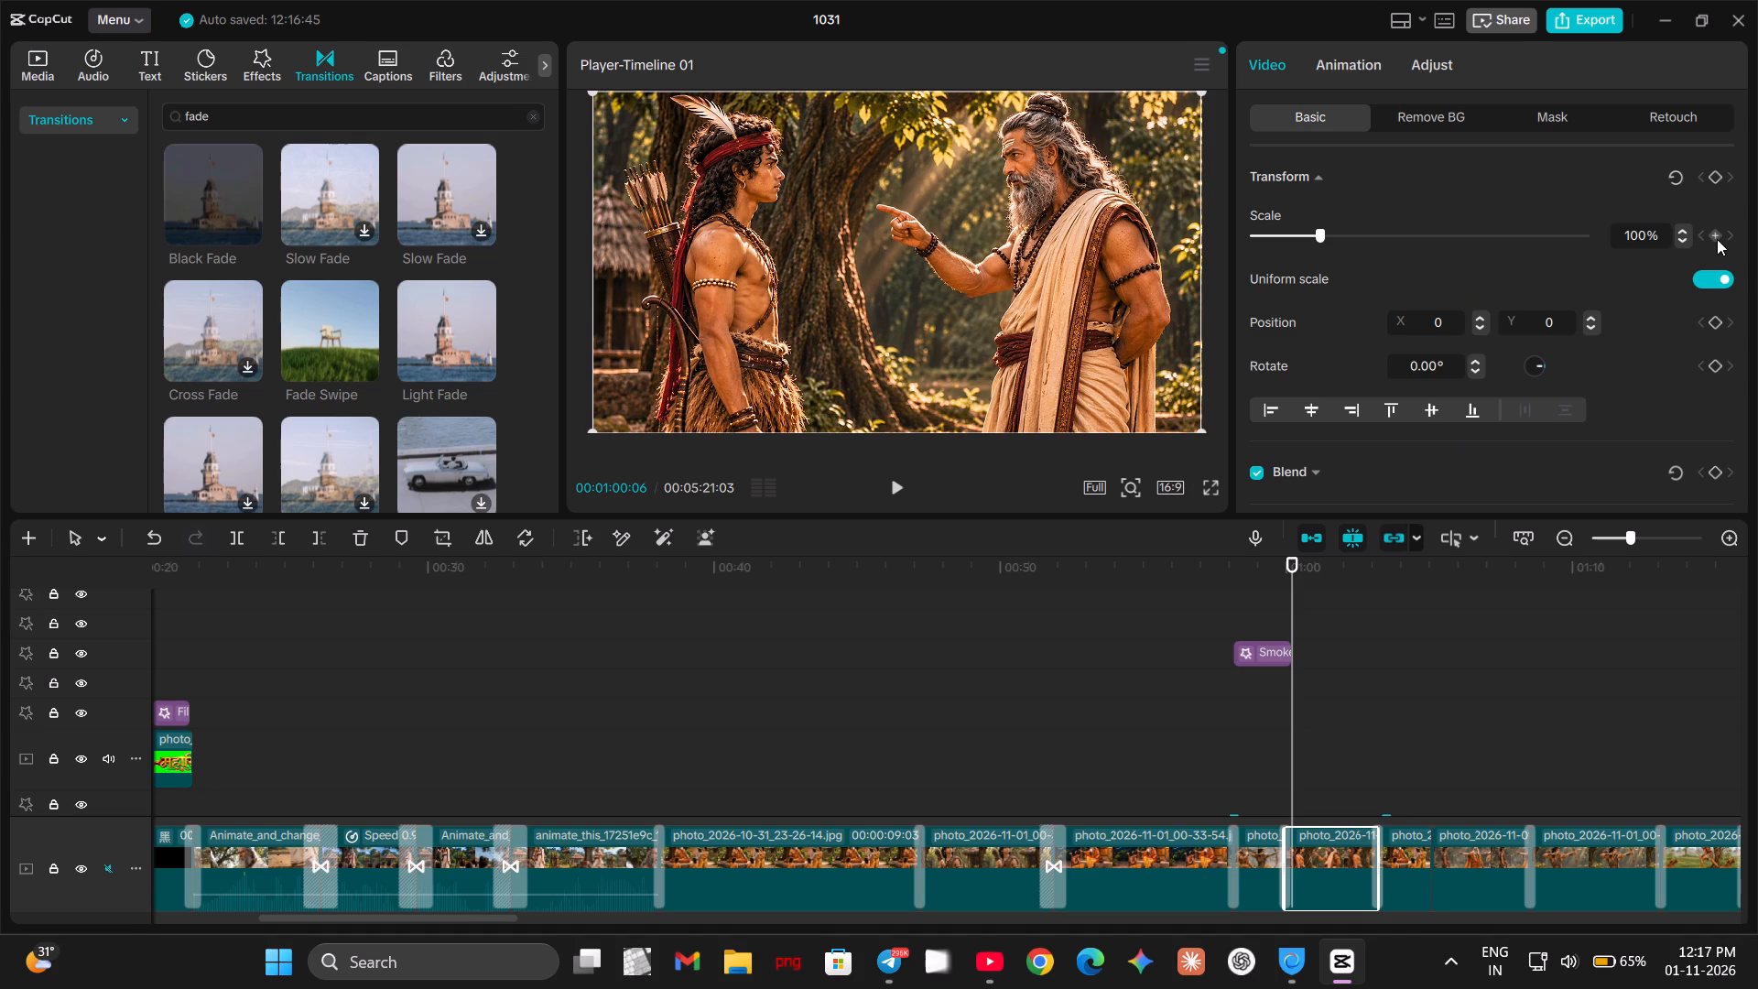
{"action": "left_click", "coordinate": [1717, 239]}
{"action": "left_click_drag", "start_coordinate": [1288, 735], "coordinate": [1316, 734]}
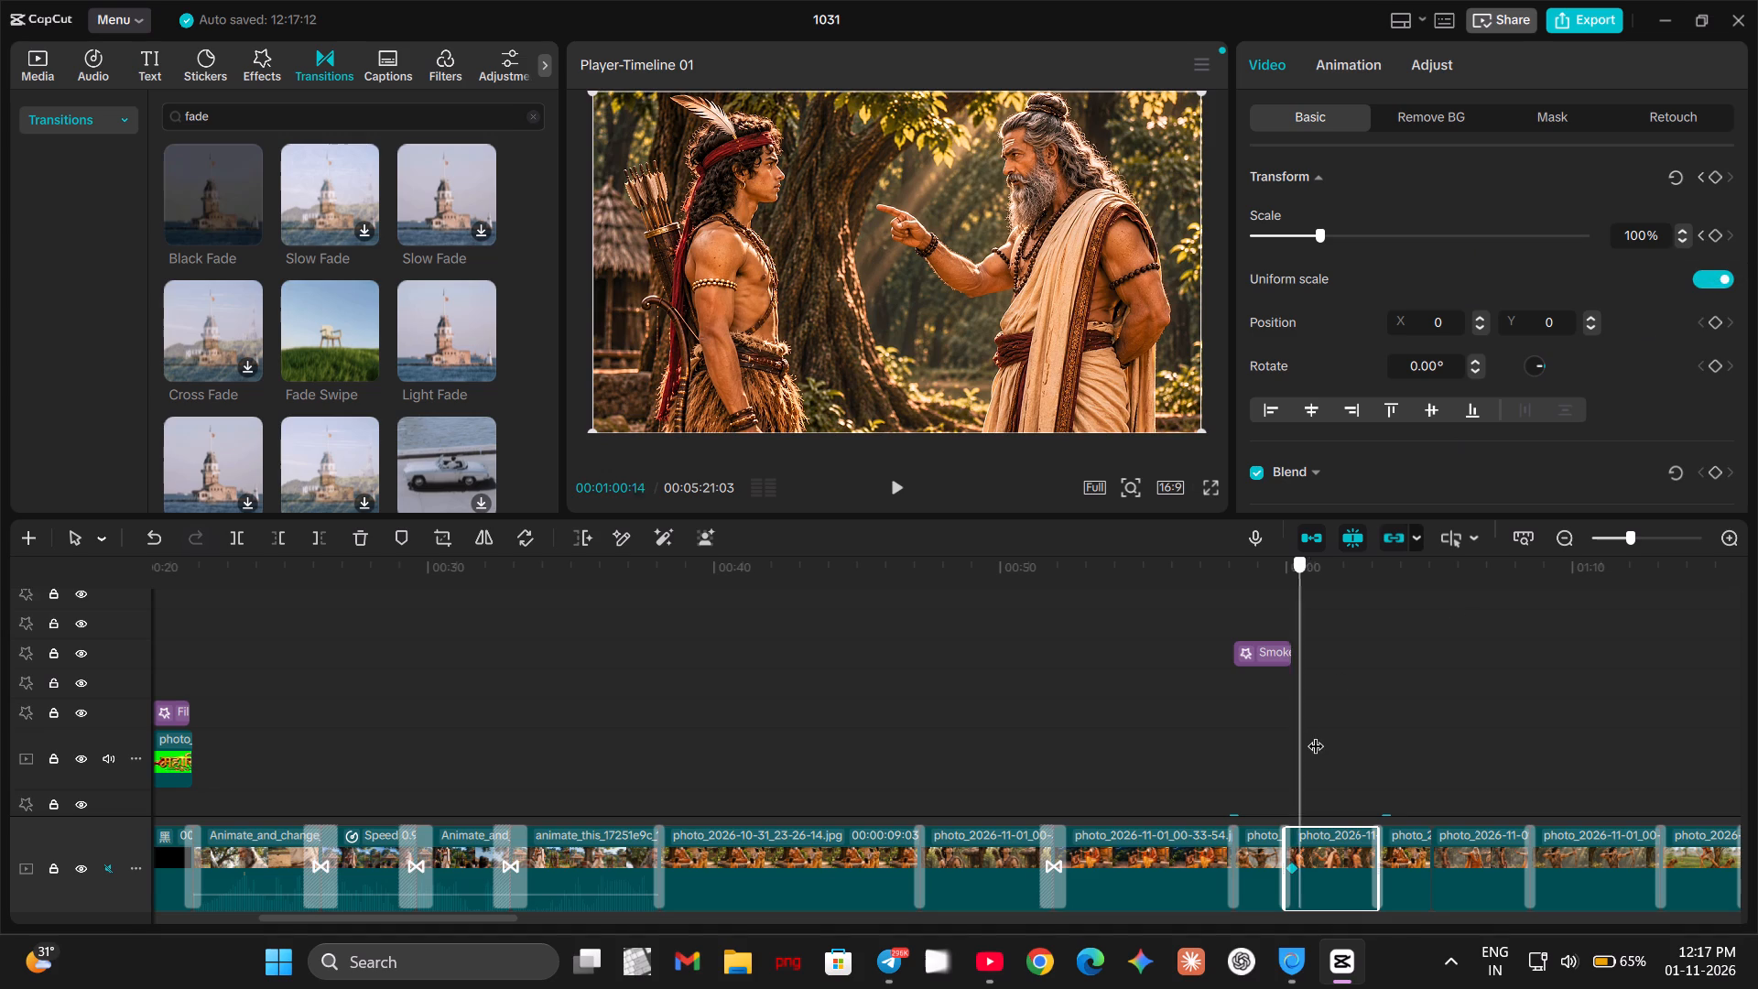
{"action": "left_click_drag", "start_coordinate": [1316, 734], "coordinate": [1366, 733]}
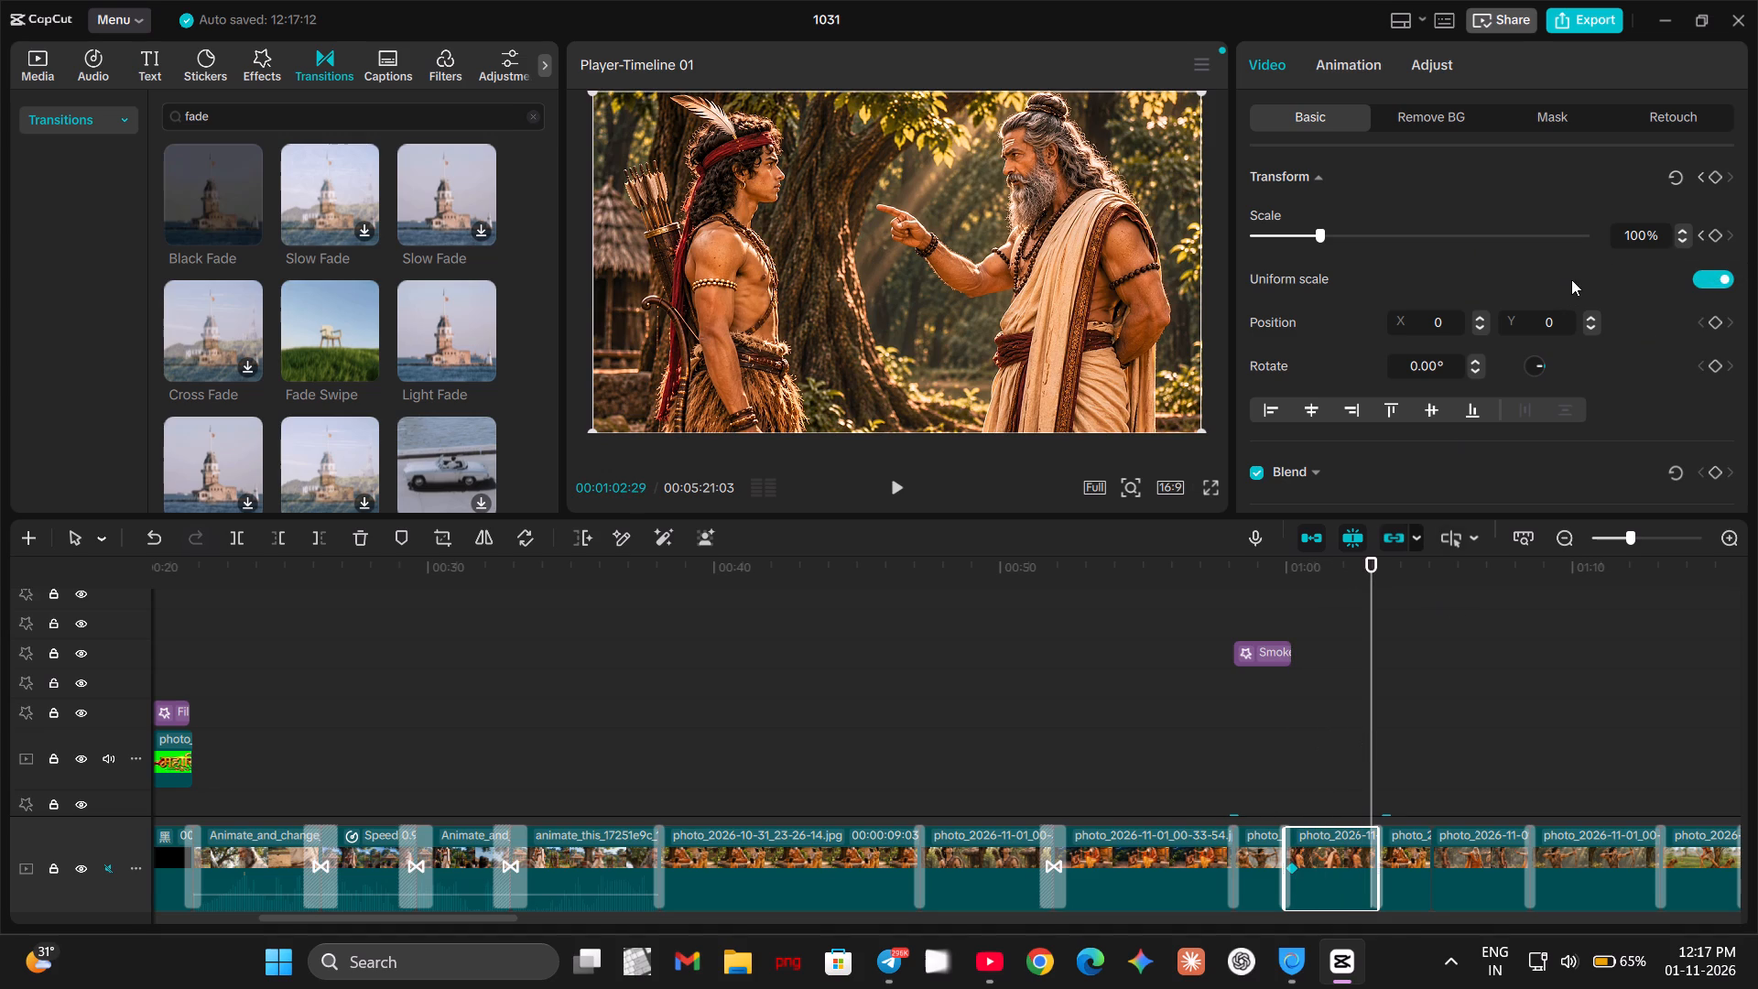
{"action": "left_click", "coordinate": [1715, 243]}
{"action": "left_click", "coordinate": [1646, 232]}
{"action": "key", "text": "BackSpace"}
{"action": "key", "text": "BackSpace"}
{"action": "type", "text": "20"}
{"action": "key", "text": "Return"}
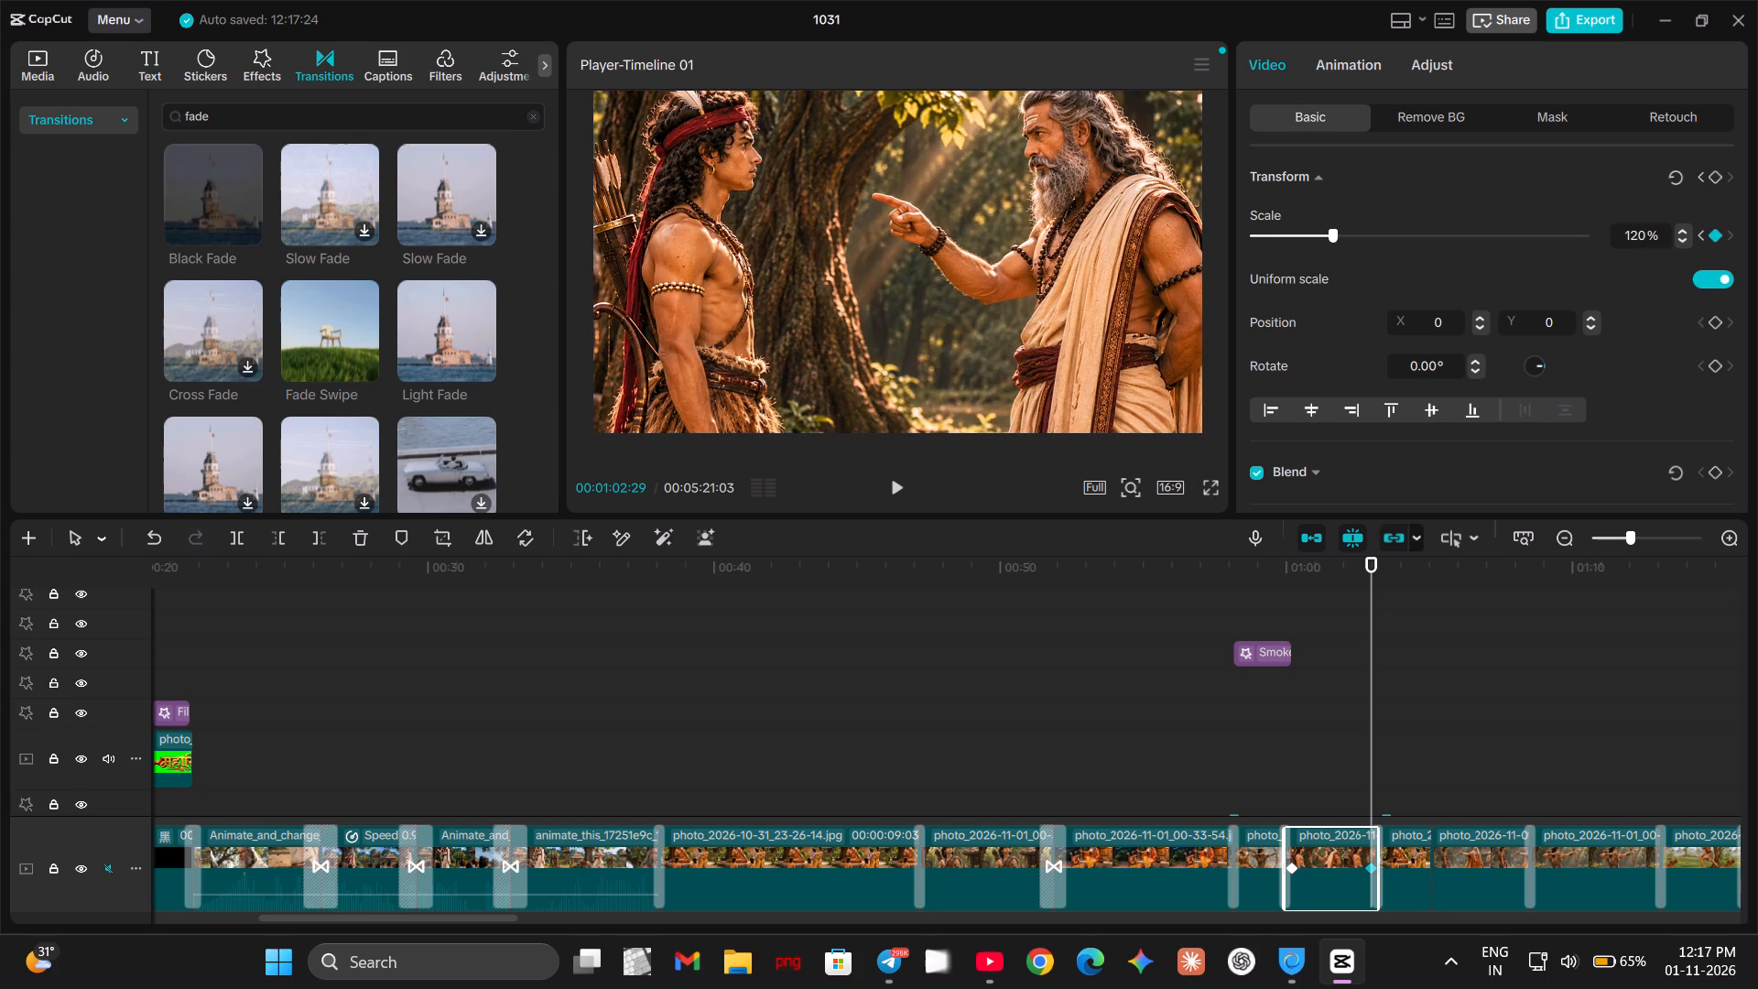
Move the replaced photo downward in the frame to a Y position of -216.
{"action": "left_click_drag", "start_coordinate": [1049, 229], "coordinate": [1043, 266]}
Replay the replaced photo clip's opening to check its framing, and return to the first scale keyframe at 00:01:00:06.
{"action": "left_click_drag", "start_coordinate": [1366, 661], "coordinate": [1313, 674]}
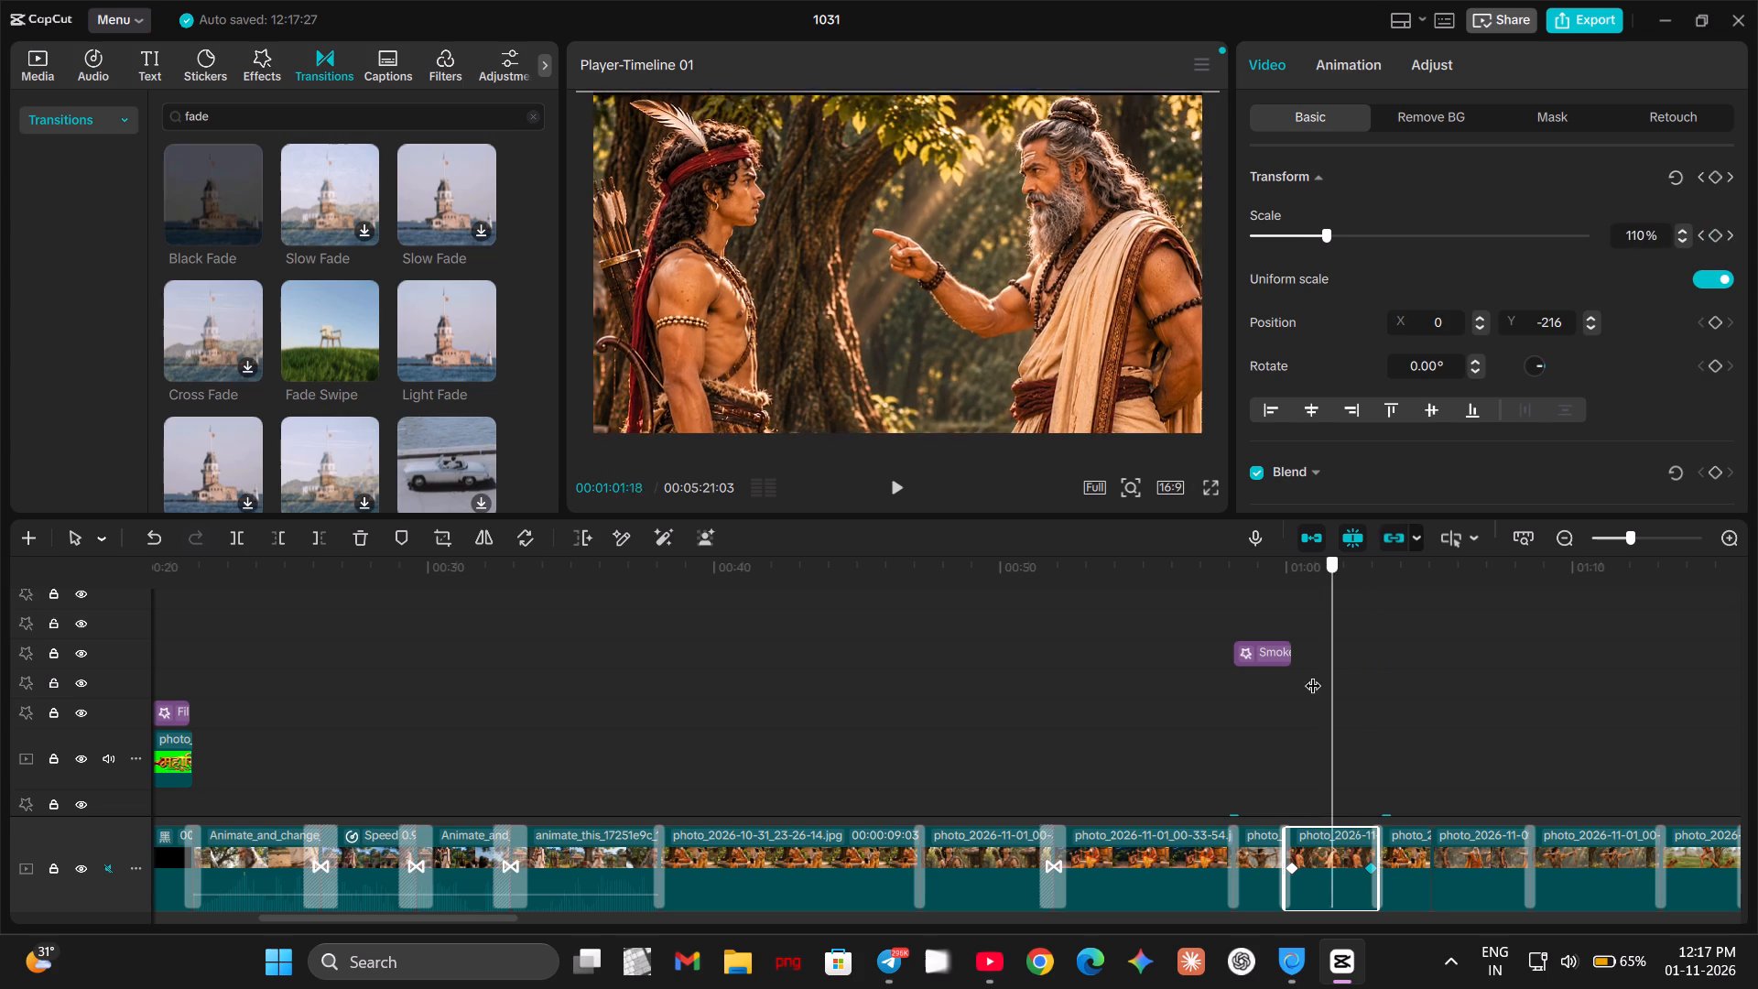
{"action": "left_click_drag", "start_coordinate": [1313, 674], "coordinate": [1260, 684]}
{"action": "key", "text": "space"}
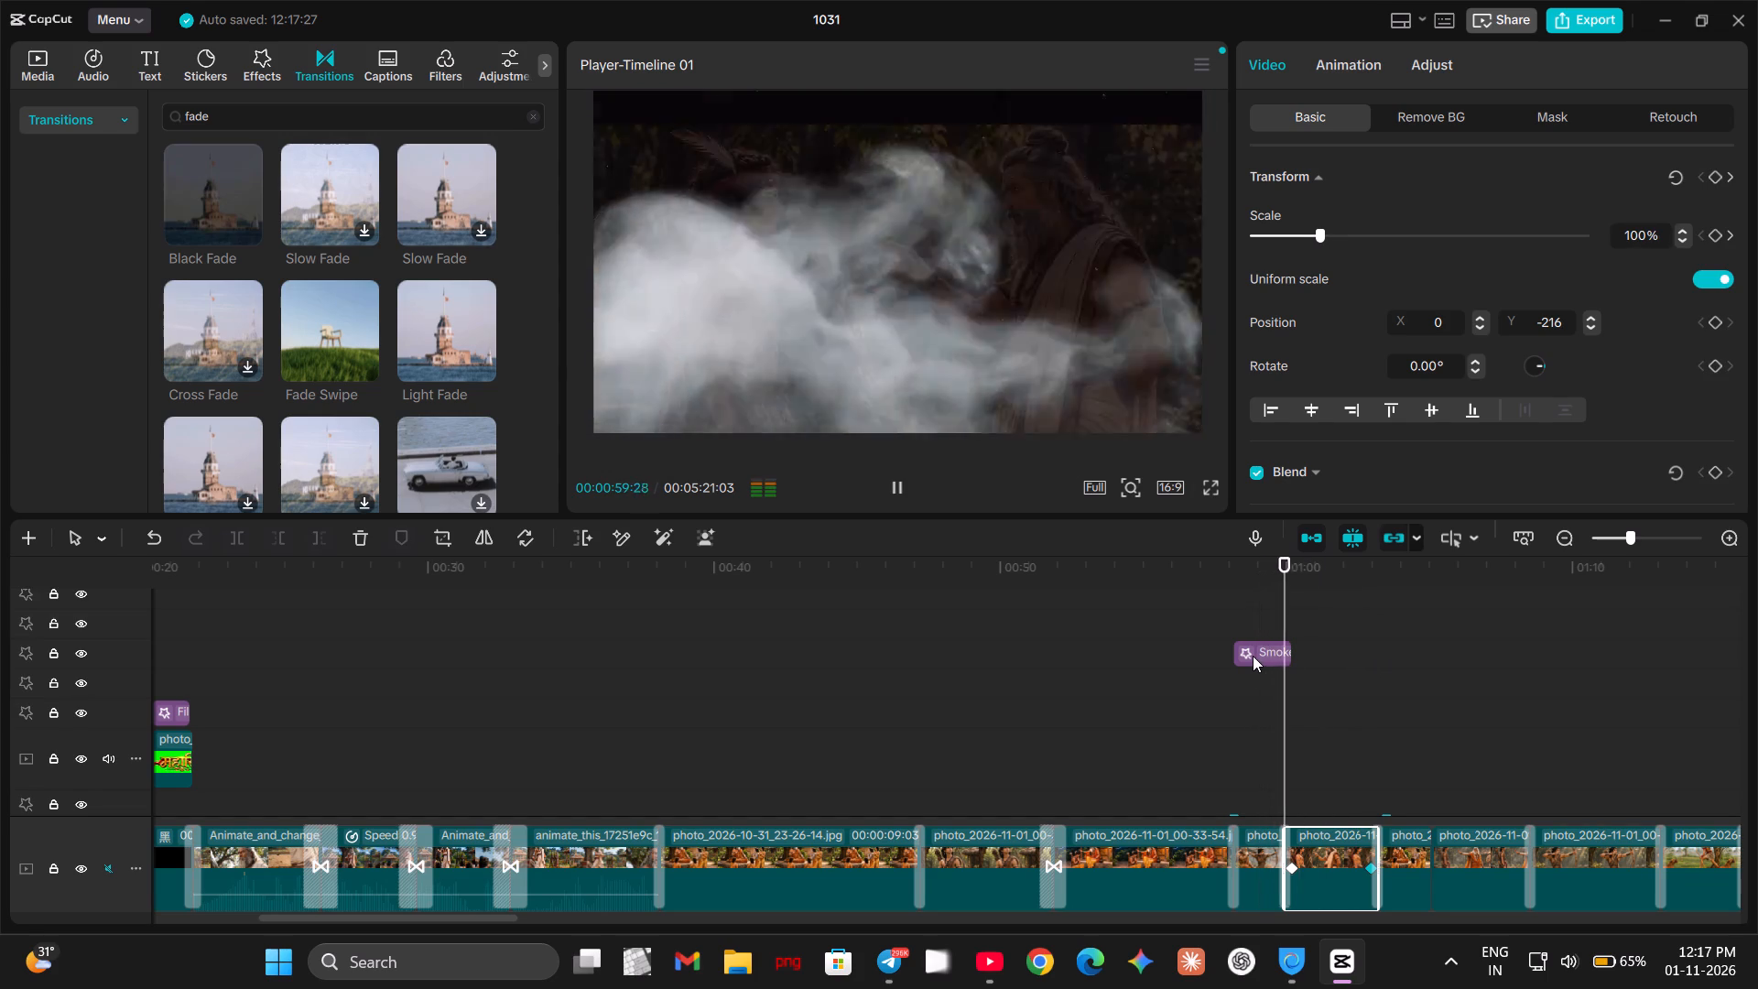
{"action": "key", "text": "space"}
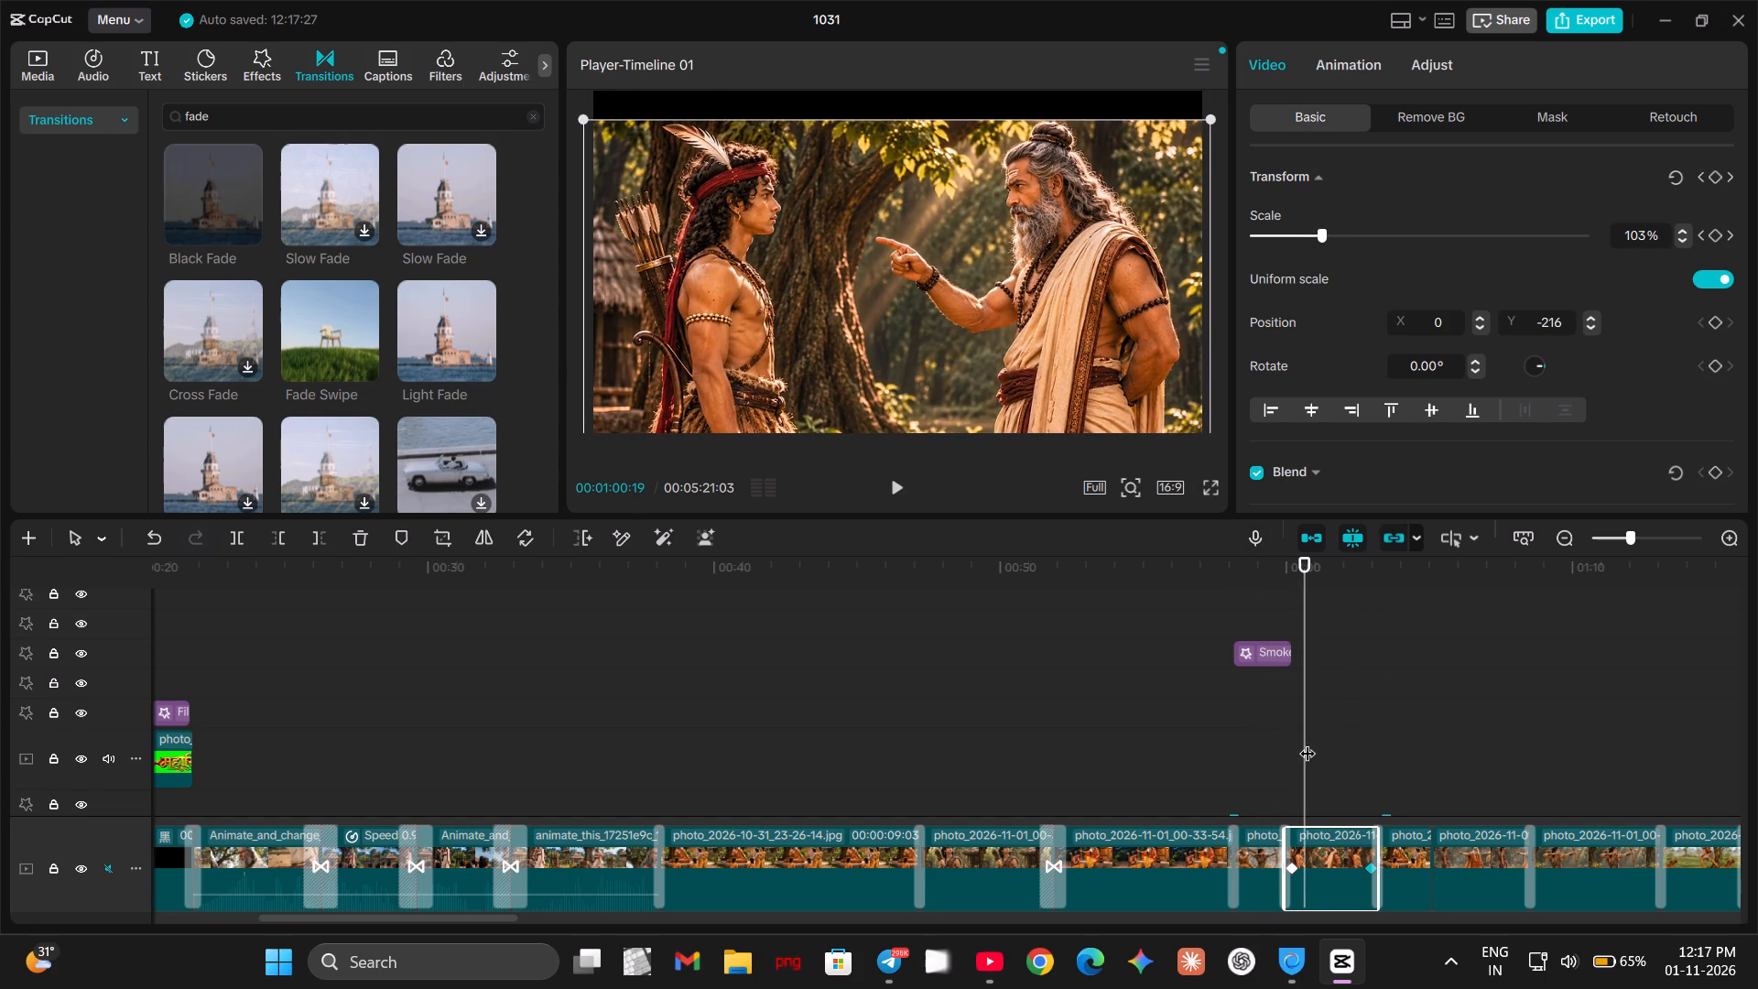
{"action": "left_click_drag", "start_coordinate": [1308, 743], "coordinate": [1287, 742]}
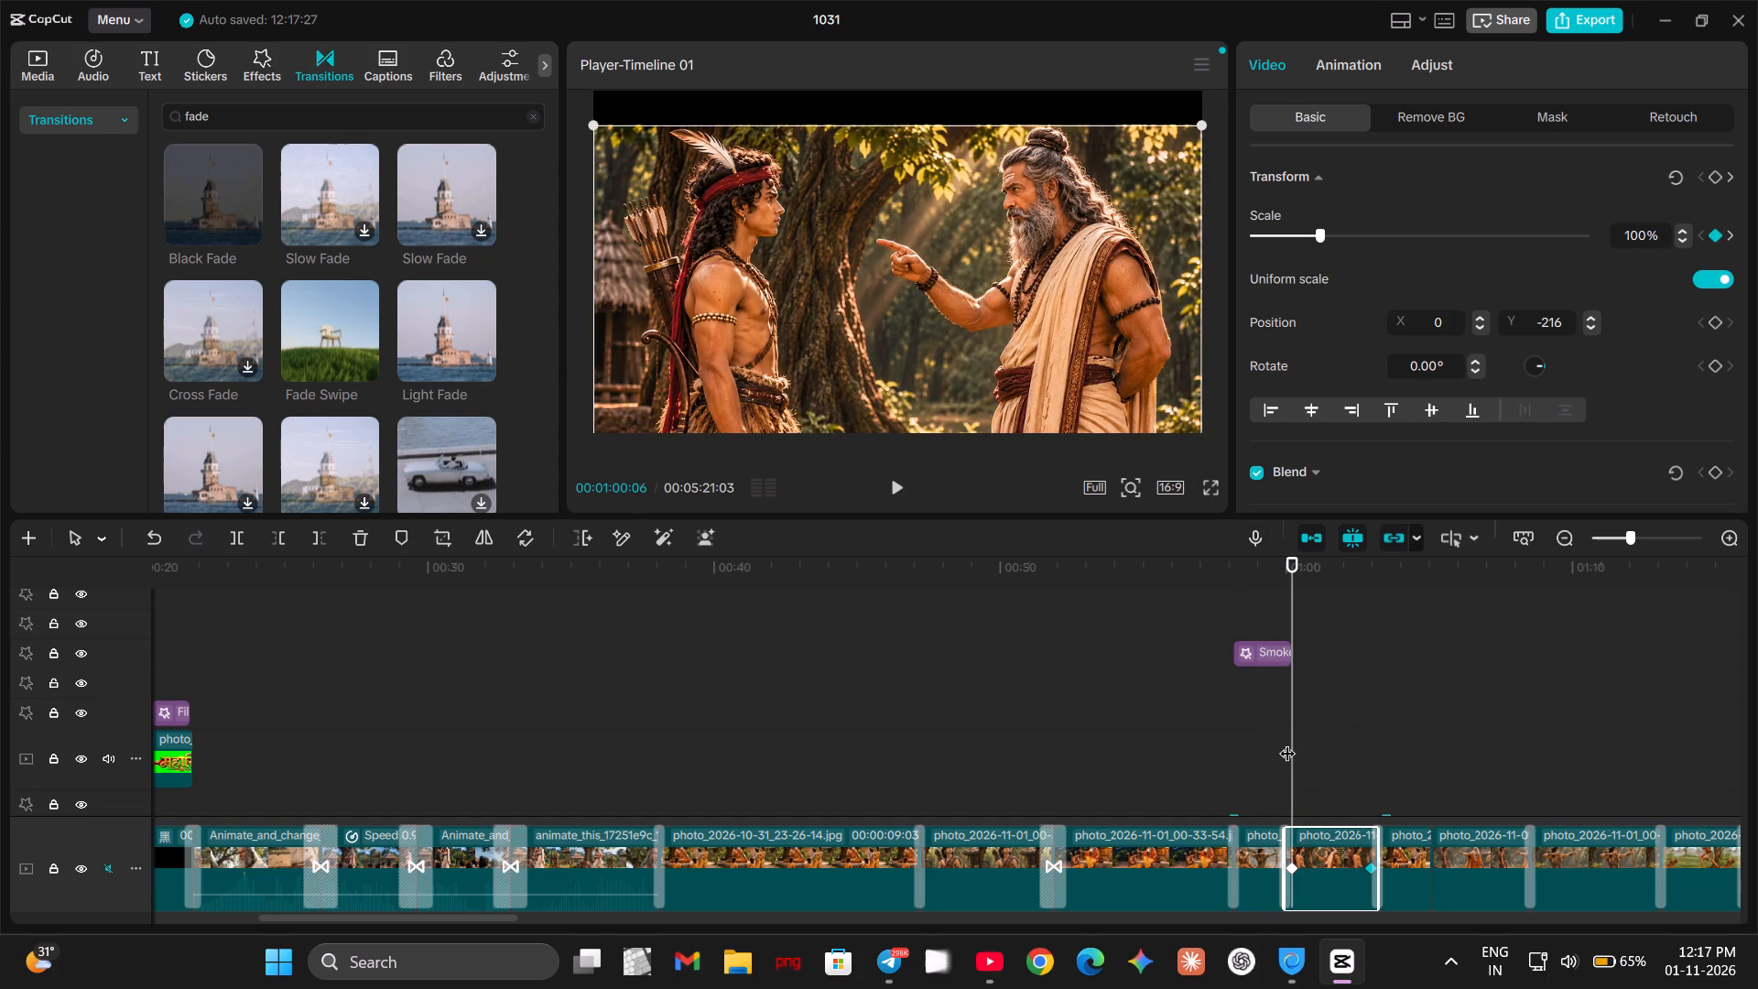
Replace the photo's scale keyframe at 00:01:00:06 with a full transform keyframe at scale 100% and position X 0, Y 0.
{"action": "left_click", "coordinate": [1716, 236]}
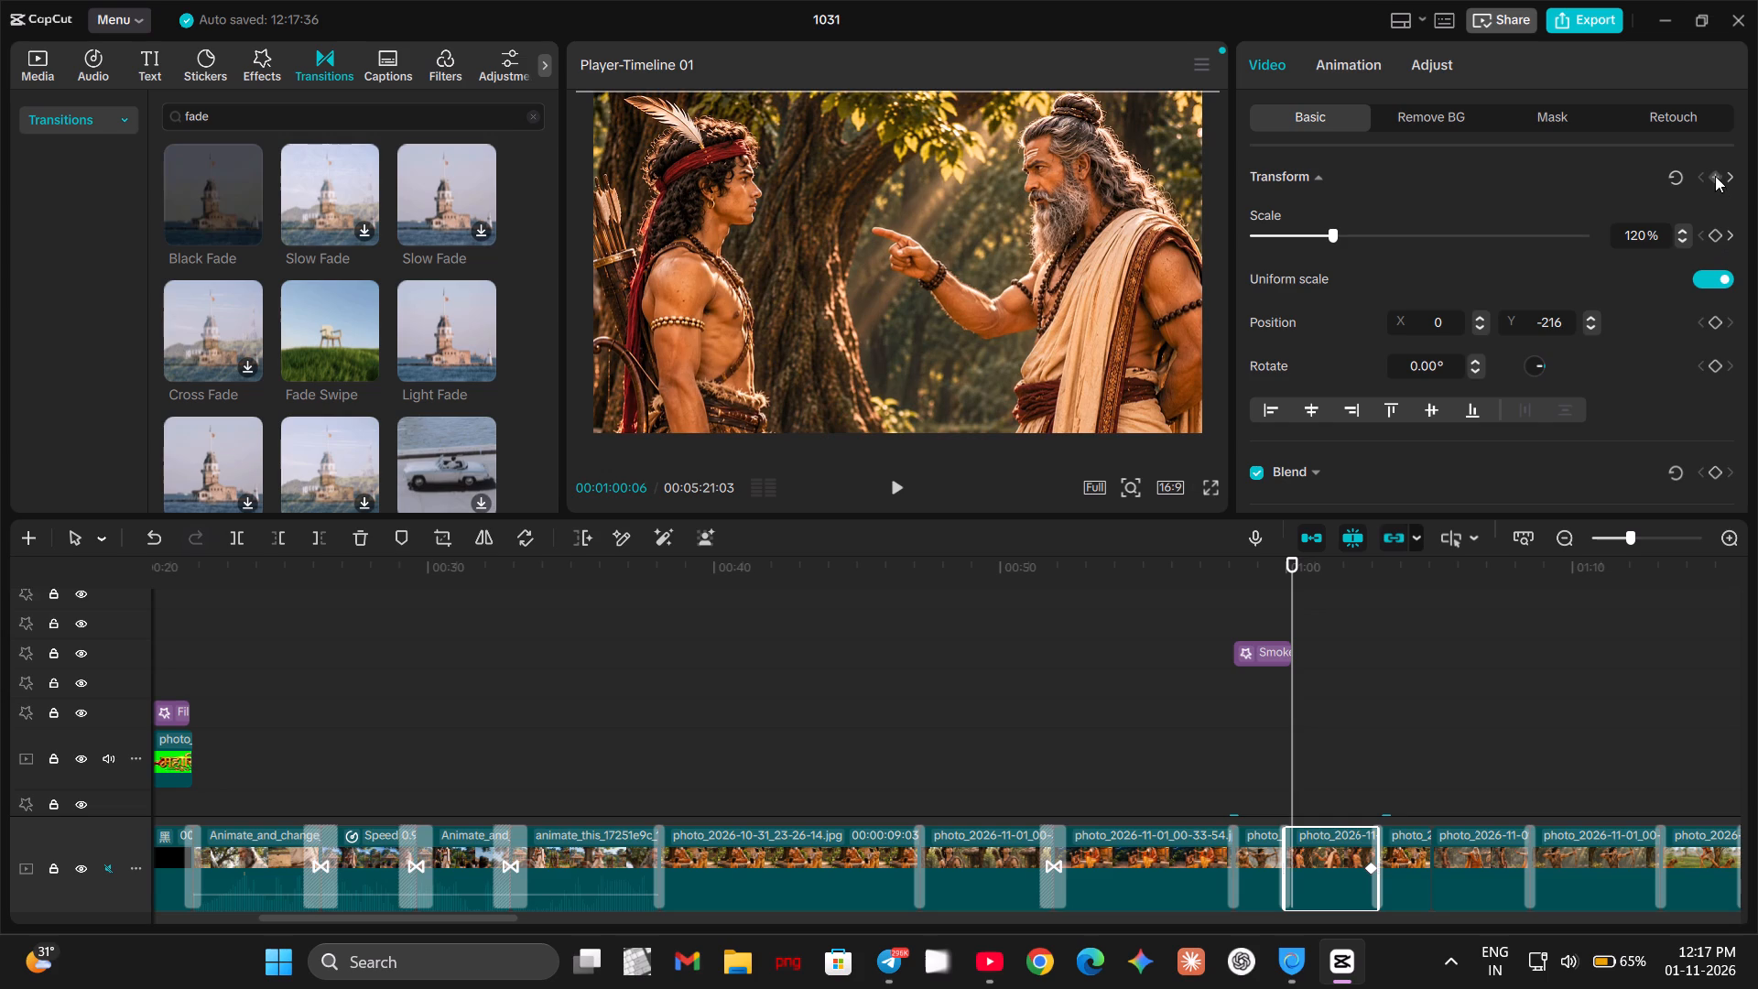
{"action": "left_click", "coordinate": [1715, 174]}
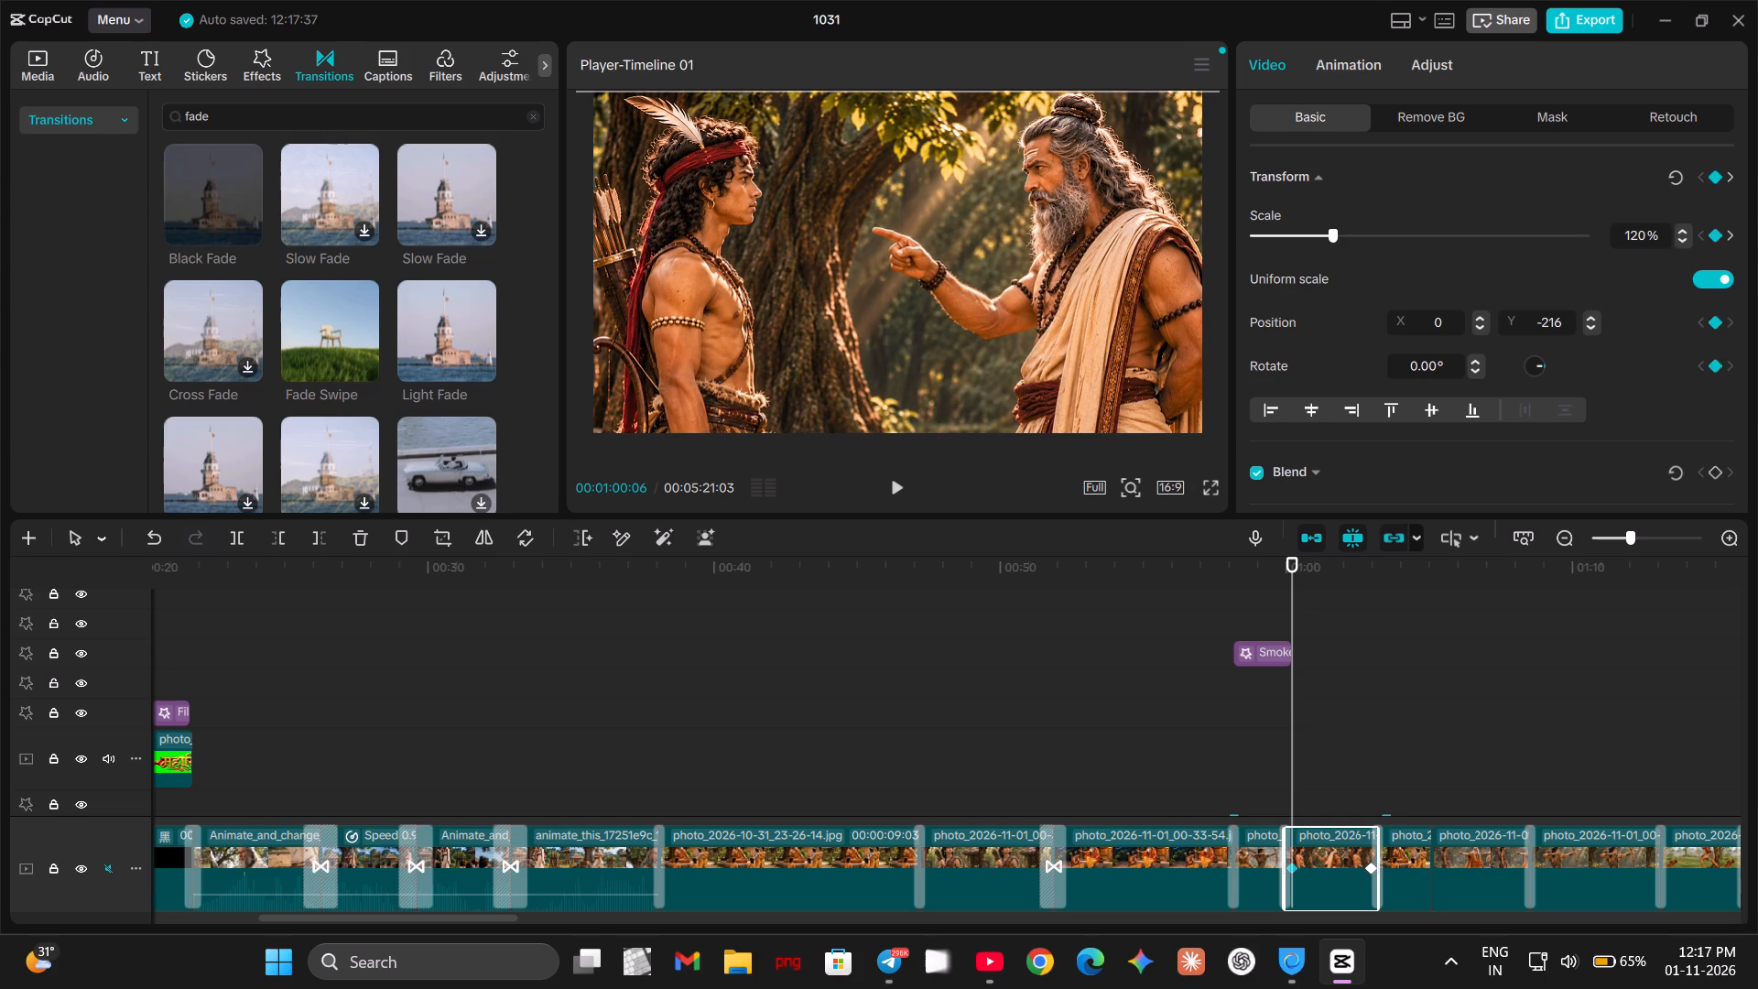
{"action": "left_click", "coordinate": [1639, 237]}
{"action": "key", "text": "BackSpace"}
{"action": "key", "text": "0"}
{"action": "key", "text": "Return"}
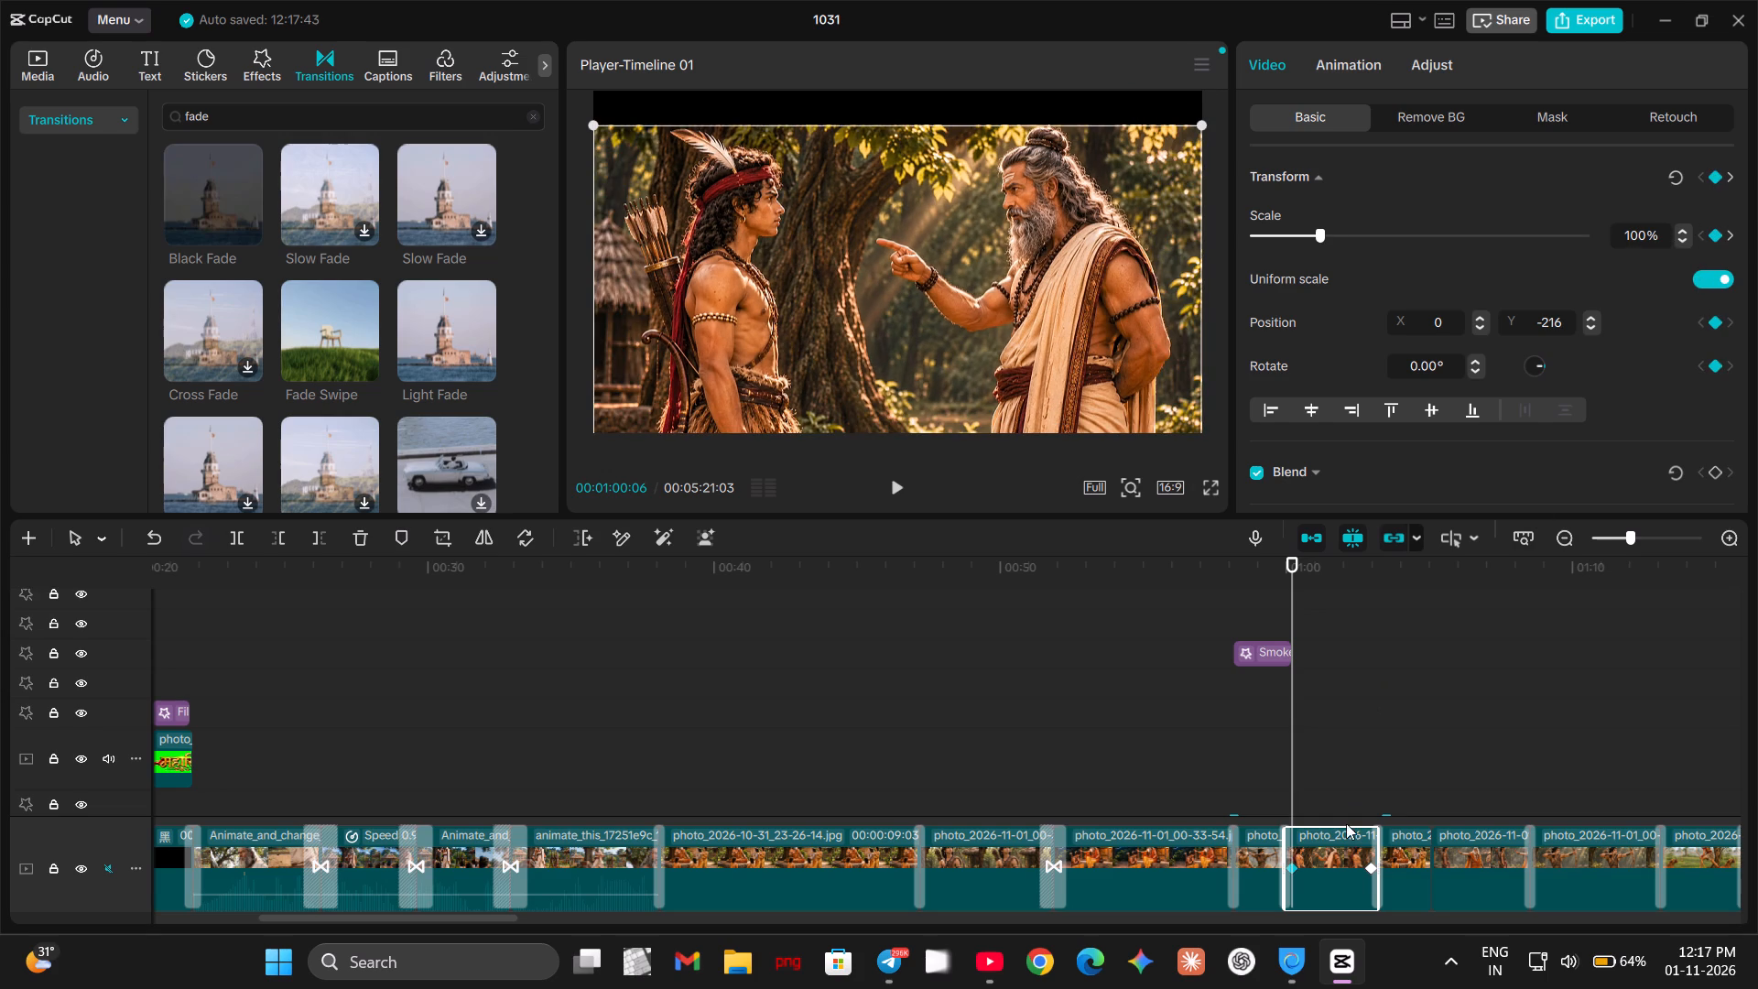
{"action": "left_click_drag", "start_coordinate": [1166, 188], "coordinate": [1166, 181]}
{"action": "left_click_drag", "start_coordinate": [1166, 181], "coordinate": [1166, 147]}
{"action": "left_click_drag", "start_coordinate": [1046, 250], "coordinate": [1048, 207]}
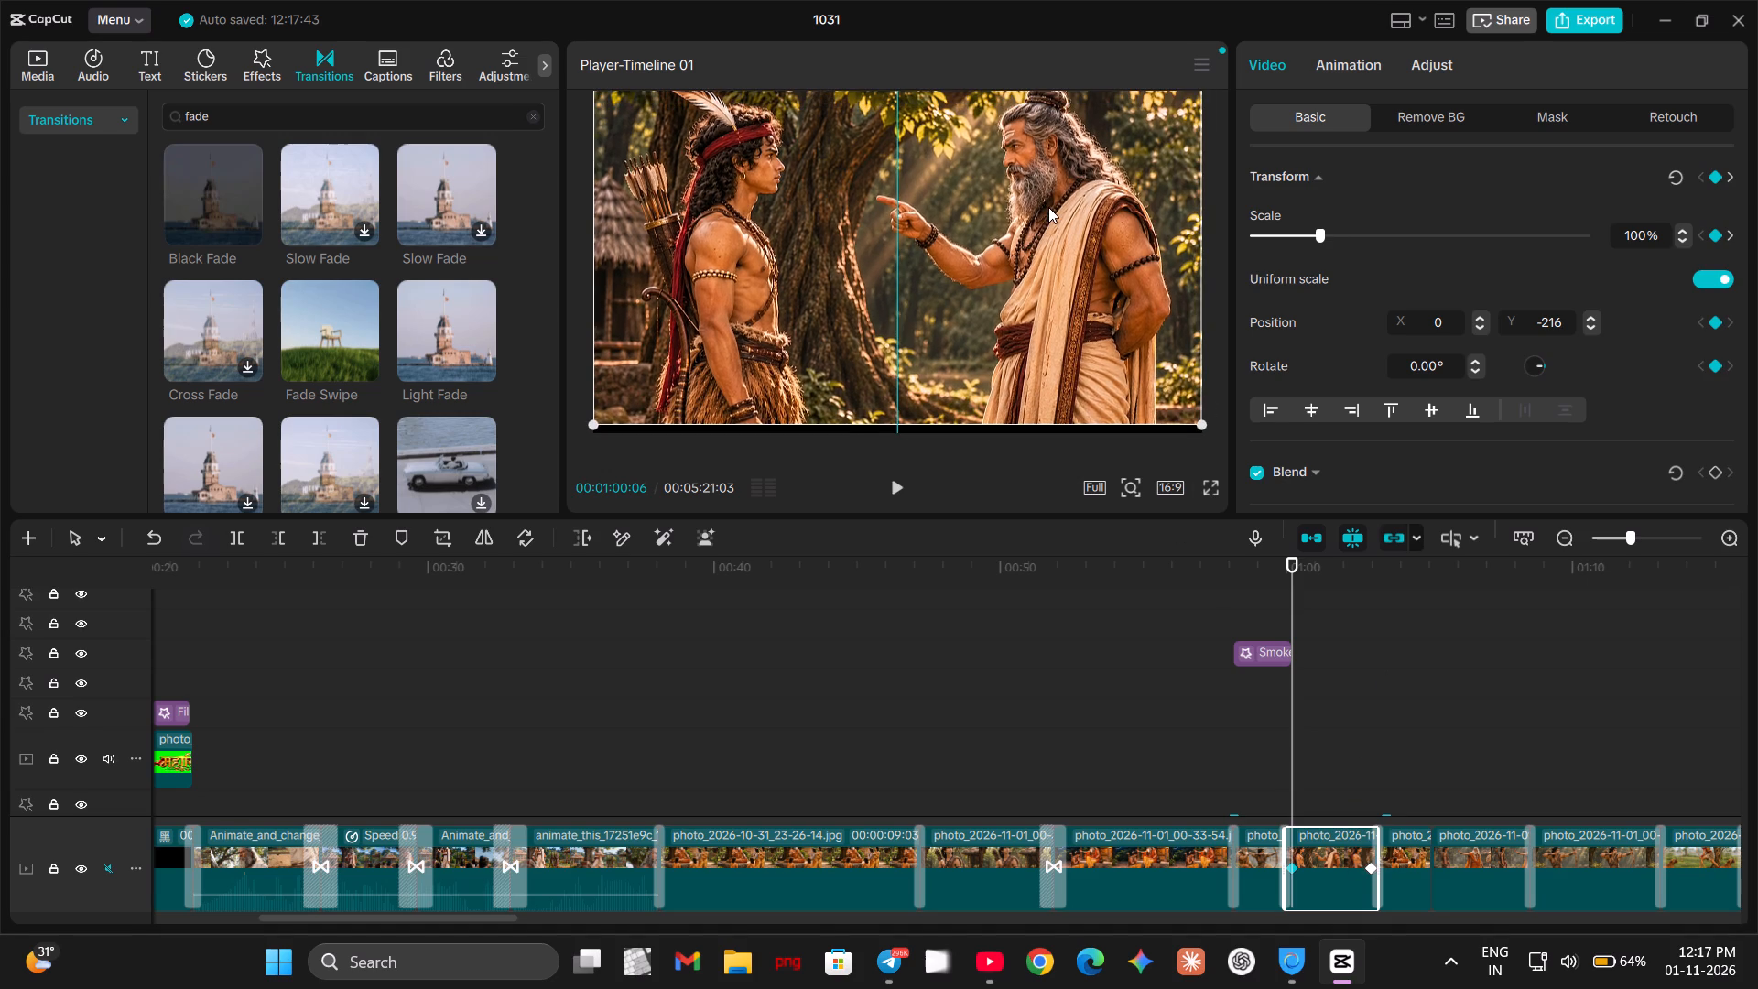
{"action": "left_click_drag", "start_coordinate": [1048, 207], "coordinate": [1048, 211]}
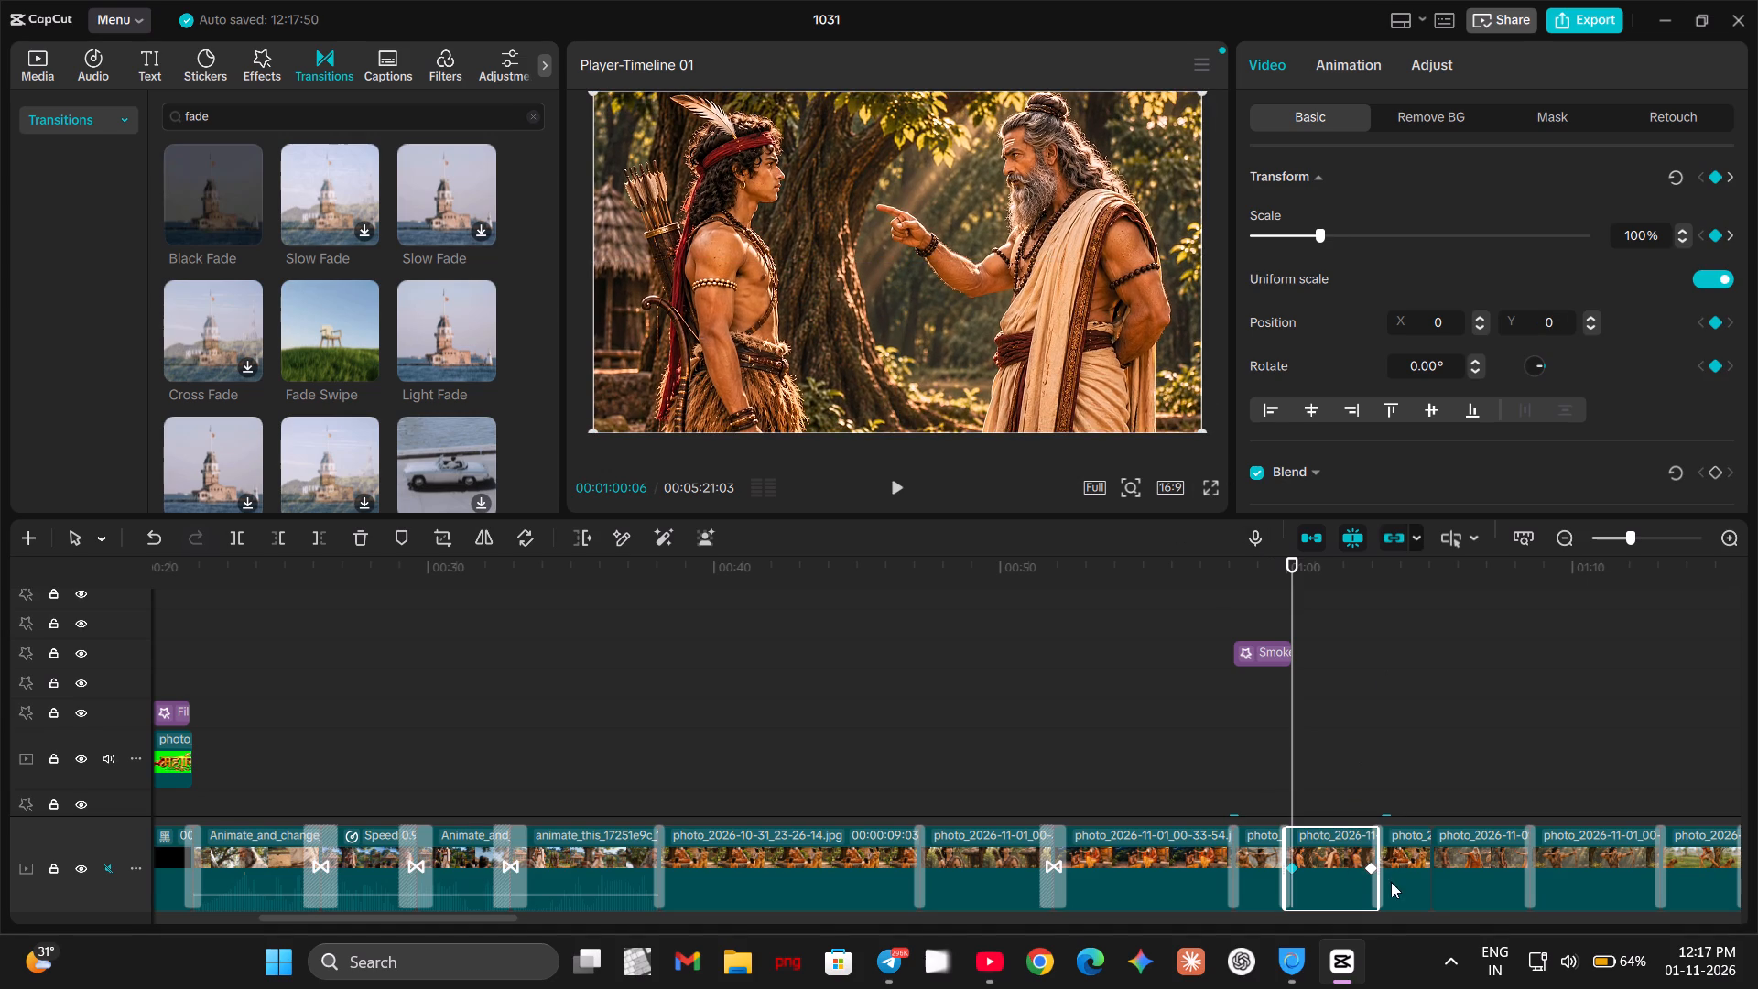
Add a full transform keyframe at 00:01:02:29 on the same photo and move the image down to position X 0, Y -162.
{"action": "left_click_drag", "start_coordinate": [1288, 690], "coordinate": [1362, 692]}
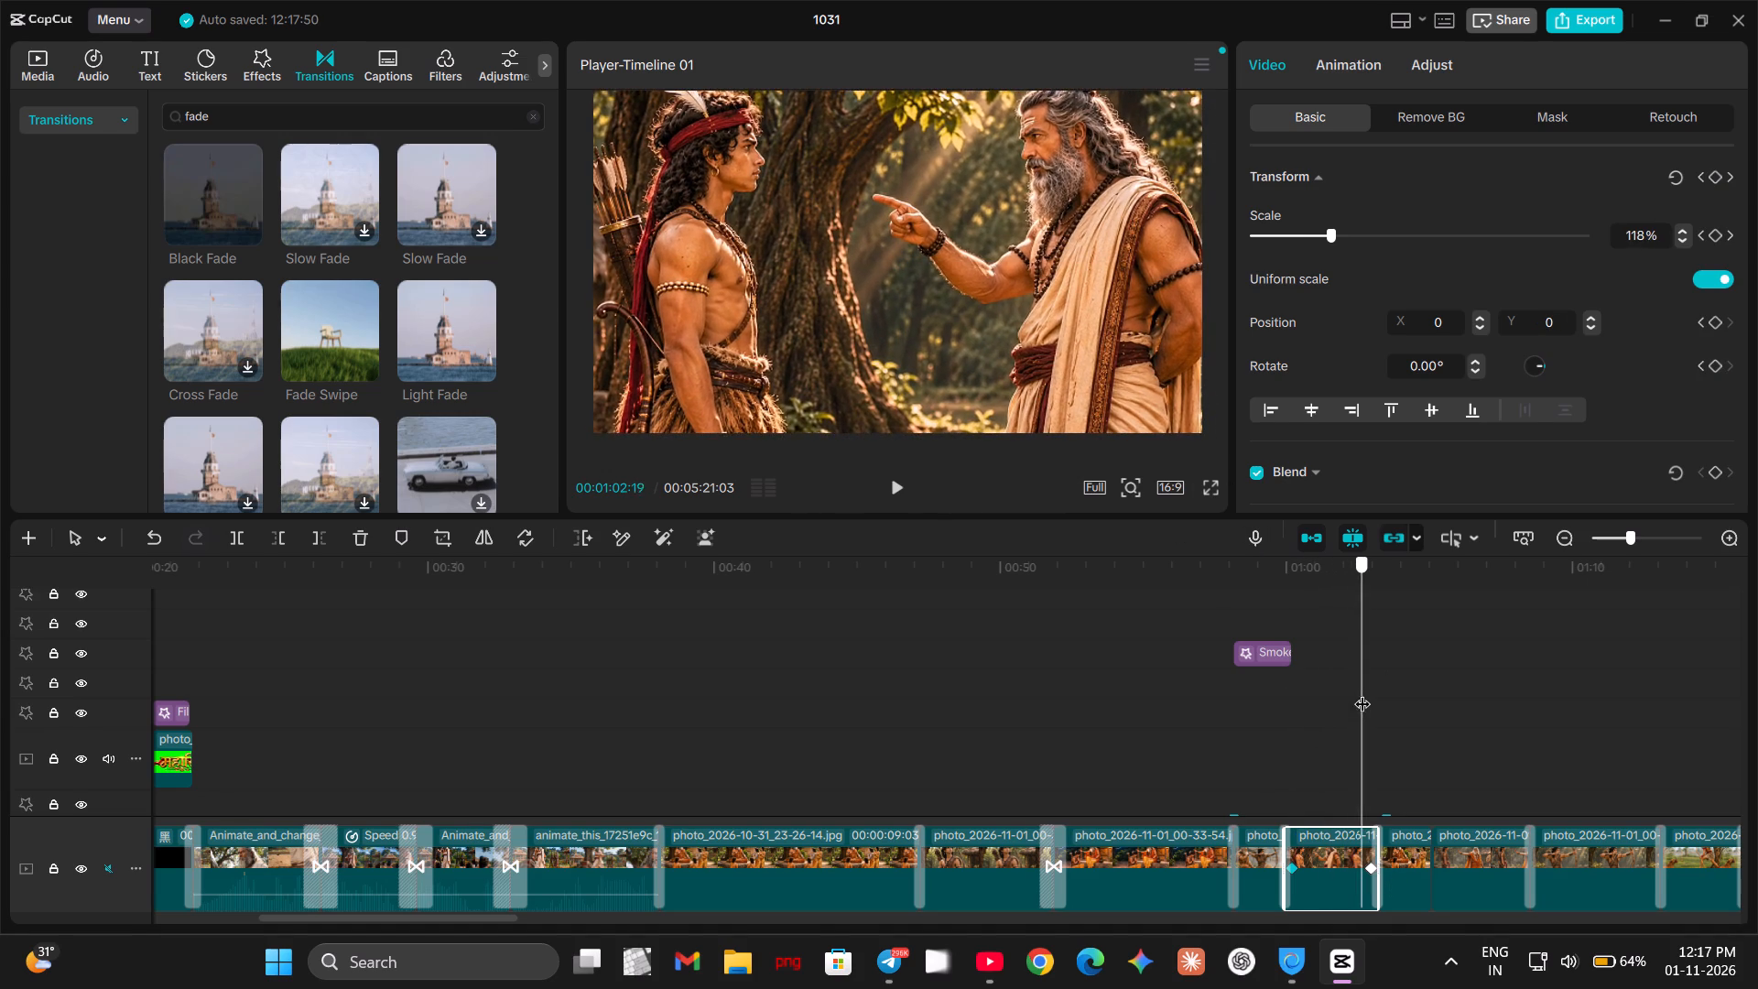
{"action": "left_click_drag", "start_coordinate": [1362, 692], "coordinate": [1369, 692]}
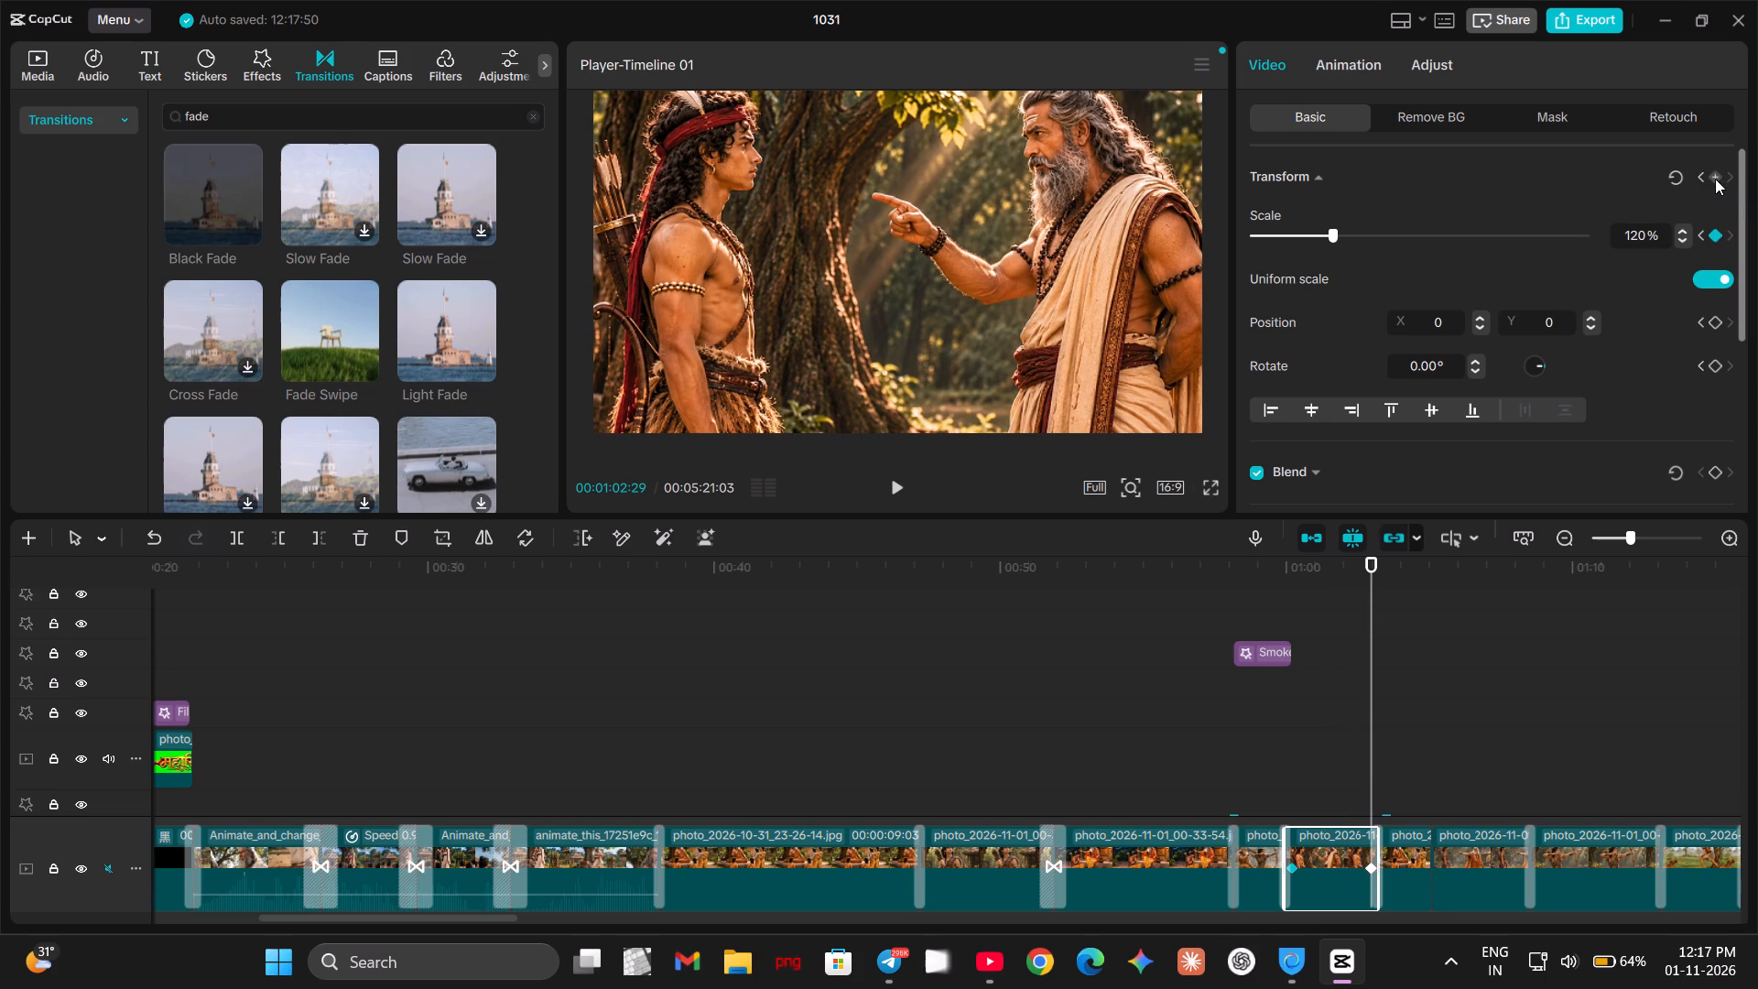
{"action": "left_click", "coordinate": [1715, 179]}
{"action": "left_click_drag", "start_coordinate": [1379, 752], "coordinate": [1310, 764]}
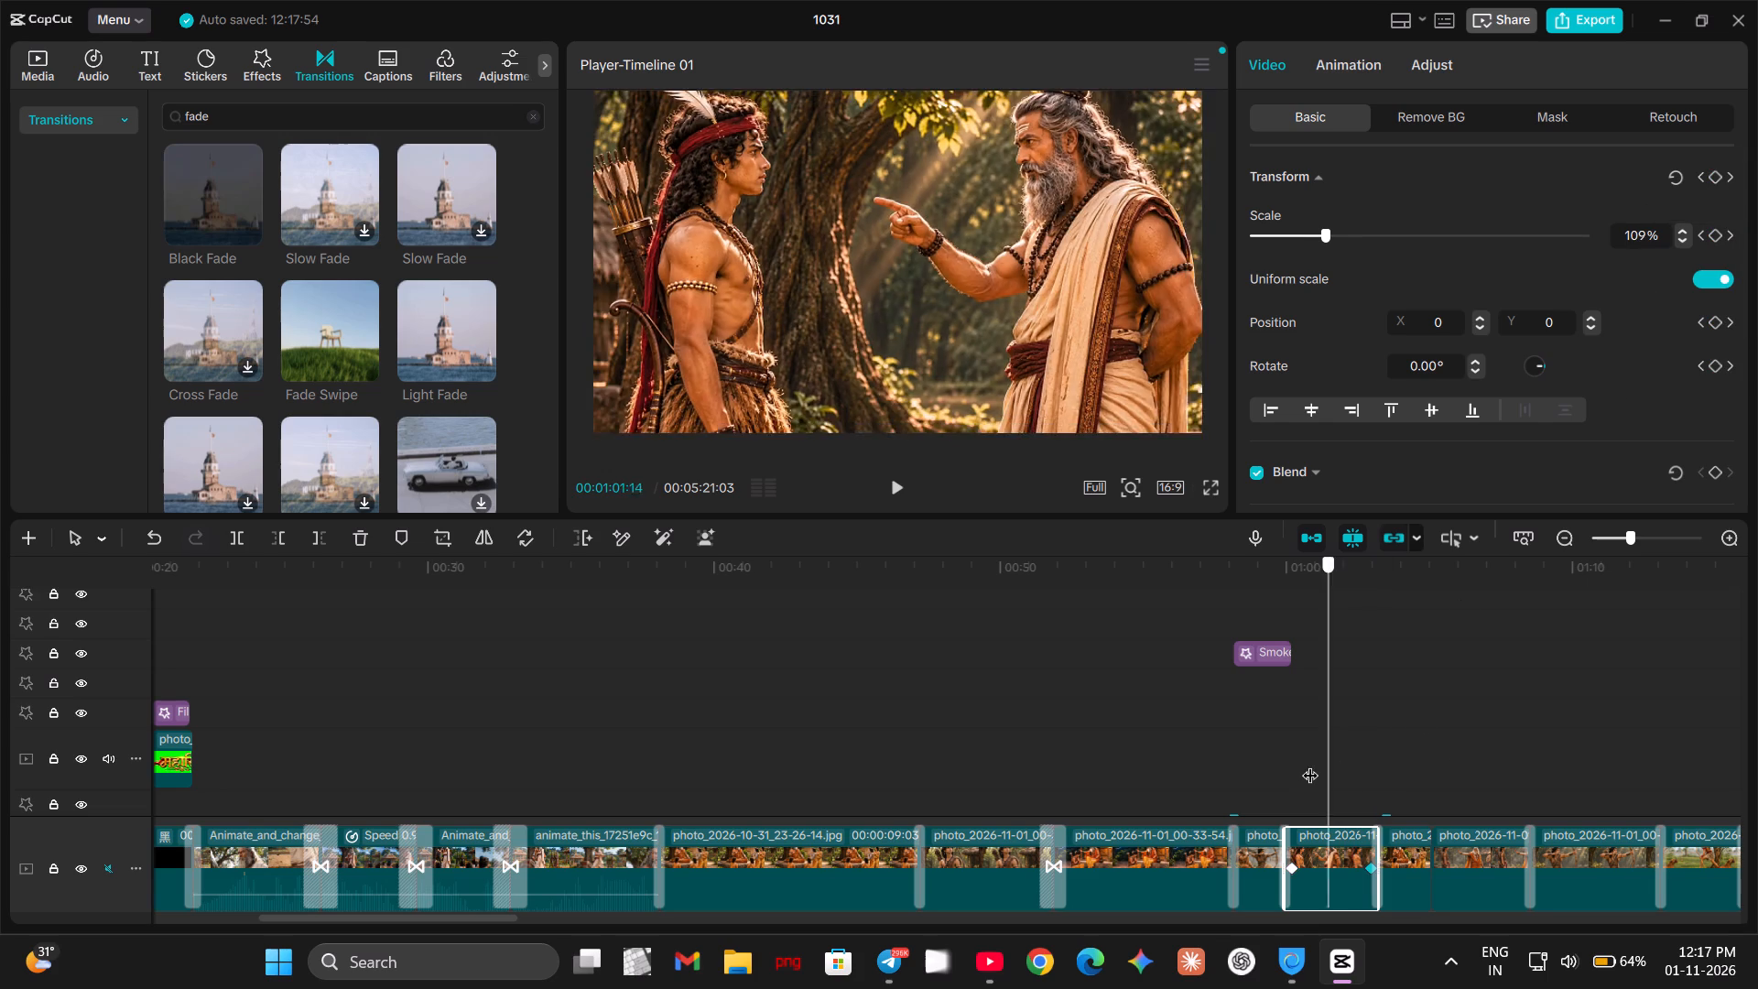
{"action": "left_click_drag", "start_coordinate": [1310, 764], "coordinate": [1384, 755]}
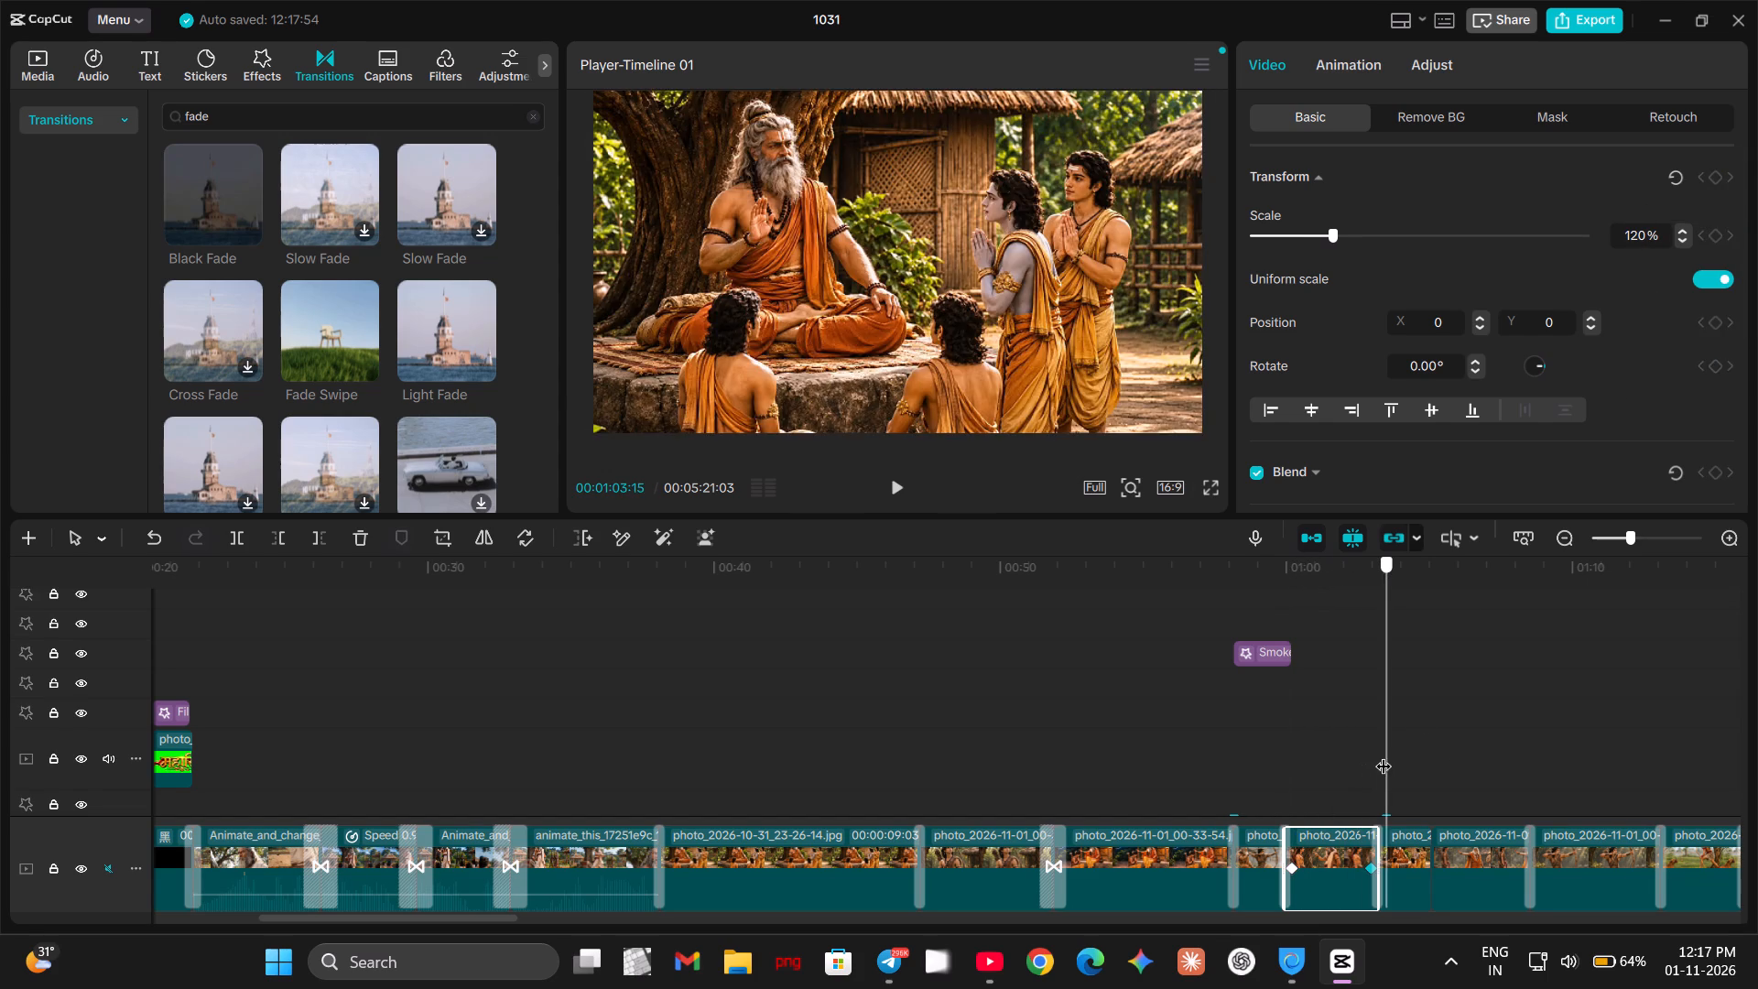
{"action": "left_click_drag", "start_coordinate": [1384, 755], "coordinate": [1367, 760]}
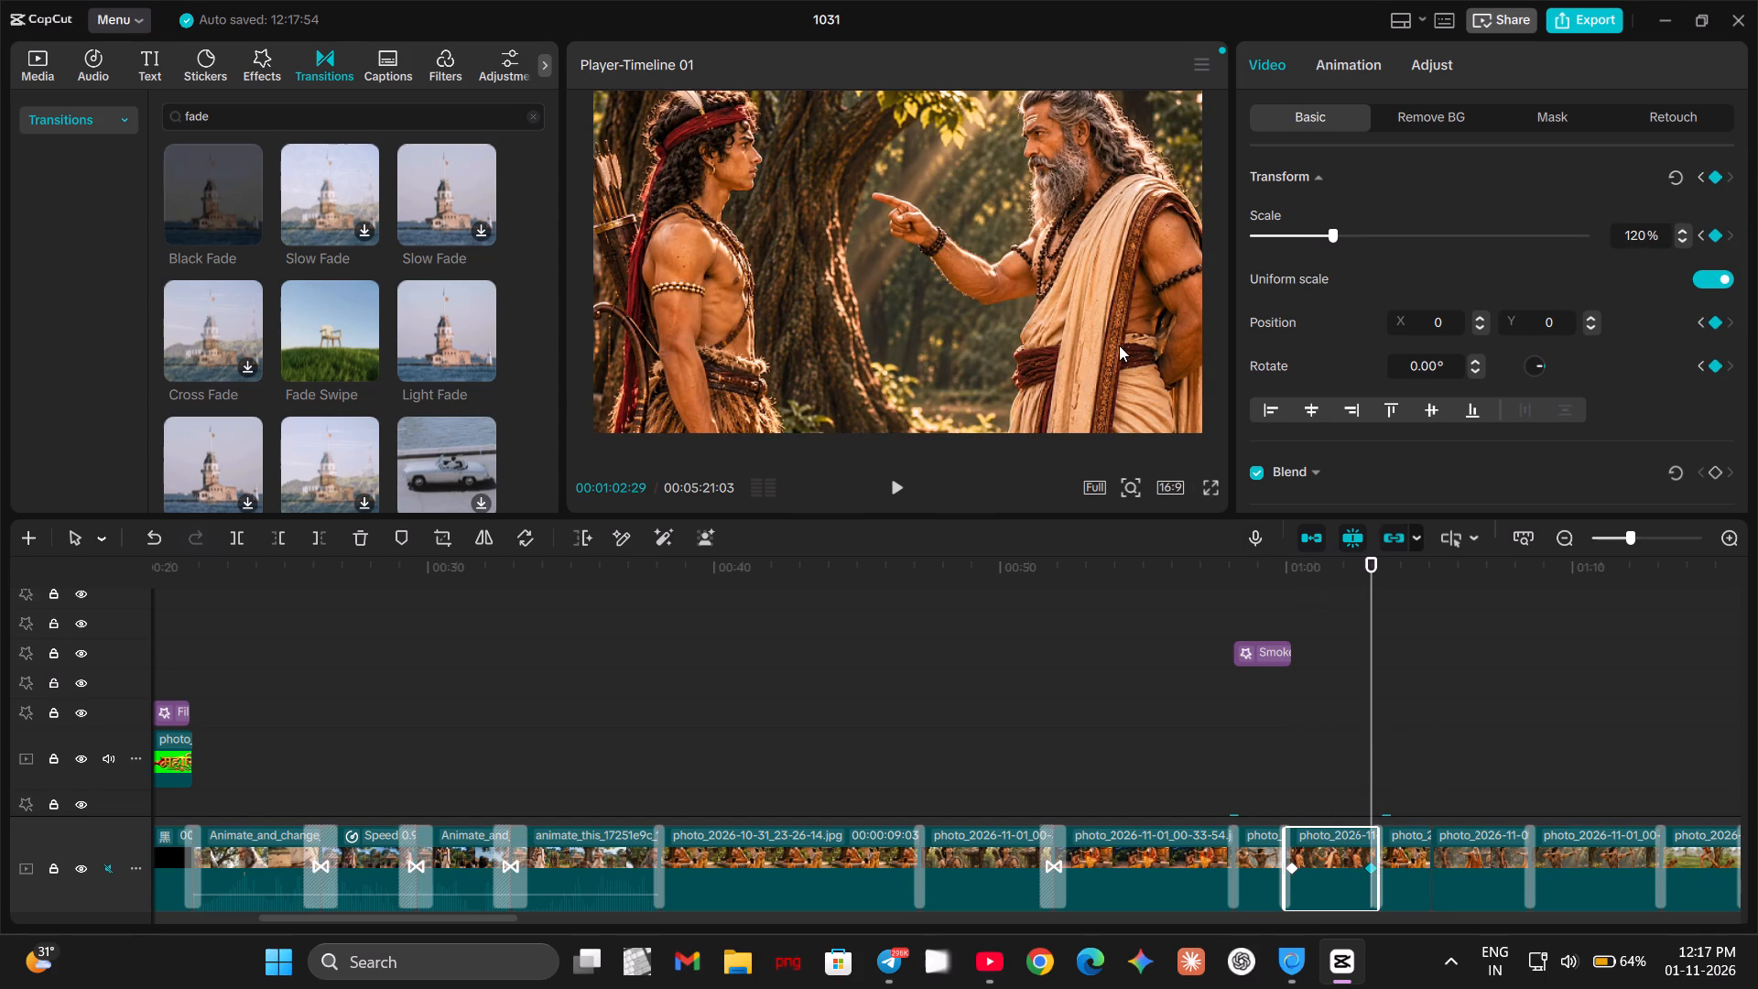
{"action": "left_click_drag", "start_coordinate": [1119, 345], "coordinate": [1112, 375]}
{"action": "left_click_drag", "start_coordinate": [1164, 379], "coordinate": [1165, 375]}
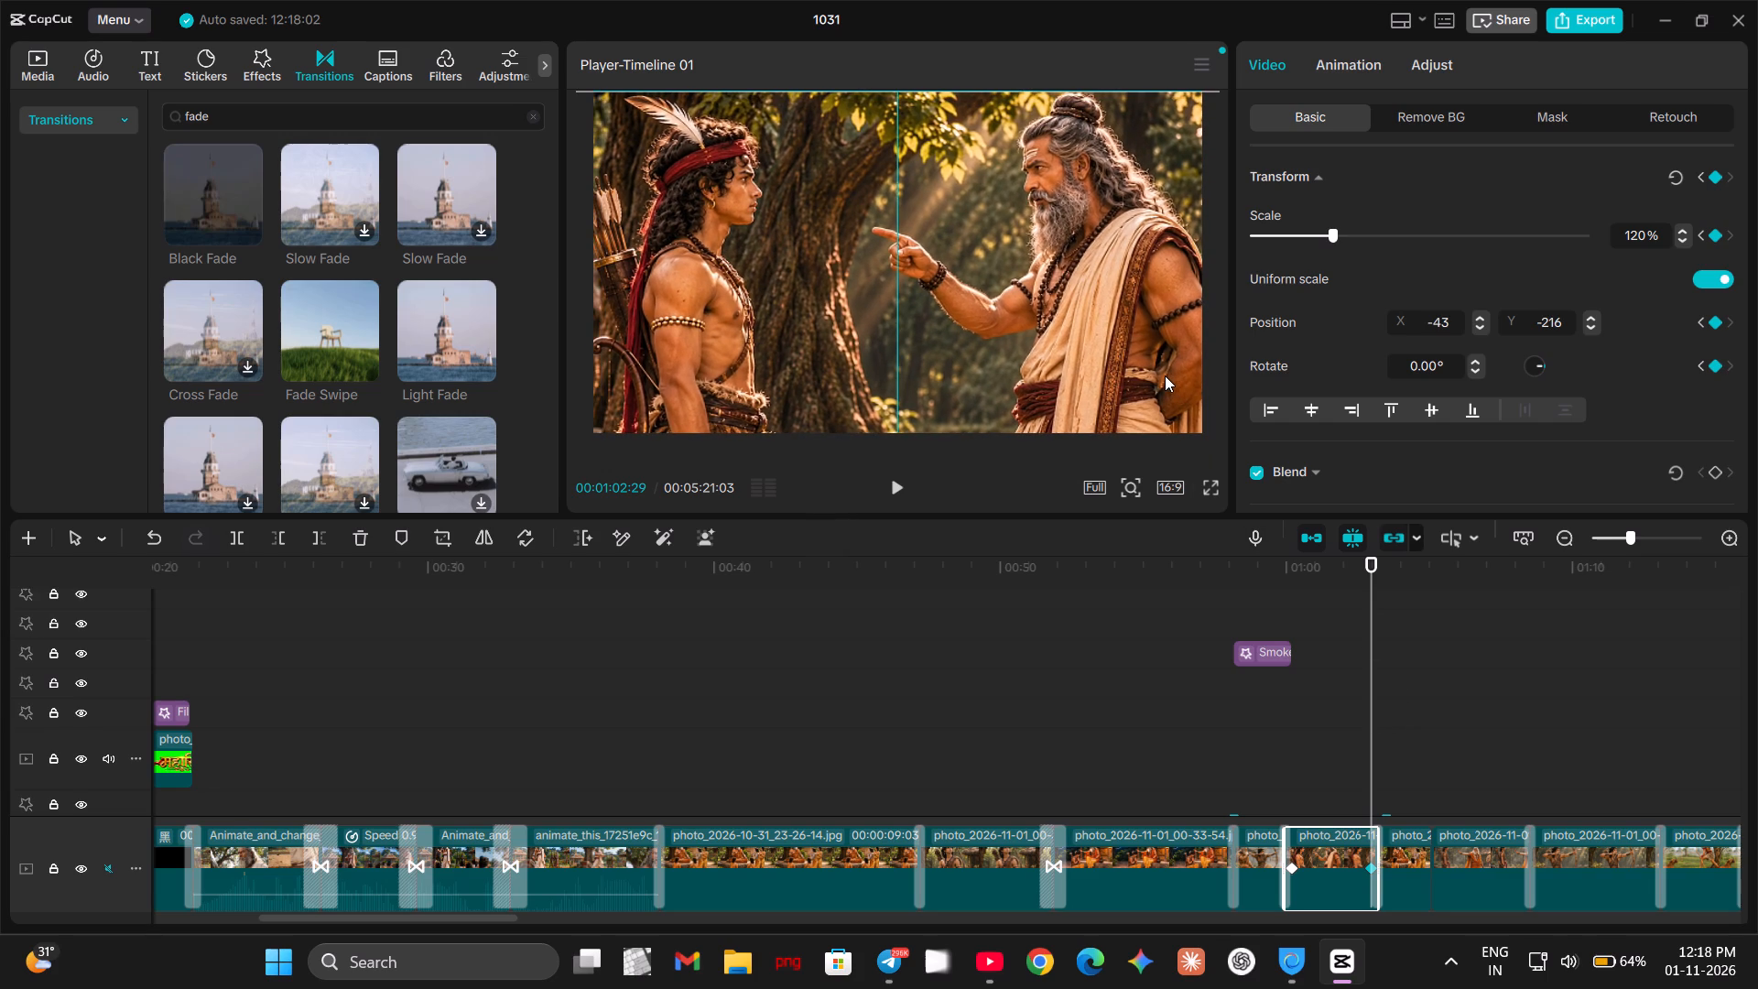
{"action": "left_click_drag", "start_coordinate": [1165, 375], "coordinate": [1165, 370]}
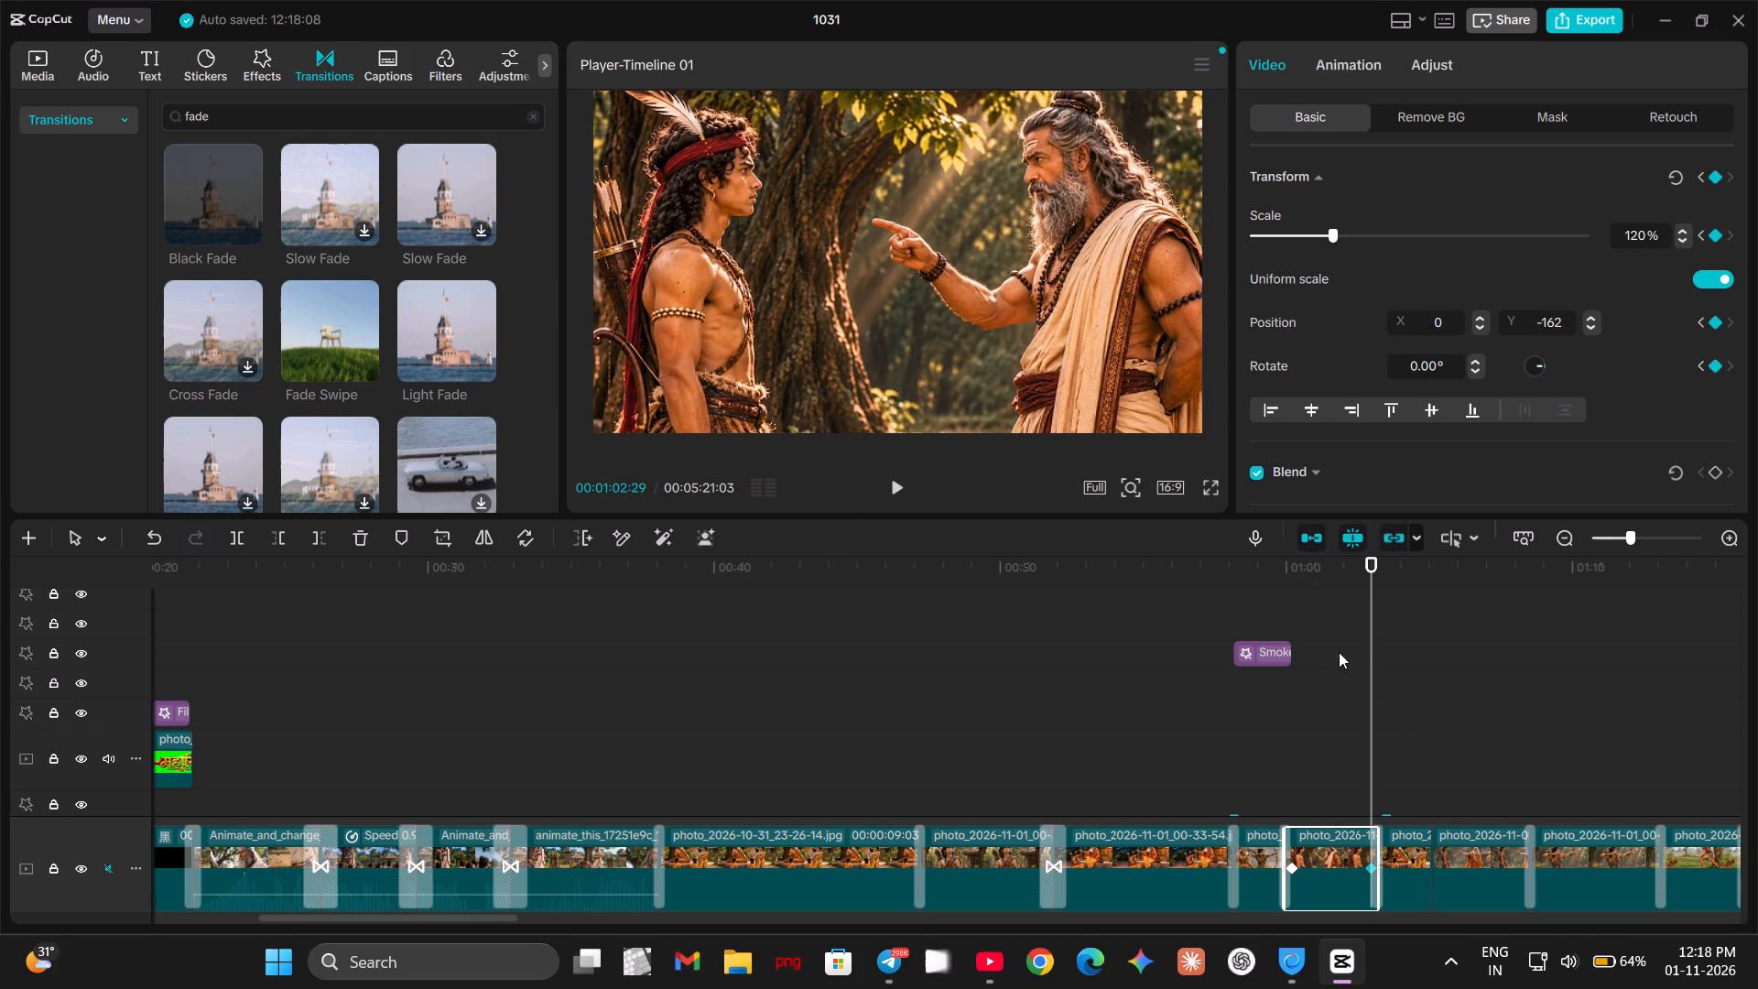
Replay the re-keyframed photo and the seated sage clip after it to review the zoom, framing and transition.
{"action": "left_click_drag", "start_coordinate": [1378, 653], "coordinate": [1148, 679]}
{"action": "key", "text": "space"}
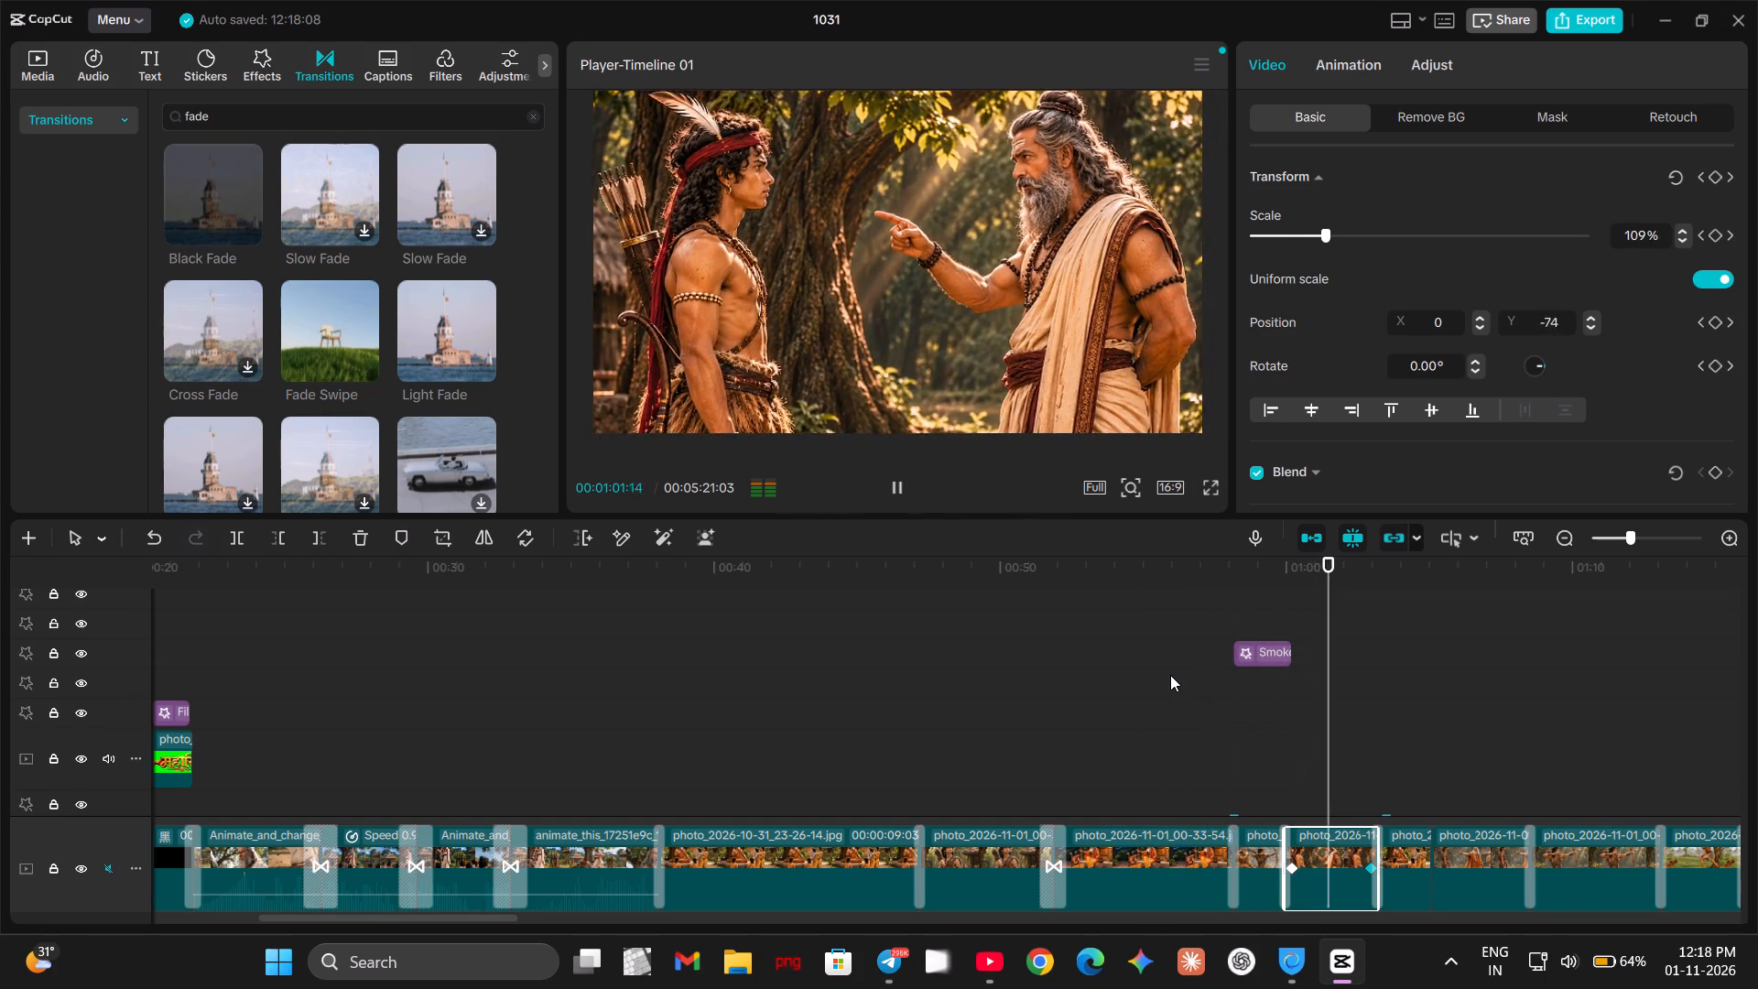
{"action": "key", "text": "space"}
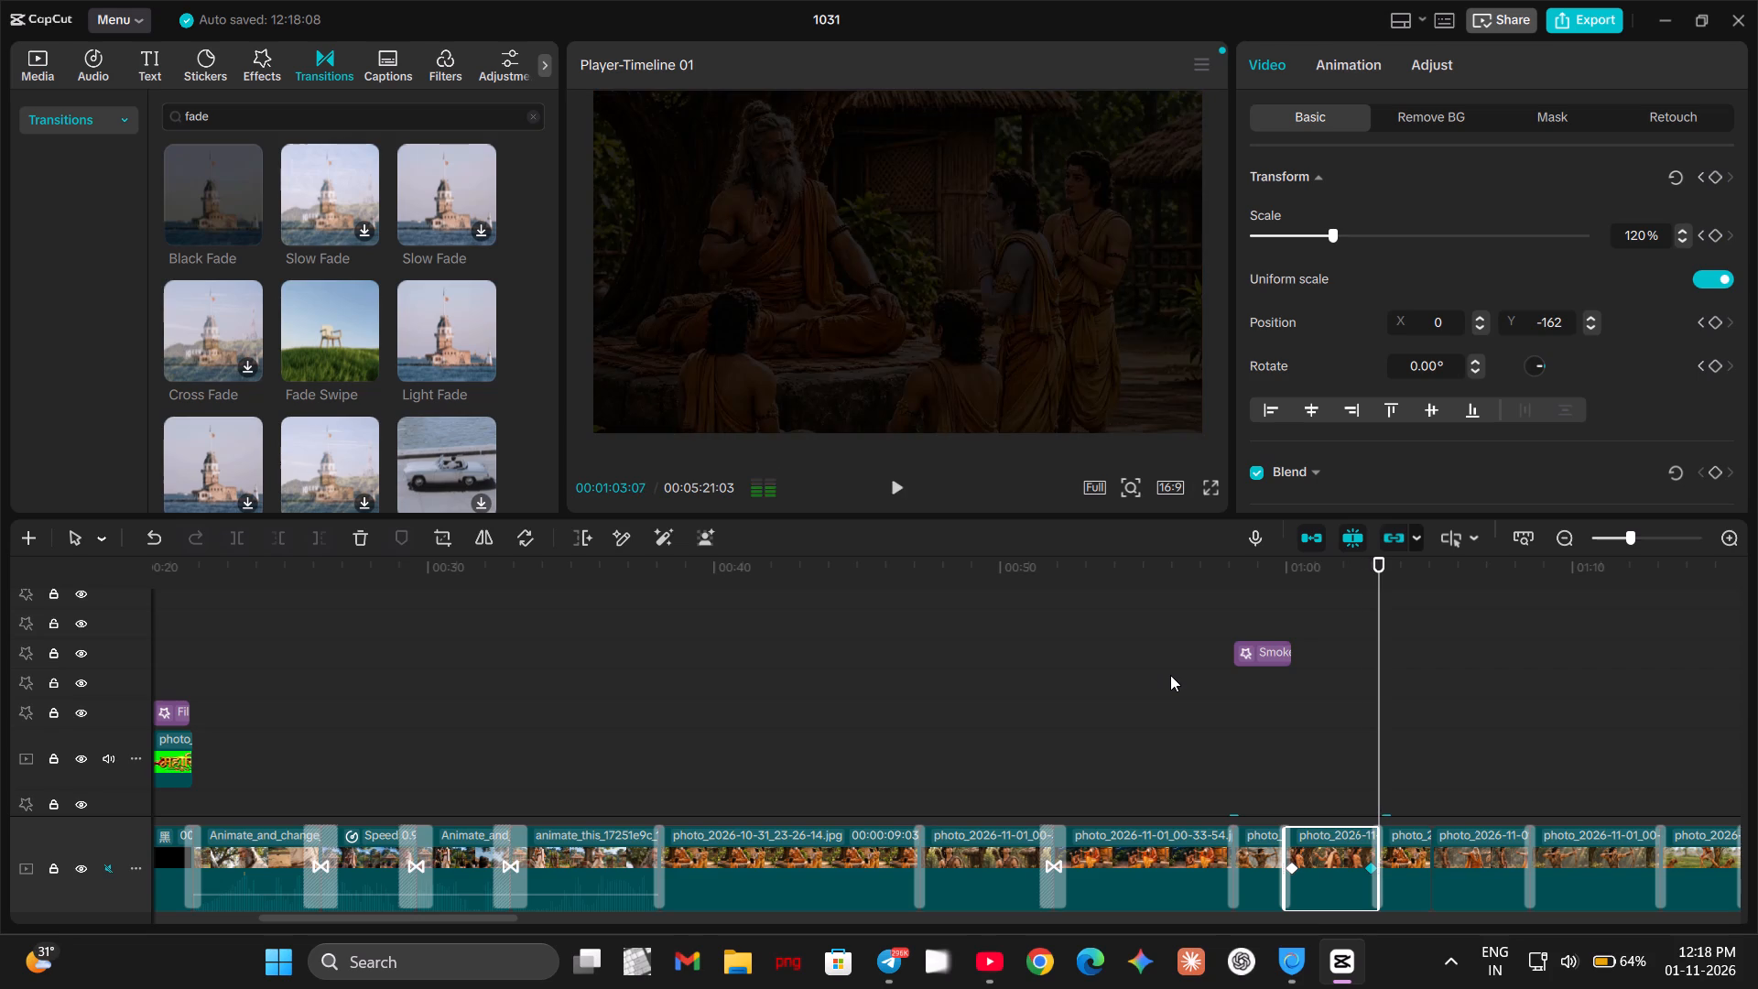
{"action": "key", "text": "space"}
{"action": "key", "text": "space"}
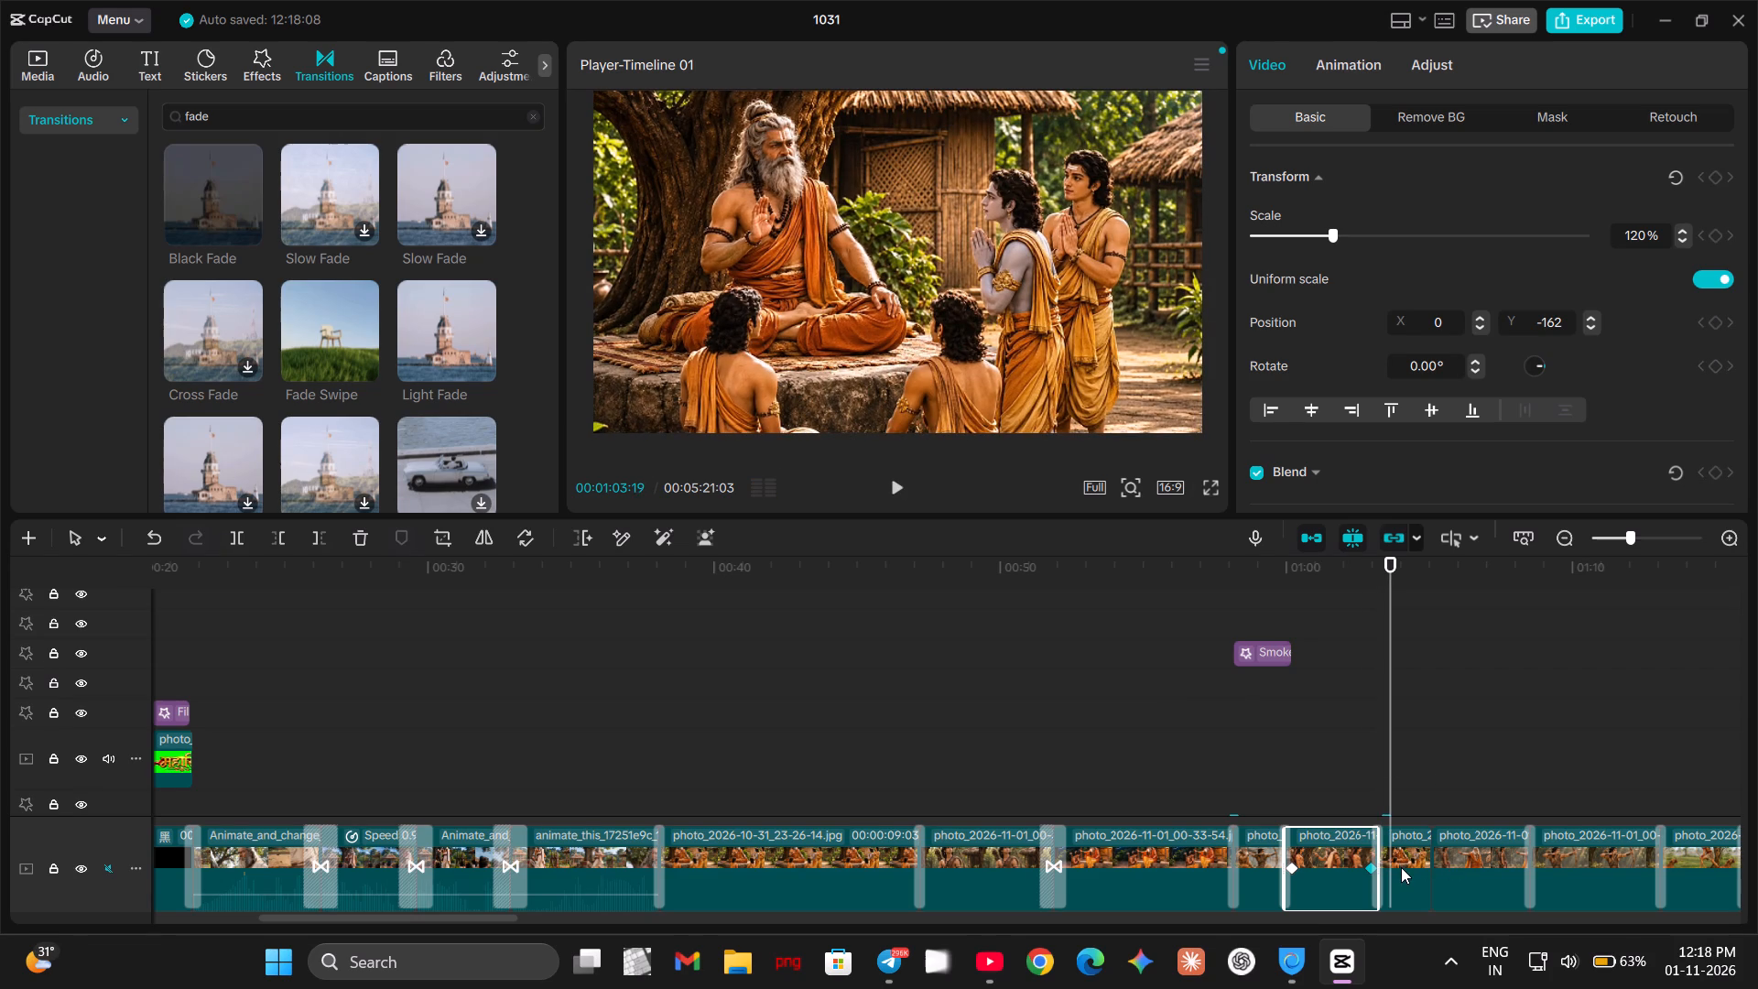
{"action": "key", "text": "space"}
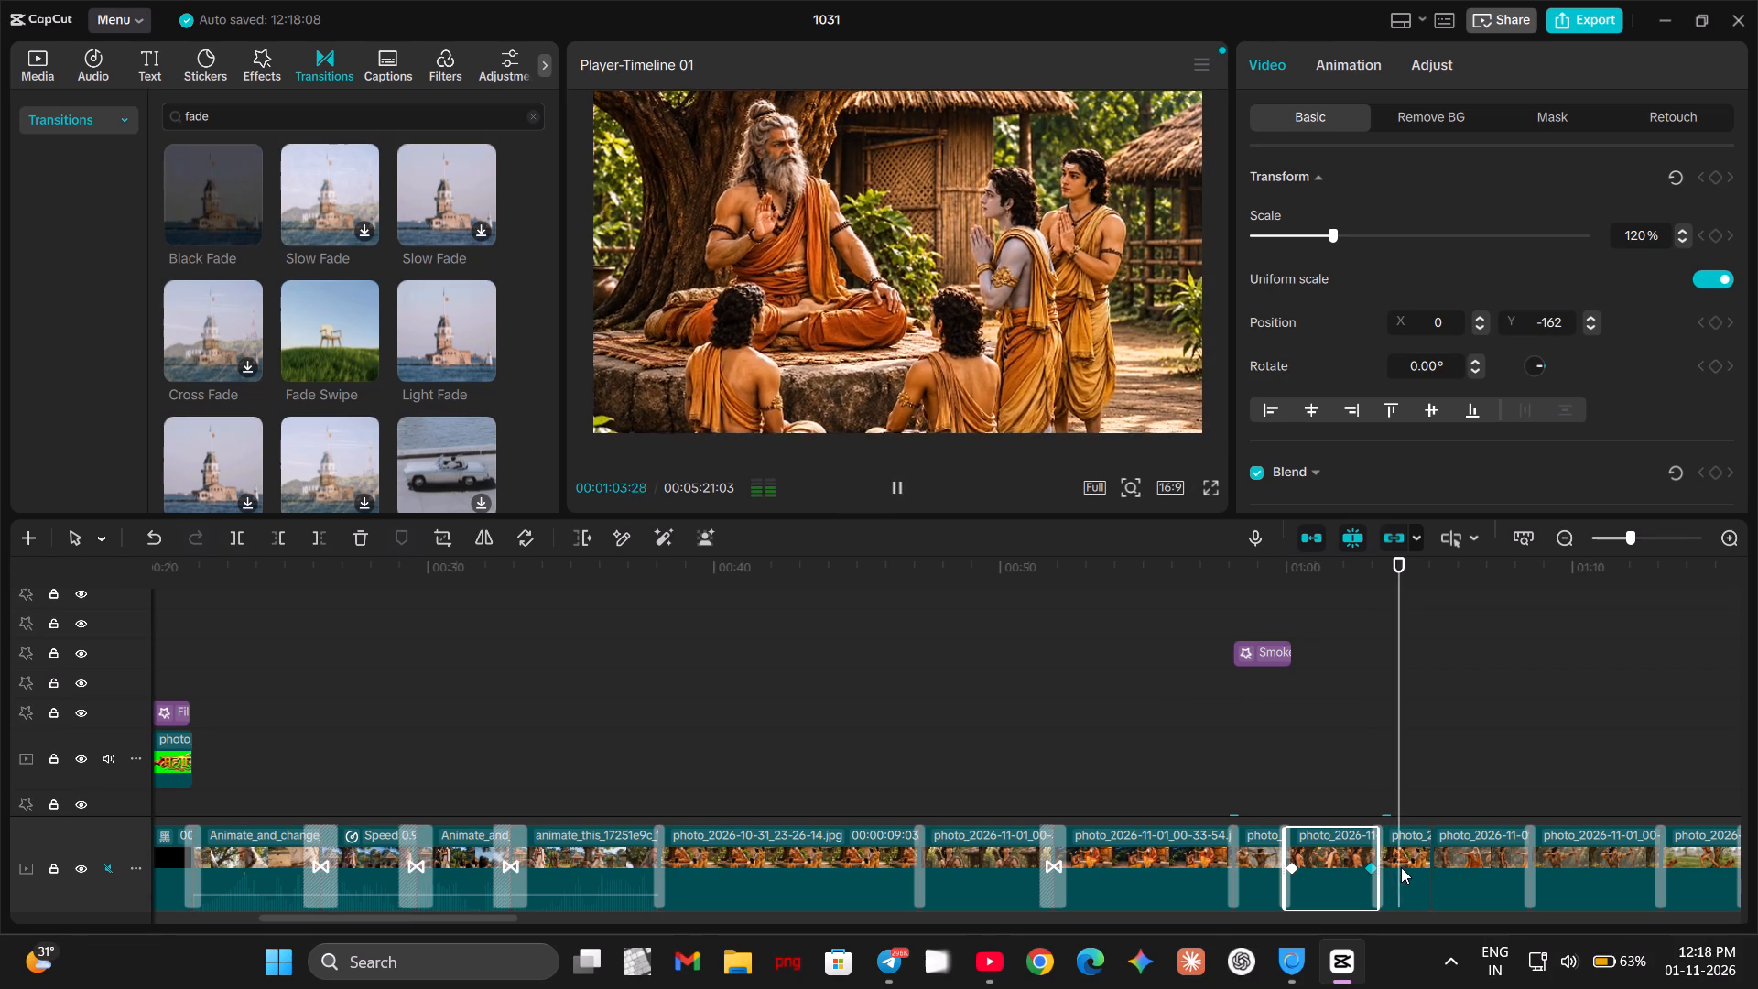
{"action": "key", "text": "space"}
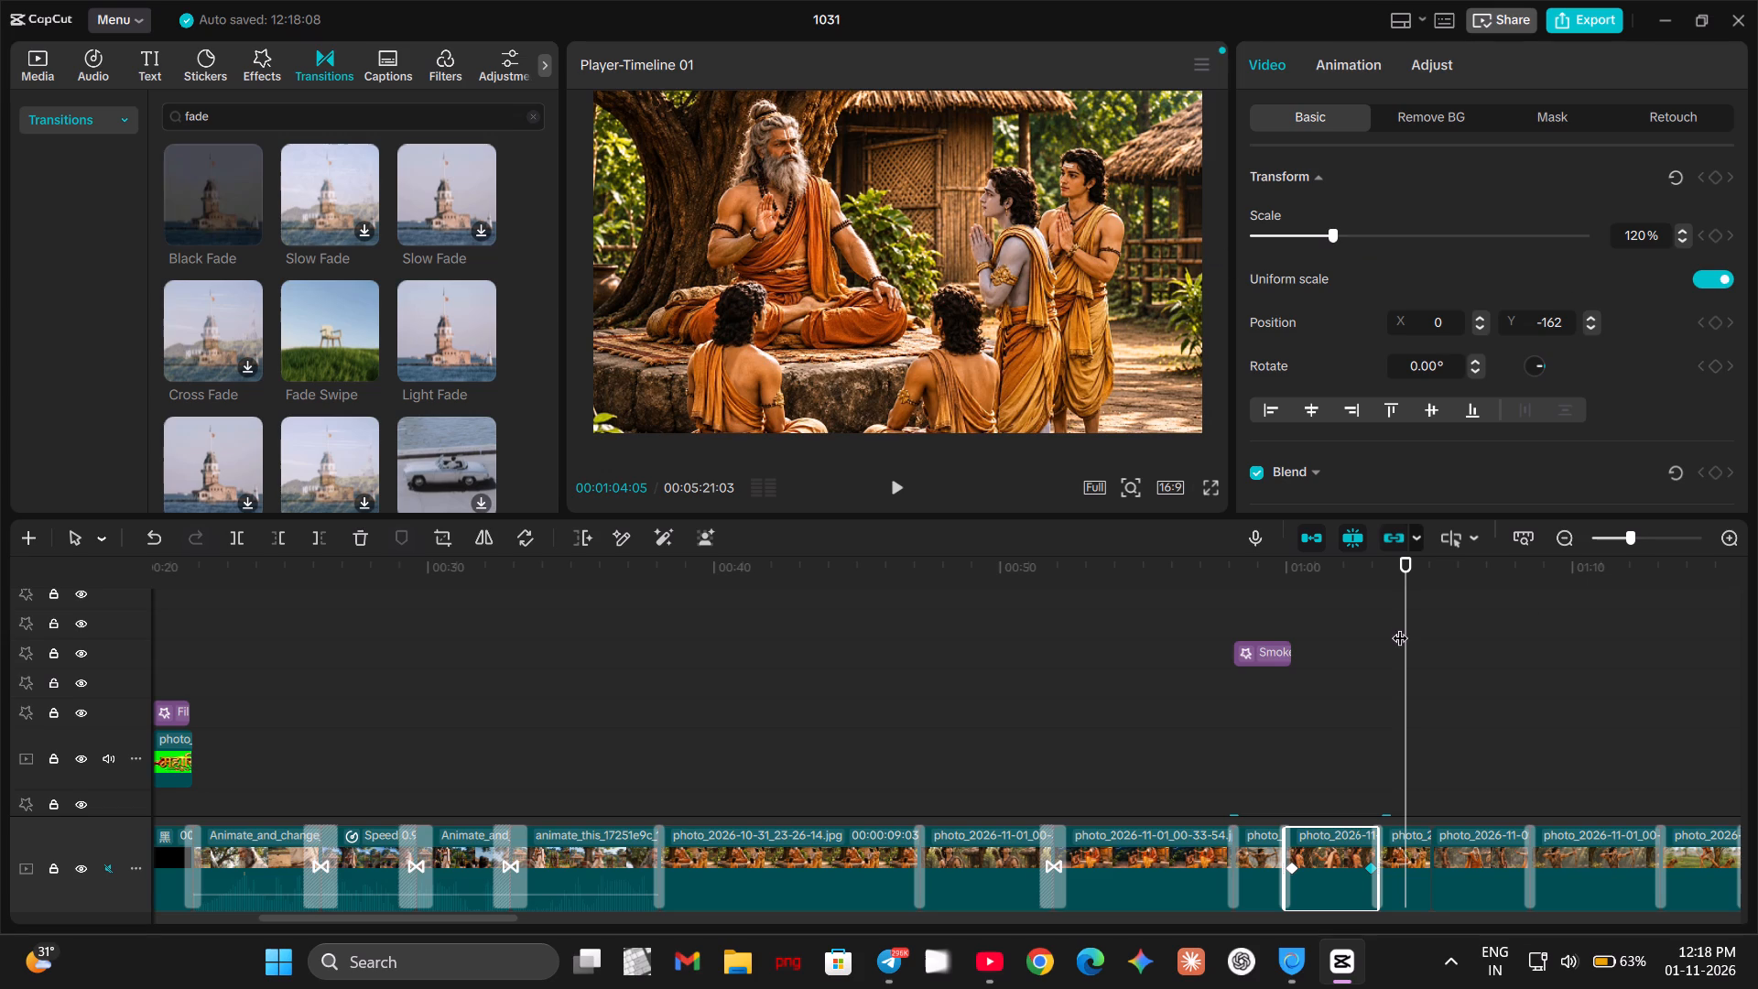
{"action": "left_click_drag", "start_coordinate": [1401, 623], "coordinate": [1384, 631]}
{"action": "key", "text": "space"}
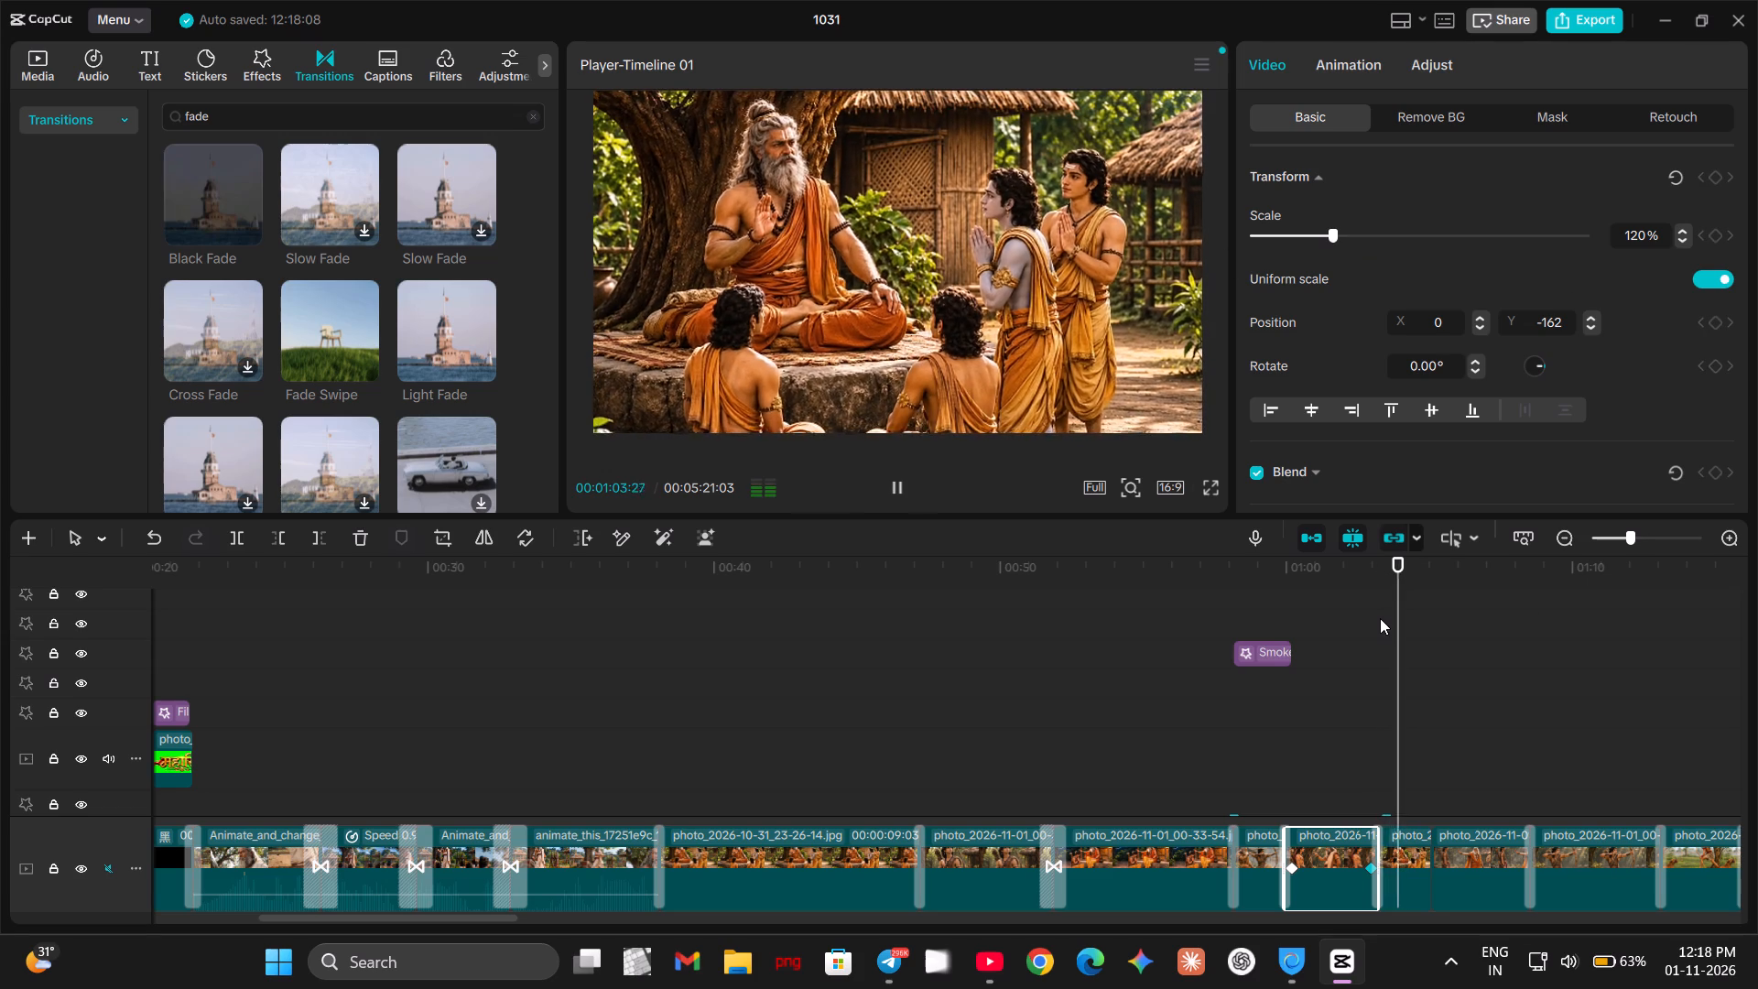
{"action": "key", "text": "space"}
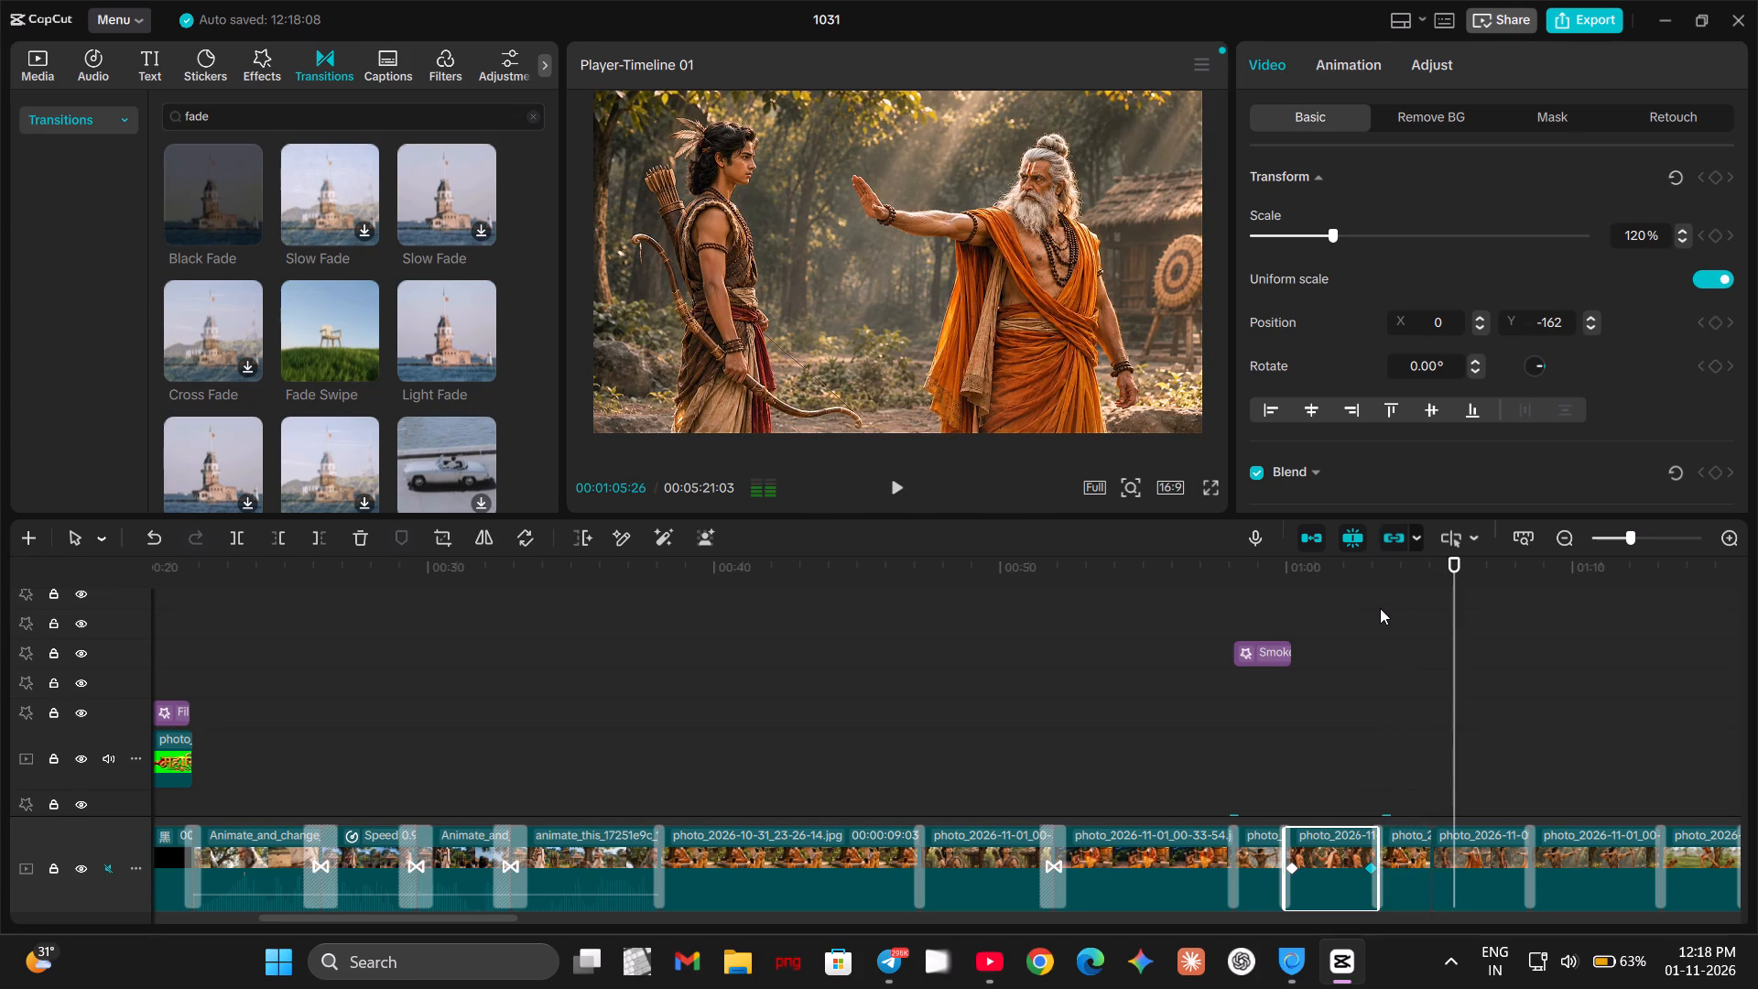
Select the seated sage clip and replay it with the cuts on either side to check its keyframed zoom and timing.
{"action": "left_click", "coordinate": [1415, 842]}
{"action": "left_click_drag", "start_coordinate": [1456, 763], "coordinate": [1350, 782]}
{"action": "key", "text": "space"}
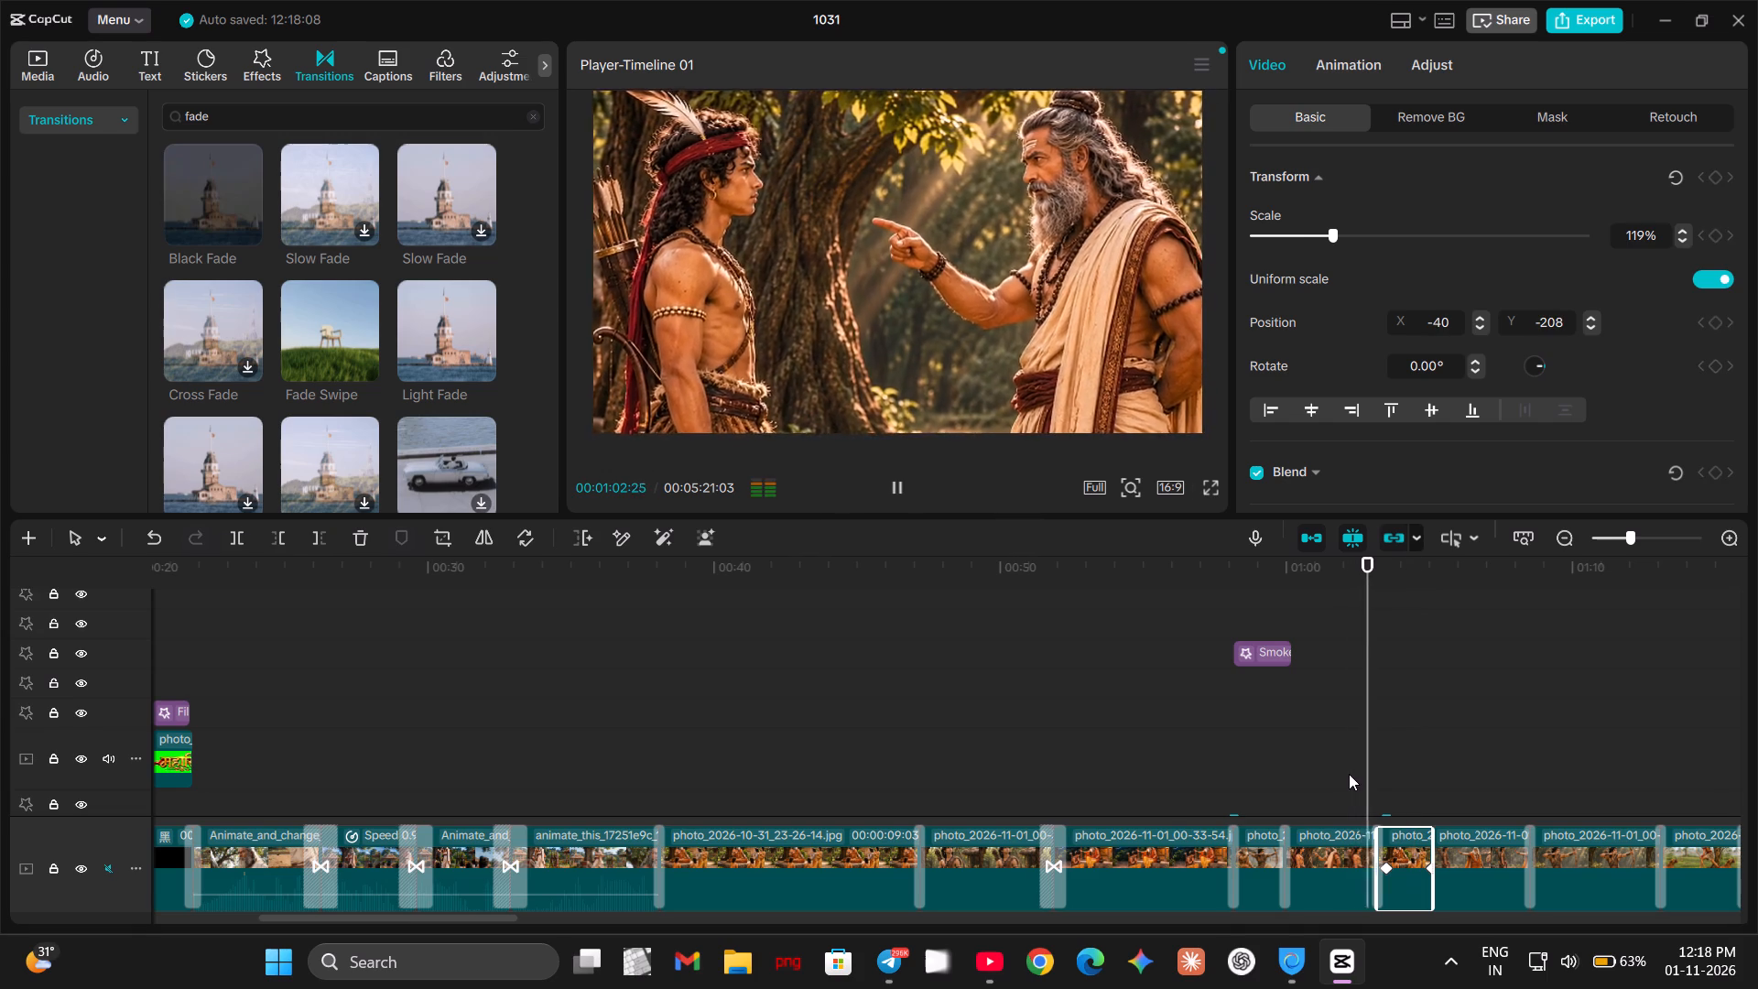
{"action": "key", "text": "space"}
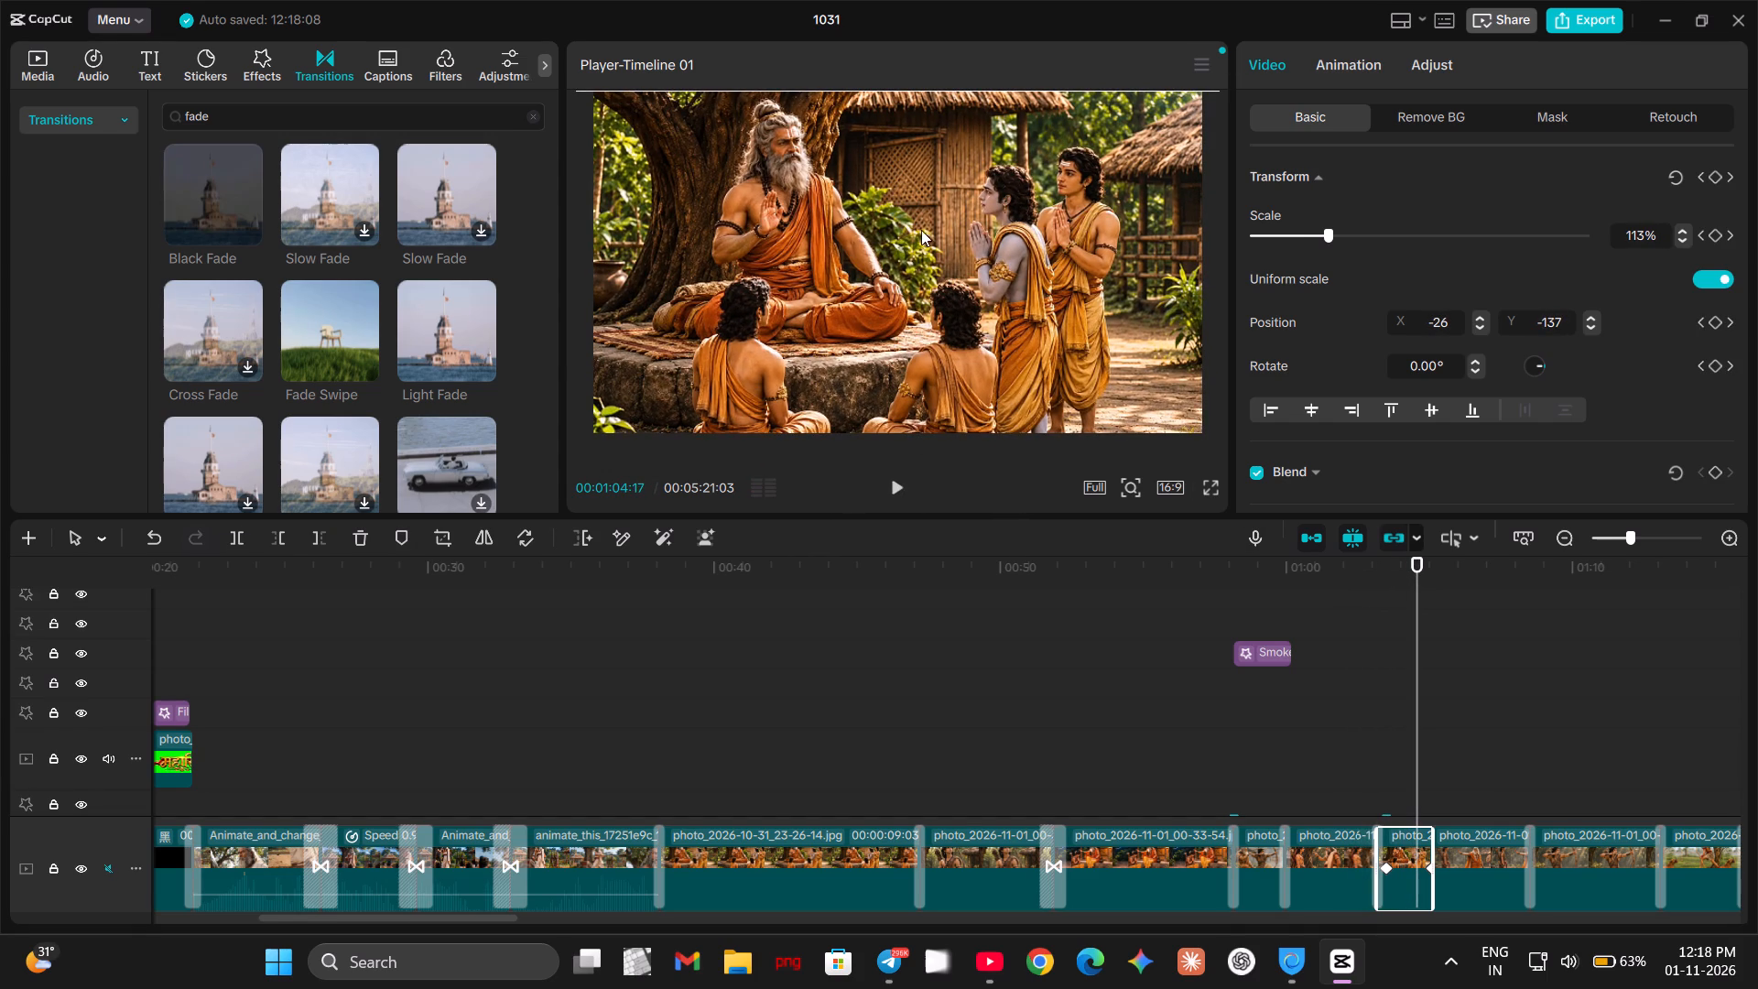
{"action": "key", "text": "space"}
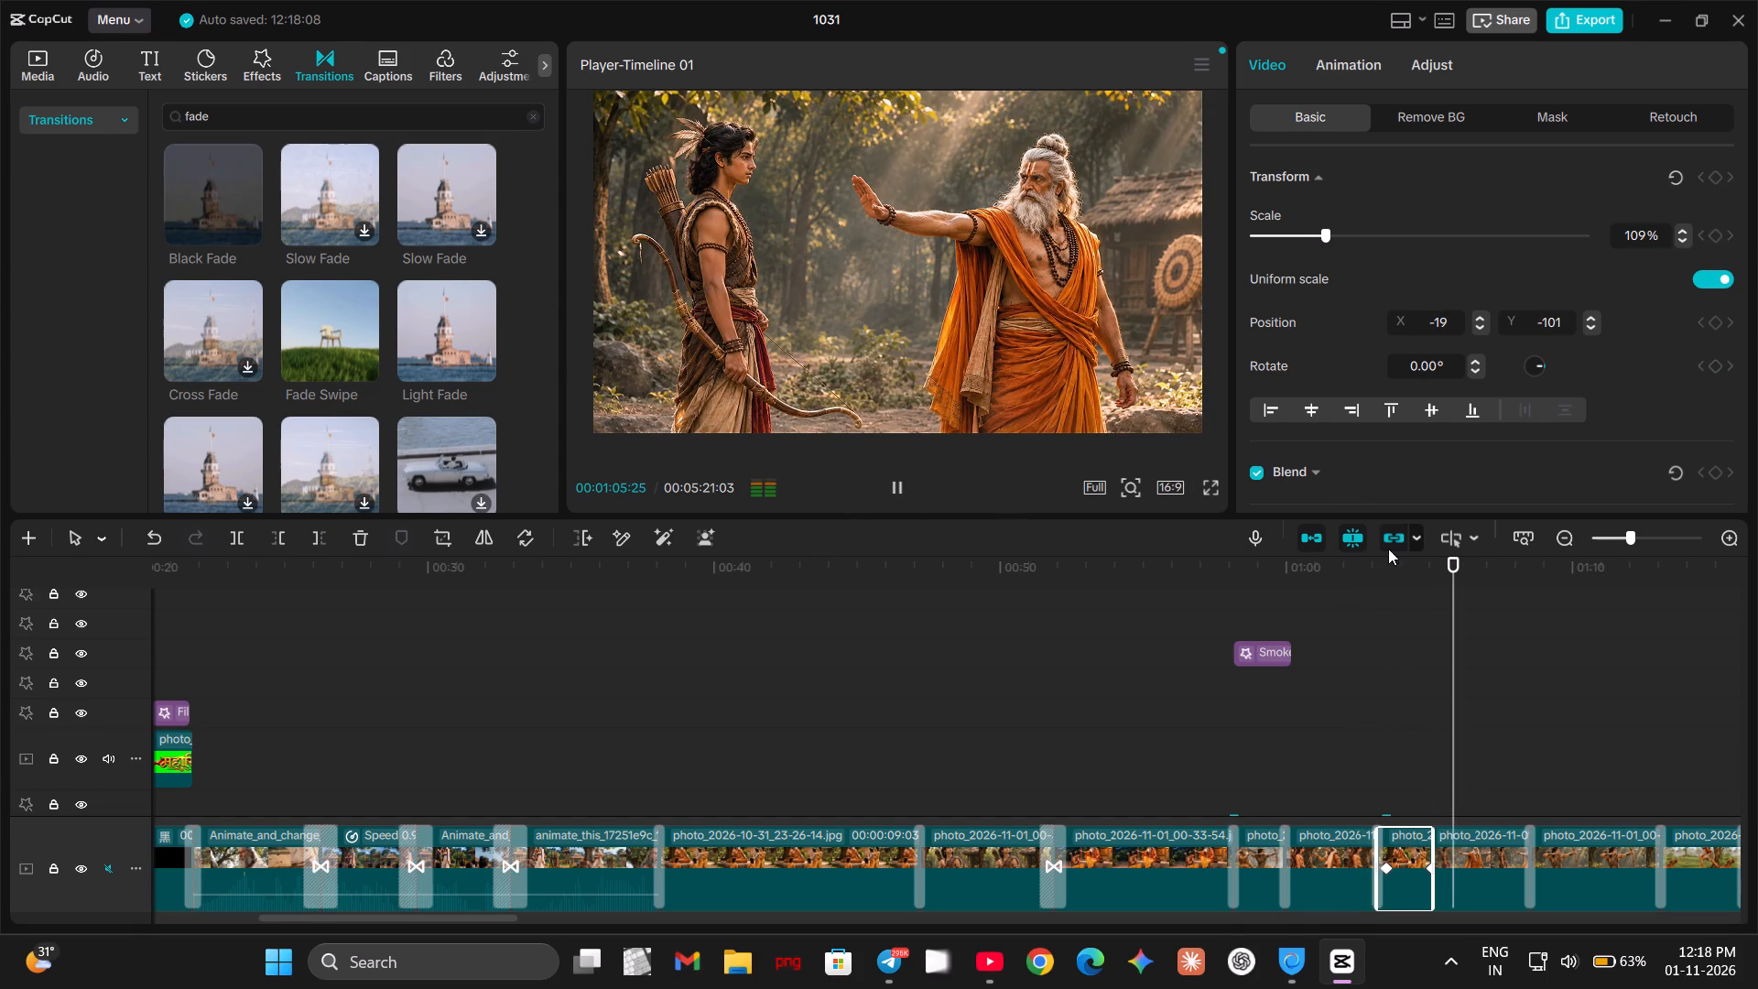
{"action": "key", "text": "space"}
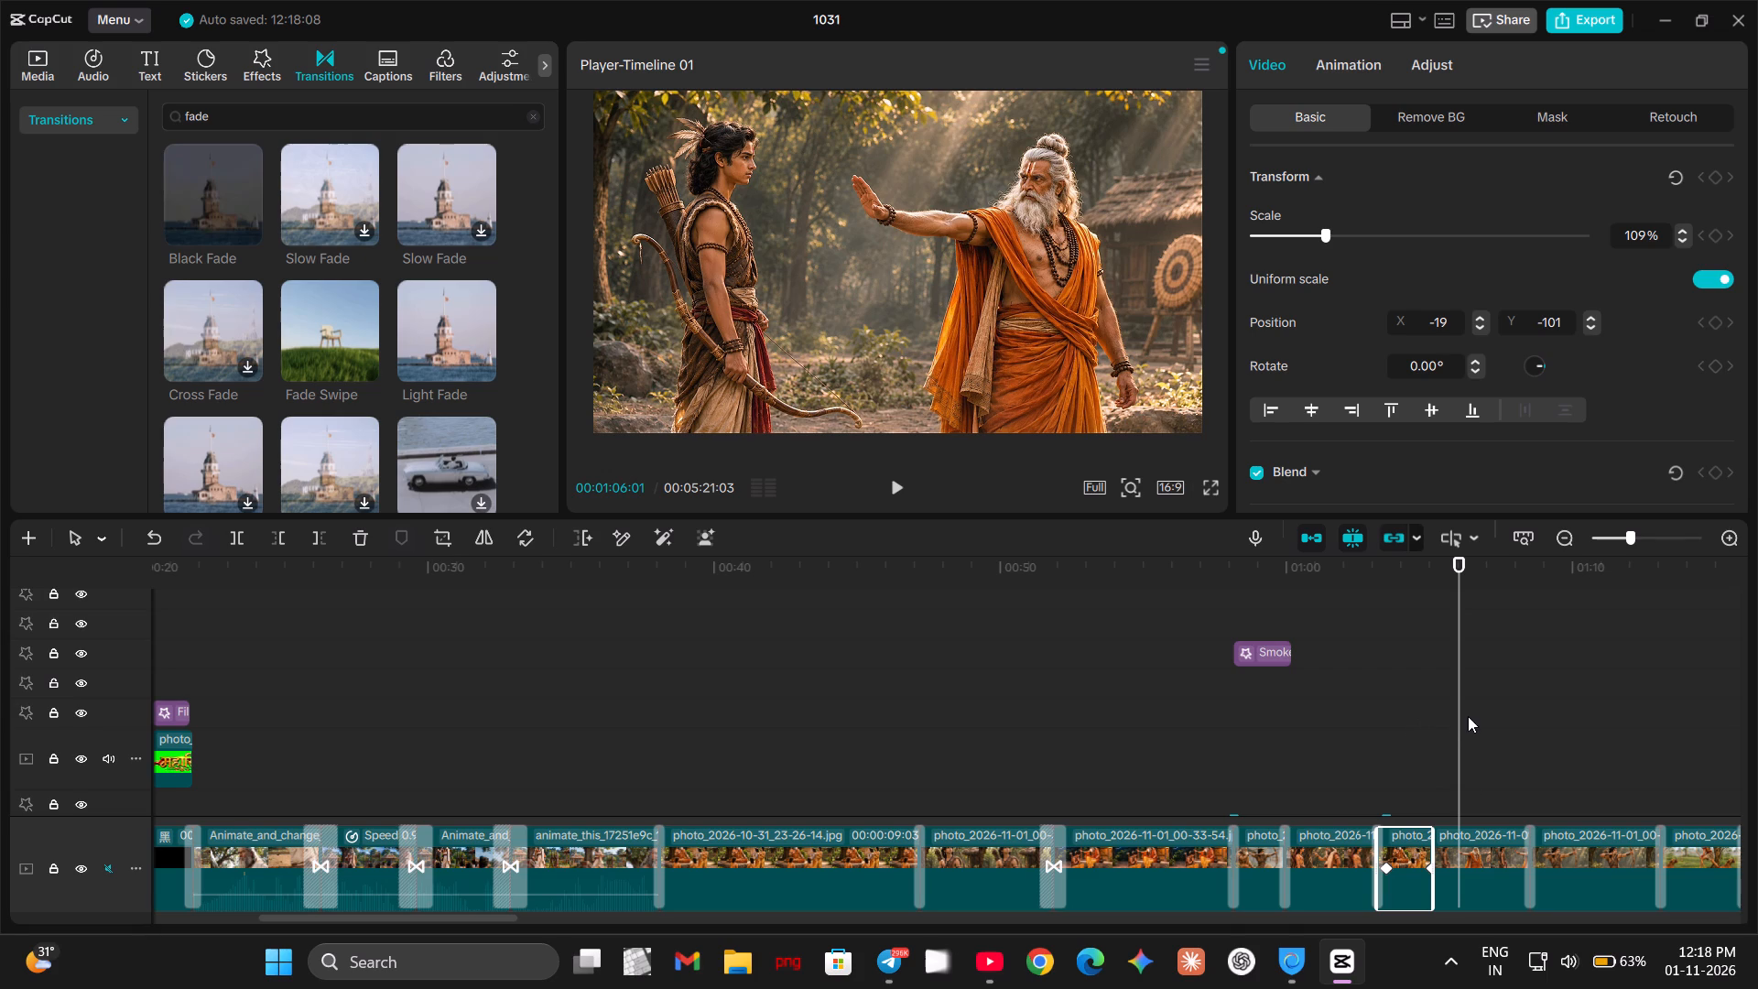
{"action": "left_click_drag", "start_coordinate": [1460, 718], "coordinate": [1402, 731]}
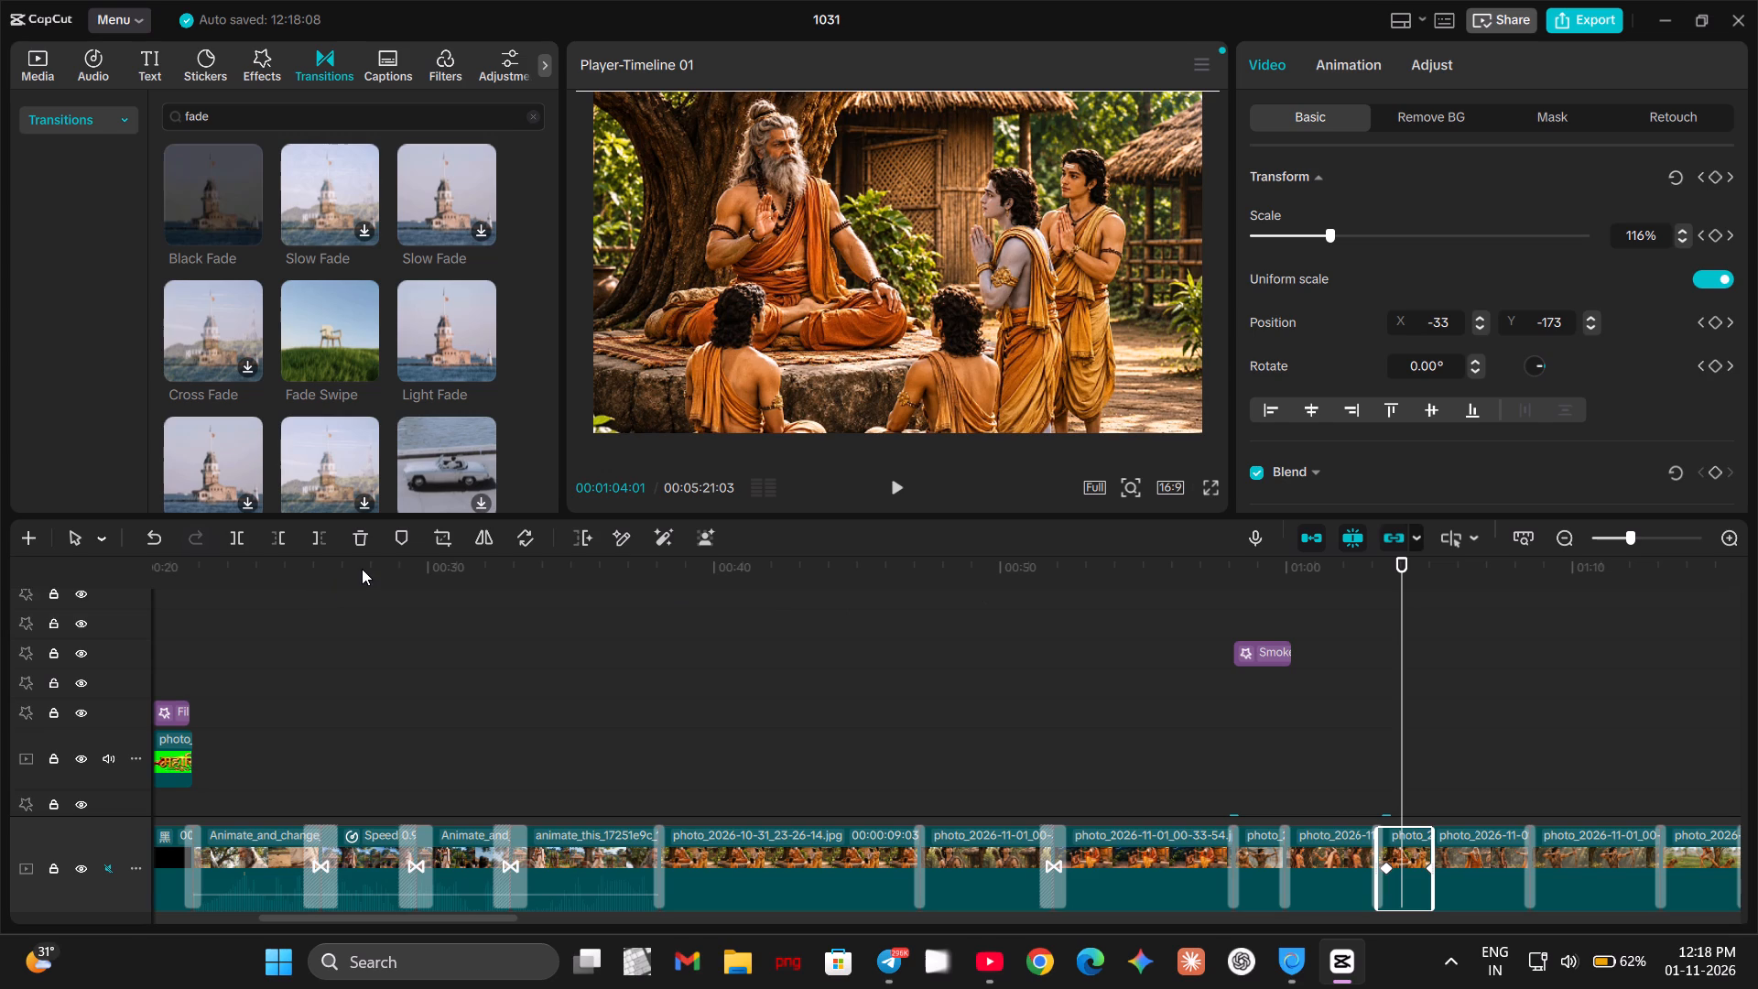
Play the sequence from 00:00:54:27 to about 00:01:48:15 to review it, and return to the archer clip at 00:01:11:21.
{"action": "left_click", "coordinate": [1141, 571]}
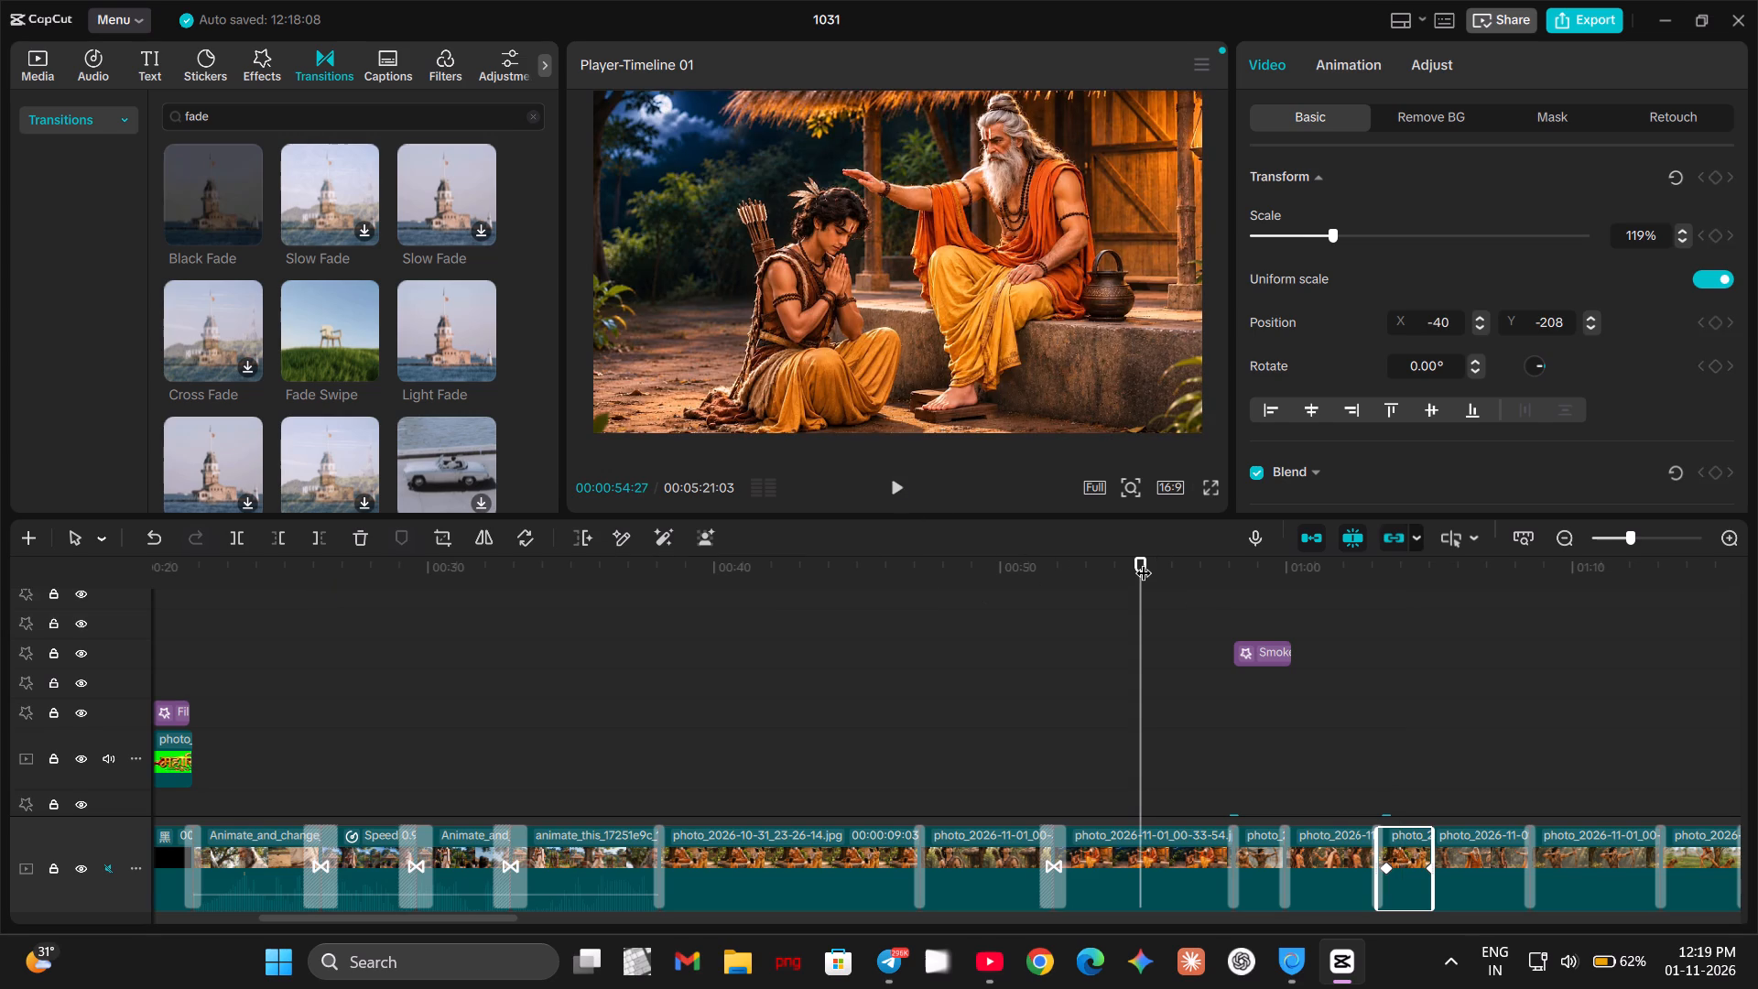
{"action": "key", "text": "space"}
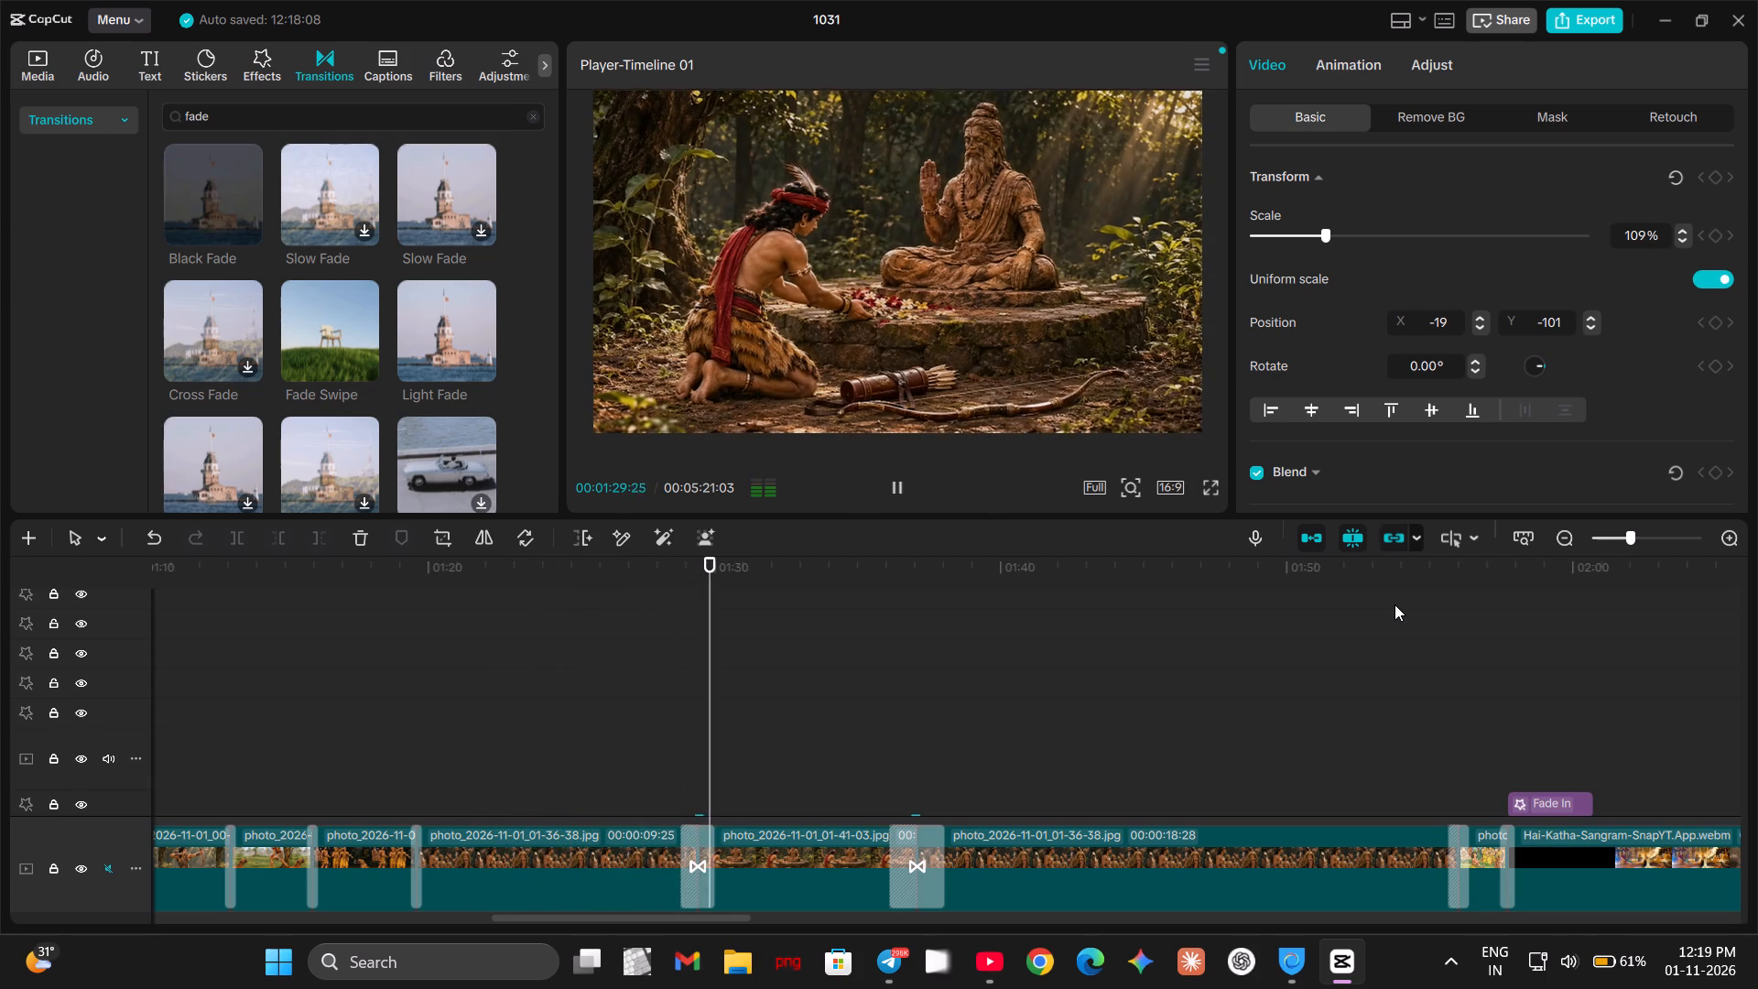
{"action": "key", "text": "space"}
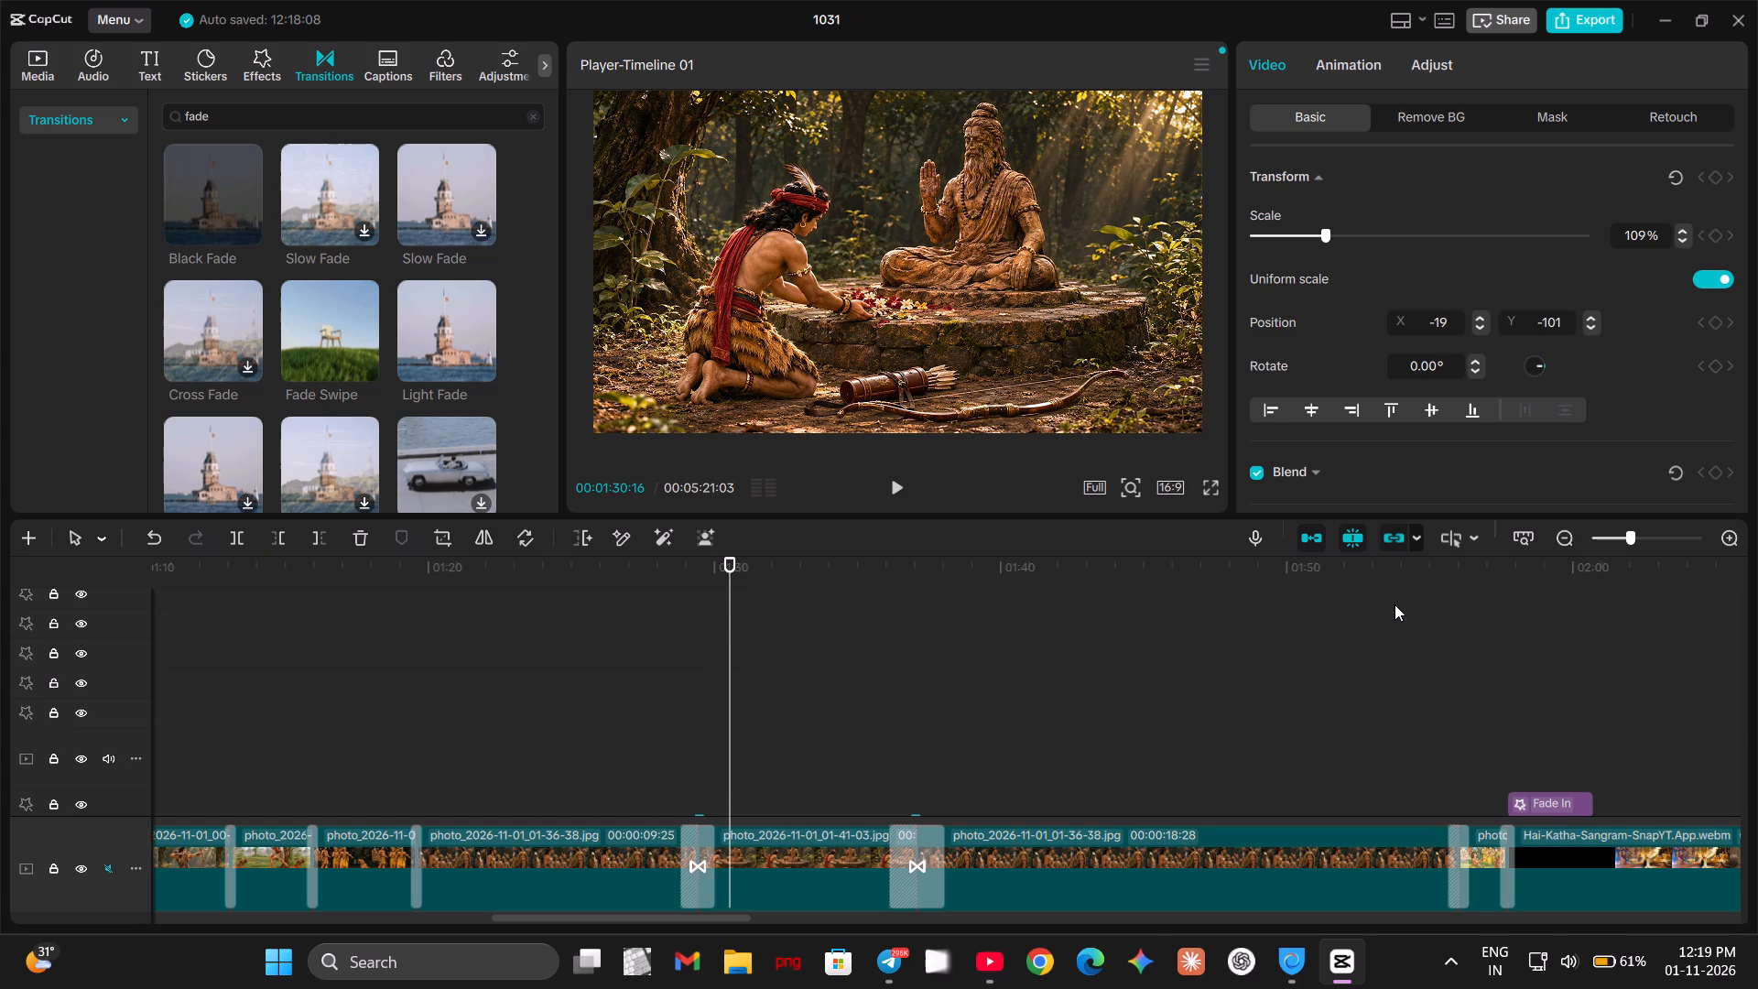
{"action": "key", "text": "space"}
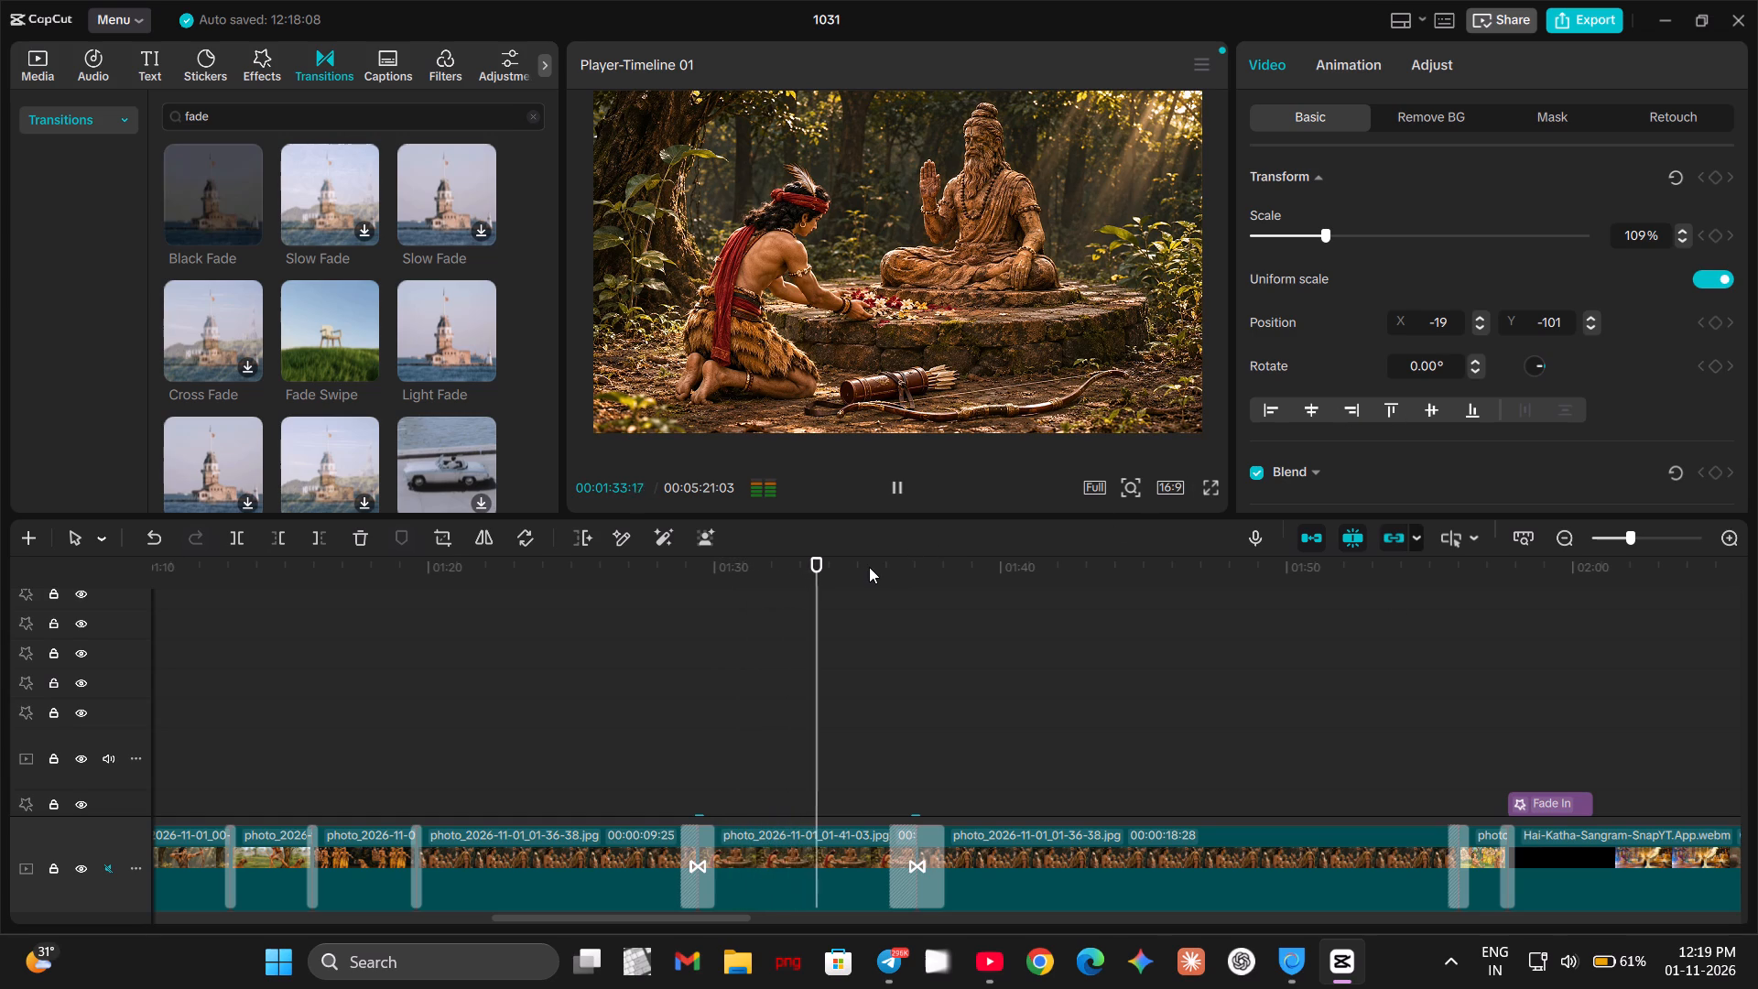
{"action": "left_click", "coordinate": [894, 489]}
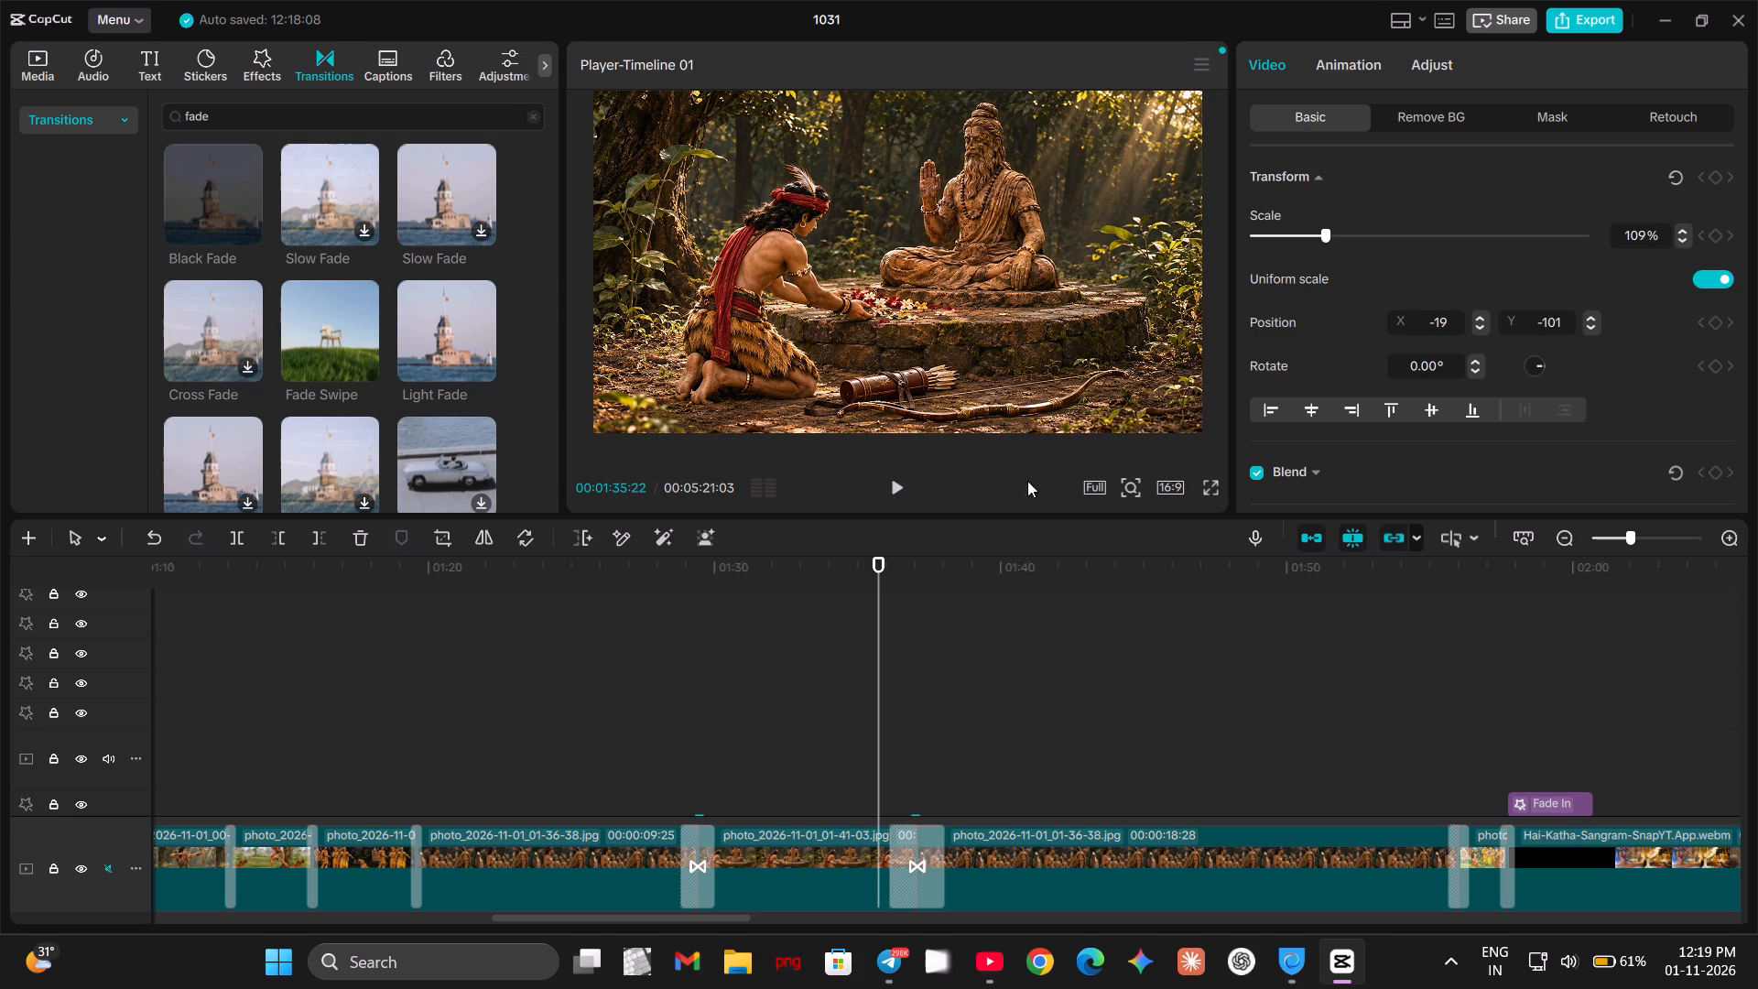
{"action": "left_click", "coordinate": [895, 482]}
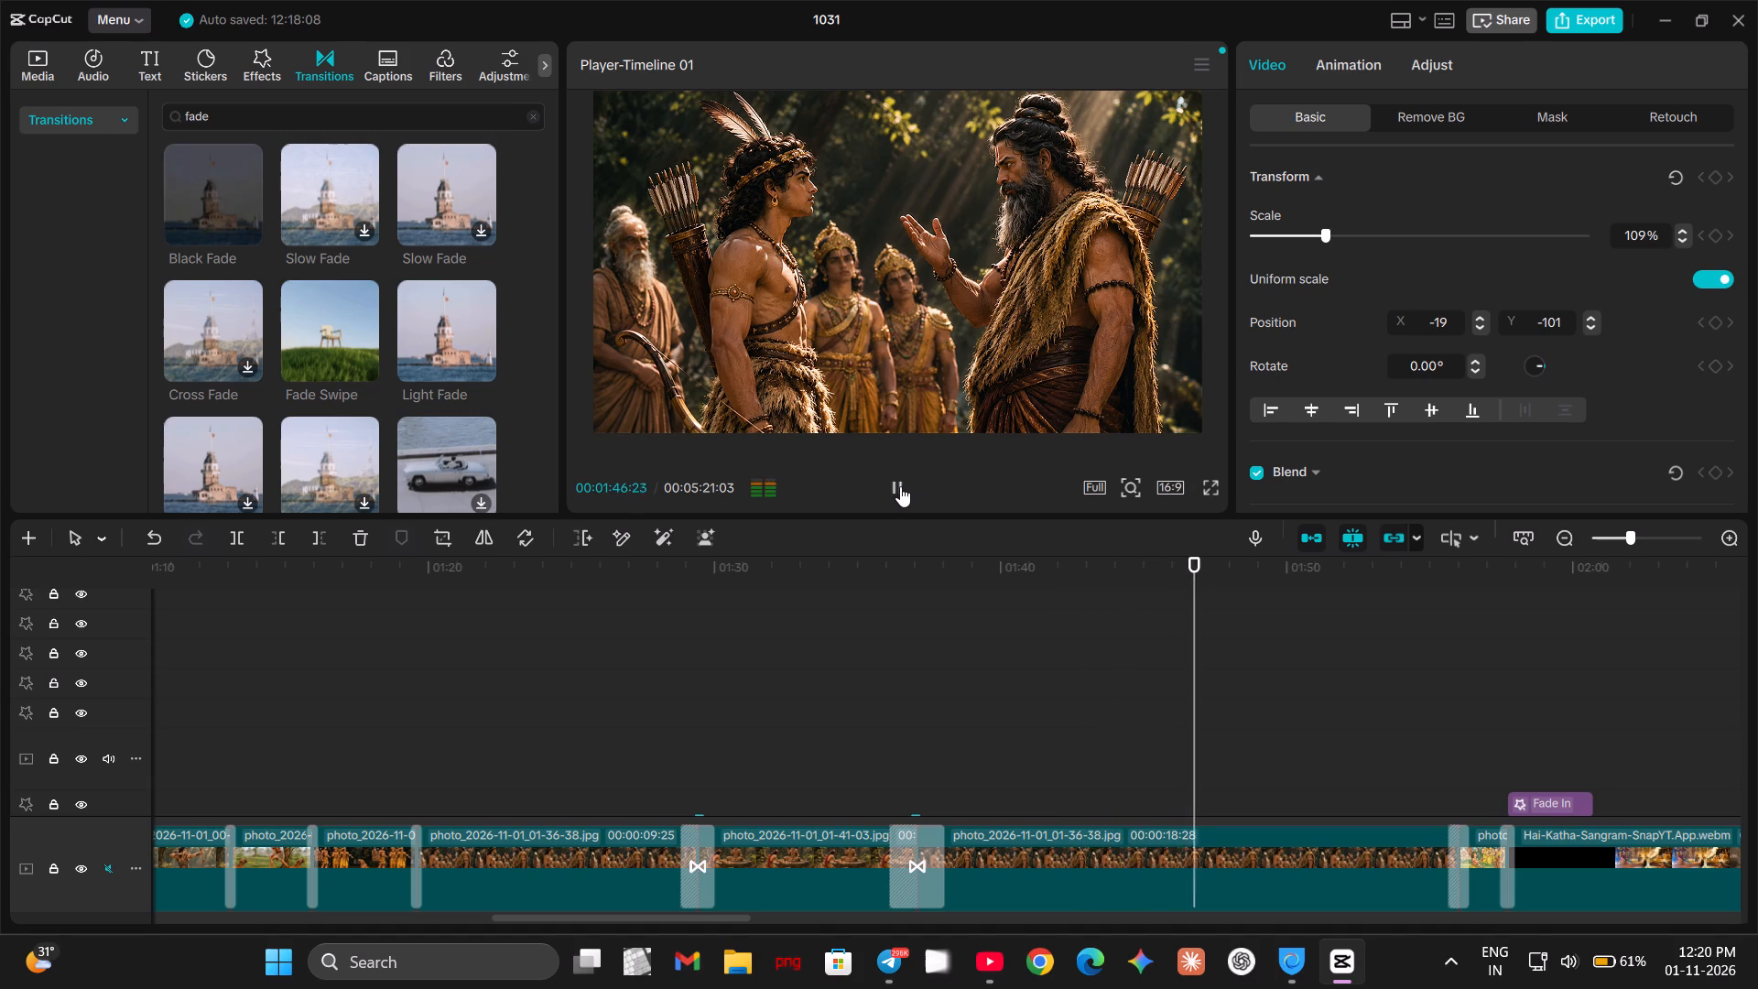
{"action": "left_click", "coordinate": [900, 486]}
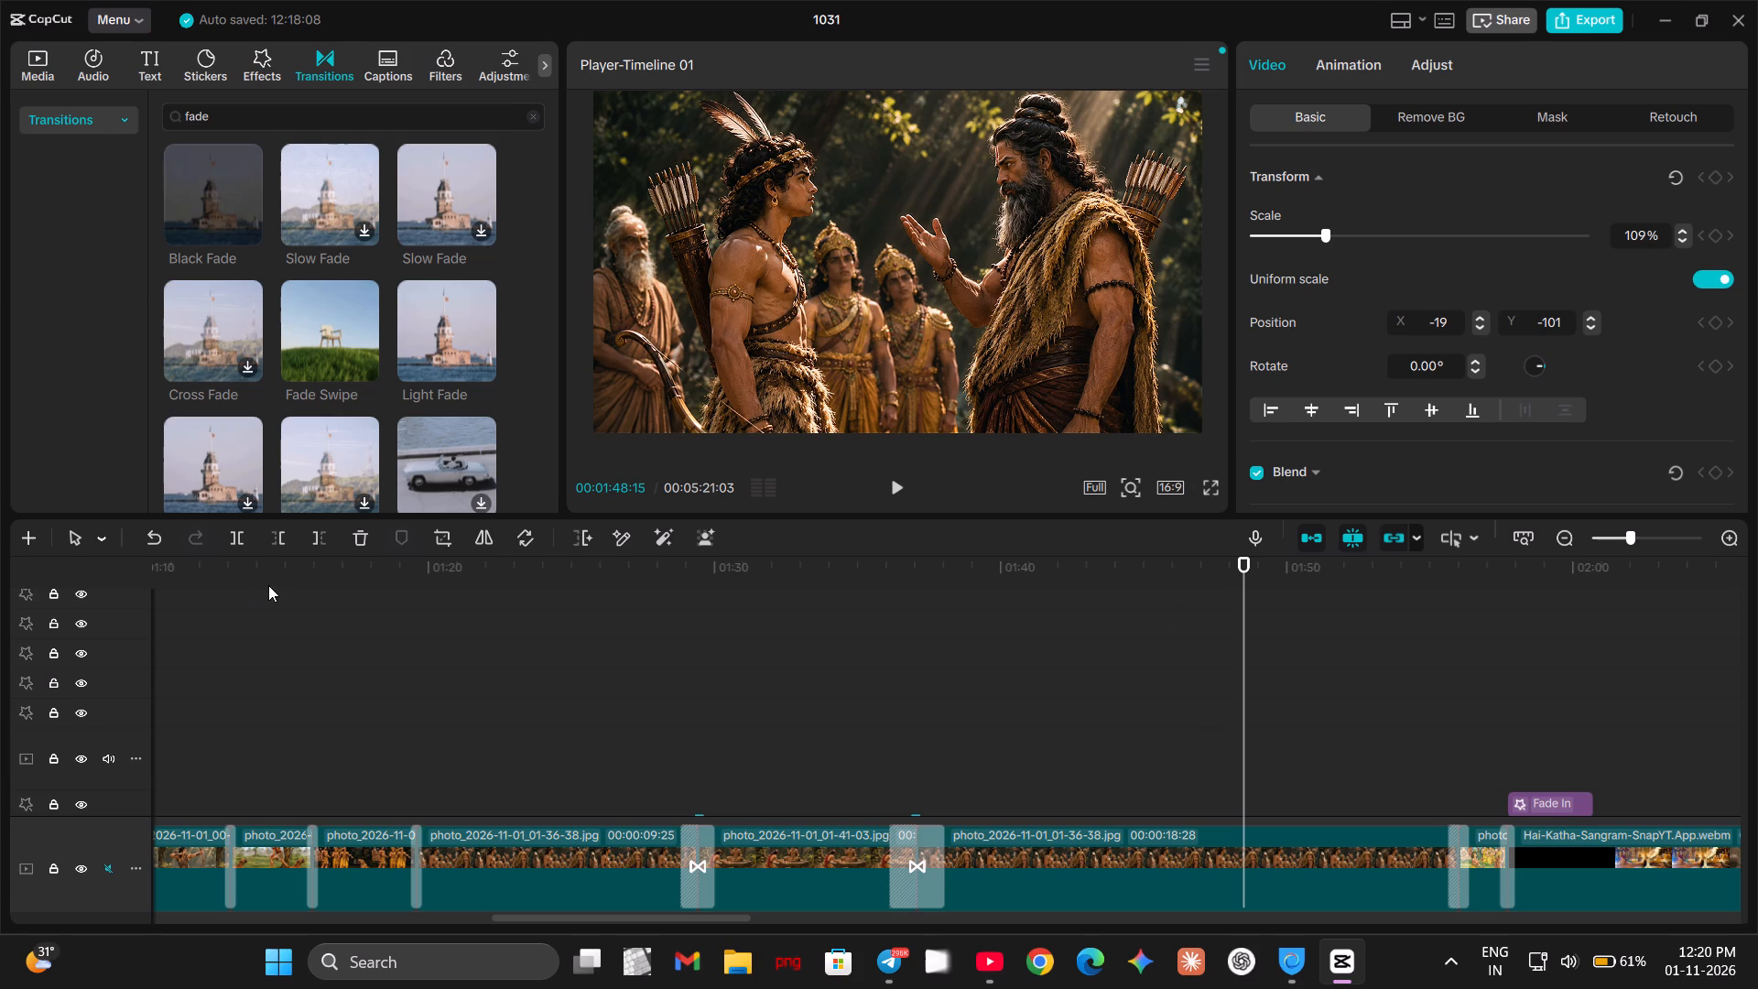
{"action": "left_click", "coordinate": [191, 567]}
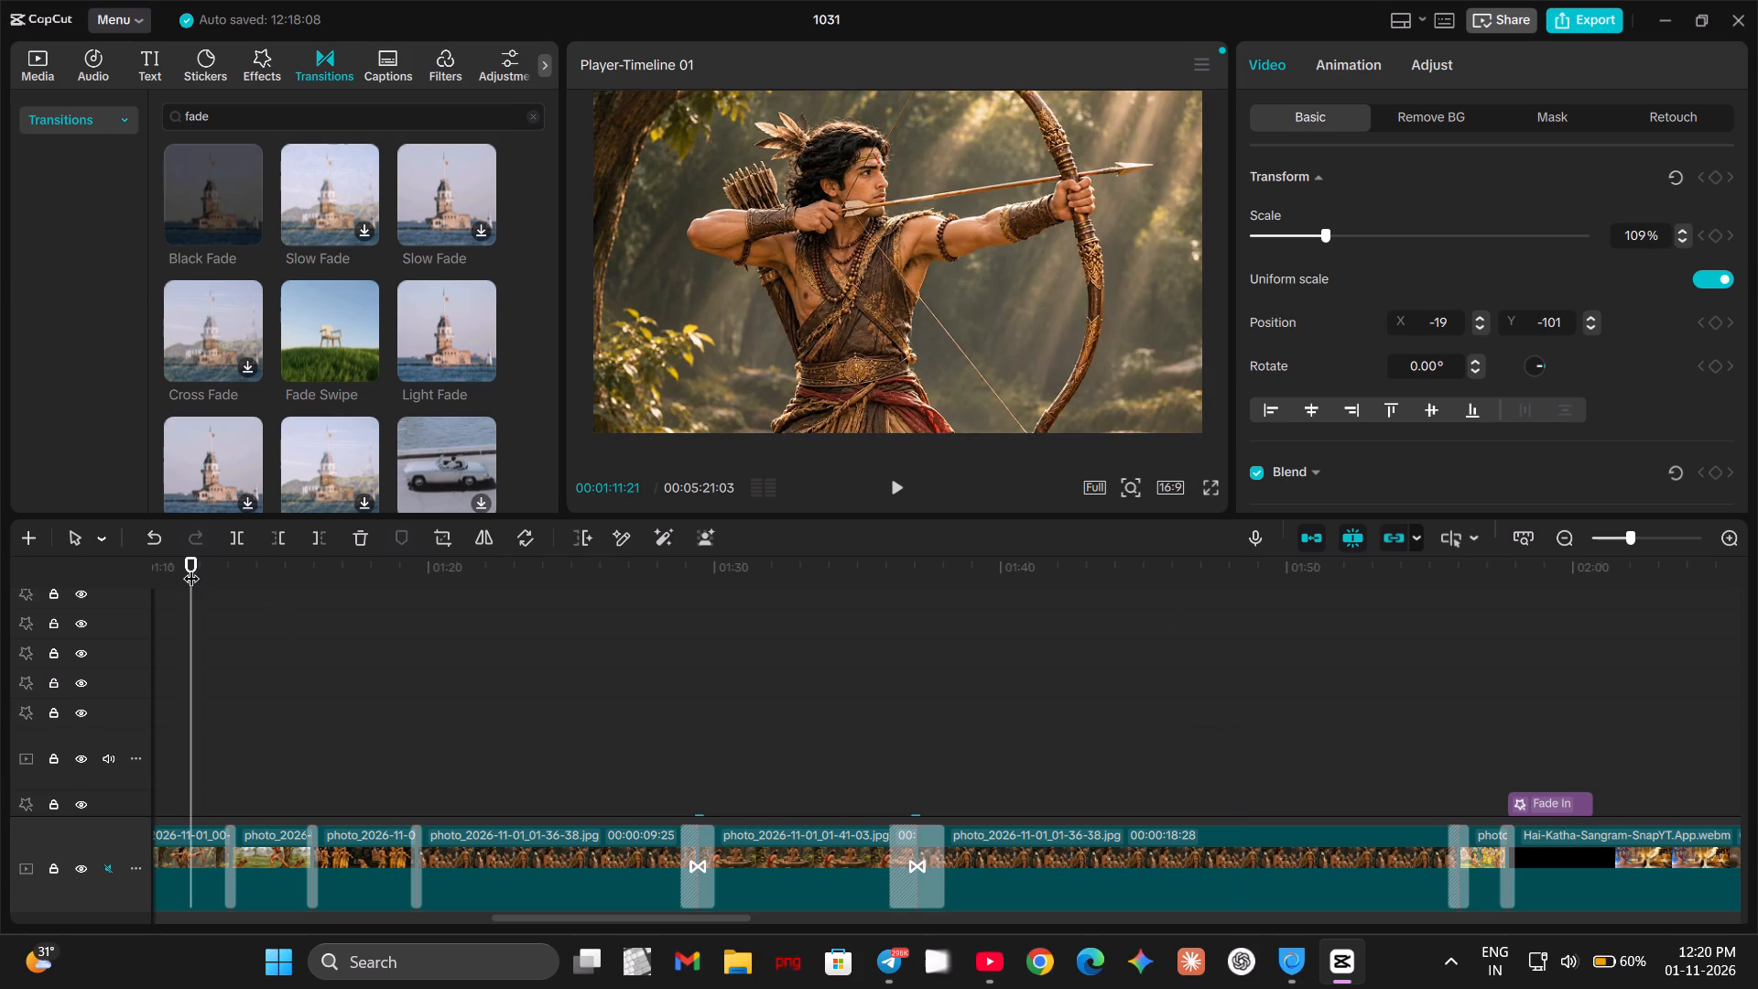
Scrub and play the photo clips between about 00:01:04 and 00:01:16 to check which ones still need a zoom.
{"action": "left_click_drag", "start_coordinate": [191, 551], "coordinate": [138, 550]}
{"action": "left_click_drag", "start_coordinate": [193, 564], "coordinate": [472, 556]}
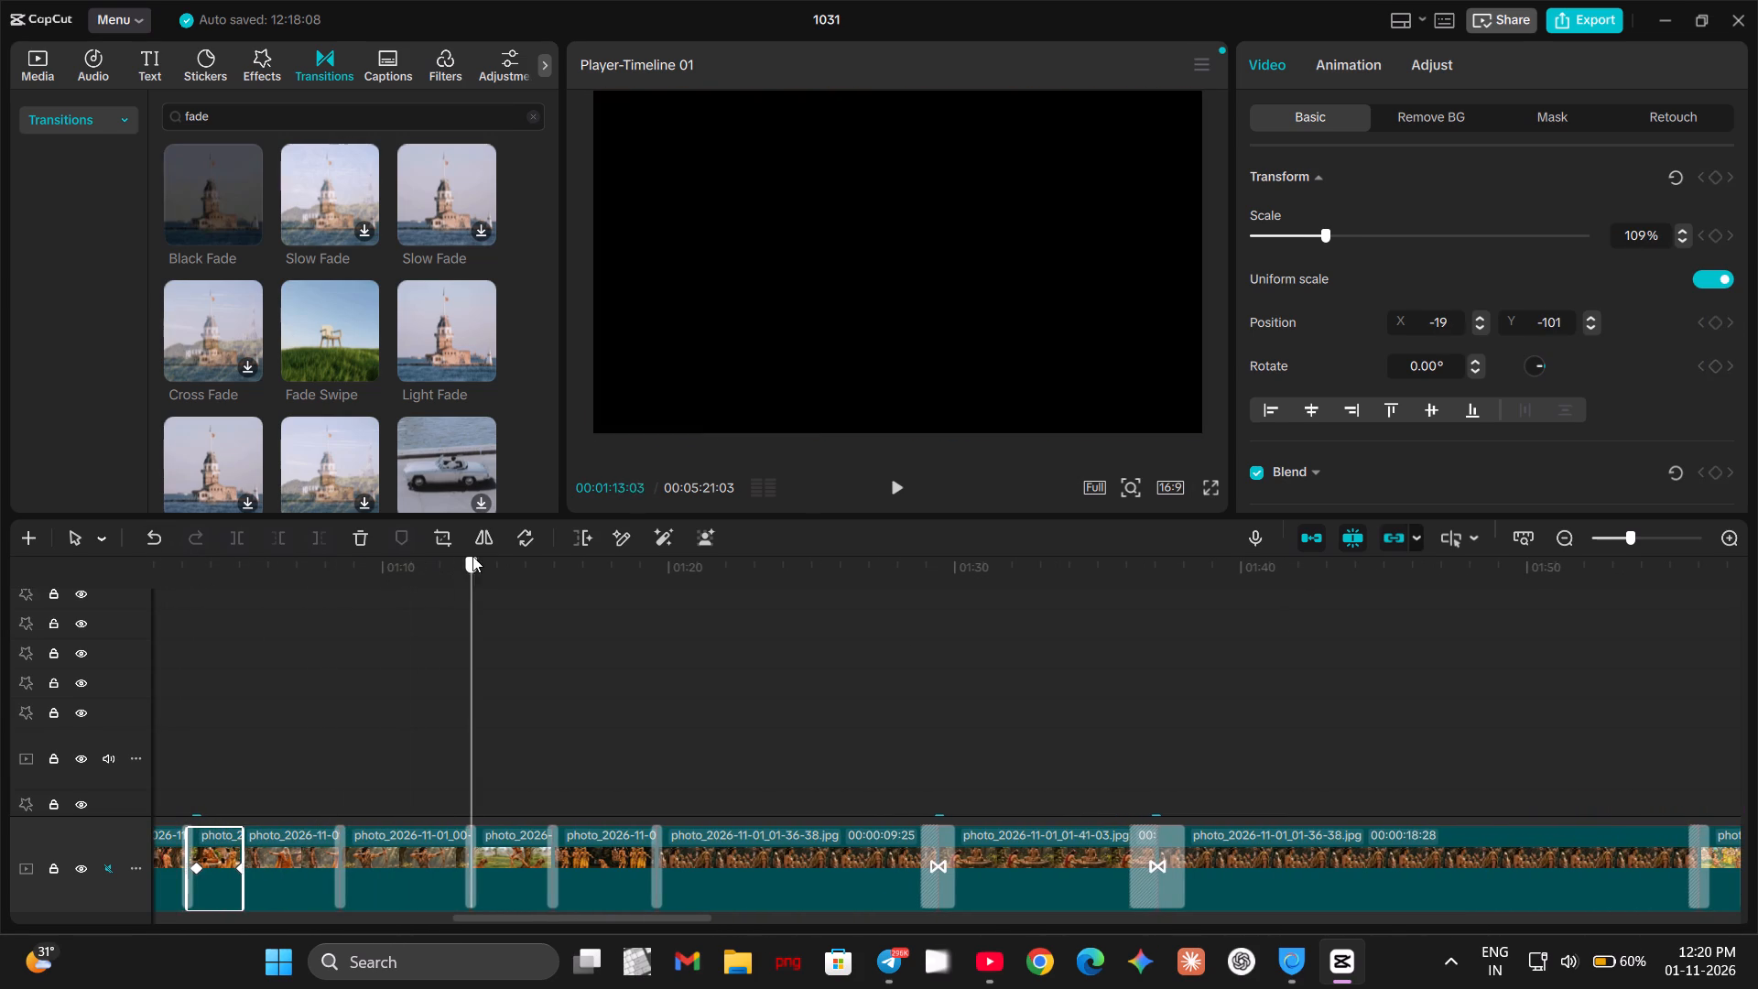
{"action": "left_click_drag", "start_coordinate": [472, 556], "coordinate": [569, 551]}
{"action": "key", "text": "c"}
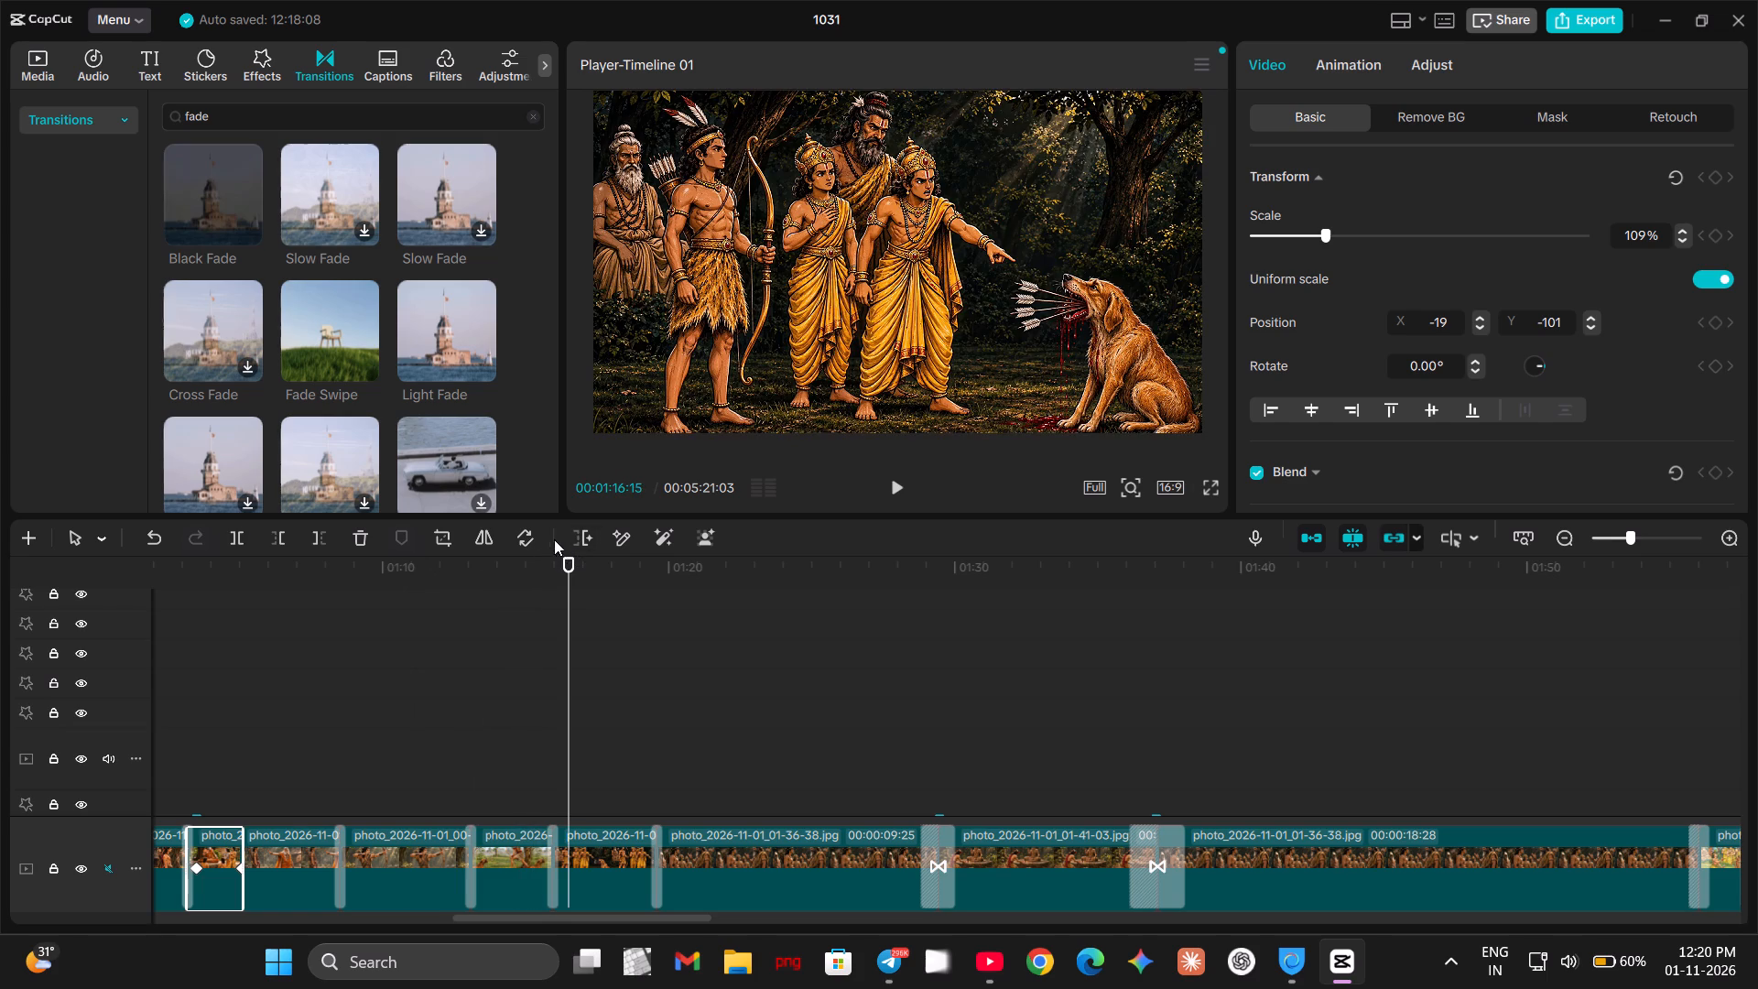
{"action": "left_click_drag", "start_coordinate": [246, 573], "coordinate": [234, 573]}
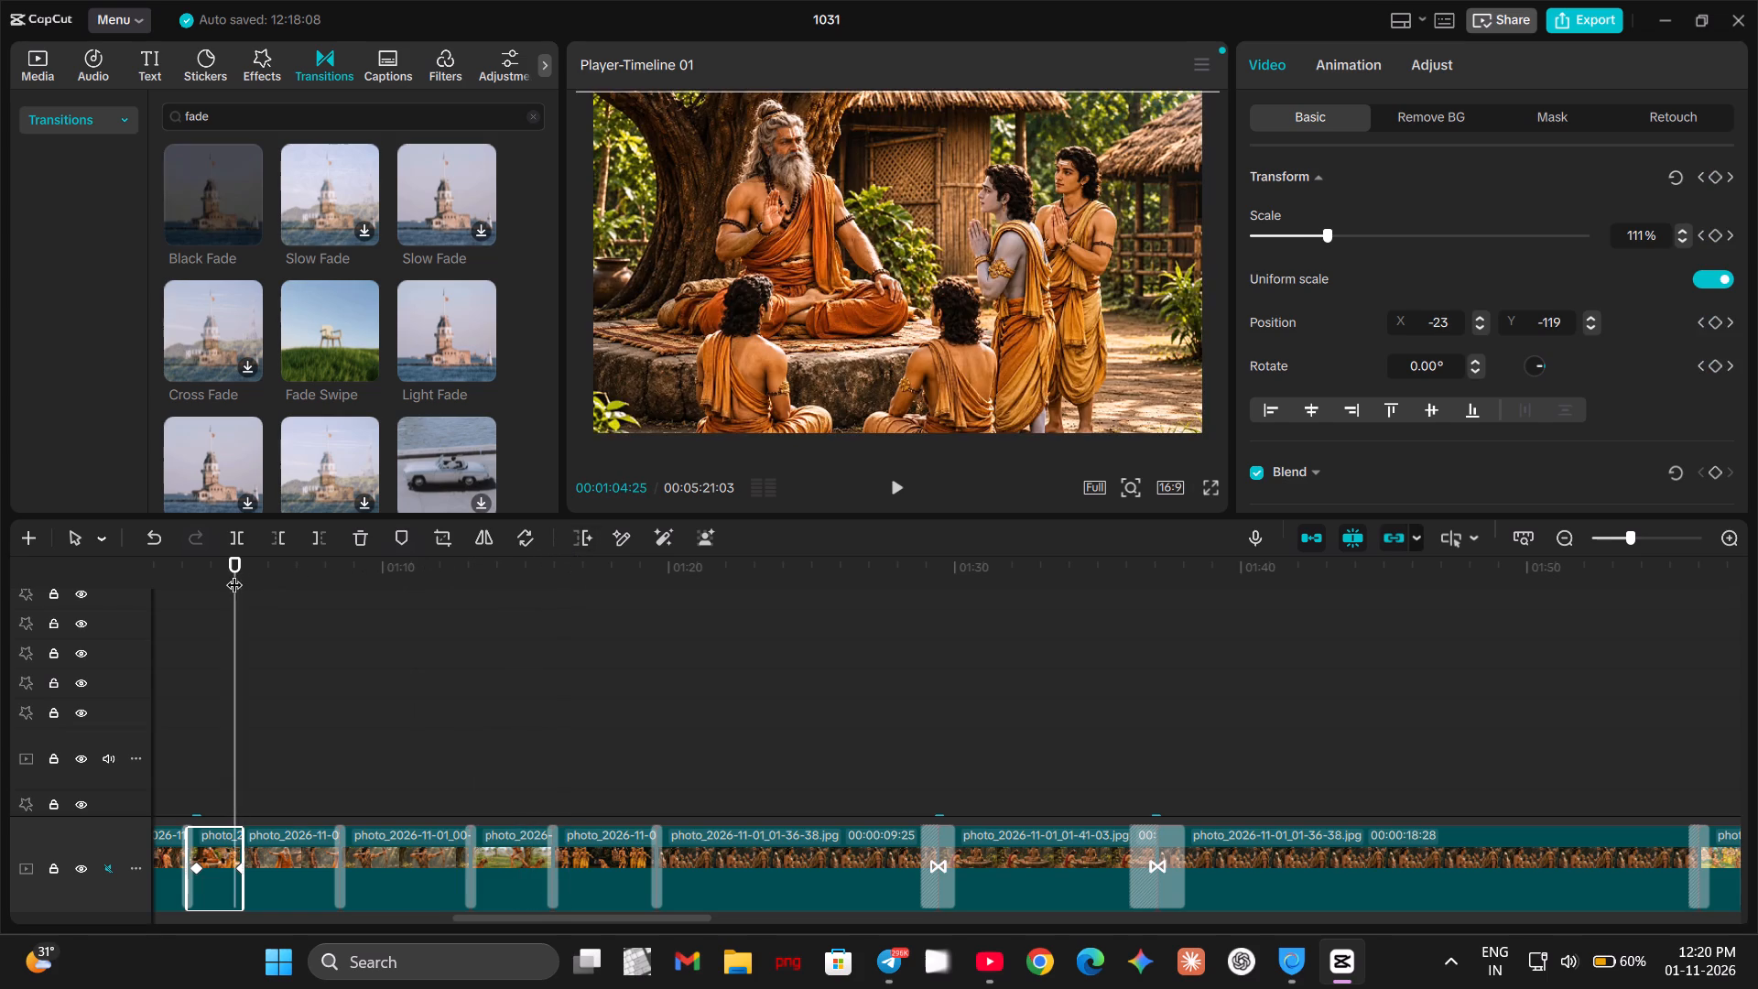
{"action": "key", "text": "space"}
{"action": "key", "text": "space"}
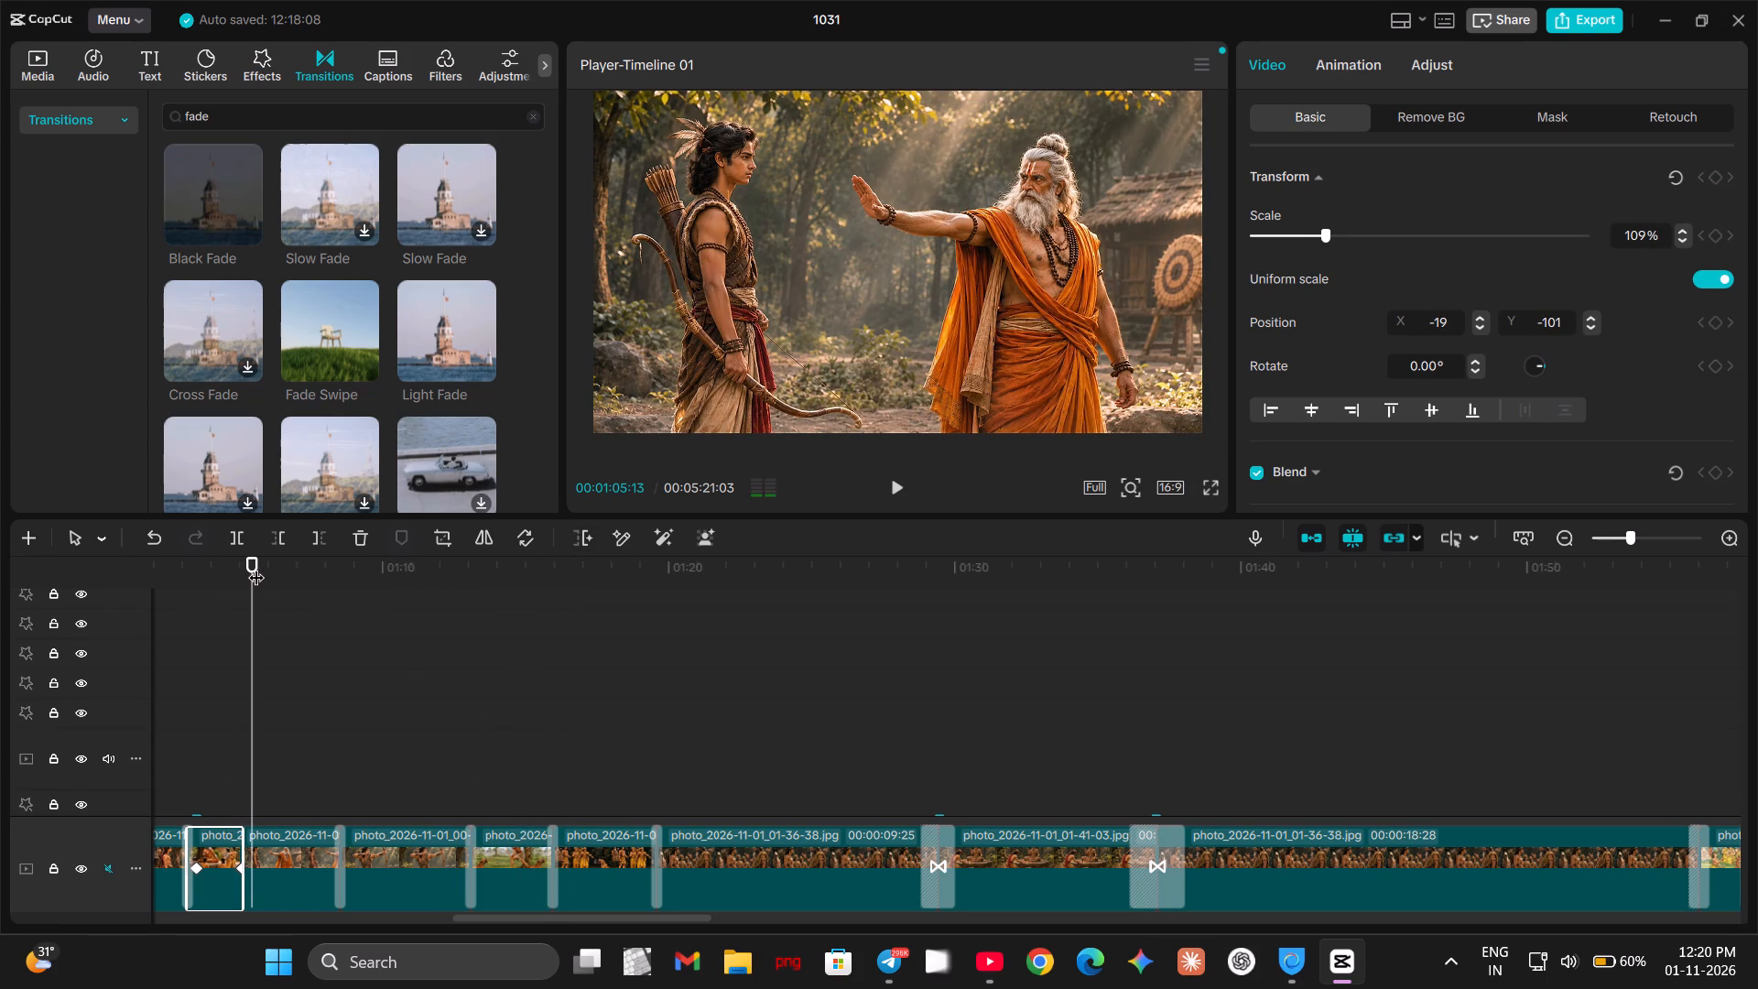
{"action": "left_click_drag", "start_coordinate": [255, 565], "coordinate": [431, 556]}
{"action": "key", "text": "space"}
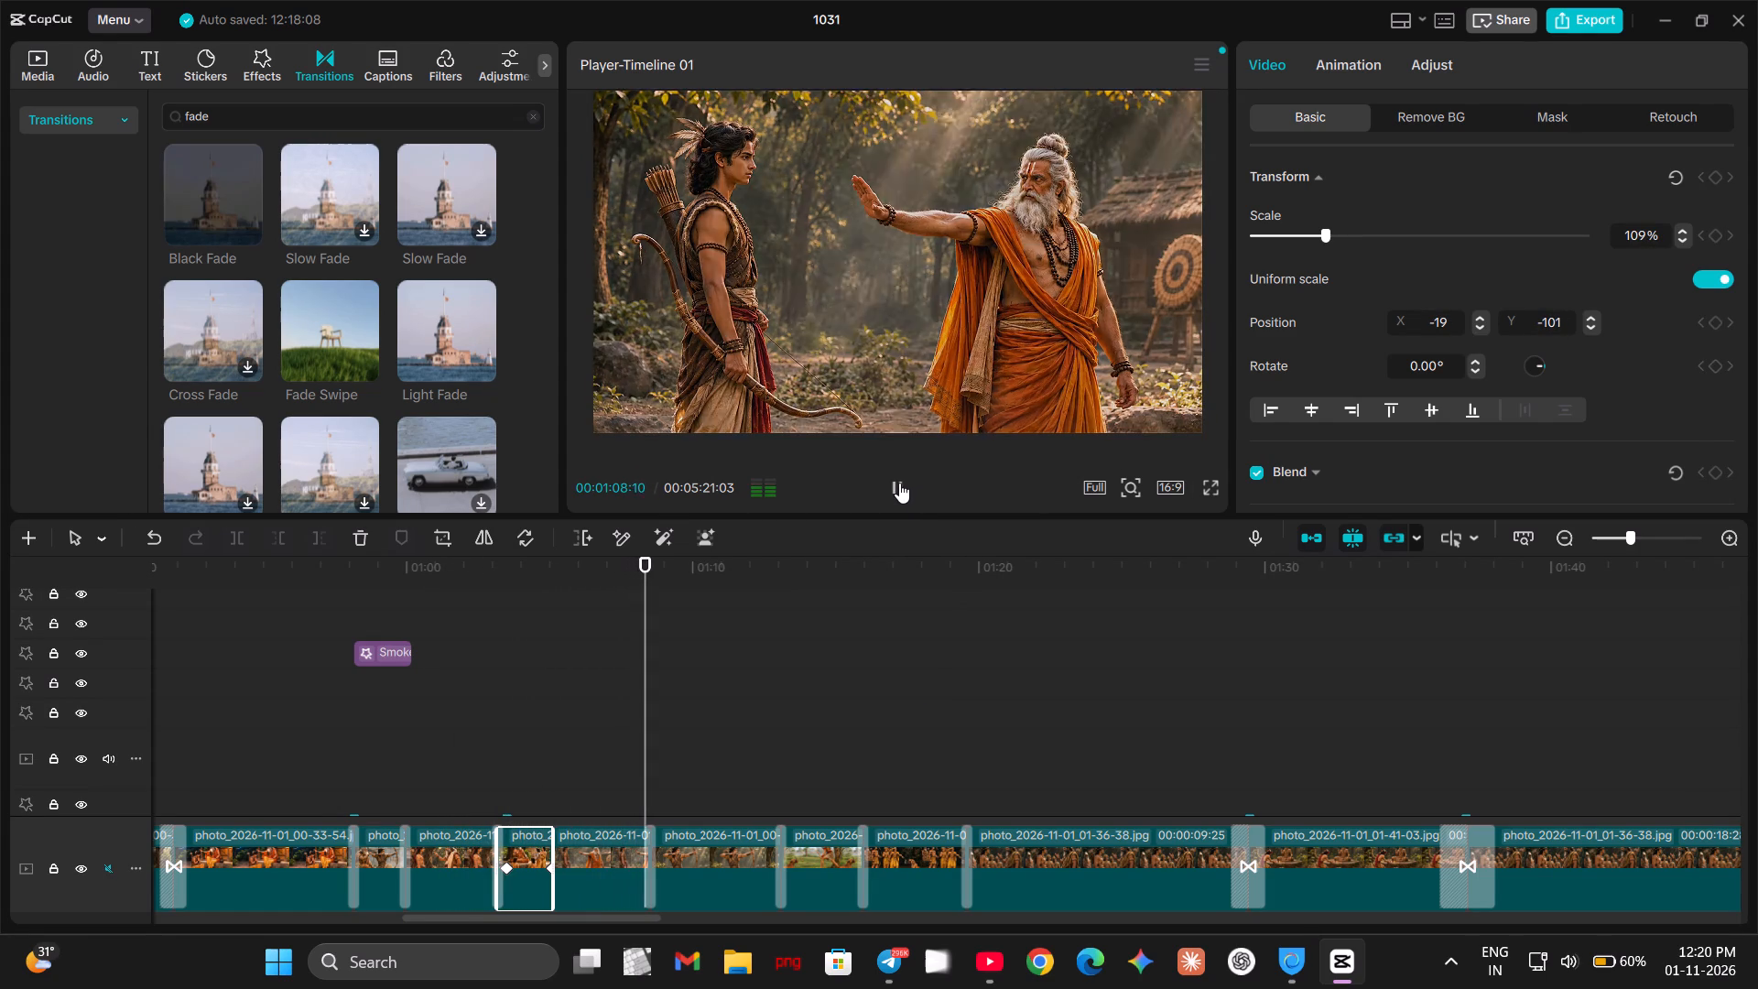
{"action": "left_click", "coordinate": [899, 483]}
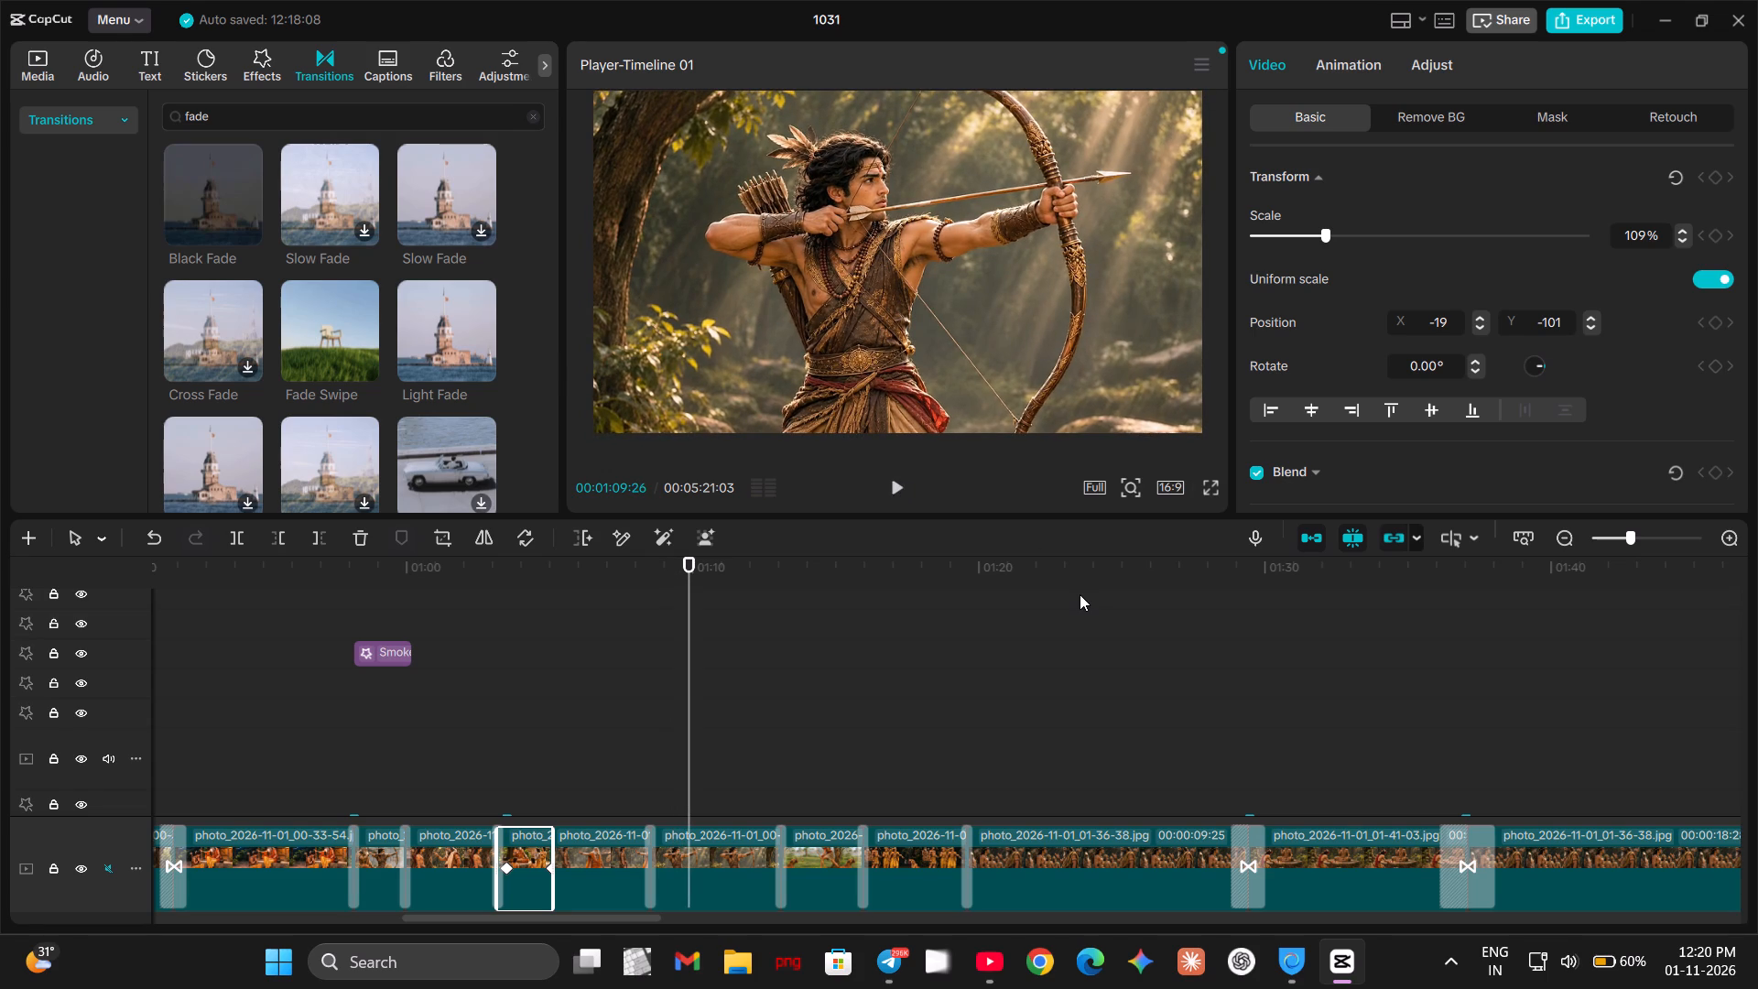
Add a full transform keyframe at 00:01:05:10 on the photo of the sage raising his hand to the young archer.
{"action": "left_click", "coordinate": [597, 879]}
{"action": "left_click_drag", "start_coordinate": [687, 769], "coordinate": [528, 799]}
{"action": "key", "text": "space"}
{"action": "key", "text": "space"}
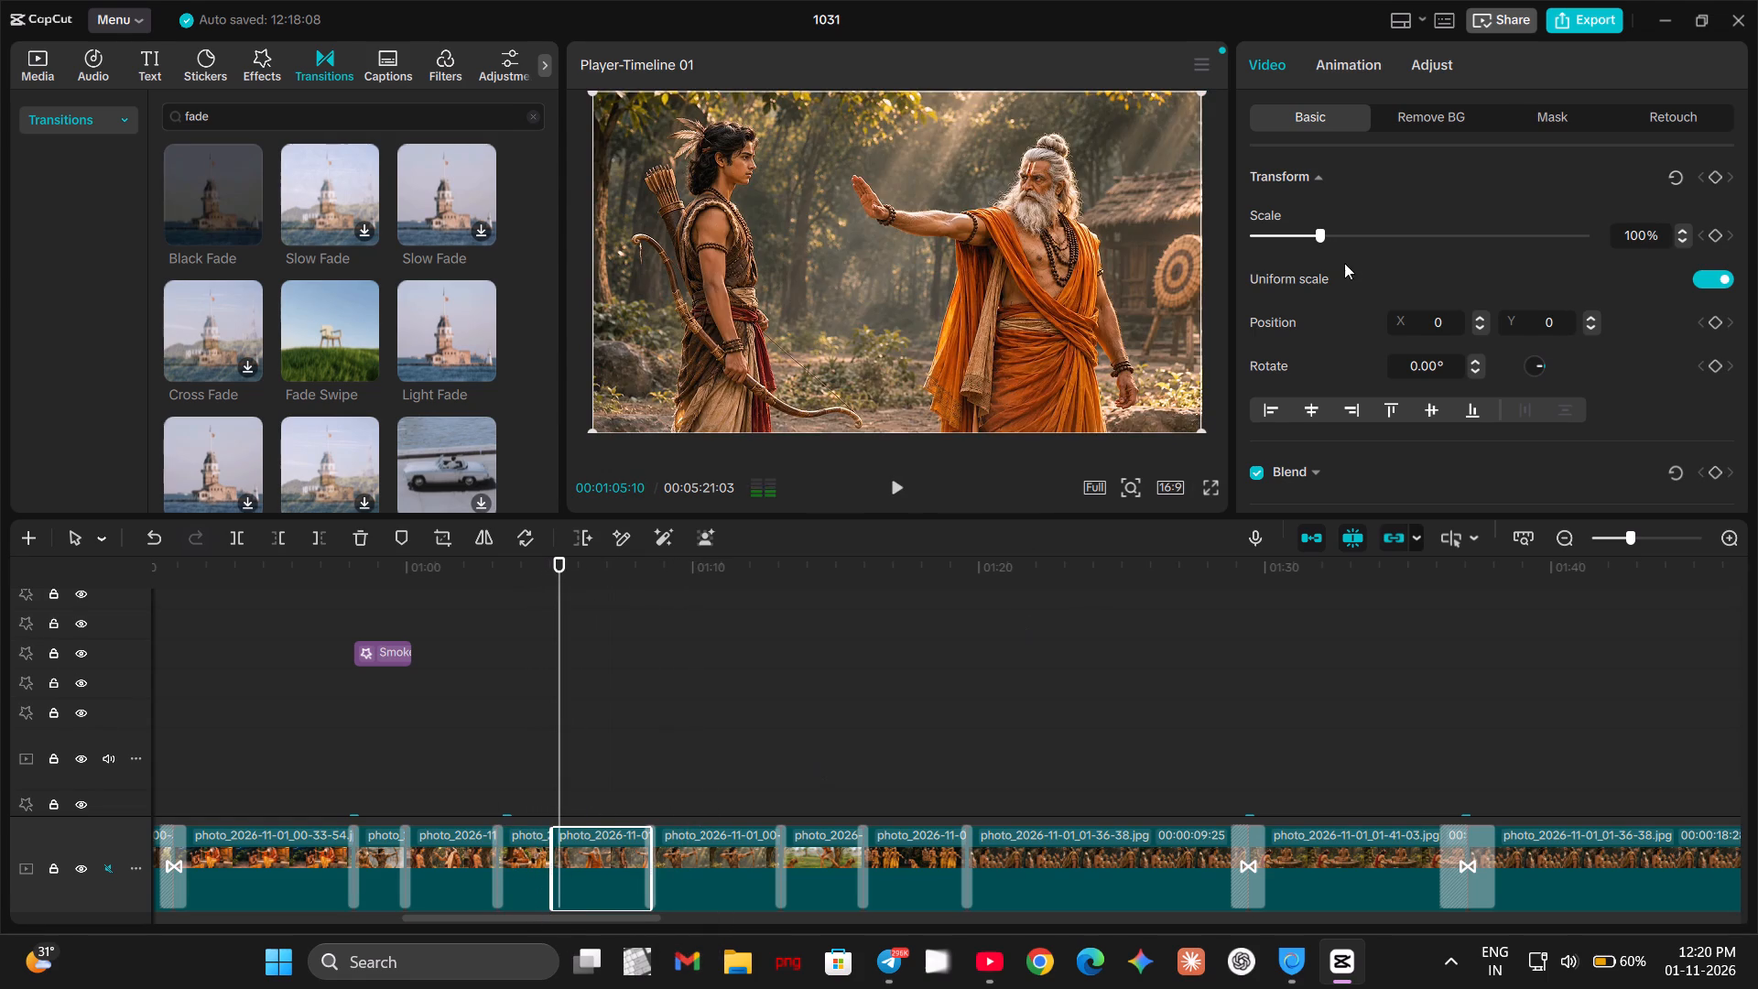
{"action": "left_click", "coordinate": [1714, 175]}
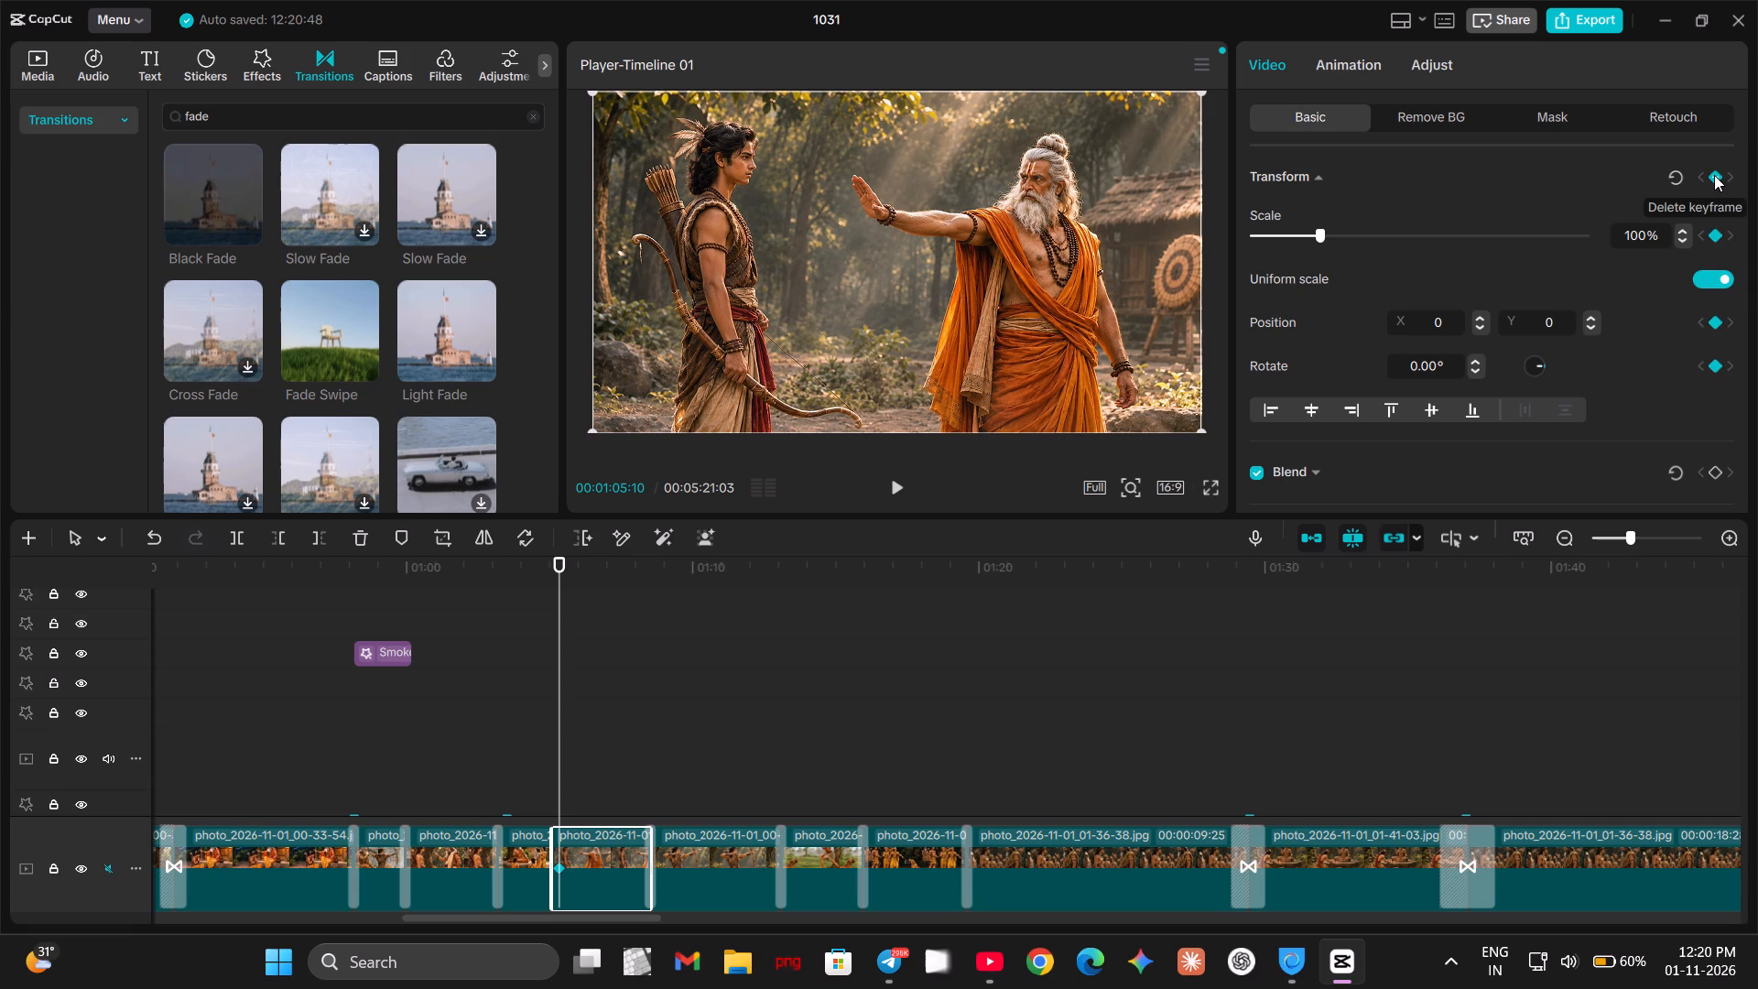
Add a second full transform keyframe on the same sage-and-archer photo at 00:01:08:09, just before its closing transition.
{"action": "key", "text": "space"}
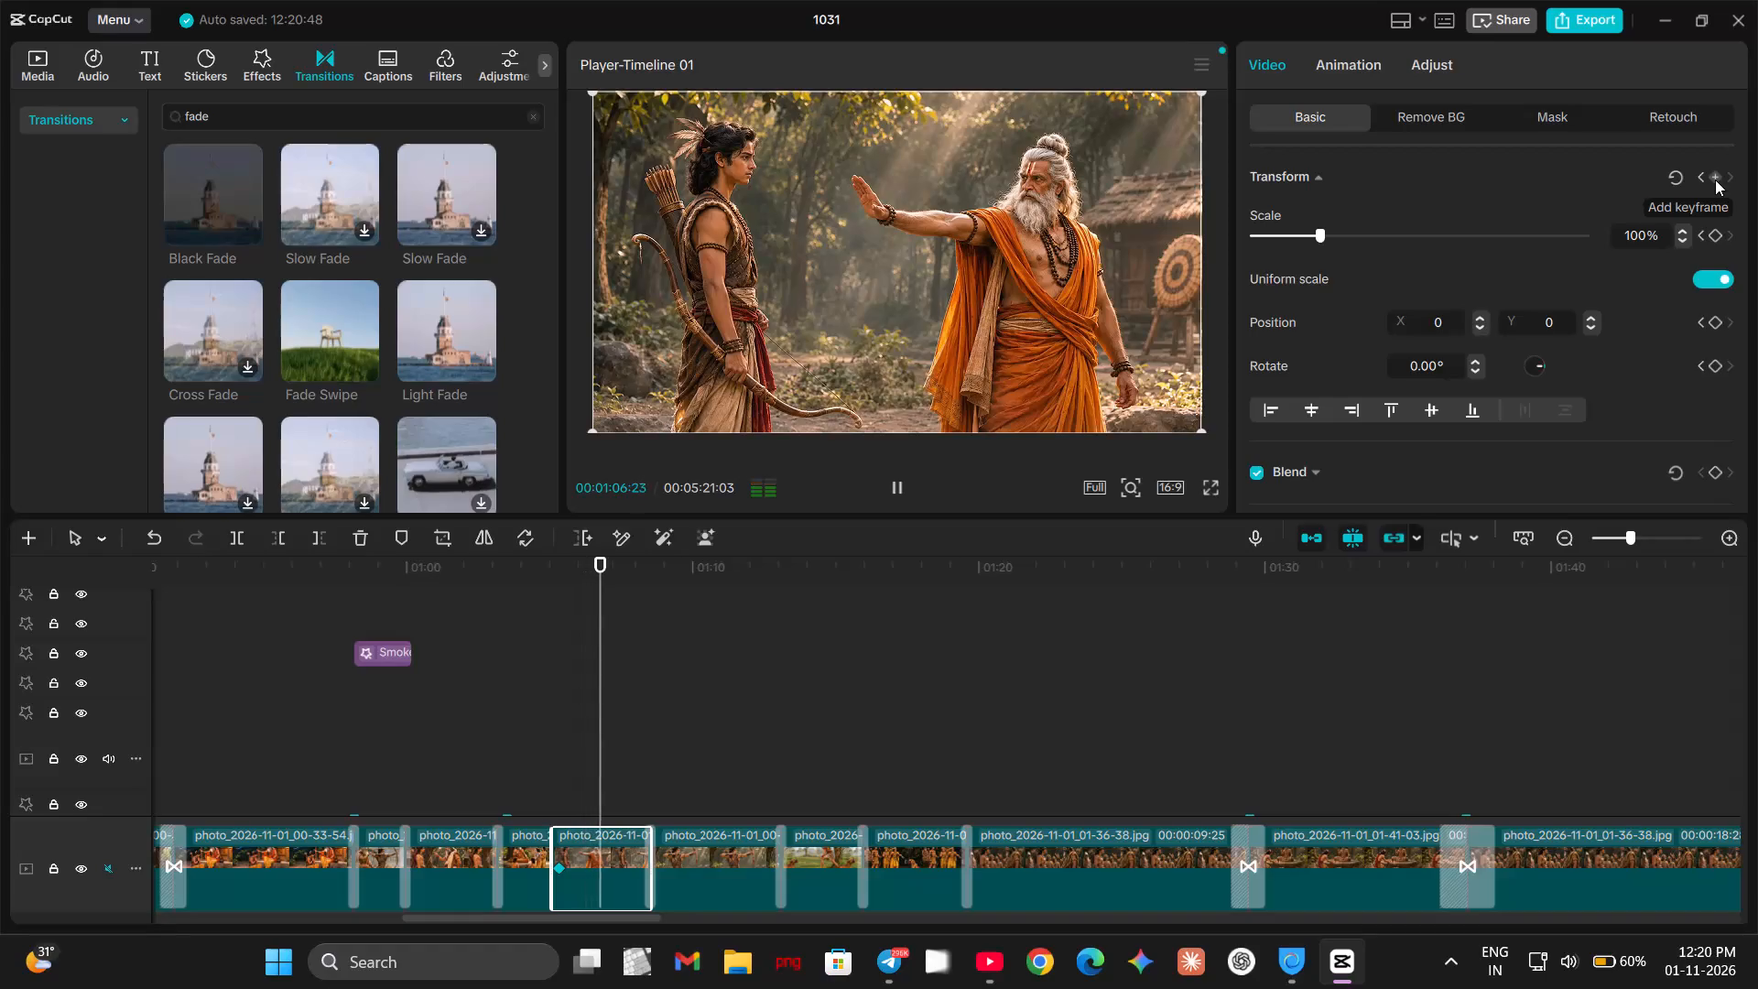
{"action": "key", "text": "space"}
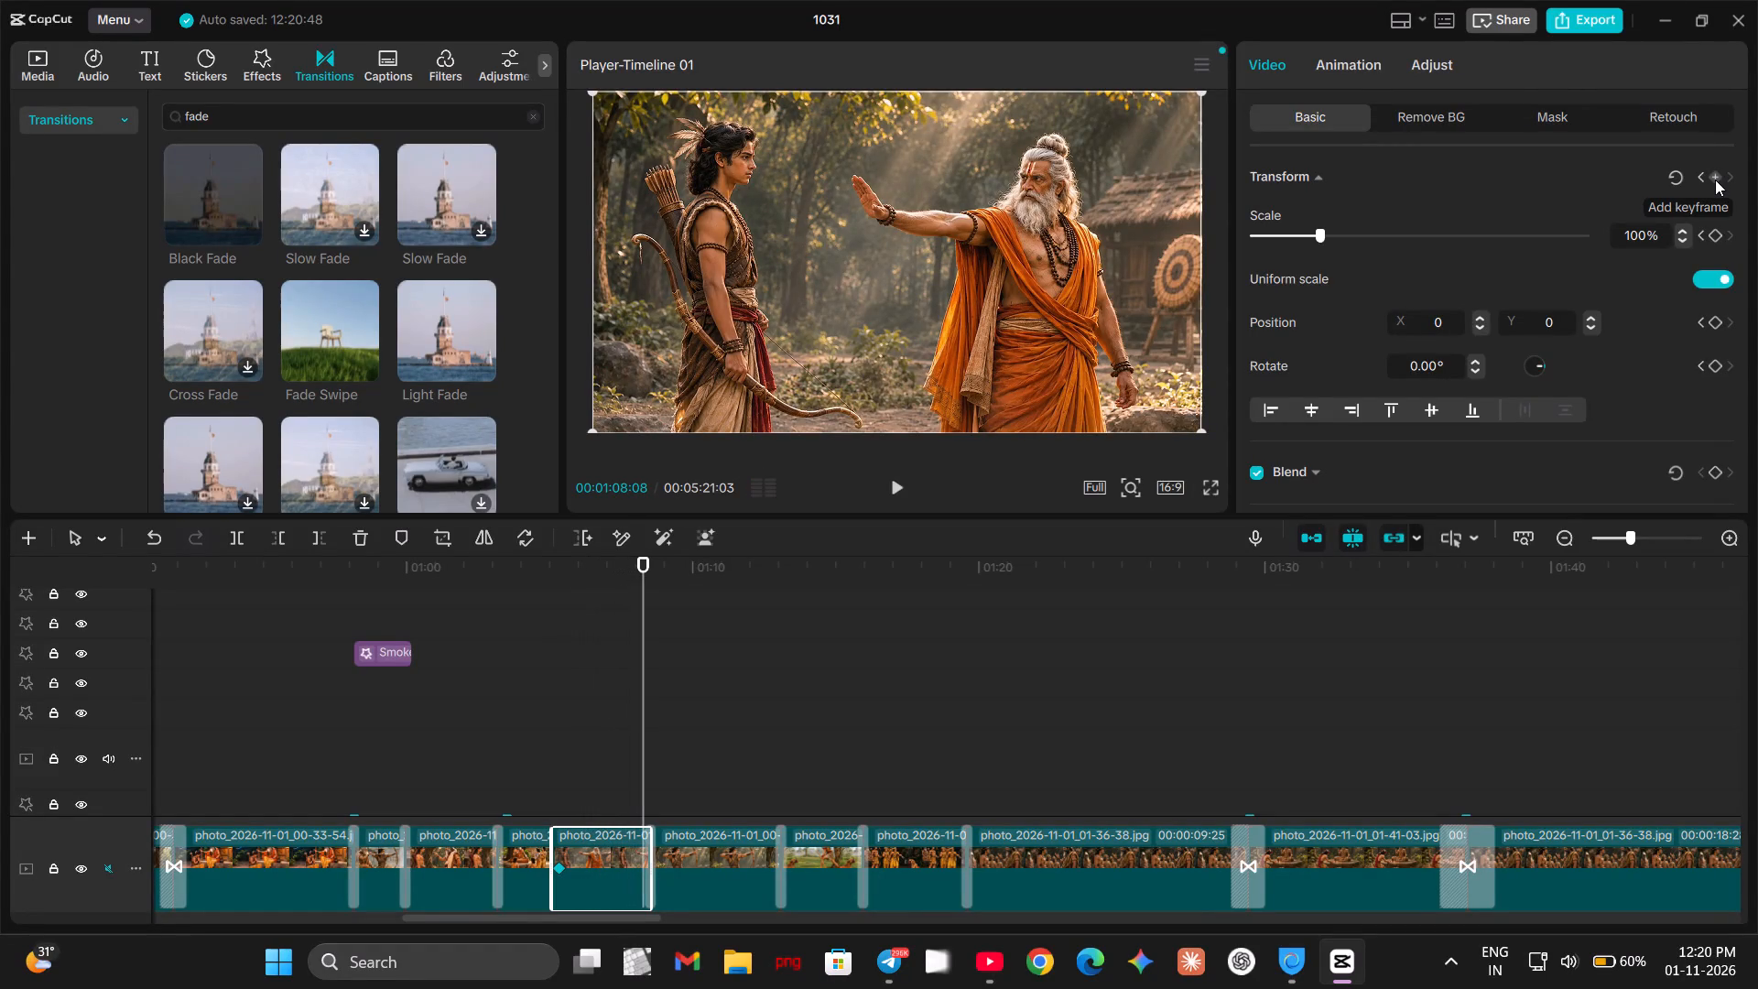
{"action": "key", "text": "space"}
{"action": "key", "text": "space"}
{"action": "key", "text": "Left"}
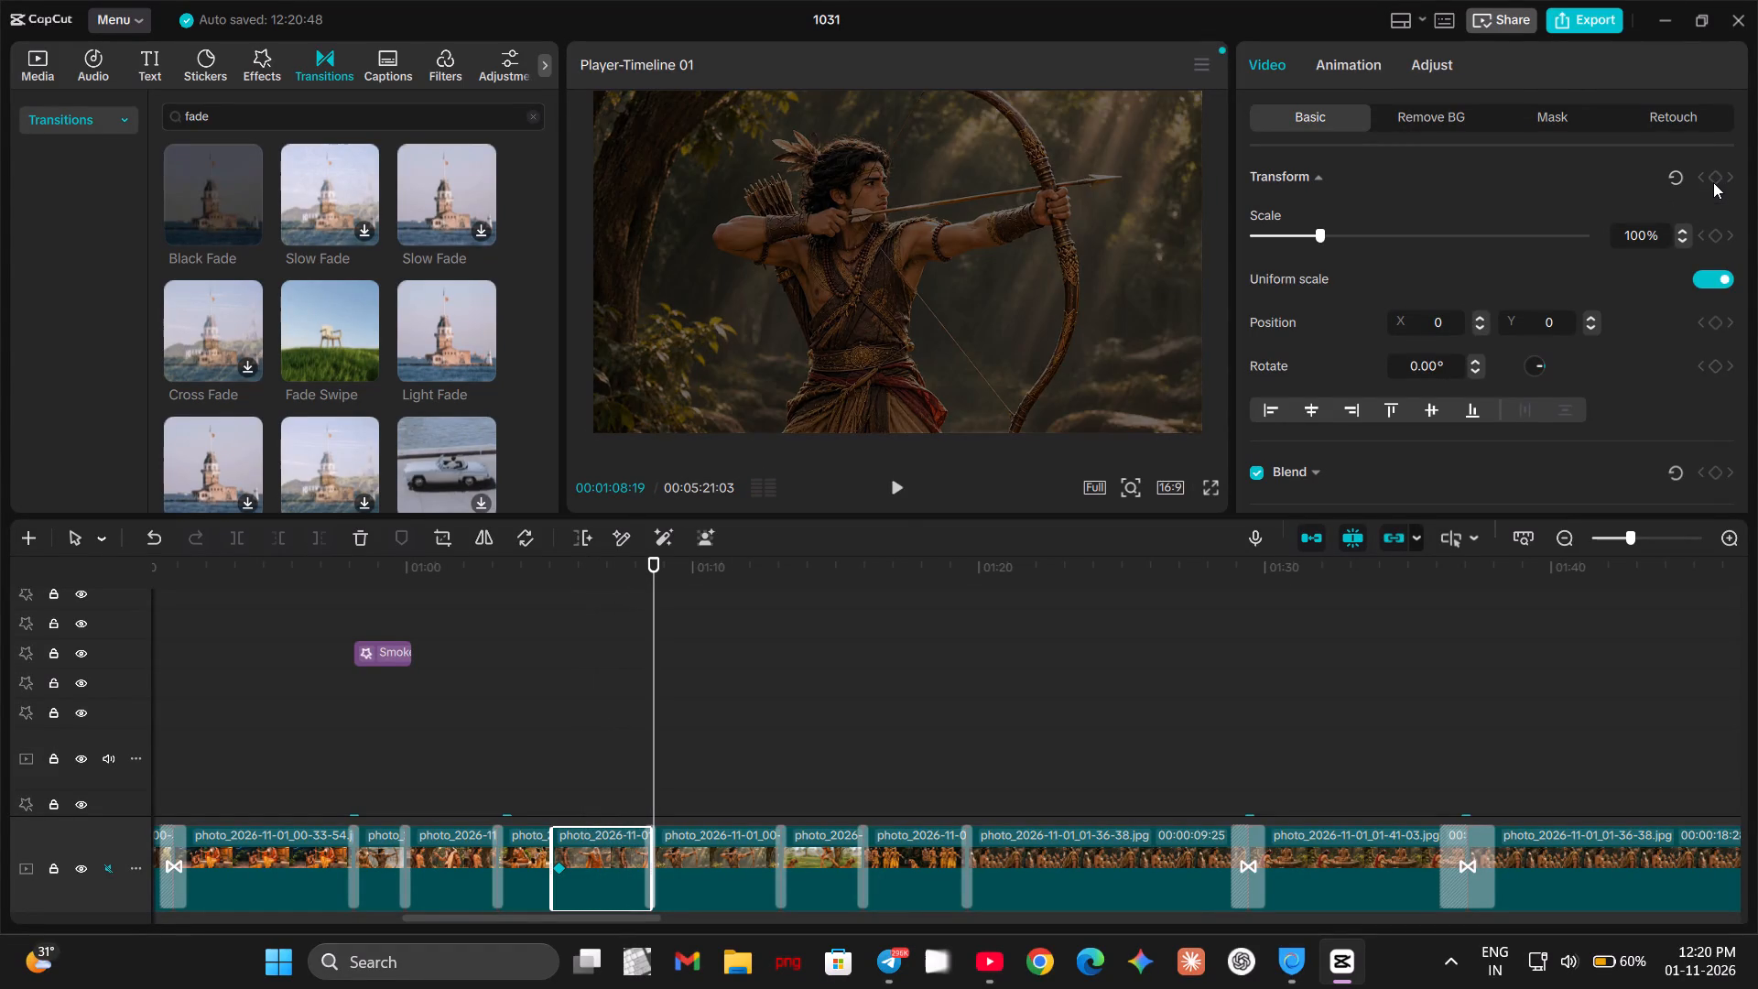
{"action": "key", "text": "Left"}
{"action": "key", "text": "Left"}
{"action": "key", "text": "Left"}
{"action": "key", "text": "Left"}
{"action": "key", "text": "Left"}
{"action": "key", "text": "Left"}
{"action": "key", "text": "Left"}
{"action": "key", "text": "Left"}
{"action": "key", "text": "Left"}
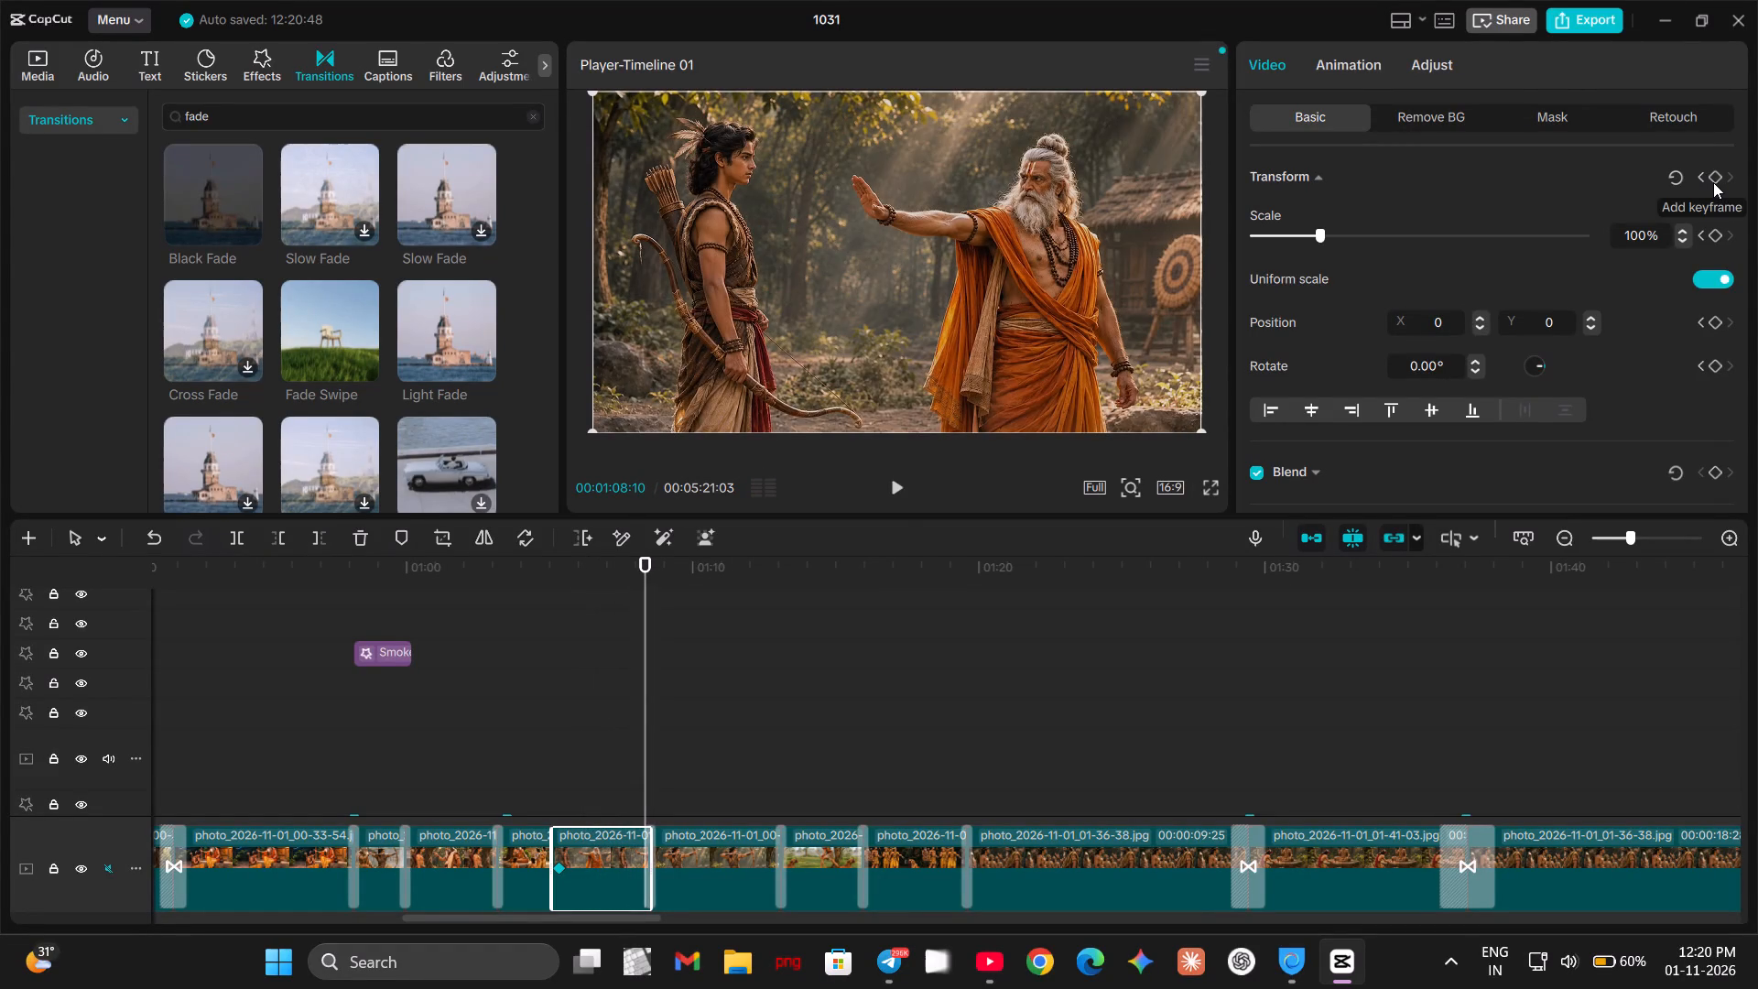
{"action": "key", "text": "Left"}
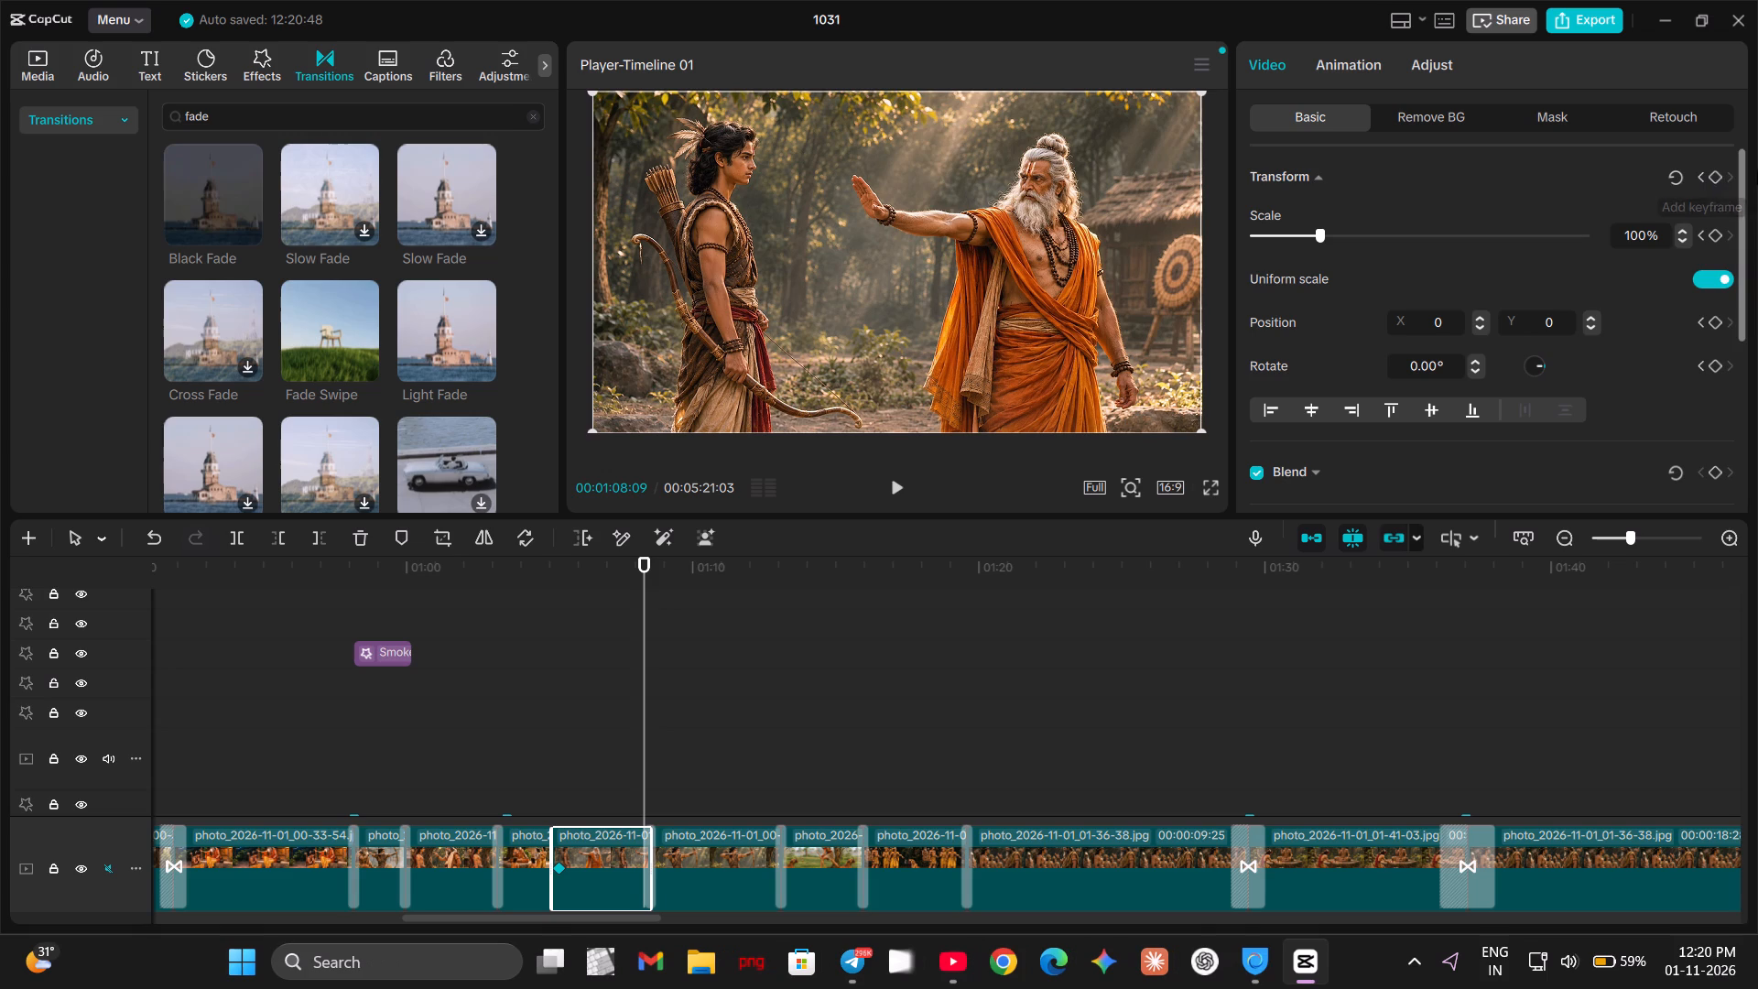
{"action": "left_click", "coordinate": [1715, 176]}
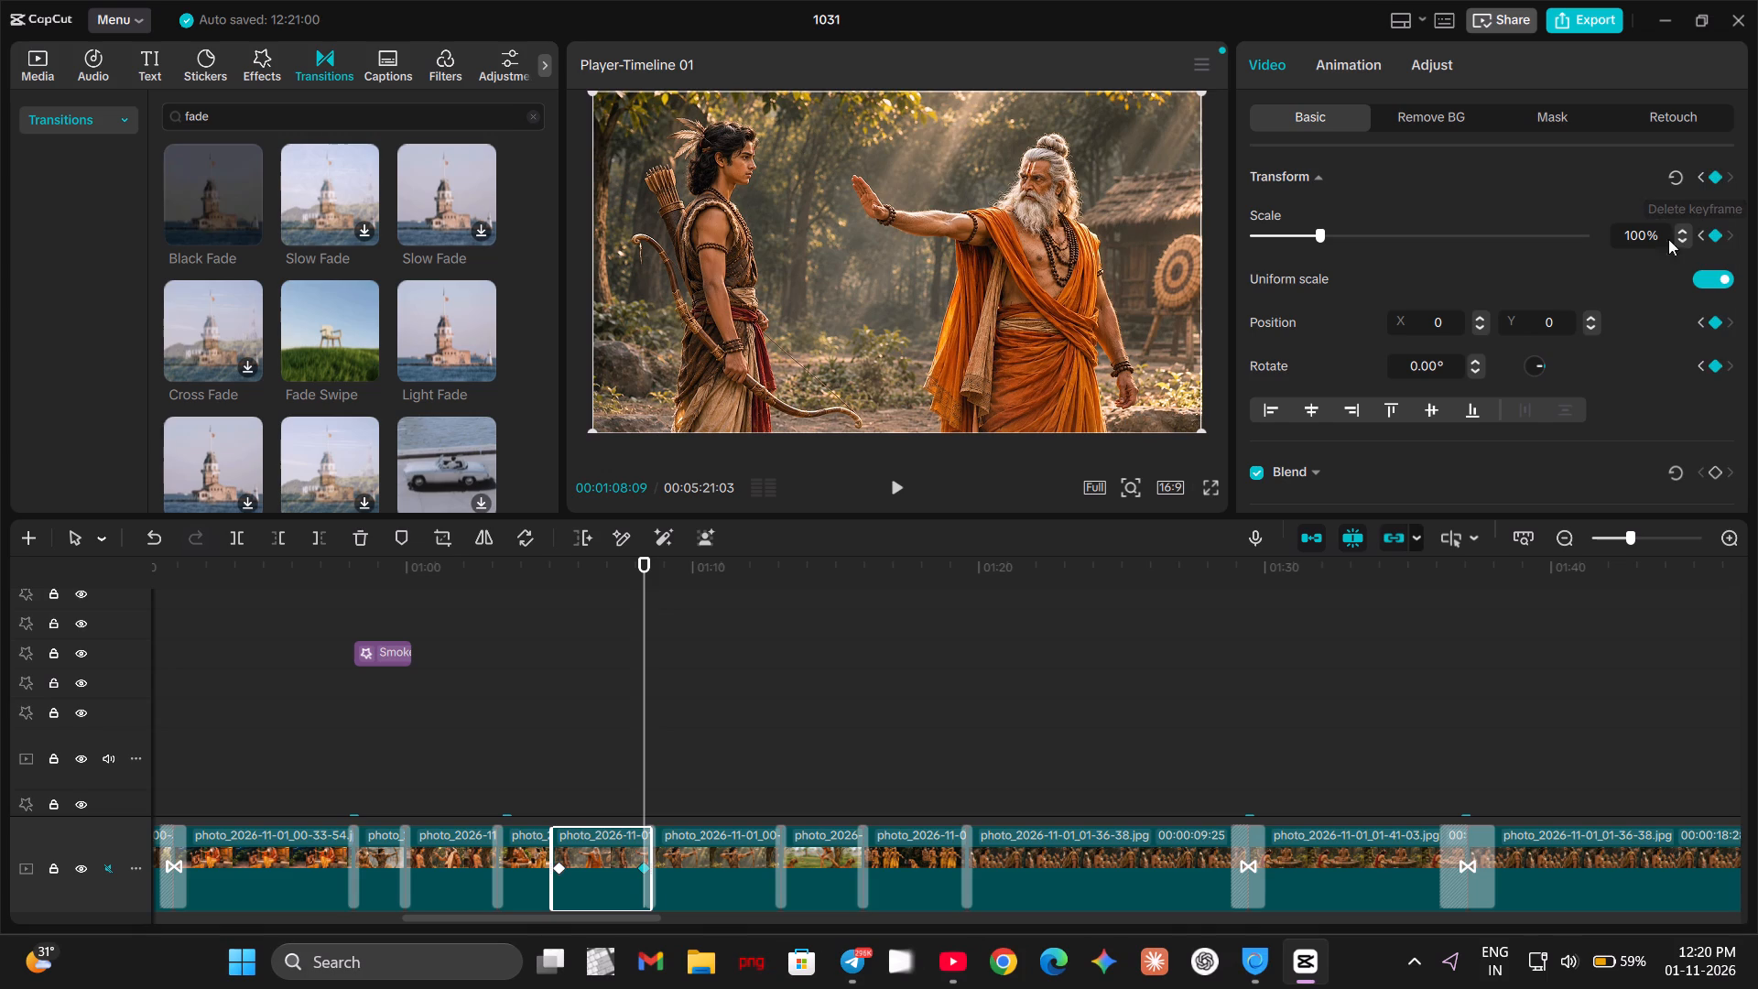
Set the scale of the sage-and-archer photo to 120% at the 00:01:08:09 keyframe.
{"action": "left_click", "coordinate": [1639, 235]}
{"action": "key", "text": "BackSpace"}
{"action": "key", "text": "2"}
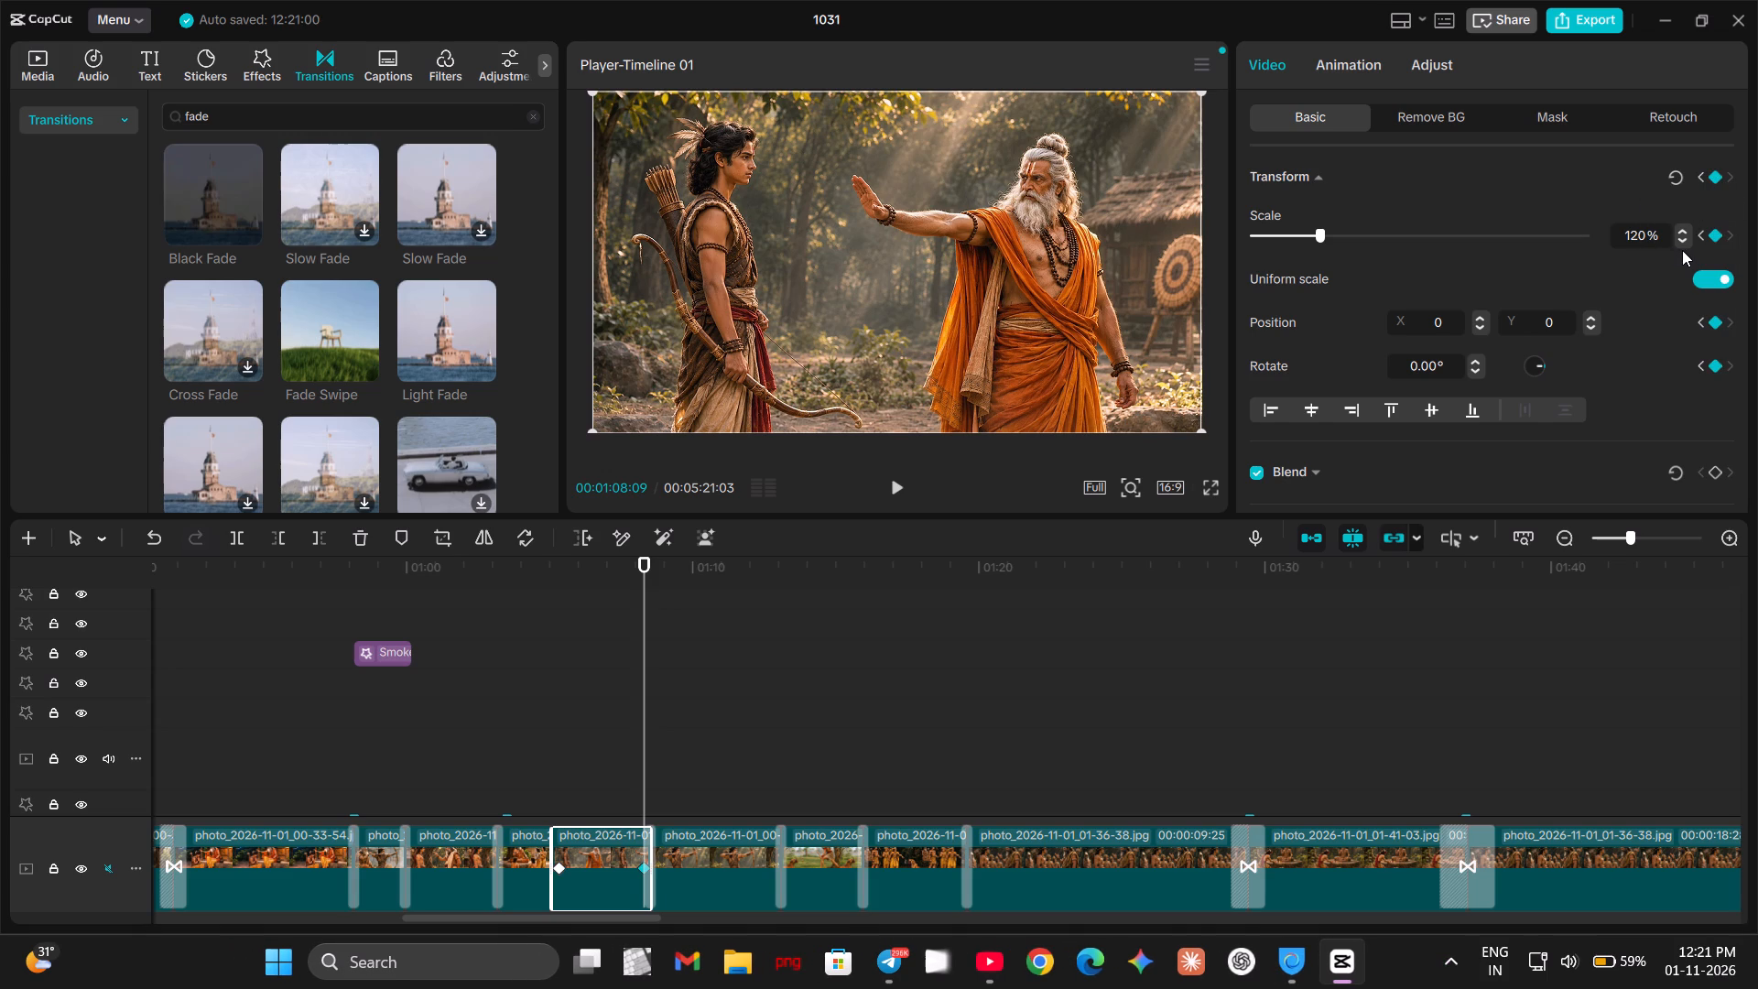
{"action": "key", "text": "Return"}
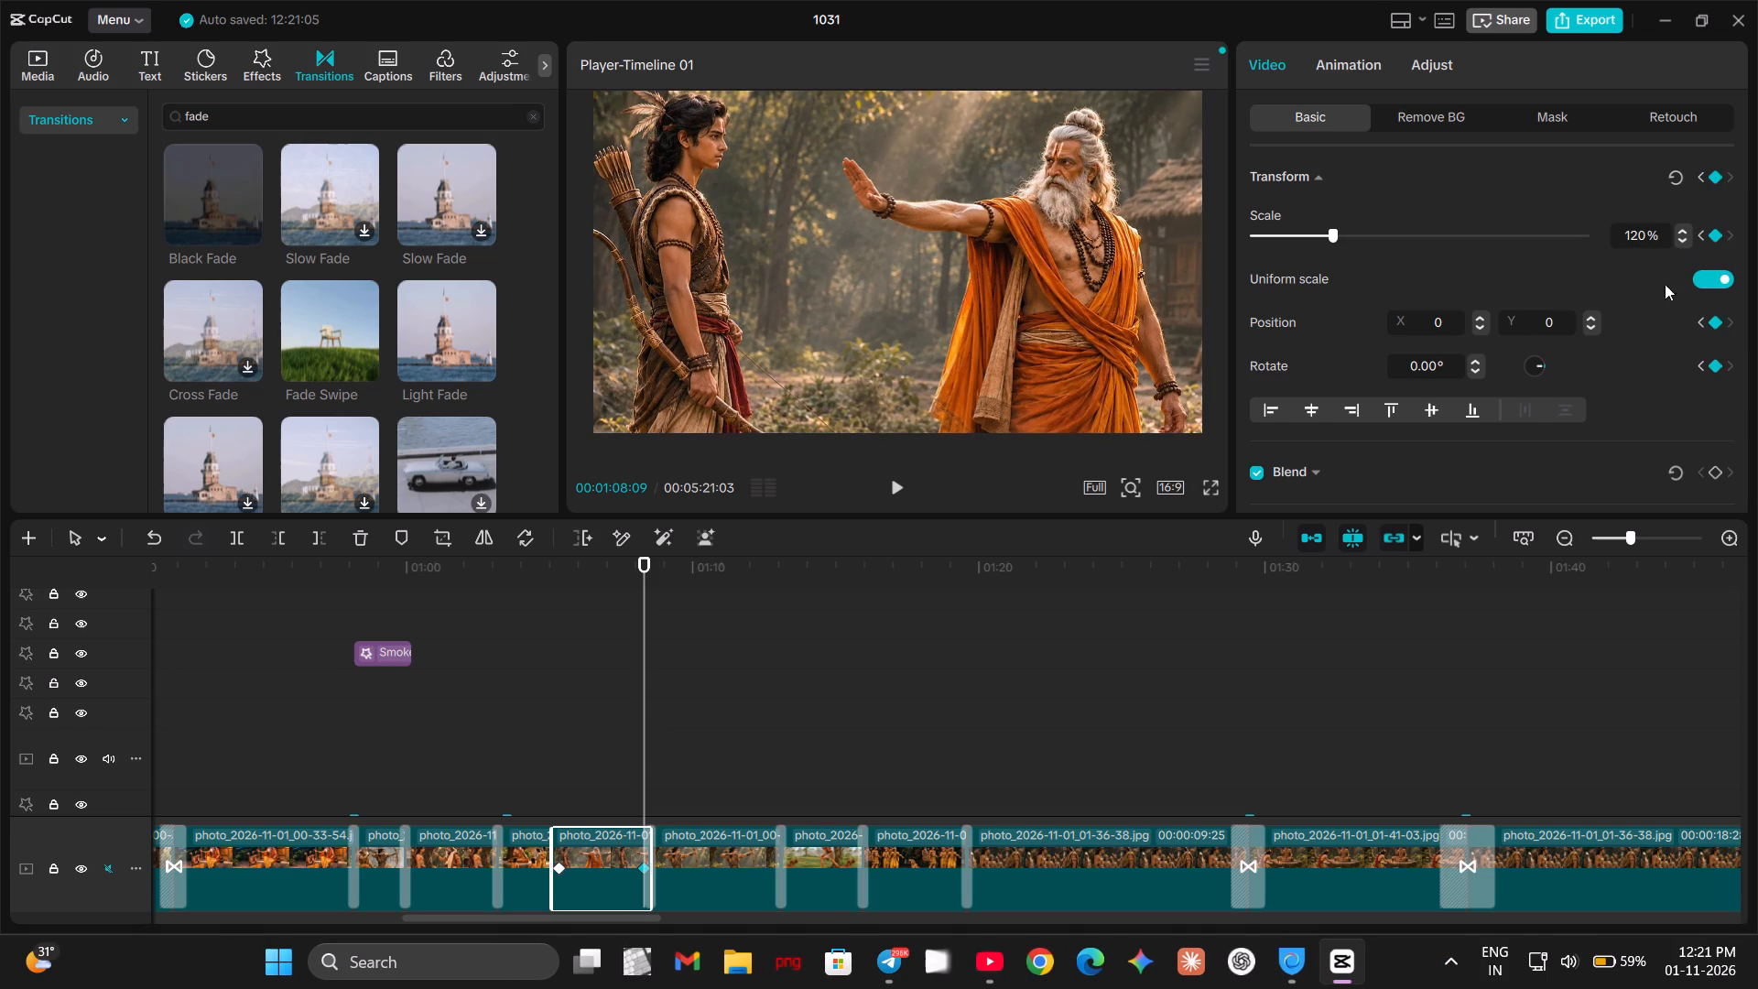
Replay the new zoom through the following clips, and add a scale keyframe at 00:01:16:04 on the photo of the group facing the dog.
{"action": "left_click_drag", "start_coordinate": [646, 681], "coordinate": [564, 693]}
{"action": "key", "text": "space"}
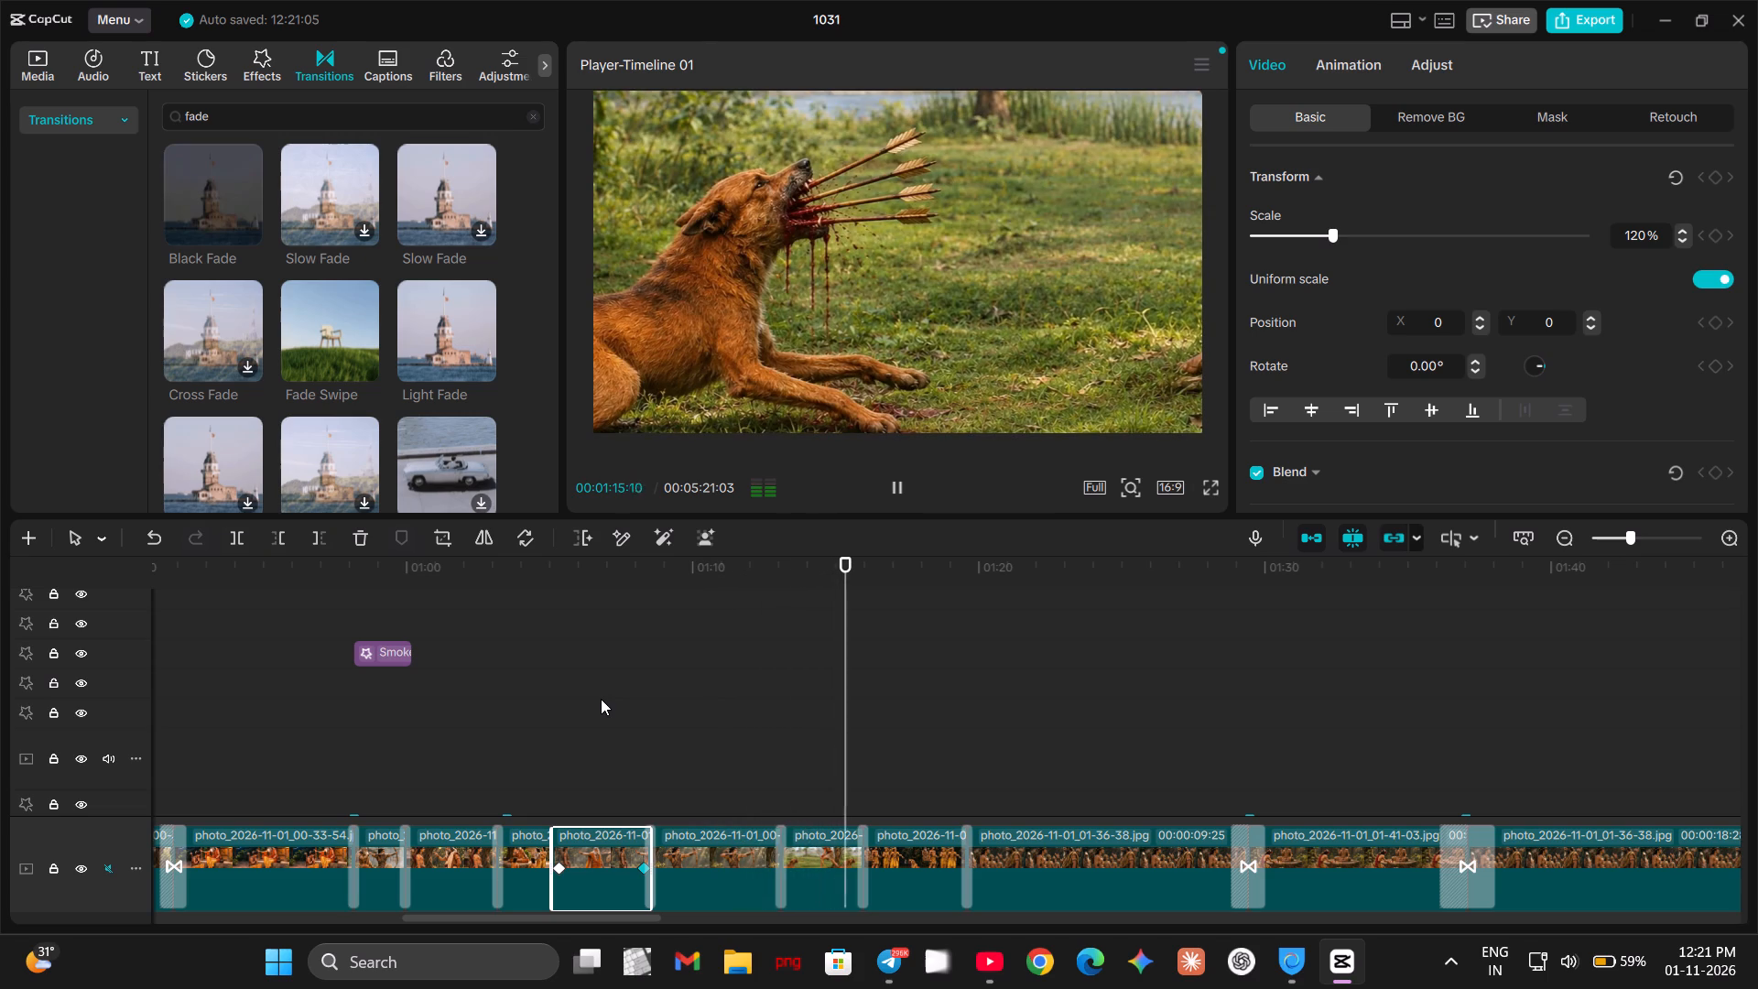
{"action": "key", "text": "space"}
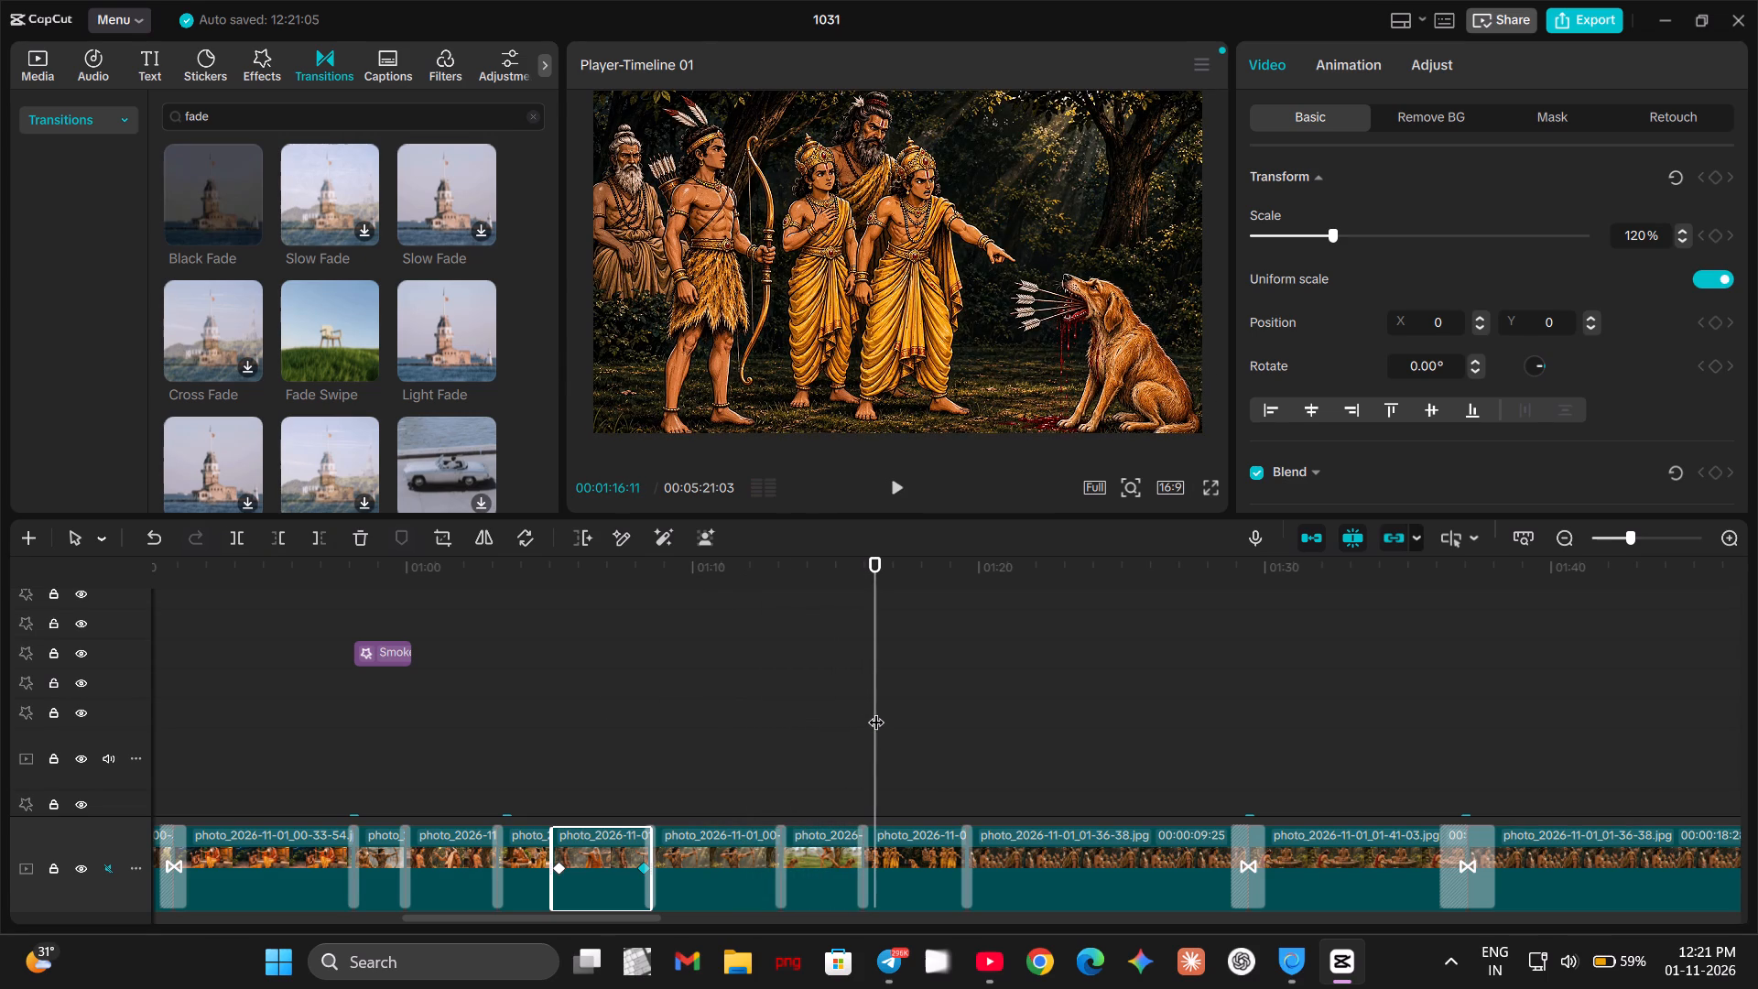
{"action": "key", "text": "Left"}
{"action": "key", "text": "Left"}
{"action": "key", "text": "Left"}
{"action": "key", "text": "Left"}
{"action": "key", "text": "Left"}
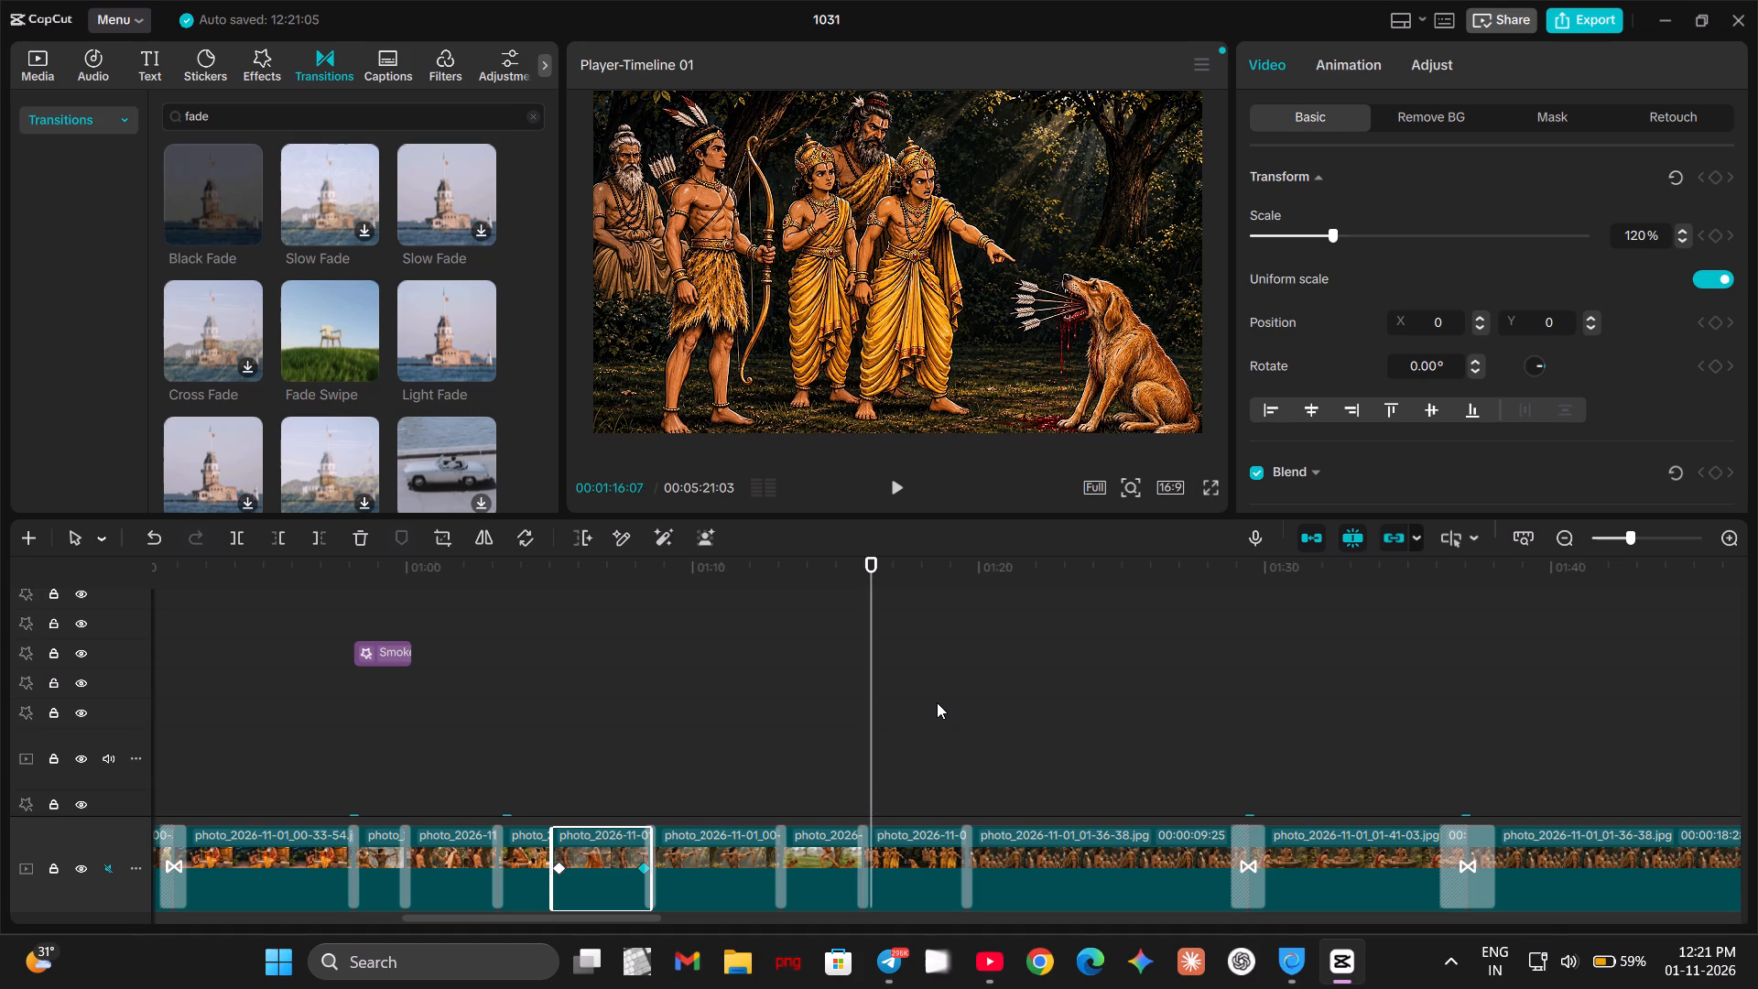
{"action": "key", "text": "Left"}
{"action": "key", "text": "Left"}
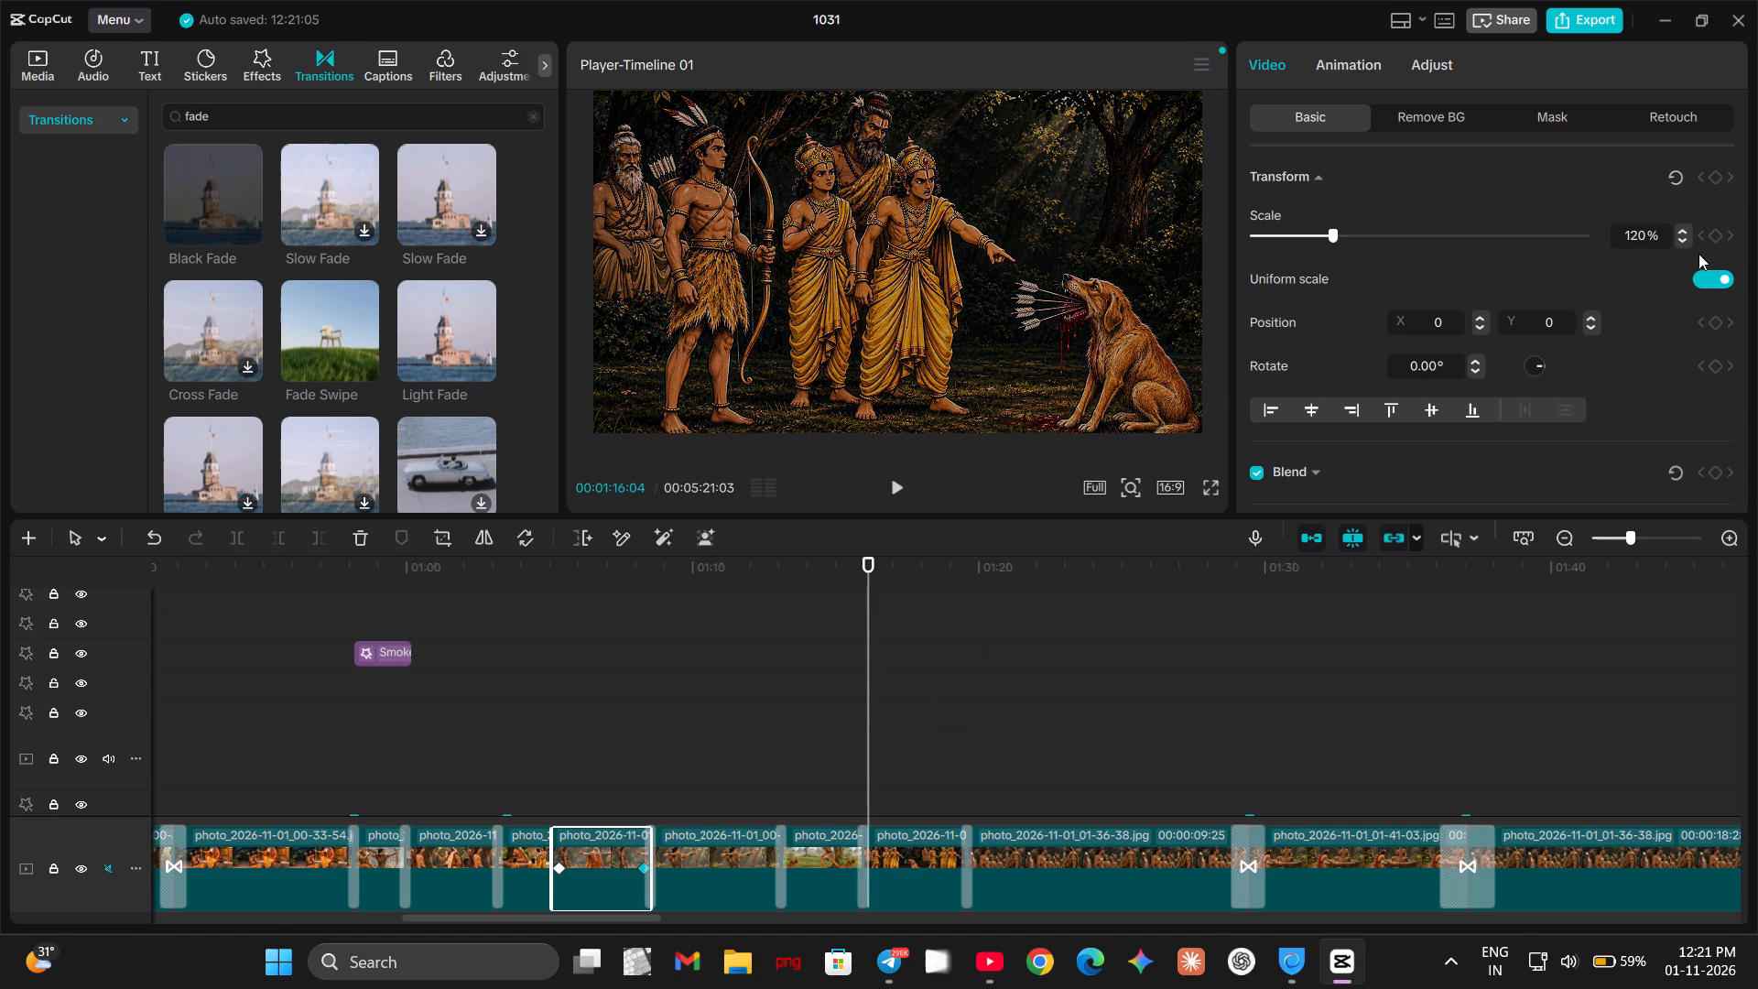
{"action": "left_click", "coordinate": [889, 875]}
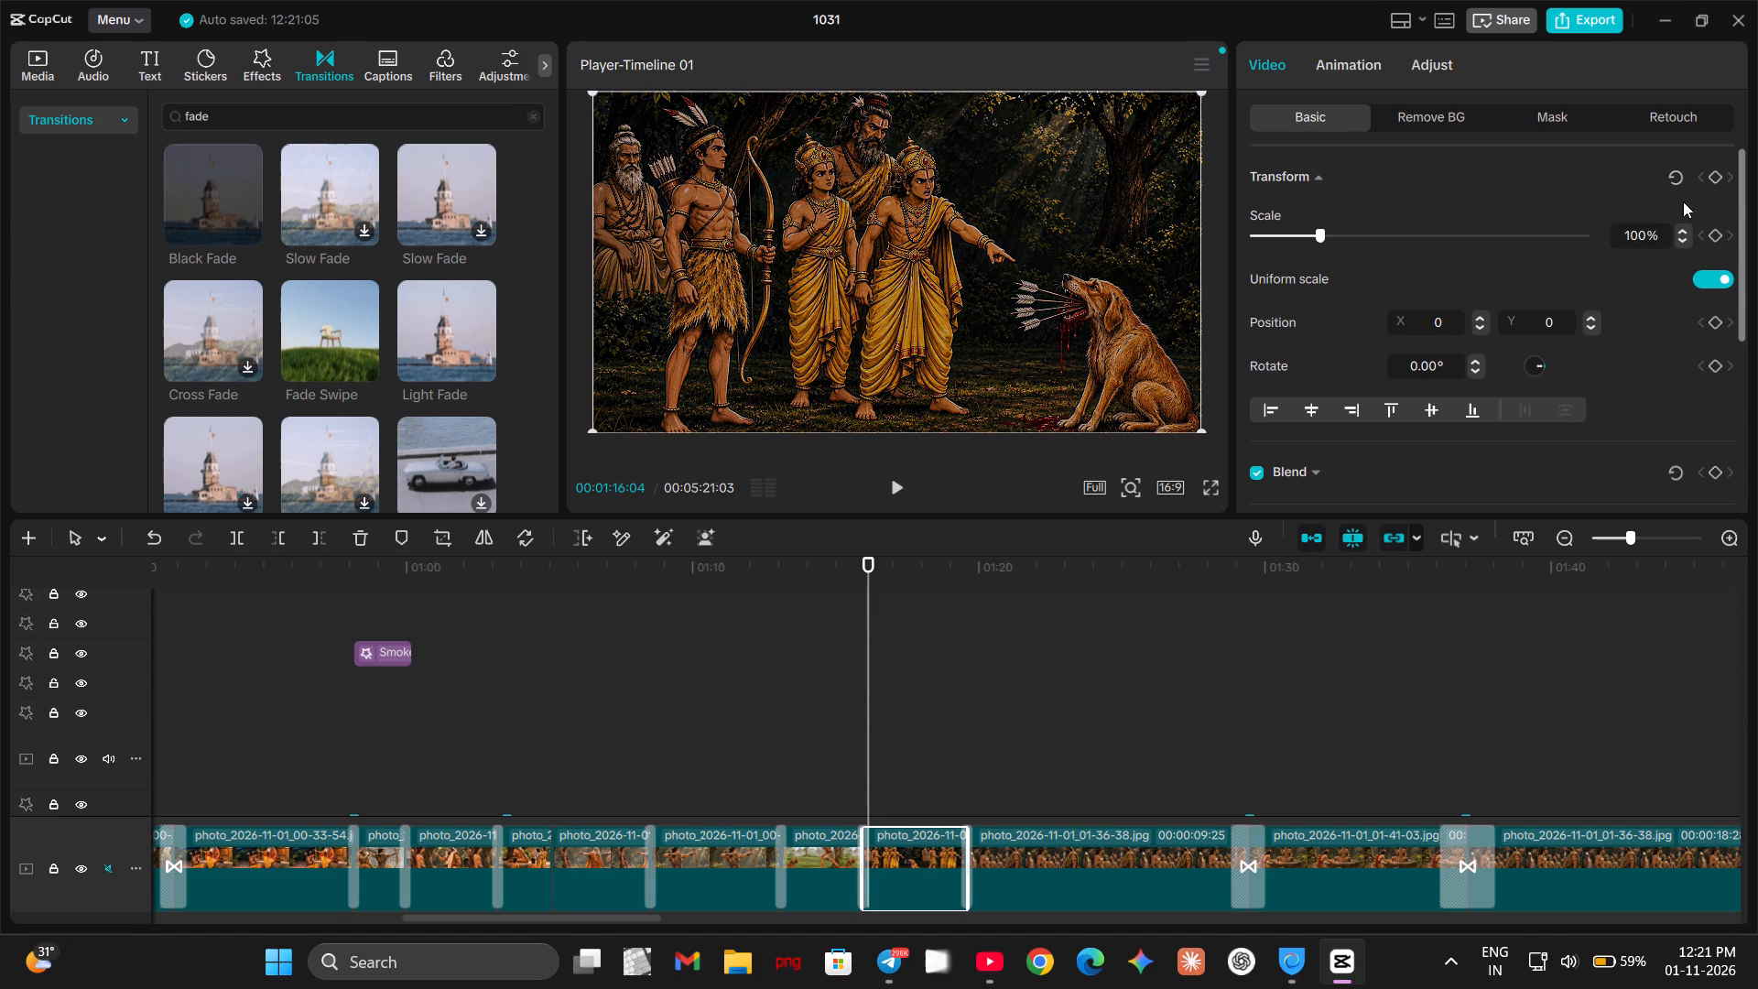
{"action": "left_click", "coordinate": [1711, 240]}
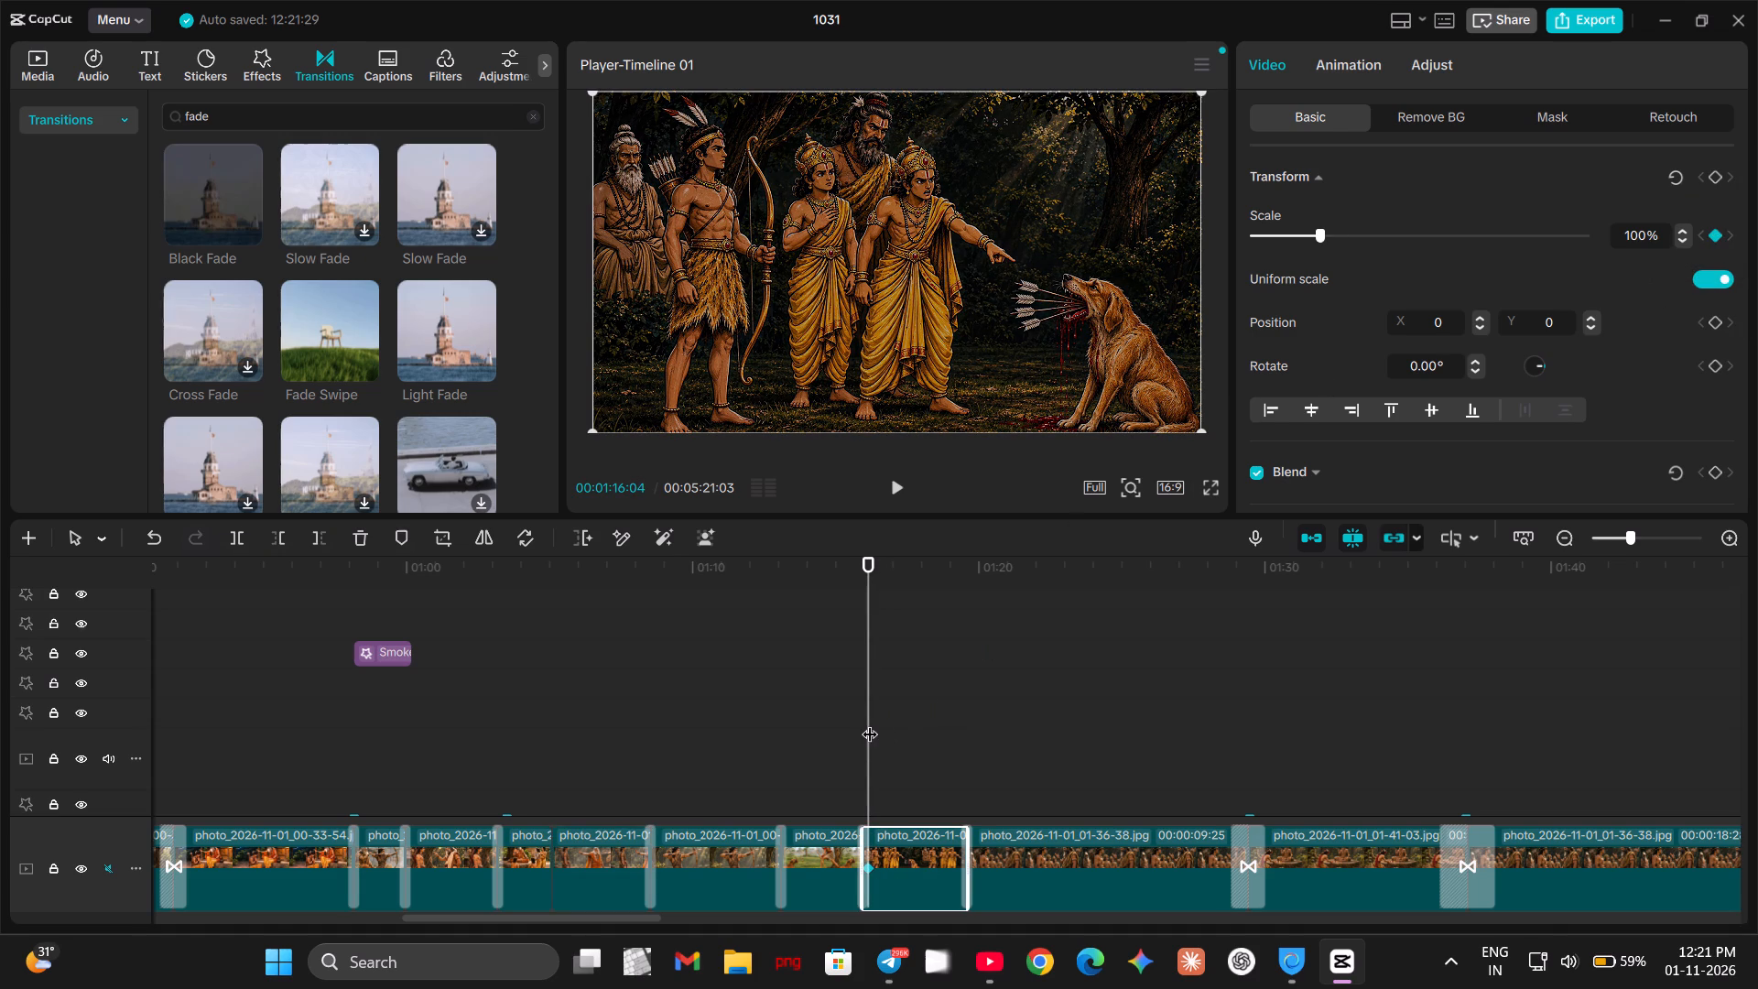
Add a scale keyframe at 00:01:19:11 near the end of the same group-and-dog photo and set its scale to 120%.
{"action": "left_click_drag", "start_coordinate": [870, 723], "coordinate": [957, 723]}
{"action": "left_click", "coordinate": [1717, 238]}
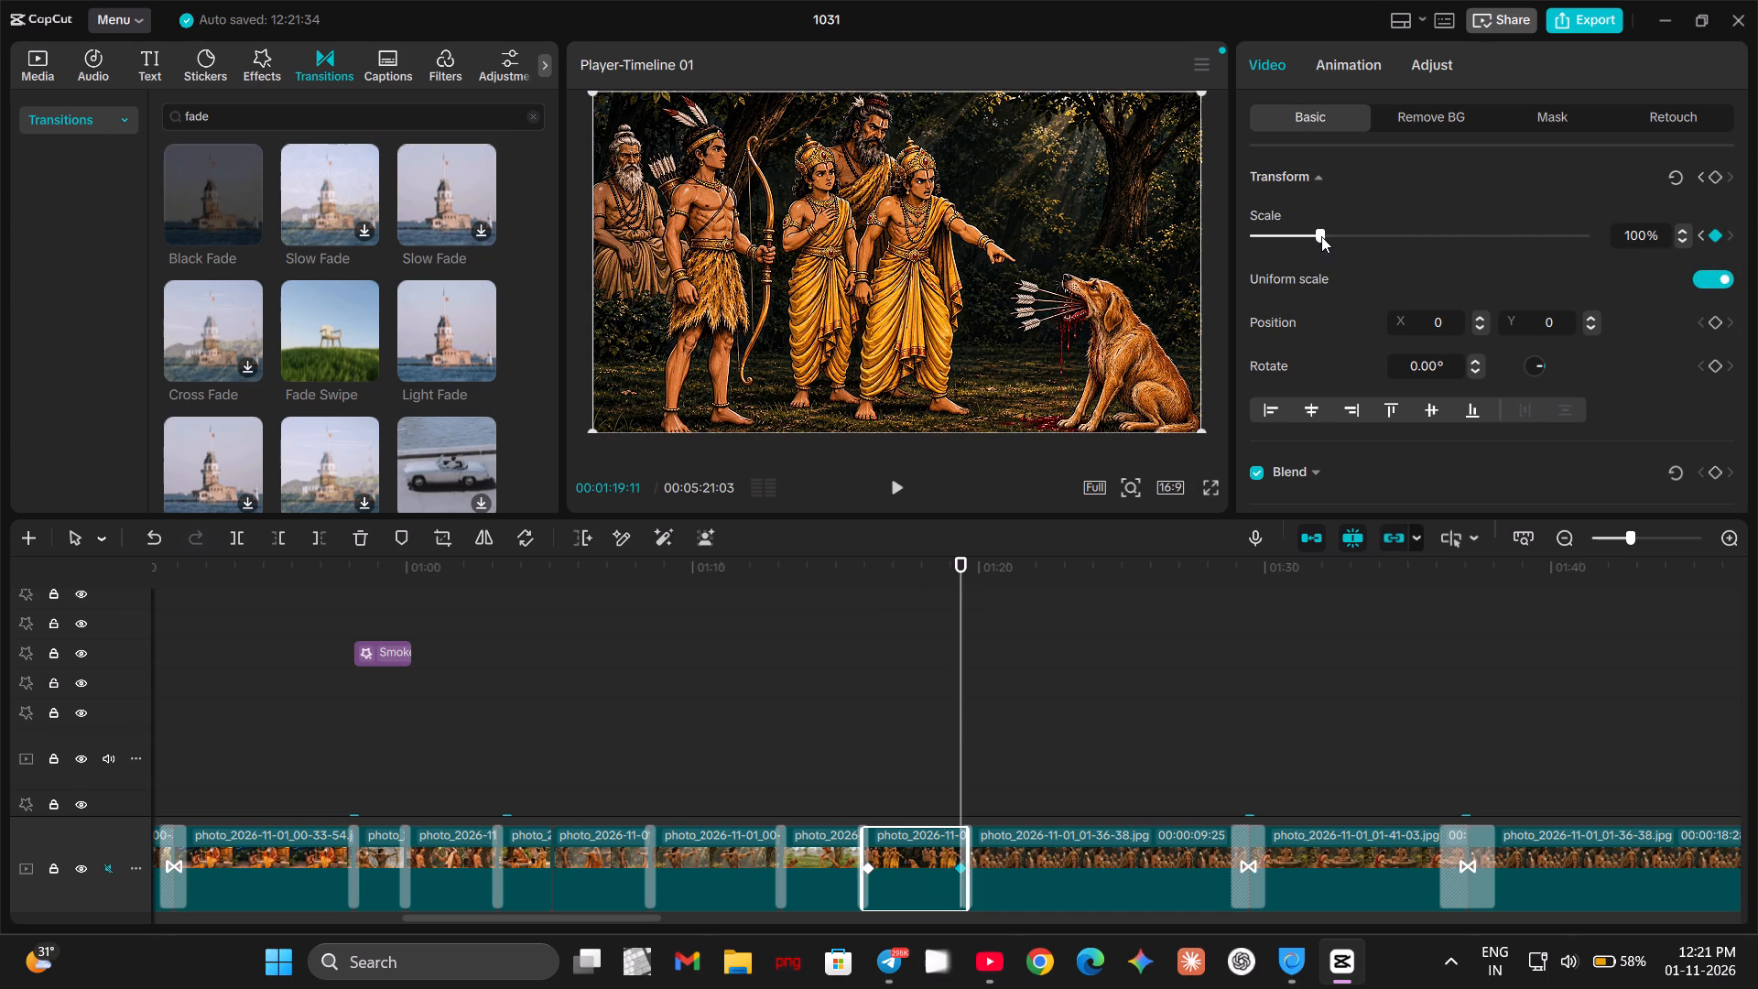
{"action": "left_click", "coordinate": [1637, 237]}
{"action": "key", "text": "BackSpace"}
{"action": "key", "text": "2"}
{"action": "key", "text": "Return"}
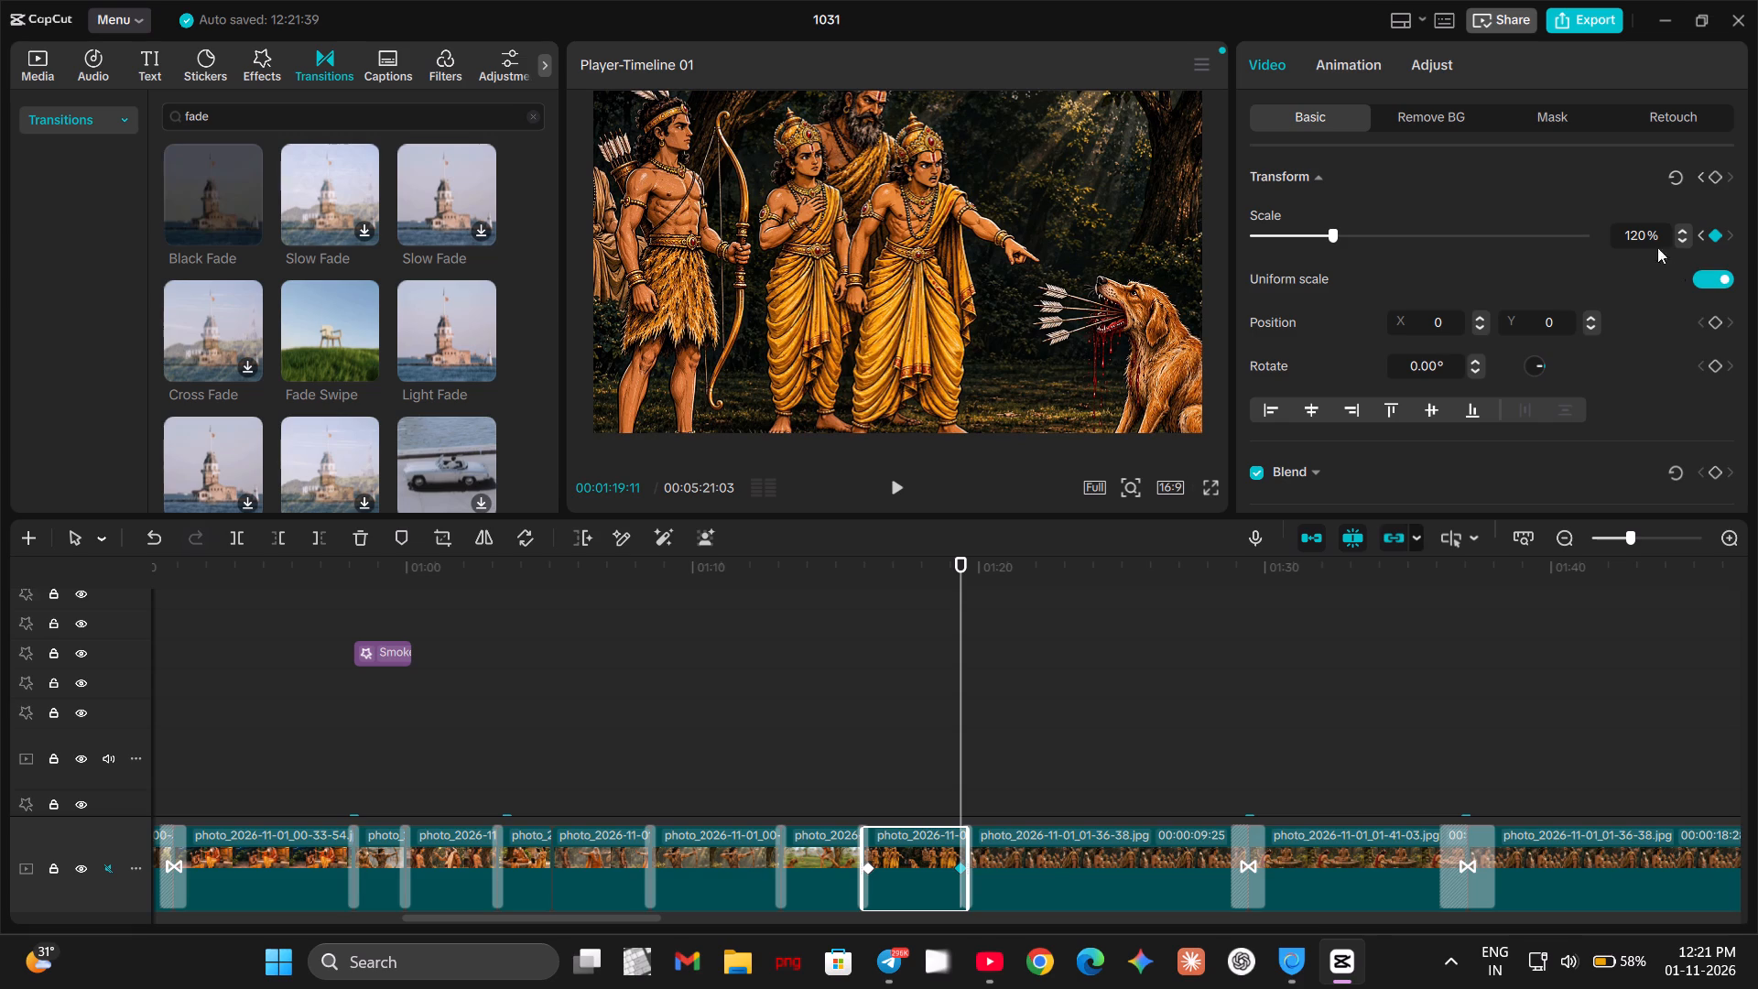
Move the group-and-dog image down to position X 51, Y -216 and add a full transform keyframe at 00:01:19:11.
{"action": "left_click_drag", "start_coordinate": [867, 222], "coordinate": [874, 260]}
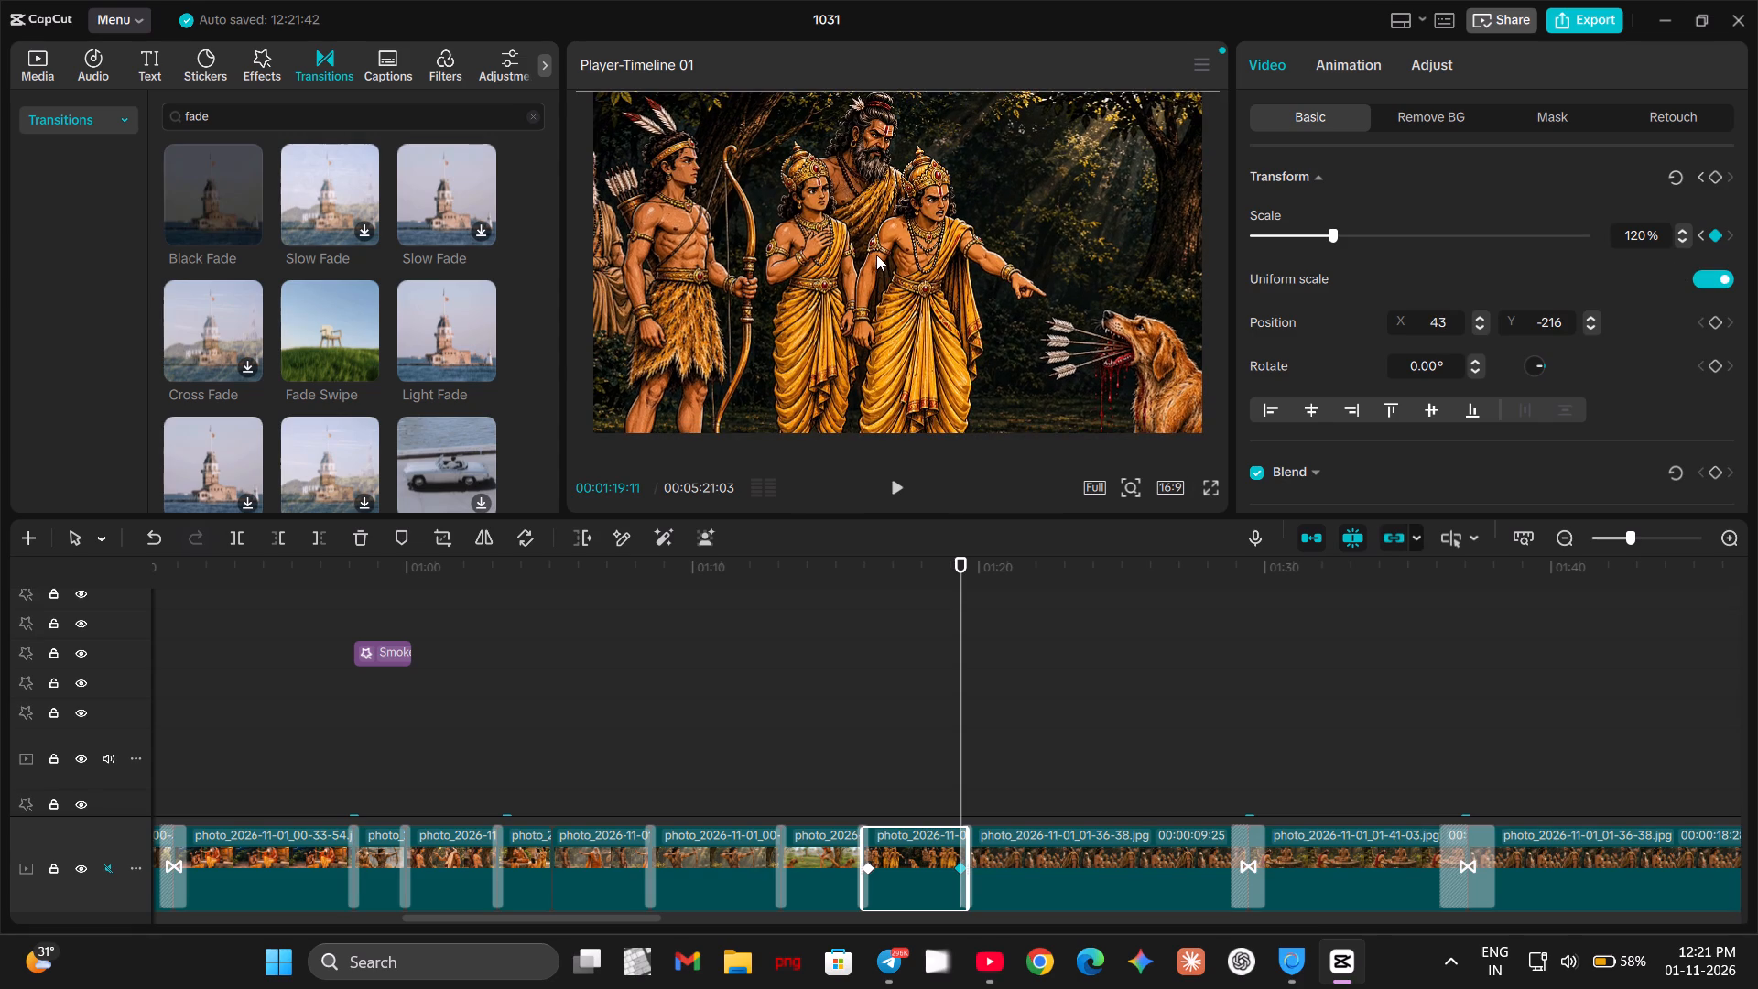
{"action": "left_click", "coordinate": [900, 244]}
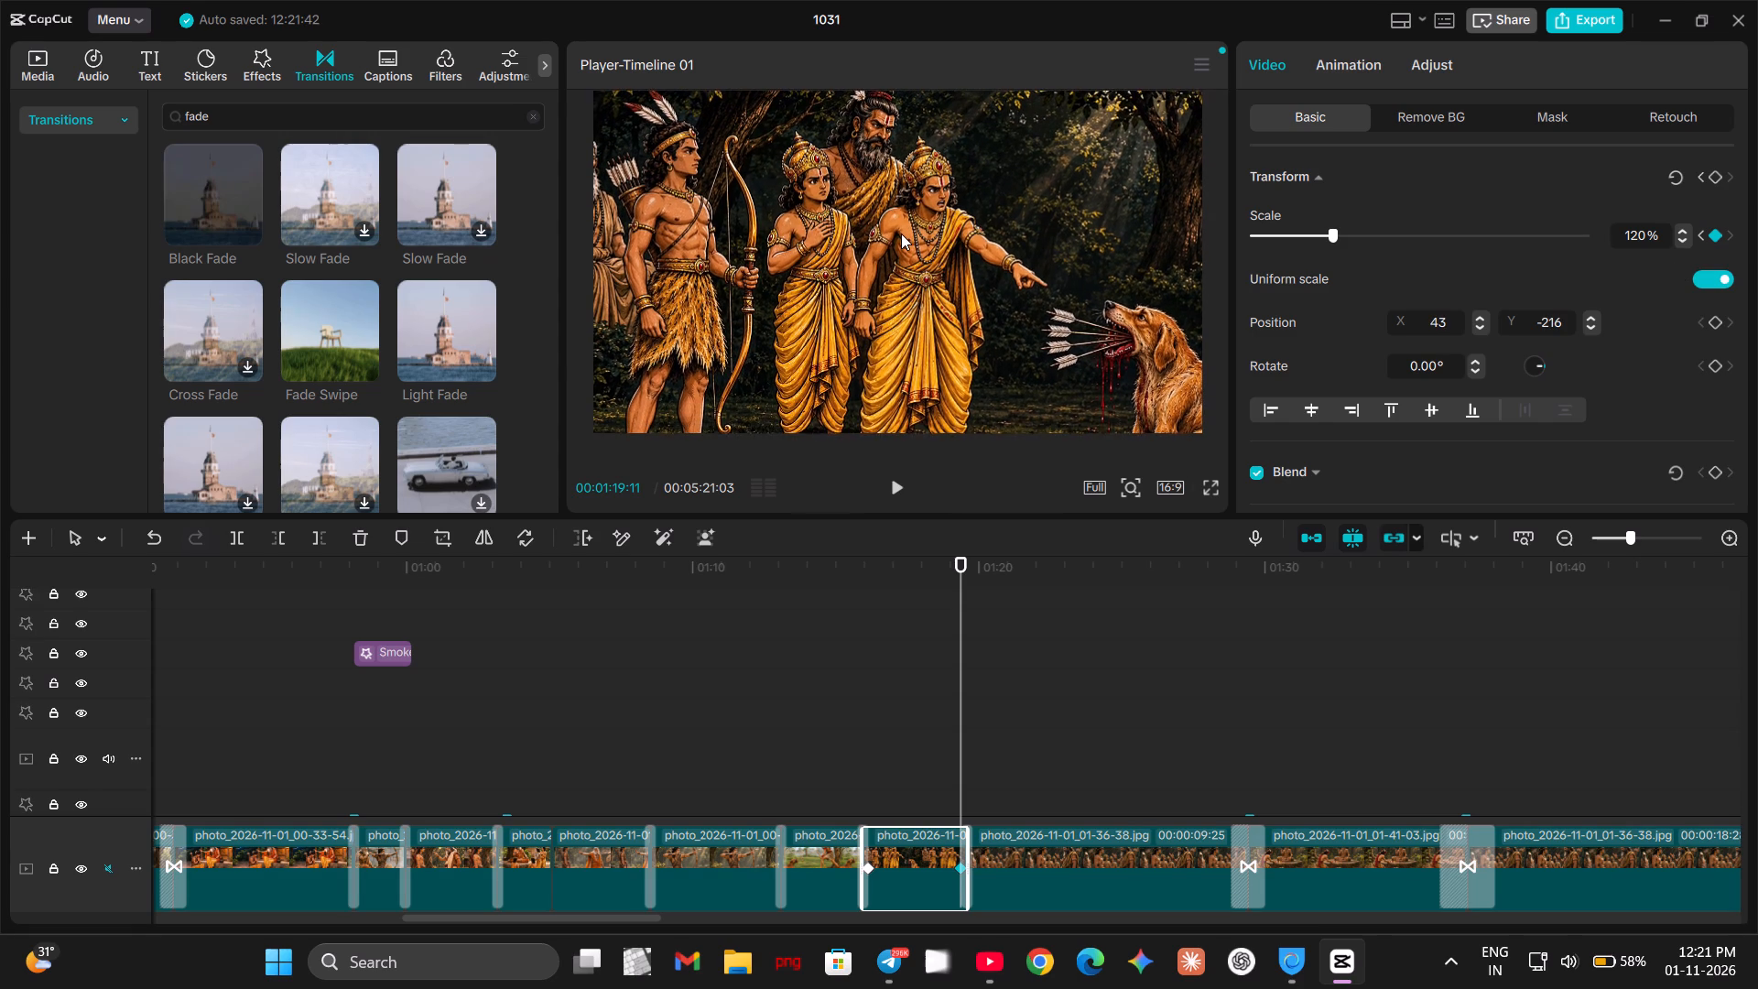
{"action": "left_click_drag", "start_coordinate": [960, 622], "coordinate": [921, 631]}
{"action": "left_click_drag", "start_coordinate": [921, 631], "coordinate": [897, 638]}
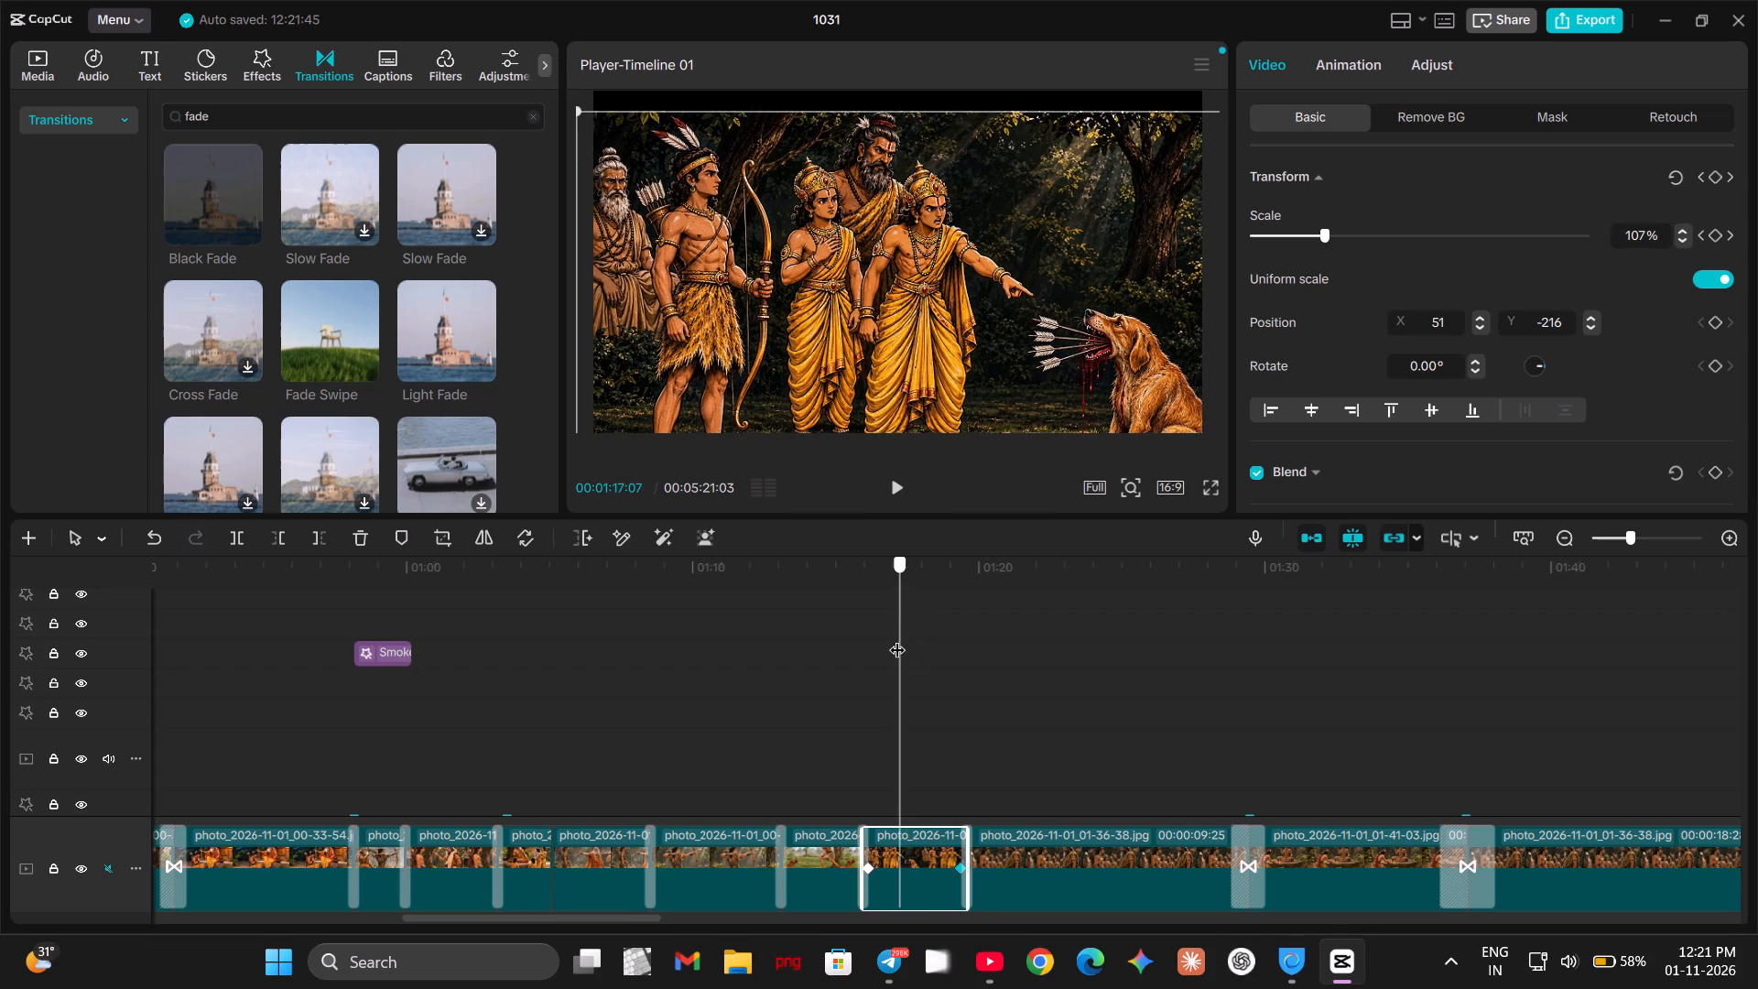
{"action": "left_click_drag", "start_coordinate": [897, 638], "coordinate": [959, 636]}
{"action": "left_click", "coordinate": [1717, 178]}
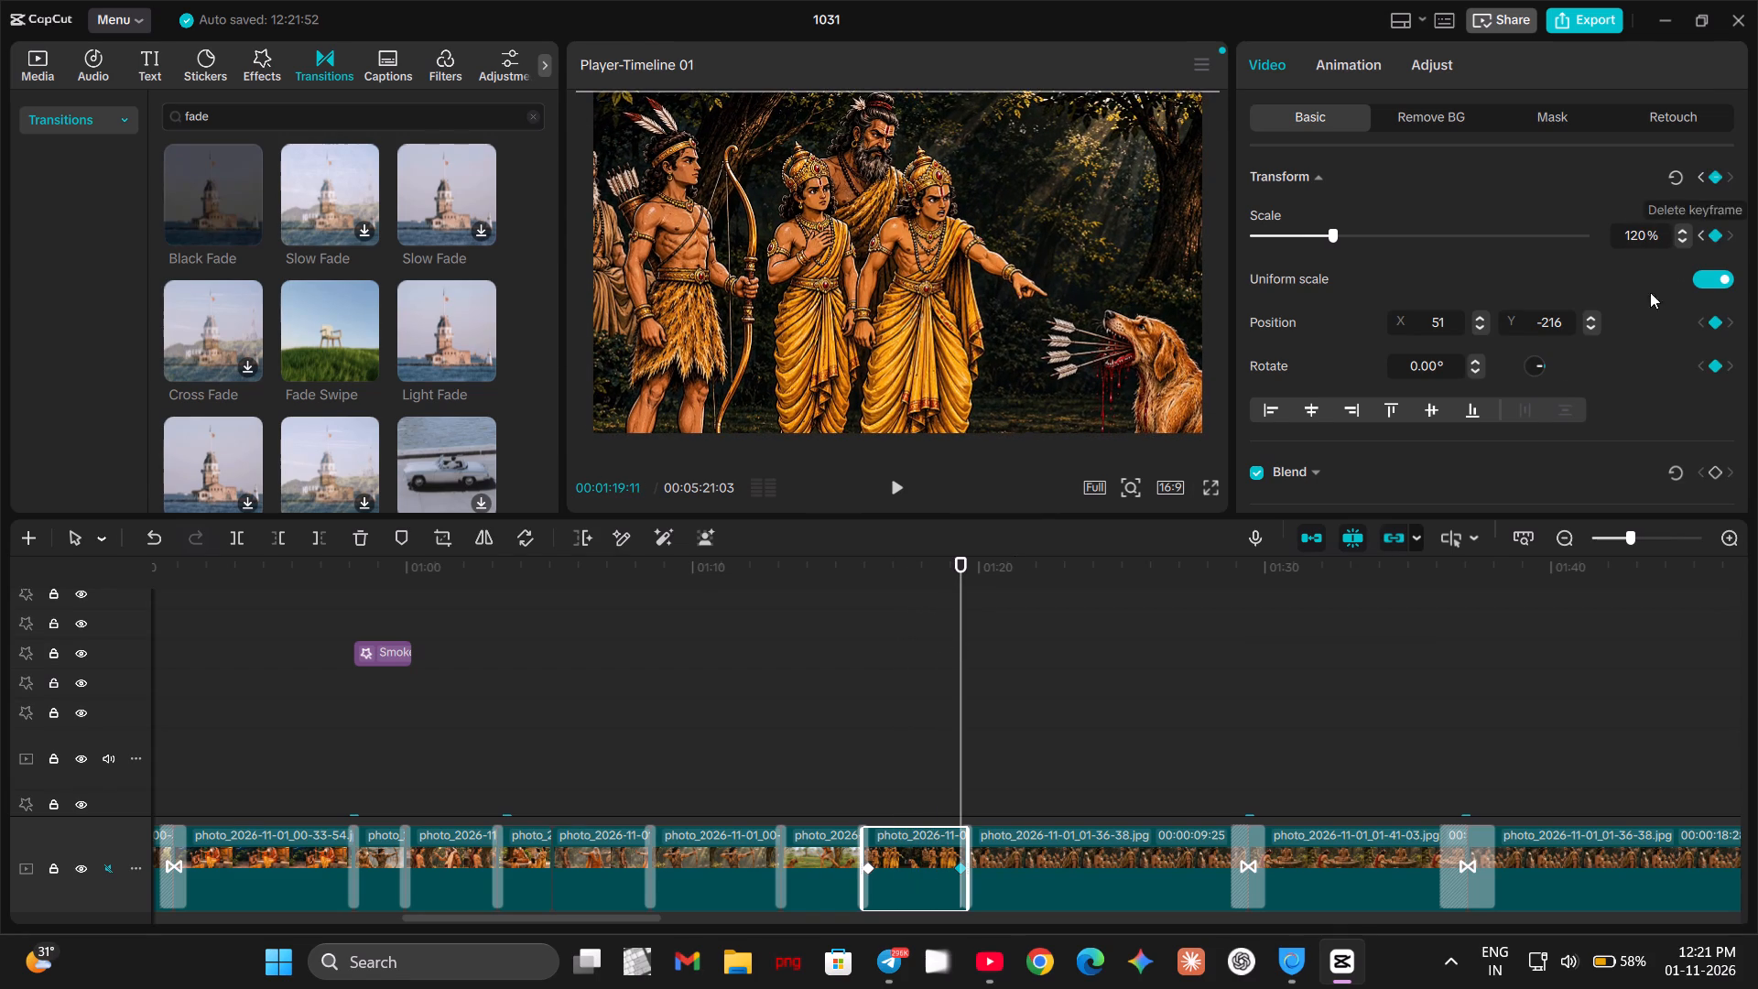
Add a full transform keyframe at 00:01:16:04 on the group-and-dog photo and move the image up to fill the frame.
{"action": "left_click_drag", "start_coordinate": [959, 613], "coordinate": [883, 656]}
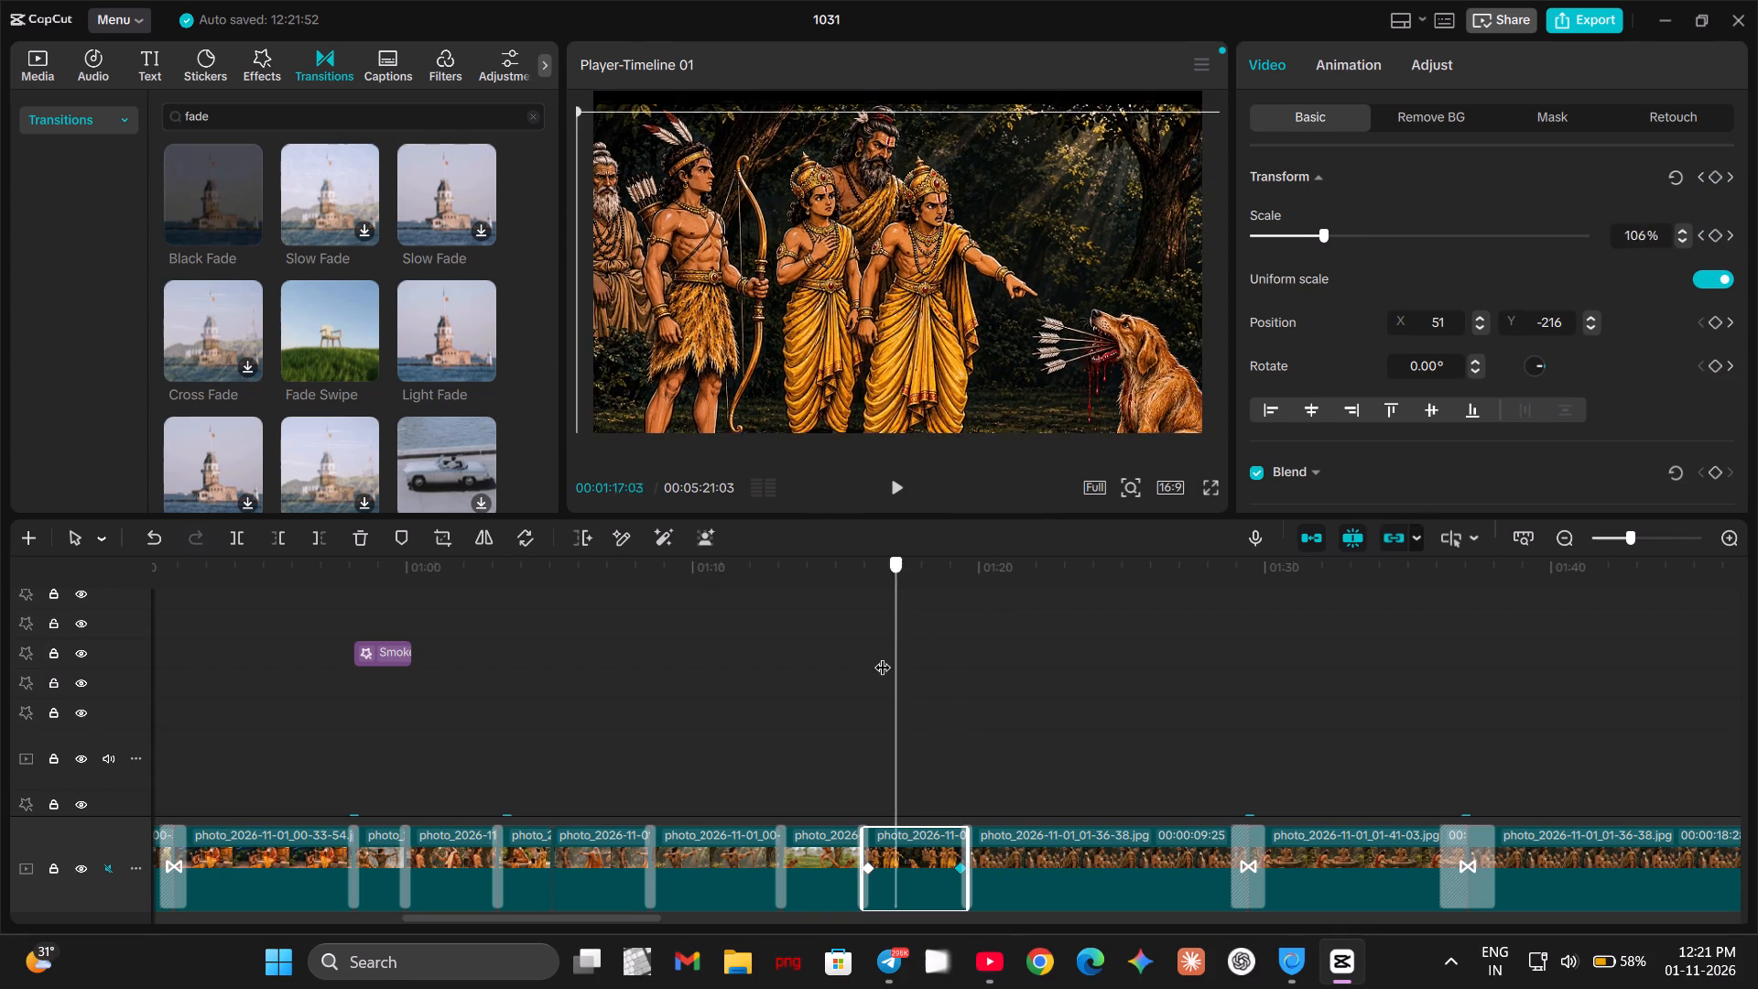
{"action": "left_click_drag", "start_coordinate": [883, 656], "coordinate": [874, 658]}
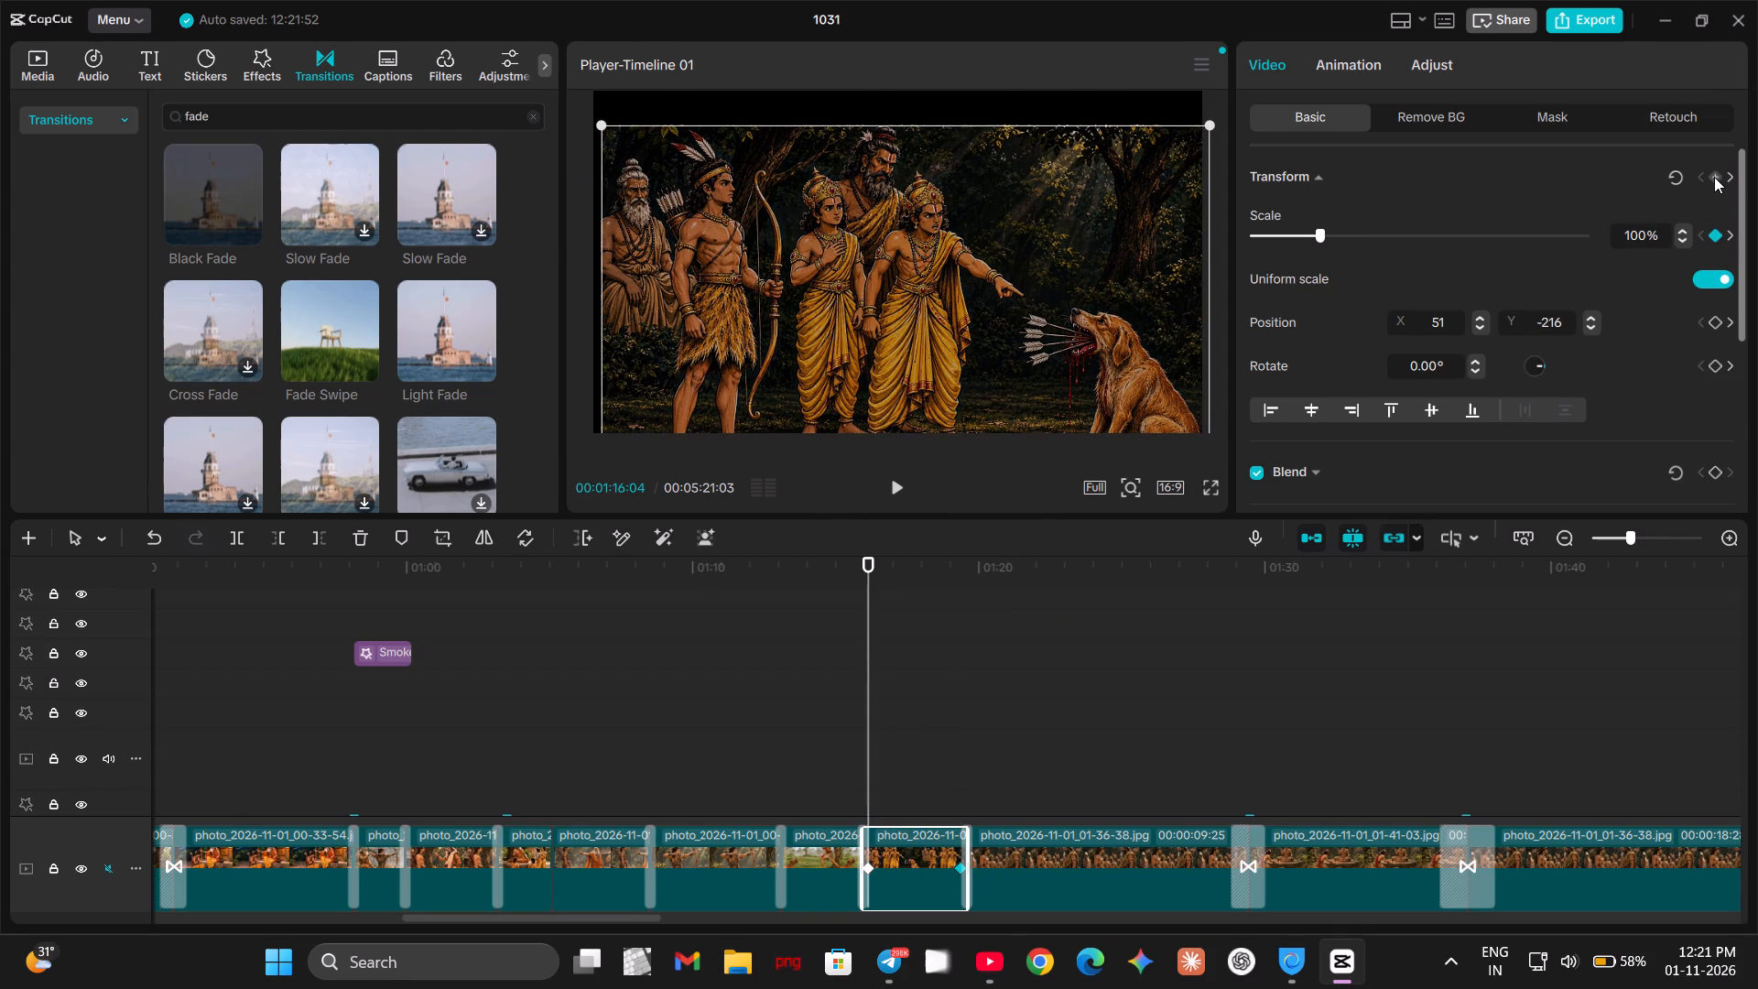
{"action": "left_click", "coordinate": [1714, 177]}
{"action": "left_click_drag", "start_coordinate": [902, 213], "coordinate": [902, 162]}
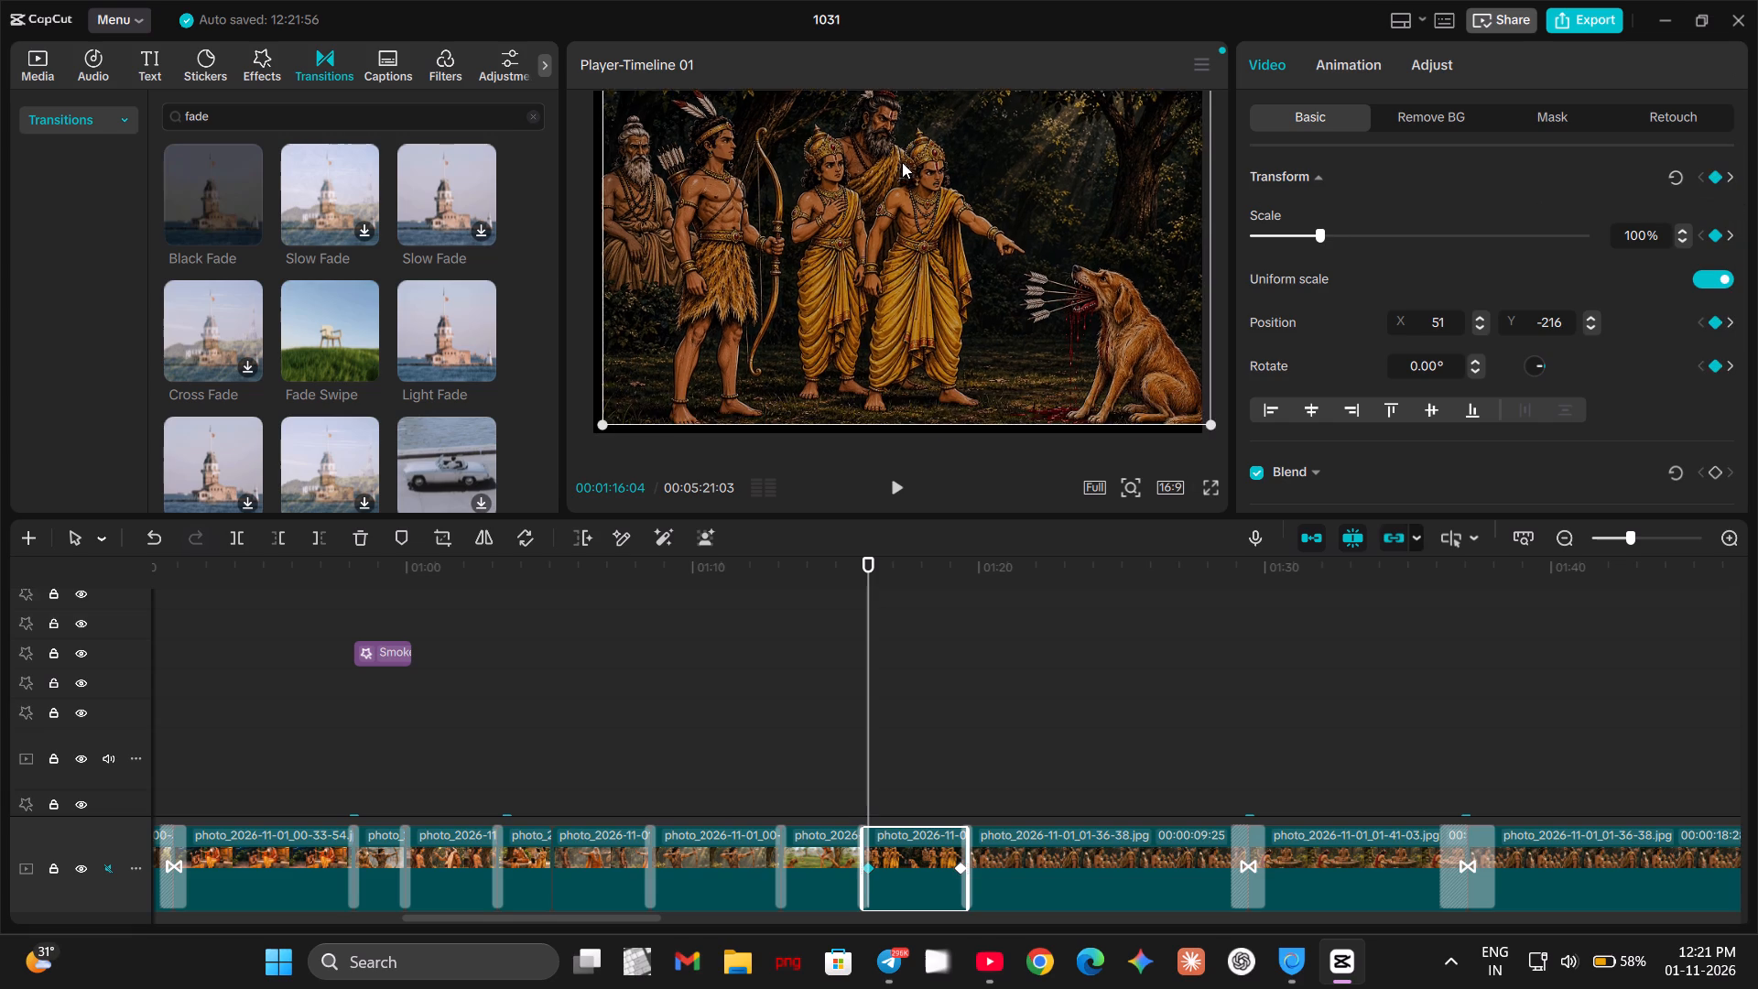
{"action": "left_click_drag", "start_coordinate": [902, 162], "coordinate": [896, 178]}
Replay the group-and-dog zoom and add a full transform keyframe at 00:01:19:22 on the following photo of the archer facing the bearded man.
{"action": "left_click", "coordinate": [878, 610]}
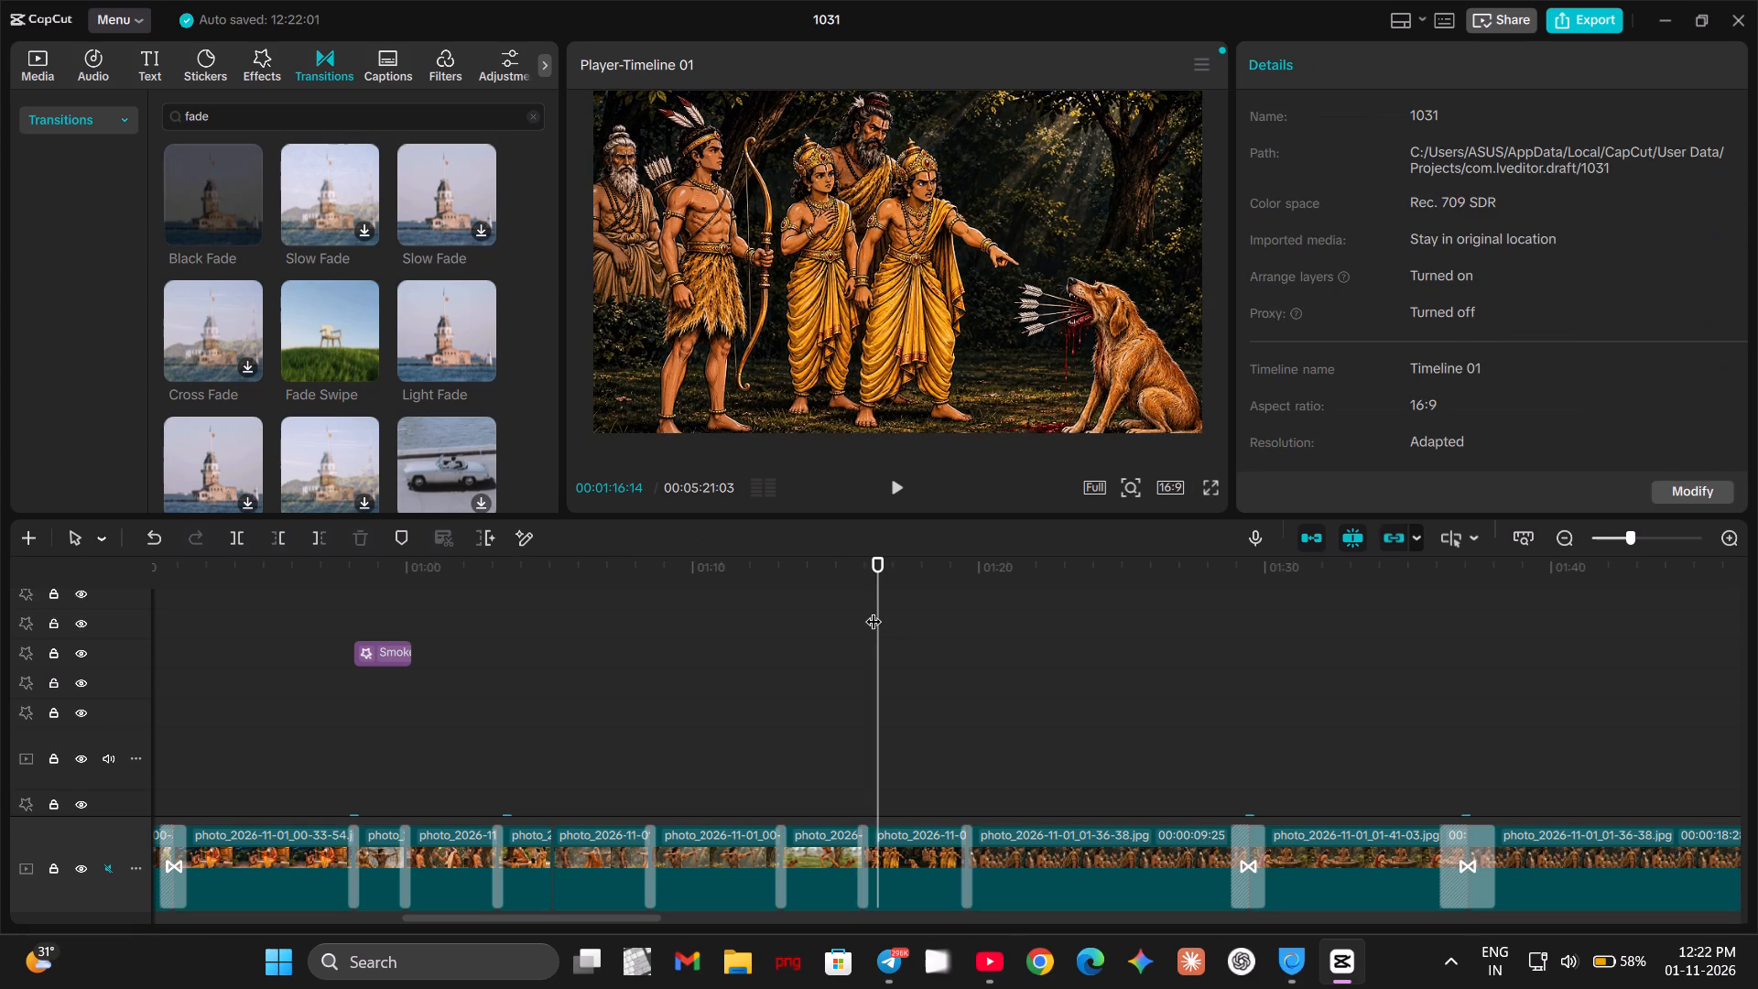
{"action": "left_click_drag", "start_coordinate": [874, 610], "coordinate": [818, 630]}
{"action": "key", "text": "space"}
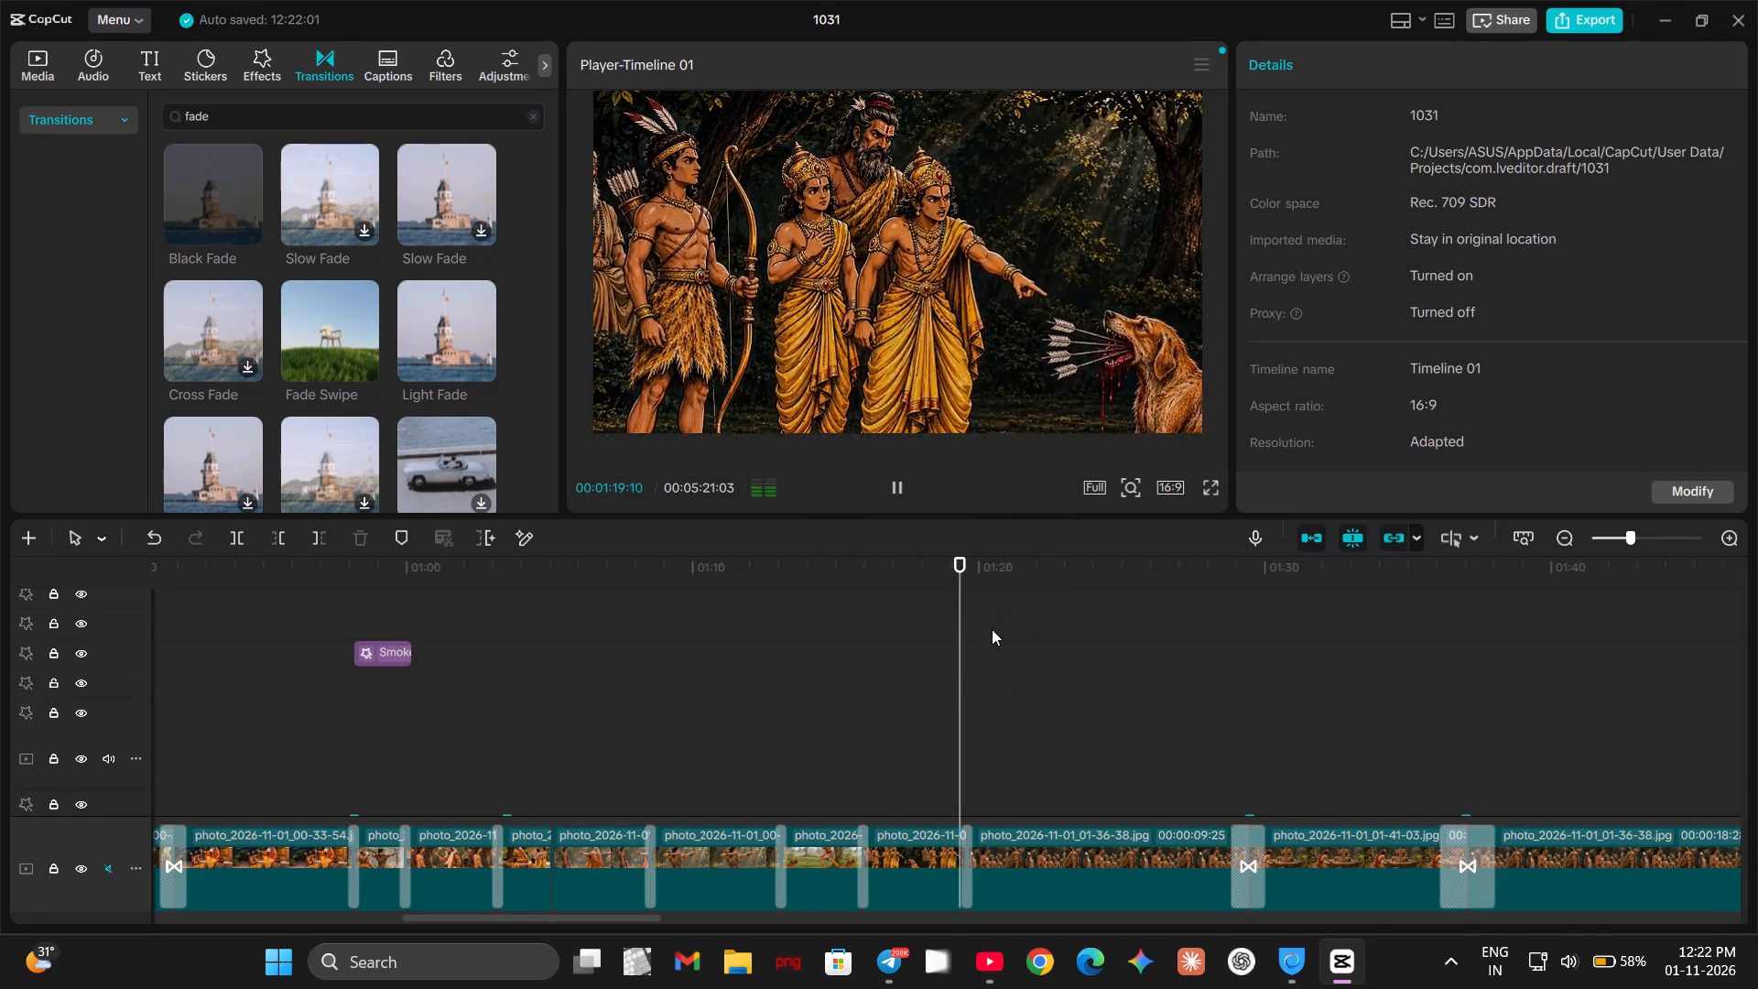
{"action": "key", "text": "space"}
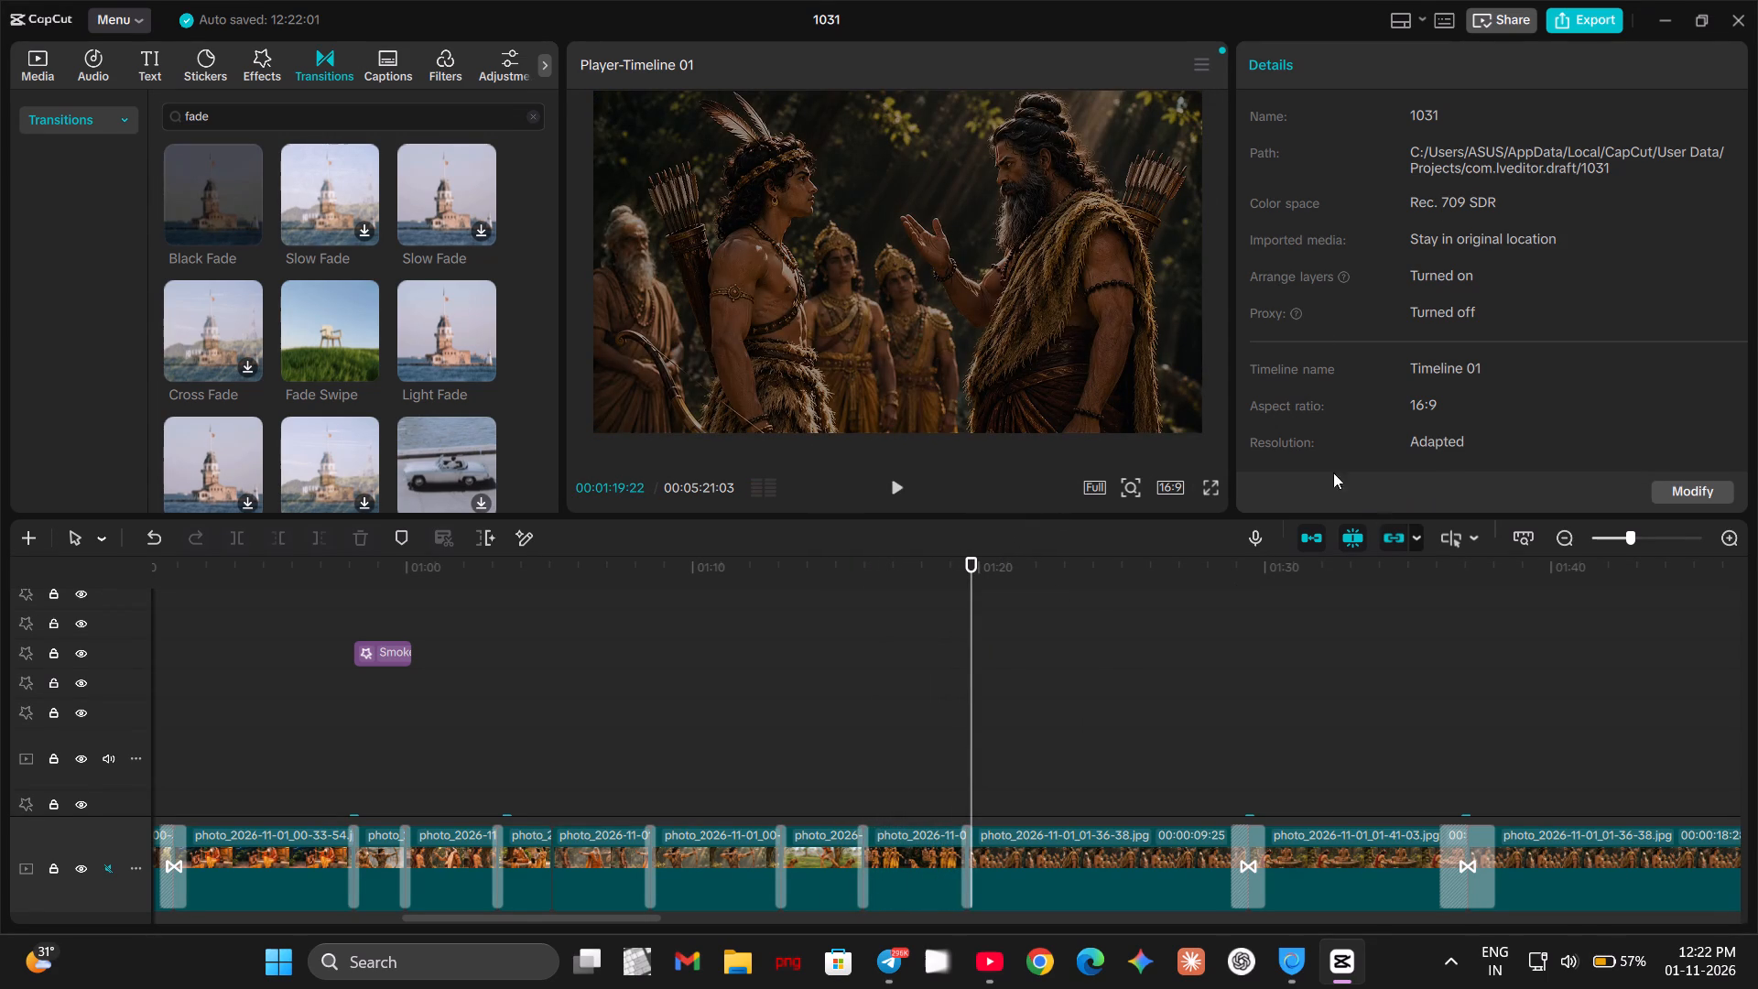
{"action": "left_click", "coordinate": [1033, 873]}
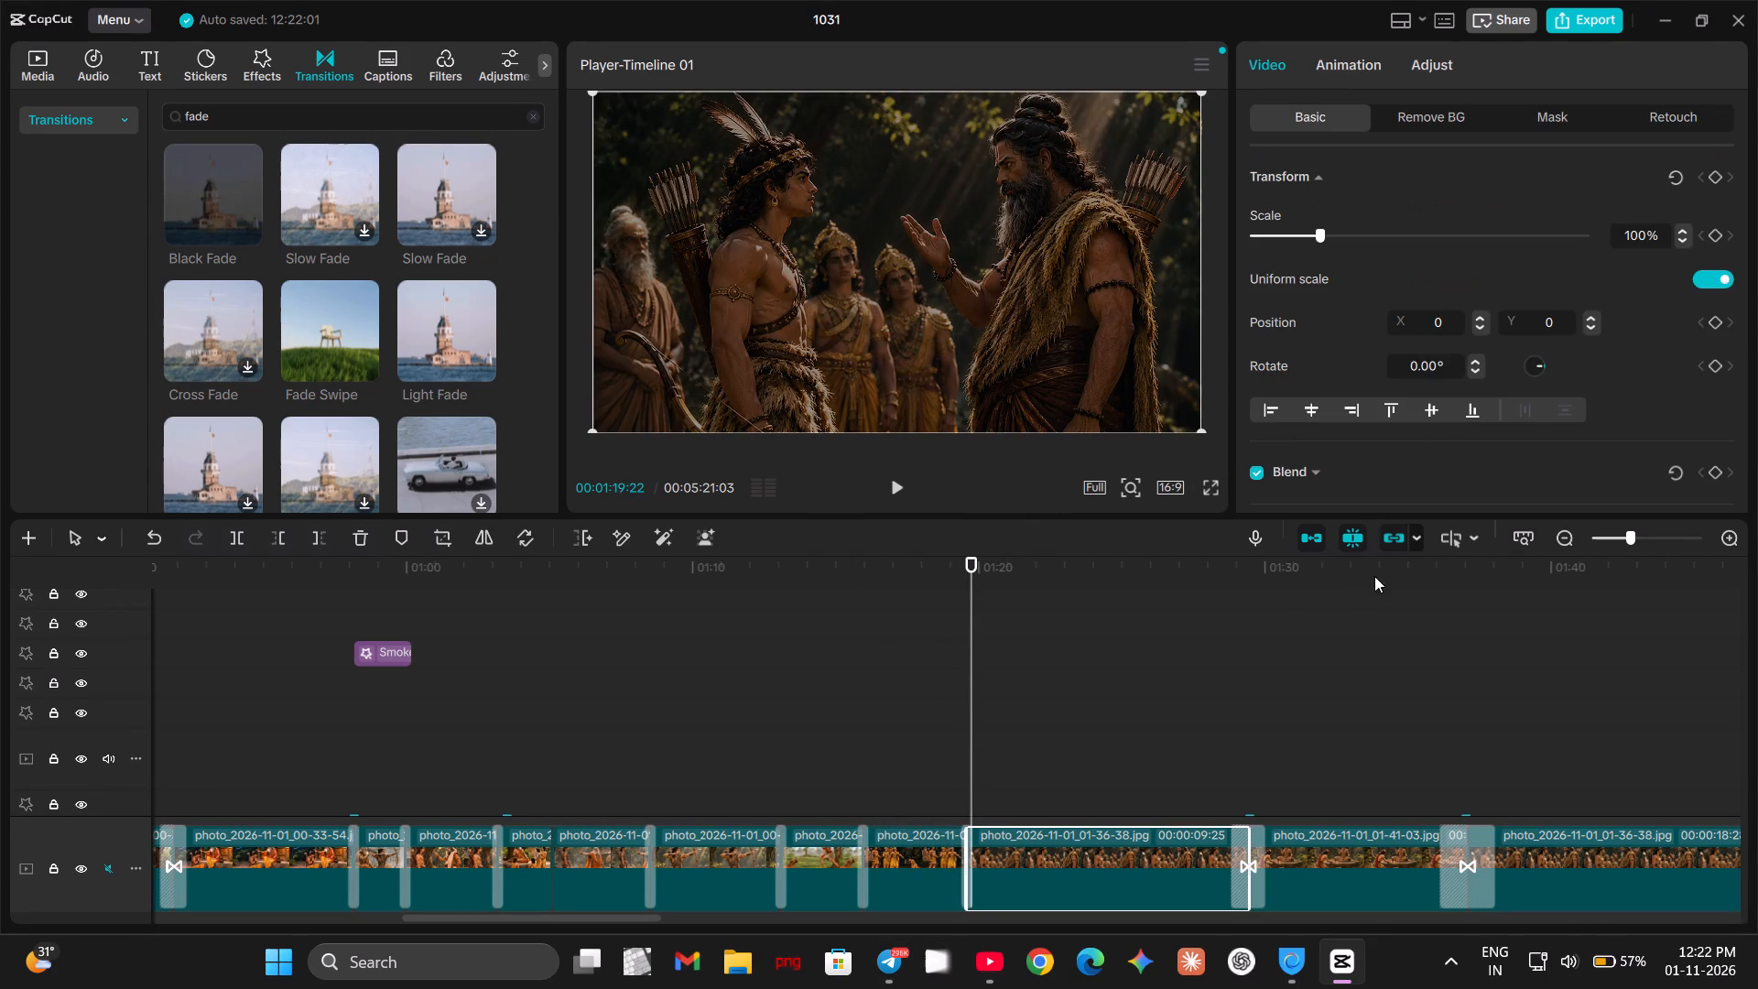
{"action": "left_click", "coordinate": [1713, 171]}
Add a full transform keyframe at 00:01:28:24 on the same photo, with the scale at 120% and the image moved down.
{"action": "key", "text": "space"}
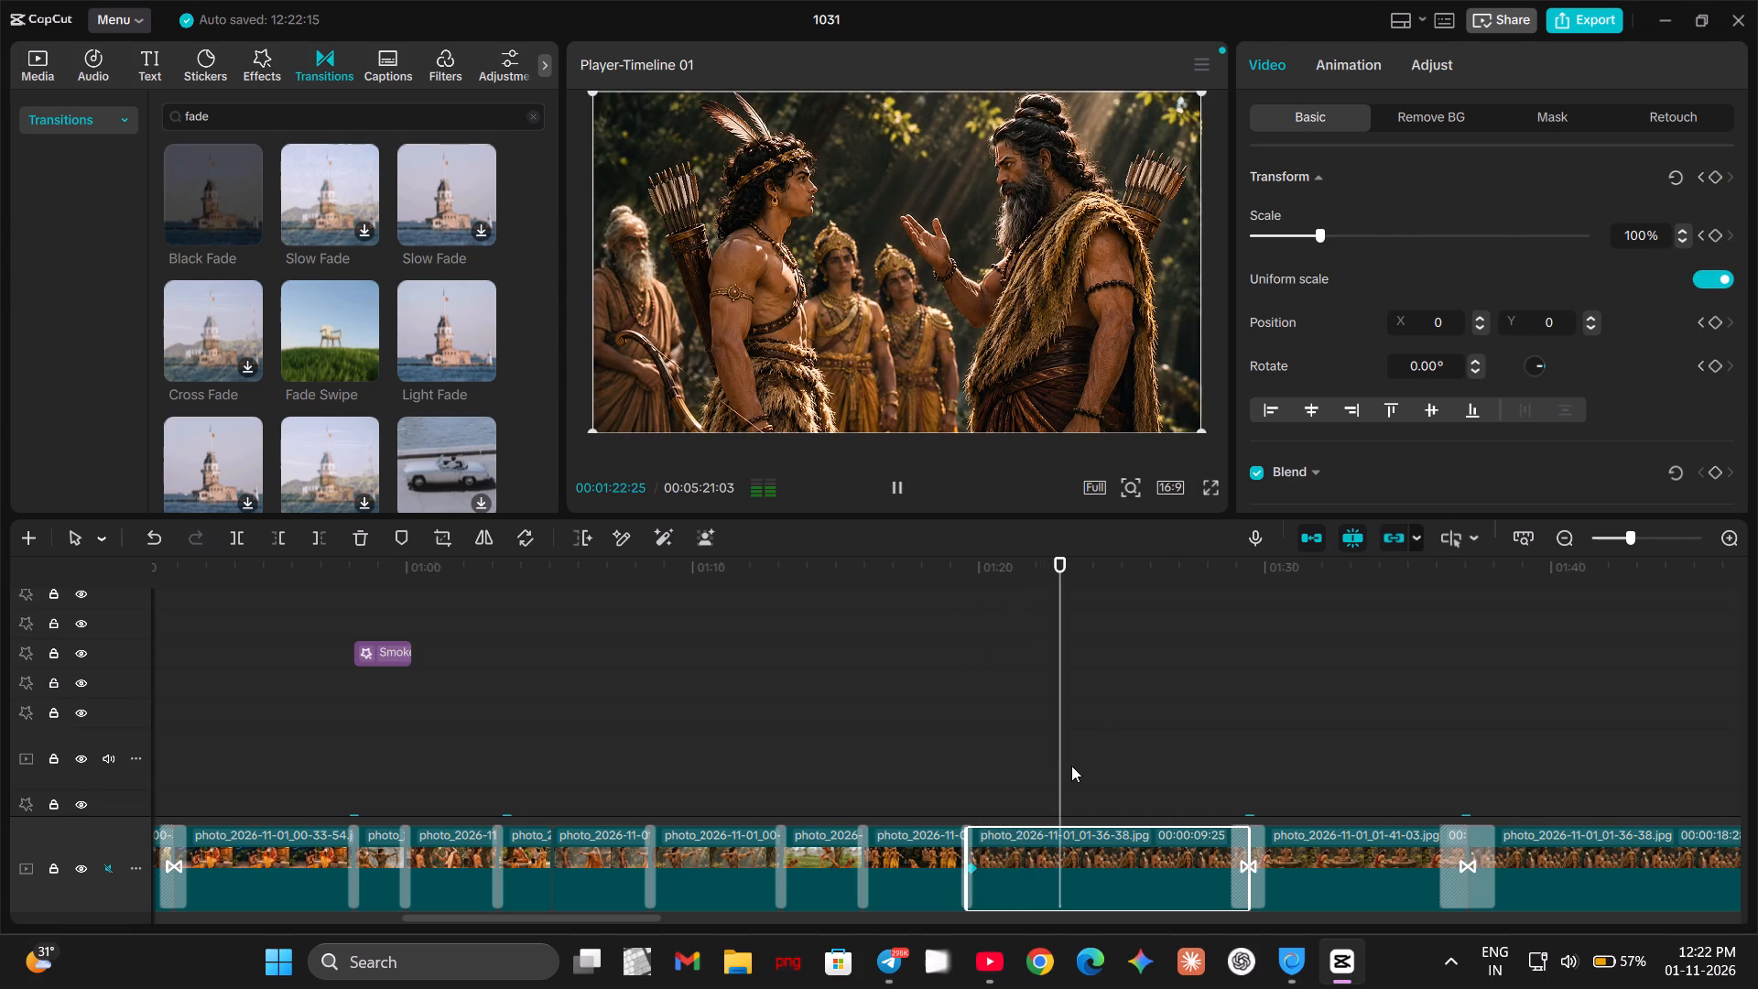
{"action": "left_click_drag", "start_coordinate": [1075, 759], "coordinate": [1229, 778]}
{"action": "left_click", "coordinate": [1716, 177]}
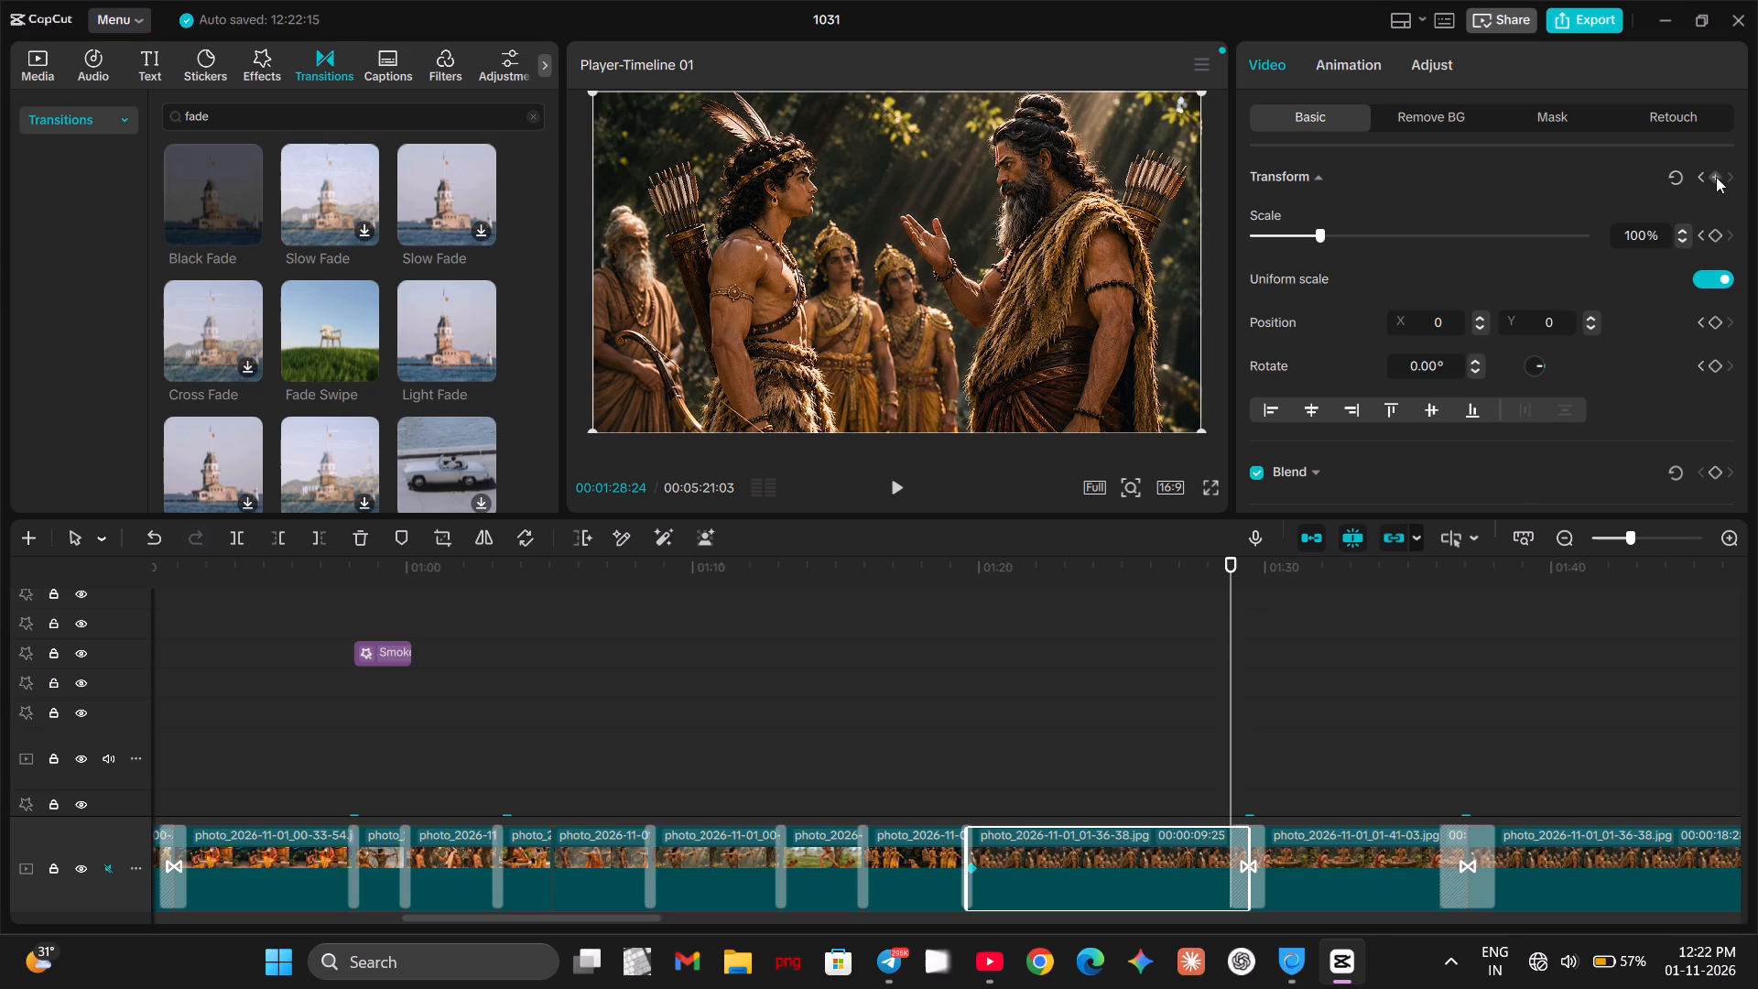
{"action": "left_click", "coordinate": [1641, 235]}
{"action": "key", "text": "BackSpace"}
{"action": "key", "text": "2"}
{"action": "key", "text": "Return"}
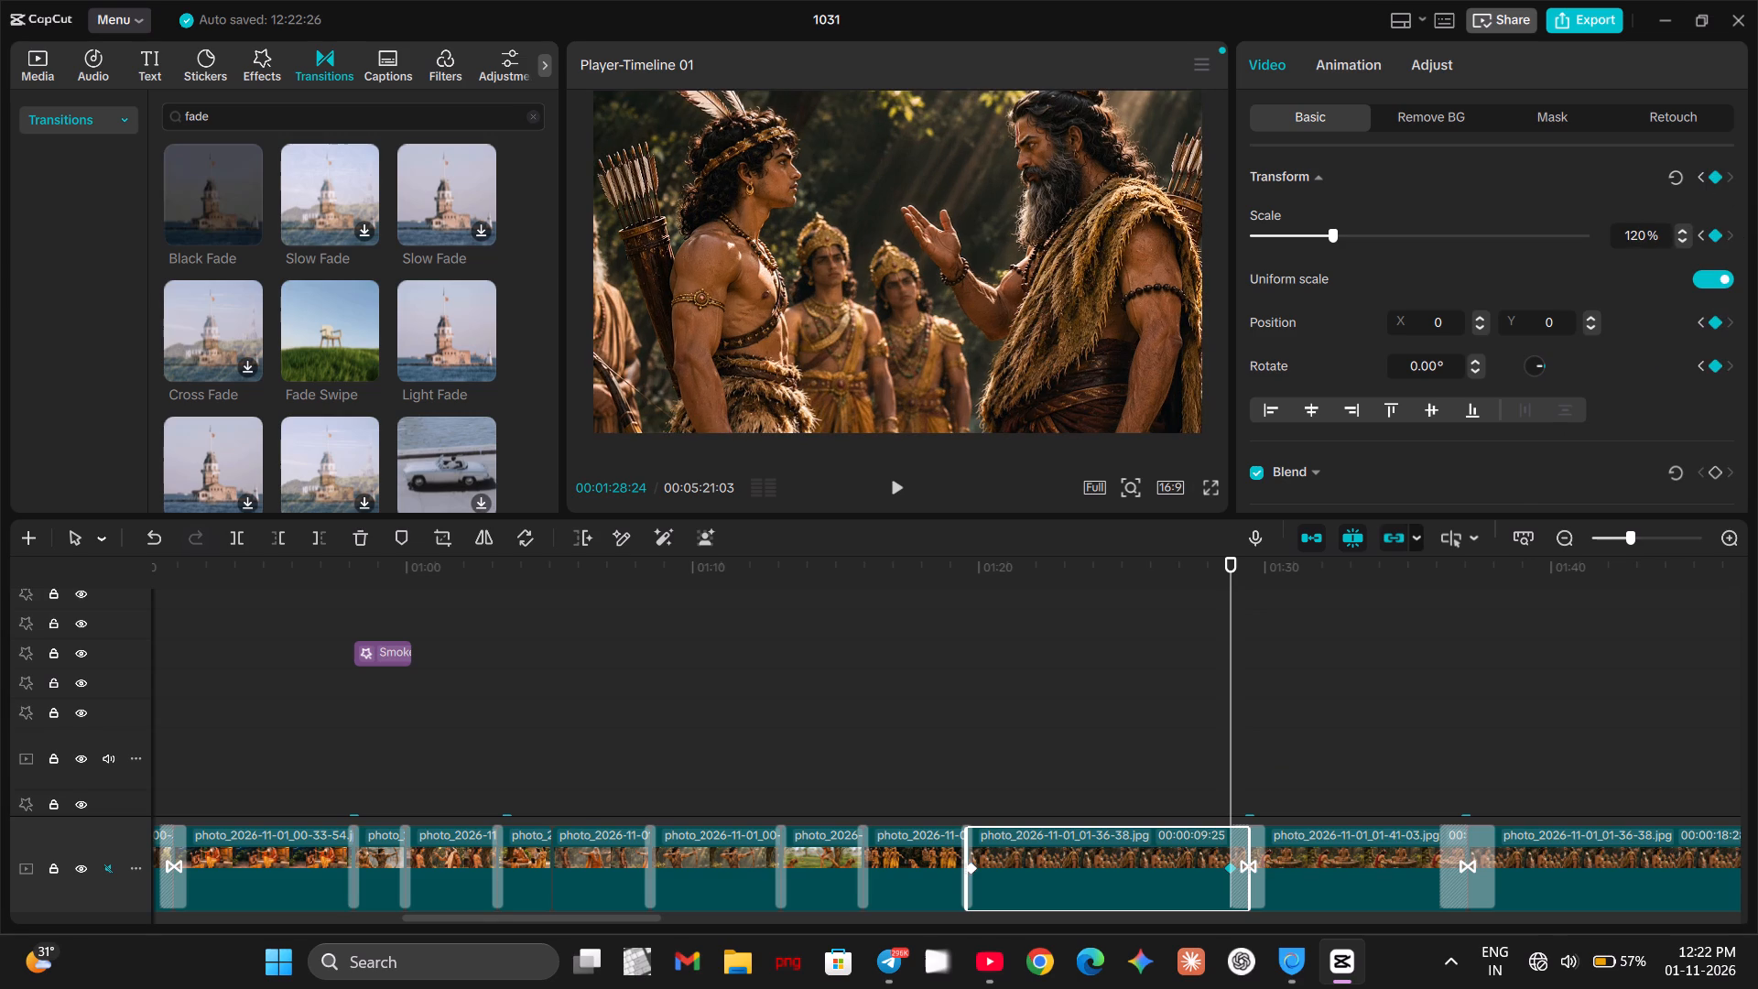
{"action": "left_click_drag", "start_coordinate": [1031, 222], "coordinate": [1029, 255]}
Replay the new zoom on the photo of the archer facing the bearded man to check its motion and timing.
{"action": "left_click_drag", "start_coordinate": [1230, 712], "coordinate": [1106, 733]}
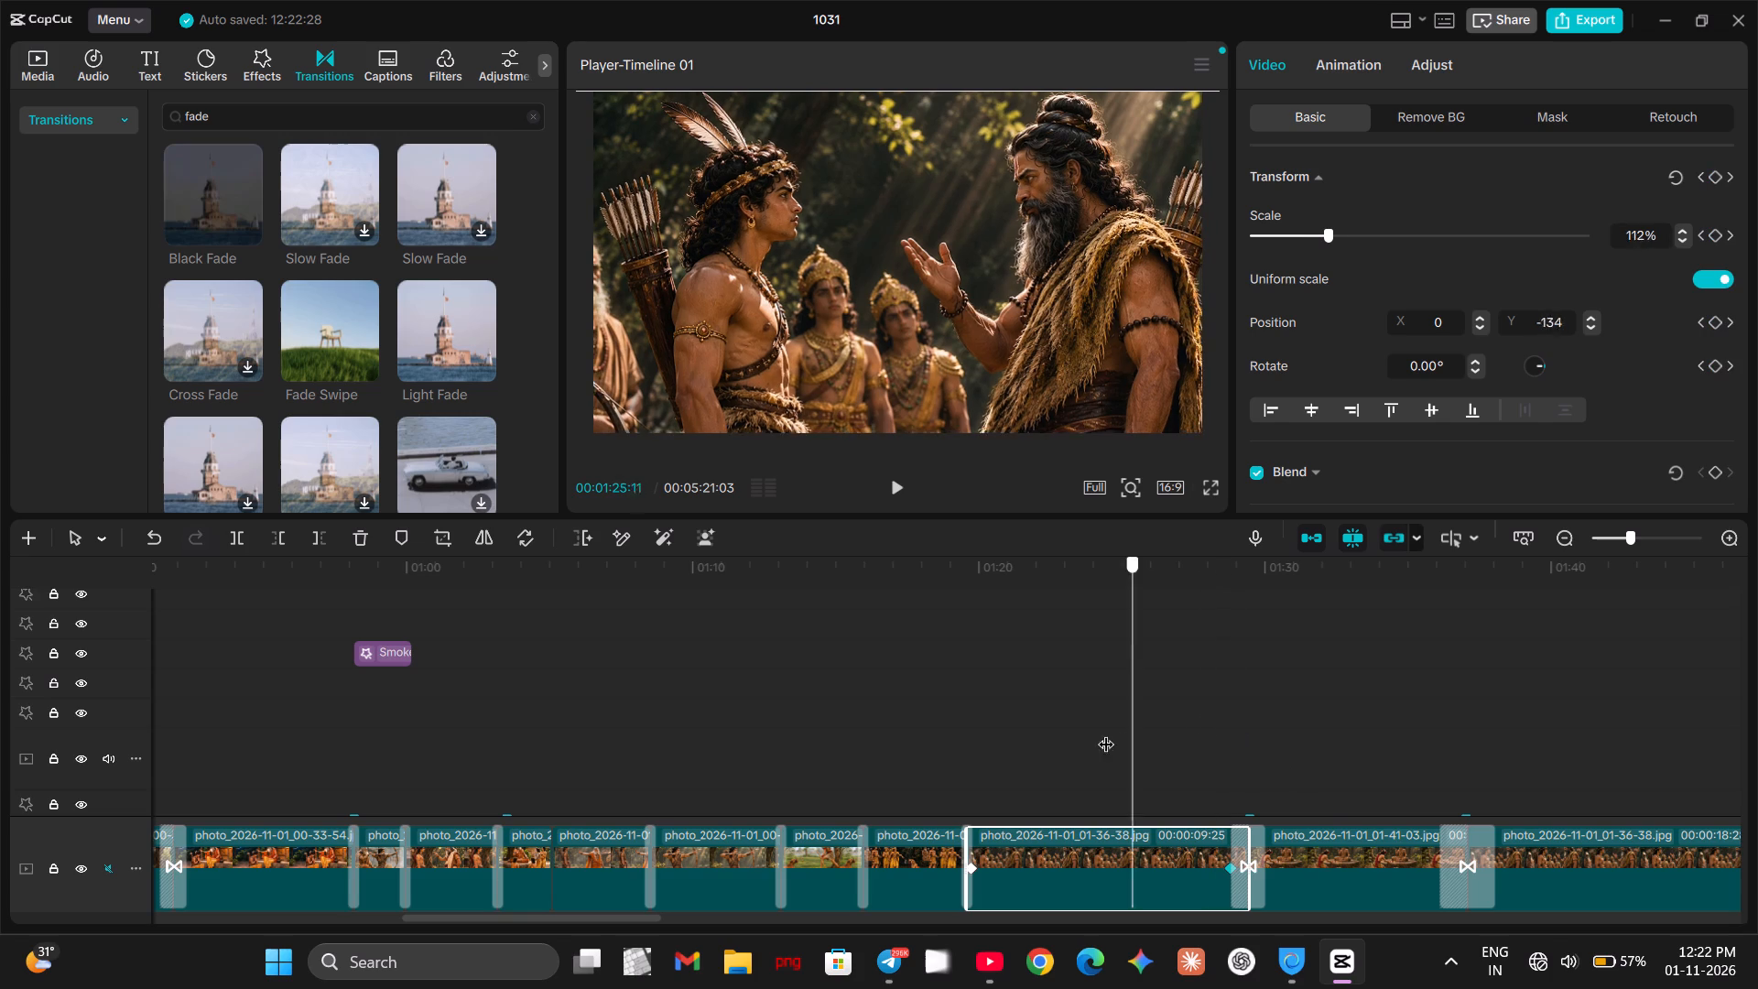
{"action": "left_click_drag", "start_coordinate": [1106, 733], "coordinate": [979, 758]}
{"action": "key", "text": "space"}
{"action": "left_click", "coordinate": [1241, 746]}
{"action": "left_click_drag", "start_coordinate": [1241, 746], "coordinate": [1232, 746]}
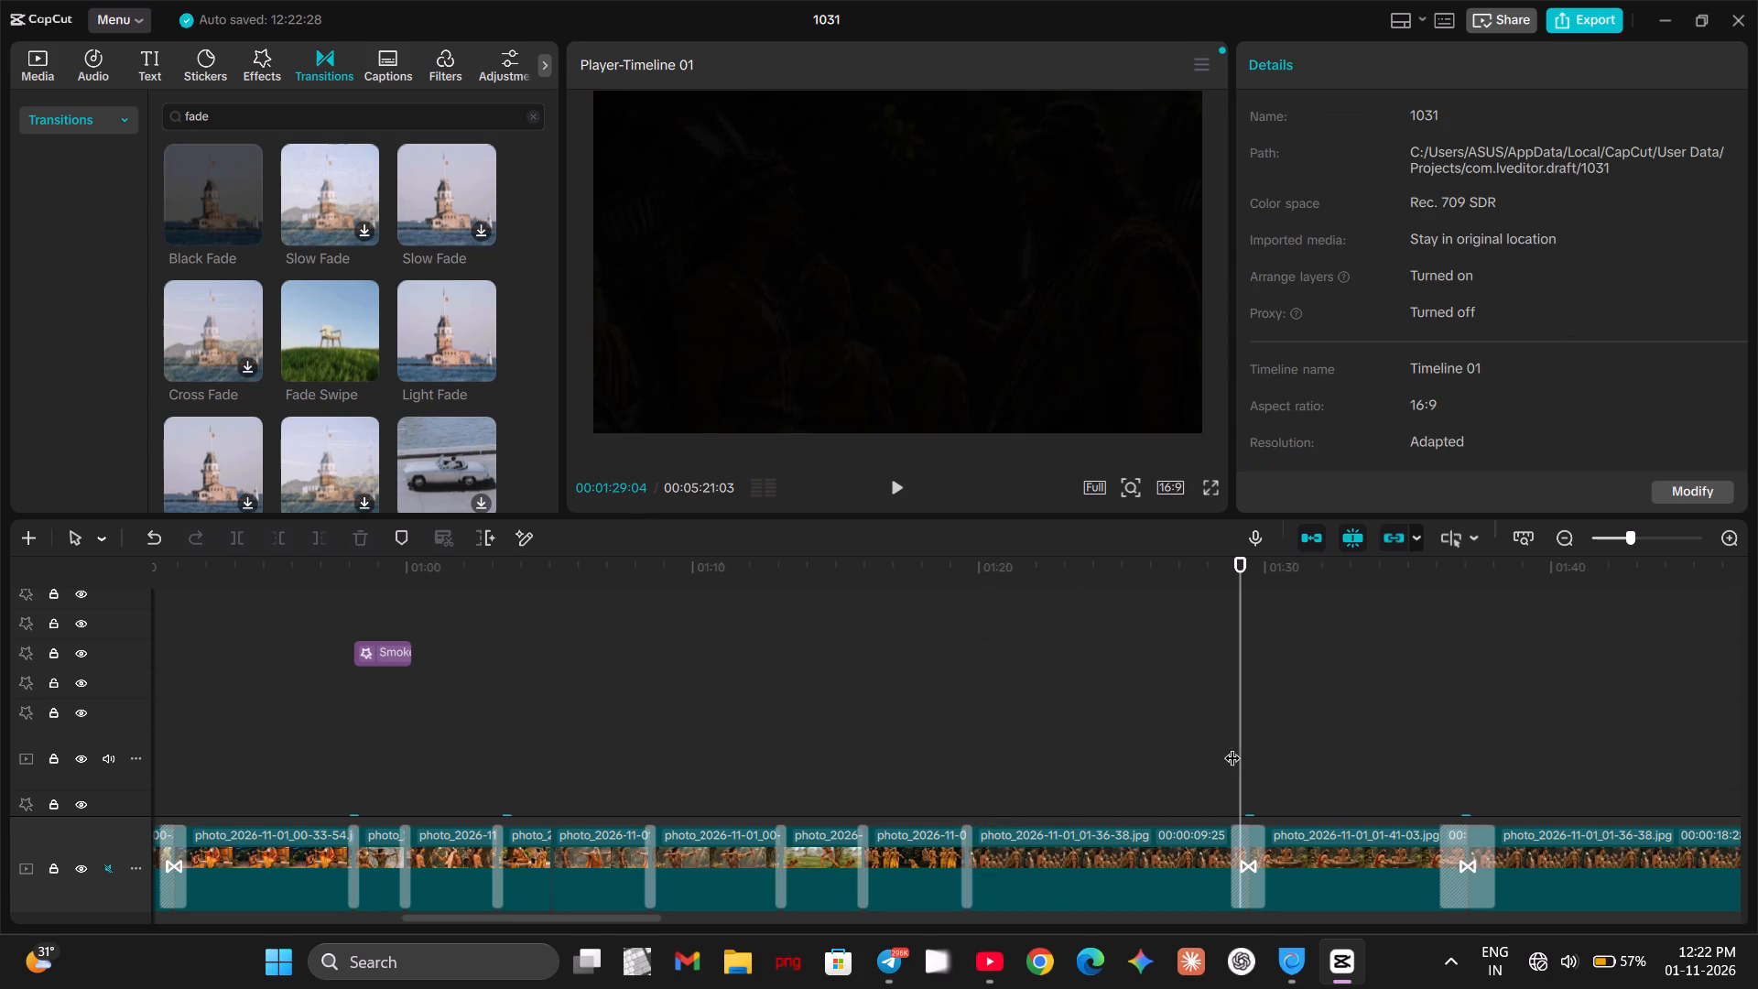
{"action": "left_click_drag", "start_coordinate": [1232, 746], "coordinate": [935, 798]}
{"action": "key", "text": "space"}
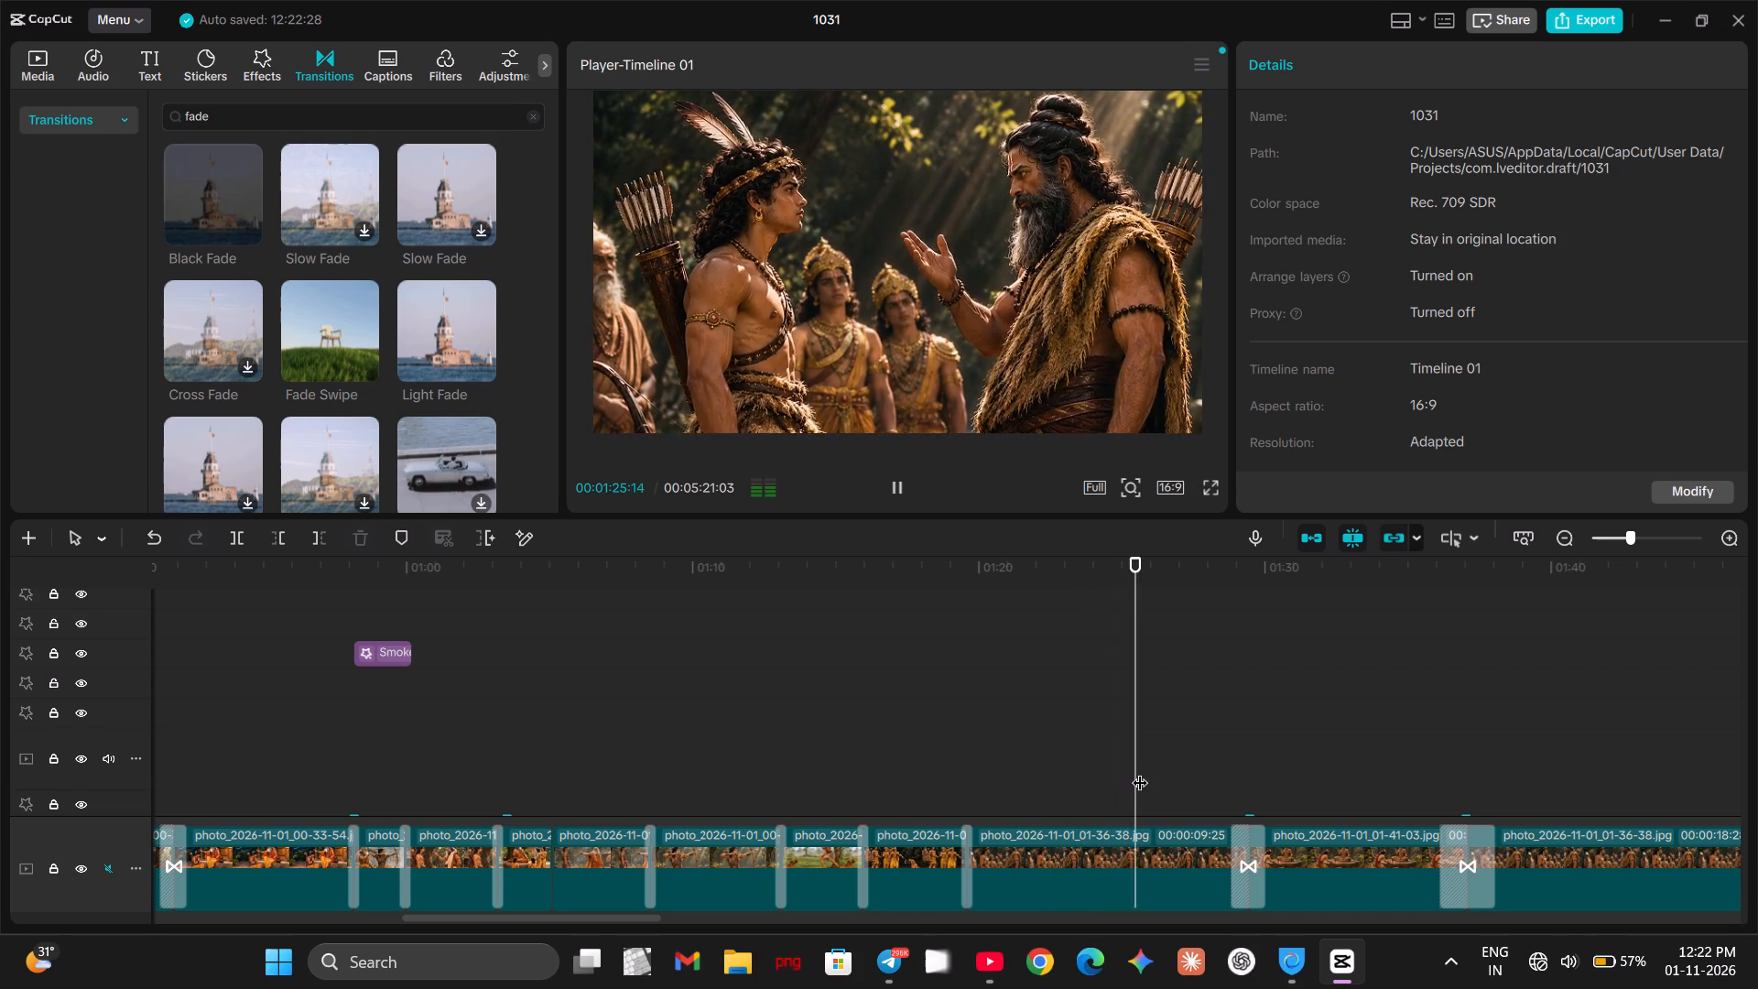
{"action": "key", "text": "space"}
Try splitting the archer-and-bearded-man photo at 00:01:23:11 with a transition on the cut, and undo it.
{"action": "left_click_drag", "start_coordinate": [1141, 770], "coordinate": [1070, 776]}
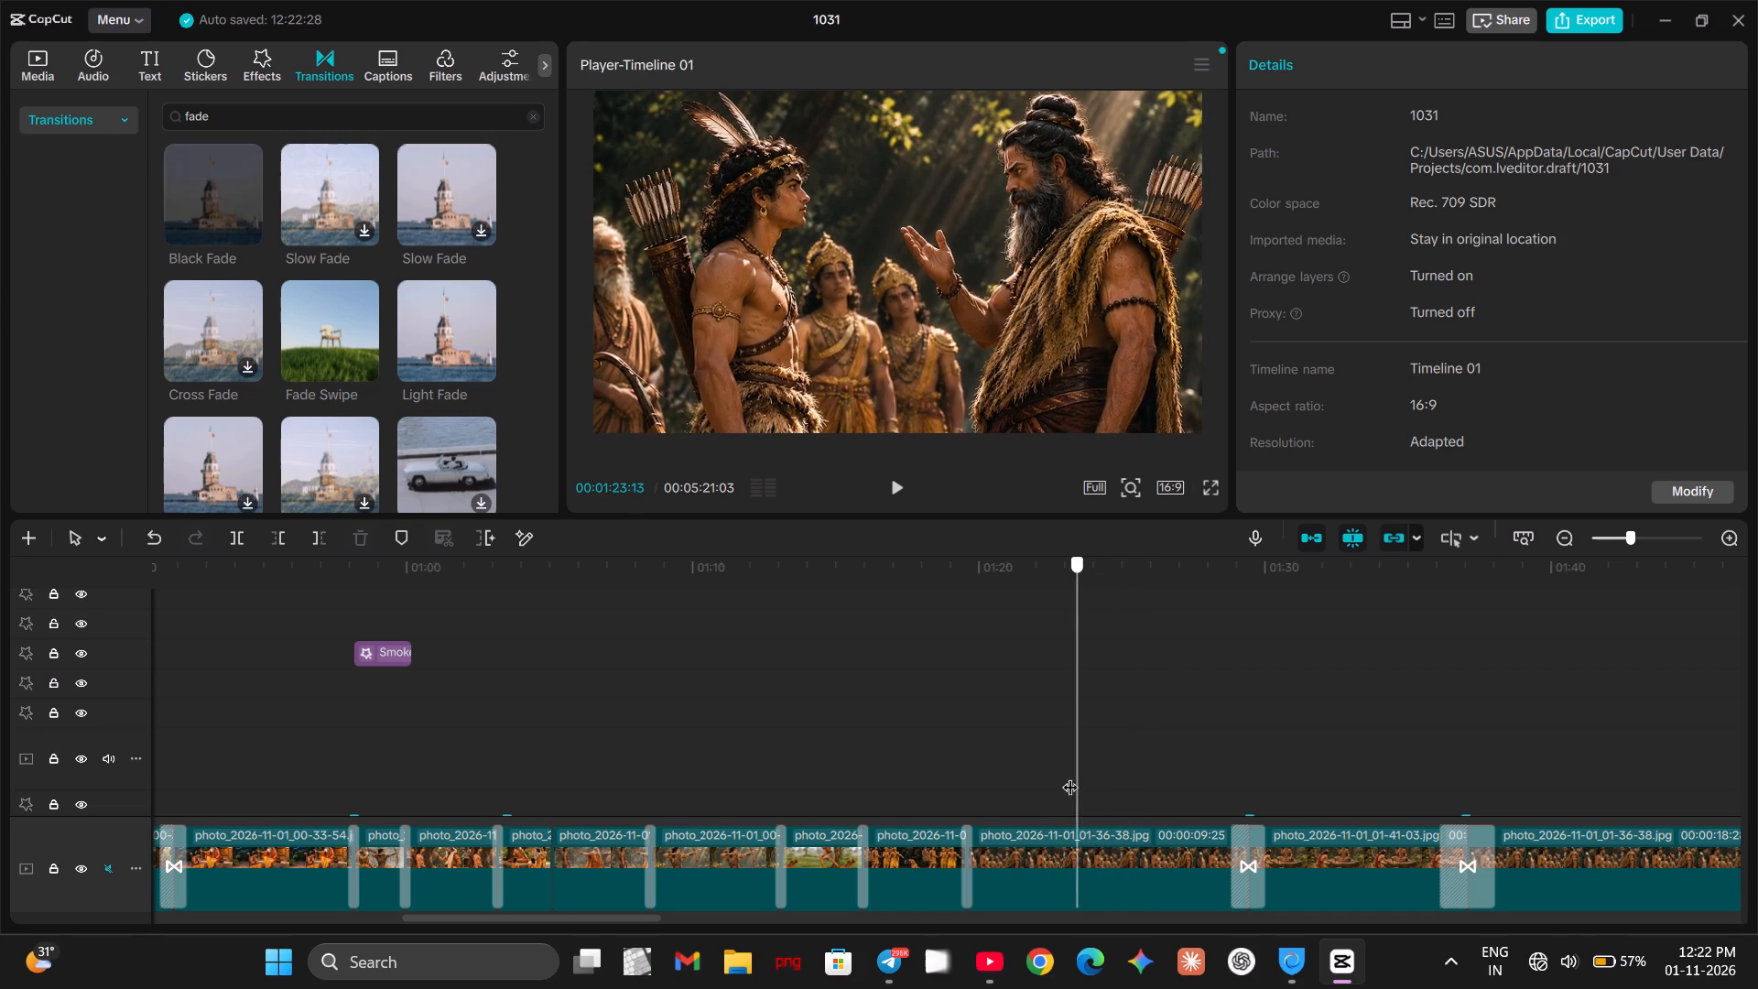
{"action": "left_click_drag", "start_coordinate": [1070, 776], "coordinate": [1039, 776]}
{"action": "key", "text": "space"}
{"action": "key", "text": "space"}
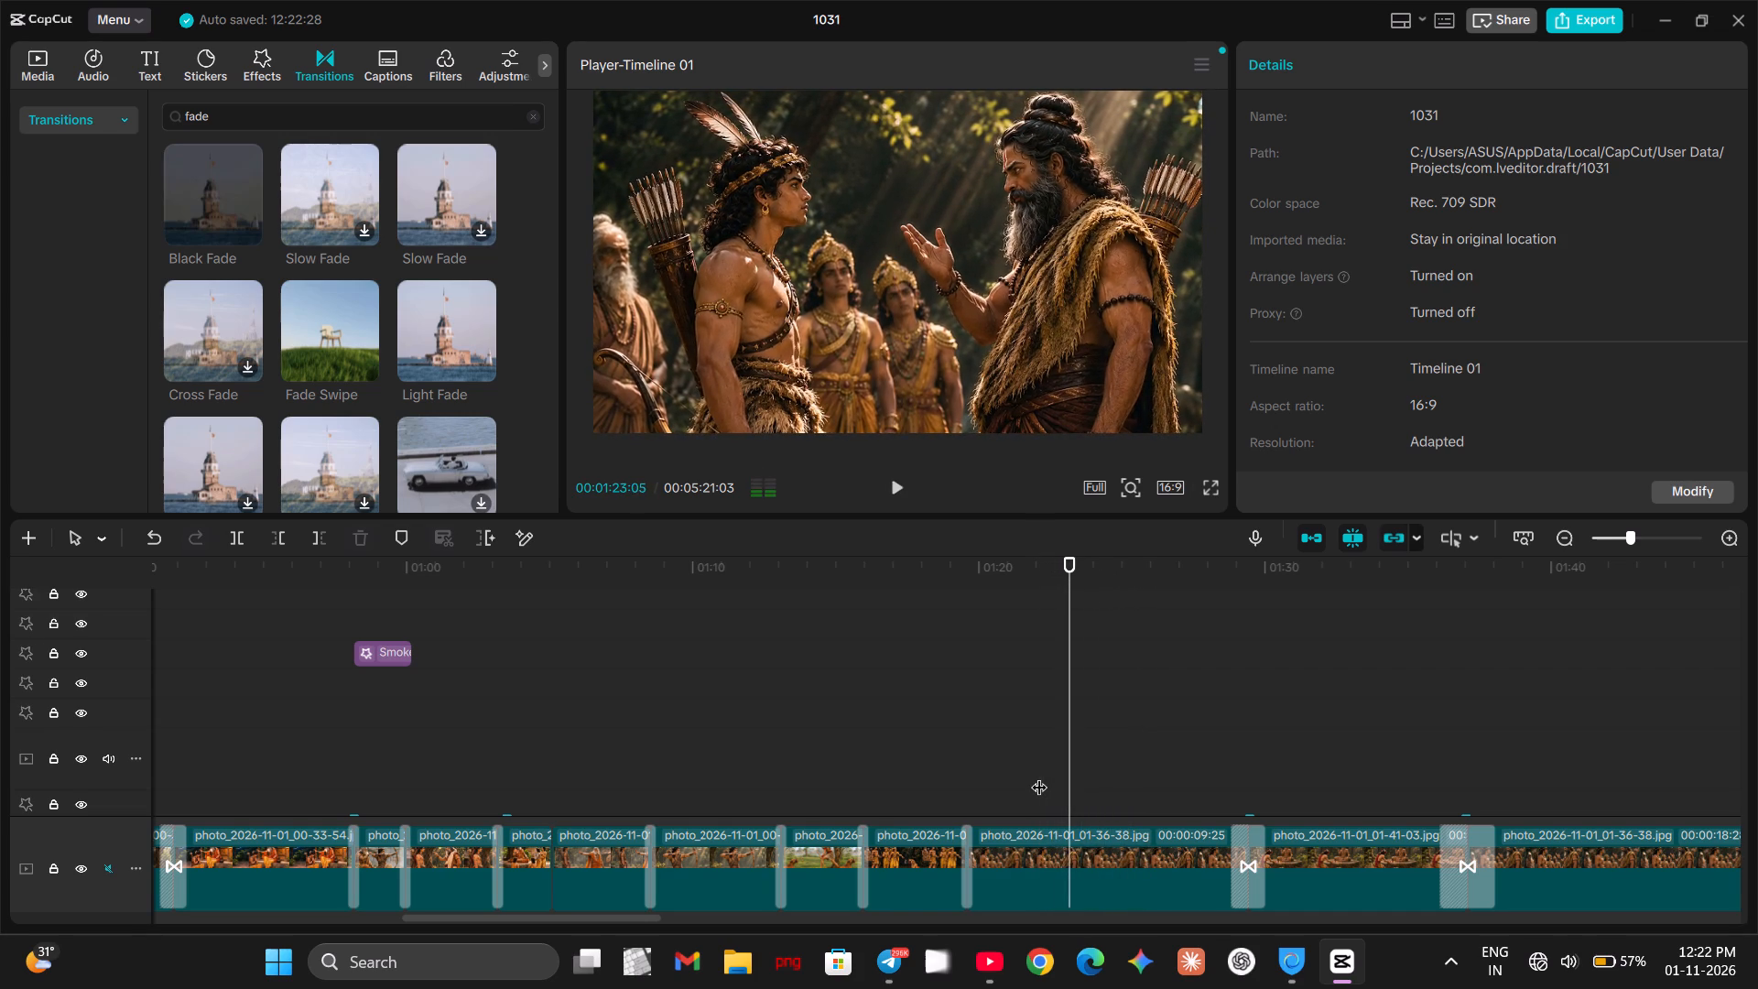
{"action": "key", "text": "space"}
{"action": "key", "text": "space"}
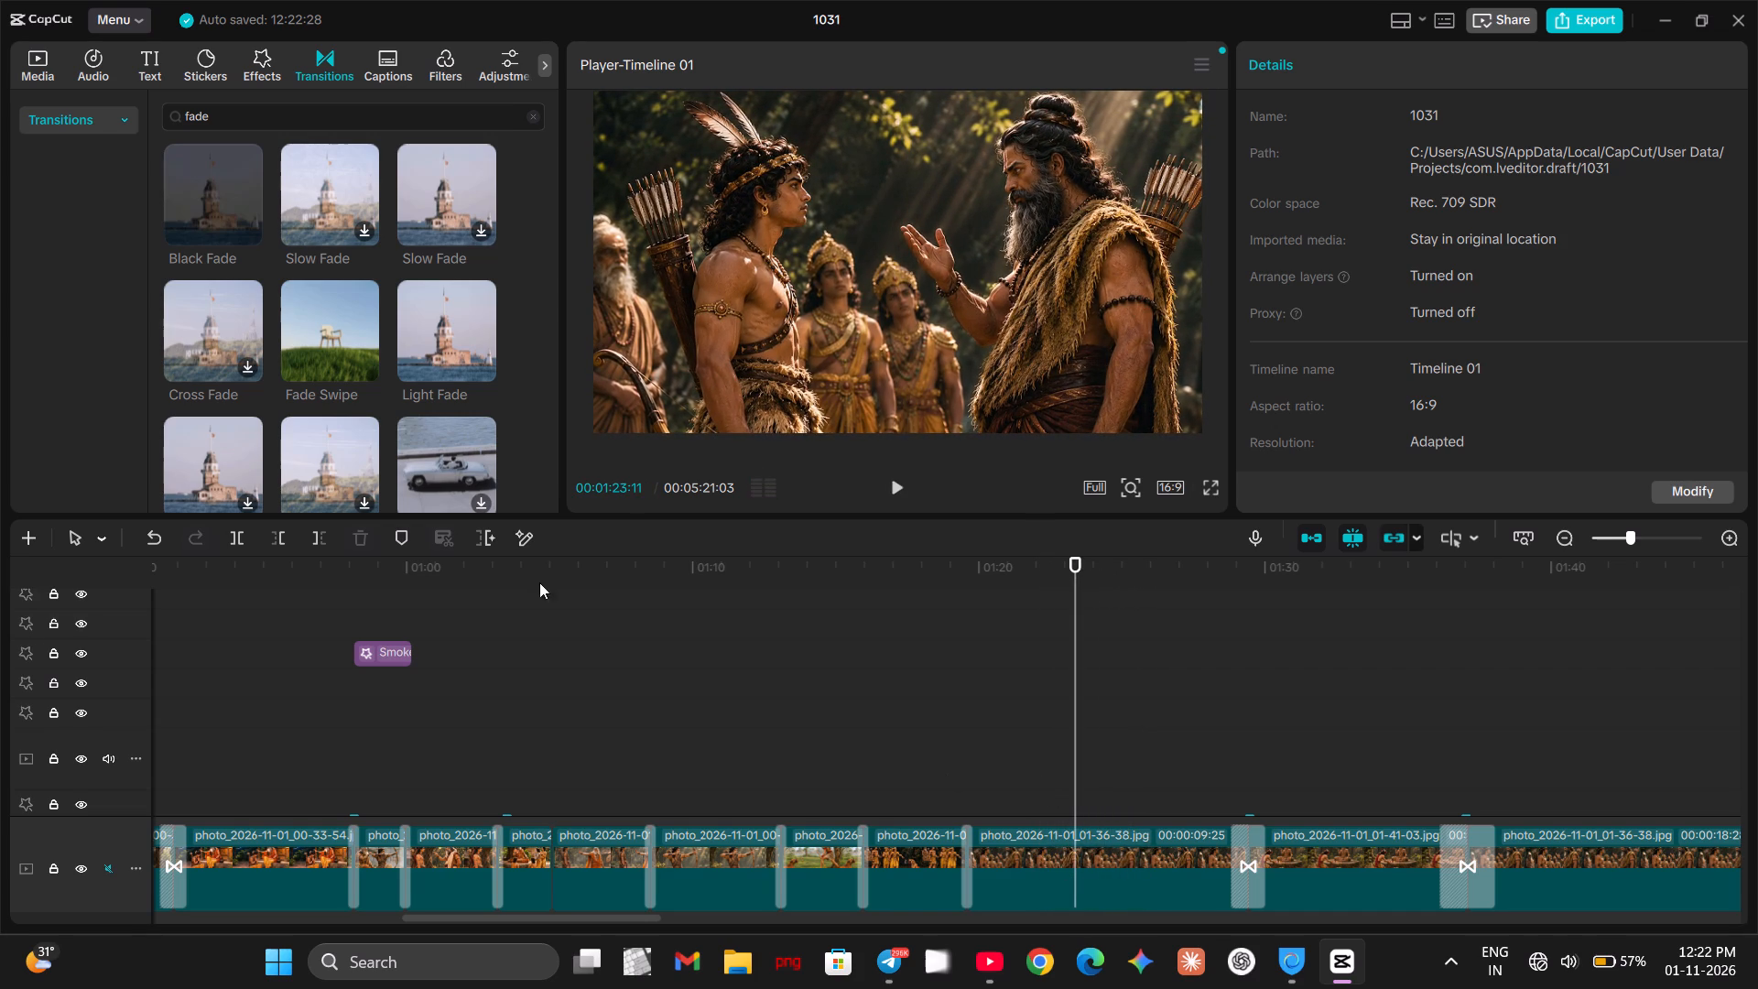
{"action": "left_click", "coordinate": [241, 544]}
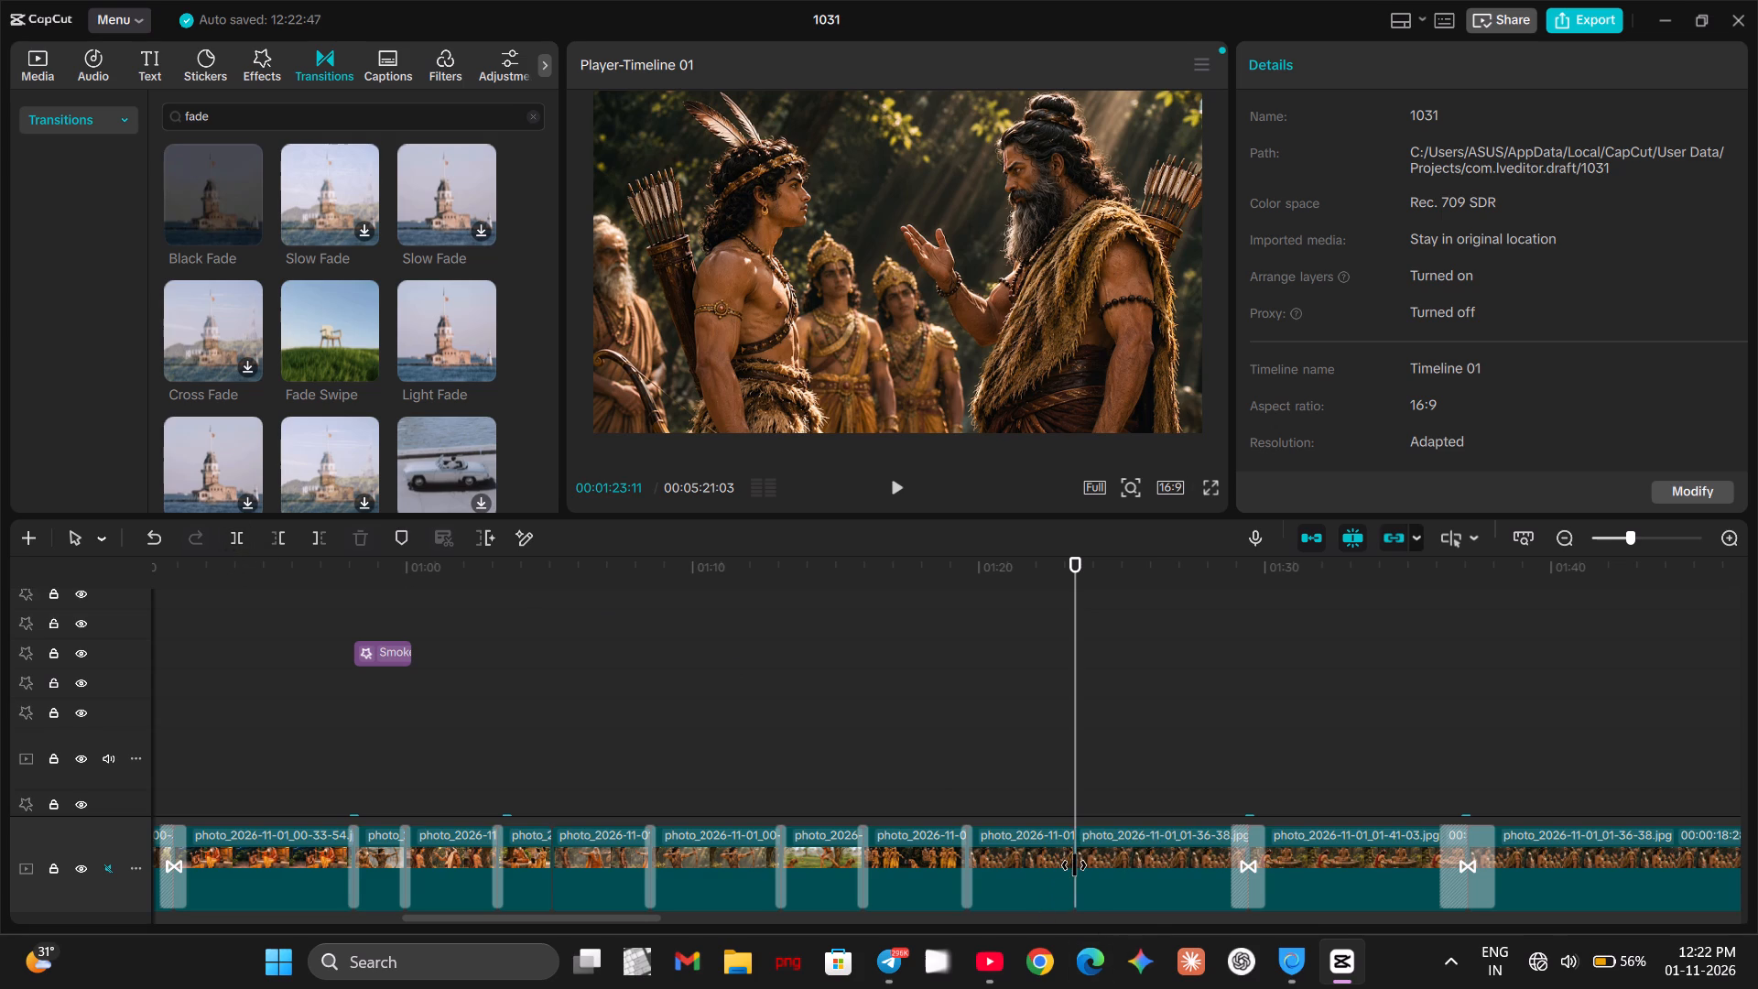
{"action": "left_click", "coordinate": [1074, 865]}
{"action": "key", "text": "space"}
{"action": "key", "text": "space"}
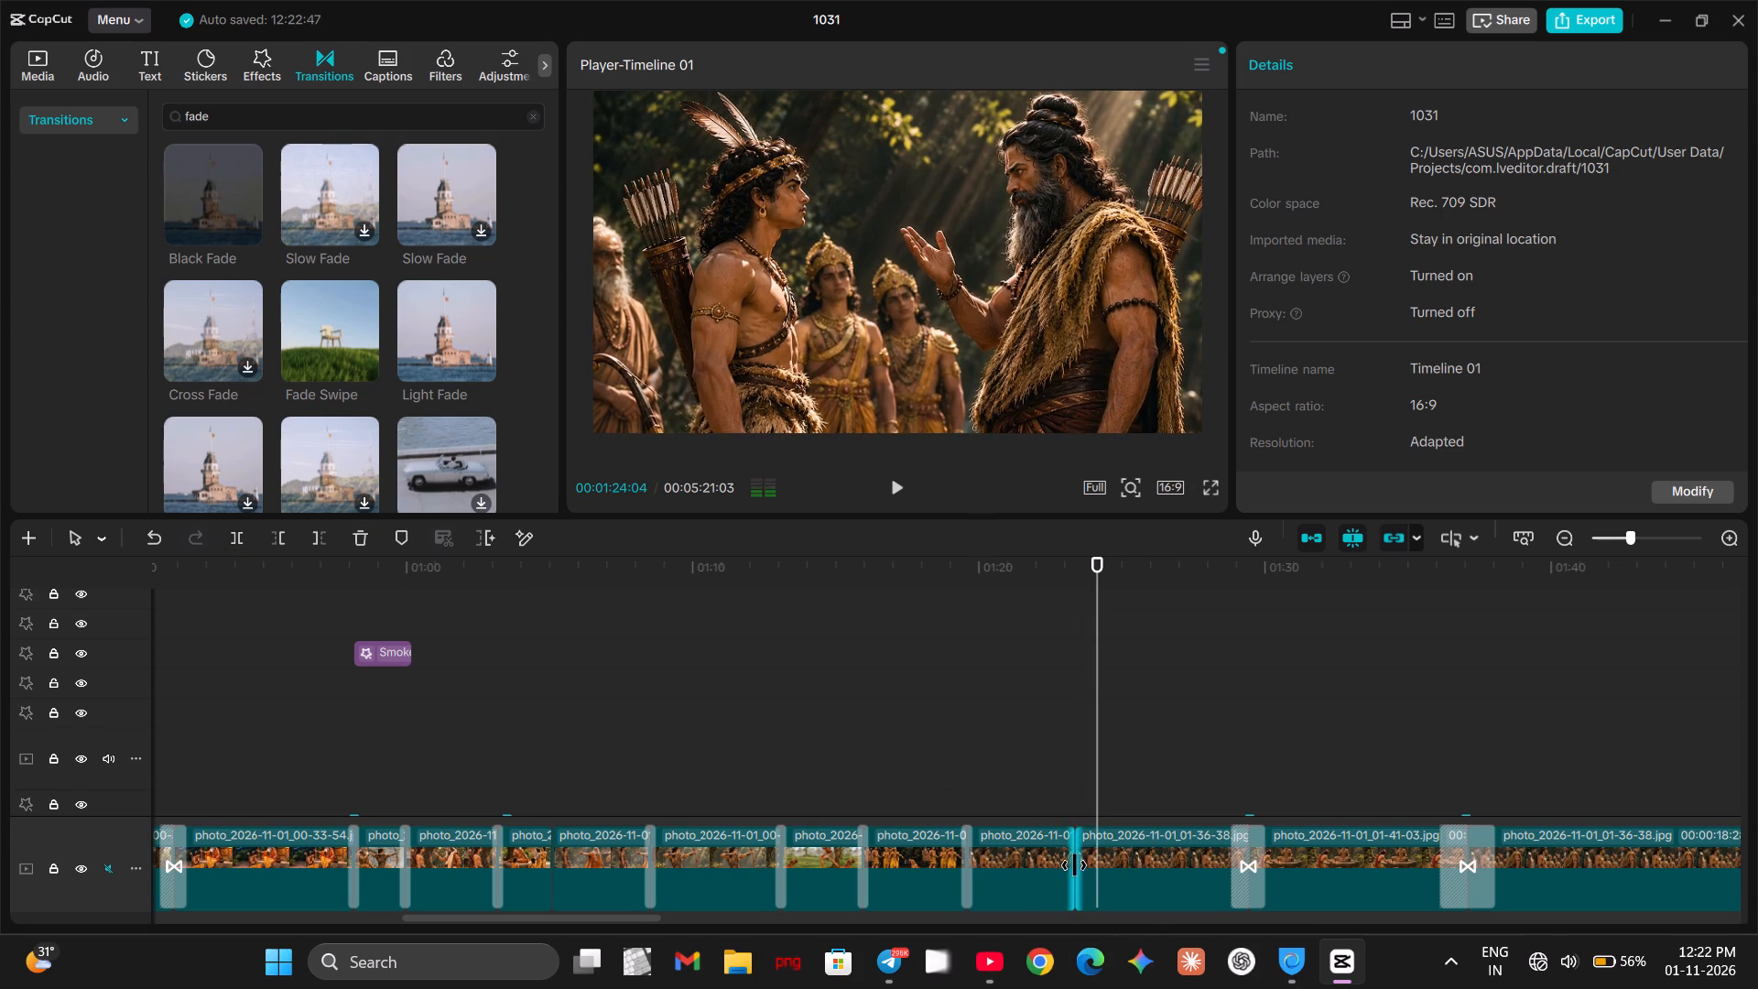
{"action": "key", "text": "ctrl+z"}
Find the cut point by playback and split the archer-and-bearded-man photo at 00:01:23:20.
{"action": "left_click_drag", "start_coordinate": [1098, 789], "coordinate": [1079, 789]}
{"action": "key", "text": "space"}
{"action": "key", "text": "space"}
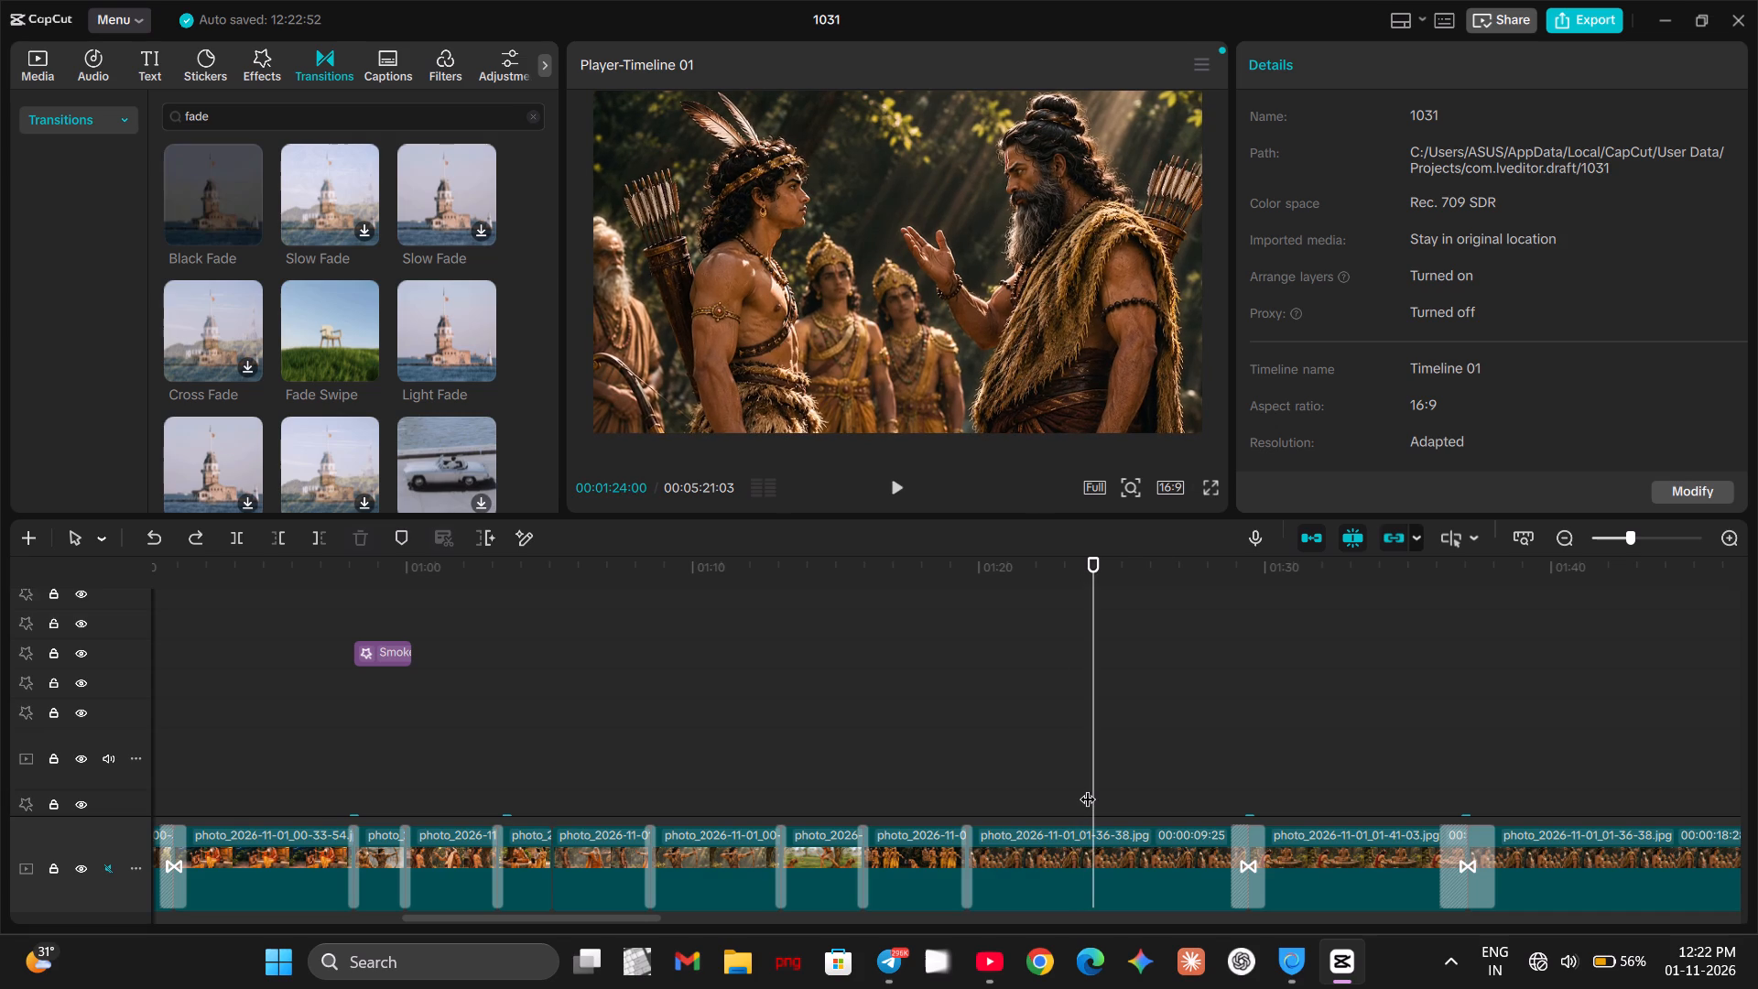
{"action": "left_click_drag", "start_coordinate": [1088, 788], "coordinate": [1080, 788]}
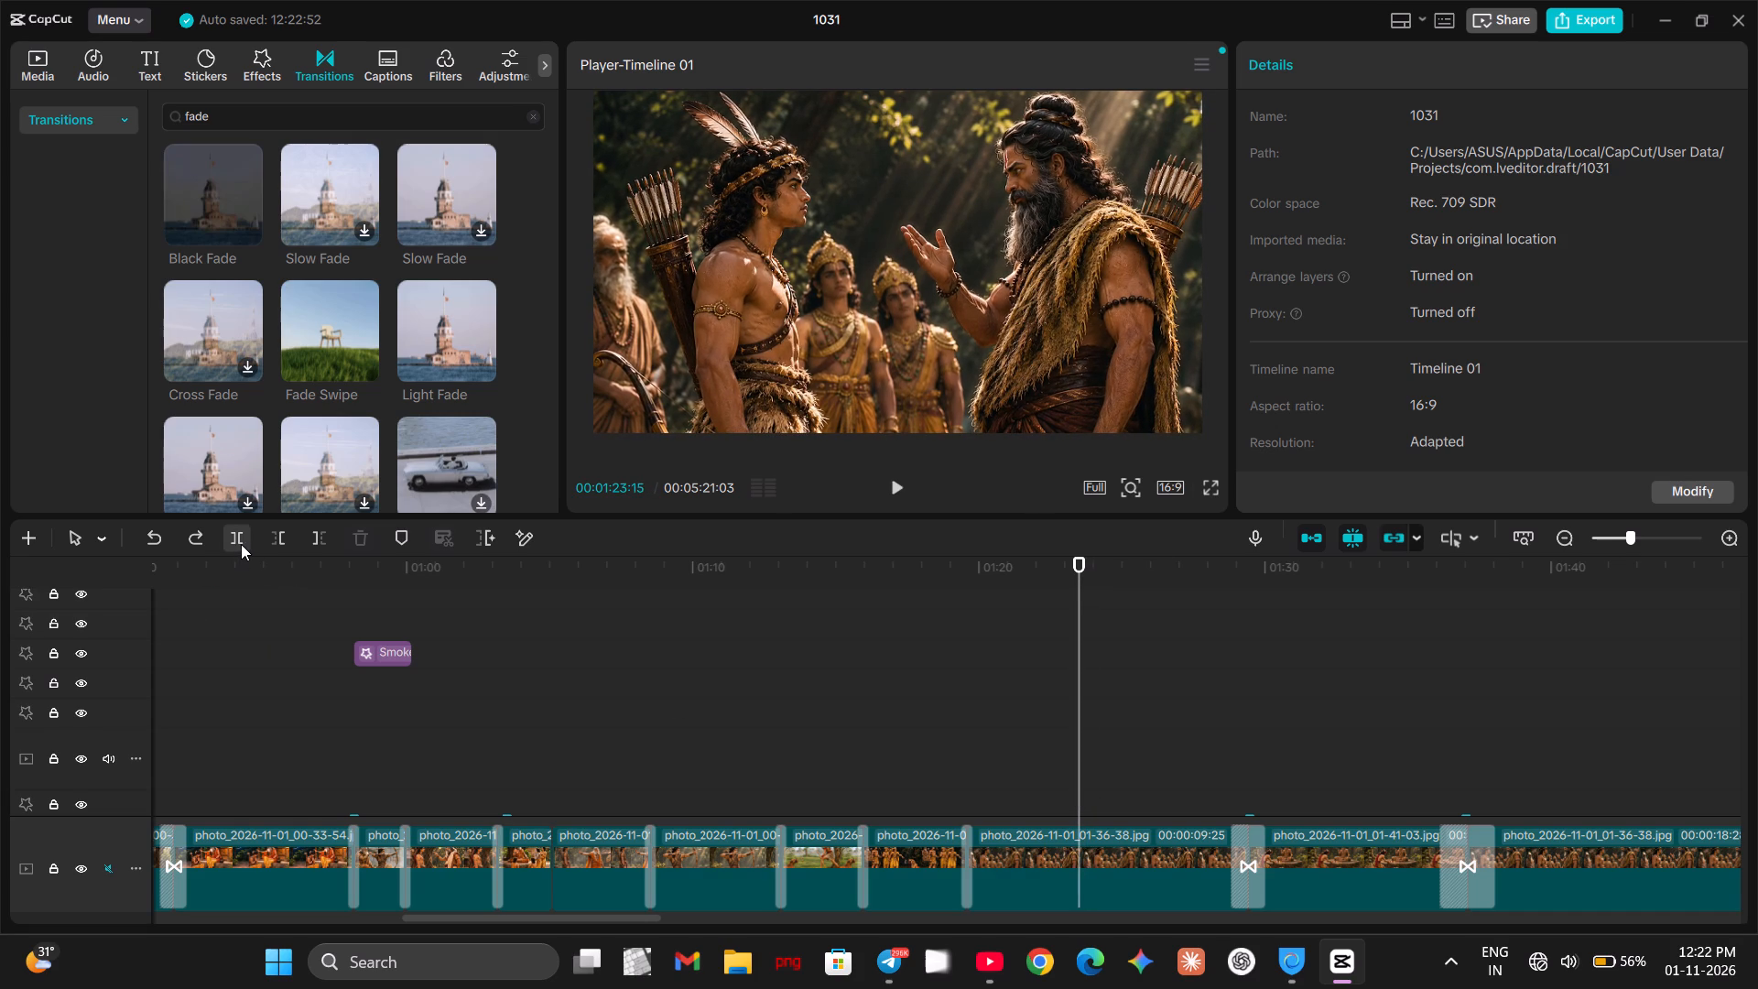
{"action": "key", "text": "space"}
{"action": "key", "text": "space"}
{"action": "left_click", "coordinate": [236, 544]}
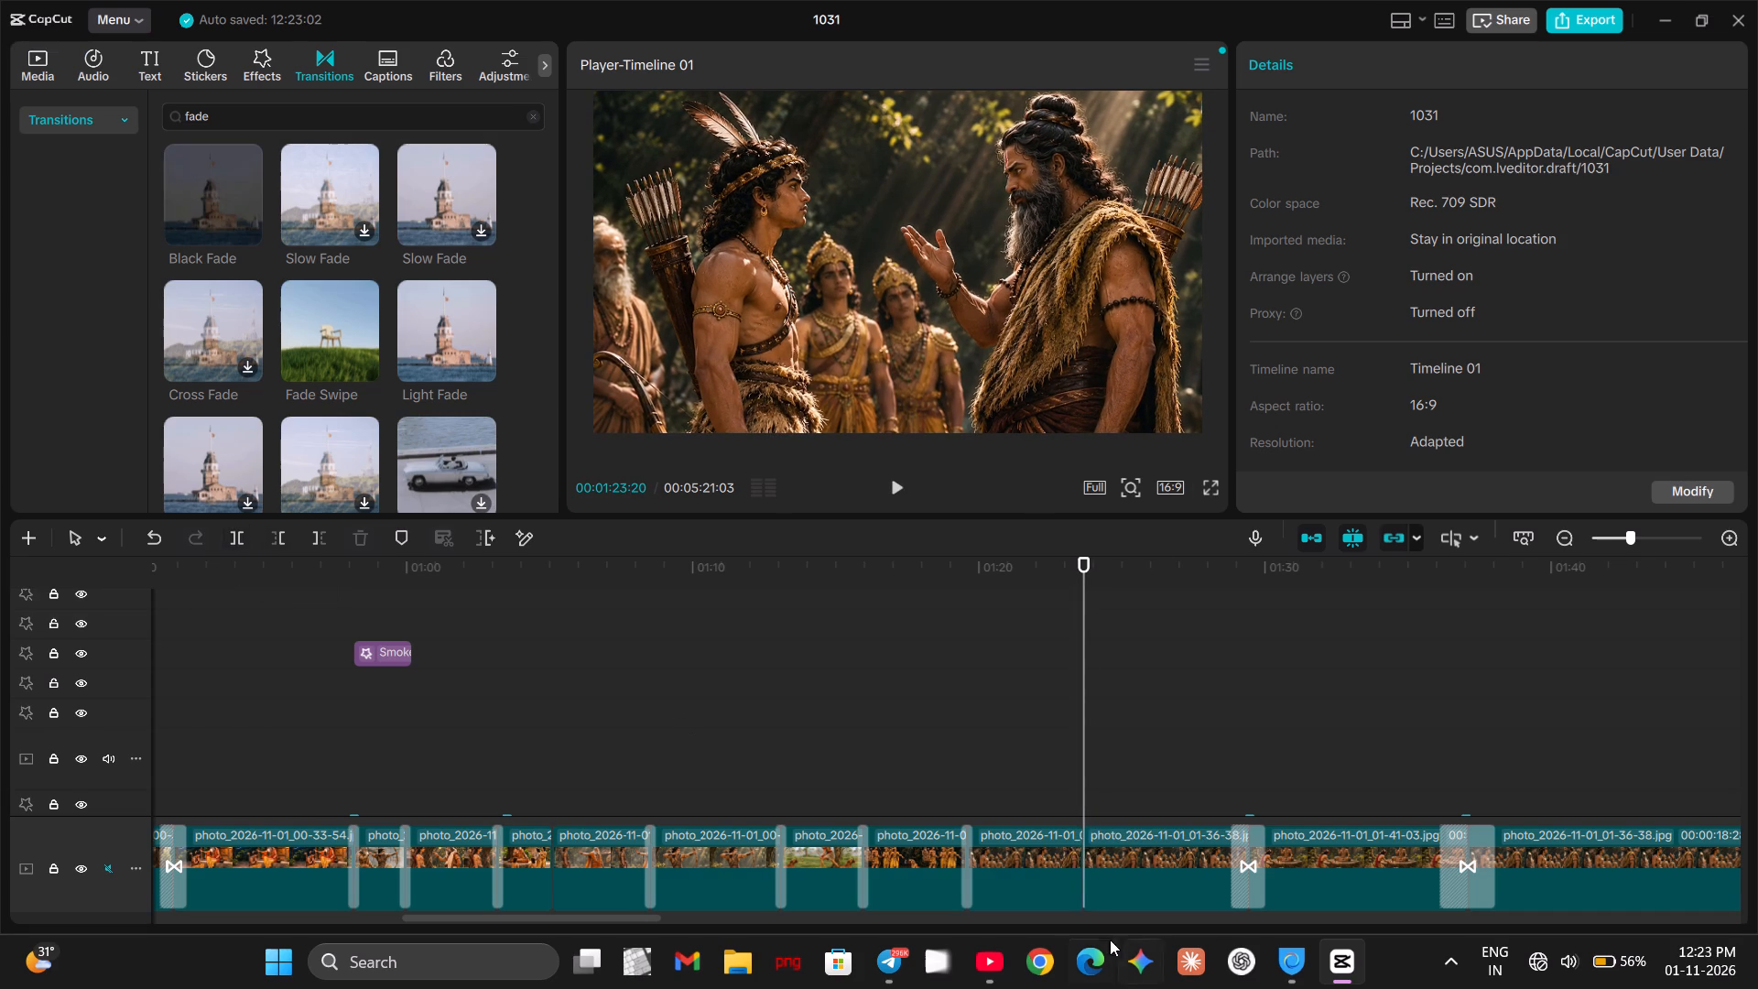
Add a short transition on the new cut at 00:01:23:20 and play through it to the end of the photo.
{"action": "left_click", "coordinate": [1081, 864]}
{"action": "key", "text": "space"}
{"action": "key", "text": "space"}
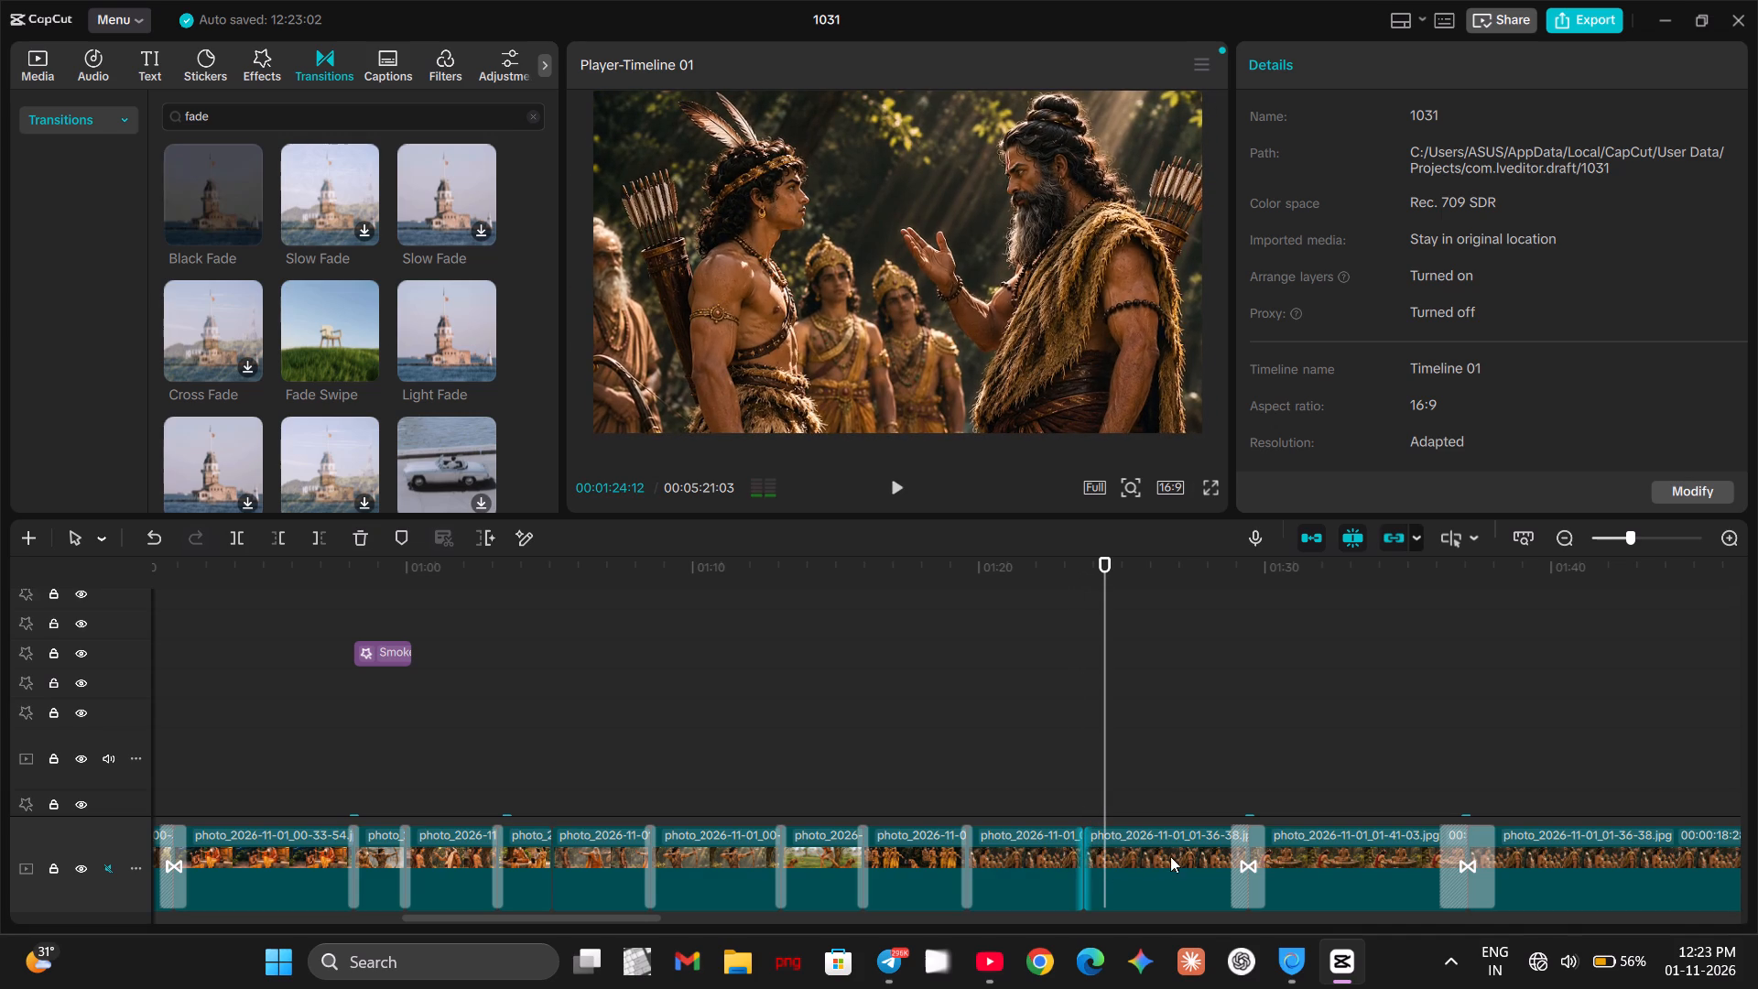
{"action": "key", "text": "space"}
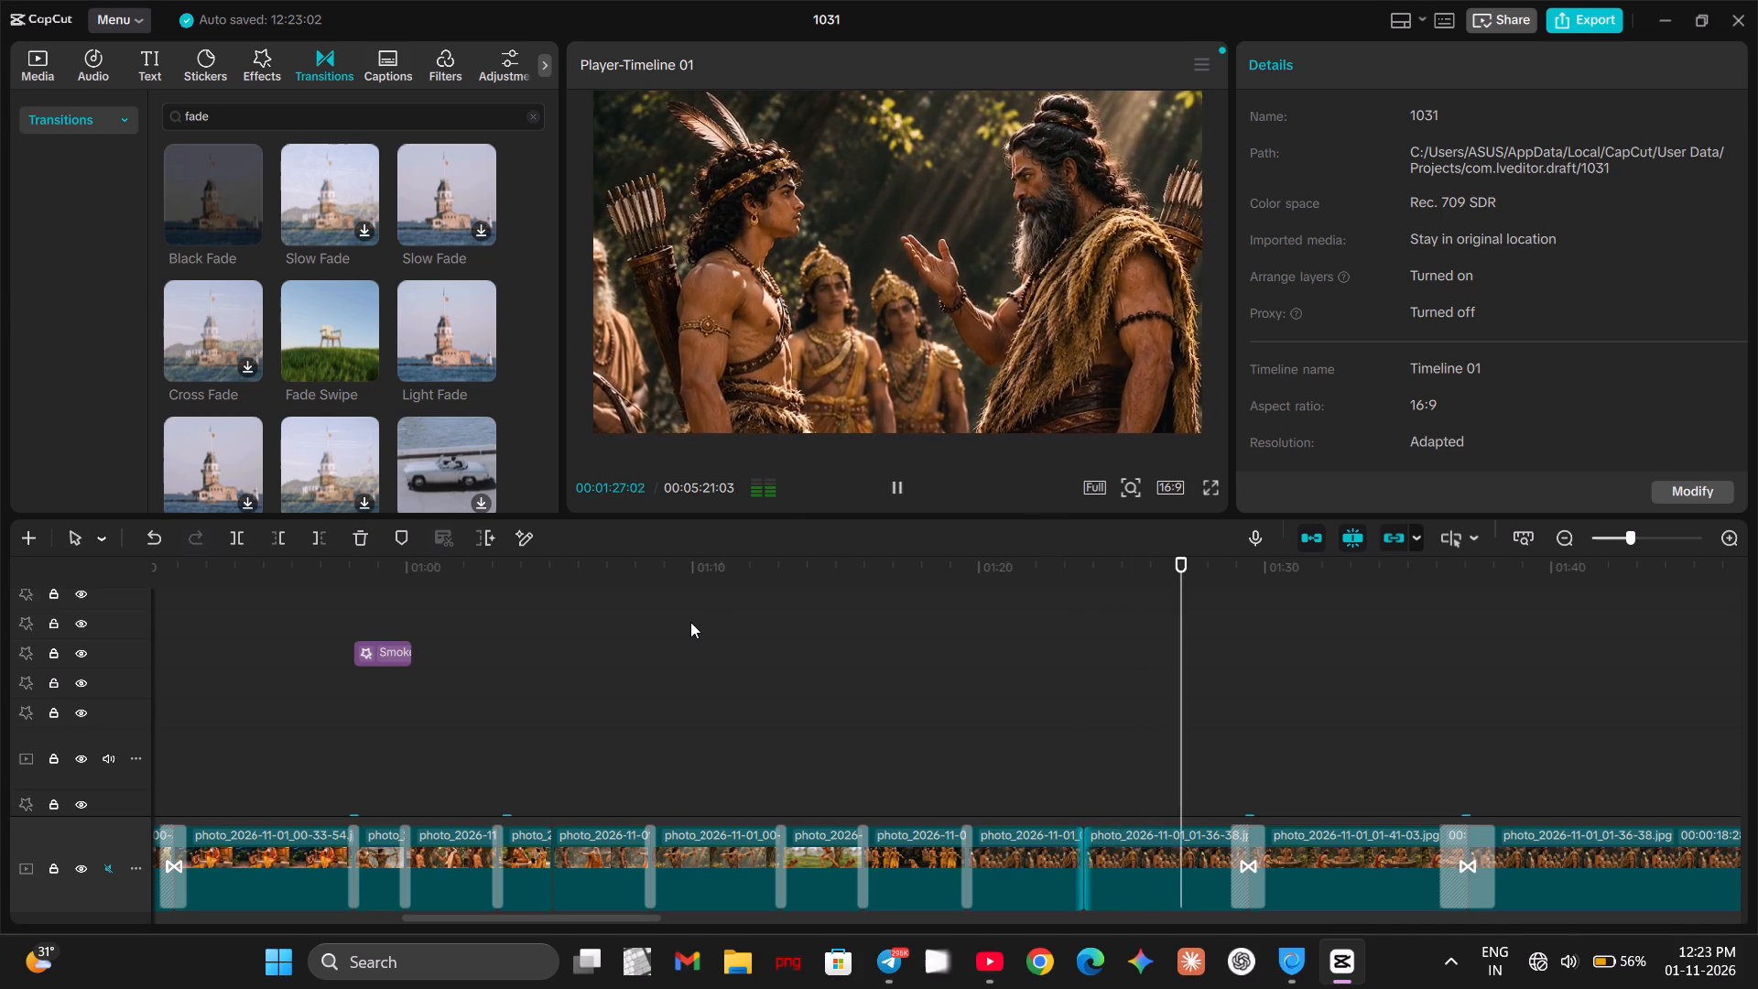
{"action": "key", "text": "space"}
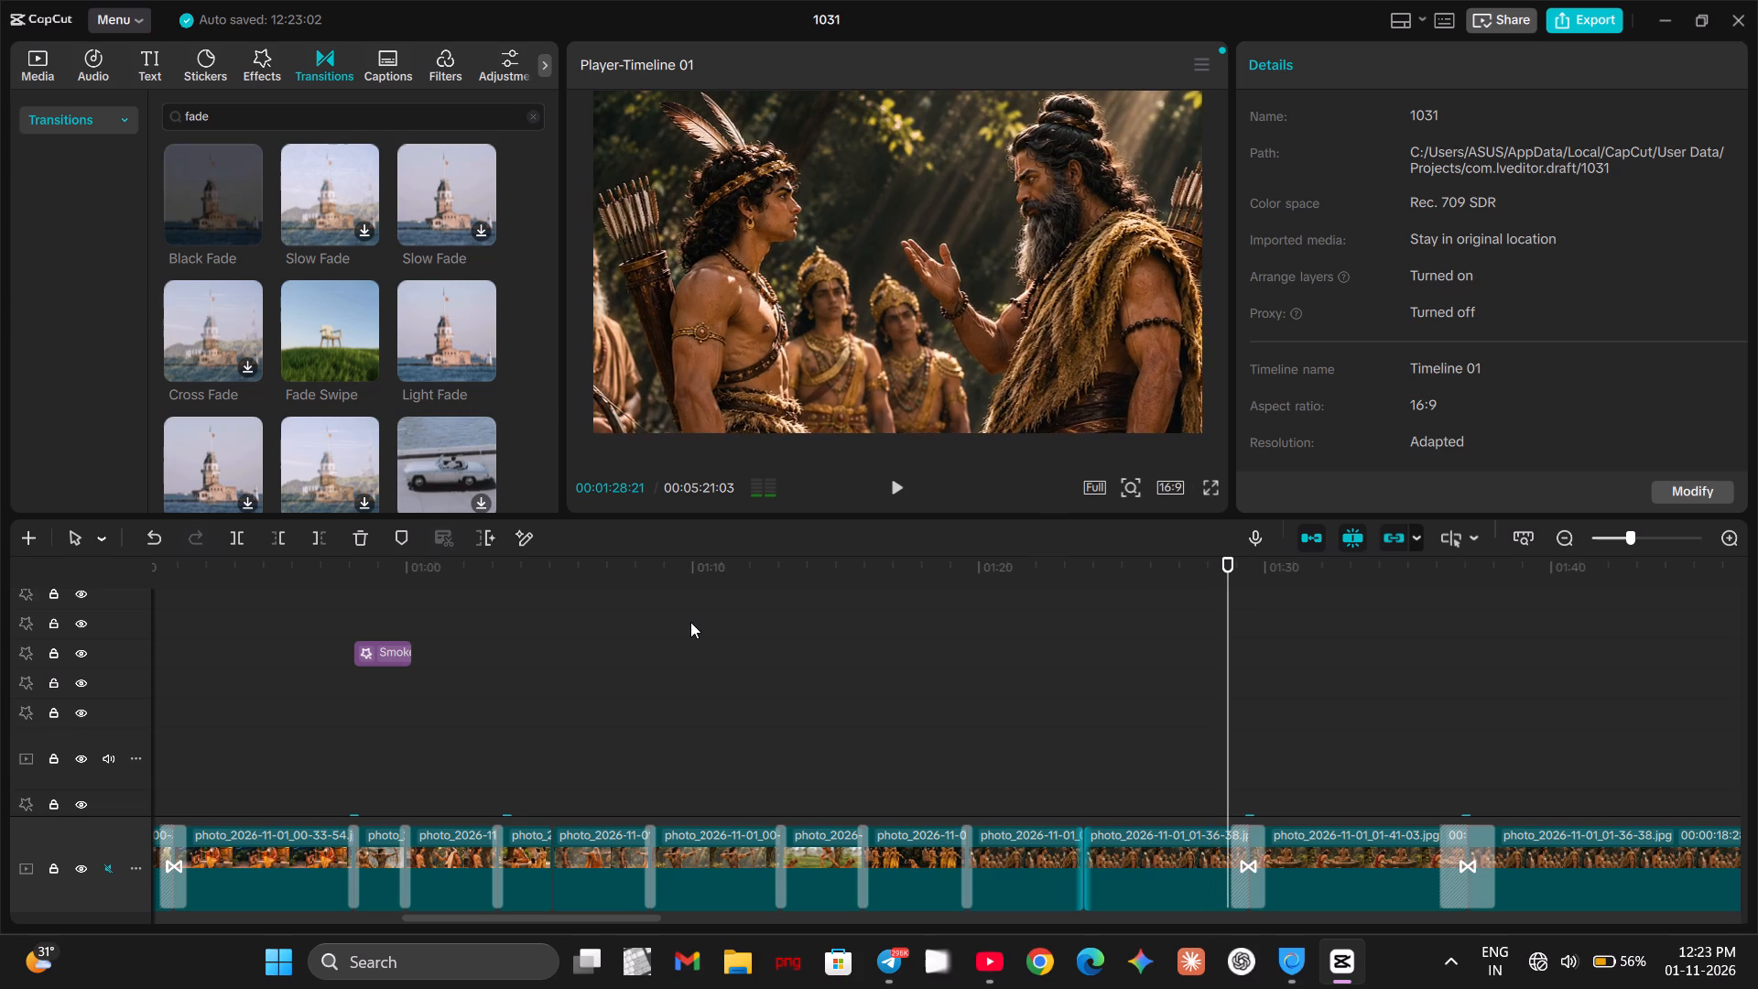
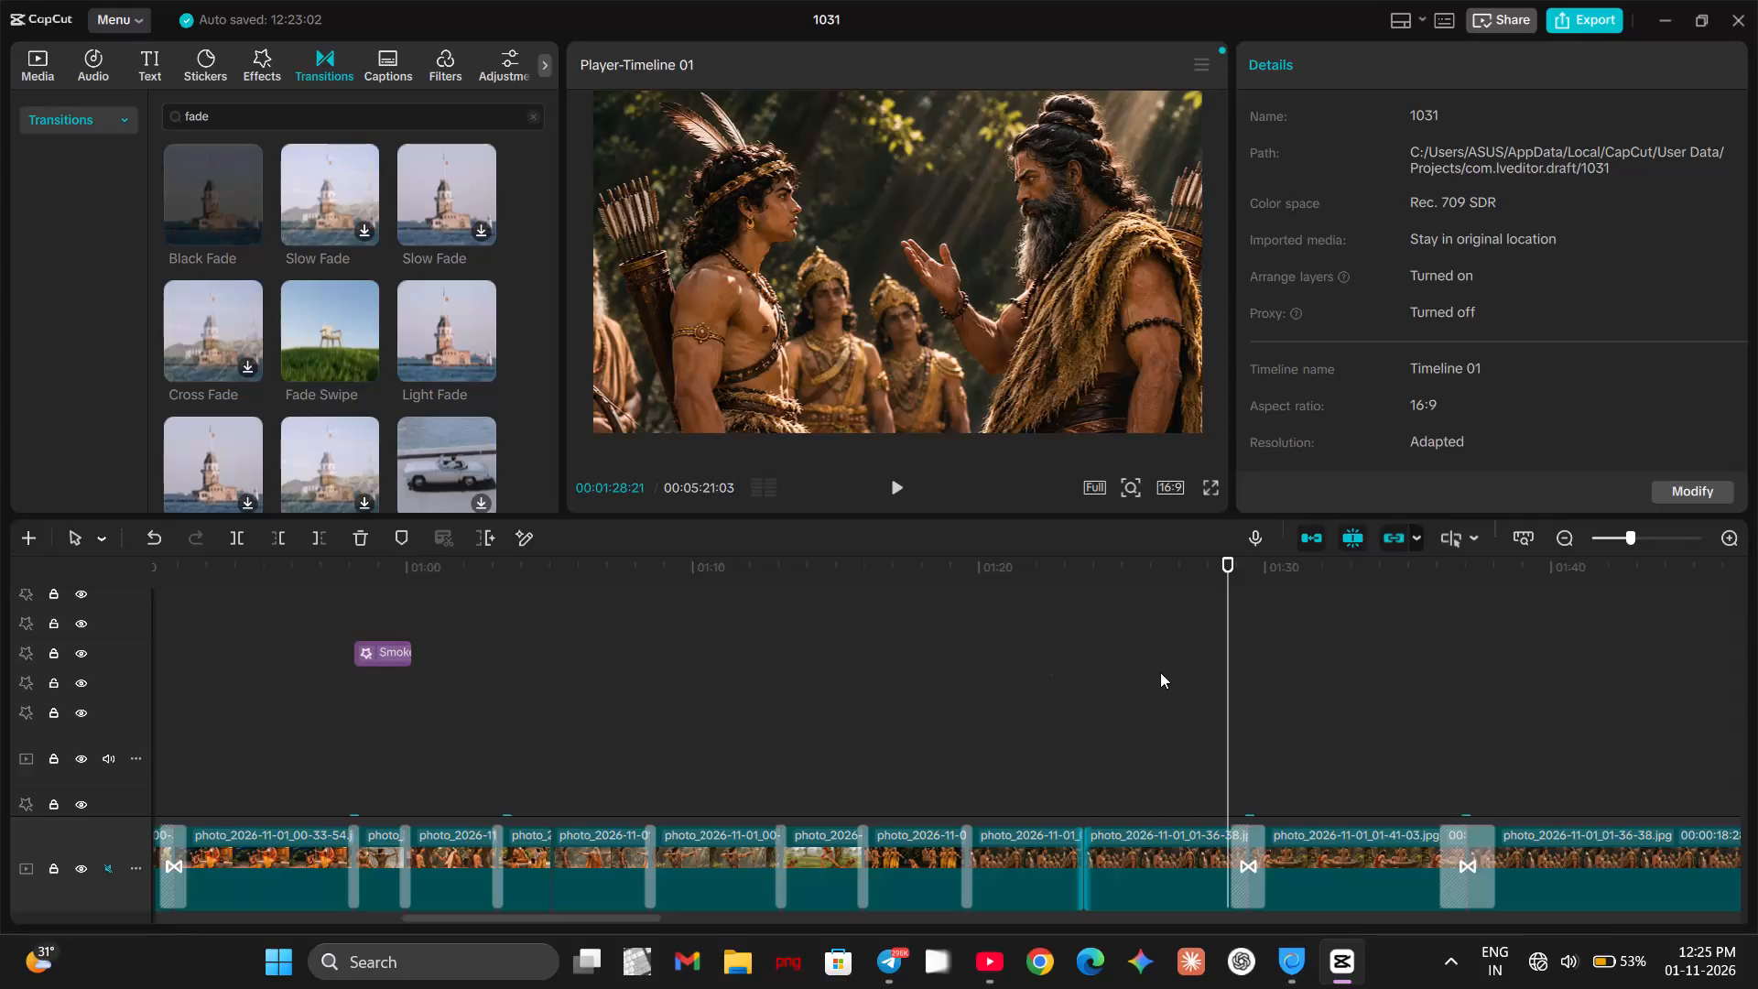
Play into the photo of the kneeling archer before the statue and move frame by frame to 00:01:30:26.
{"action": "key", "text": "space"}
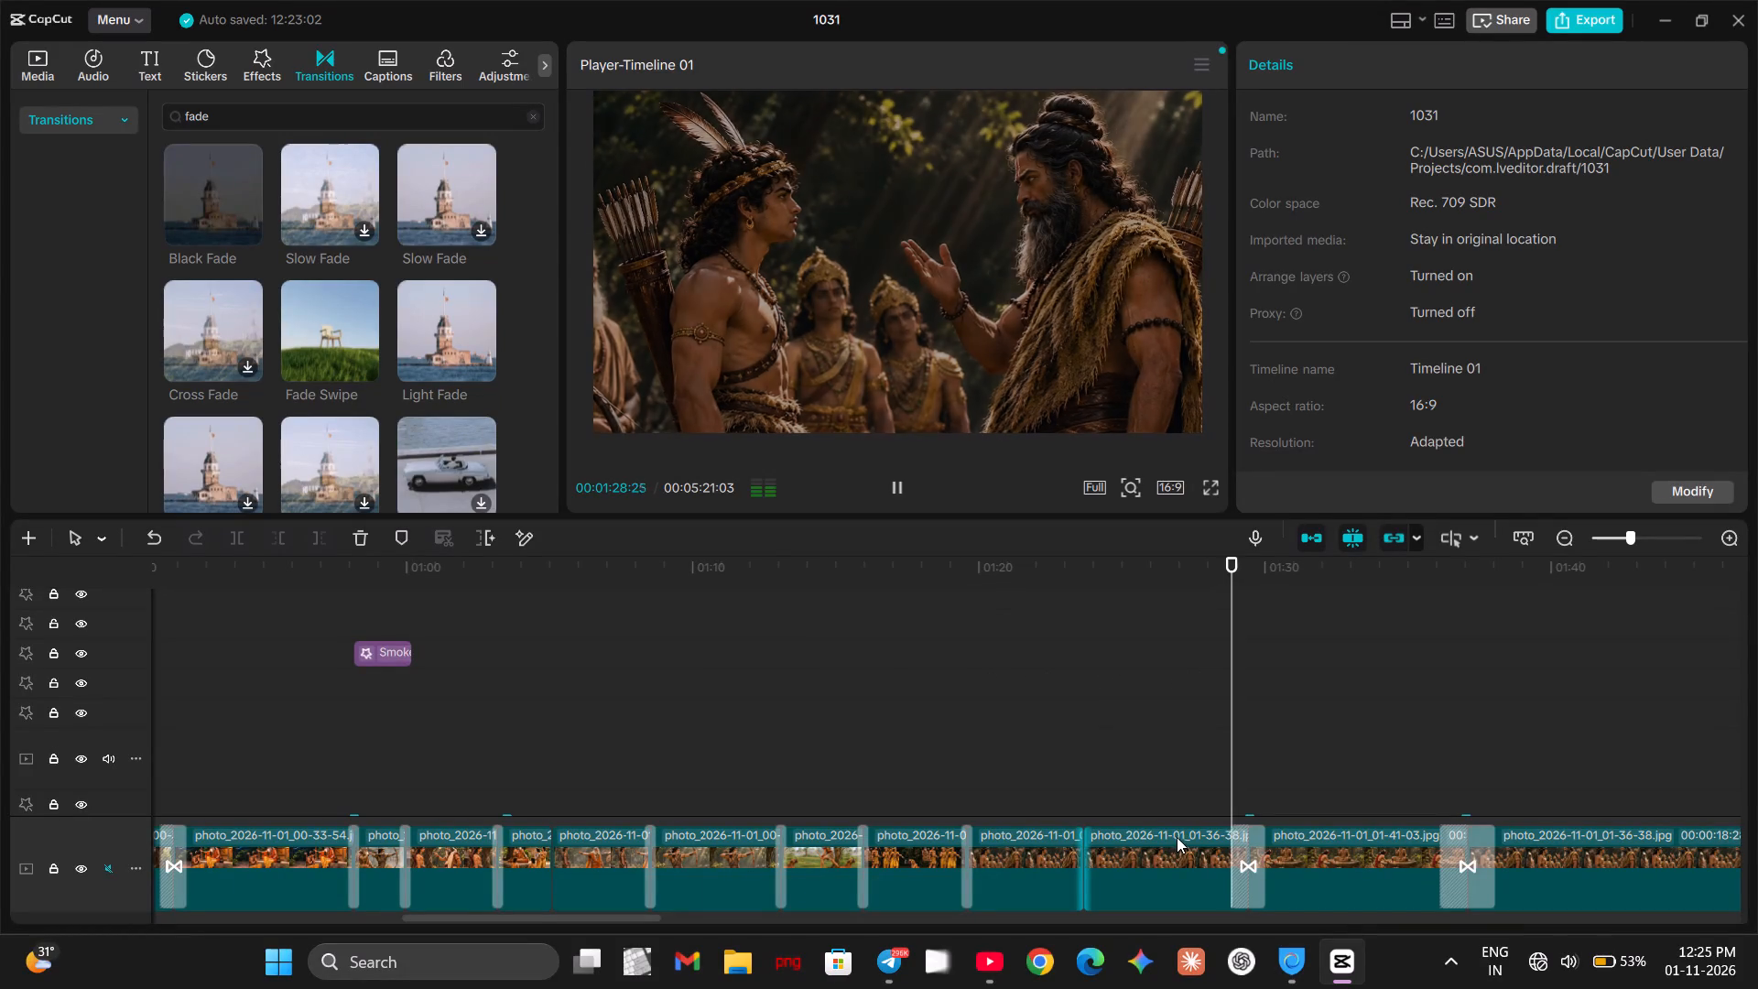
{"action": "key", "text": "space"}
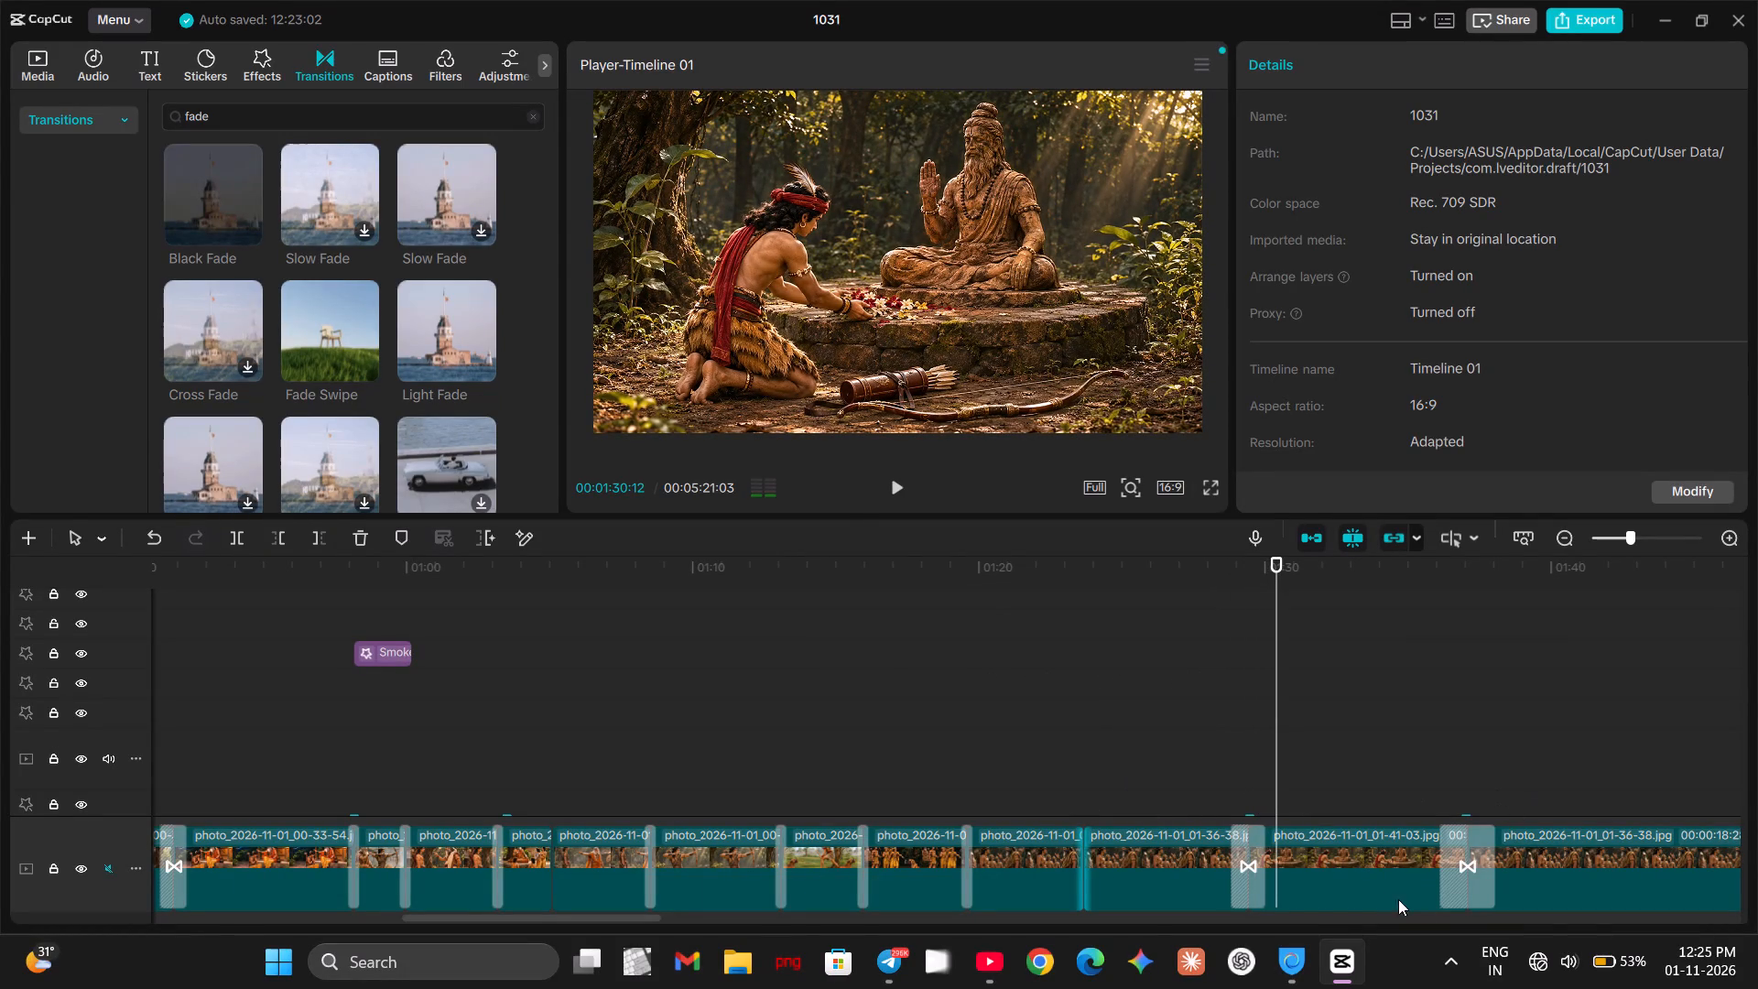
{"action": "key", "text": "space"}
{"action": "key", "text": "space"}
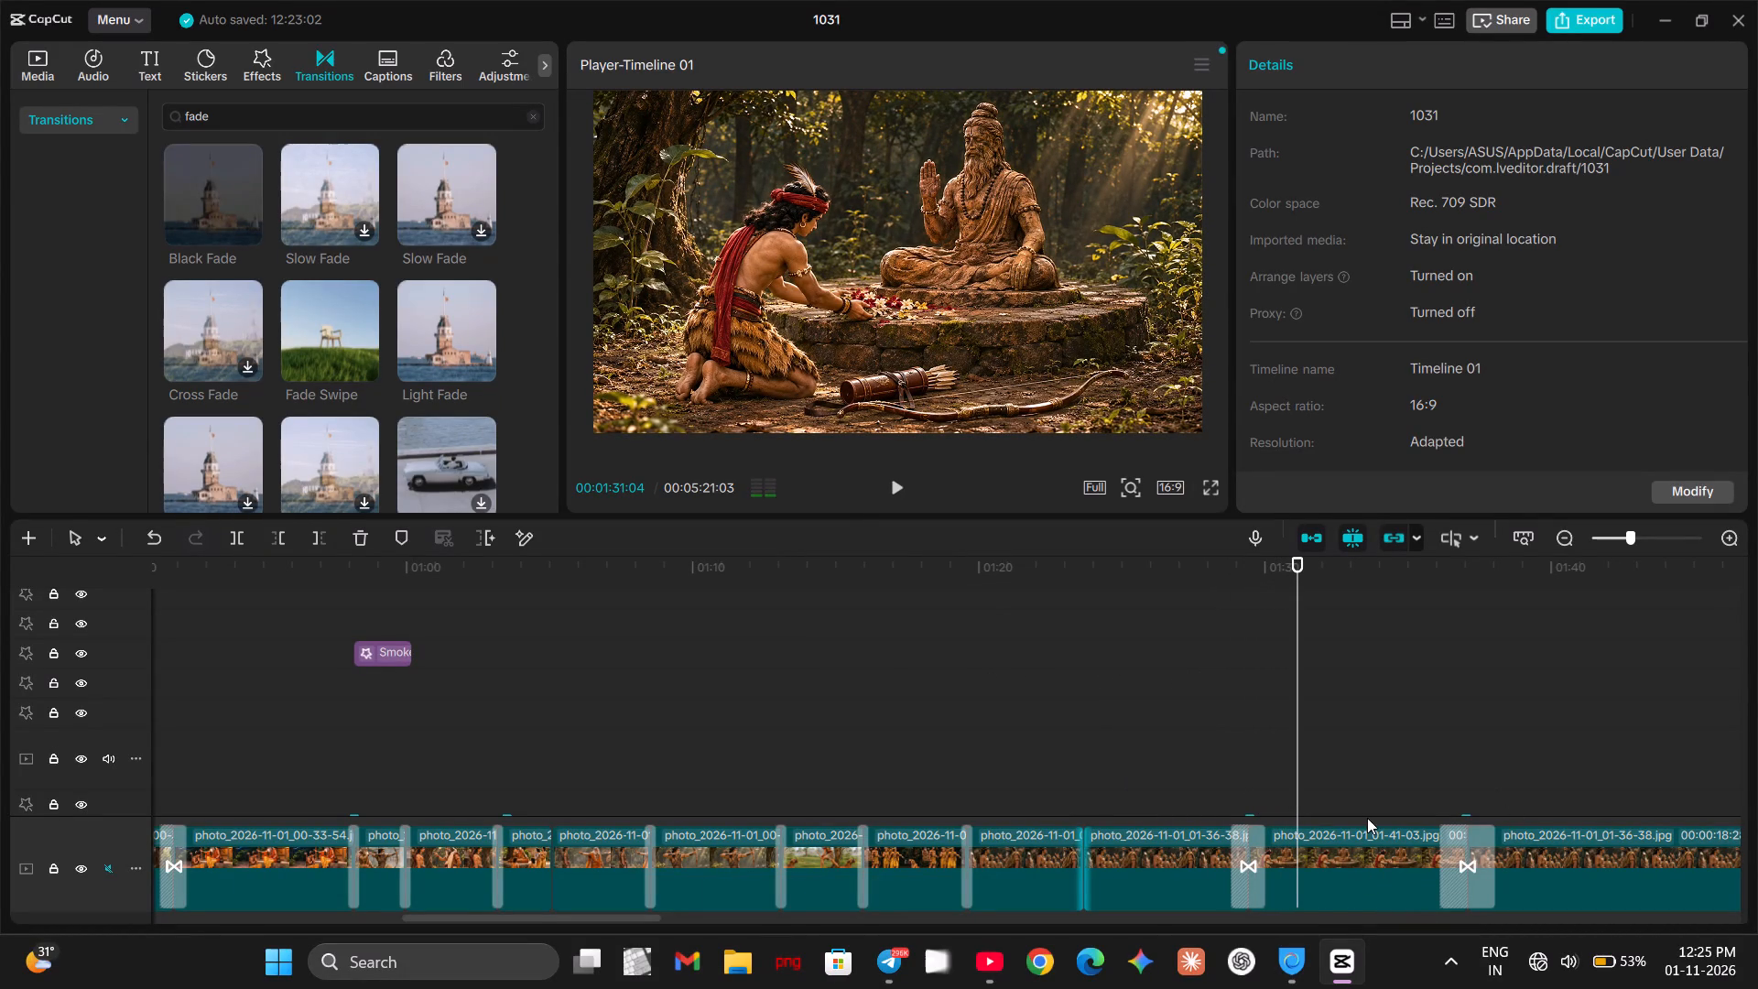
{"action": "key", "text": "Left"}
{"action": "key", "text": "Left"}
{"action": "key", "text": "Left"}
{"action": "key", "text": "Left"}
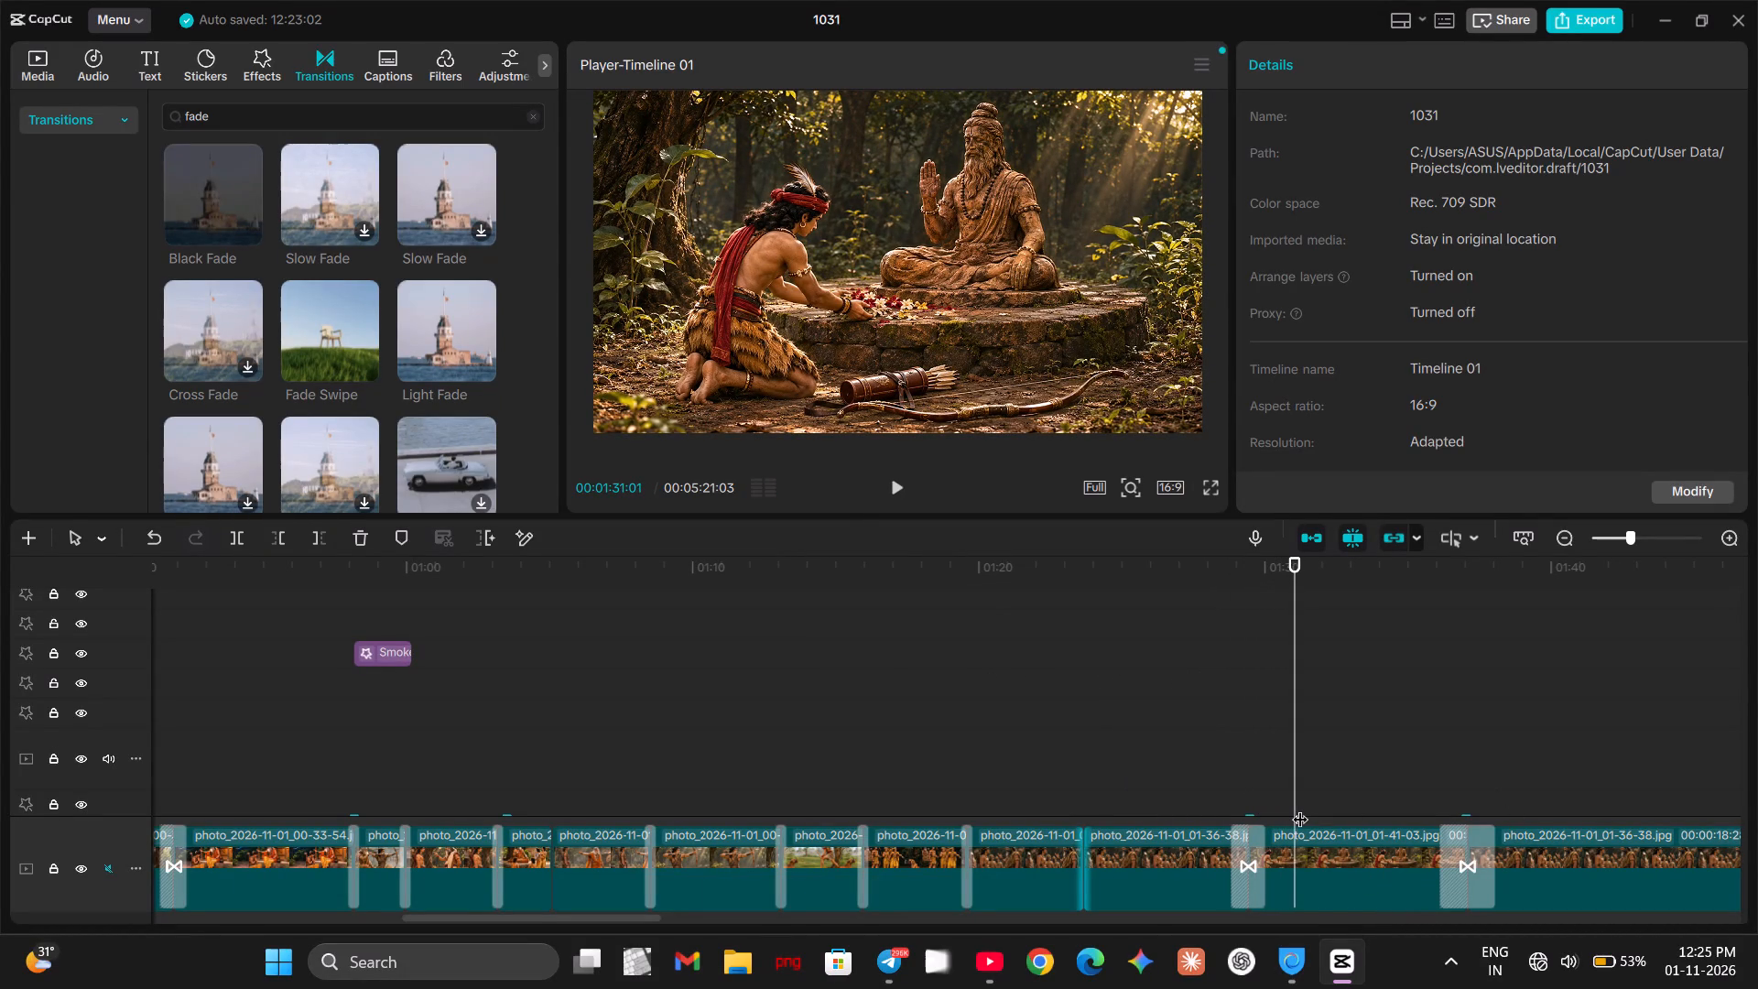
{"action": "key", "text": "Left"}
{"action": "key", "text": "Left"}
{"action": "key", "text": "Left"}
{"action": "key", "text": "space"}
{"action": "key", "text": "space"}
{"action": "key", "text": "Left"}
{"action": "key", "text": "Left"}
{"action": "key", "text": "Left"}
{"action": "key", "text": "Left"}
{"action": "key", "text": "Left"}
{"action": "key", "text": "Left"}
{"action": "key", "text": "Left"}
{"action": "key", "text": "Left"}
{"action": "key", "text": "Left"}
{"action": "key", "text": "Left"}
{"action": "key", "text": "Left"}
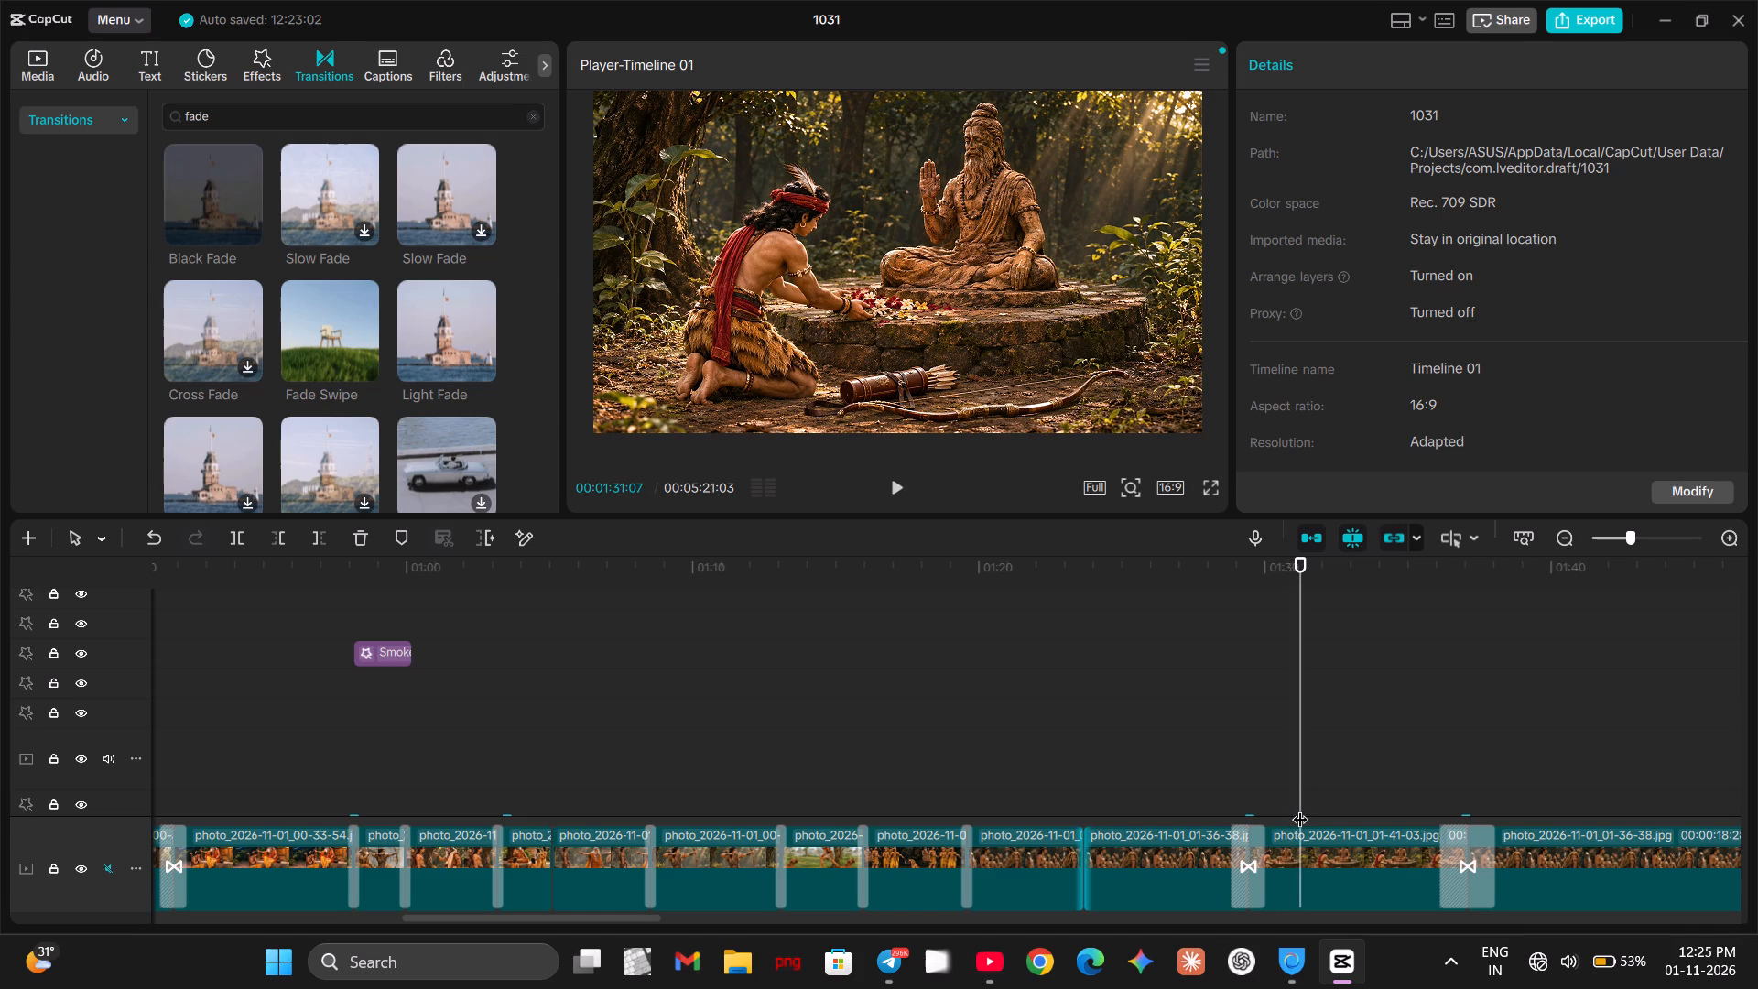
{"action": "key", "text": "Left"}
{"action": "key", "text": "Left"}
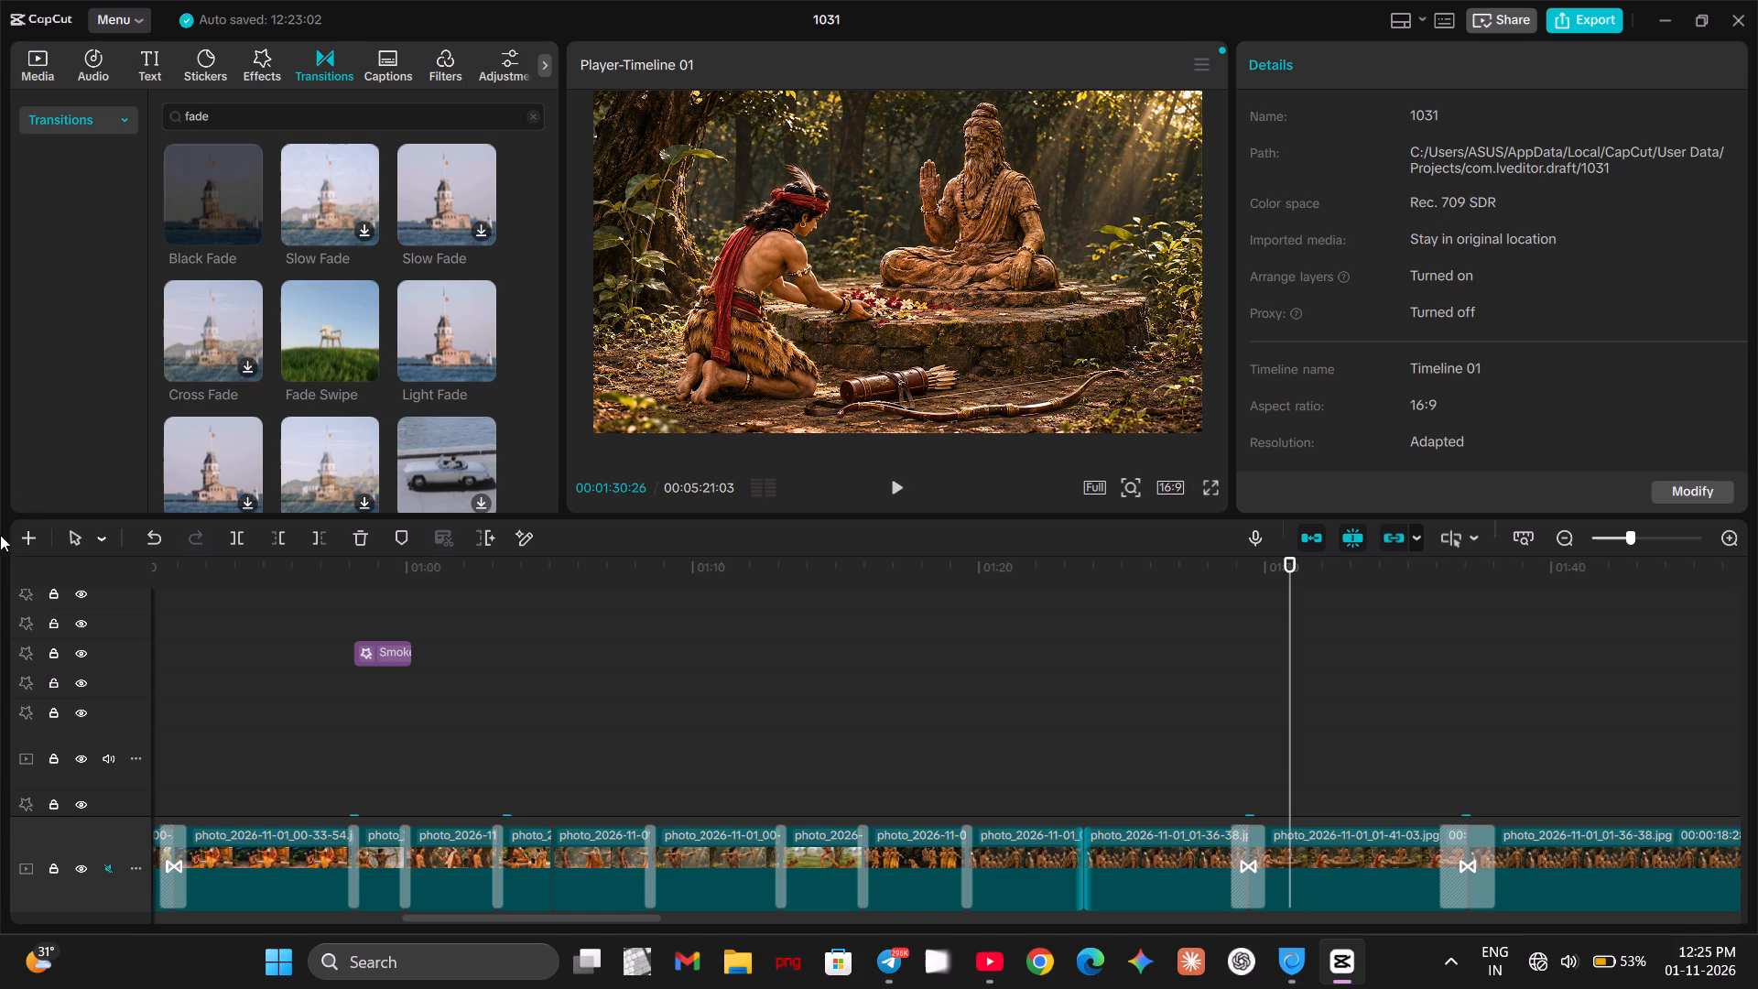
Search the video effects for "magic", replacing the earlier search term.
{"action": "left_click", "coordinate": [256, 68]}
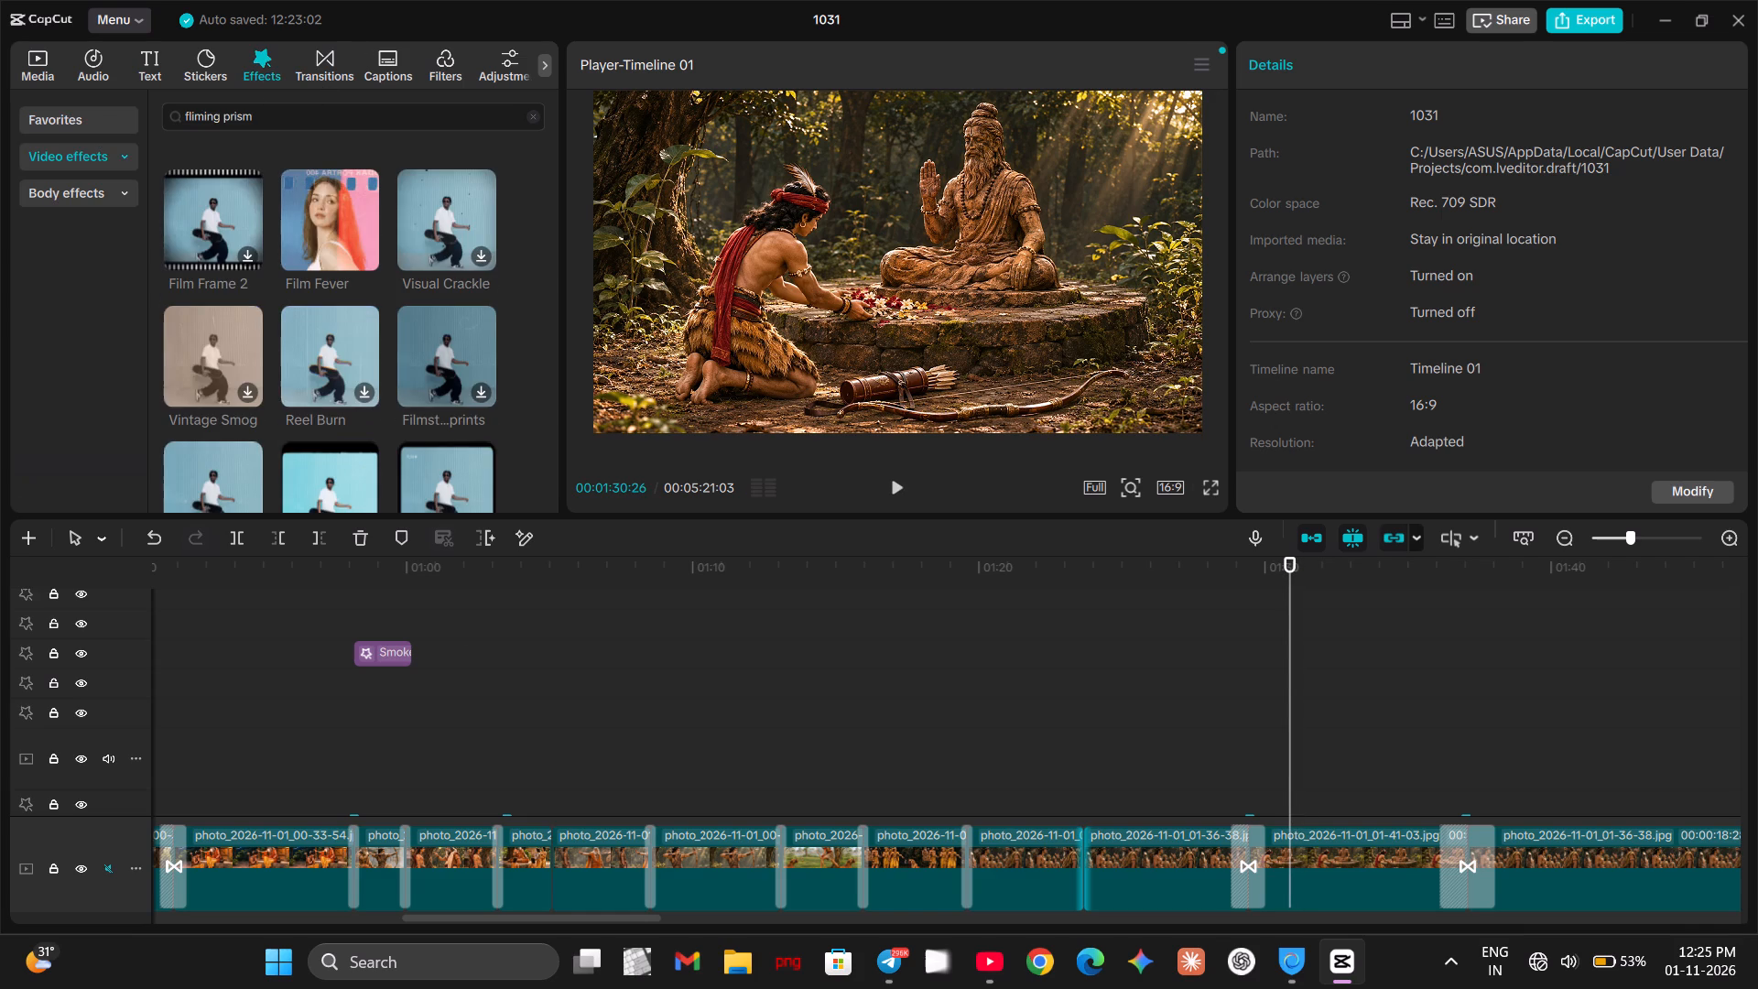
{"action": "left_click", "coordinate": [258, 106]}
{"action": "key", "text": "BackSpace"}
{"action": "key", "text": "BackSpace"}
{"action": "key", "text": "BackSpace"}
{"action": "key", "text": "BackSpace"}
{"action": "key", "text": "BackSpace"}
{"action": "key", "text": "BackSpace"}
{"action": "key", "text": "BackSpace"}
{"action": "key", "text": "BackSpace"}
{"action": "key", "text": "BackSpace"}
{"action": "key", "text": "BackSpace"}
{"action": "key", "text": "BackSpace"}
{"action": "key", "text": "BackSpace"}
{"action": "key", "text": "BackSpace"}
{"action": "key", "text": "BackSpace"}
{"action": "key", "text": "BackSpace"}
{"action": "key", "text": "BackSpace"}
{"action": "key", "text": "BackSpace"}
{"action": "key", "text": "BackSpace"}
{"action": "key", "text": "BackSpace"}
{"action": "key", "text": "BackSpace"}
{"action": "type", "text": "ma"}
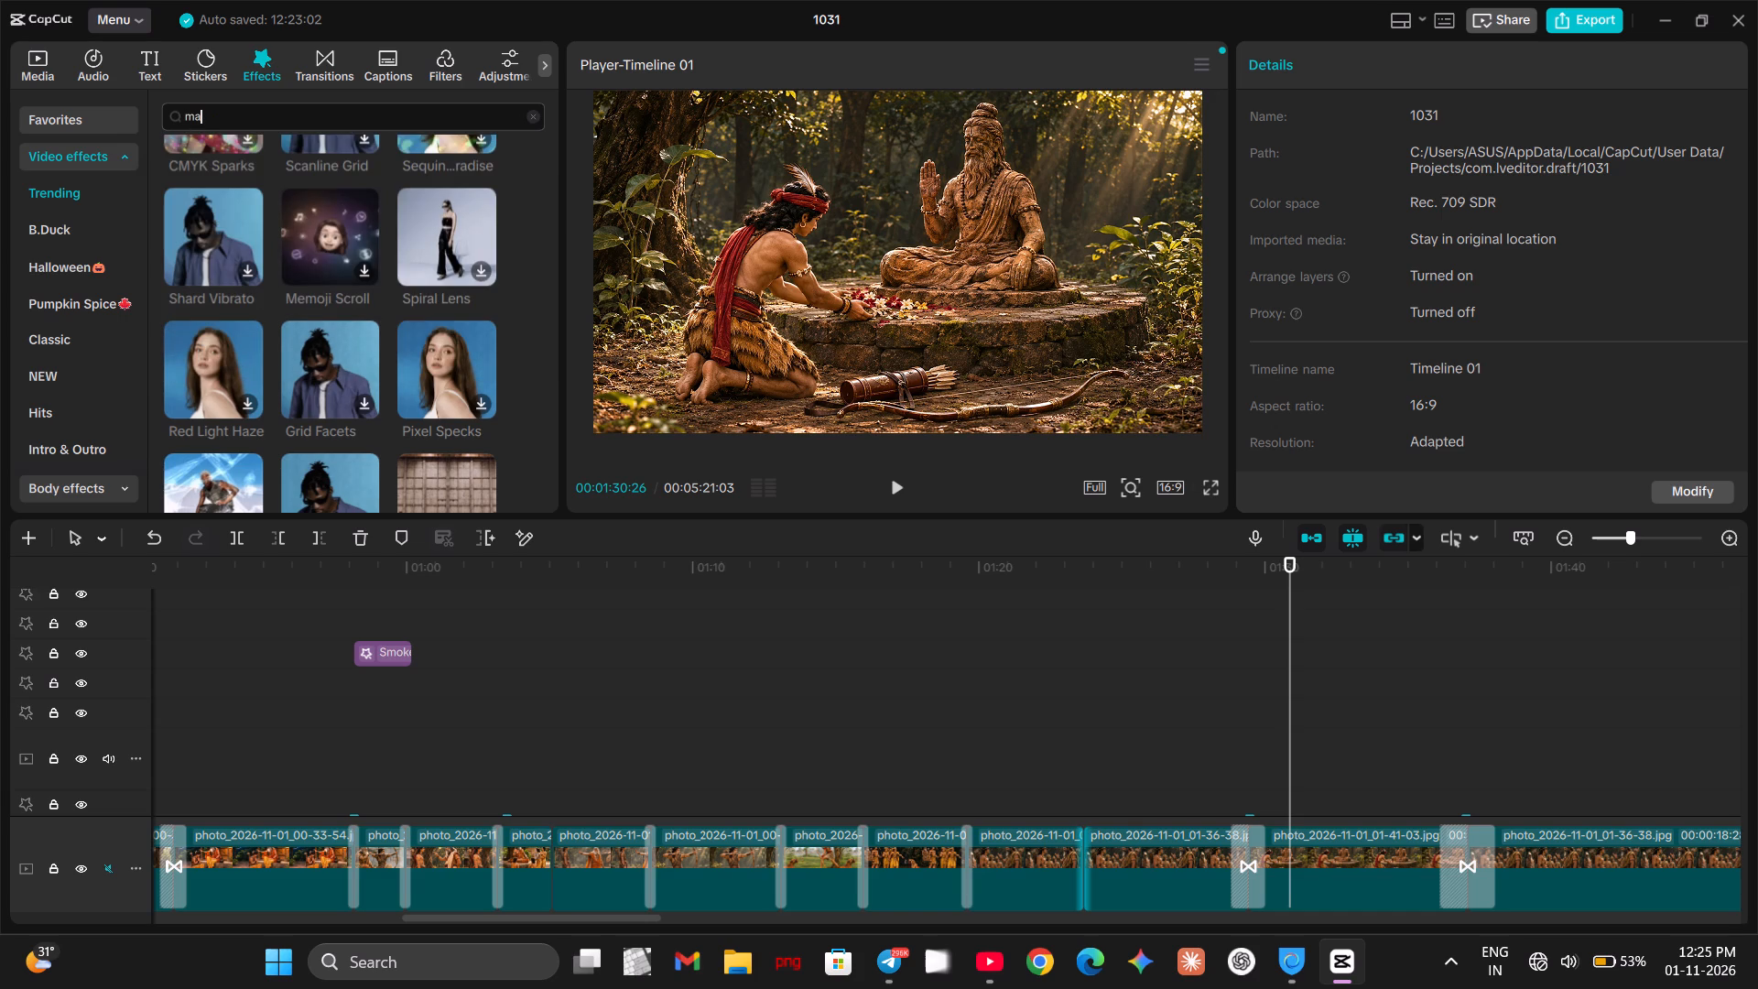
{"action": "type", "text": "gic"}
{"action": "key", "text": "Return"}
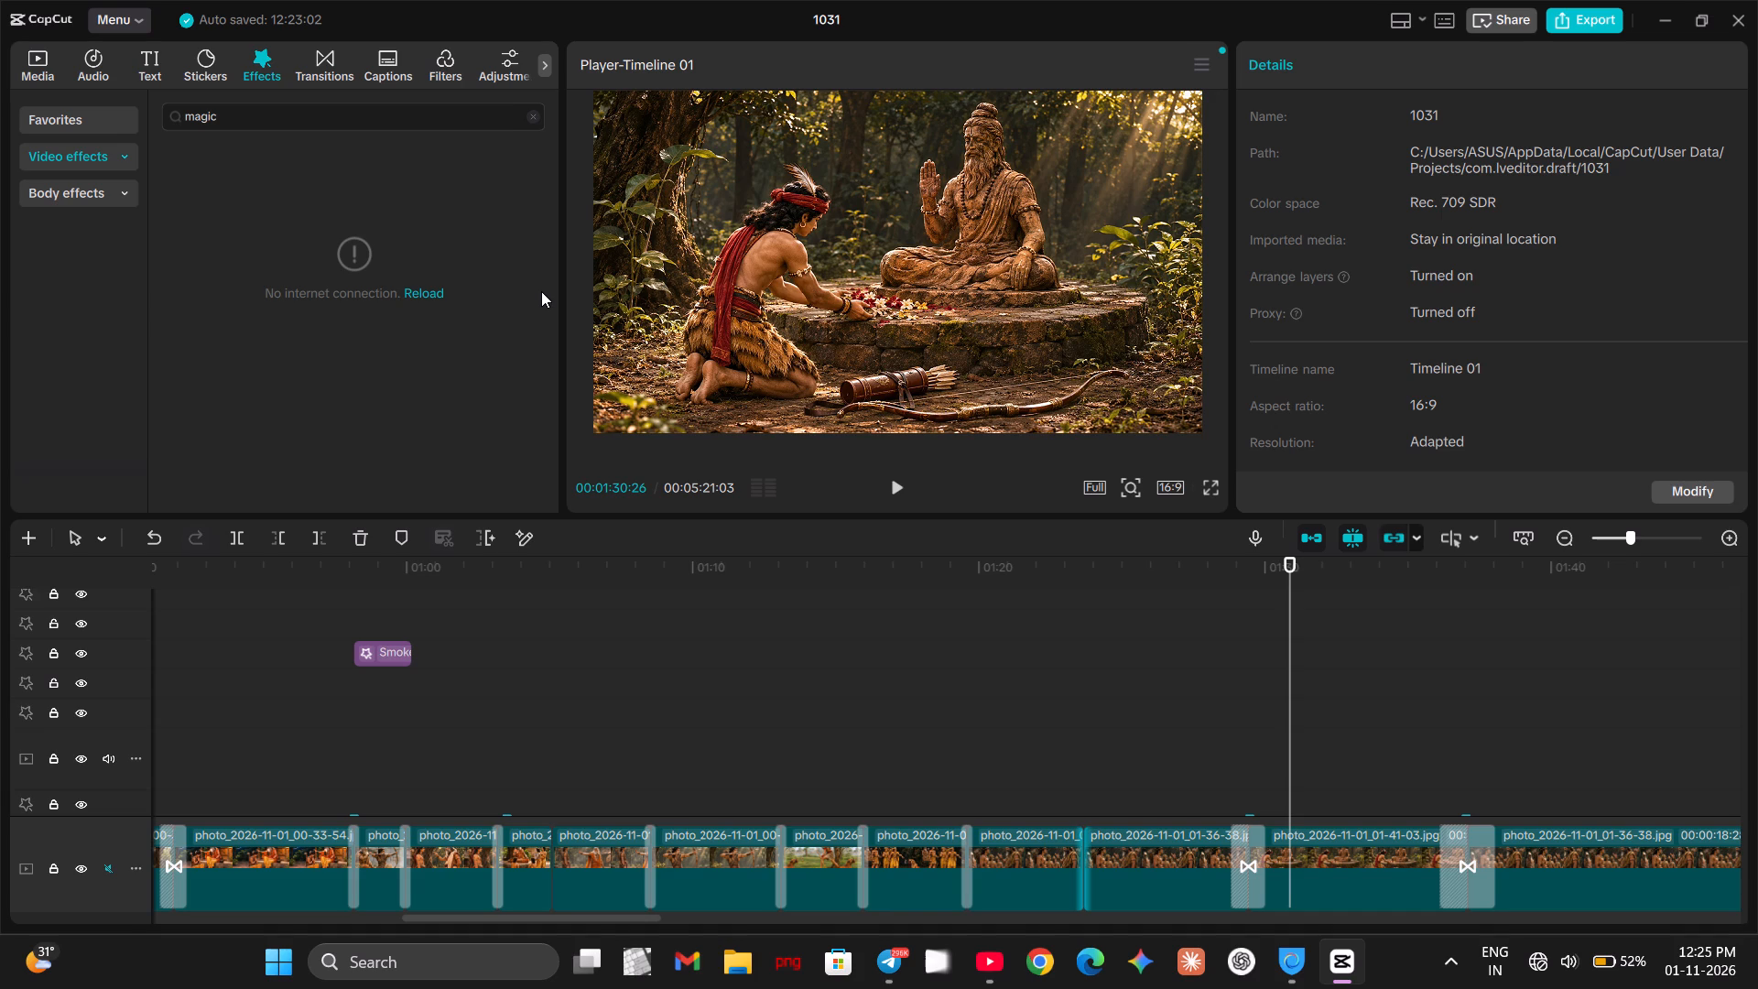
Refresh the available Wi-Fi networks and reconnect the computer to the Galaxy M14 5G hotspot.
{"action": "left_click", "coordinate": [1534, 969]}
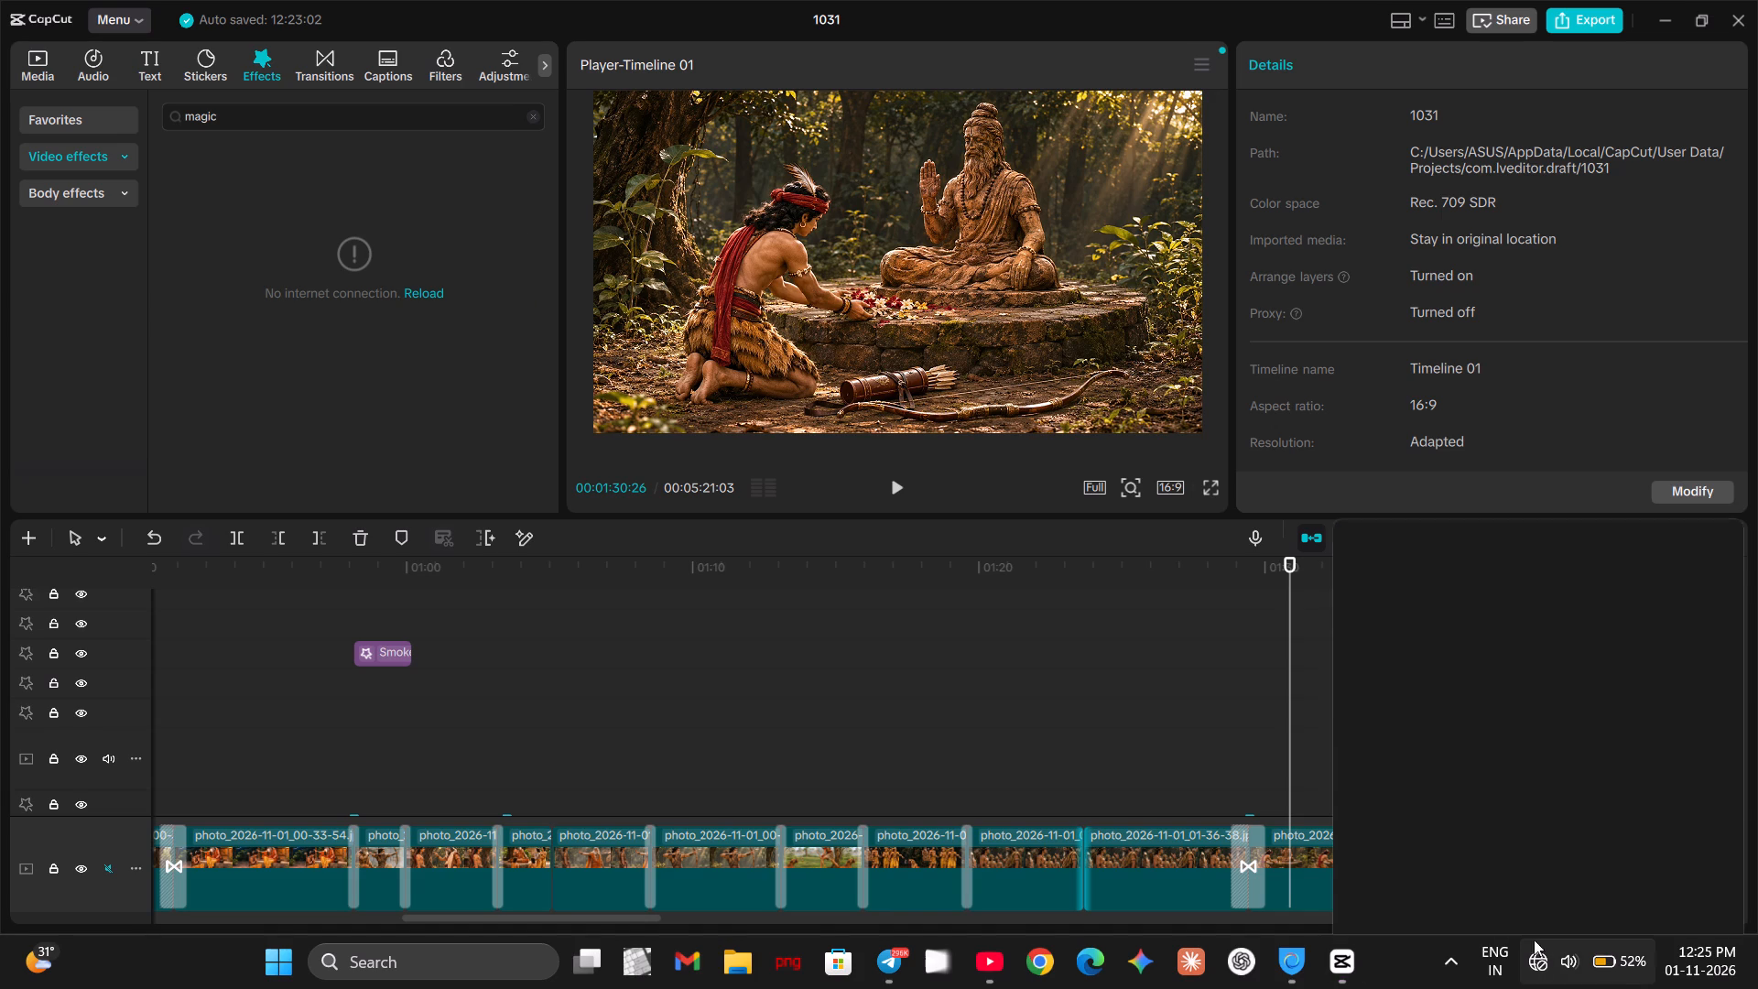
{"action": "left_click", "coordinate": [1438, 552]}
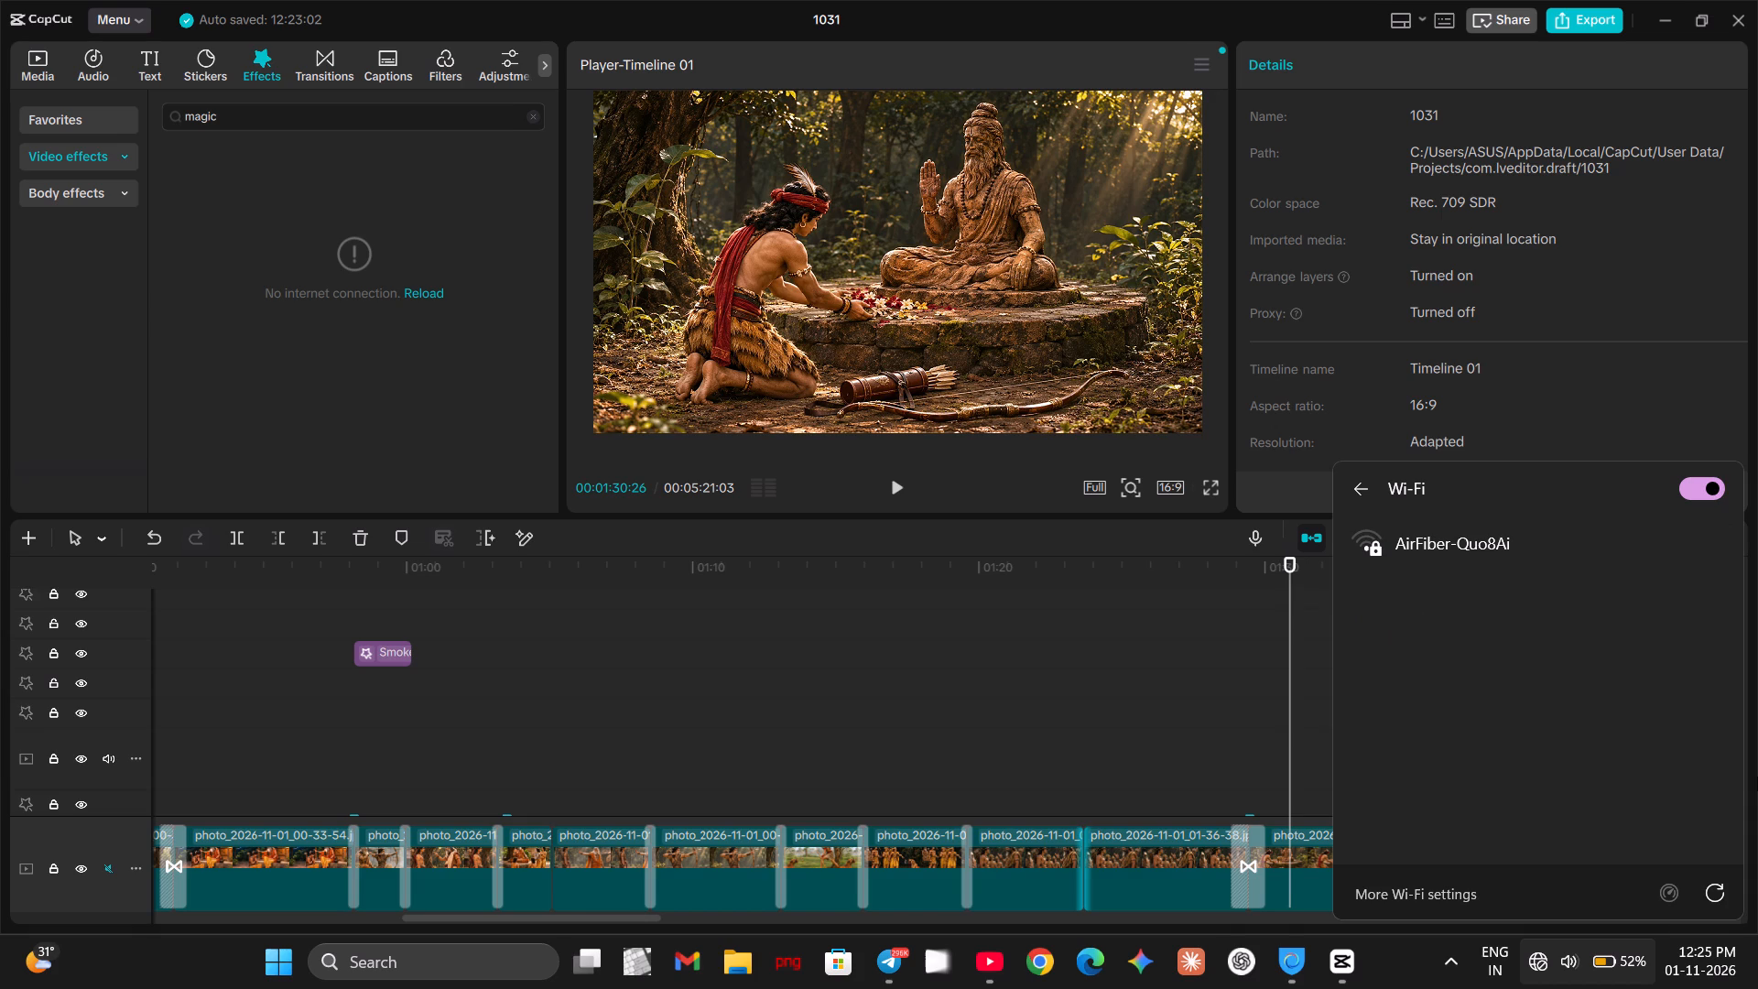
{"action": "left_click", "coordinate": [1731, 899]}
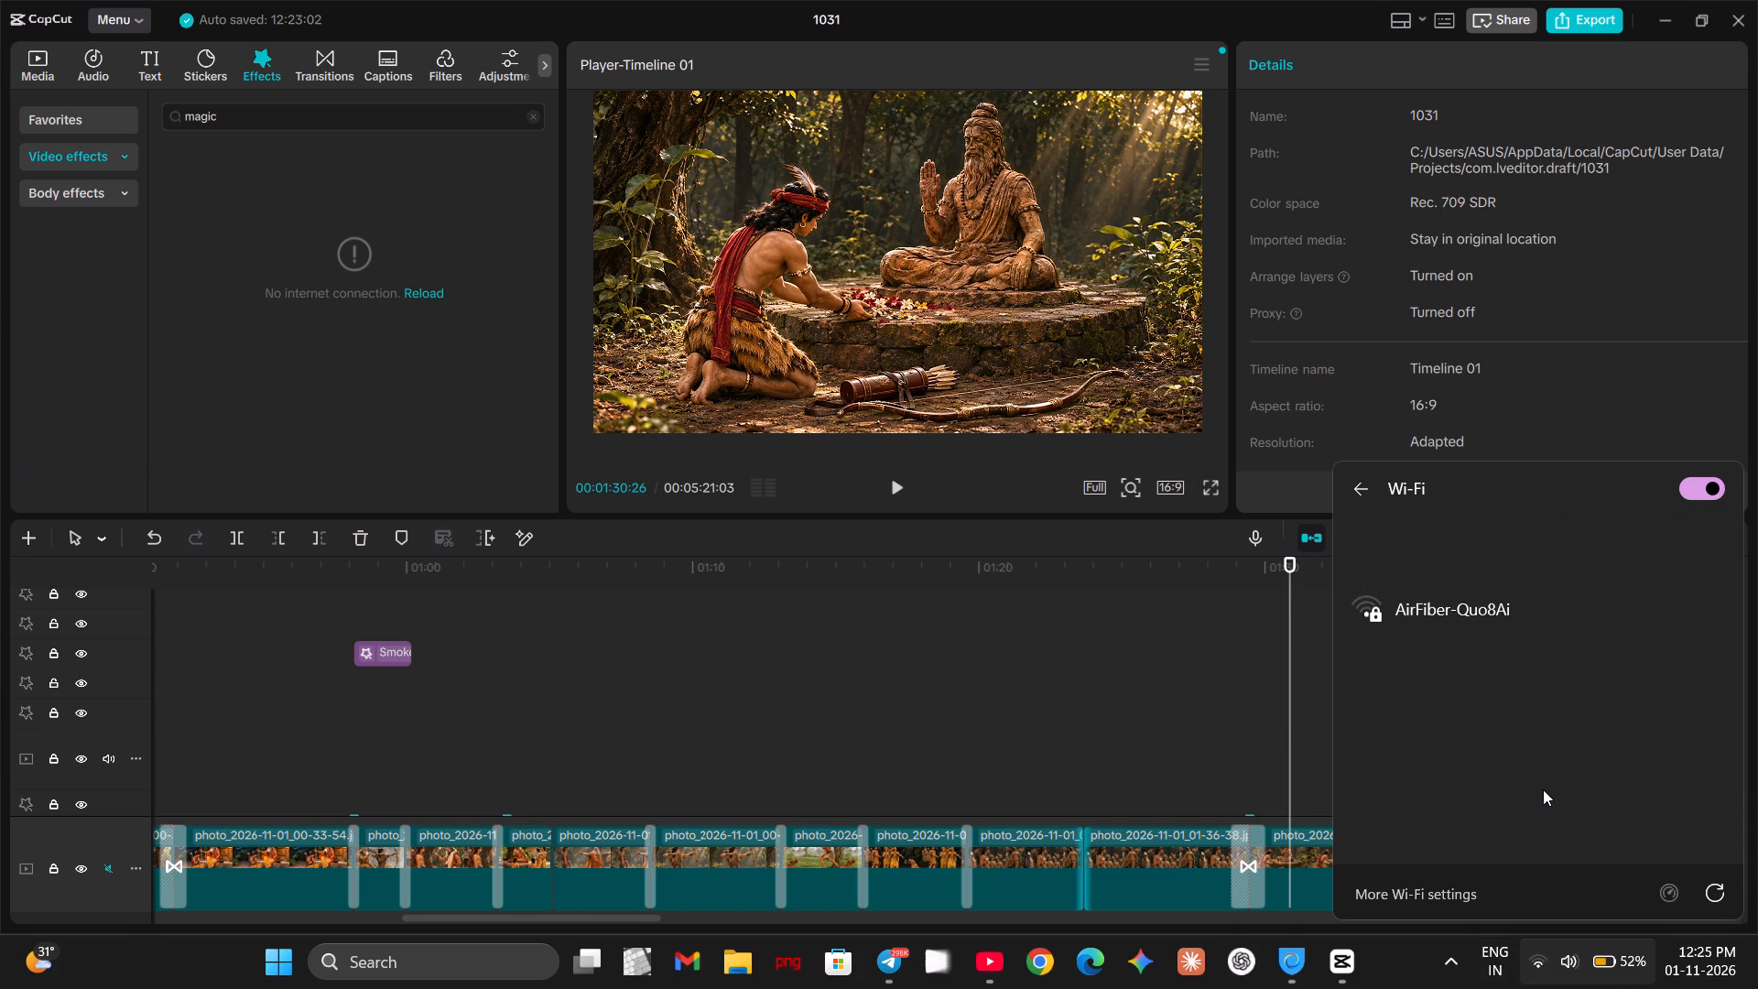
{"action": "left_click", "coordinate": [1516, 550]}
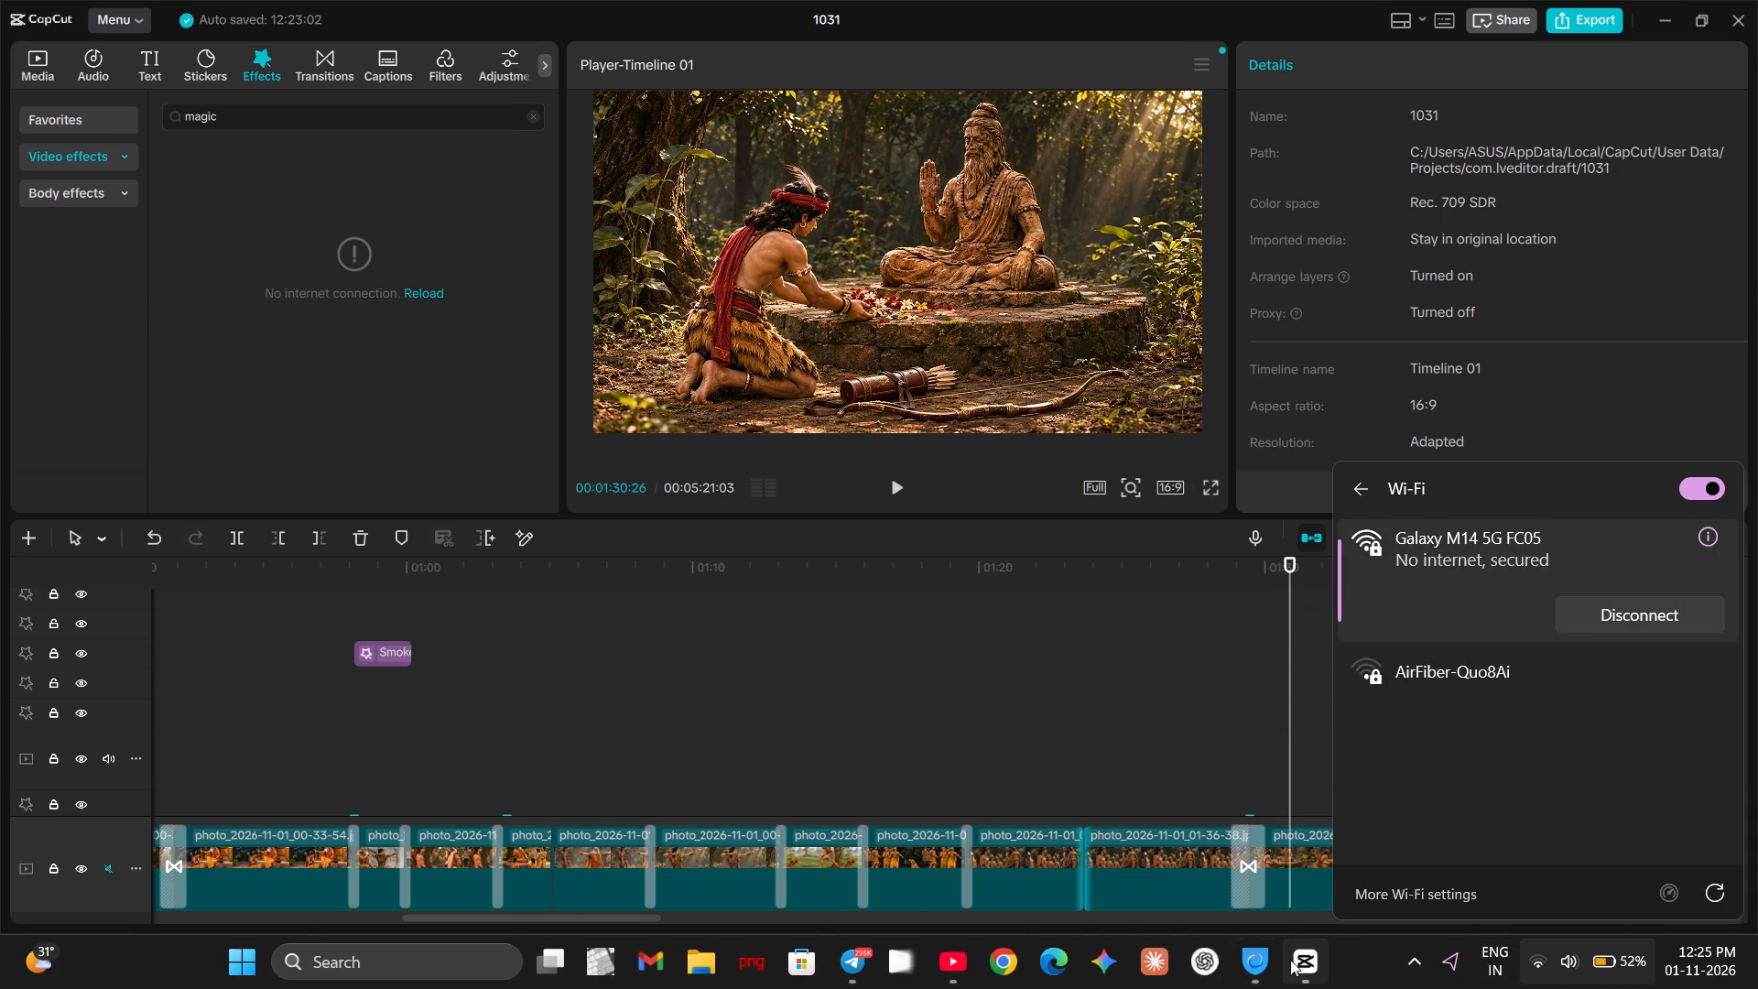
Switch to Hotspot Shield and check the VPN connection status.
{"action": "left_click", "coordinate": [1236, 963]}
{"action": "left_click", "coordinate": [1244, 956]}
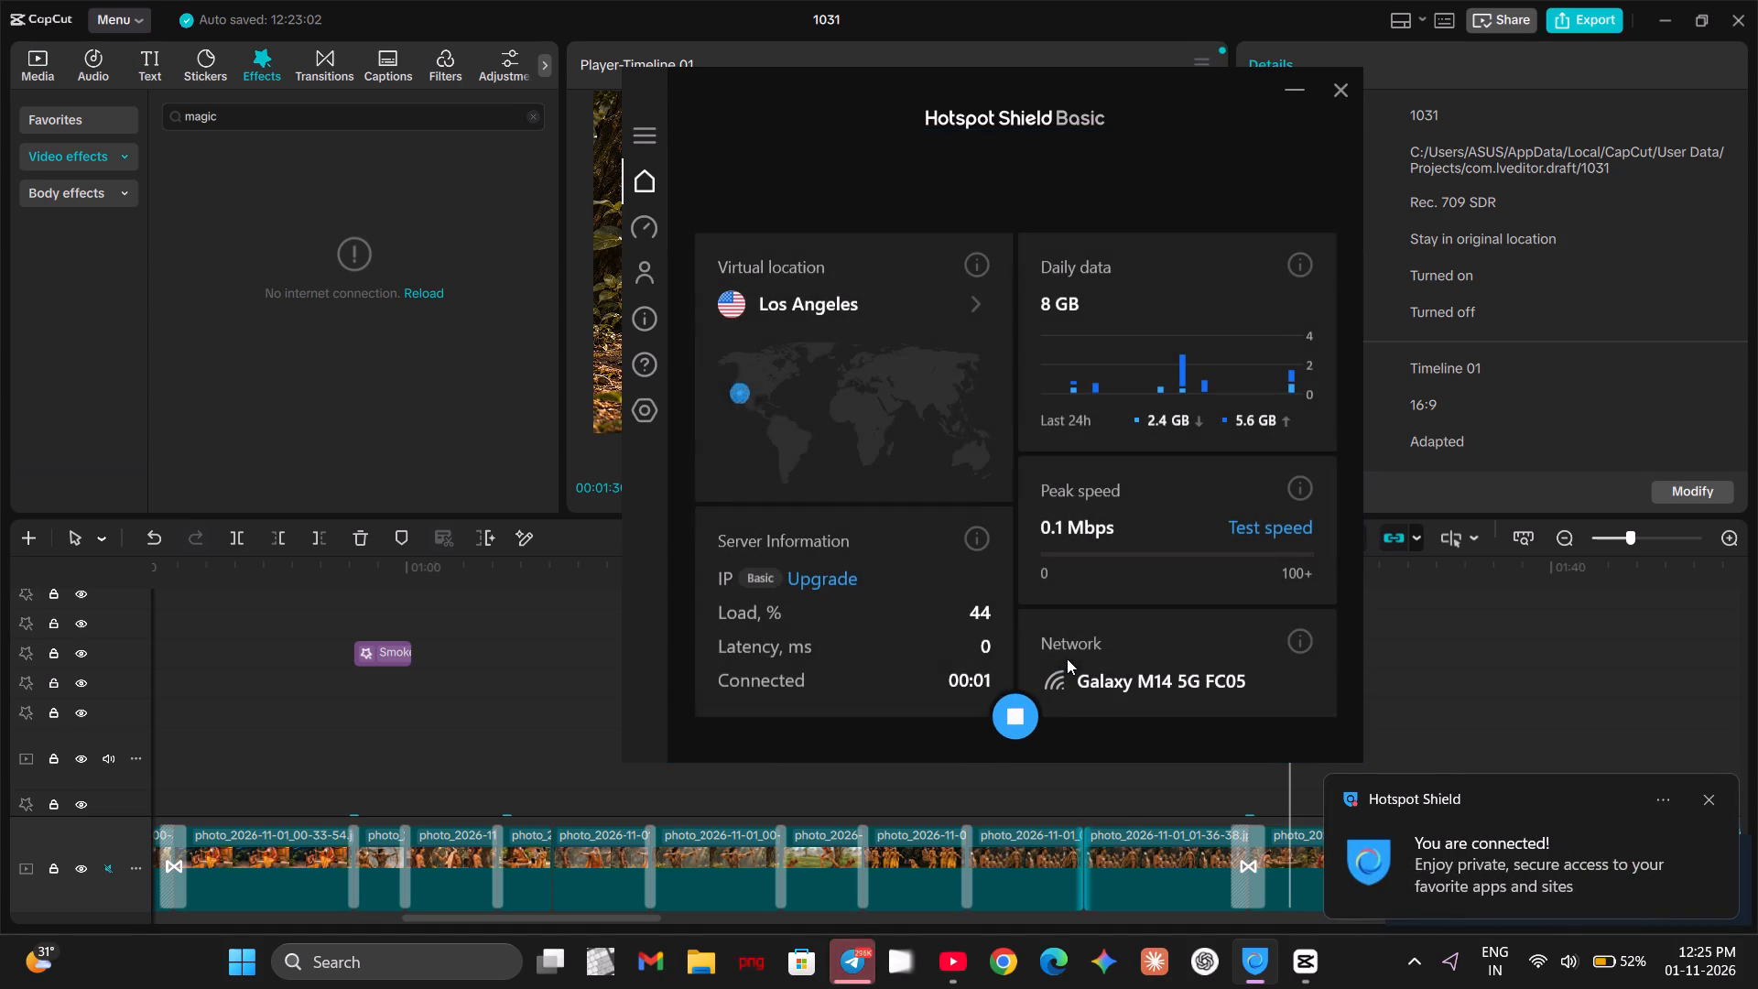
Return to CapCut and reload the "magic" video effects search.
{"action": "left_click", "coordinate": [1297, 956]}
{"action": "left_click", "coordinate": [436, 294]}
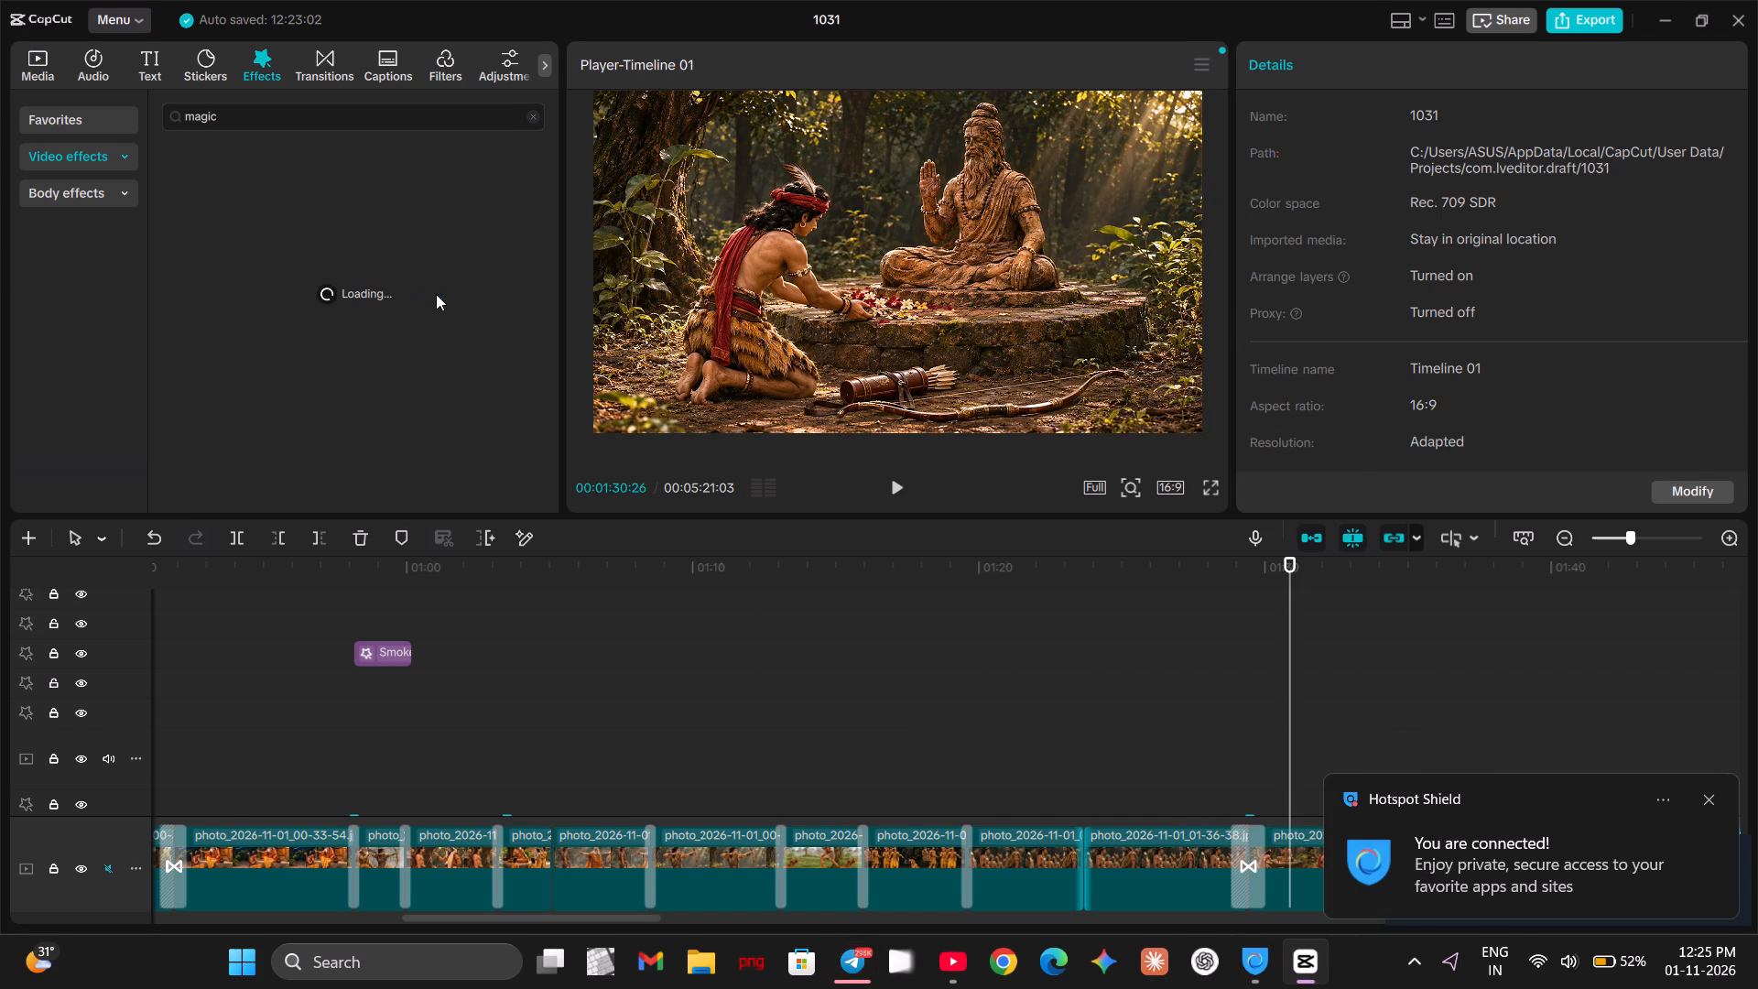
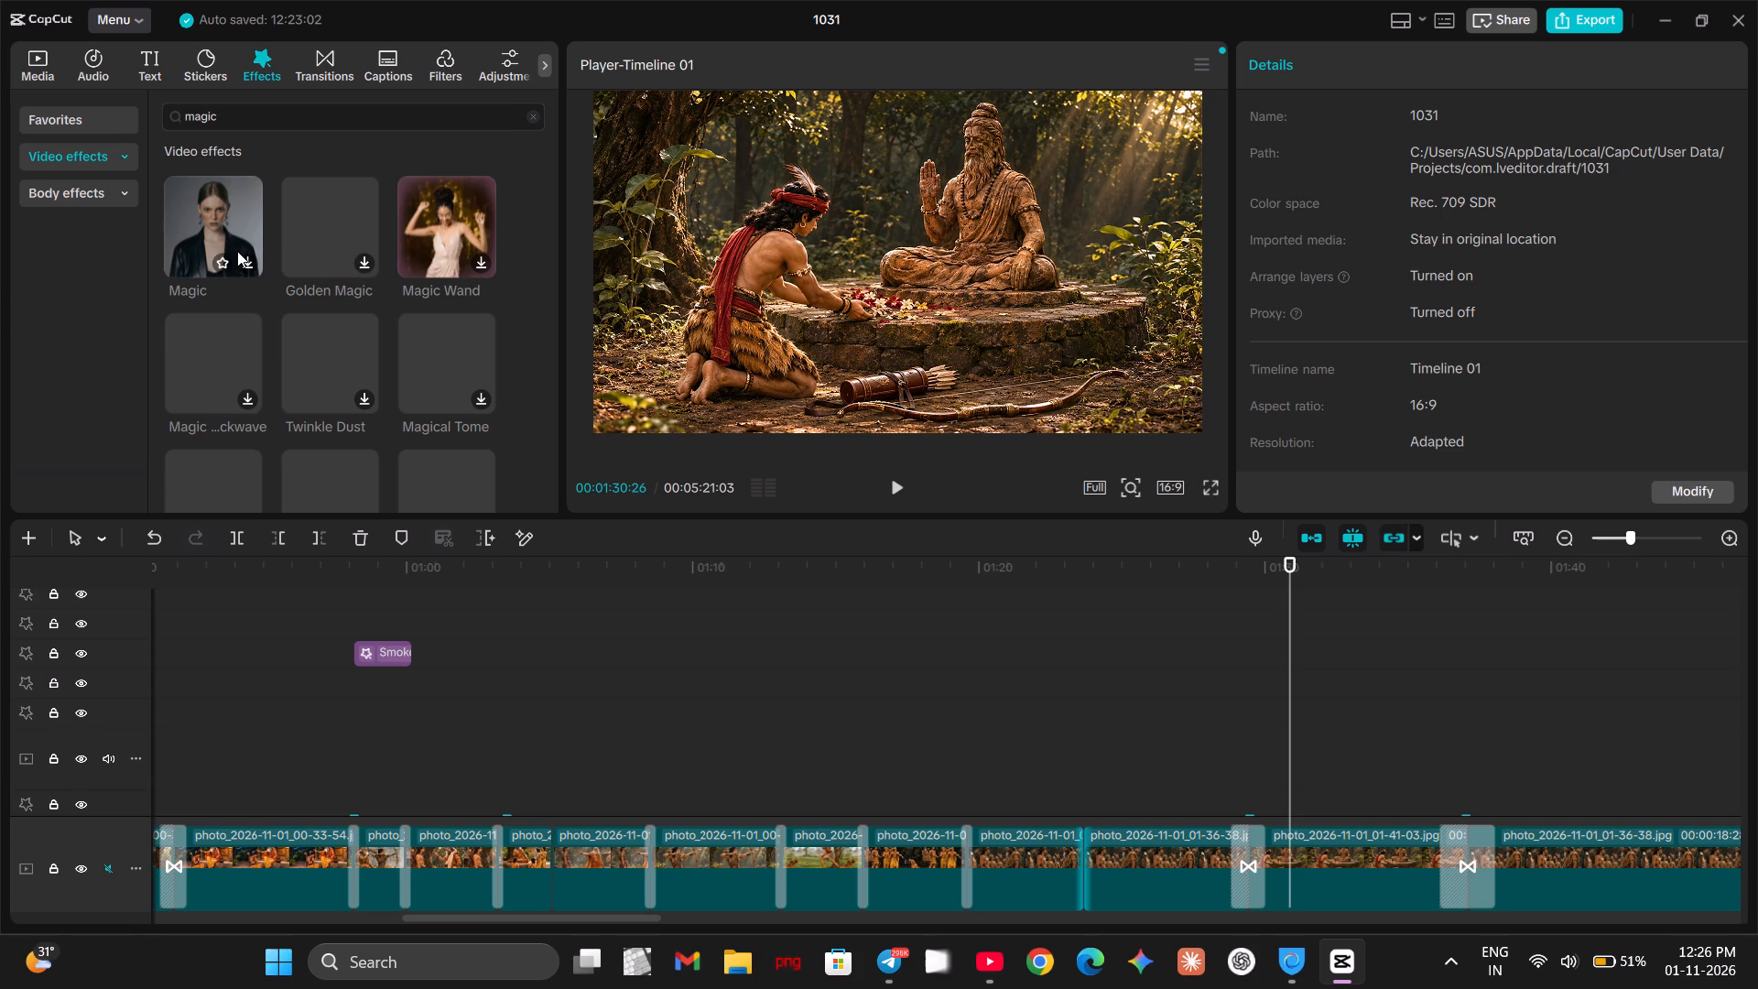
Download the Magic video effect for use around the photo of the archer kneeling before the stone statue.
{"action": "left_click", "coordinate": [244, 264]}
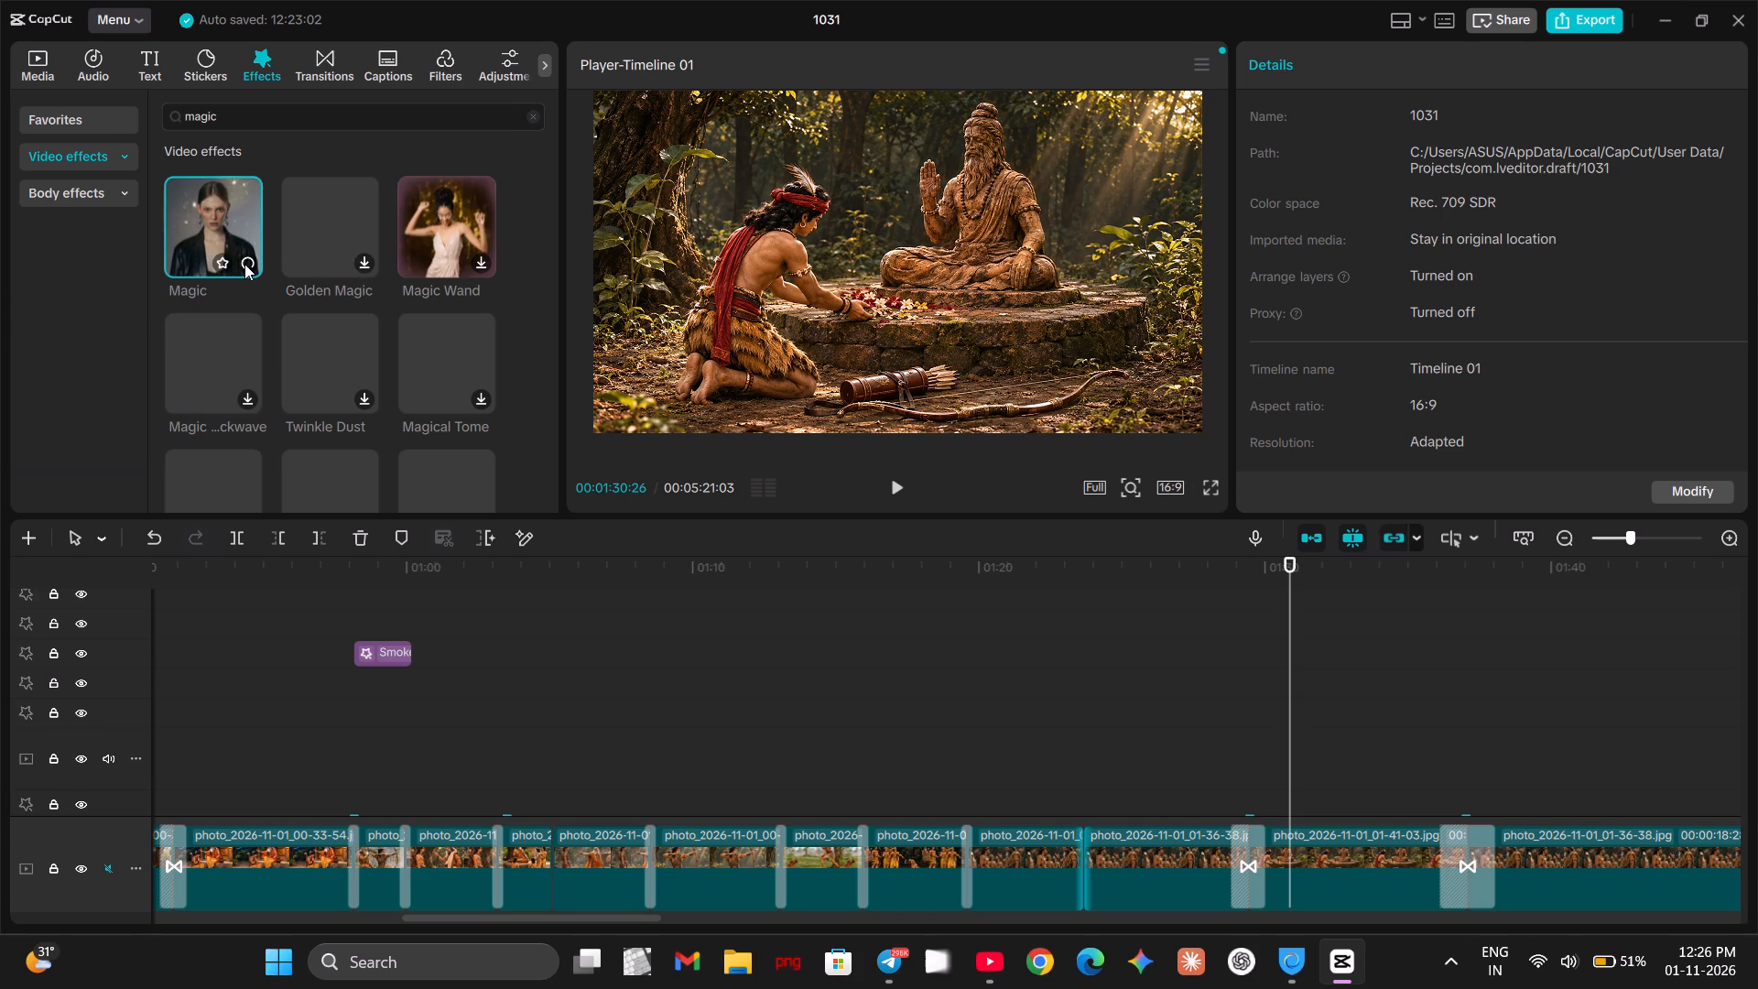
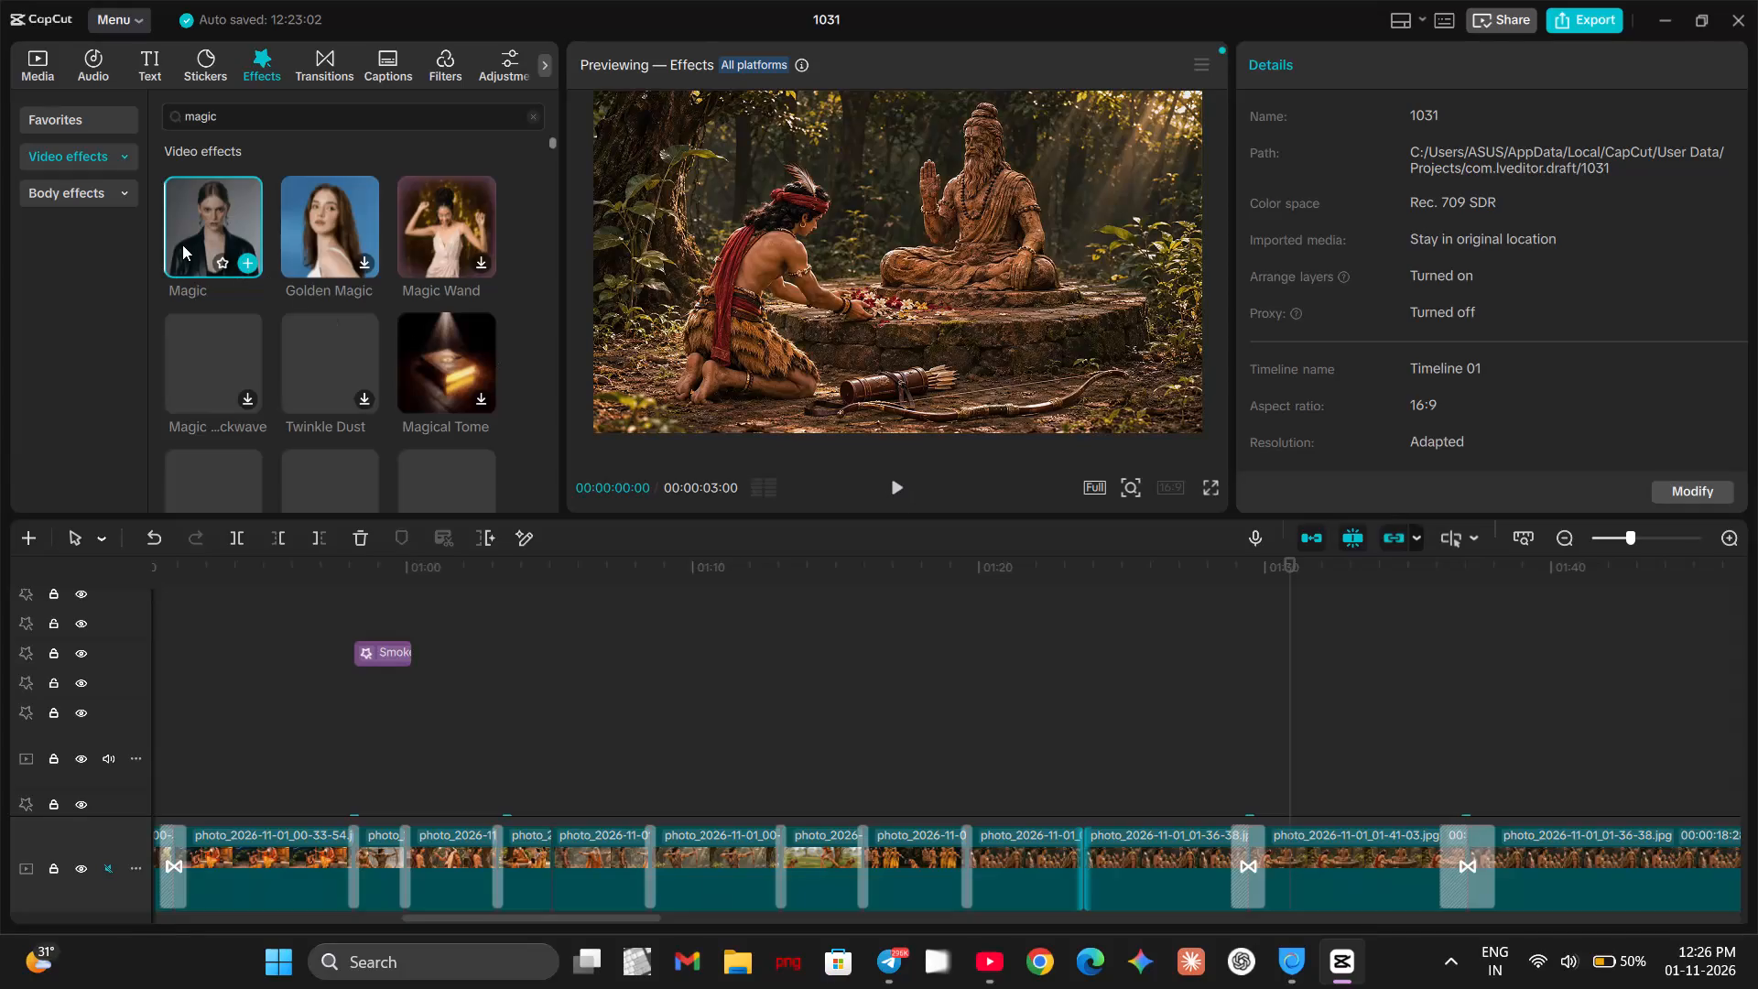
Place the Magic video effect above the kneeling-archer photo clip from about 00:01:30:26 and play it back.
{"action": "left_click", "coordinate": [182, 245]}
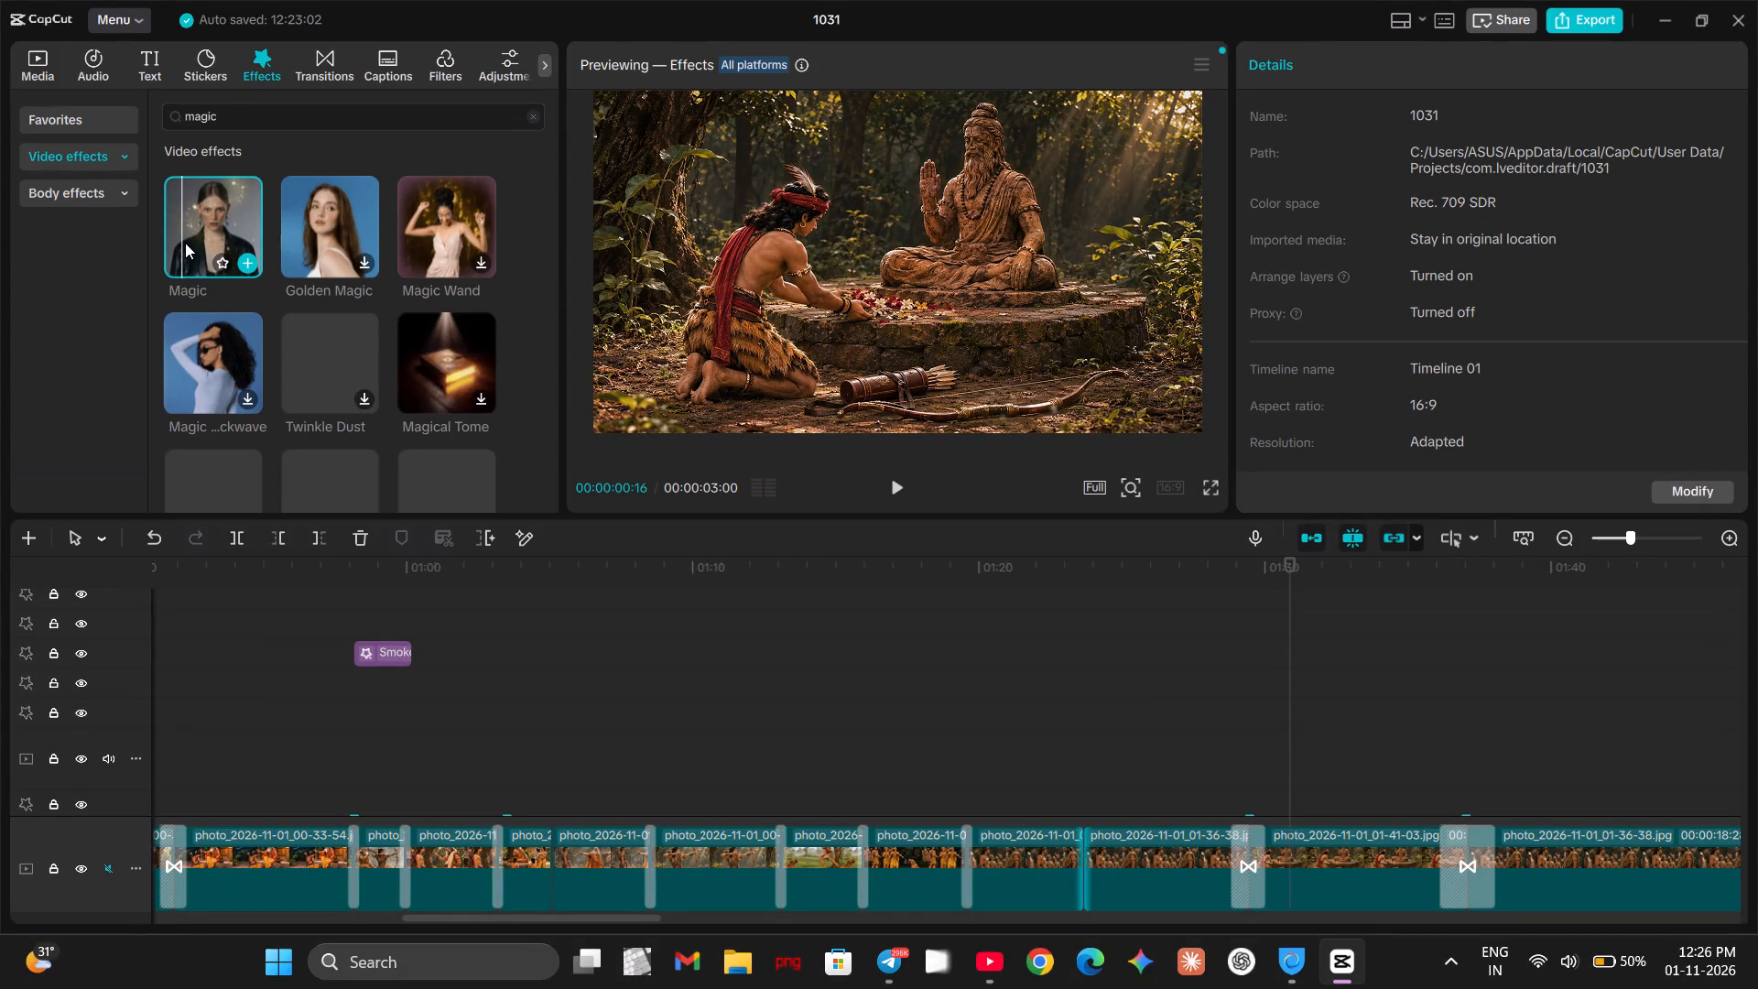
{"action": "left_click_drag", "start_coordinate": [178, 245], "coordinate": [165, 245]}
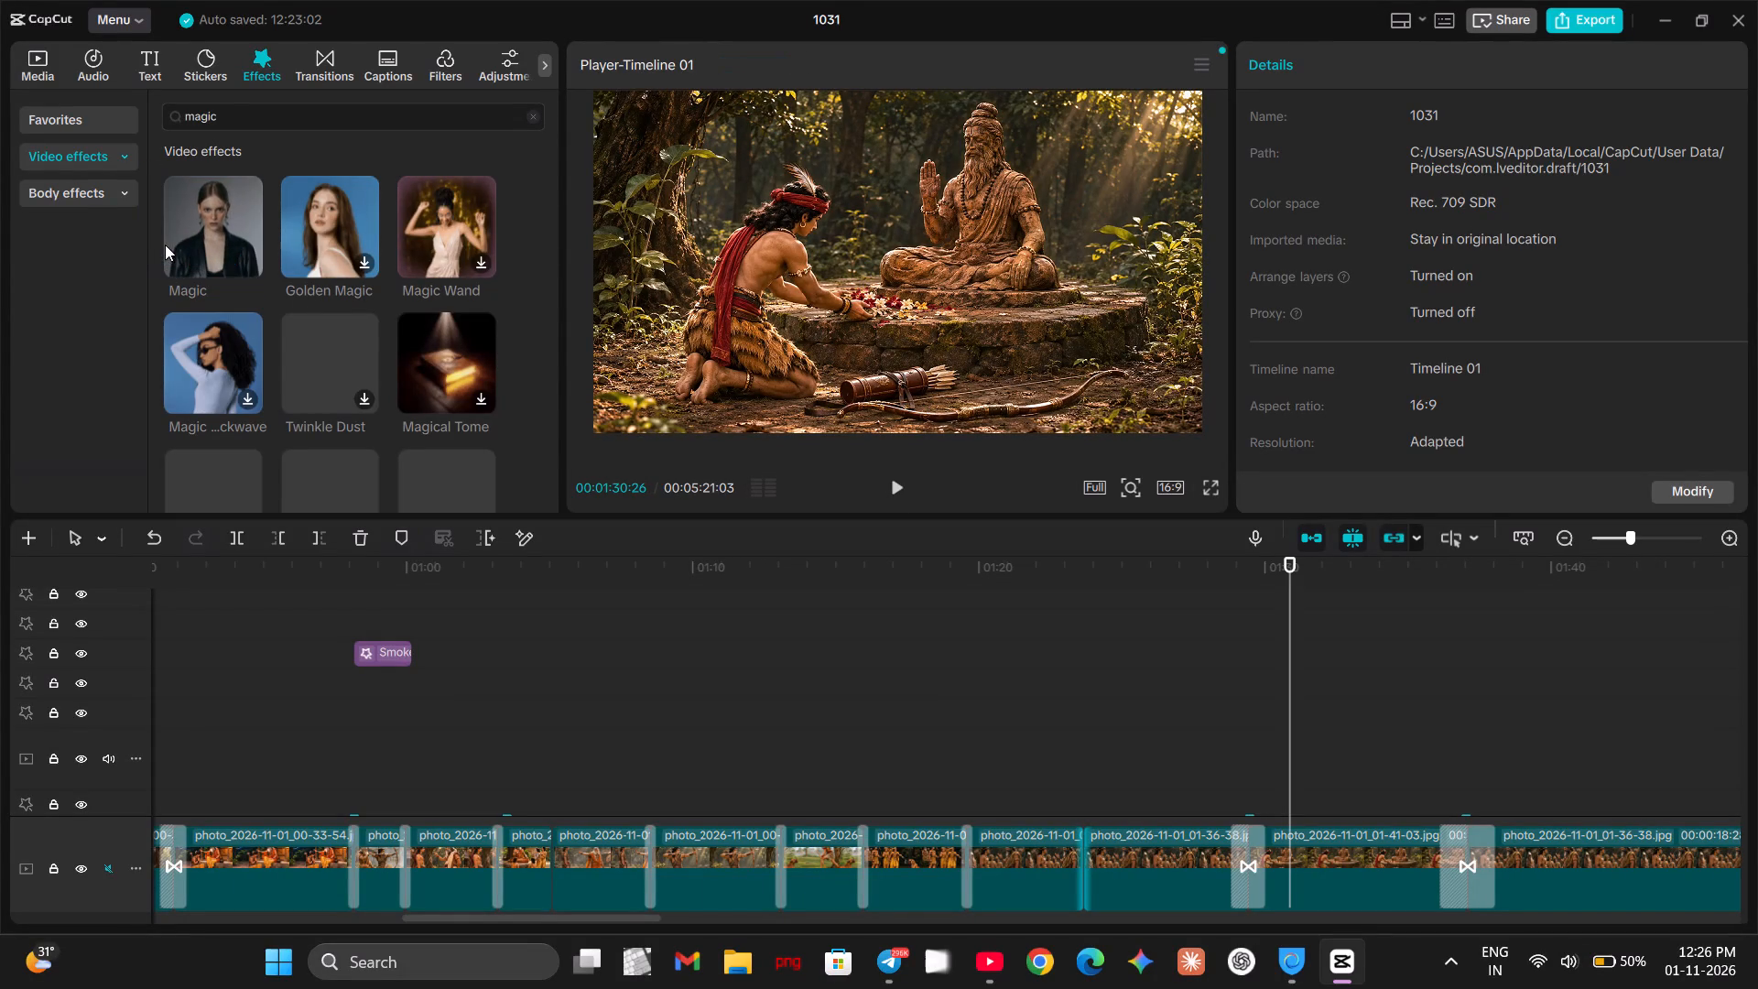
{"action": "left_click_drag", "start_coordinate": [183, 245], "coordinate": [1287, 787]}
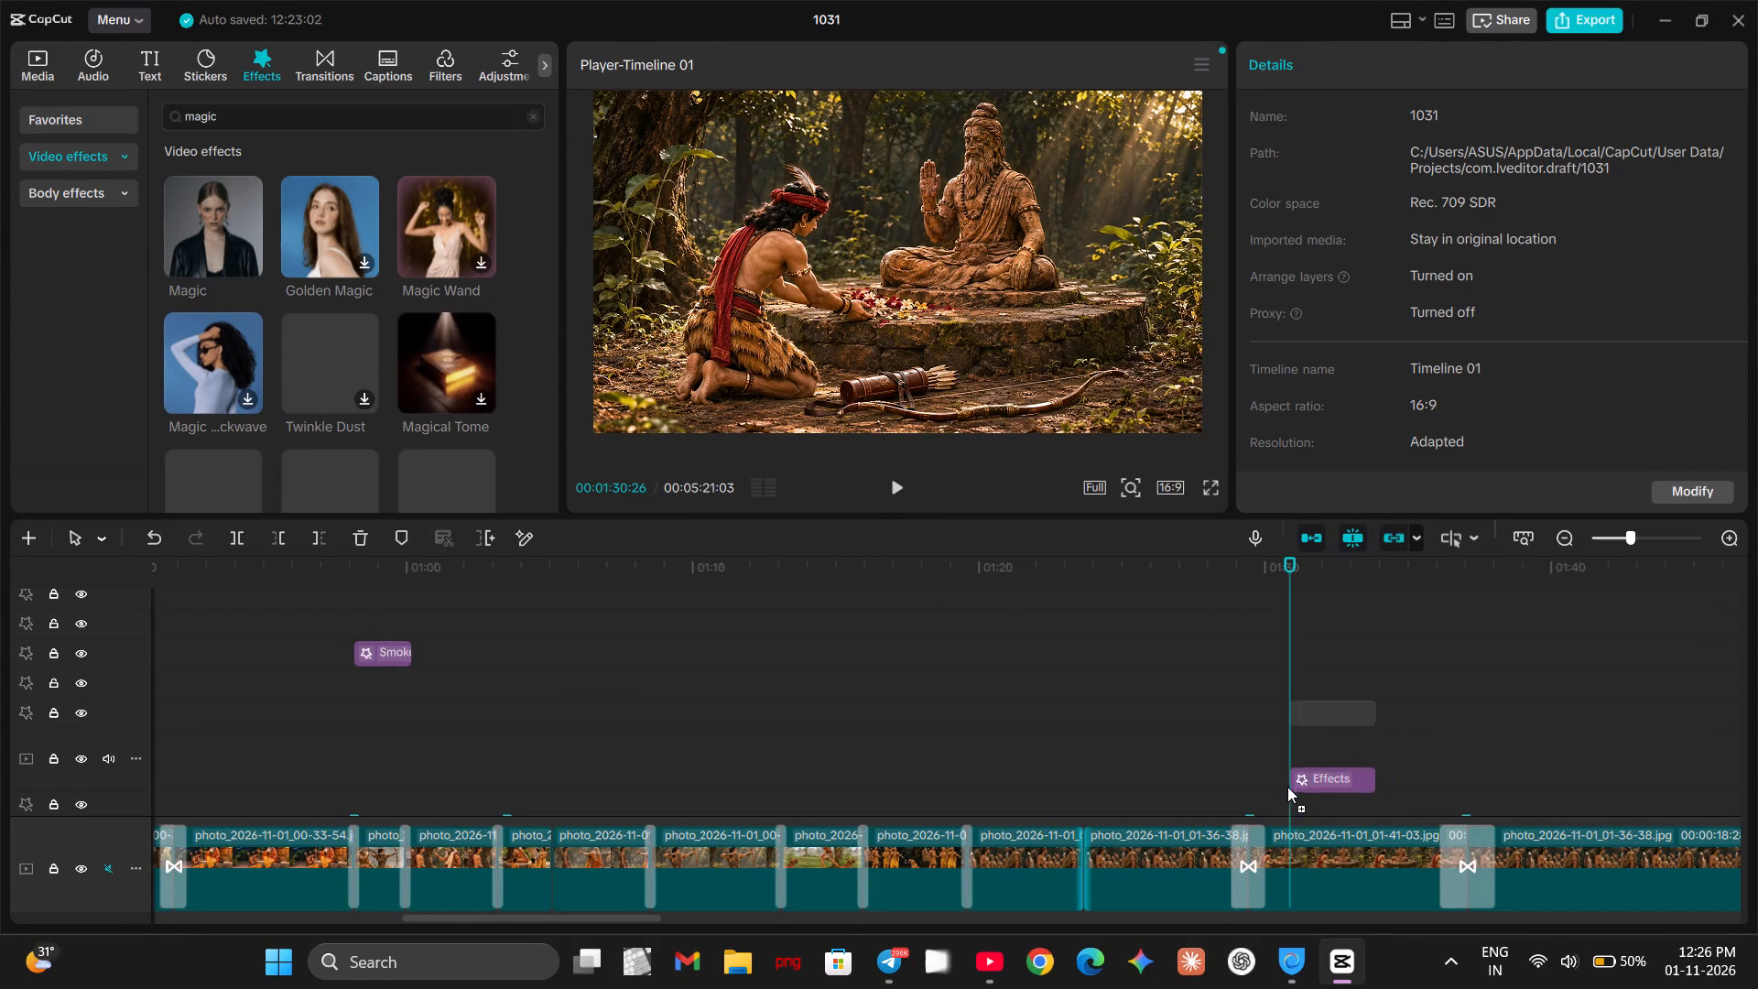
{"action": "left_click_drag", "start_coordinate": [1287, 787], "coordinate": [1286, 800]}
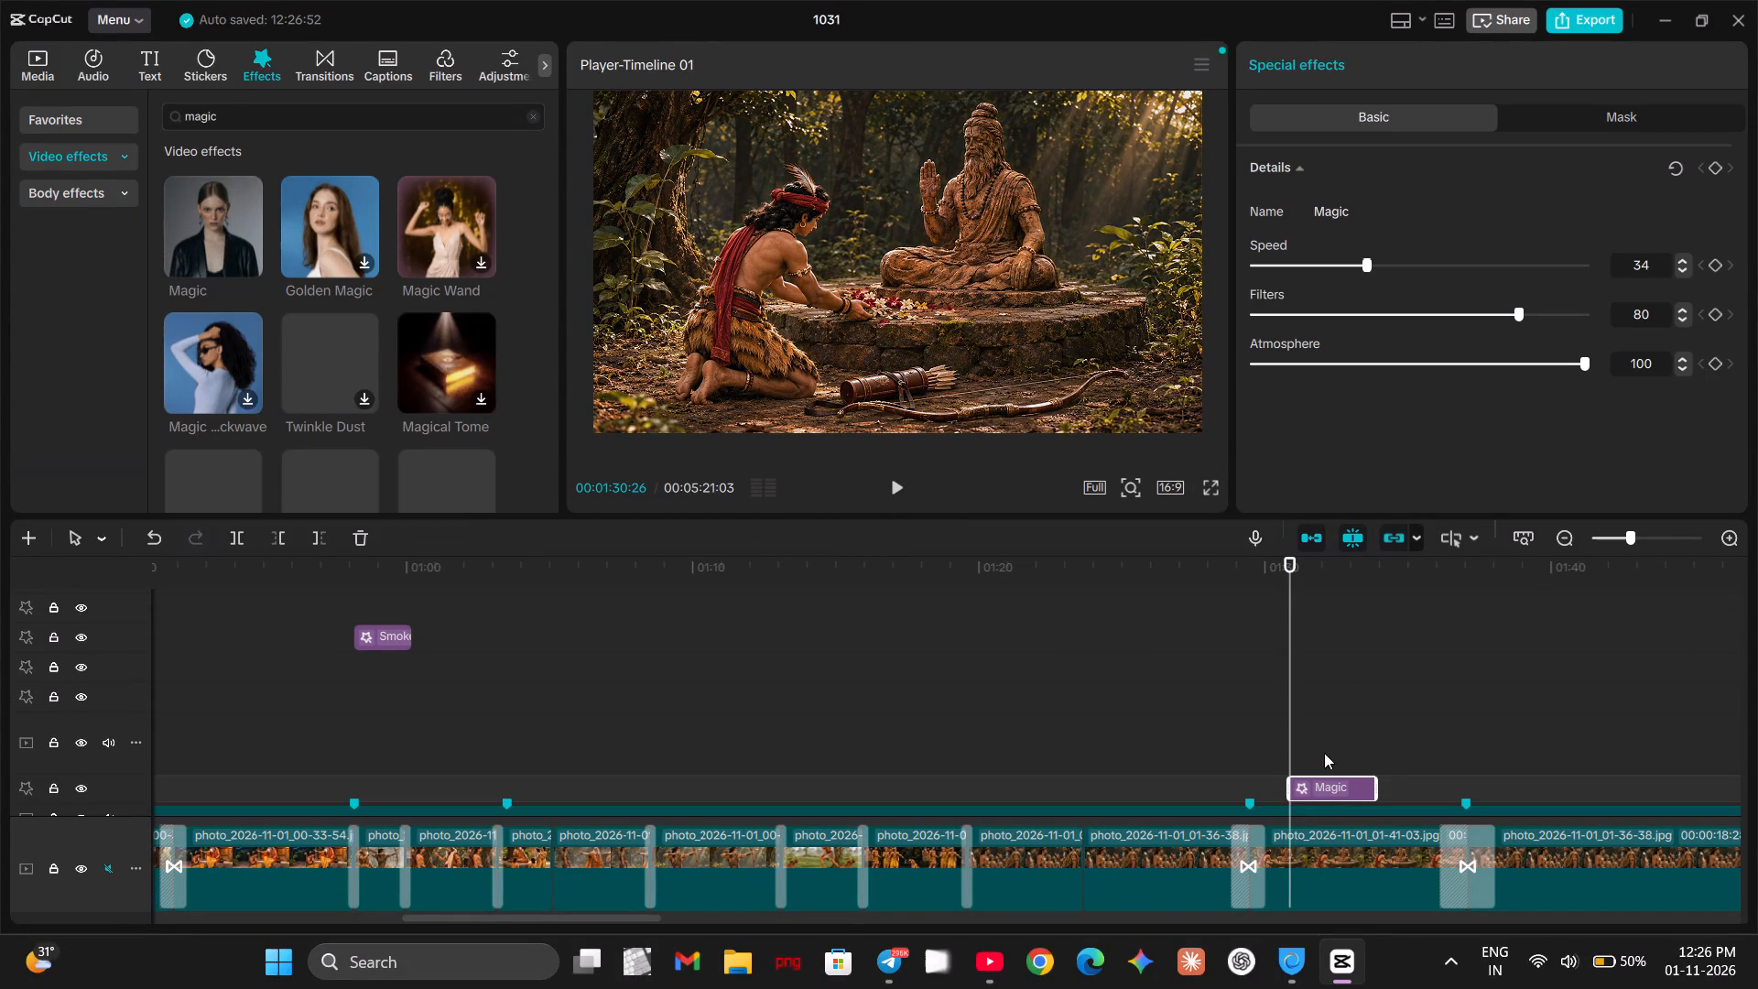
{"action": "key", "text": "space"}
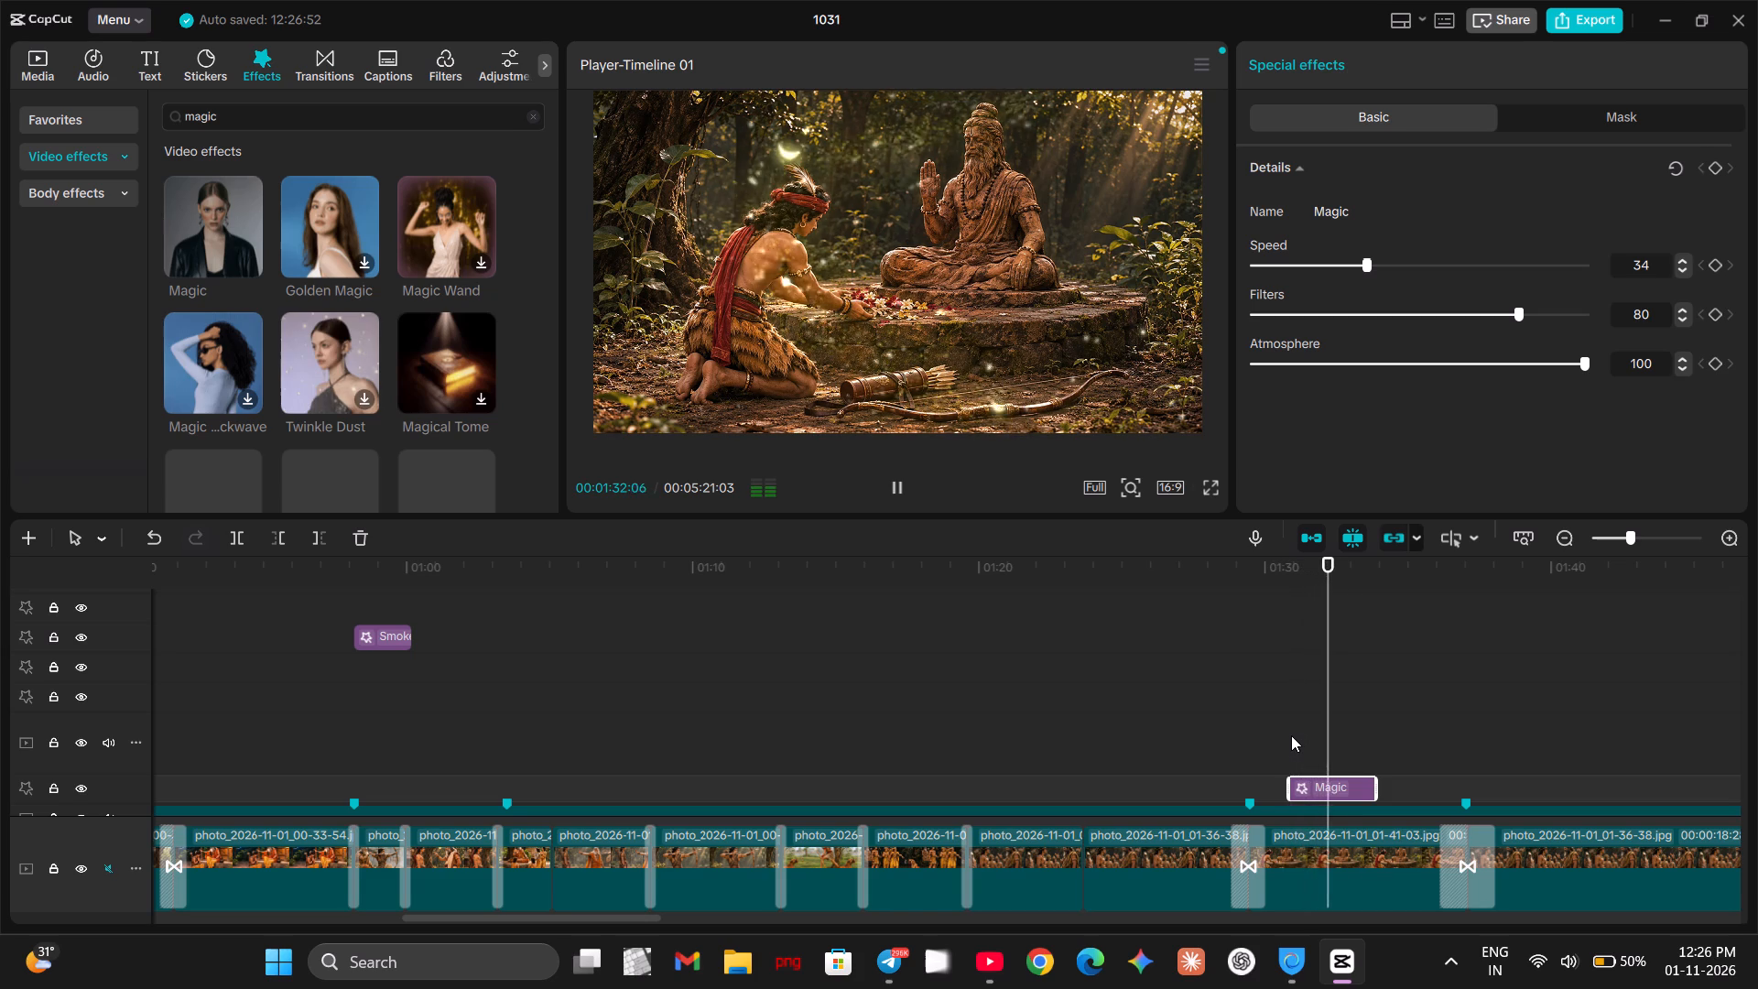
{"action": "key", "text": "space"}
{"action": "key", "text": "space"}
{"action": "key", "text": "space"}
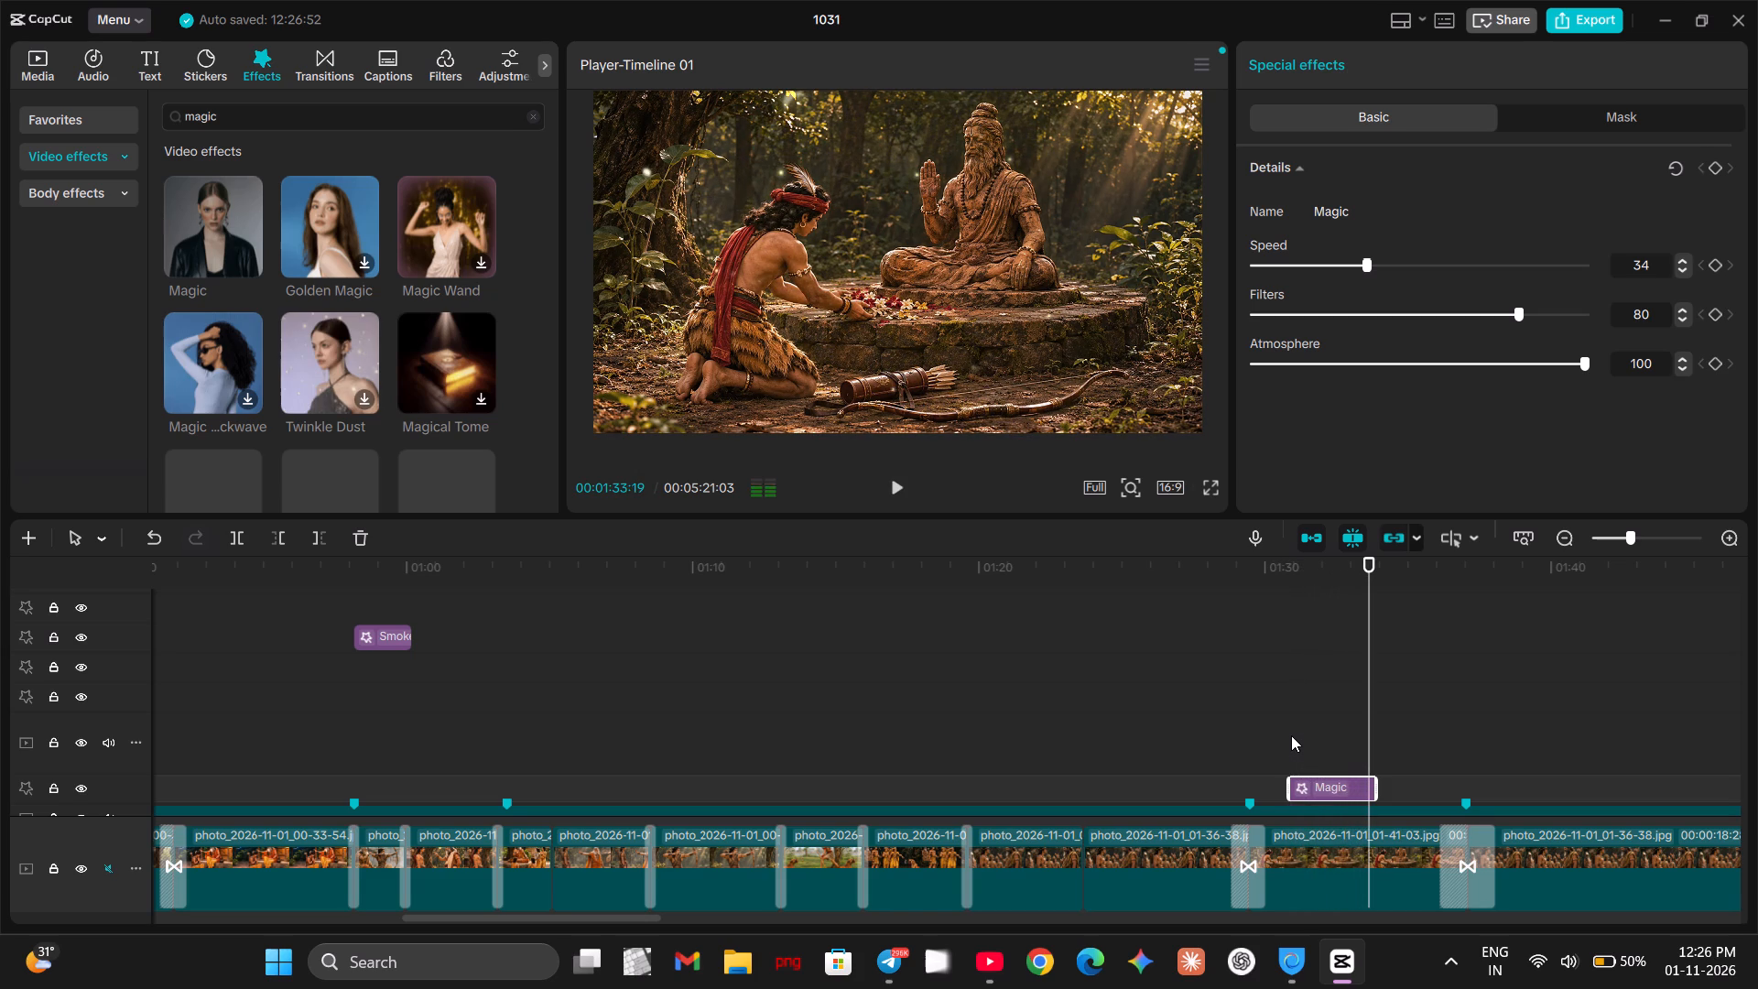
Extend both ends of the Magic effect to span about 00:01:30 to 00:01:34, and play the section back.
{"action": "key", "text": "space"}
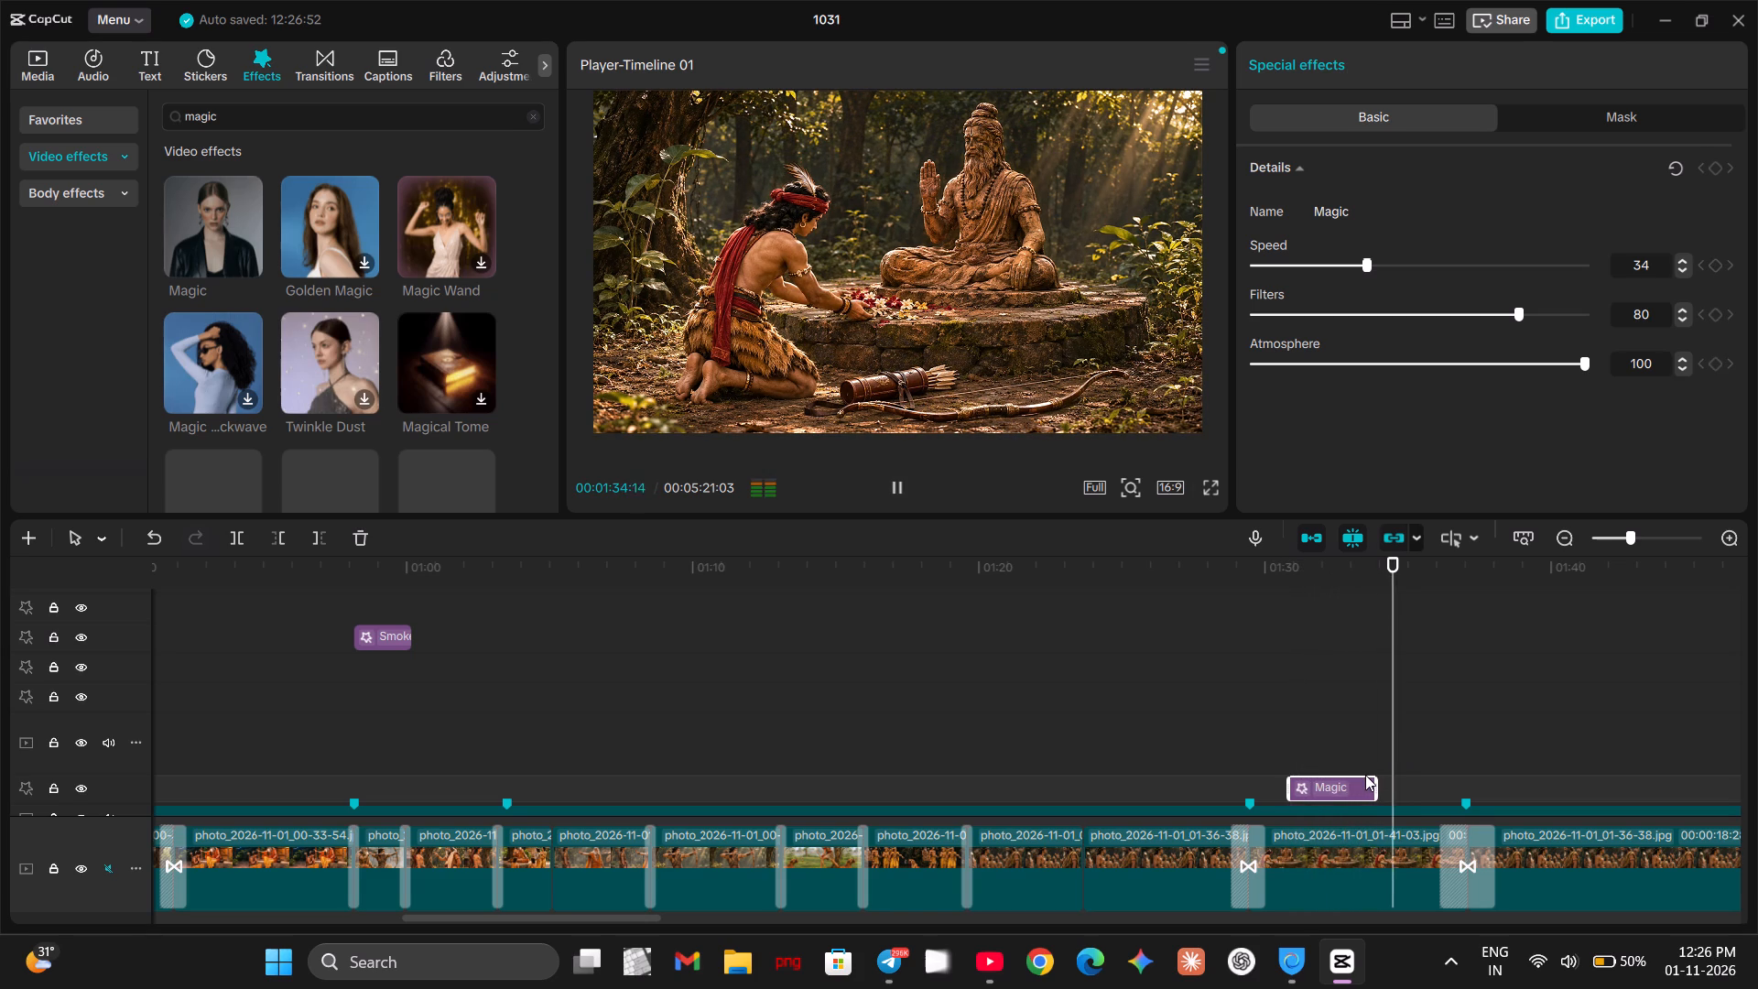
{"action": "key", "text": "space"}
{"action": "left_click_drag", "start_coordinate": [1373, 785], "coordinate": [1385, 787]}
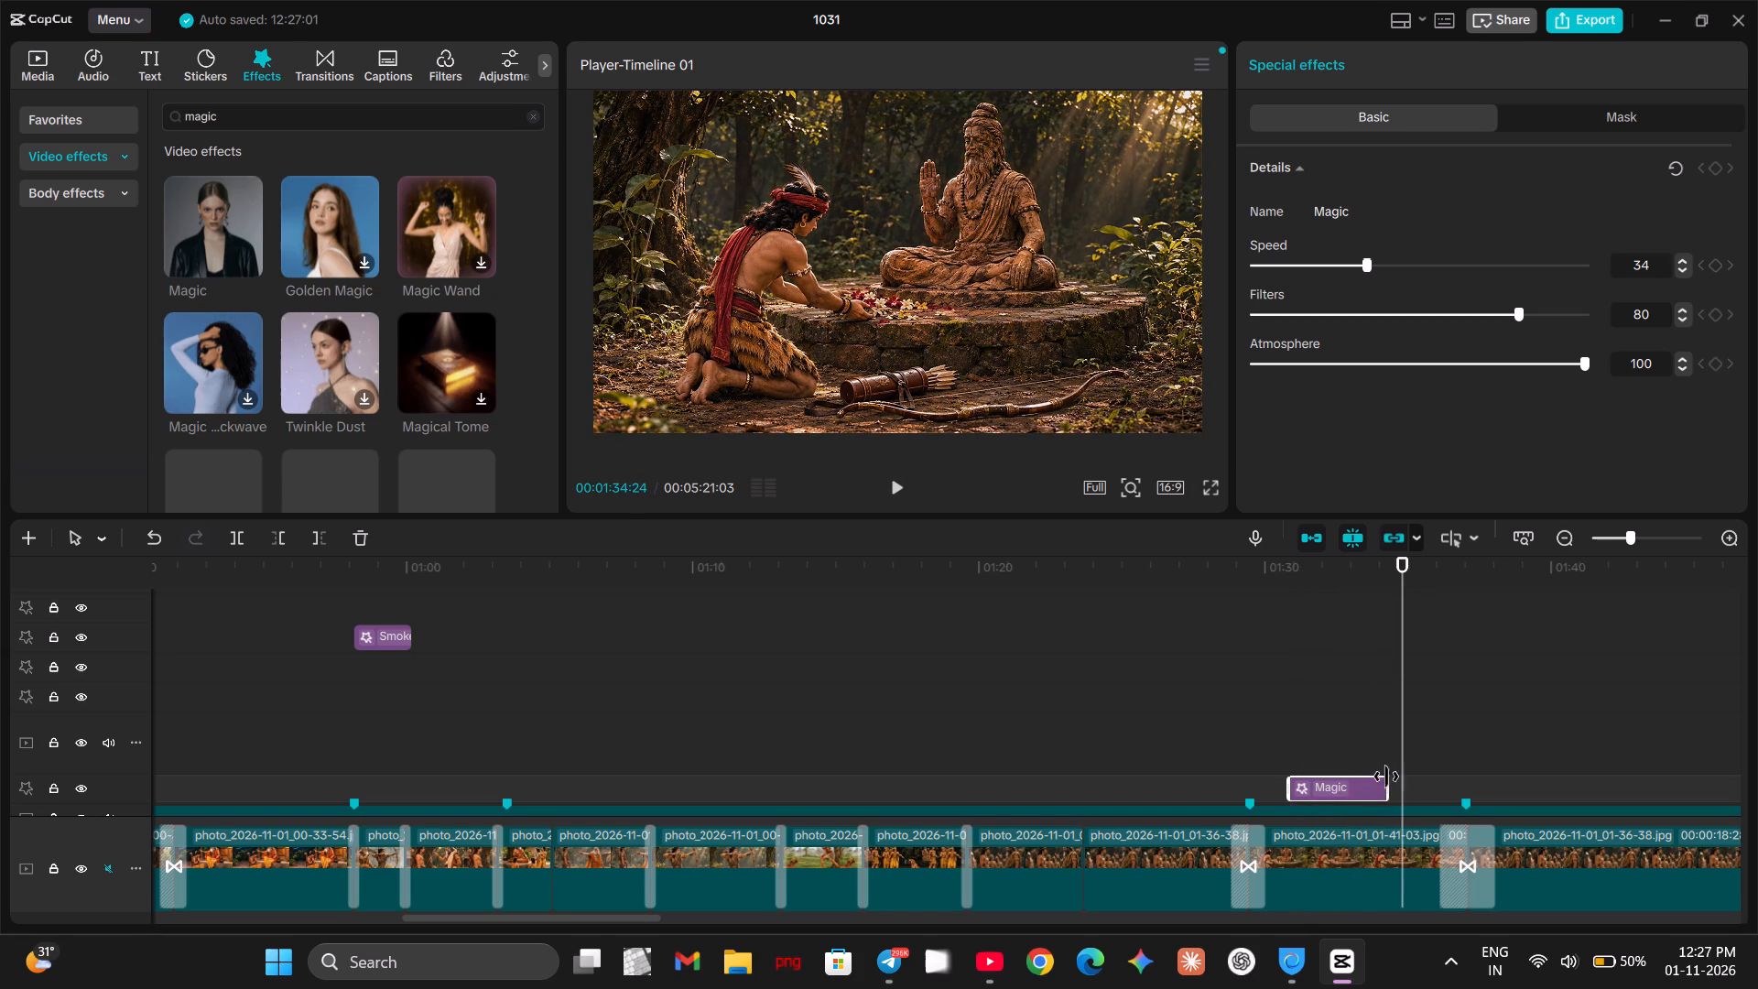
{"action": "left_click_drag", "start_coordinate": [1400, 747], "coordinate": [1265, 774]}
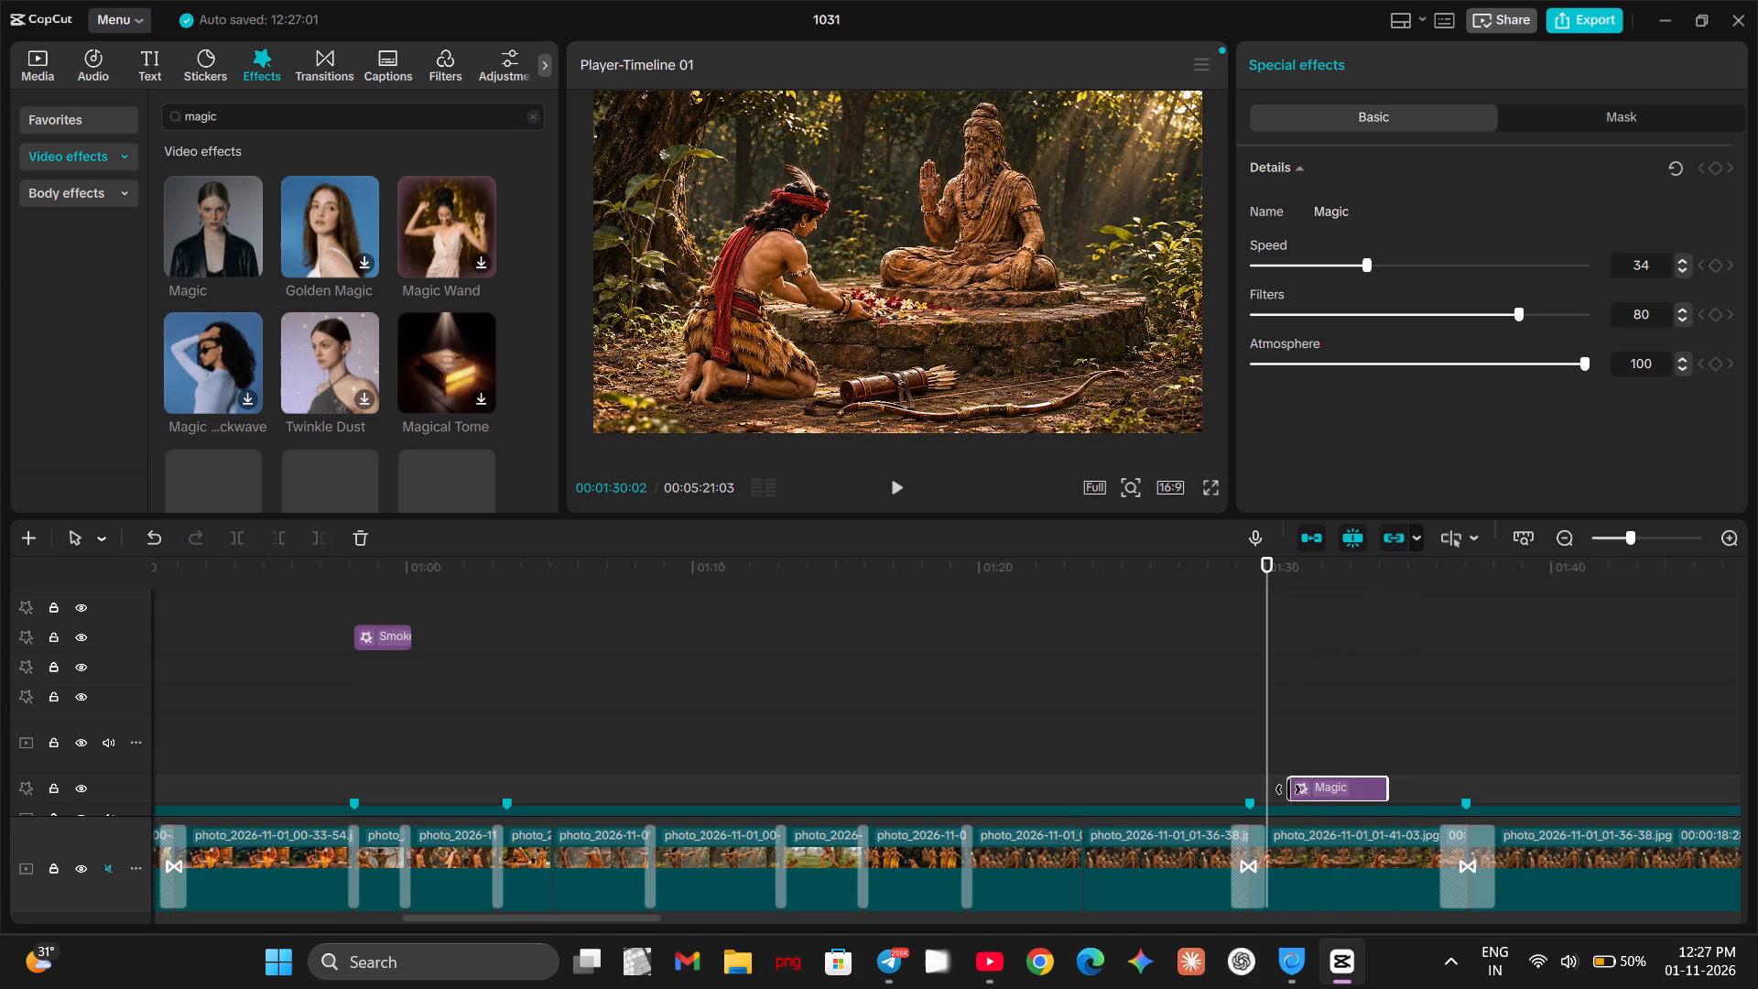
{"action": "left_click_drag", "start_coordinate": [1288, 789], "coordinate": [1280, 790]}
{"action": "key", "text": "space"}
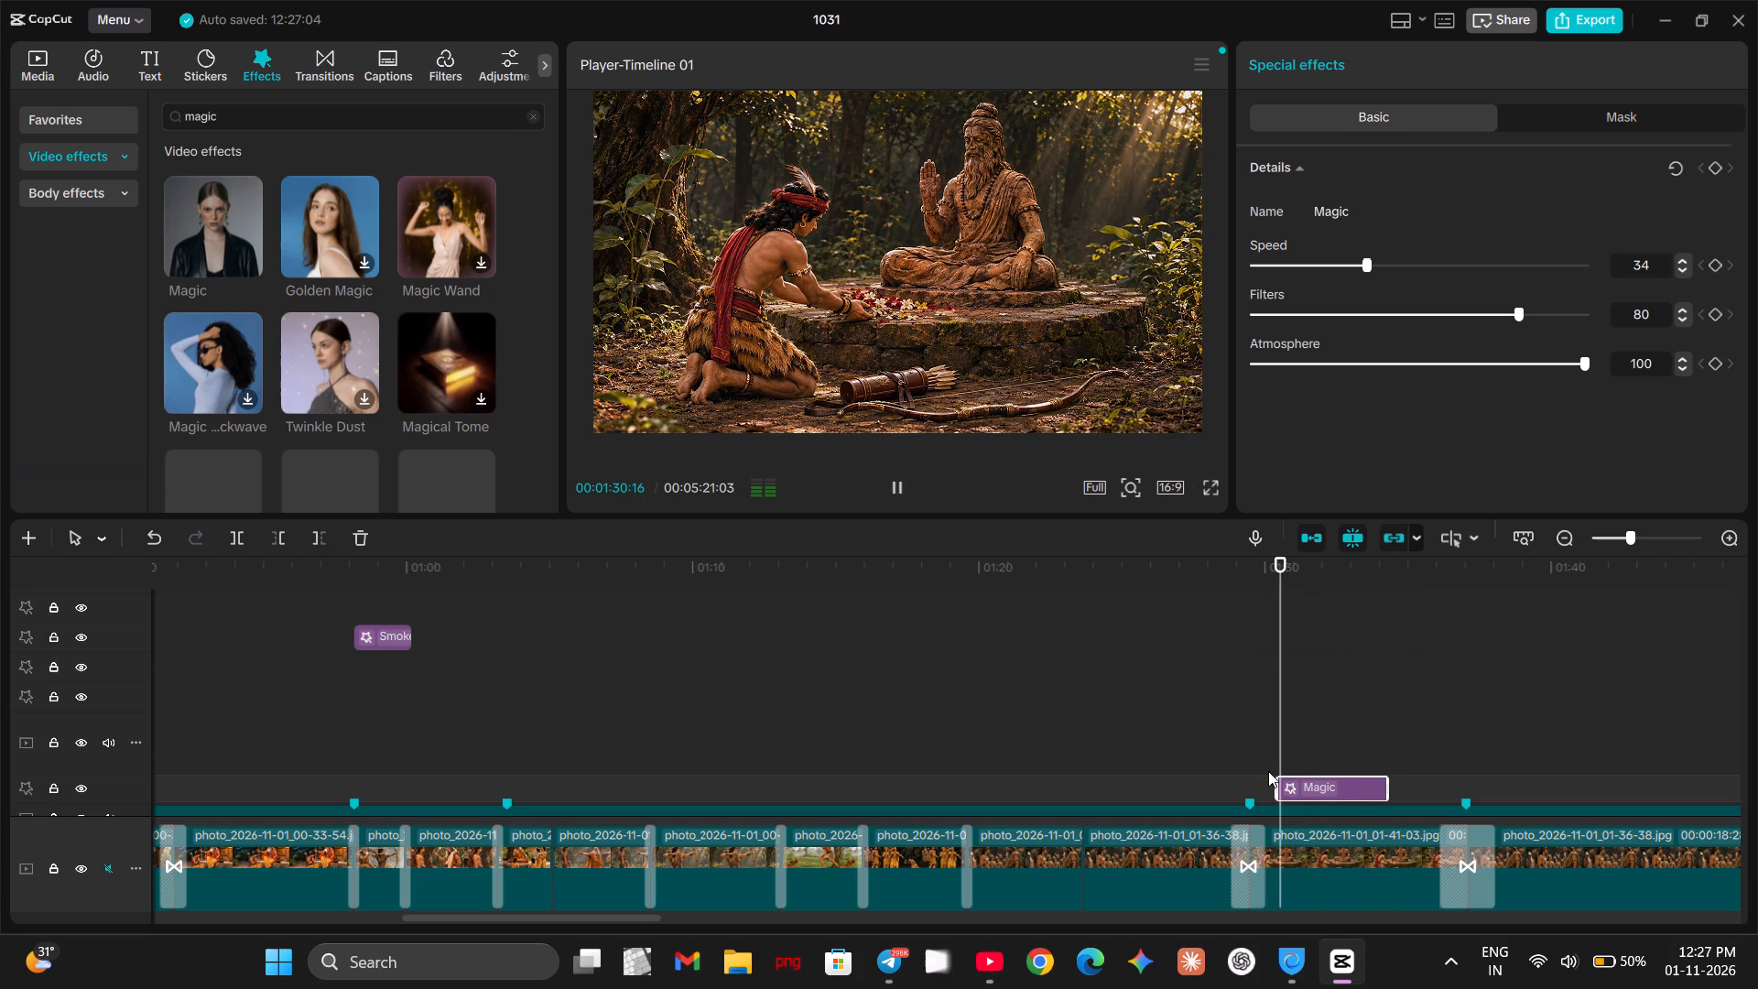
{"action": "key", "text": "space"}
{"action": "key", "text": "space"}
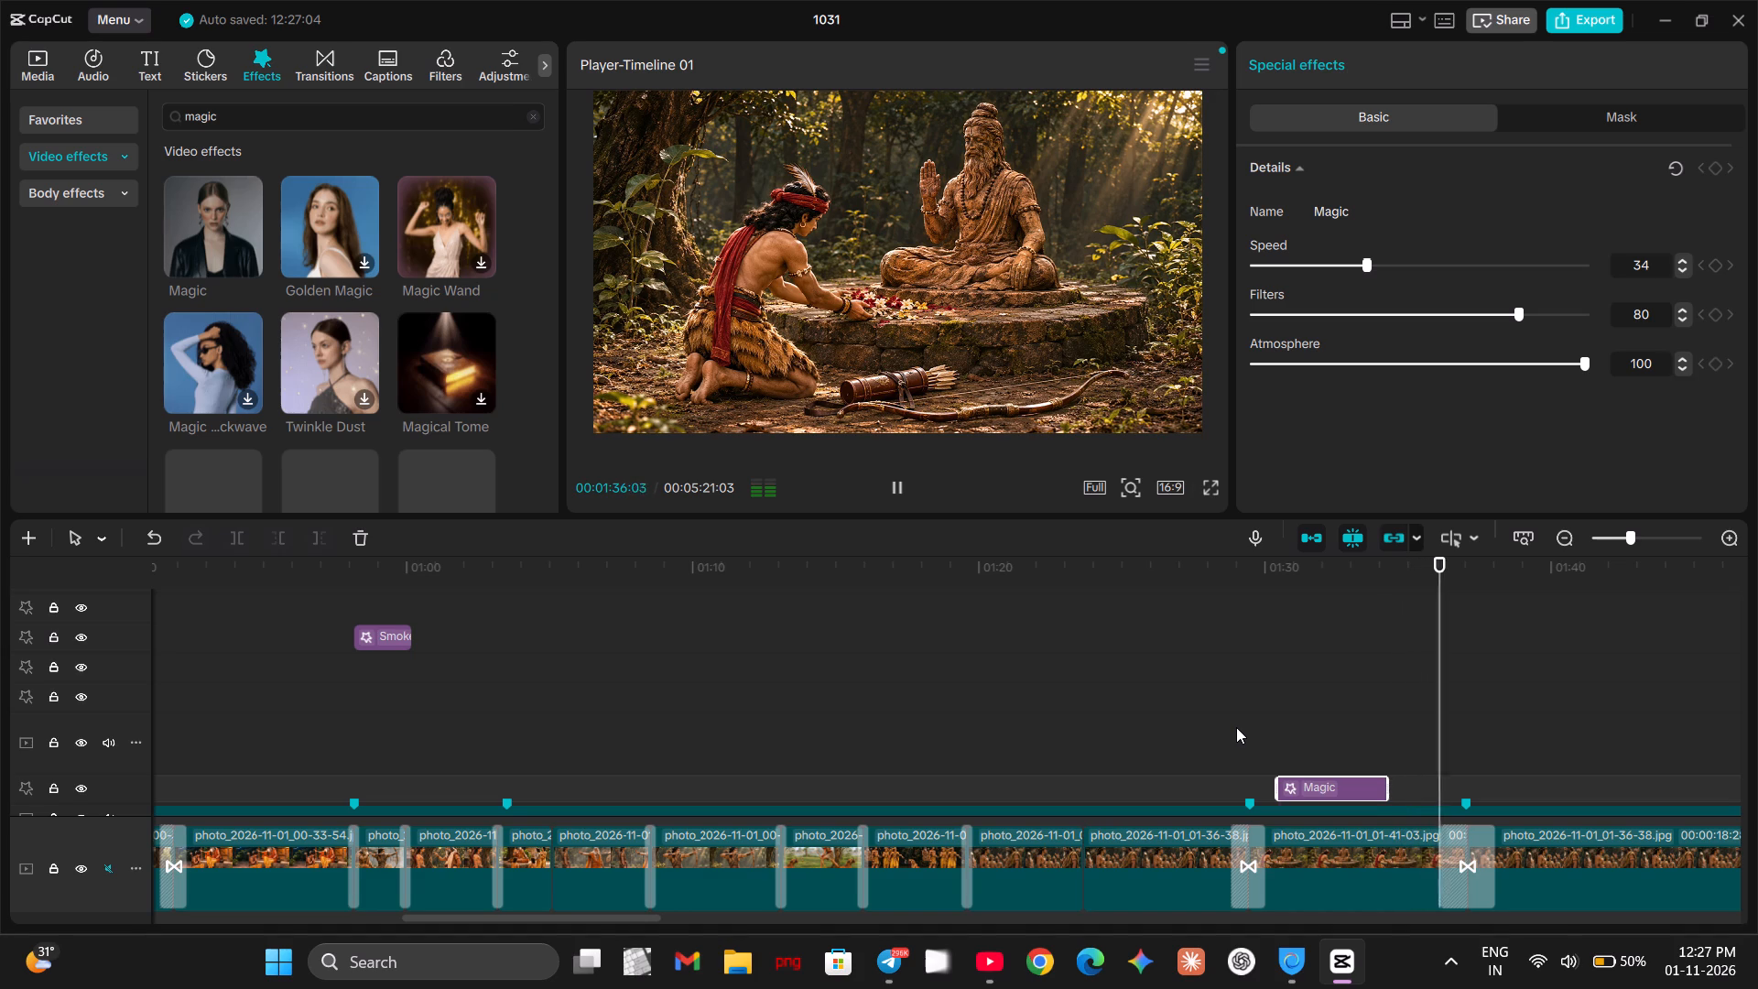
{"action": "key", "text": "space"}
Keyframe the kneeling-archer photo's scale from 100% at 00:01:30:02 to 112% at 00:01:36:03.
{"action": "left_click", "coordinate": [1386, 865]}
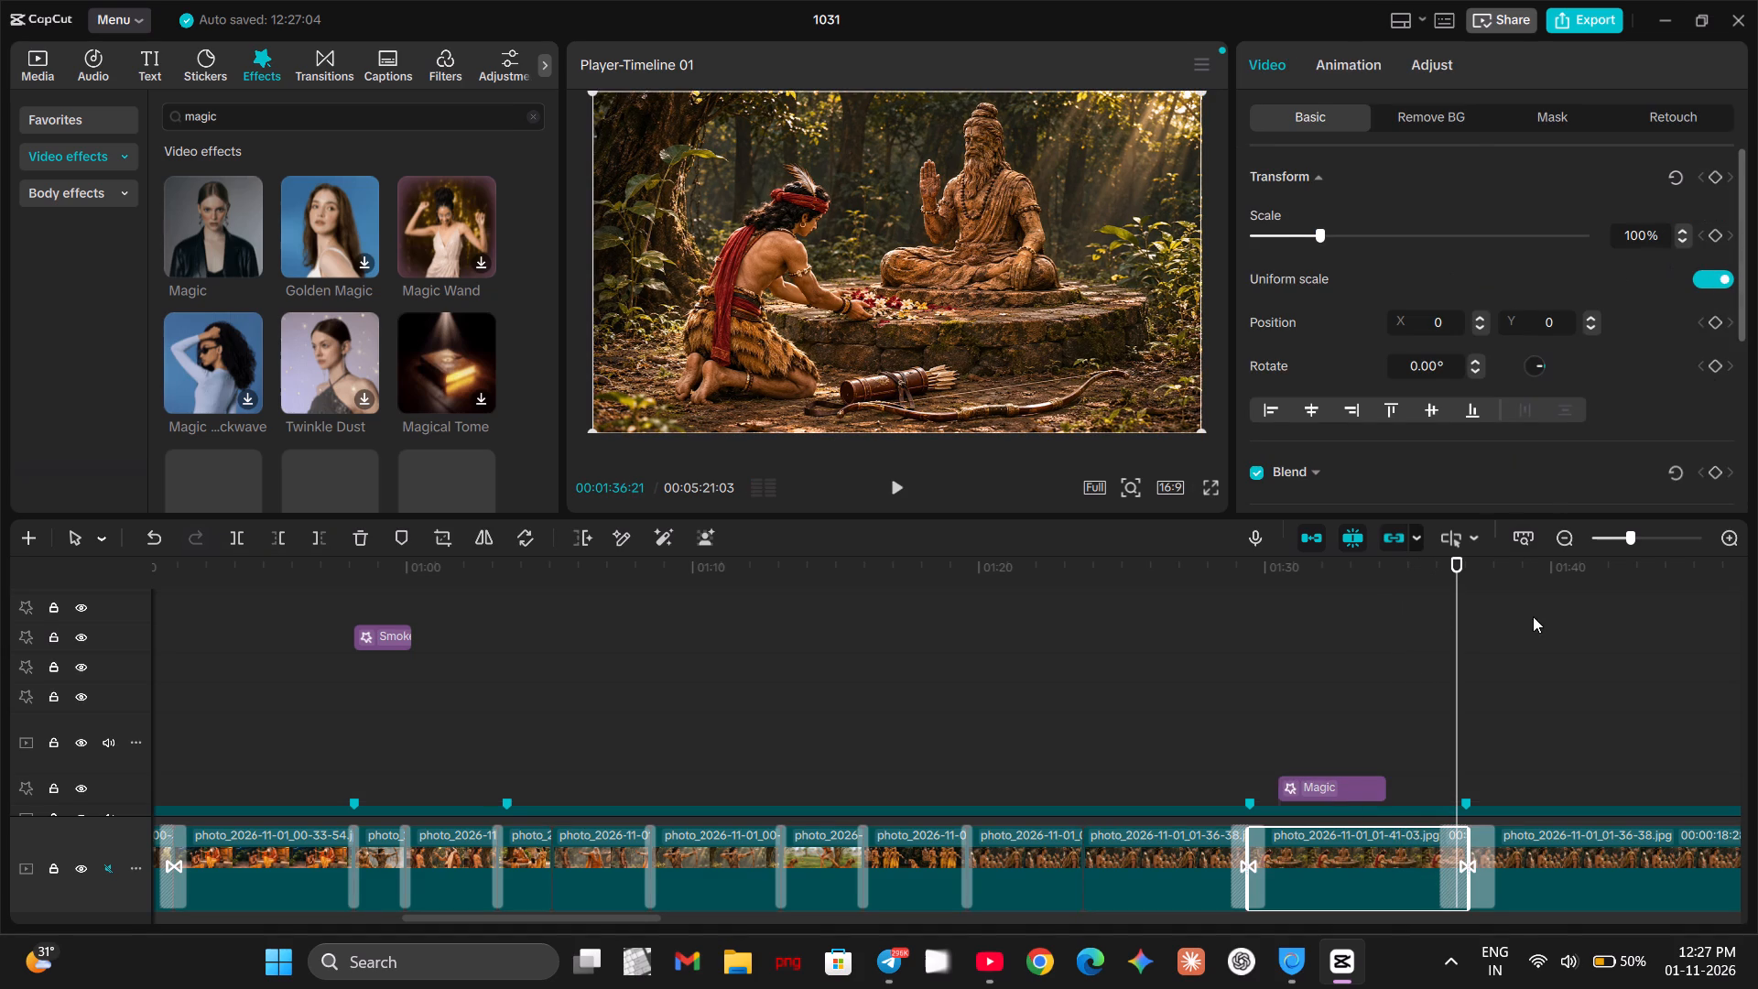
{"action": "left_click_drag", "start_coordinate": [1458, 683], "coordinate": [1252, 694]}
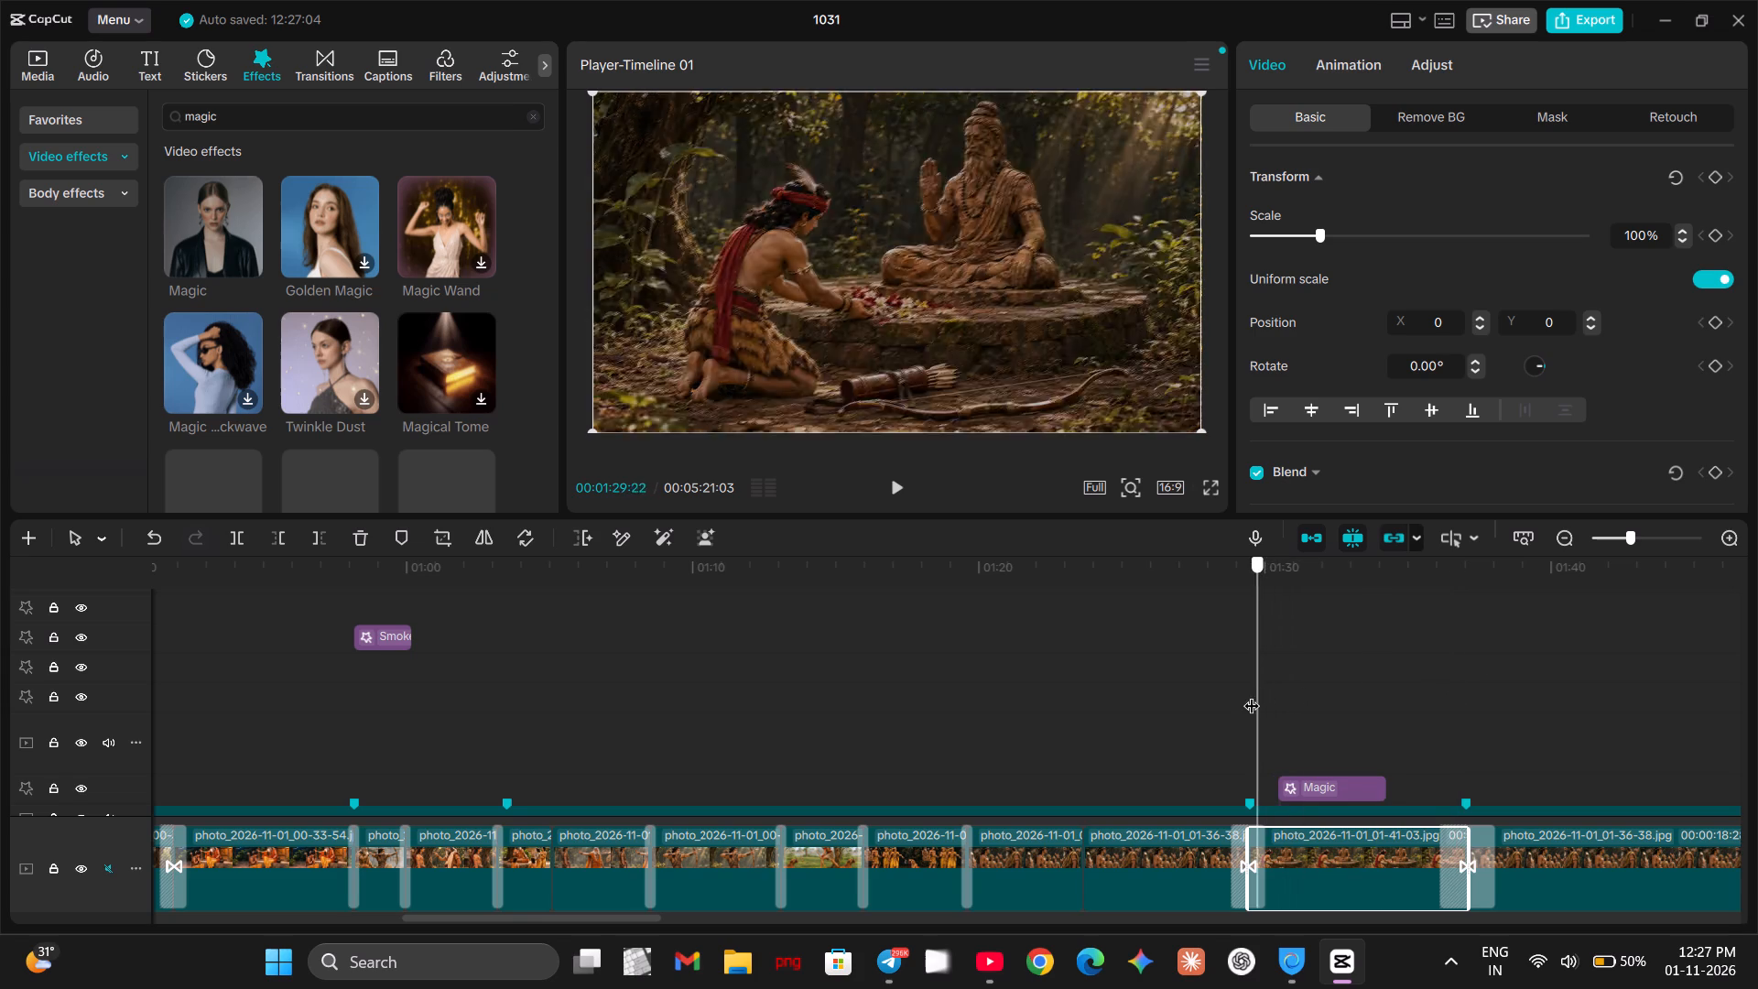
{"action": "left_click_drag", "start_coordinate": [1252, 694], "coordinate": [1265, 694]}
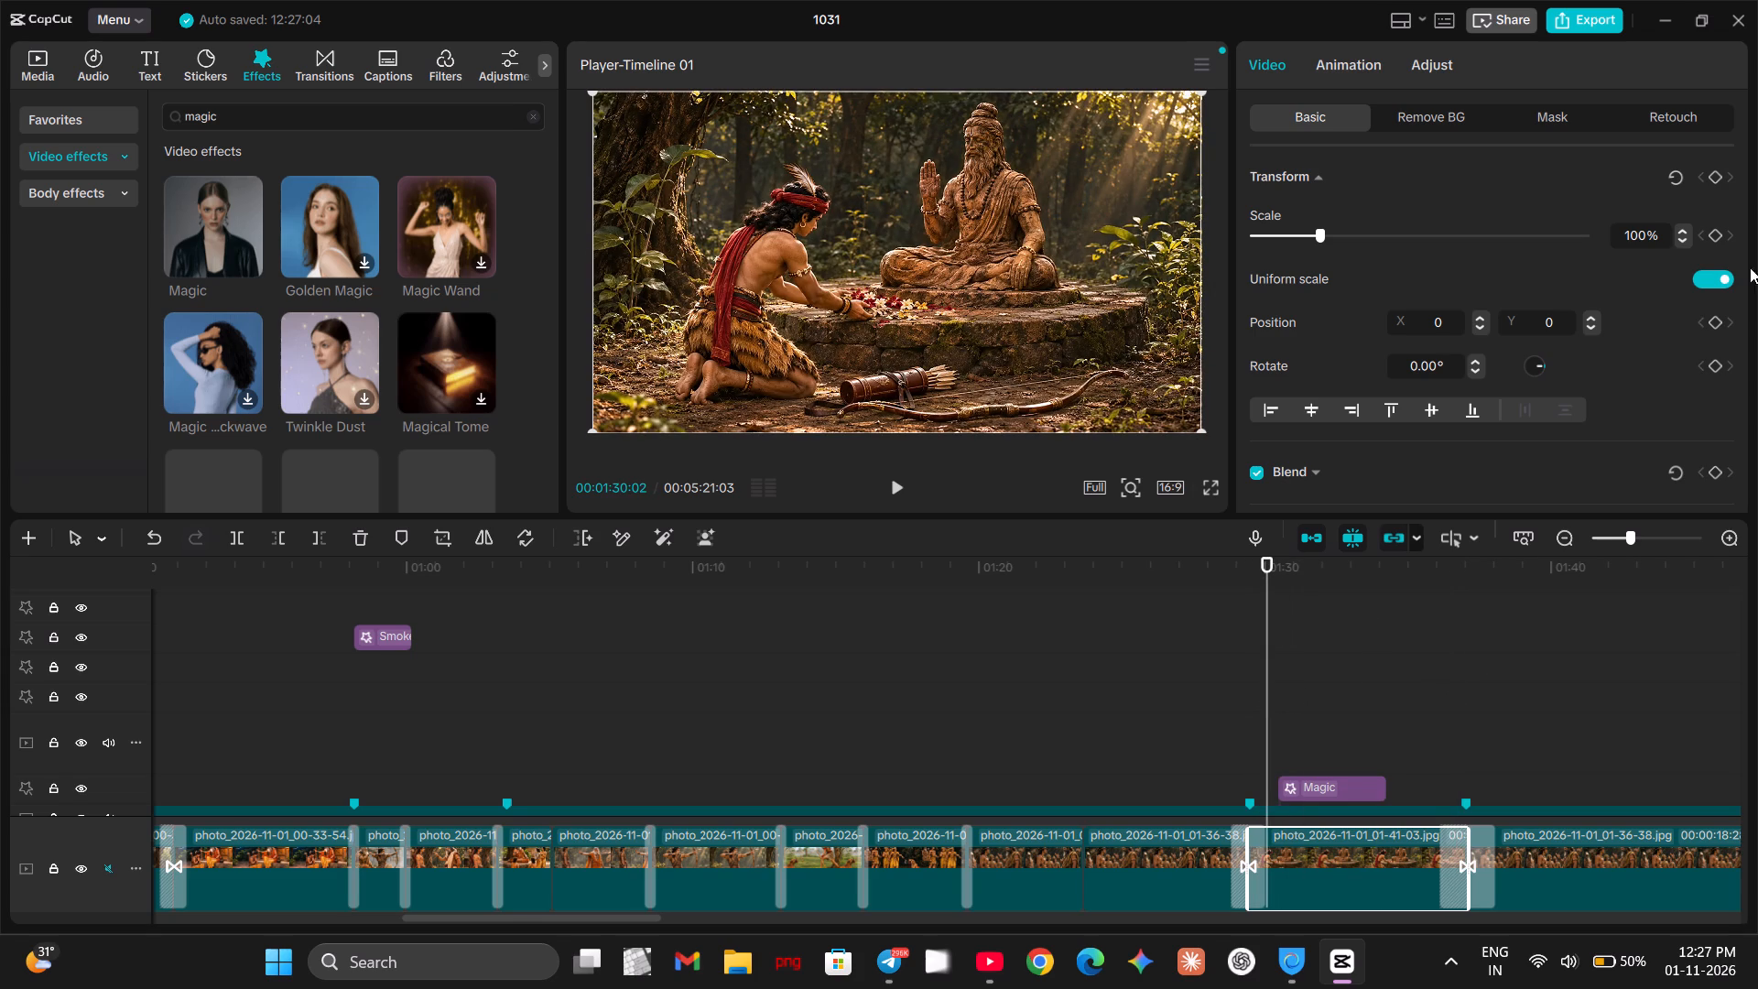
{"action": "left_click", "coordinate": [1709, 232]}
{"action": "left_click", "coordinate": [1720, 237]}
{"action": "left_click_drag", "start_coordinate": [1266, 660], "coordinate": [1425, 682]}
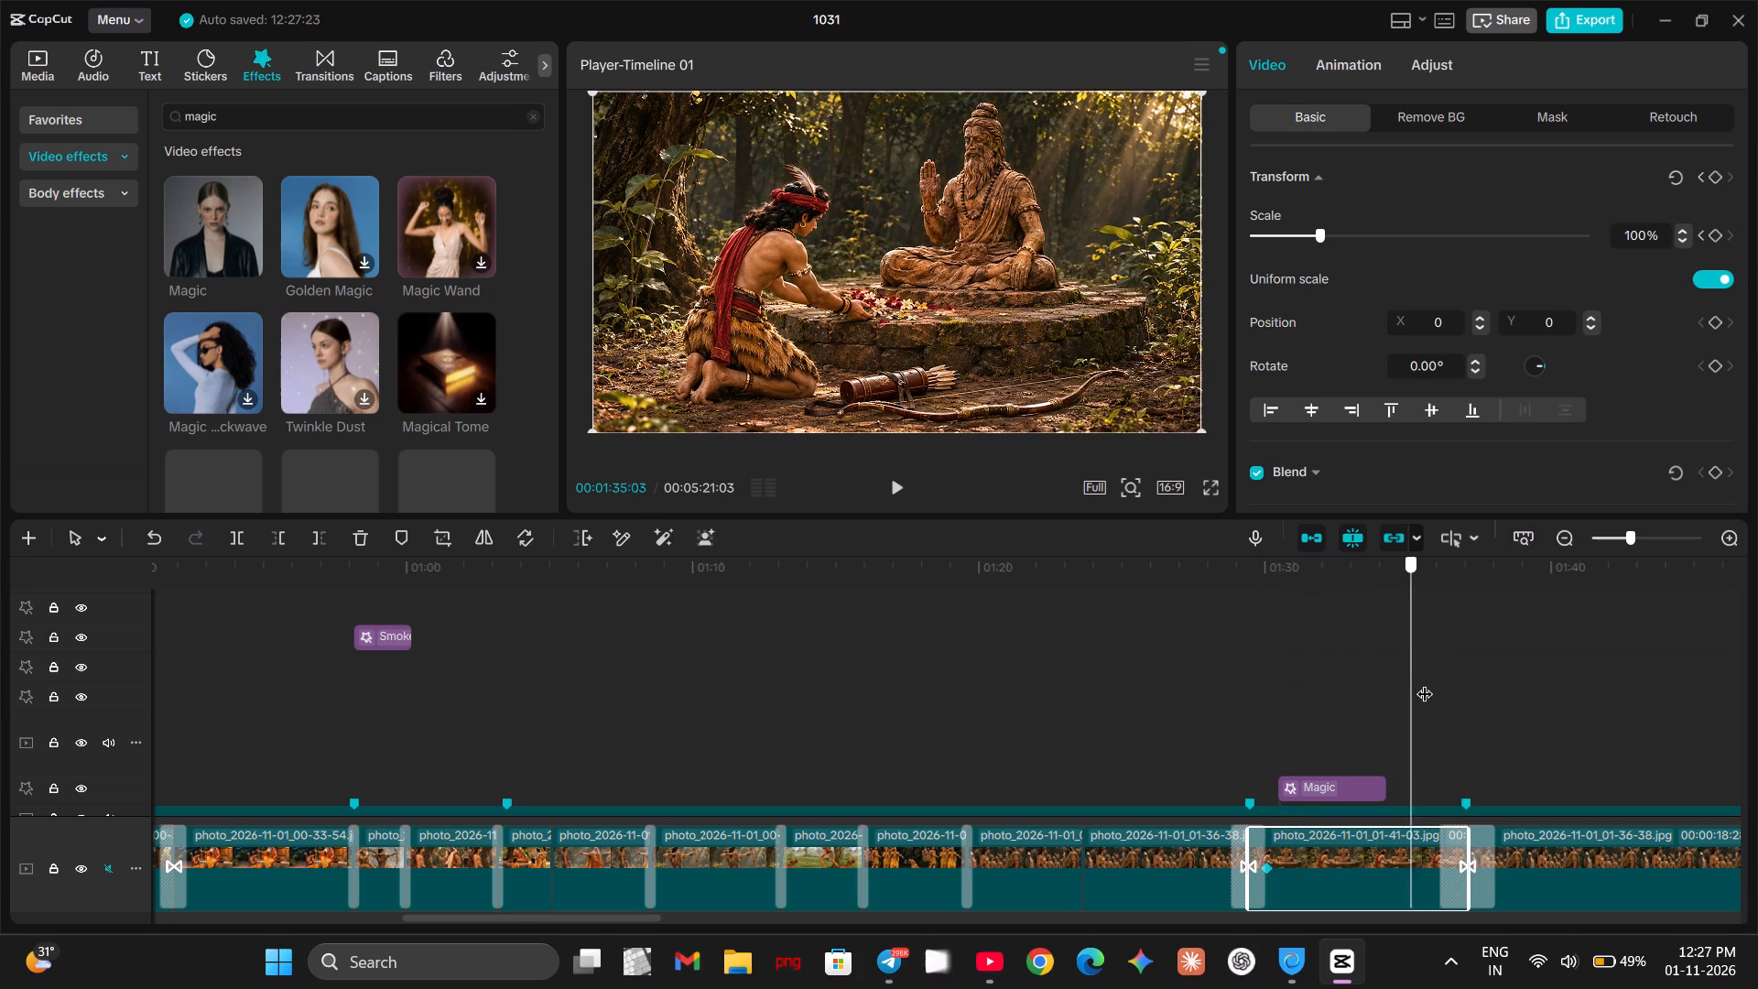
{"action": "left_click_drag", "start_coordinate": [1425, 682], "coordinate": [1434, 687]}
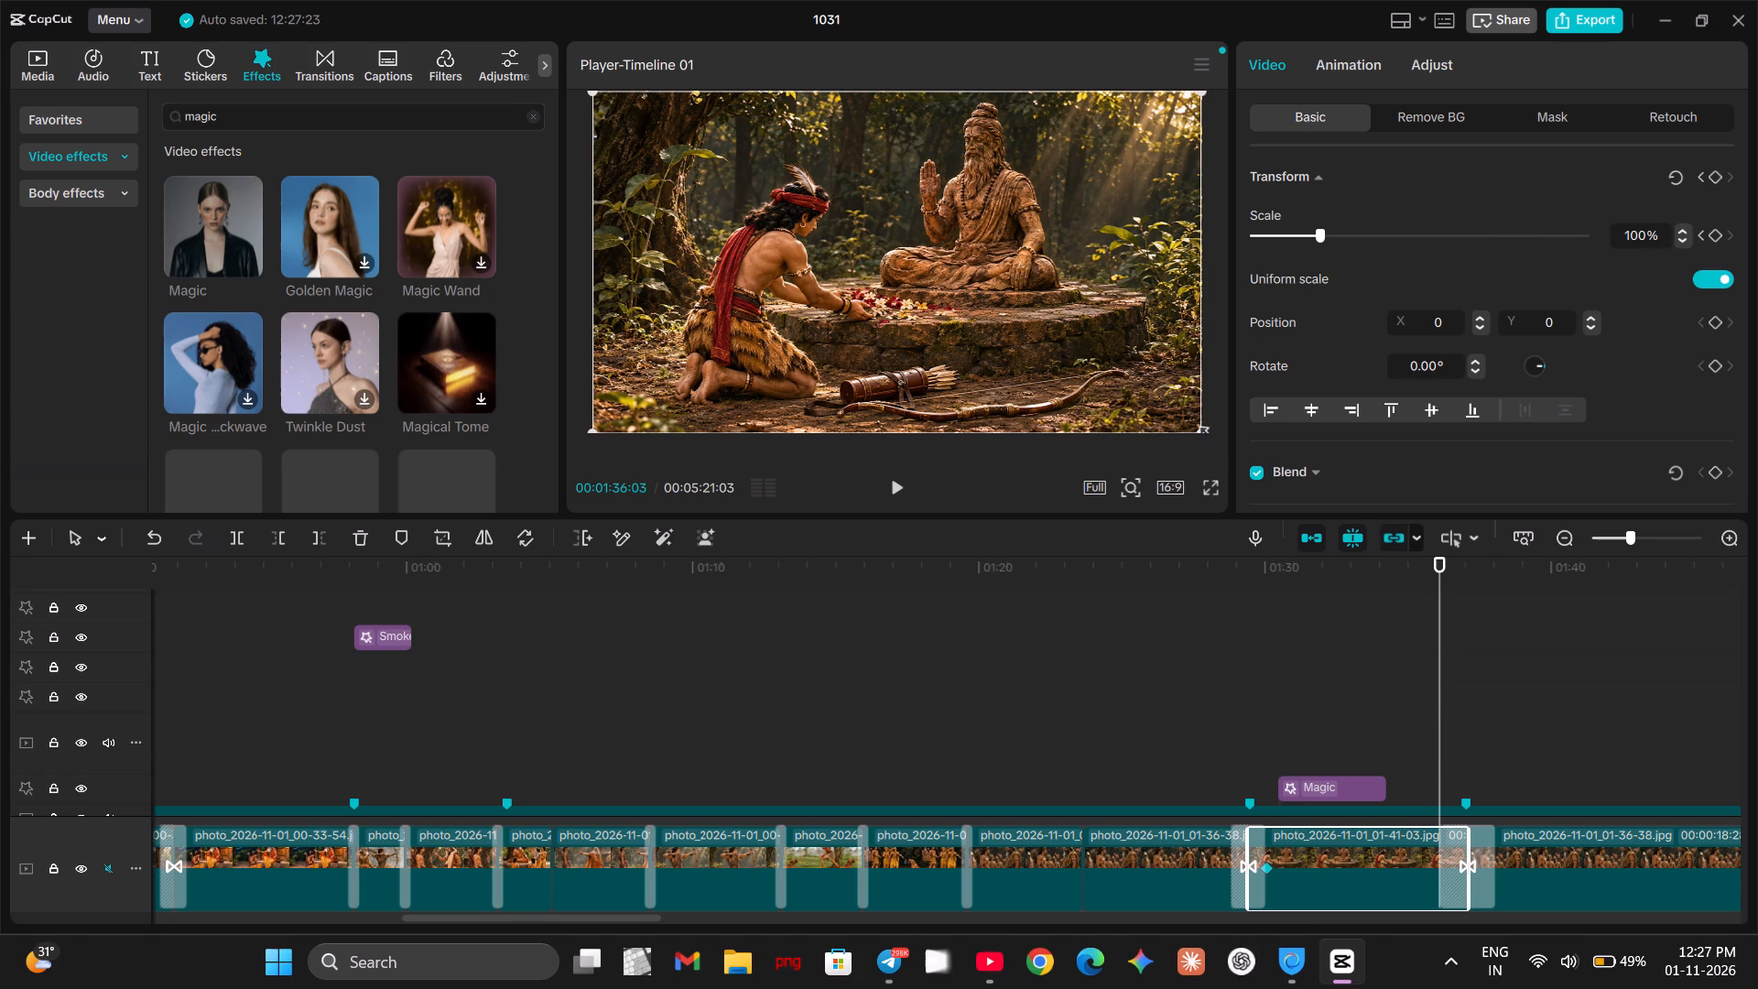
{"action": "left_click_drag", "start_coordinate": [1202, 431], "coordinate": [1228, 512]}
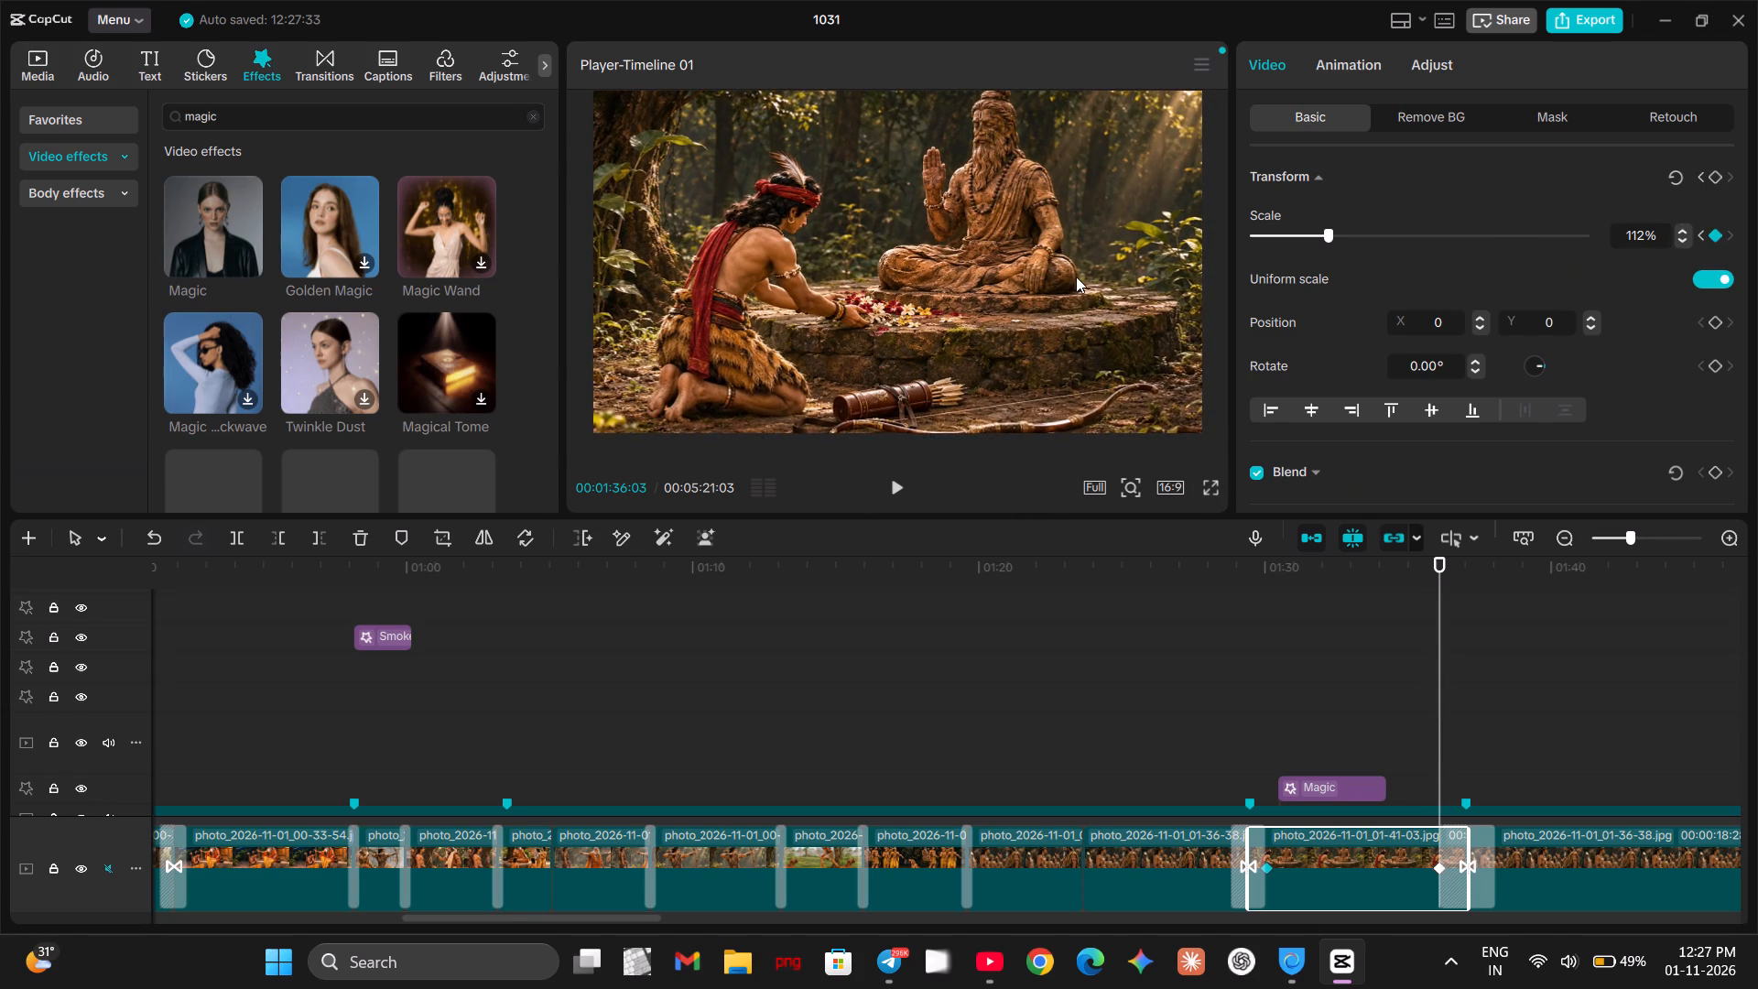
Shift the enlarged photo down to position Y -134 and add a Transform keyframe at 00:01:36:03.
{"action": "left_click_drag", "start_coordinate": [1075, 276], "coordinate": [1070, 299]}
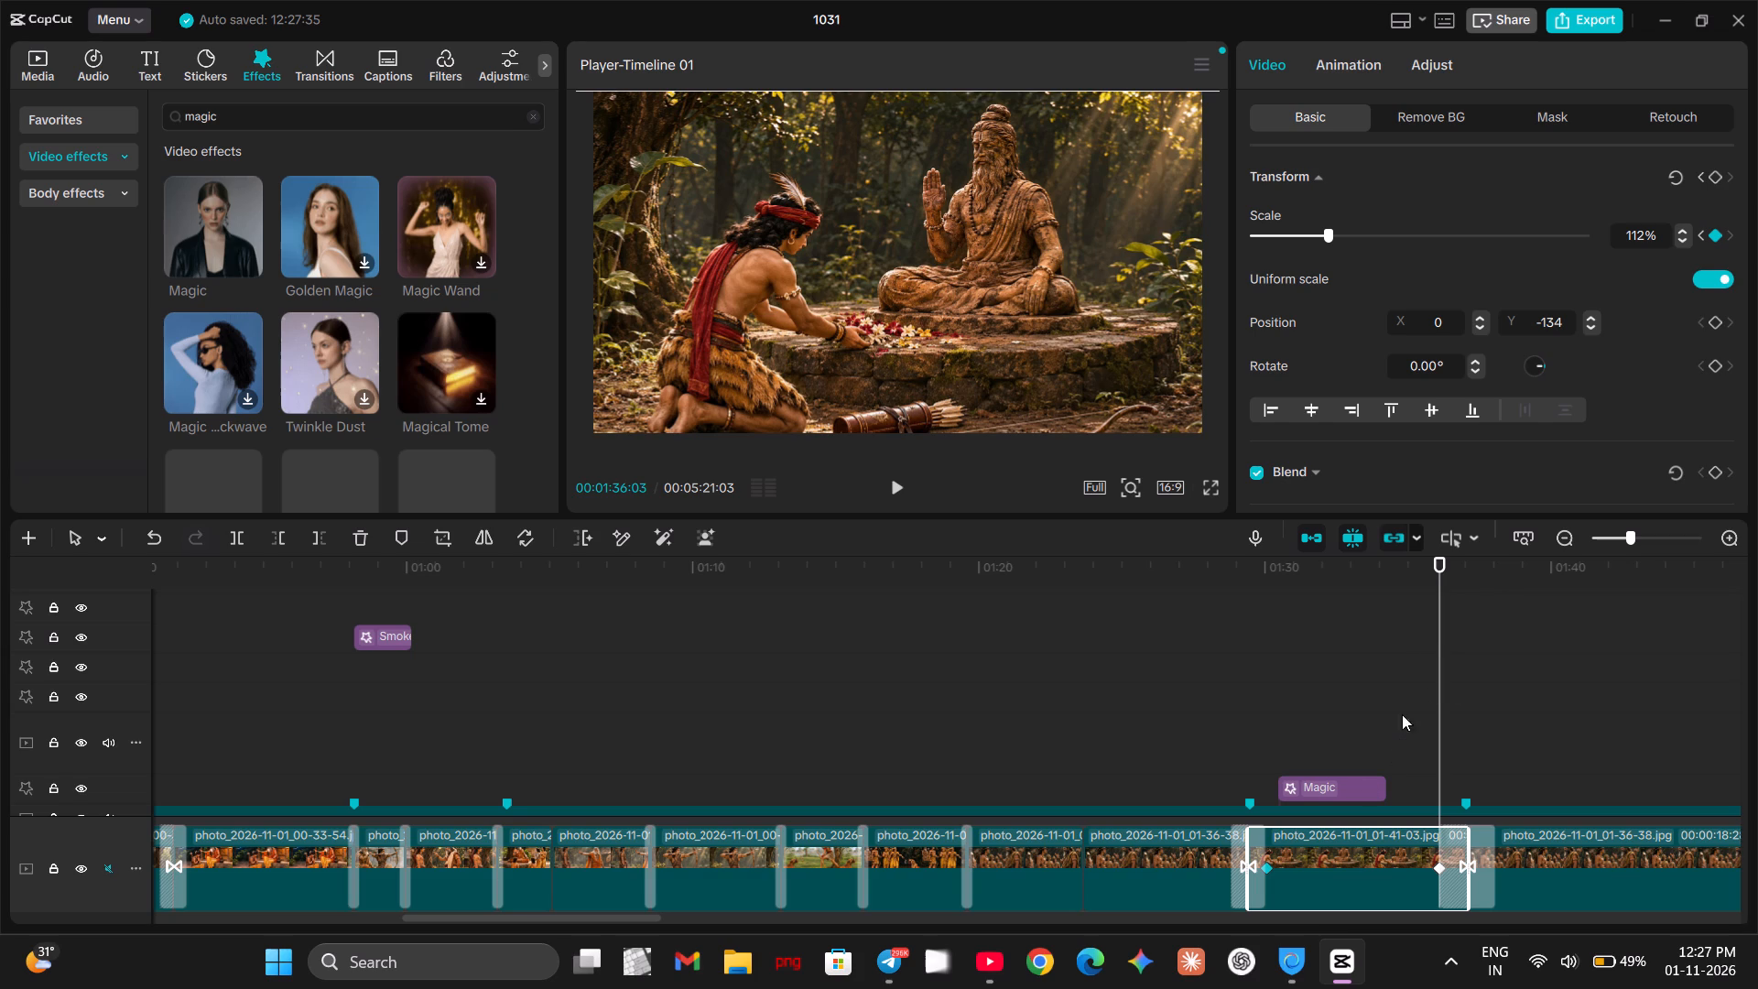
{"action": "left_click_drag", "start_coordinate": [1438, 680], "coordinate": [1264, 718]}
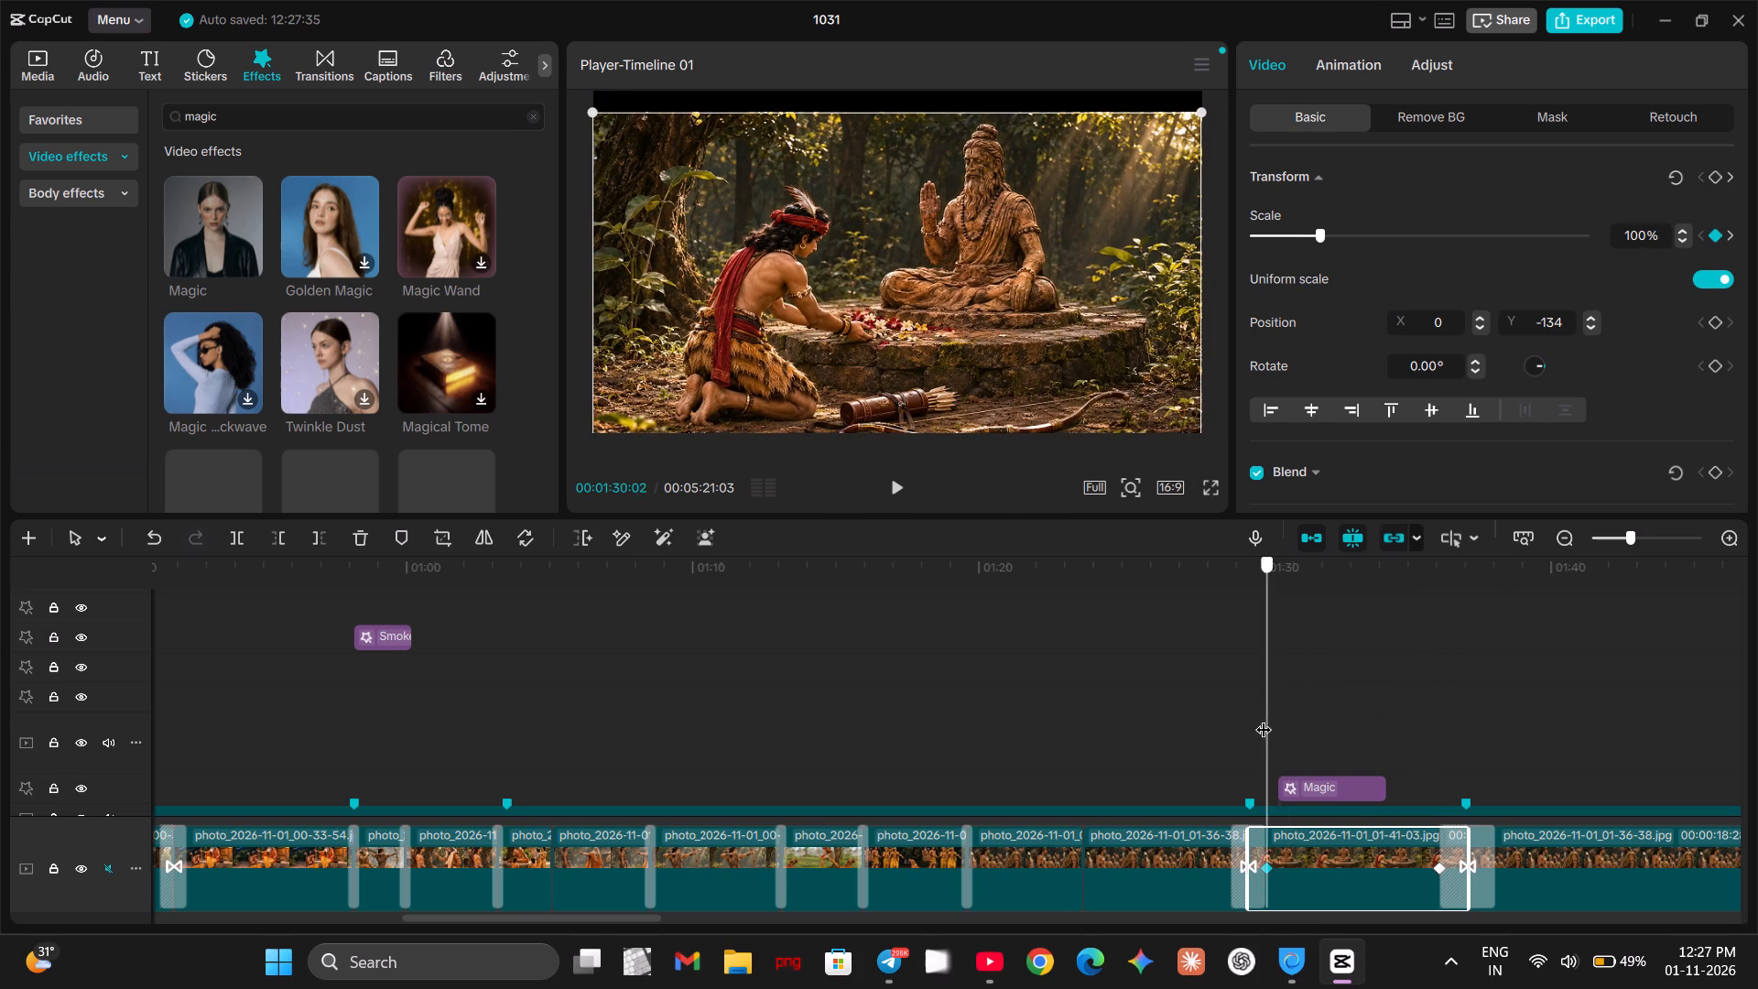
{"action": "left_click_drag", "start_coordinate": [1264, 718], "coordinate": [1449, 701]}
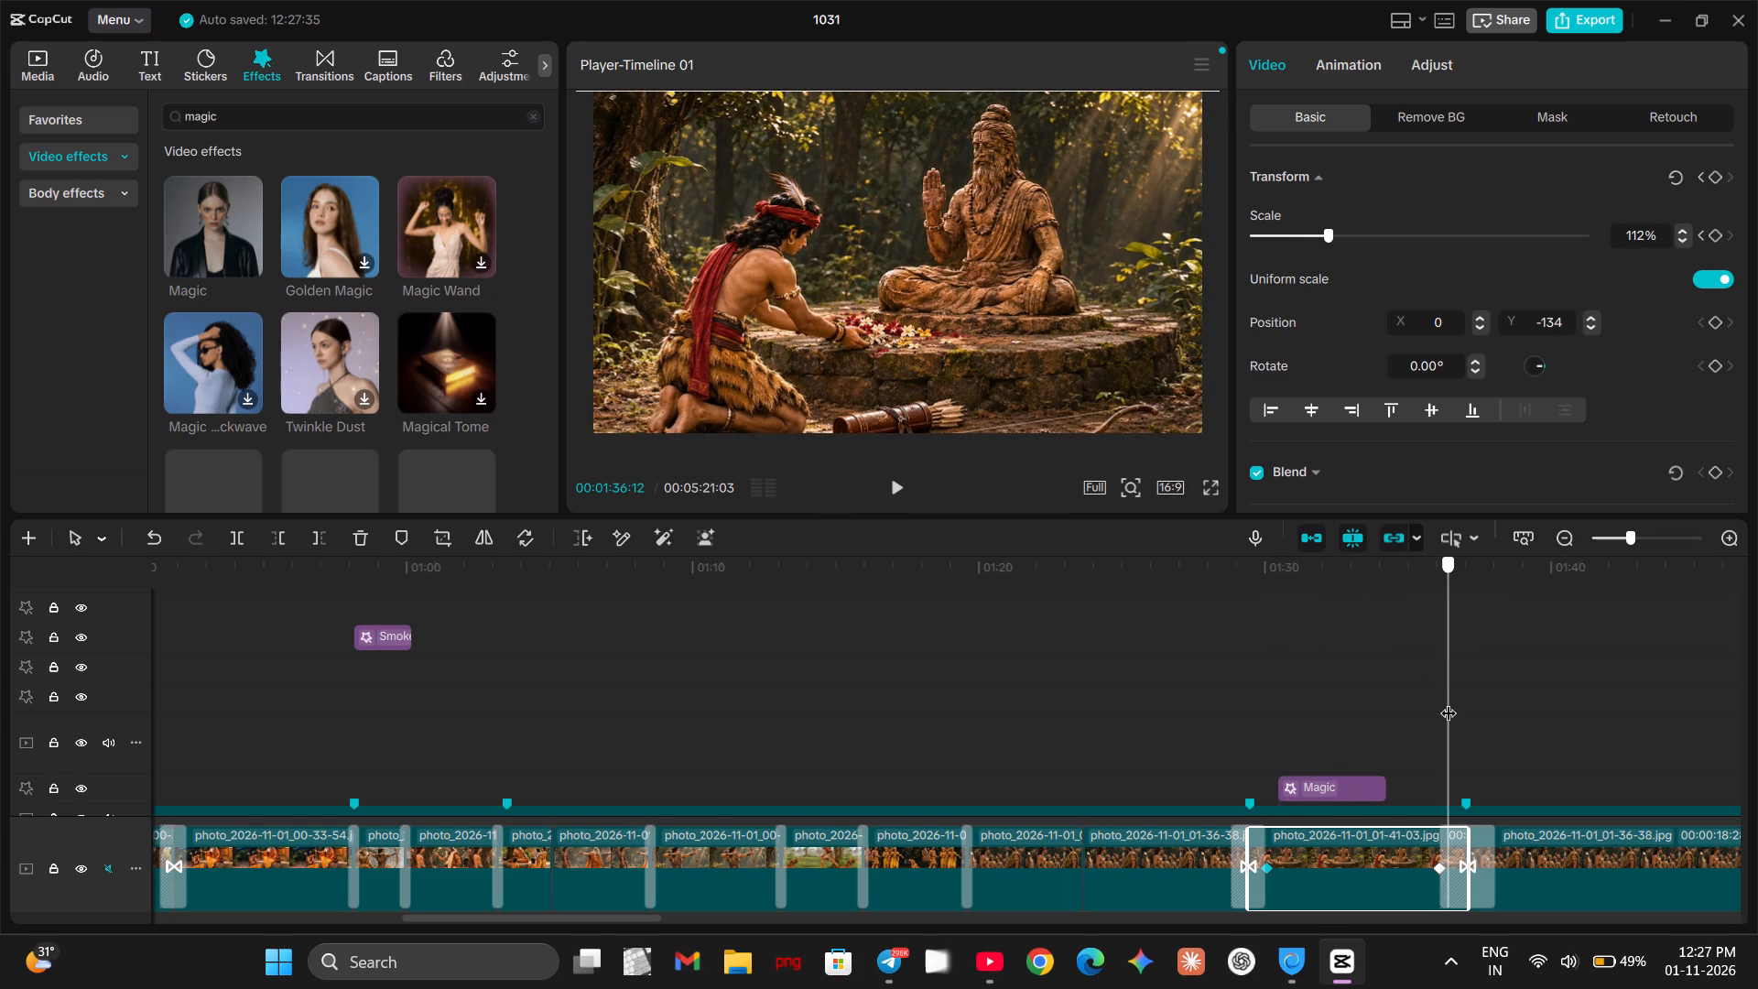
{"action": "left_click_drag", "start_coordinate": [1449, 701], "coordinate": [1440, 707]}
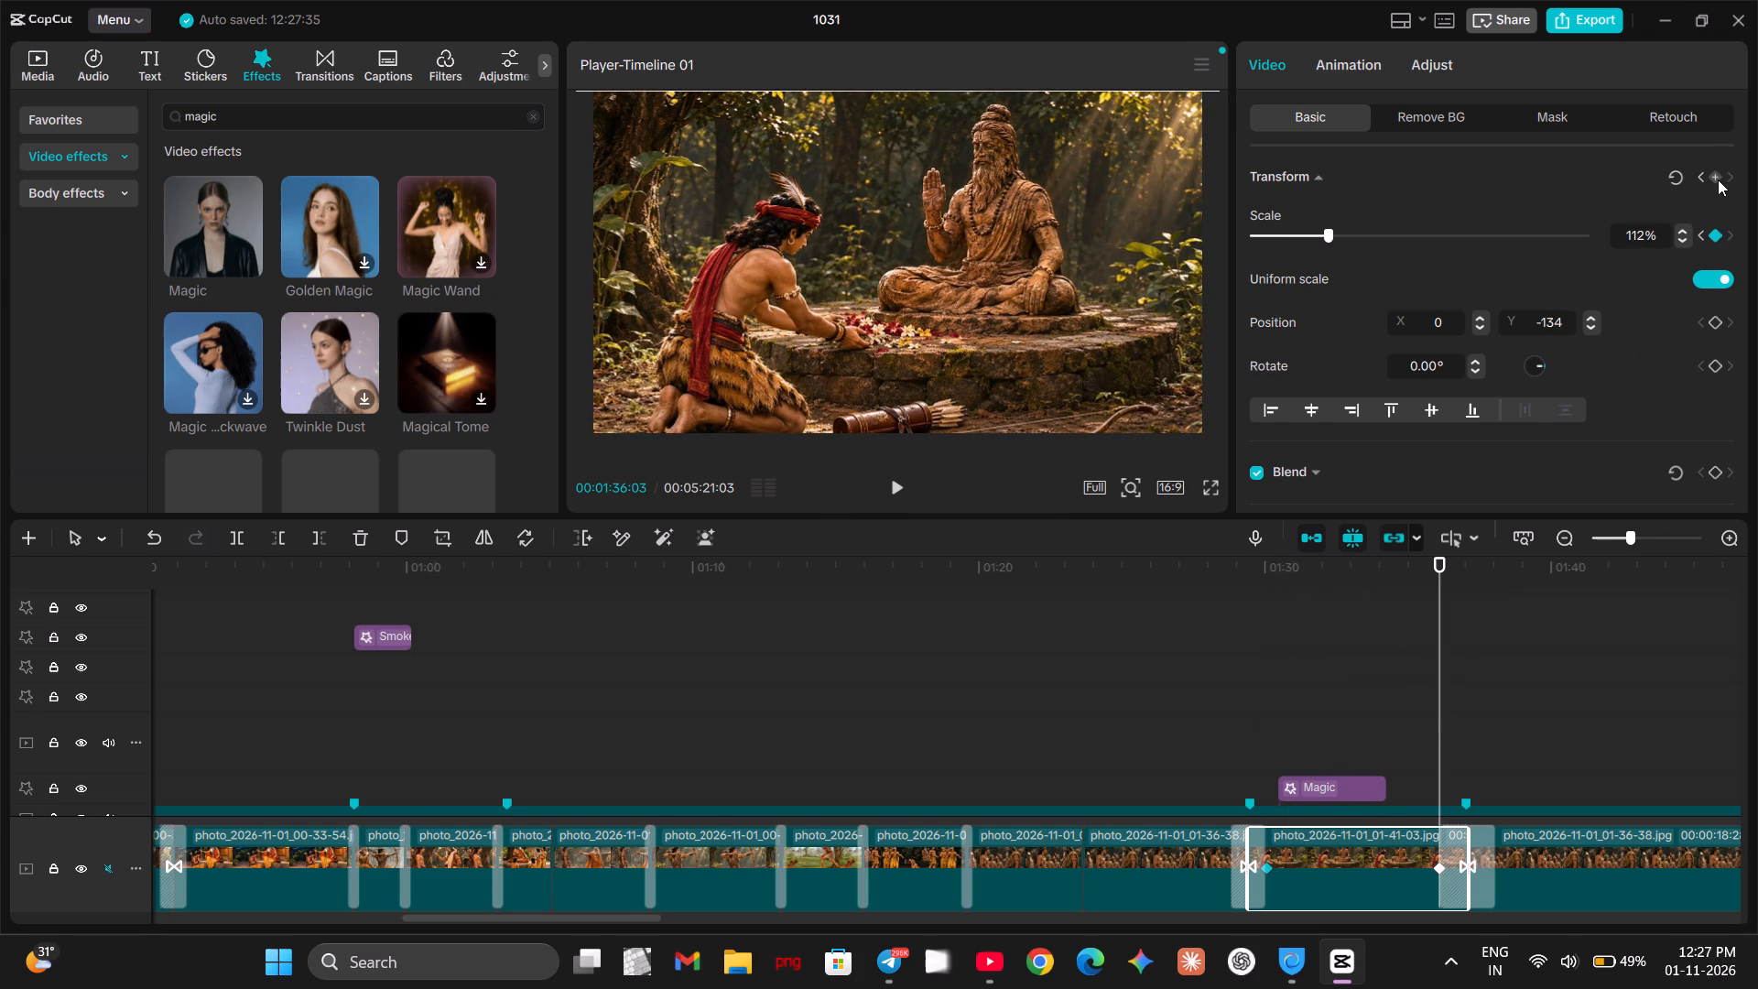
{"action": "left_click", "coordinate": [1718, 179]}
Set the kneeling-archer photo's position to Y 0 at 00:01:30:02, and play the animated zoom through.
{"action": "left_click_drag", "start_coordinate": [1441, 651], "coordinate": [1257, 694]}
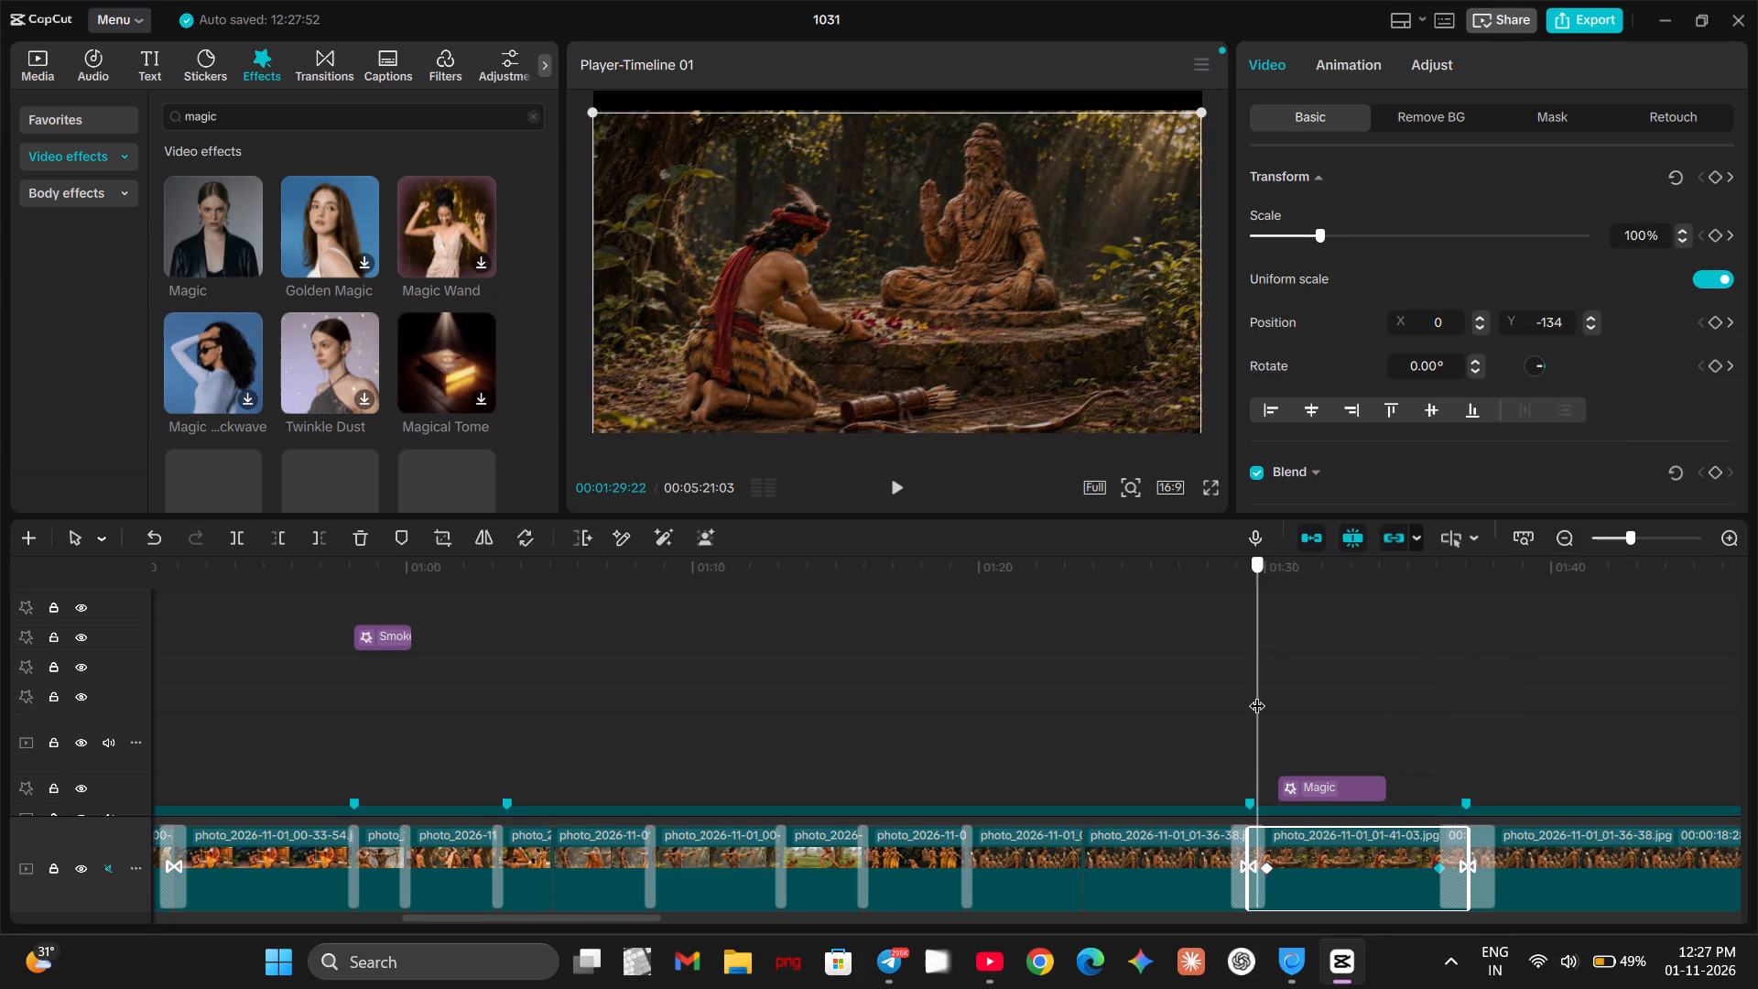
{"action": "left_click_drag", "start_coordinate": [1257, 694], "coordinate": [1270, 697]}
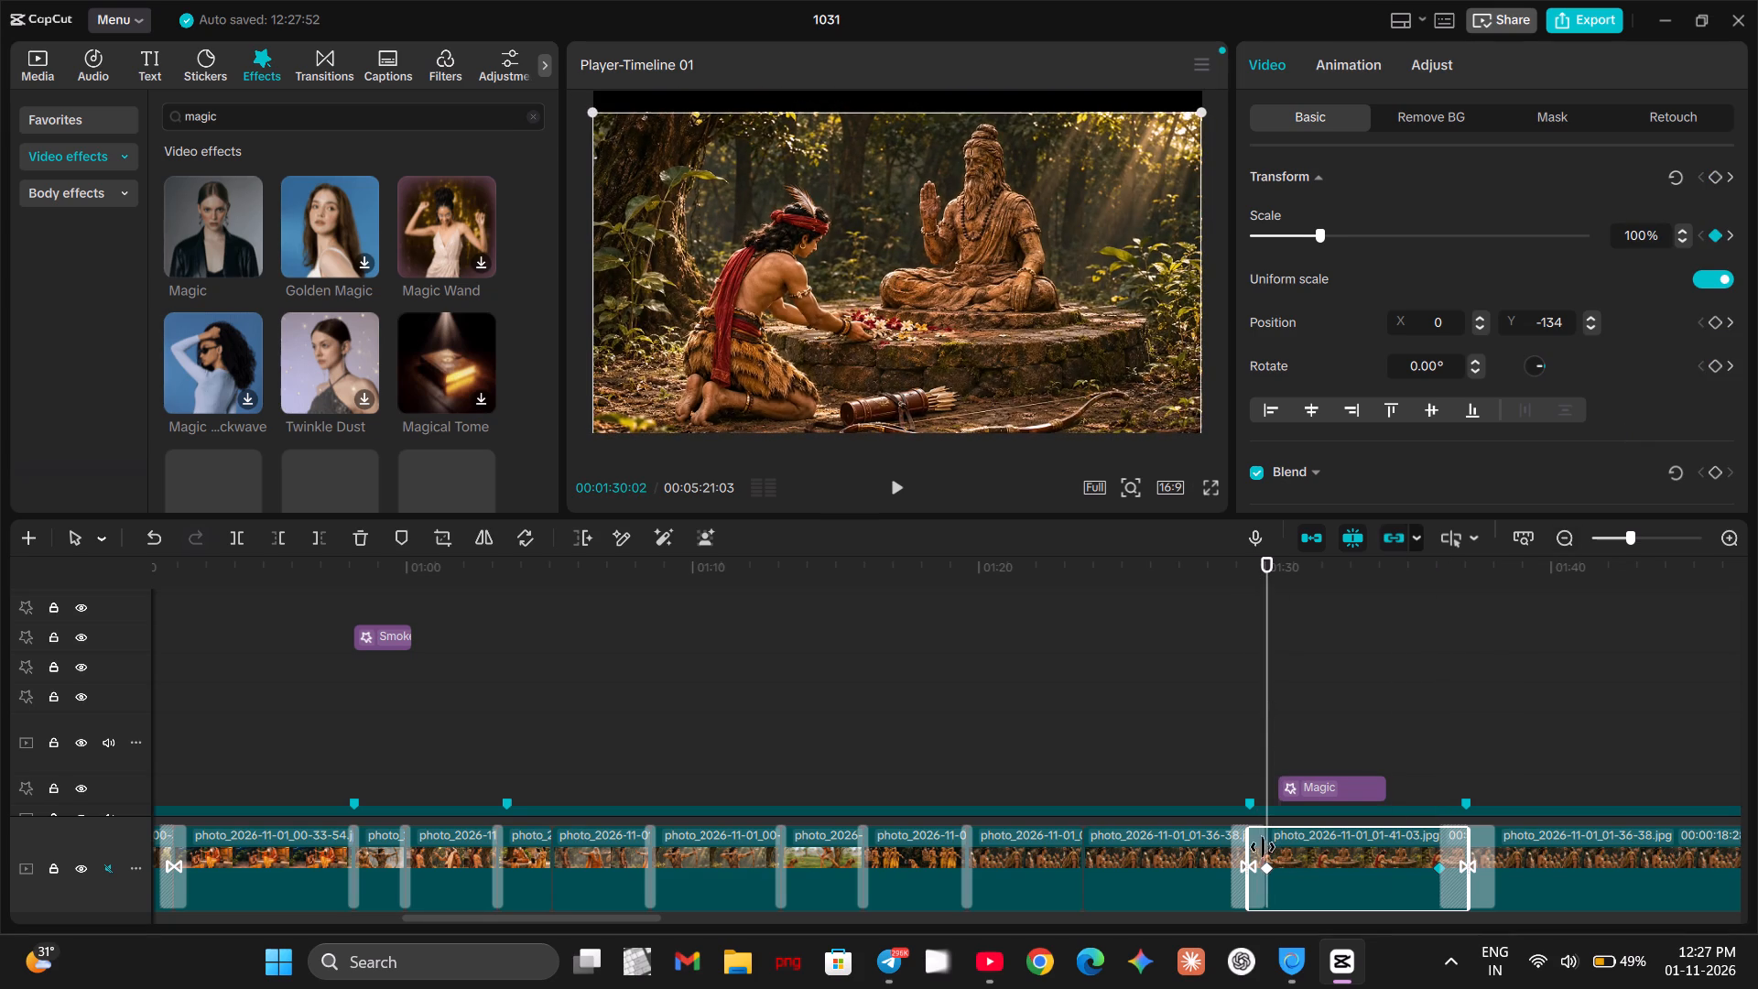
{"action": "left_click", "coordinate": [1264, 865]}
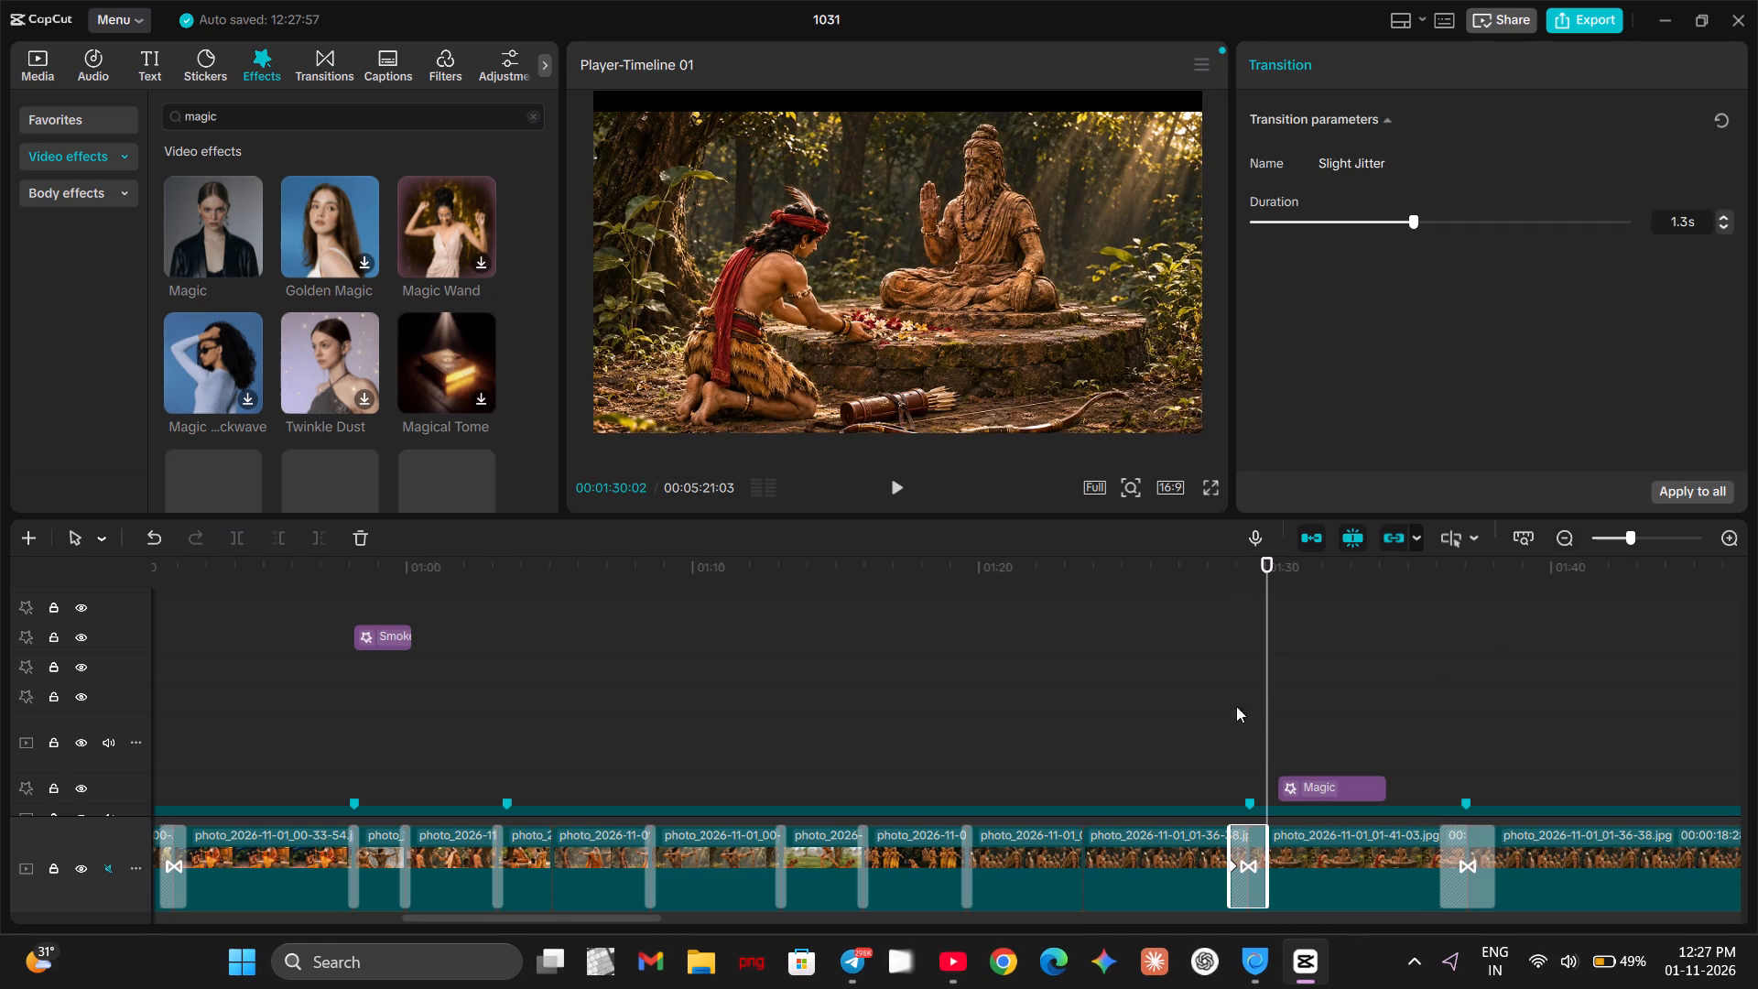
{"action": "left_click_drag", "start_coordinate": [1265, 699], "coordinate": [1256, 710]}
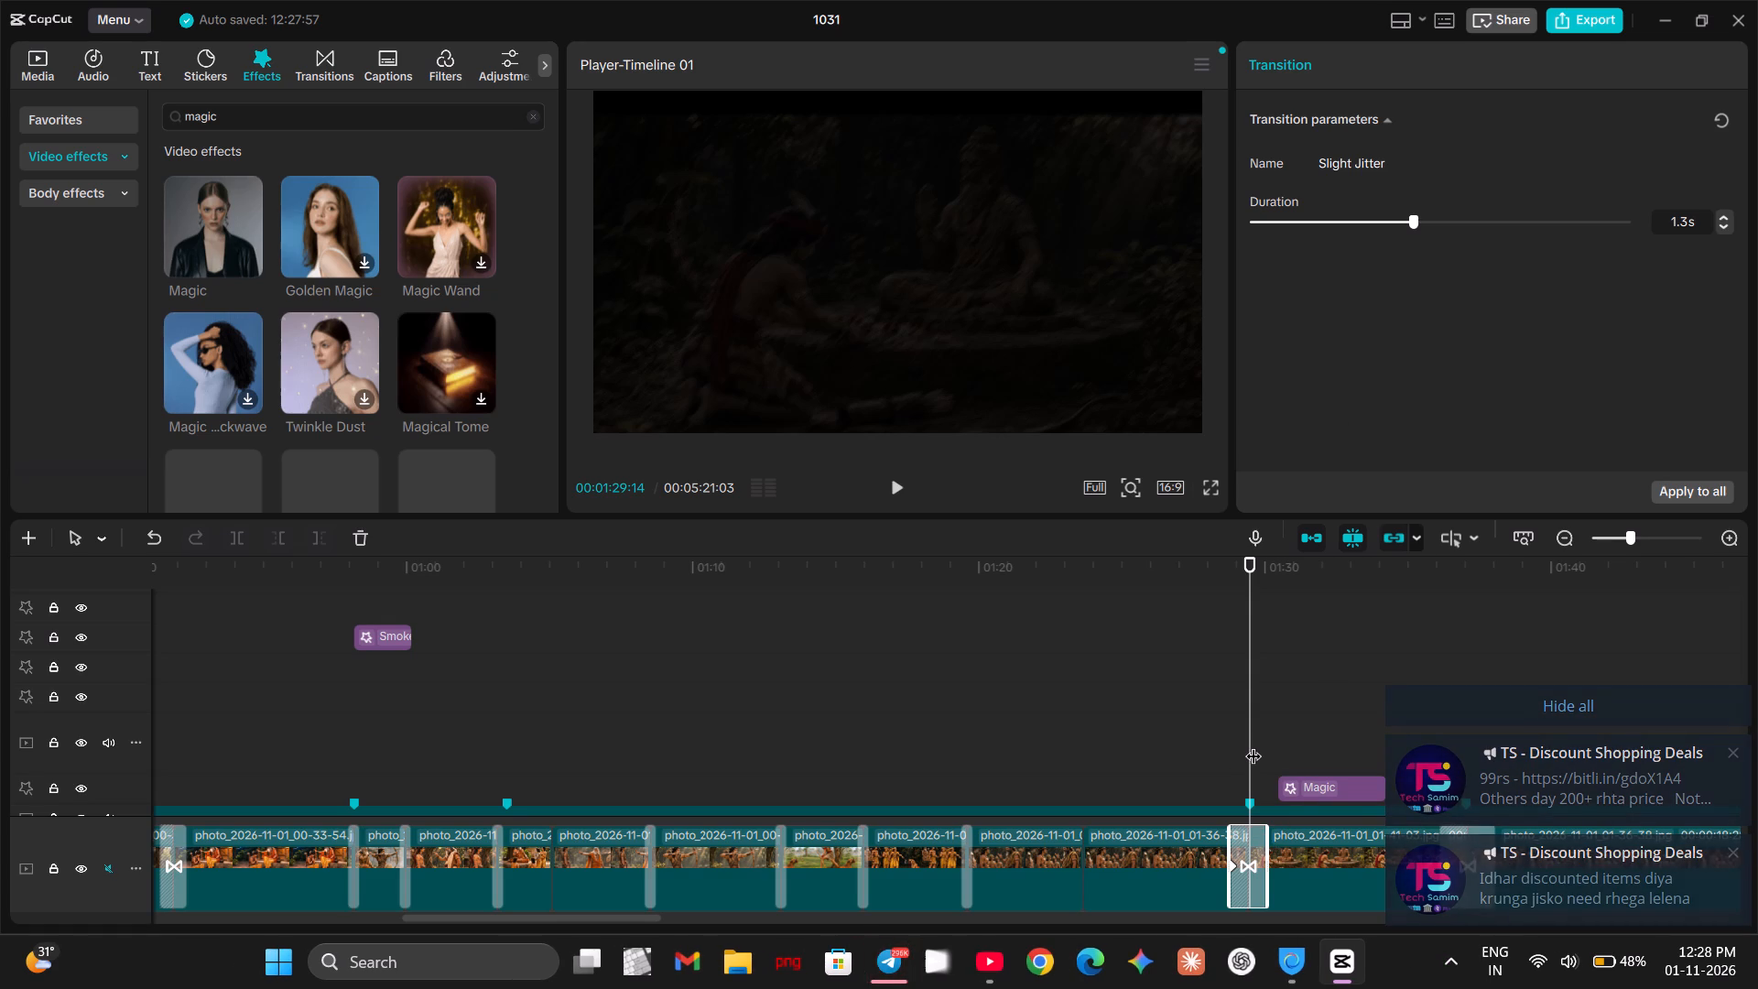
{"action": "left_click_drag", "start_coordinate": [1253, 744], "coordinate": [1270, 741]}
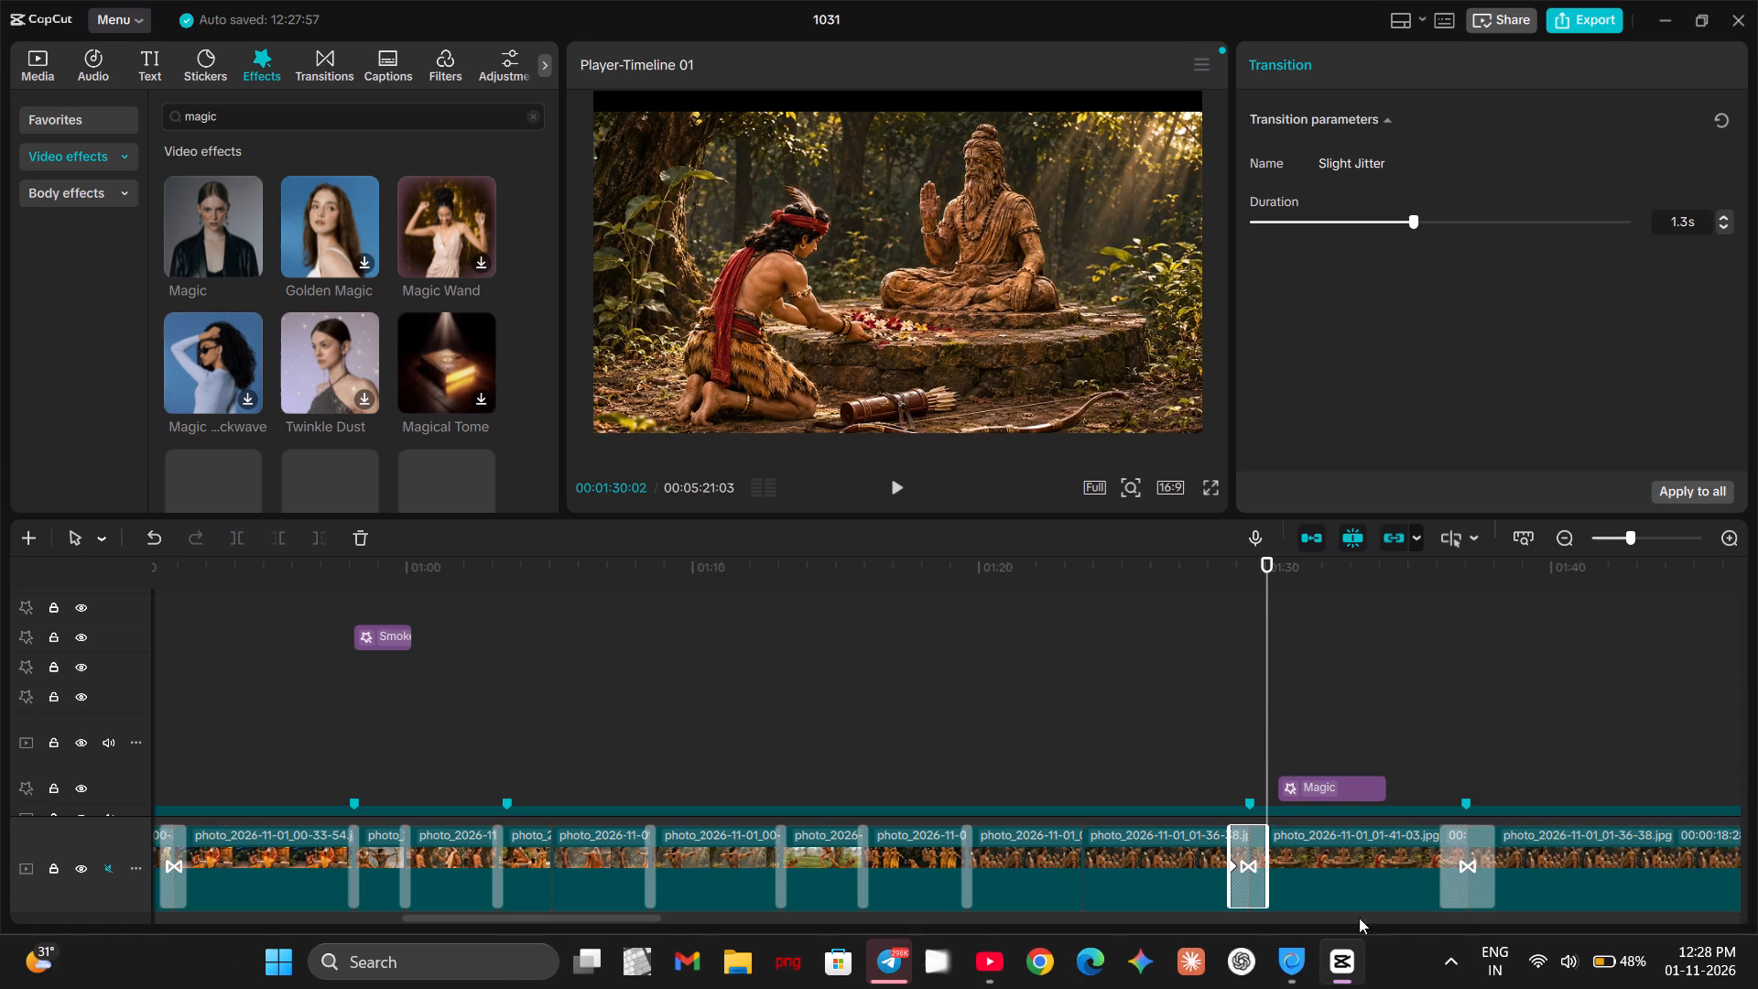
{"action": "left_click", "coordinate": [1325, 840]}
{"action": "left_click_drag", "start_coordinate": [1068, 362], "coordinate": [1063, 321]}
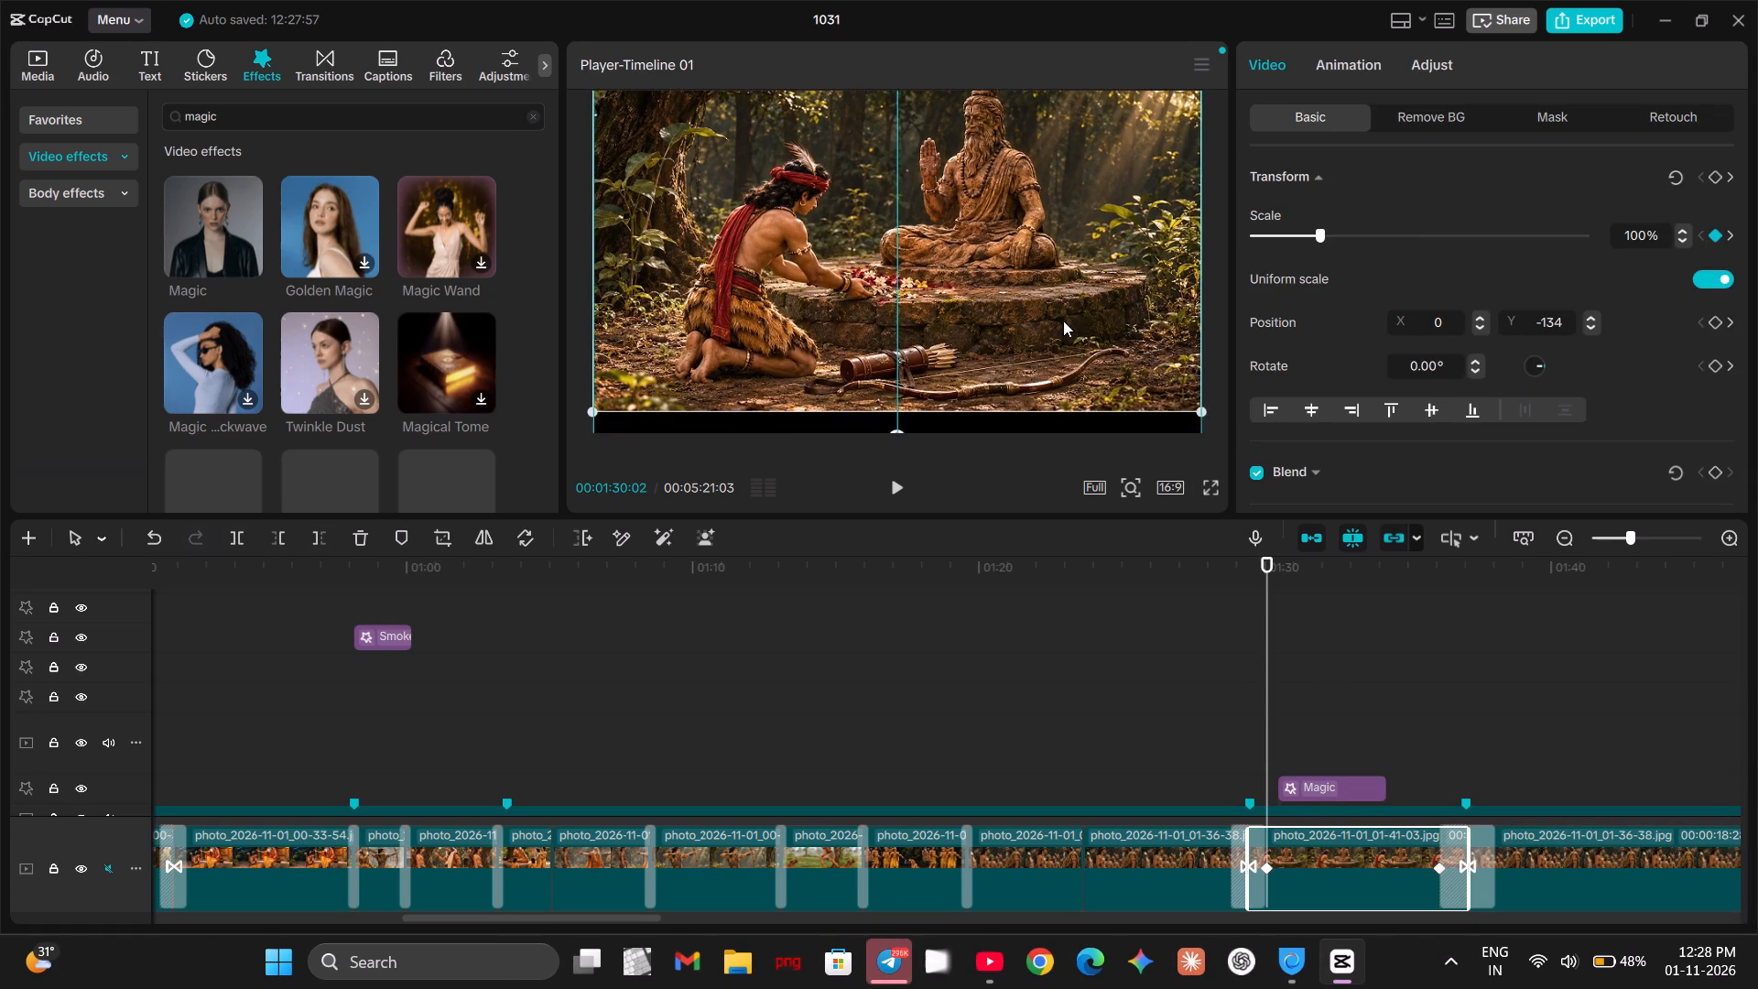
{"action": "left_click_drag", "start_coordinate": [1063, 321], "coordinate": [1067, 337]}
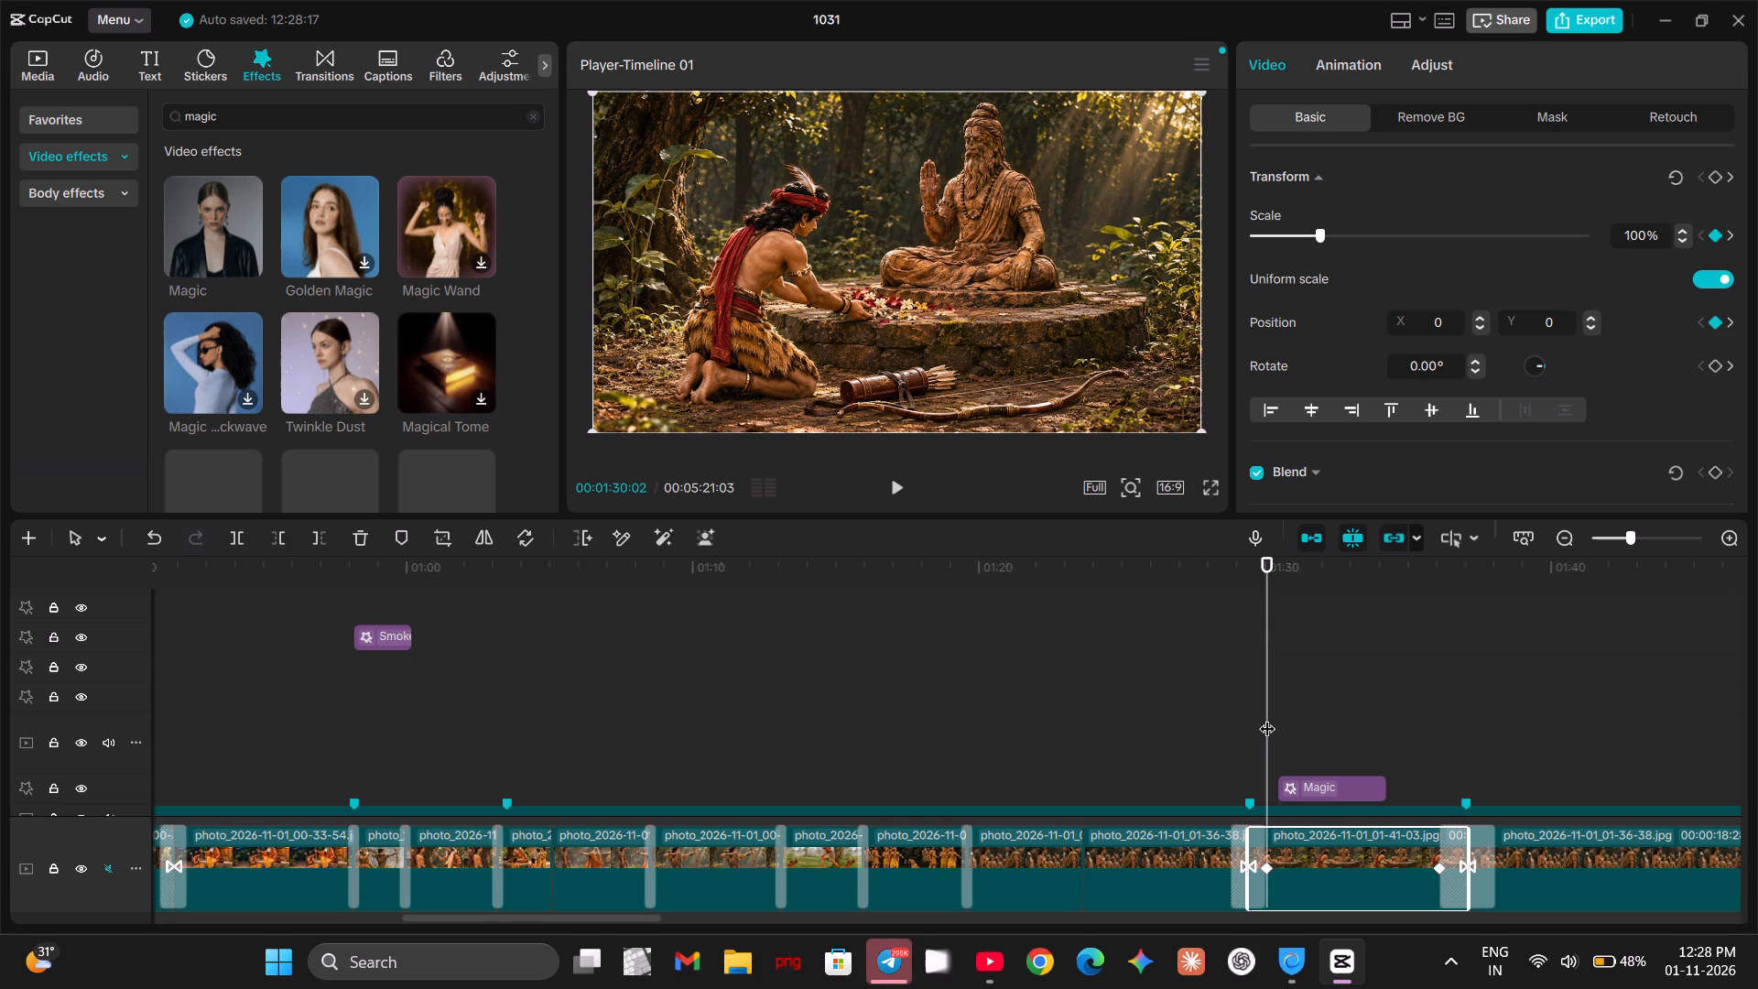
{"action": "left_click_drag", "start_coordinate": [1267, 717], "coordinate": [1225, 711]}
{"action": "key", "text": "space"}
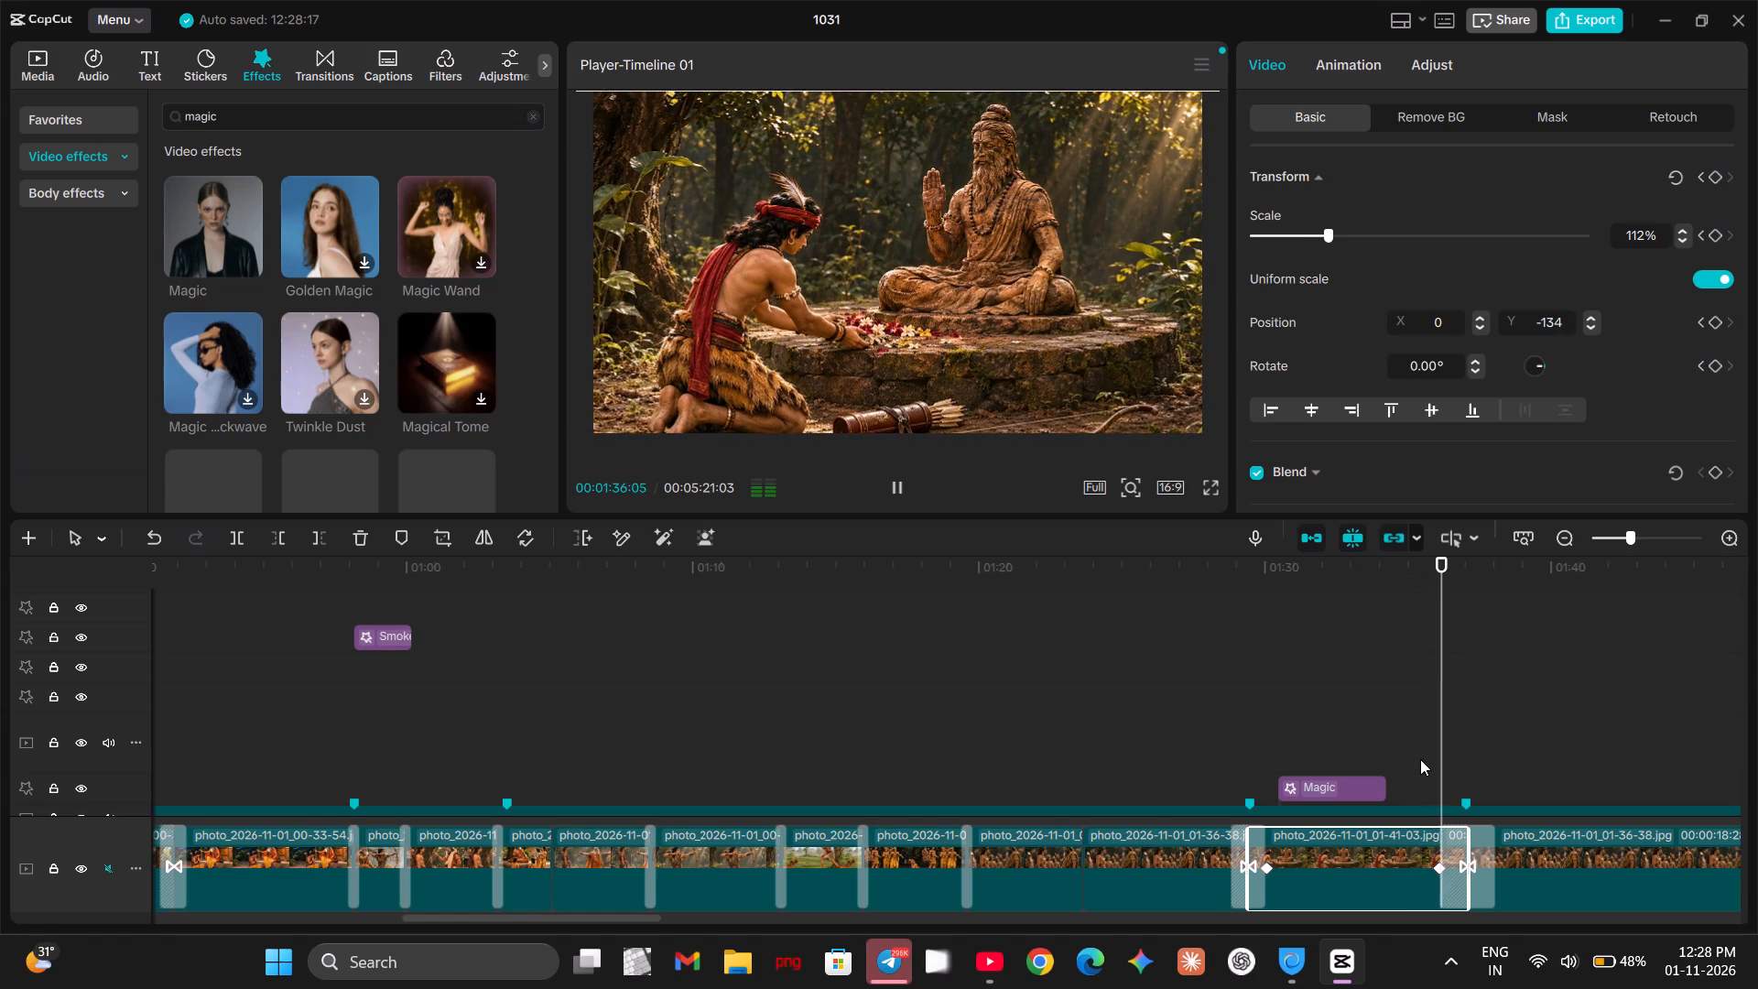
{"action": "key", "text": "space"}
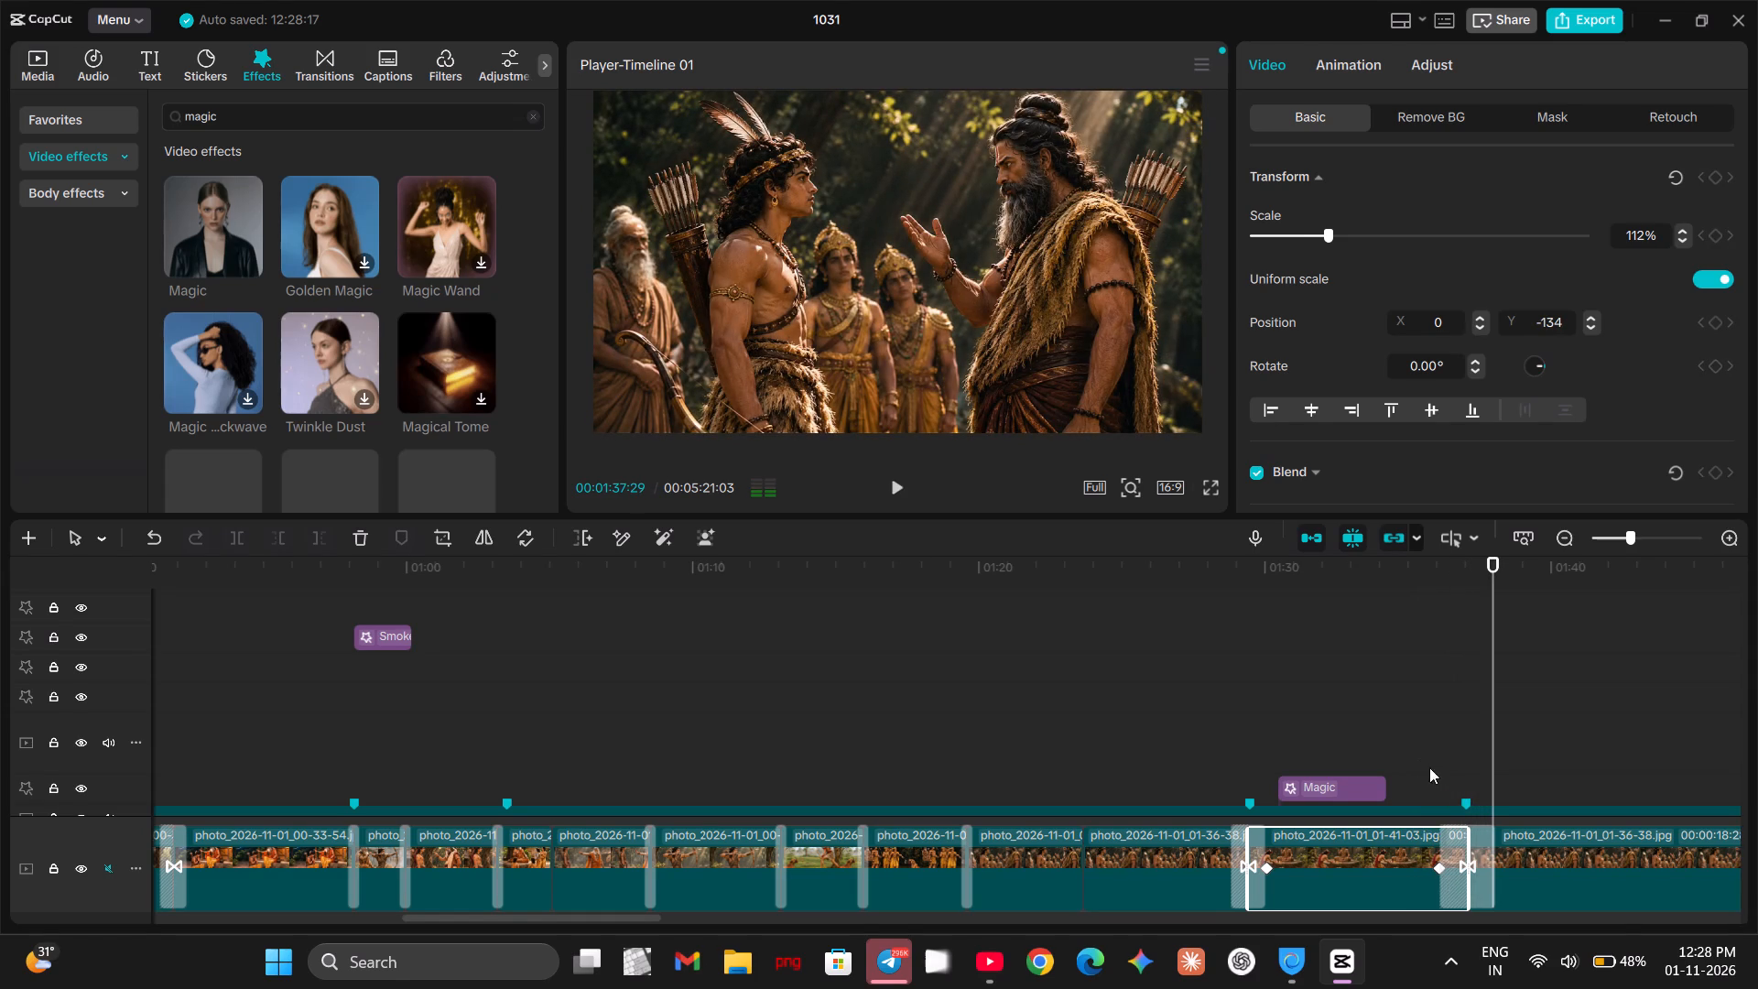
Replace the clip just before the kneeling-archer photo with photo_2026-11-01_12-26-38.jpg, keeping the original video effect, and play from about 00:01:21:20.
{"action": "left_click", "coordinate": [1173, 862]}
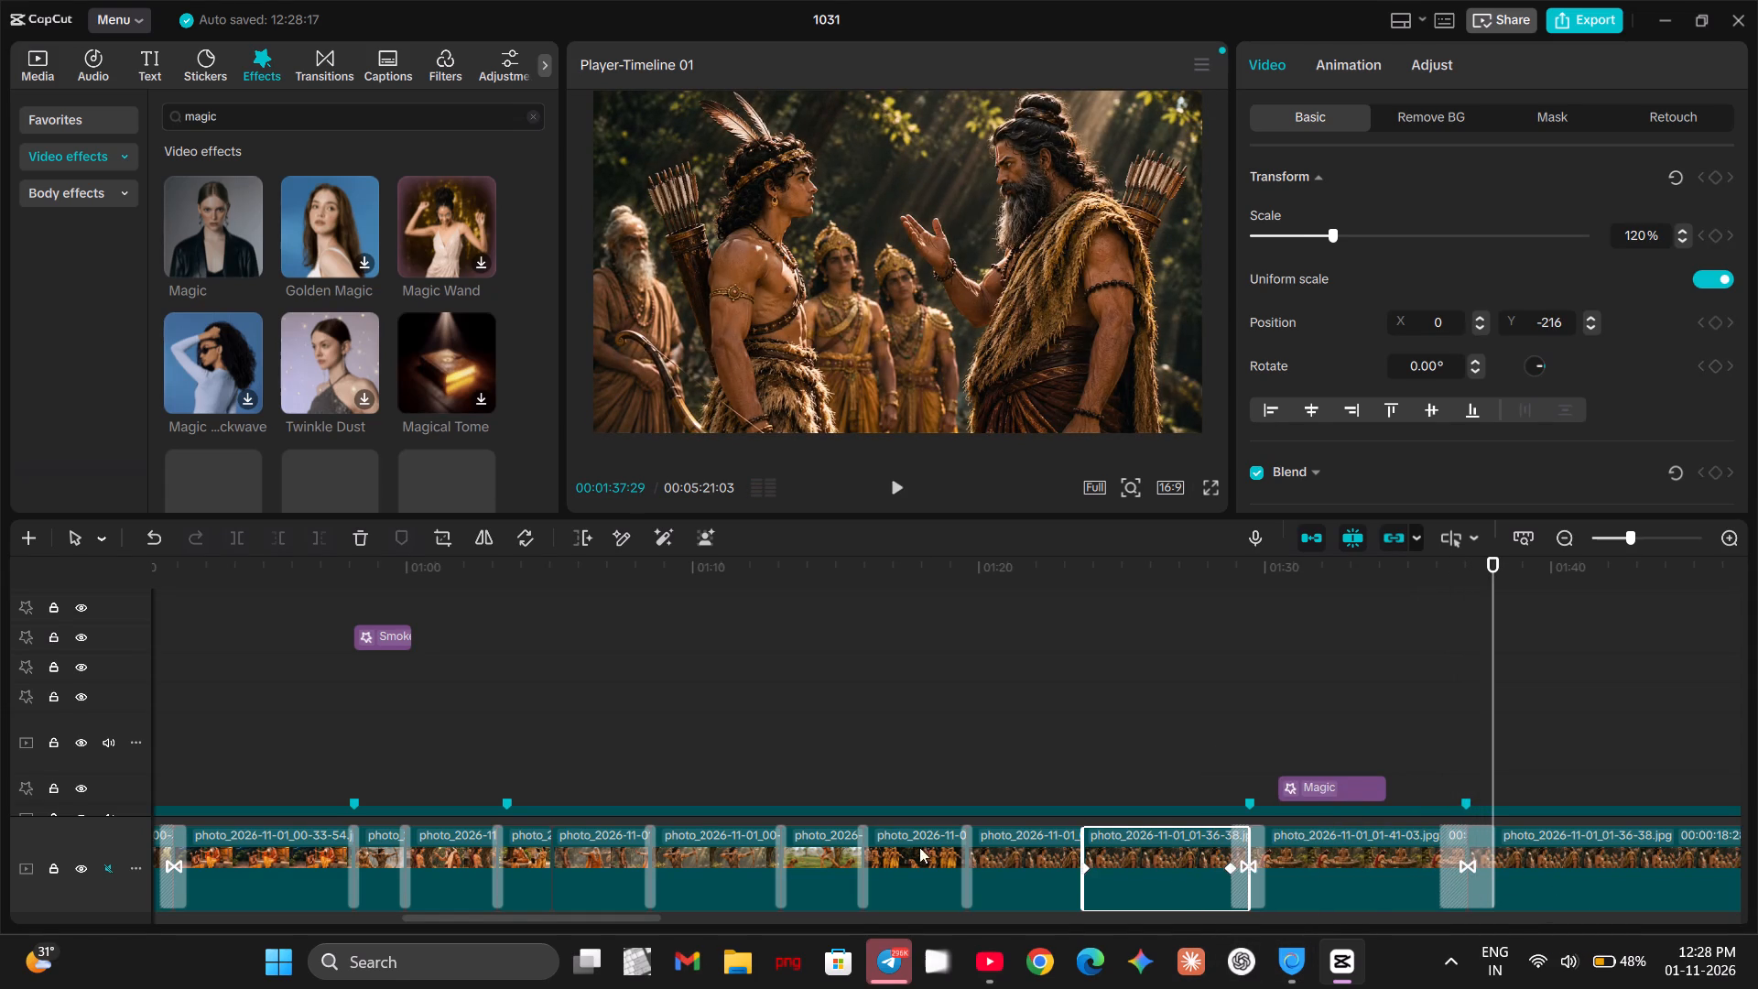
{"action": "right_click", "coordinate": [1093, 891]}
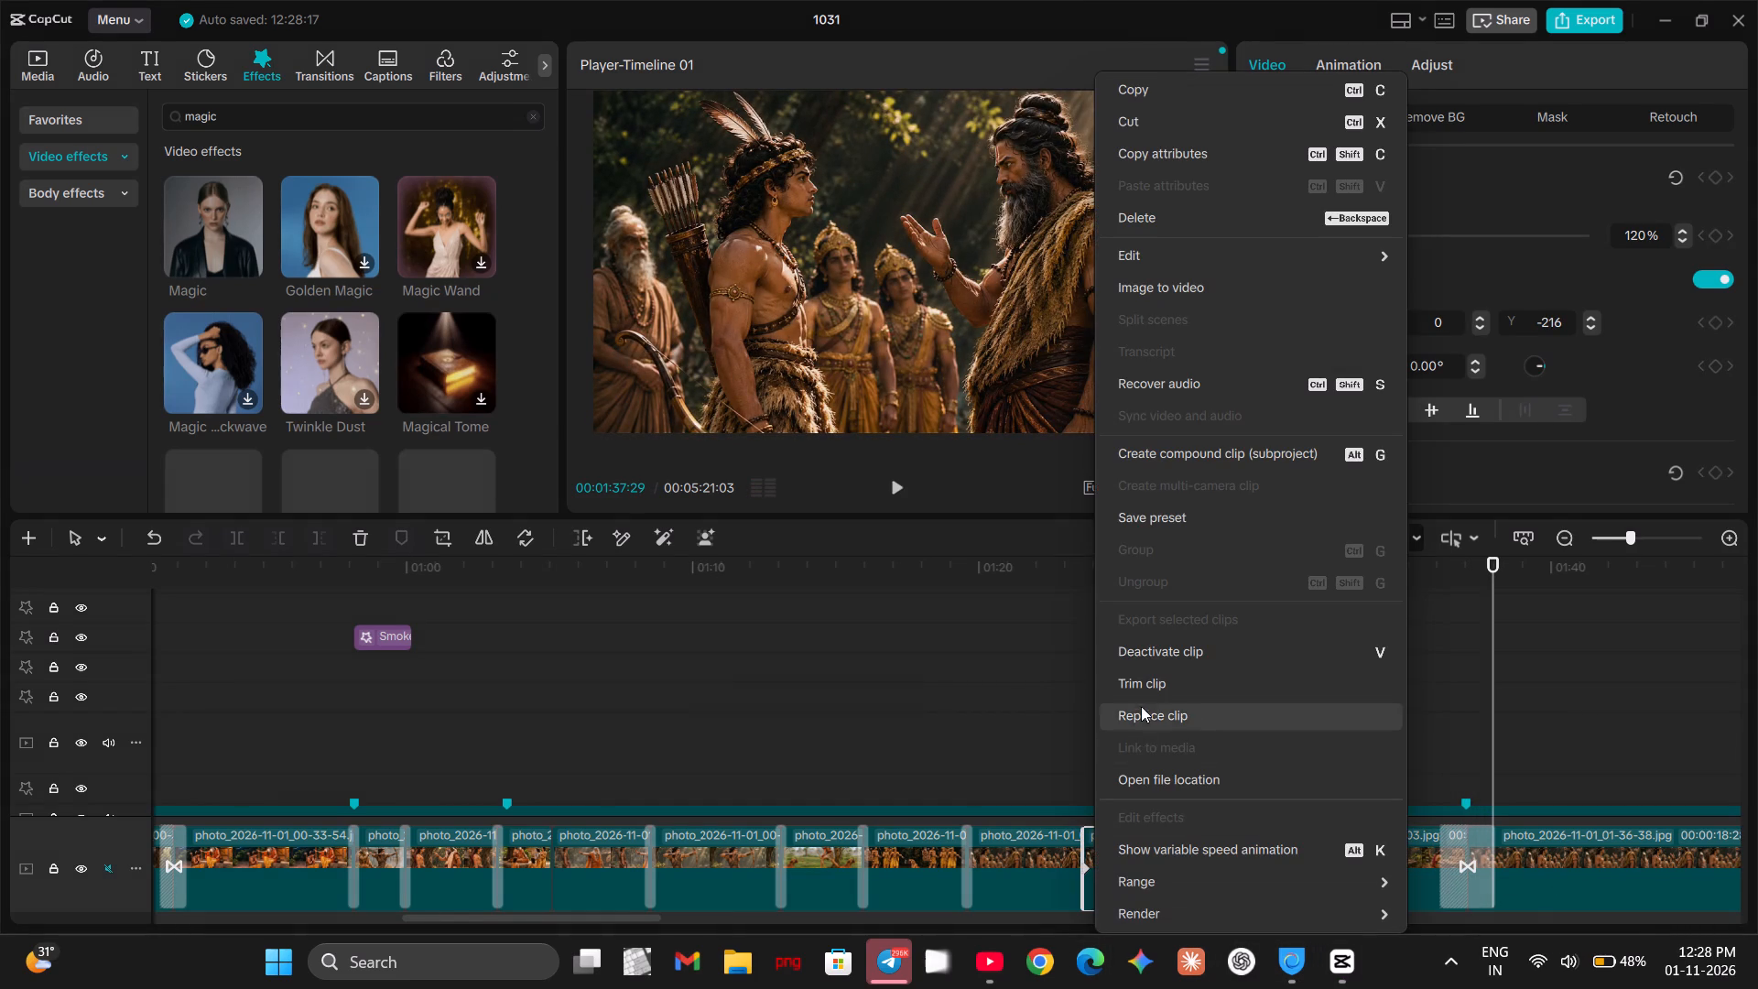
{"action": "left_click", "coordinate": [1177, 718]}
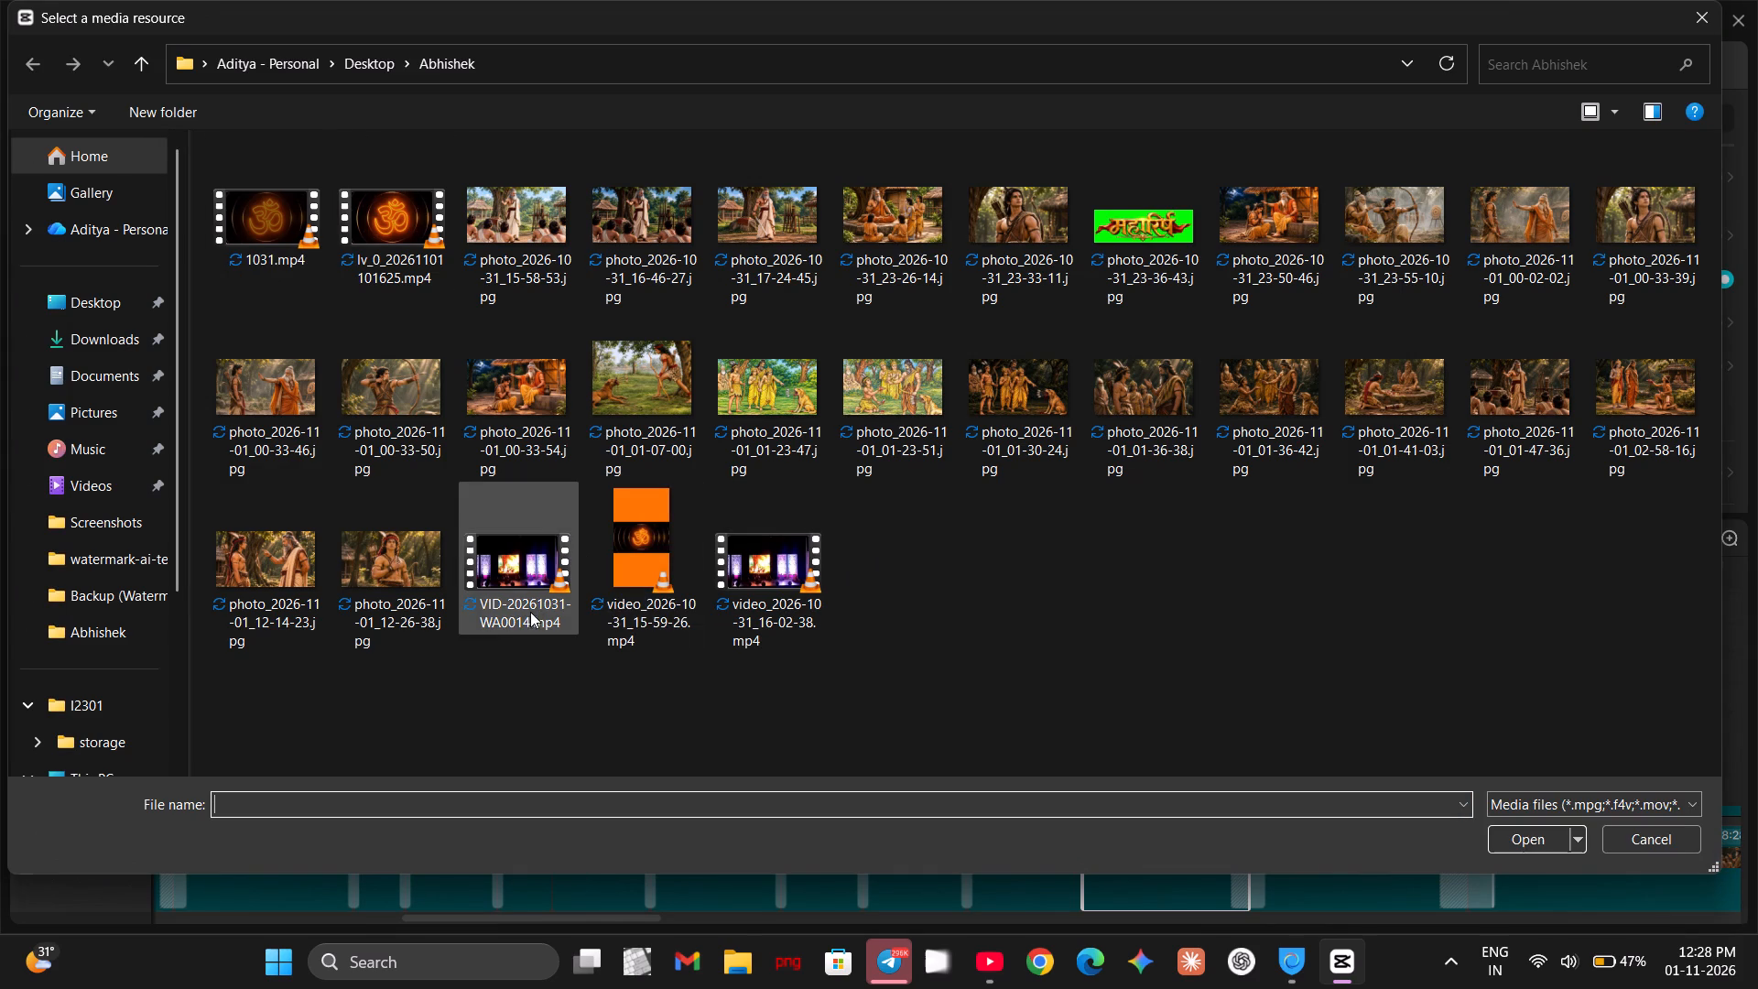
{"action": "left_click", "coordinate": [408, 589]}
{"action": "left_click", "coordinate": [1555, 838]}
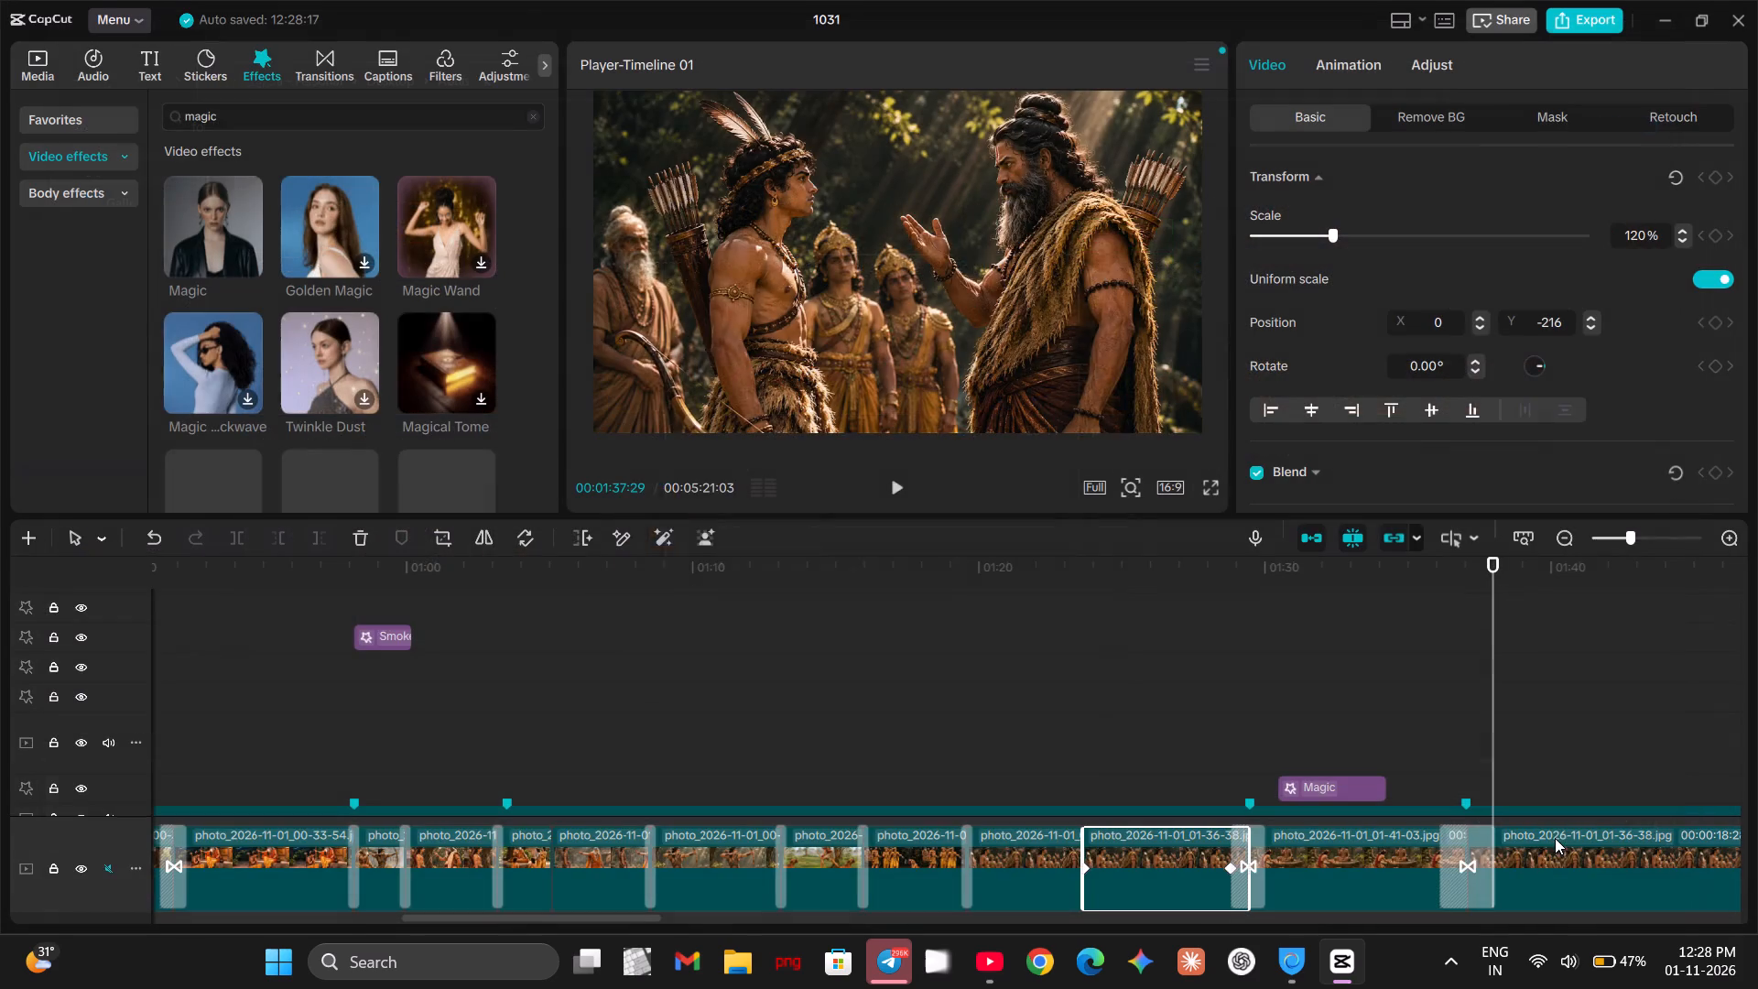
{"action": "left_click", "coordinate": [974, 667]}
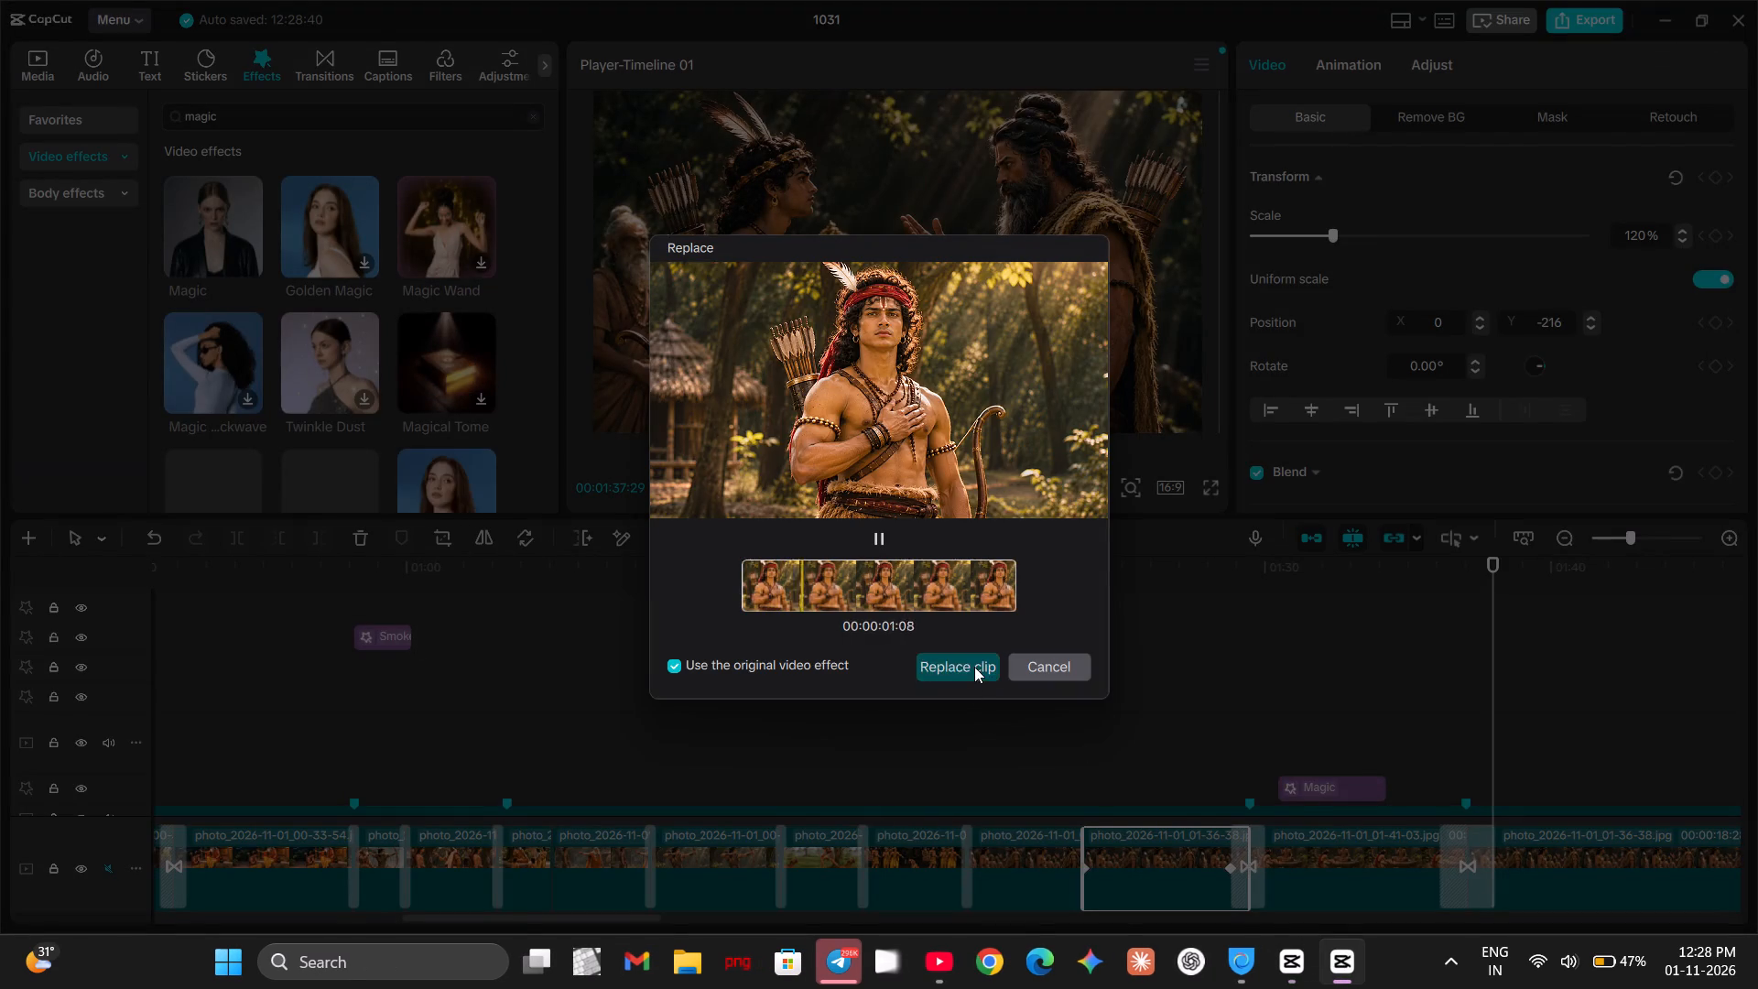
{"action": "left_click_drag", "start_coordinate": [1495, 727], "coordinate": [1081, 762]}
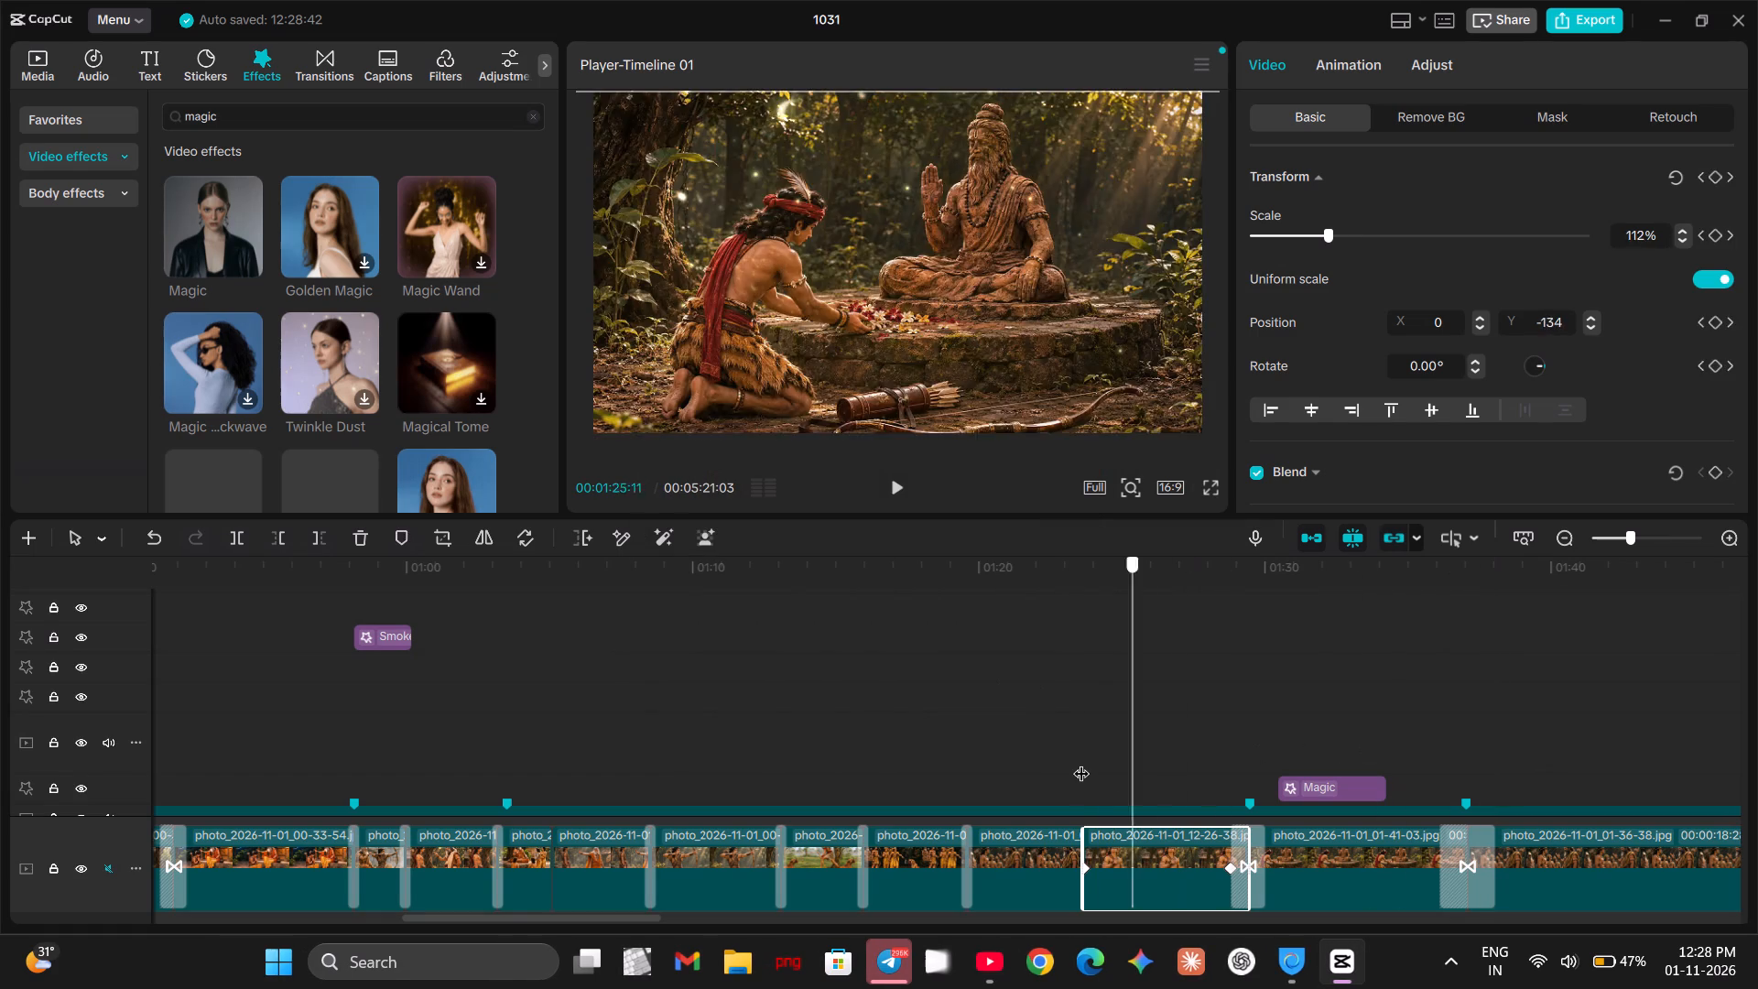
{"action": "left_click_drag", "start_coordinate": [1081, 762], "coordinate": [1058, 762]}
{"action": "left_click_drag", "start_coordinate": [1059, 751], "coordinate": [1026, 751]}
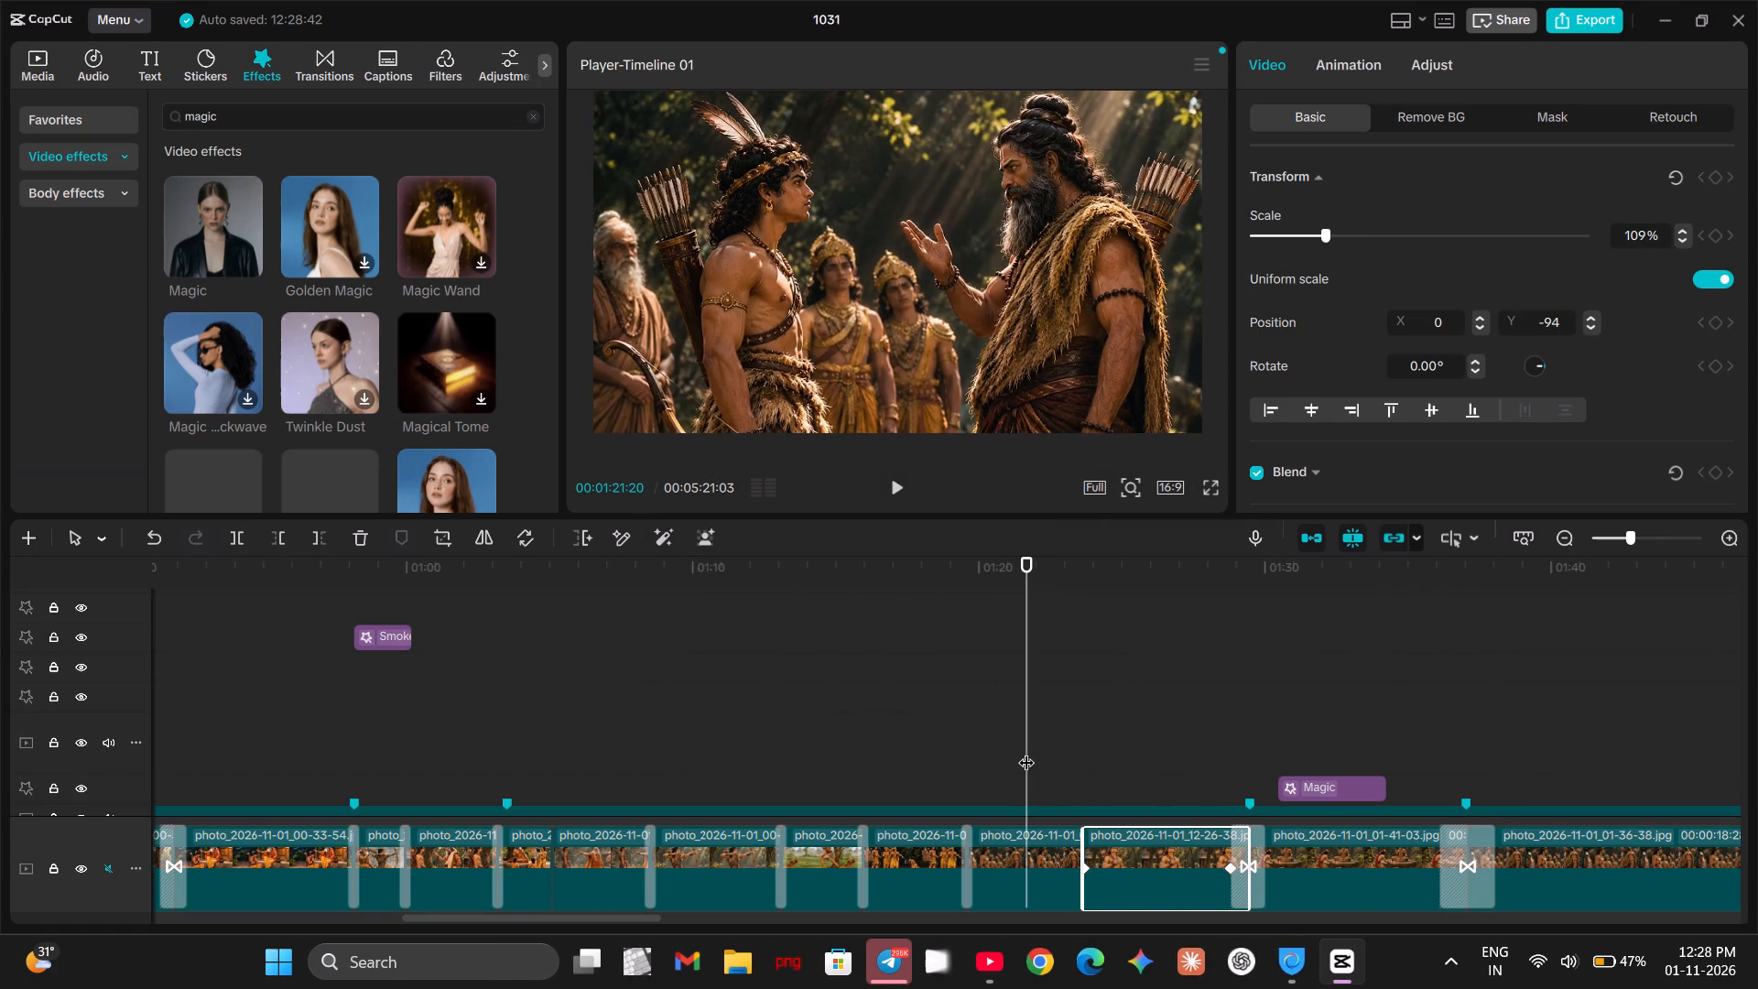
{"action": "key", "text": "space"}
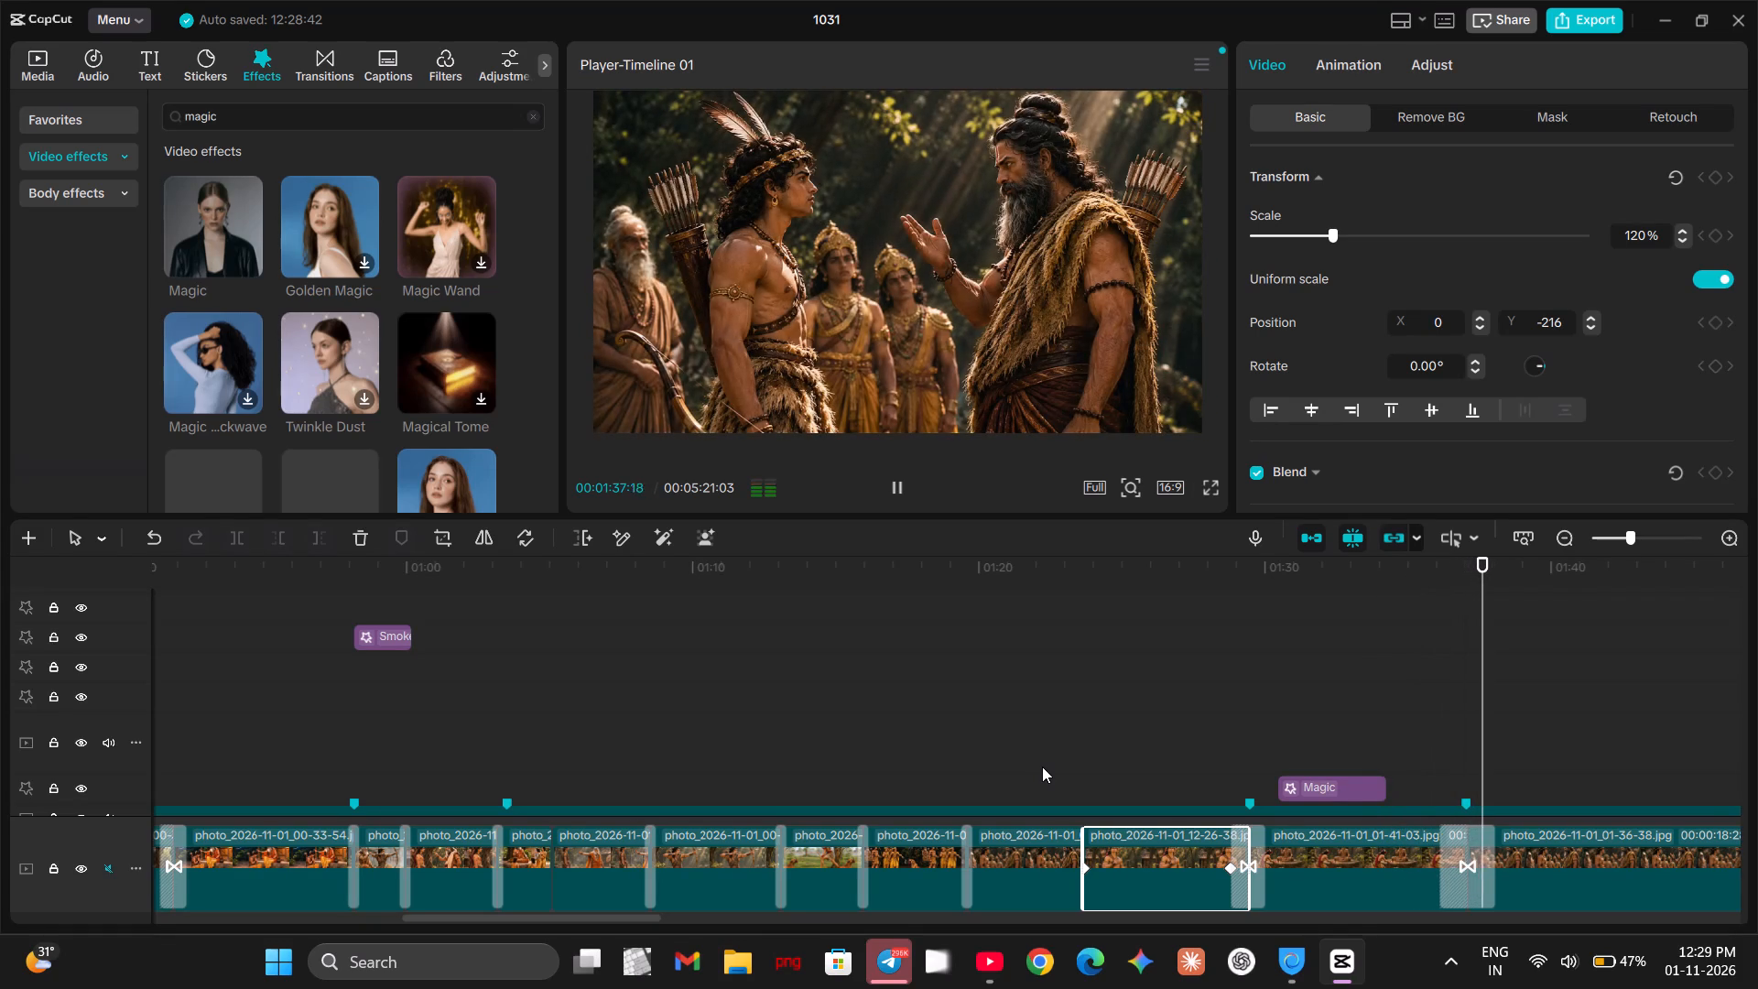
{"action": "key", "text": "space"}
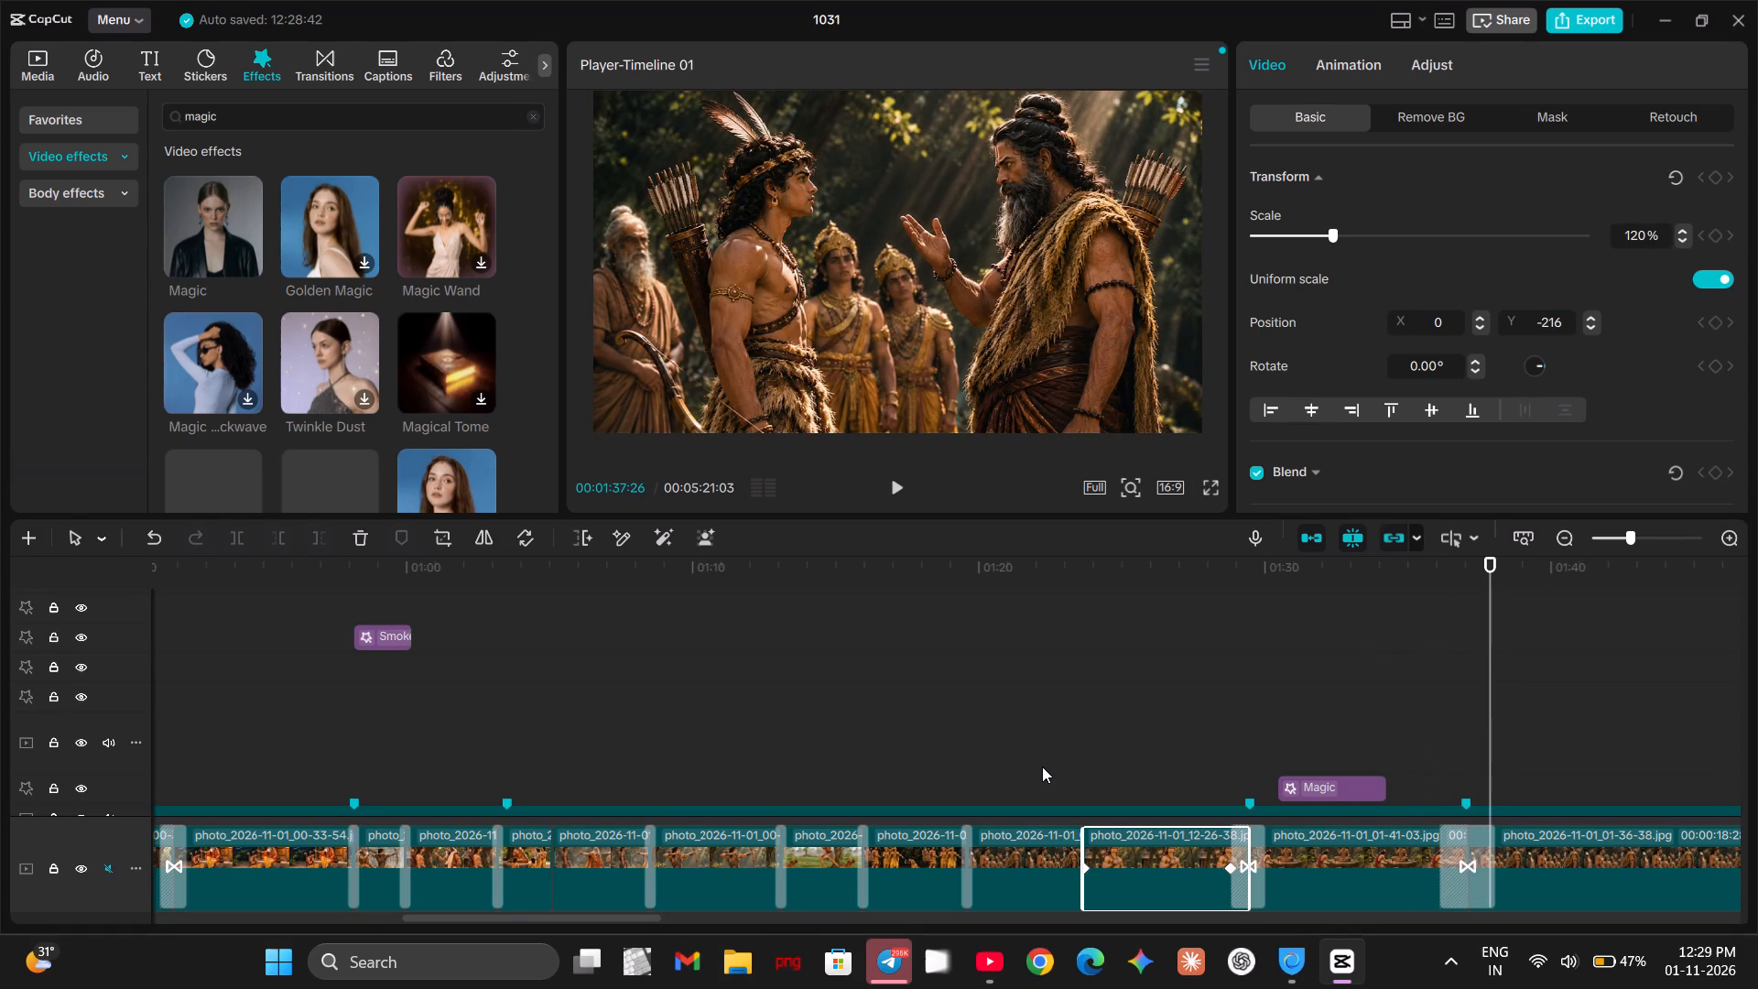
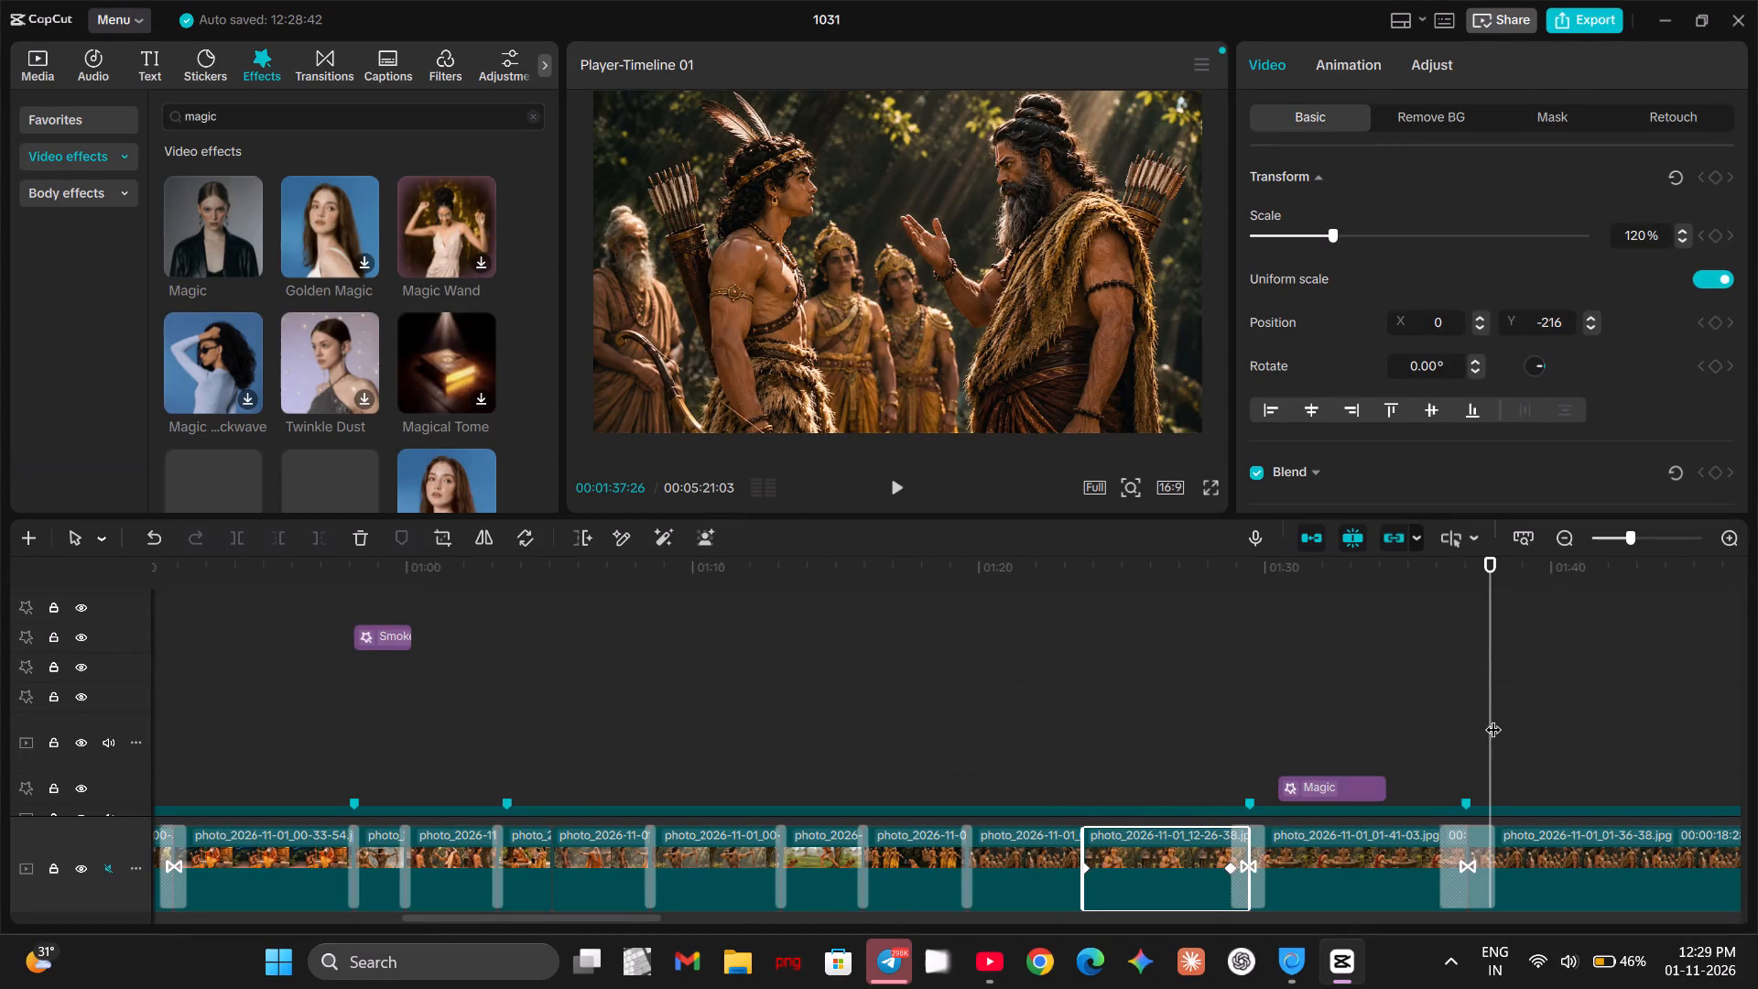
Play the edit from about 00:01:19 through the kneeling-archer photo into the photo that follows it.
{"action": "key", "text": "space"}
{"action": "key", "text": "space"}
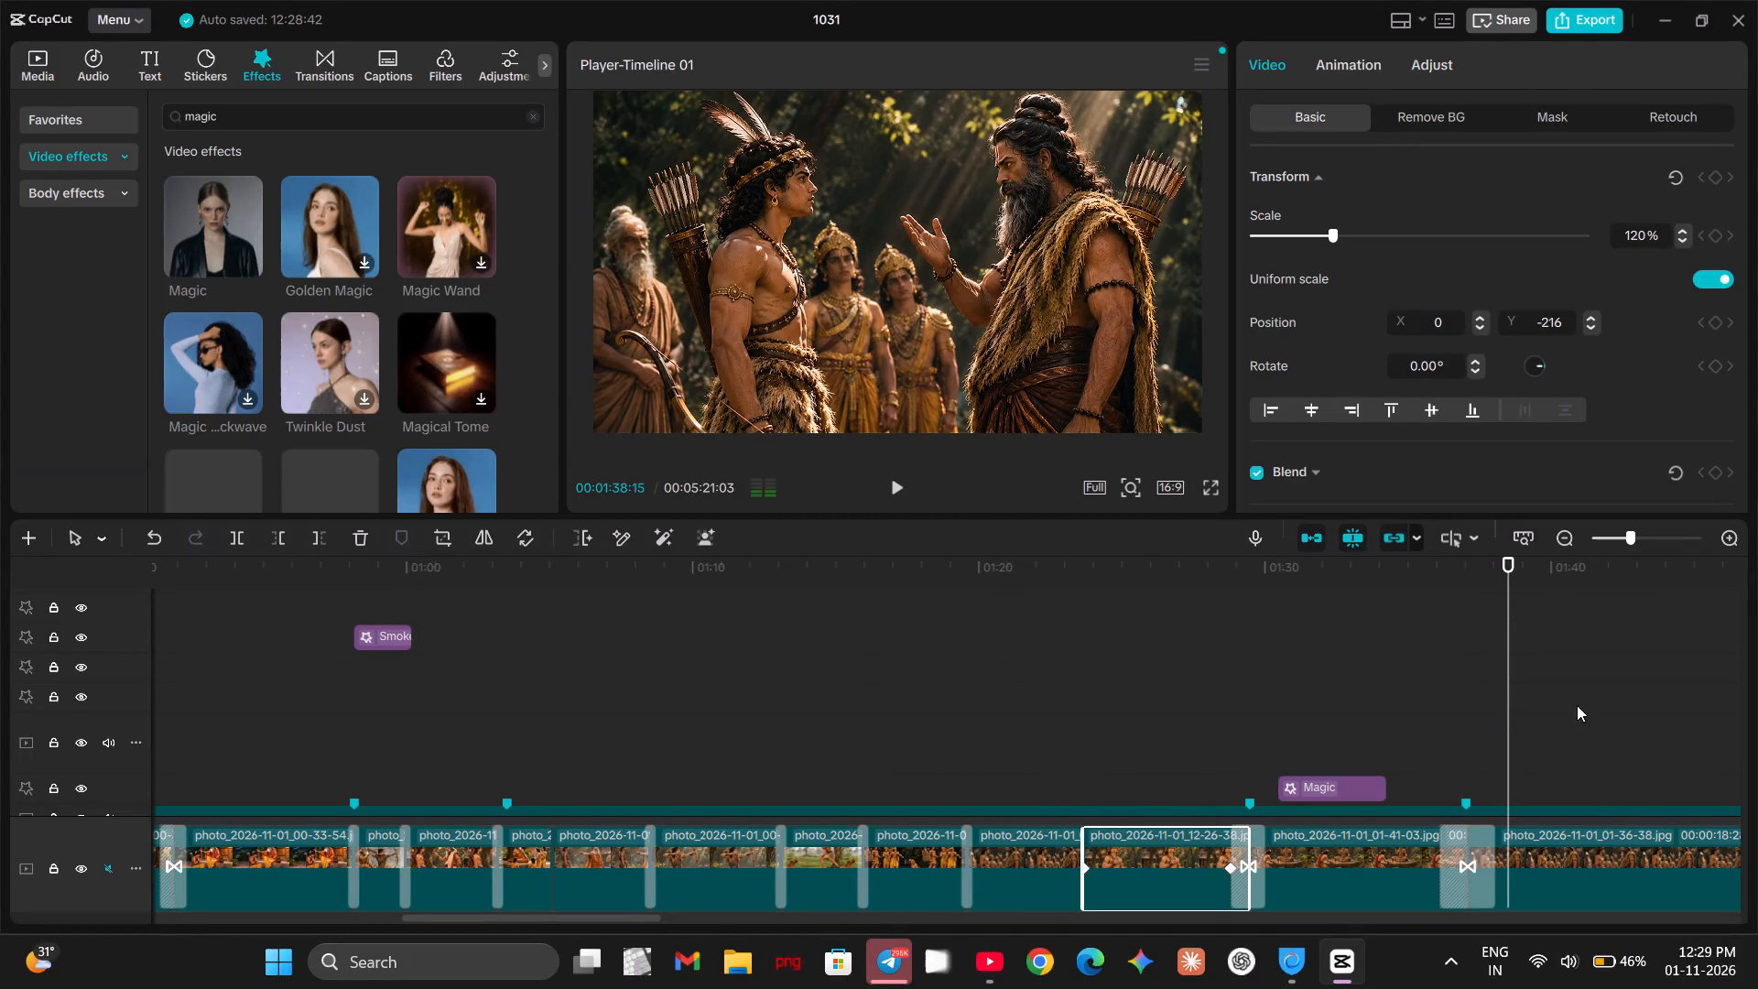
{"action": "left_click_drag", "start_coordinate": [1502, 714], "coordinate": [1470, 723]}
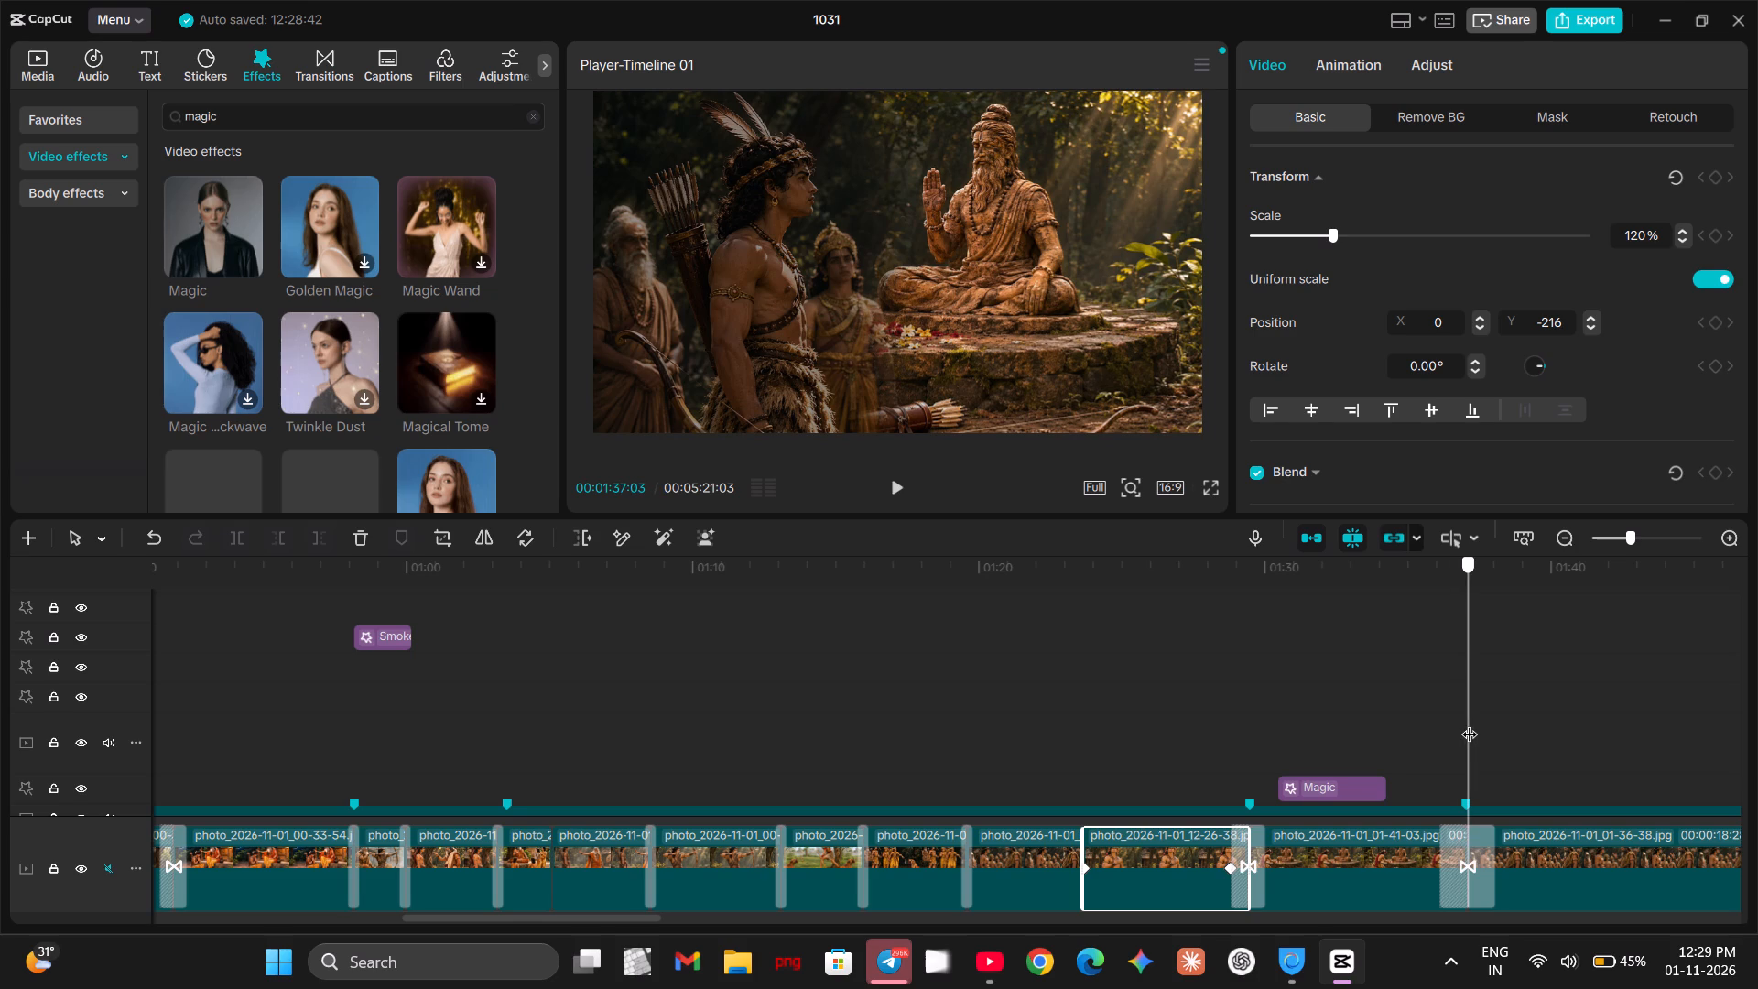
{"action": "left_click_drag", "start_coordinate": [1470, 723], "coordinate": [958, 776]}
{"action": "key", "text": "space"}
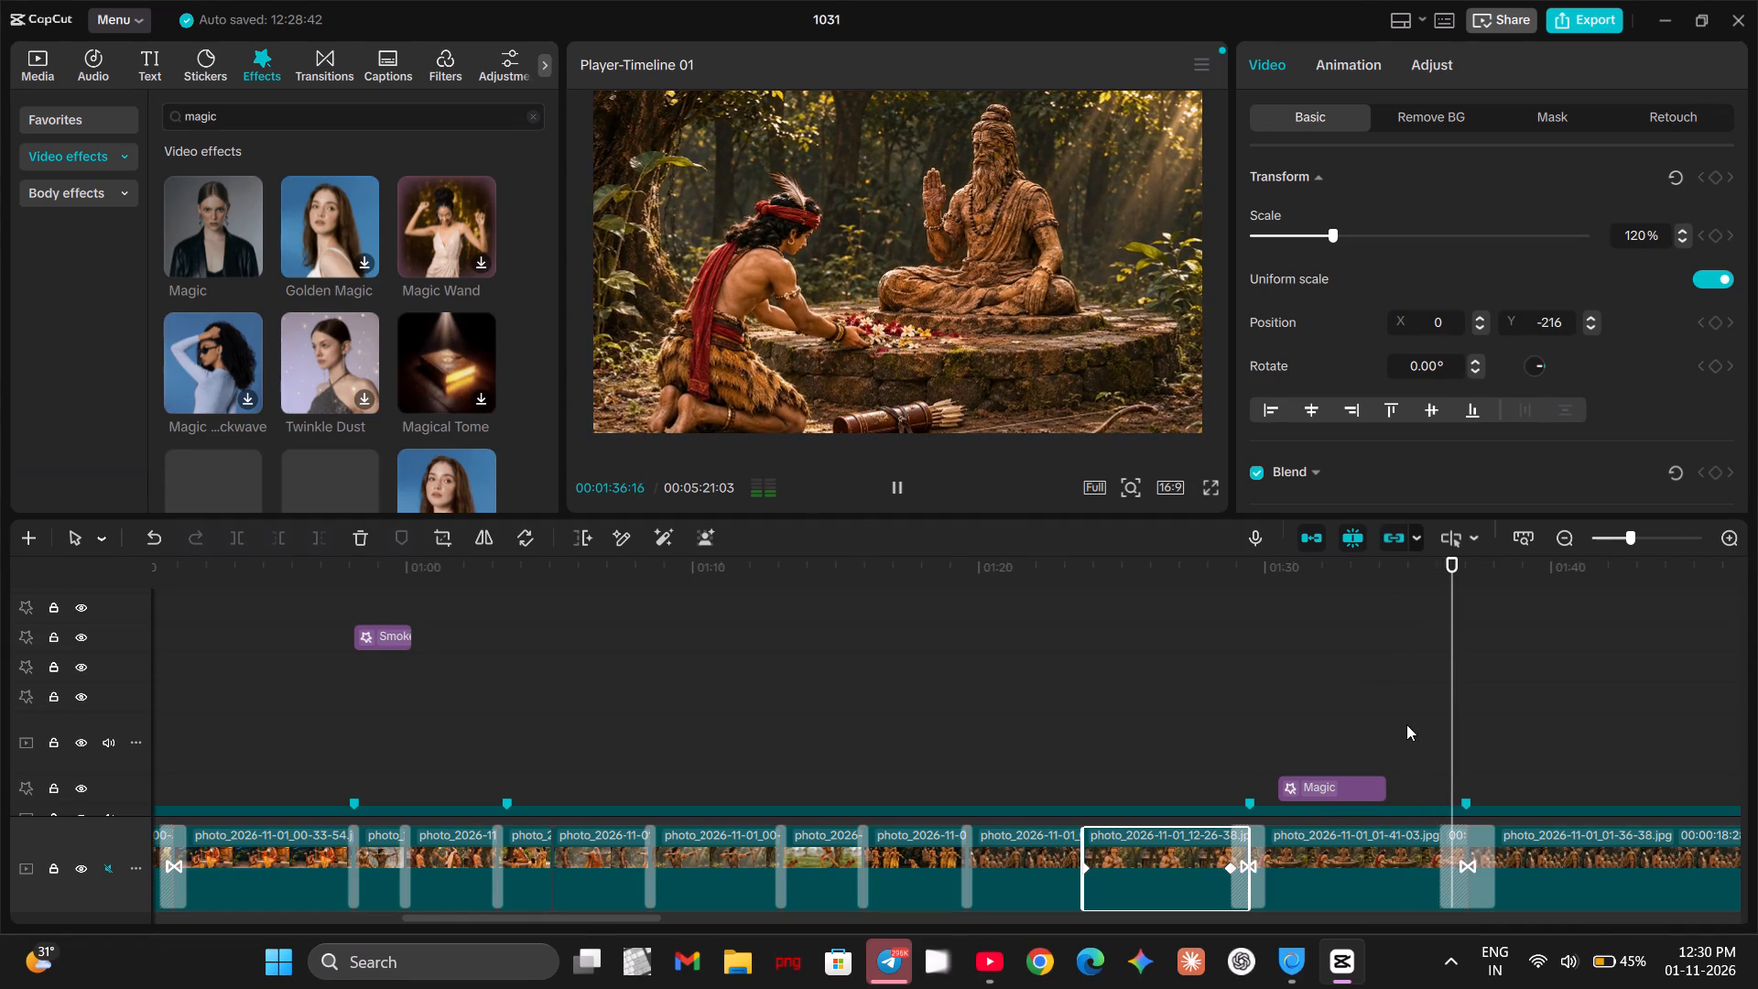
{"action": "key", "text": "space"}
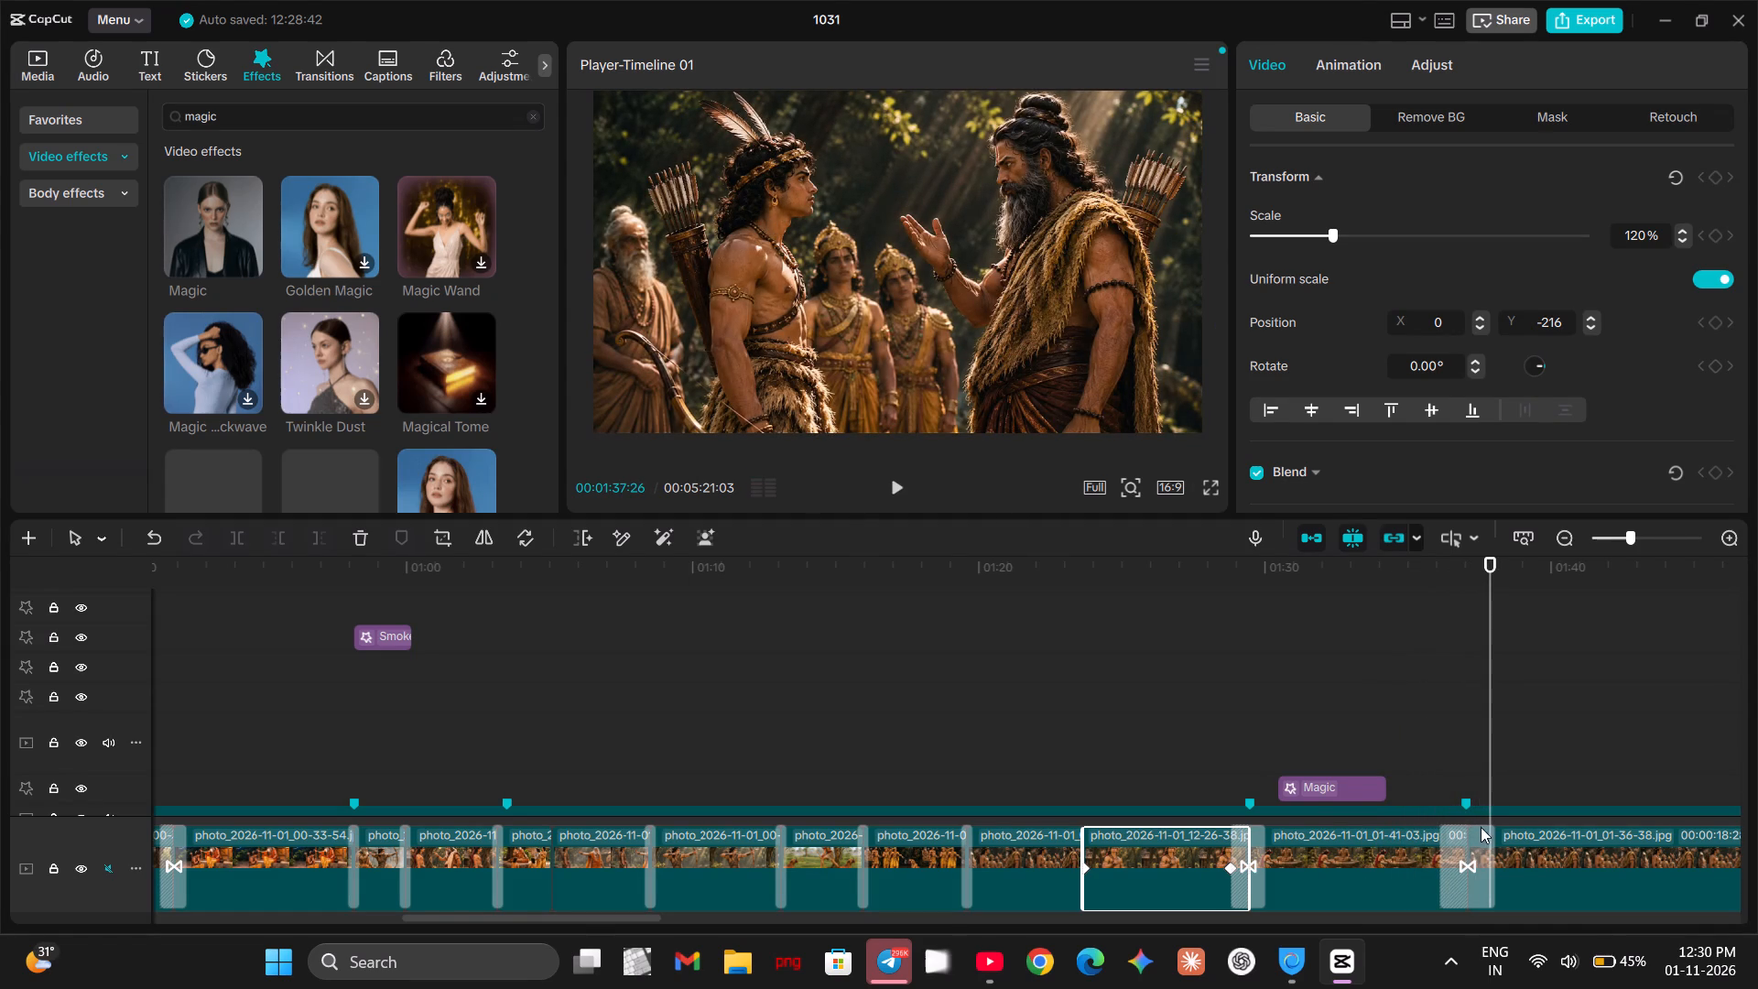
Keyframe the scale of photo_2026-11-01_01-36-38.jpg from 100% at 00:01:37:18 to 117% at 00:01:55:19.
{"action": "left_click", "coordinate": [1487, 755]}
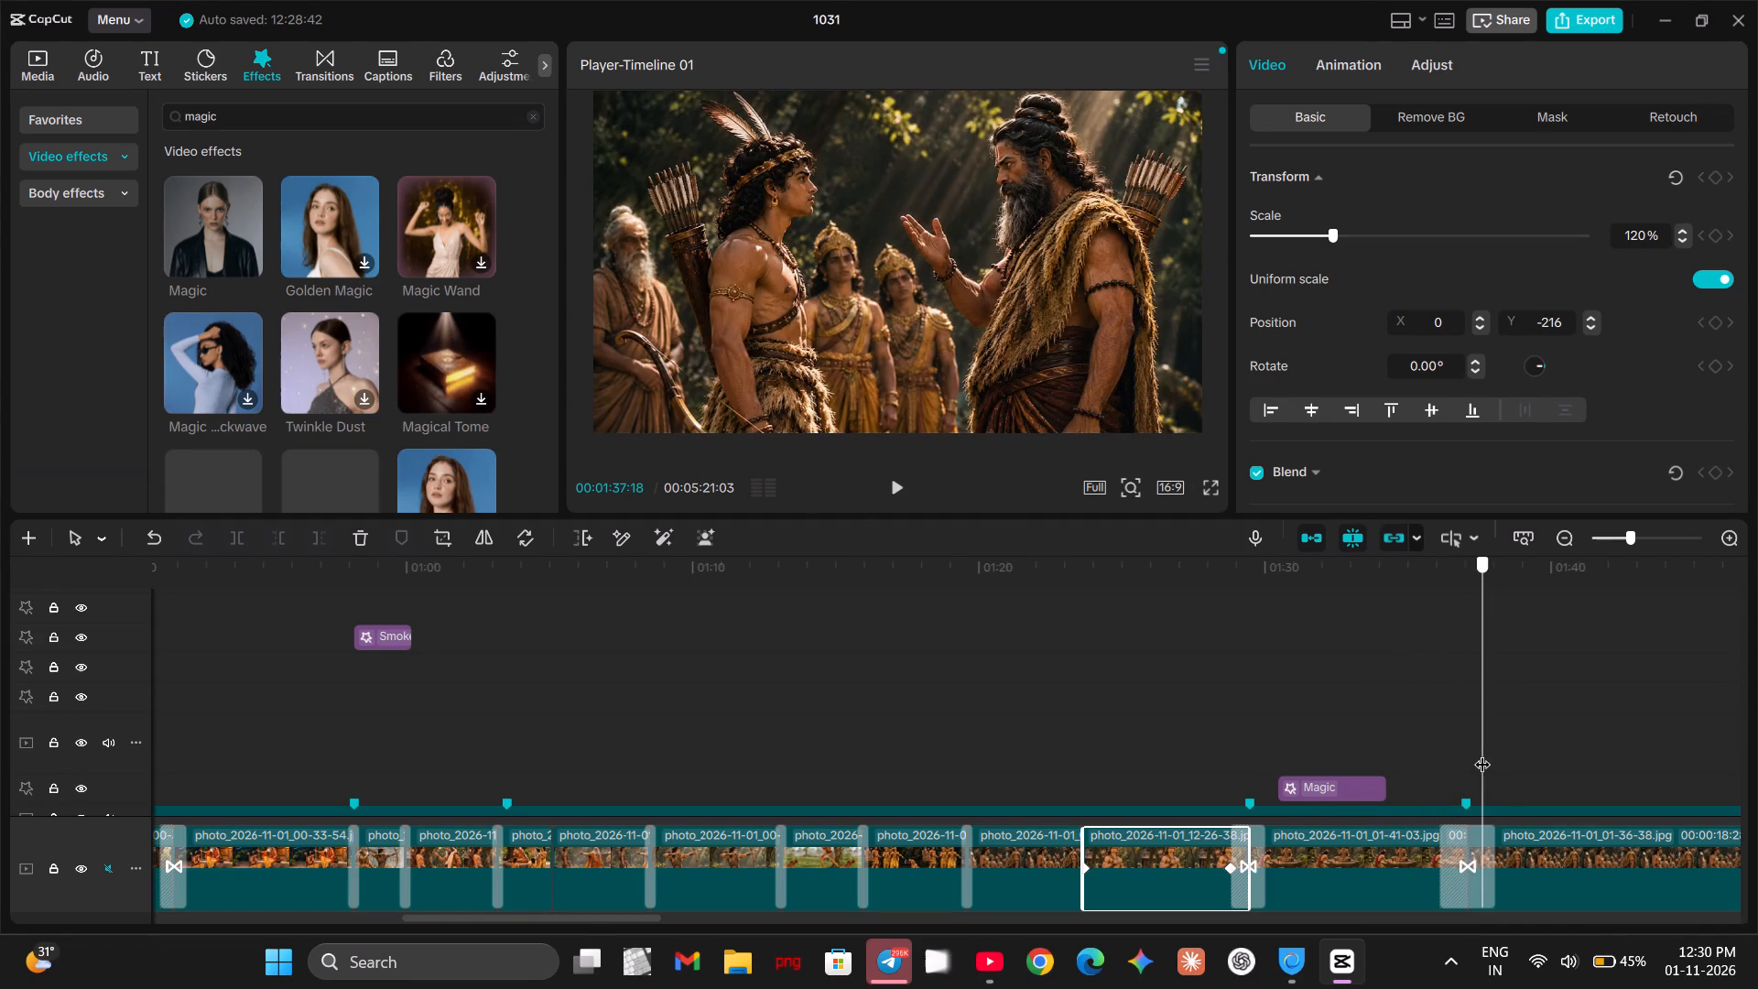
{"action": "left_click", "coordinate": [1539, 879]}
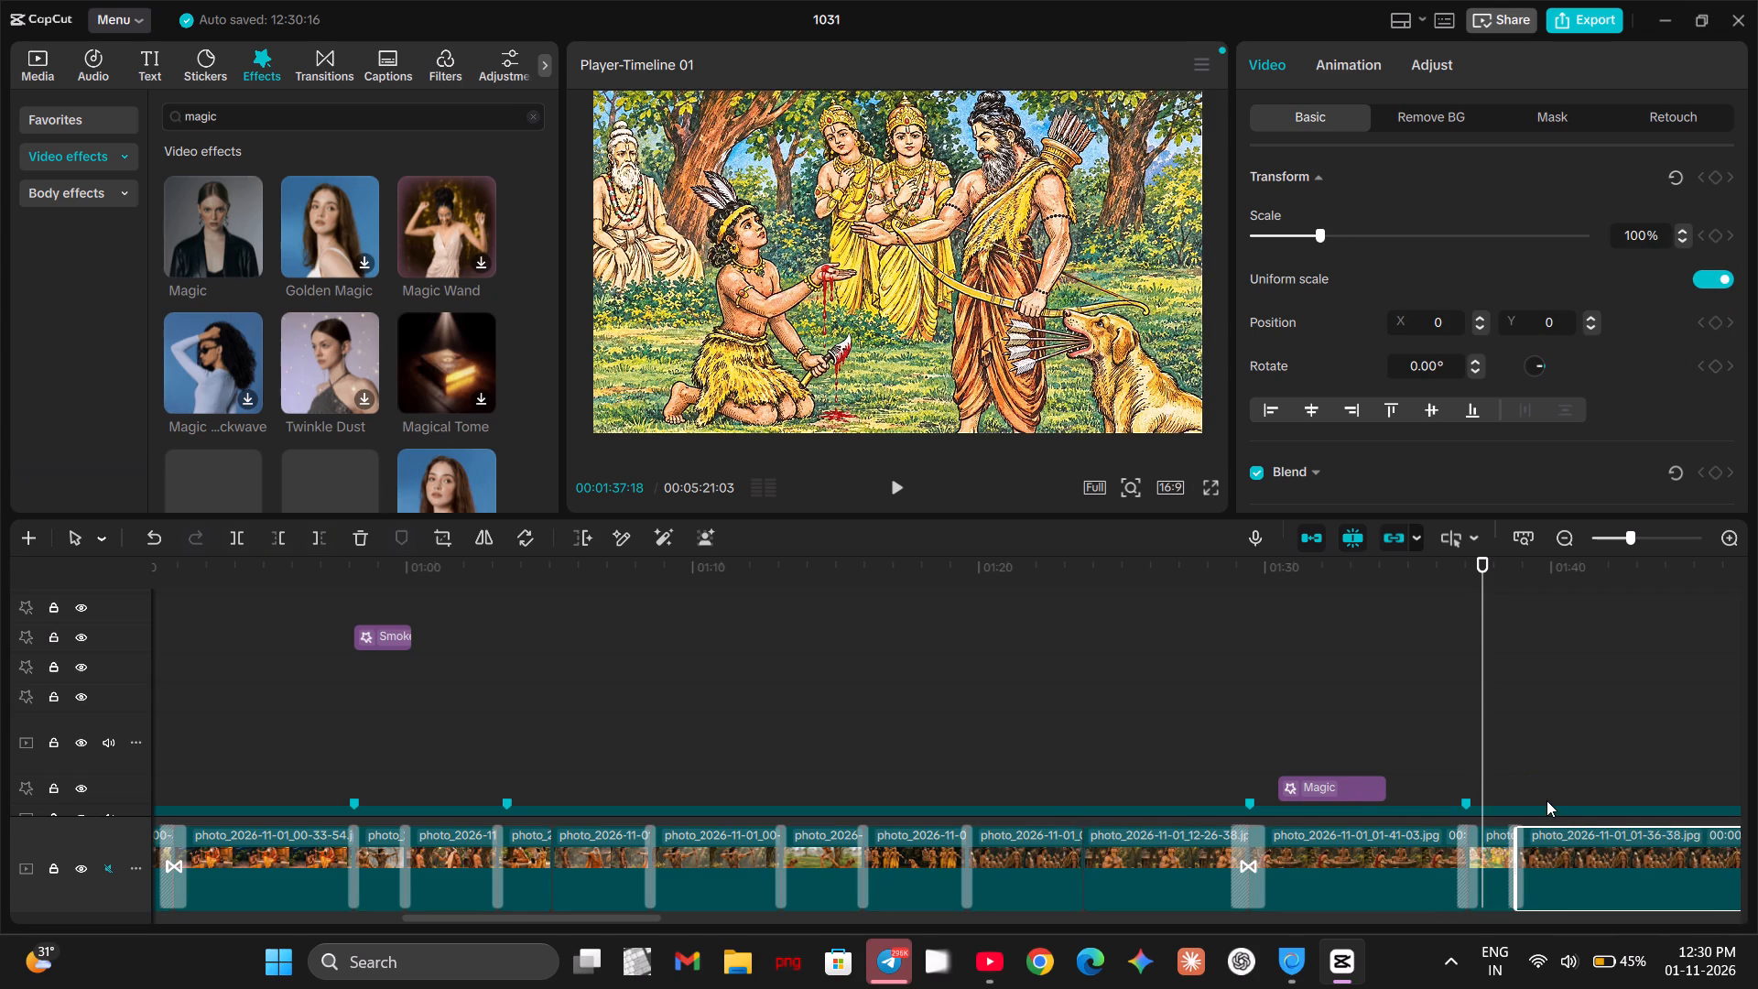
{"action": "key", "text": "ctrl+z"}
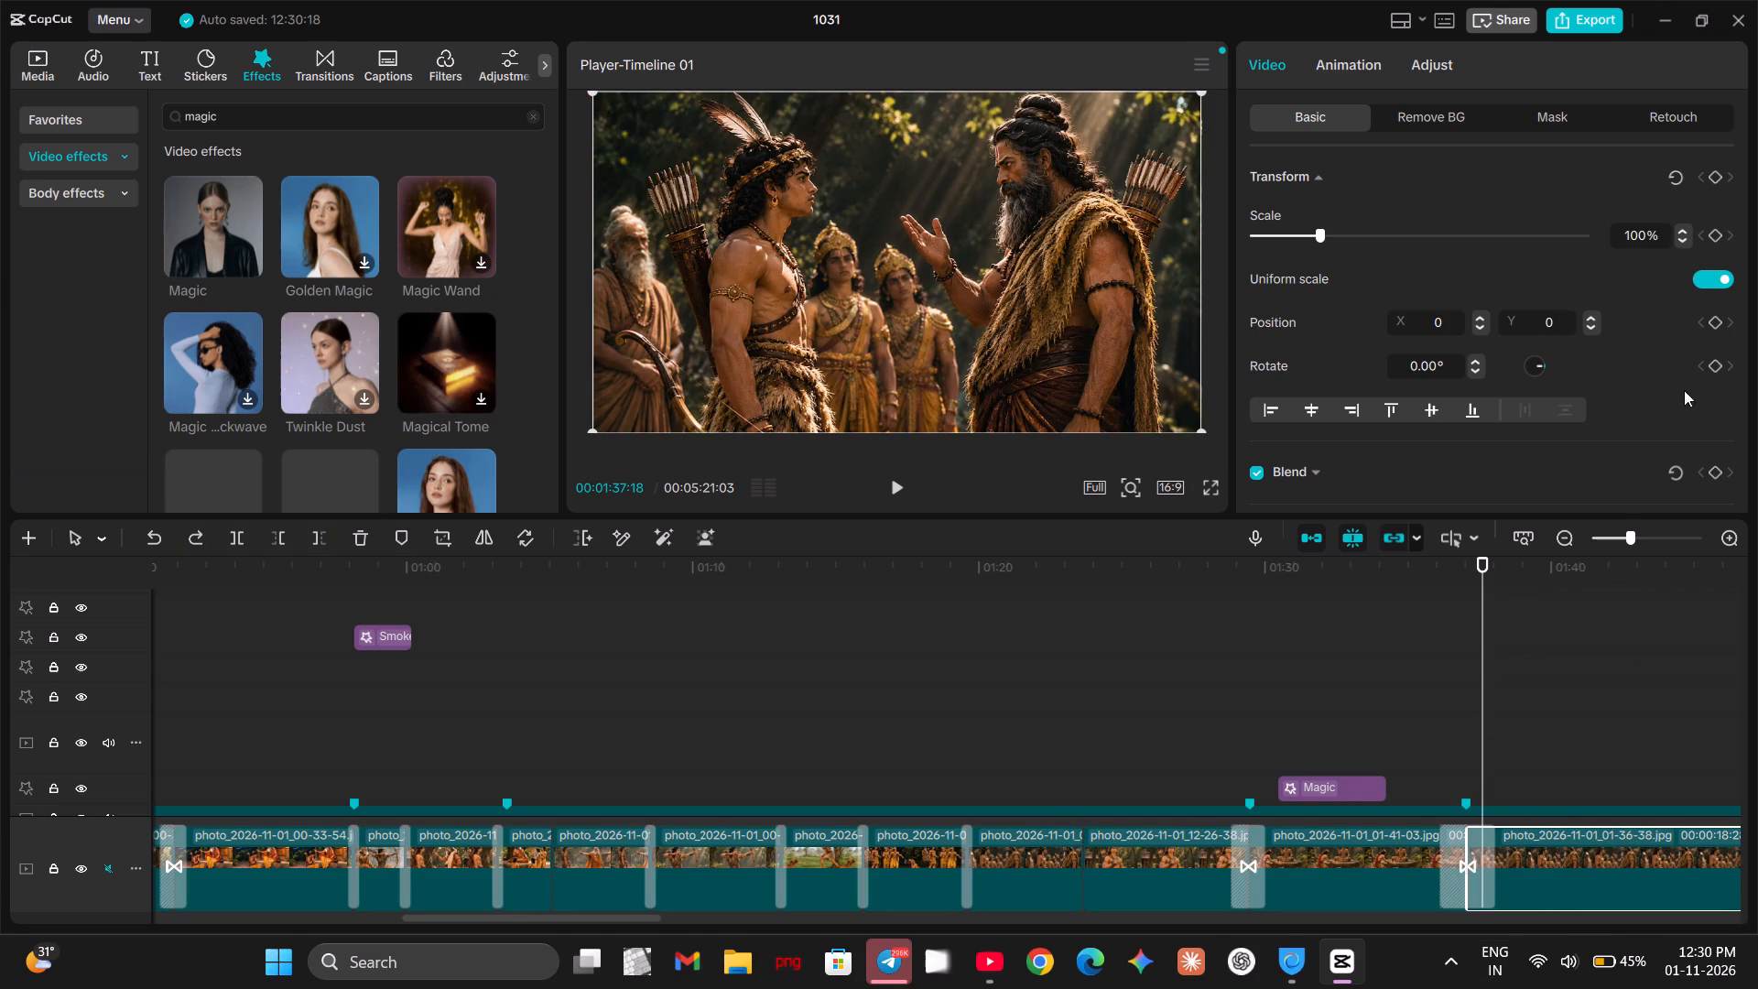
{"action": "left_click", "coordinate": [1719, 240]}
{"action": "left_click_drag", "start_coordinate": [1483, 691], "coordinate": [1593, 744]}
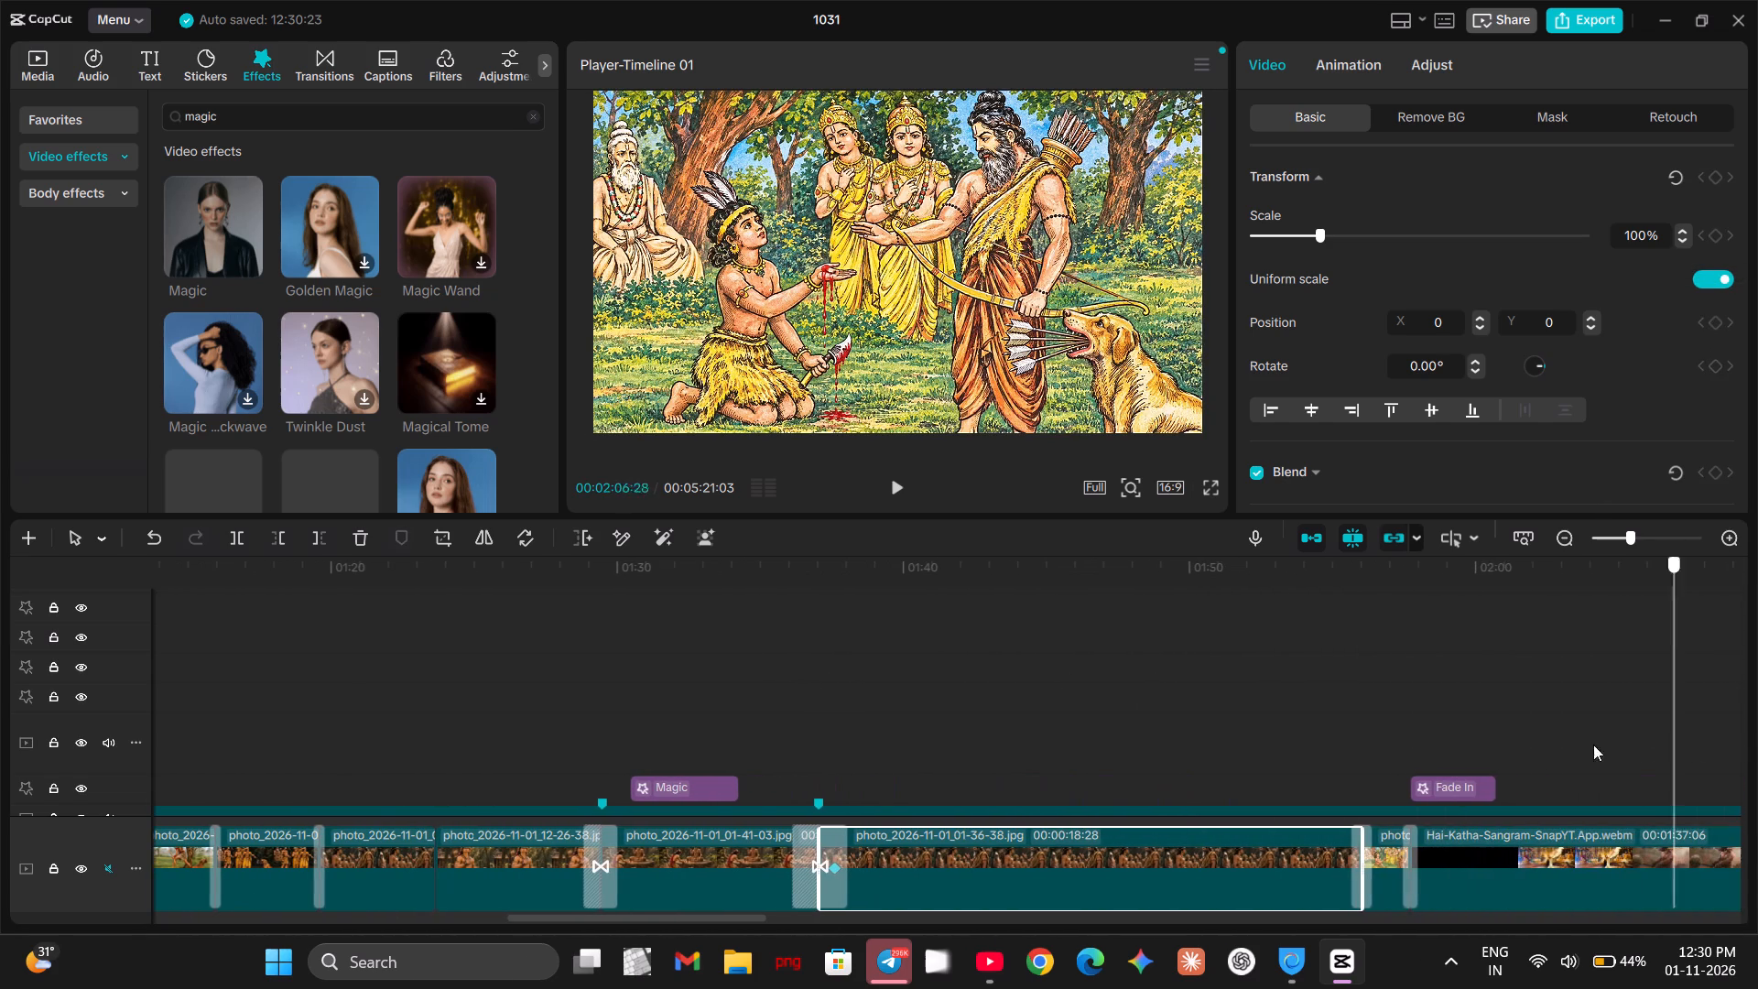
{"action": "left_click_drag", "start_coordinate": [1593, 744], "coordinate": [1352, 753]}
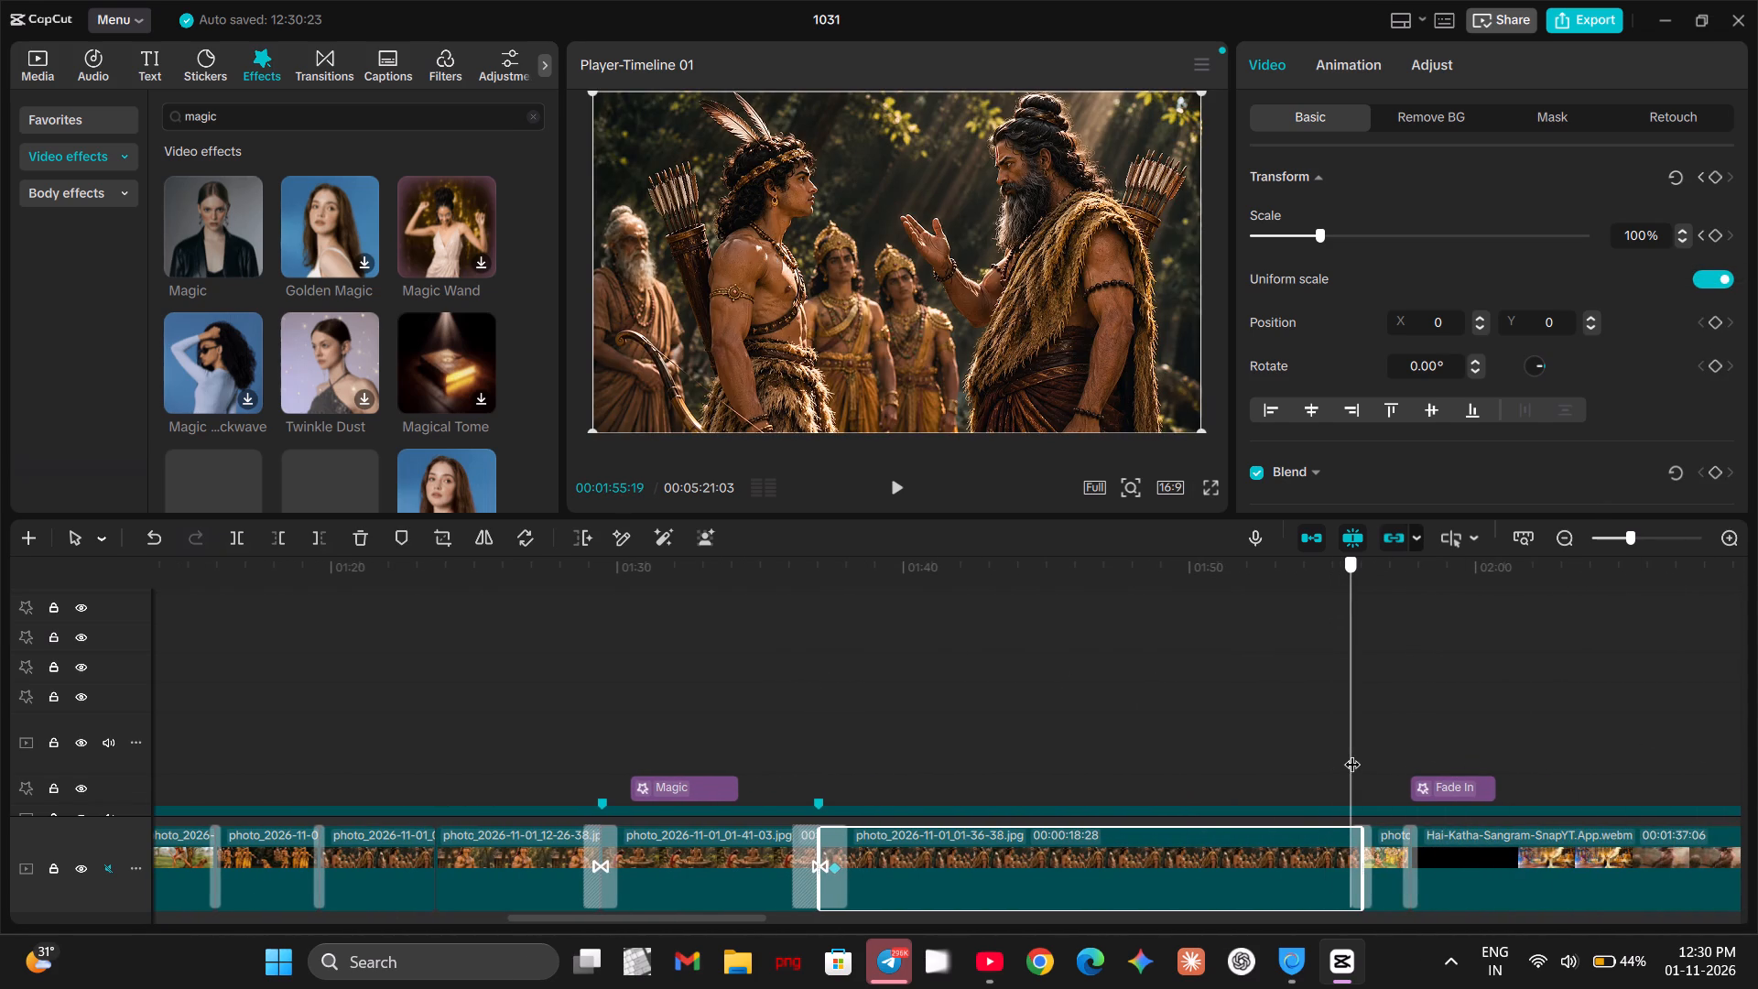
{"action": "left_click", "coordinate": [1720, 241]}
{"action": "left_click_drag", "start_coordinate": [1196, 430], "coordinate": [1239, 485]}
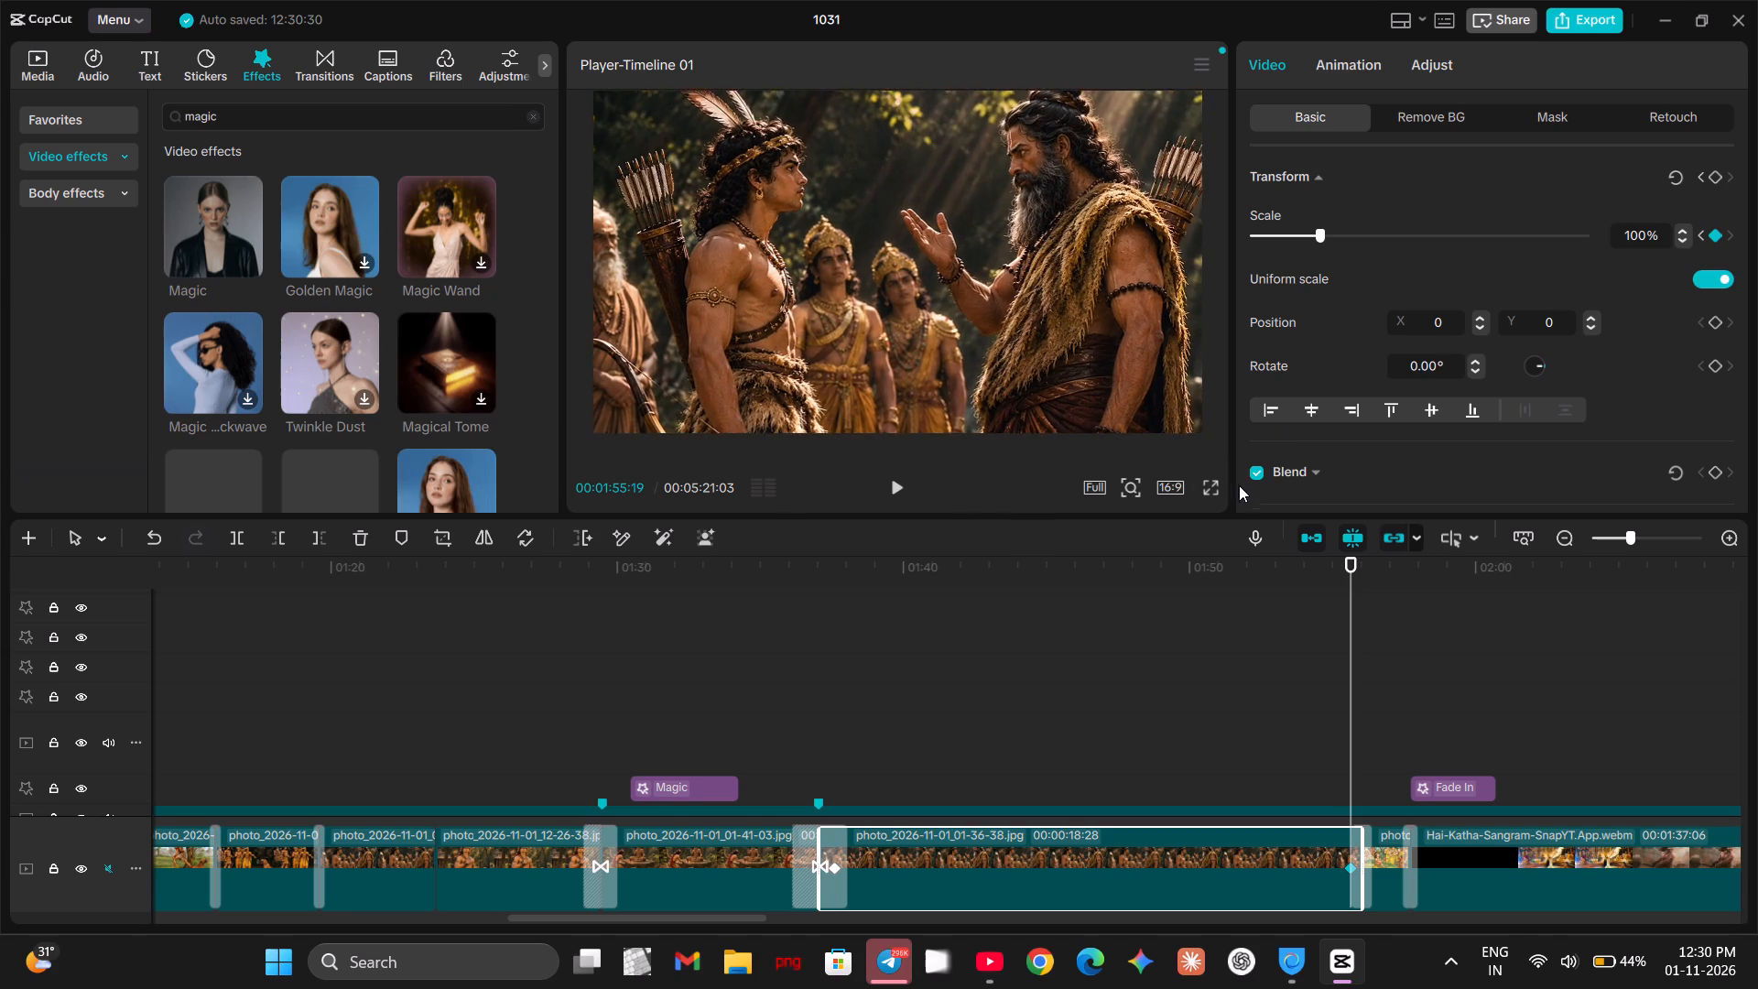
{"action": "left_click_drag", "start_coordinate": [1239, 485], "coordinate": [1248, 509]}
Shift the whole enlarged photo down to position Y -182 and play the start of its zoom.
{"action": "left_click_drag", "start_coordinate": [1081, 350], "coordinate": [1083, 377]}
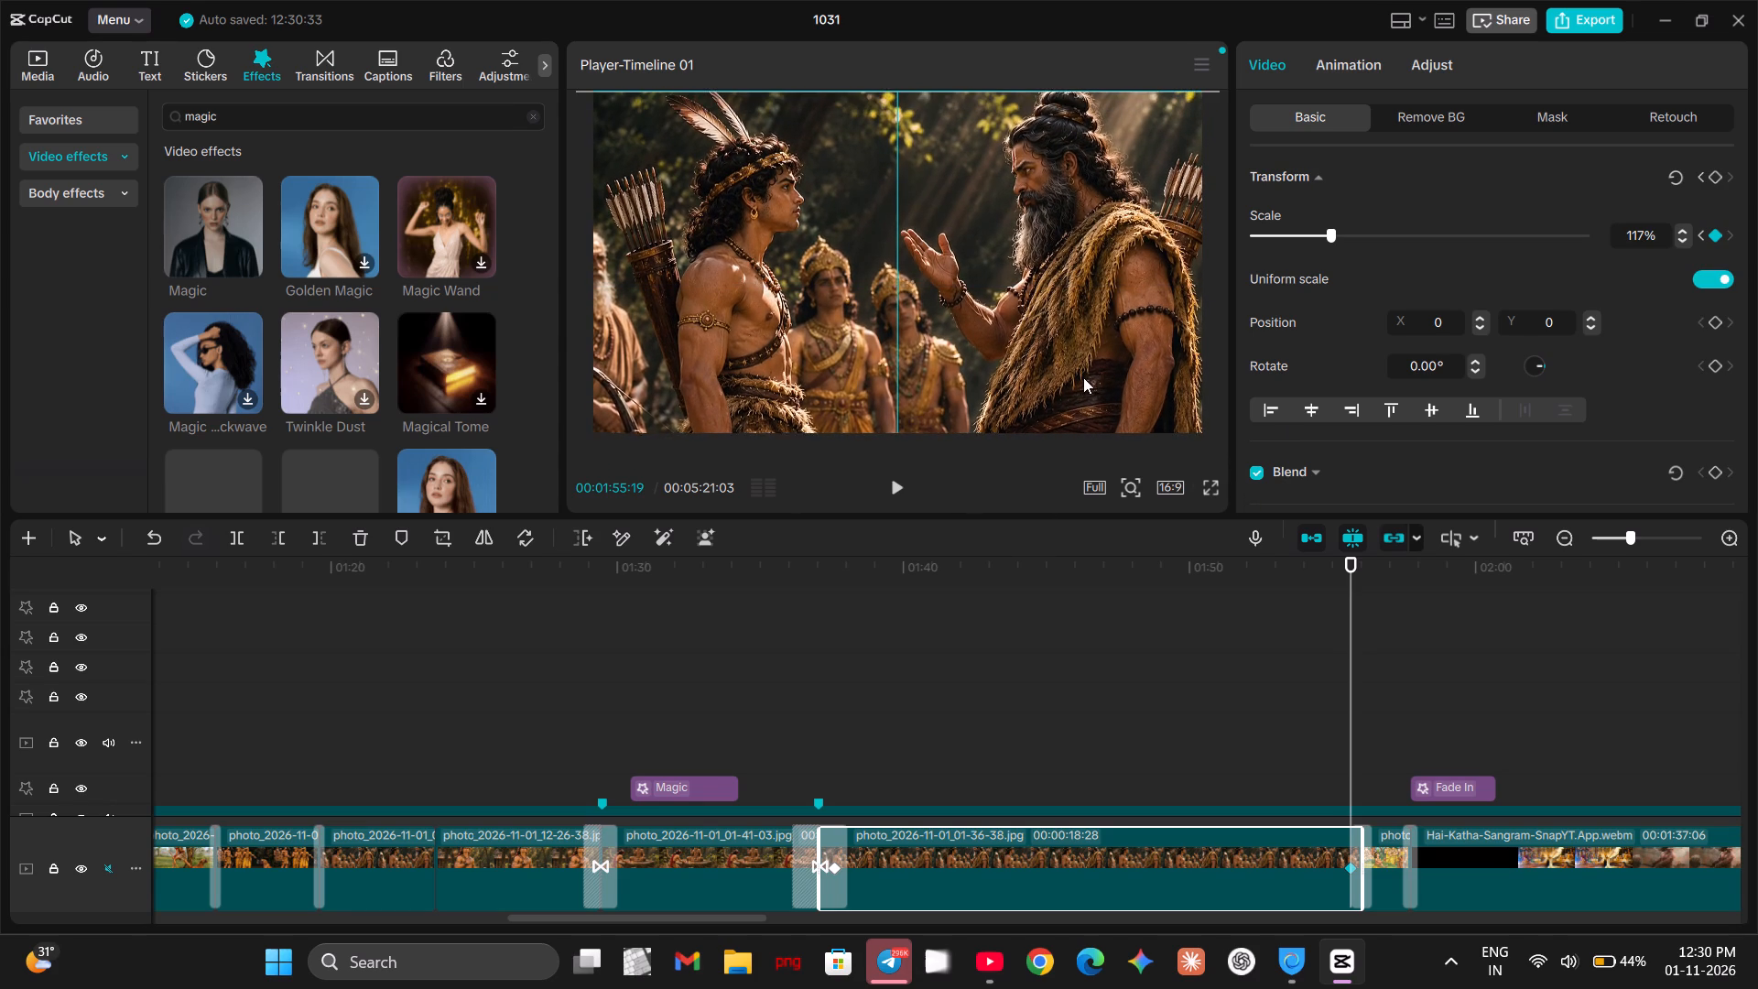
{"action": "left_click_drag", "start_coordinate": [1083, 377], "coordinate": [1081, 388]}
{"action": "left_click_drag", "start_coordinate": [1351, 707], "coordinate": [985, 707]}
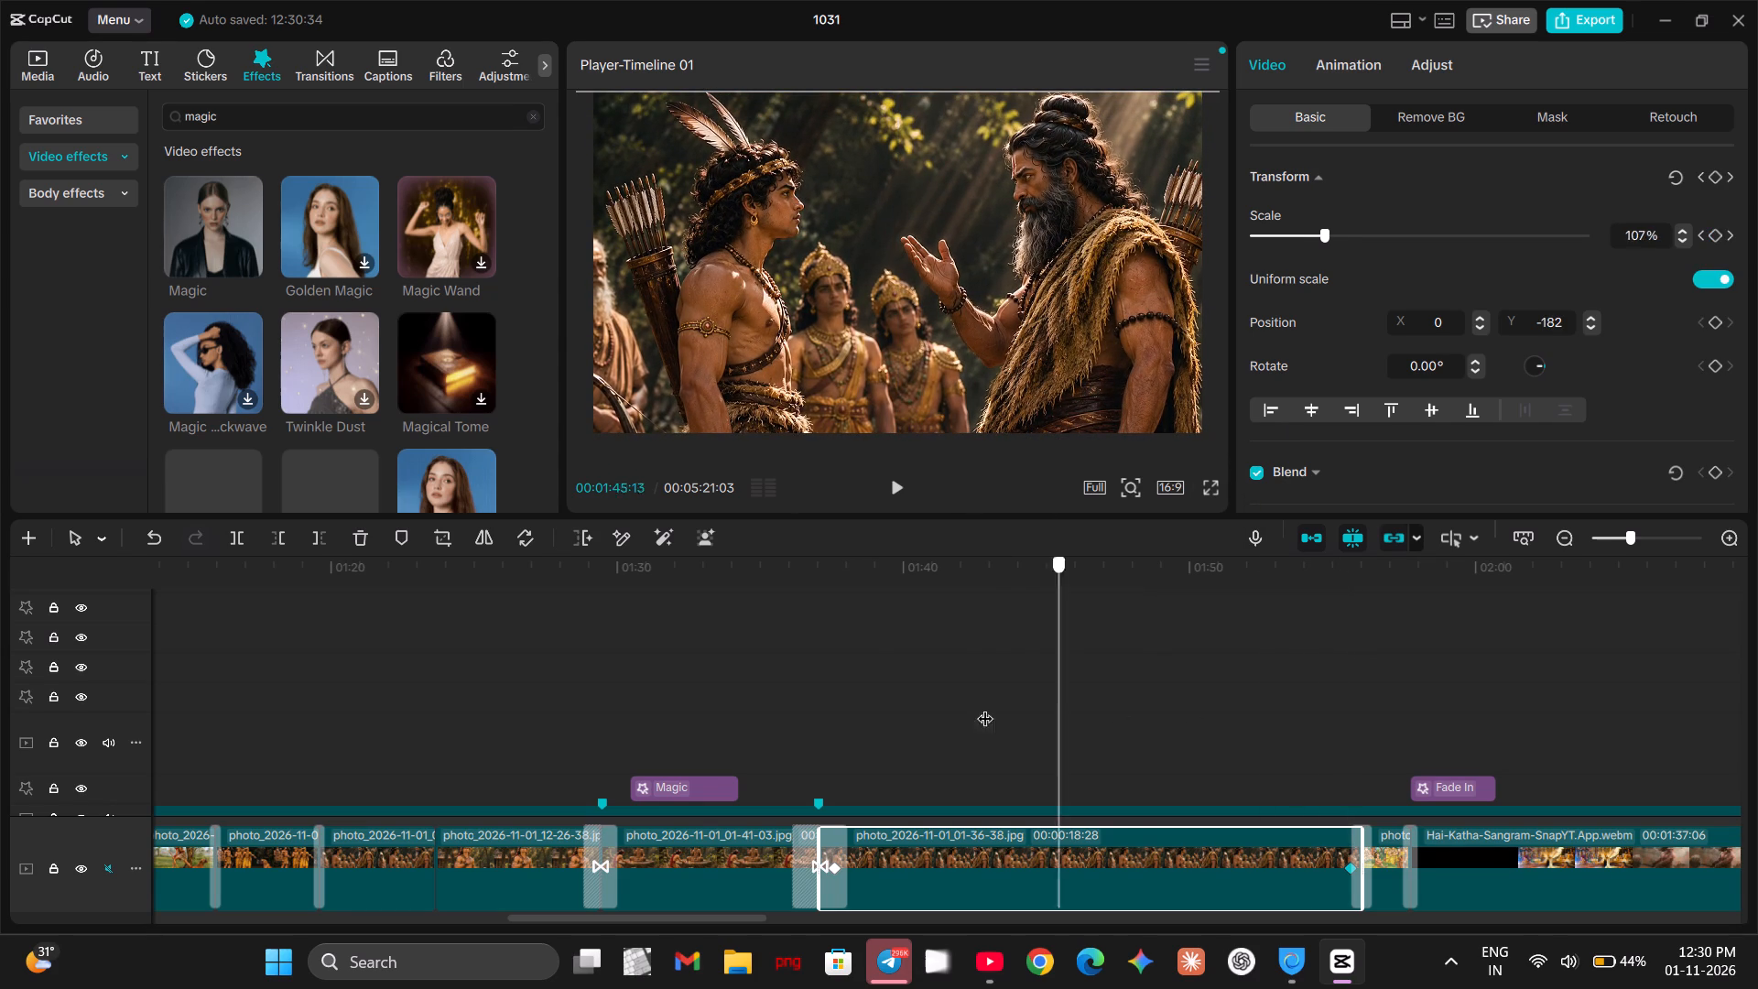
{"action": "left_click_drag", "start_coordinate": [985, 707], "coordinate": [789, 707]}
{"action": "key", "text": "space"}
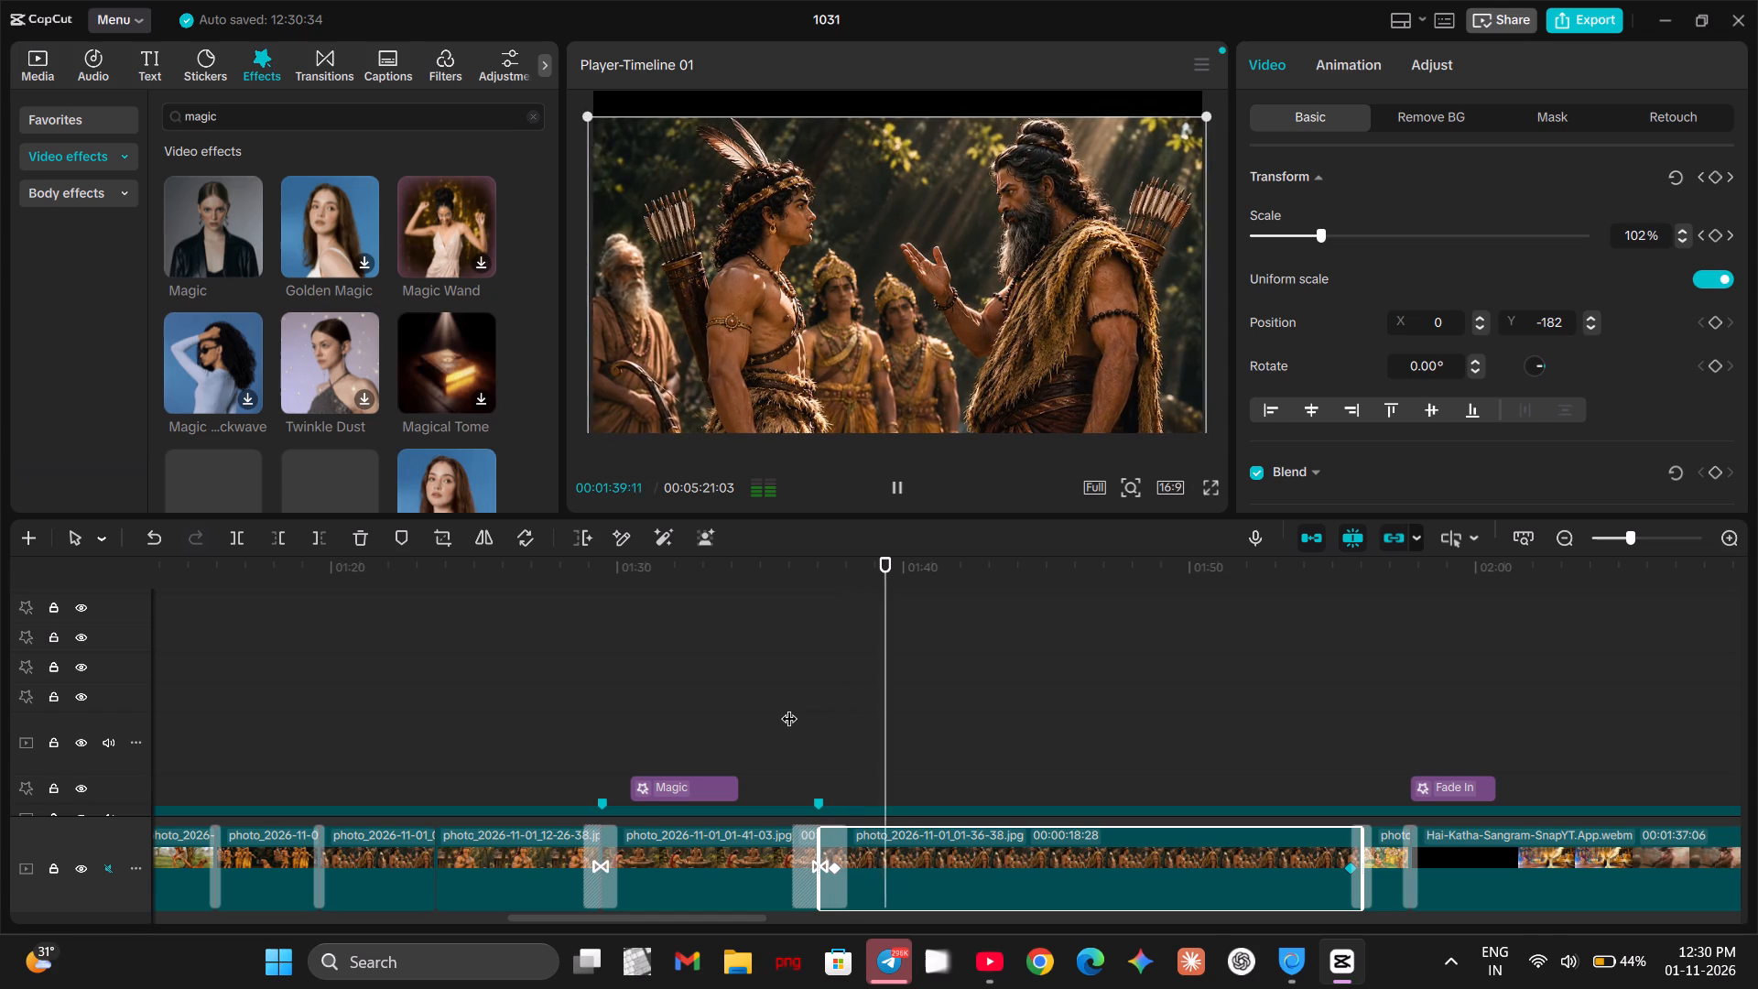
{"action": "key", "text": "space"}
Add a Transform keyframe to photo_2026-11-01_01-36-38.jpg at 00:01:37:18 and set its position to Y 0.
{"action": "left_click_drag", "start_coordinate": [927, 744], "coordinate": [905, 749]}
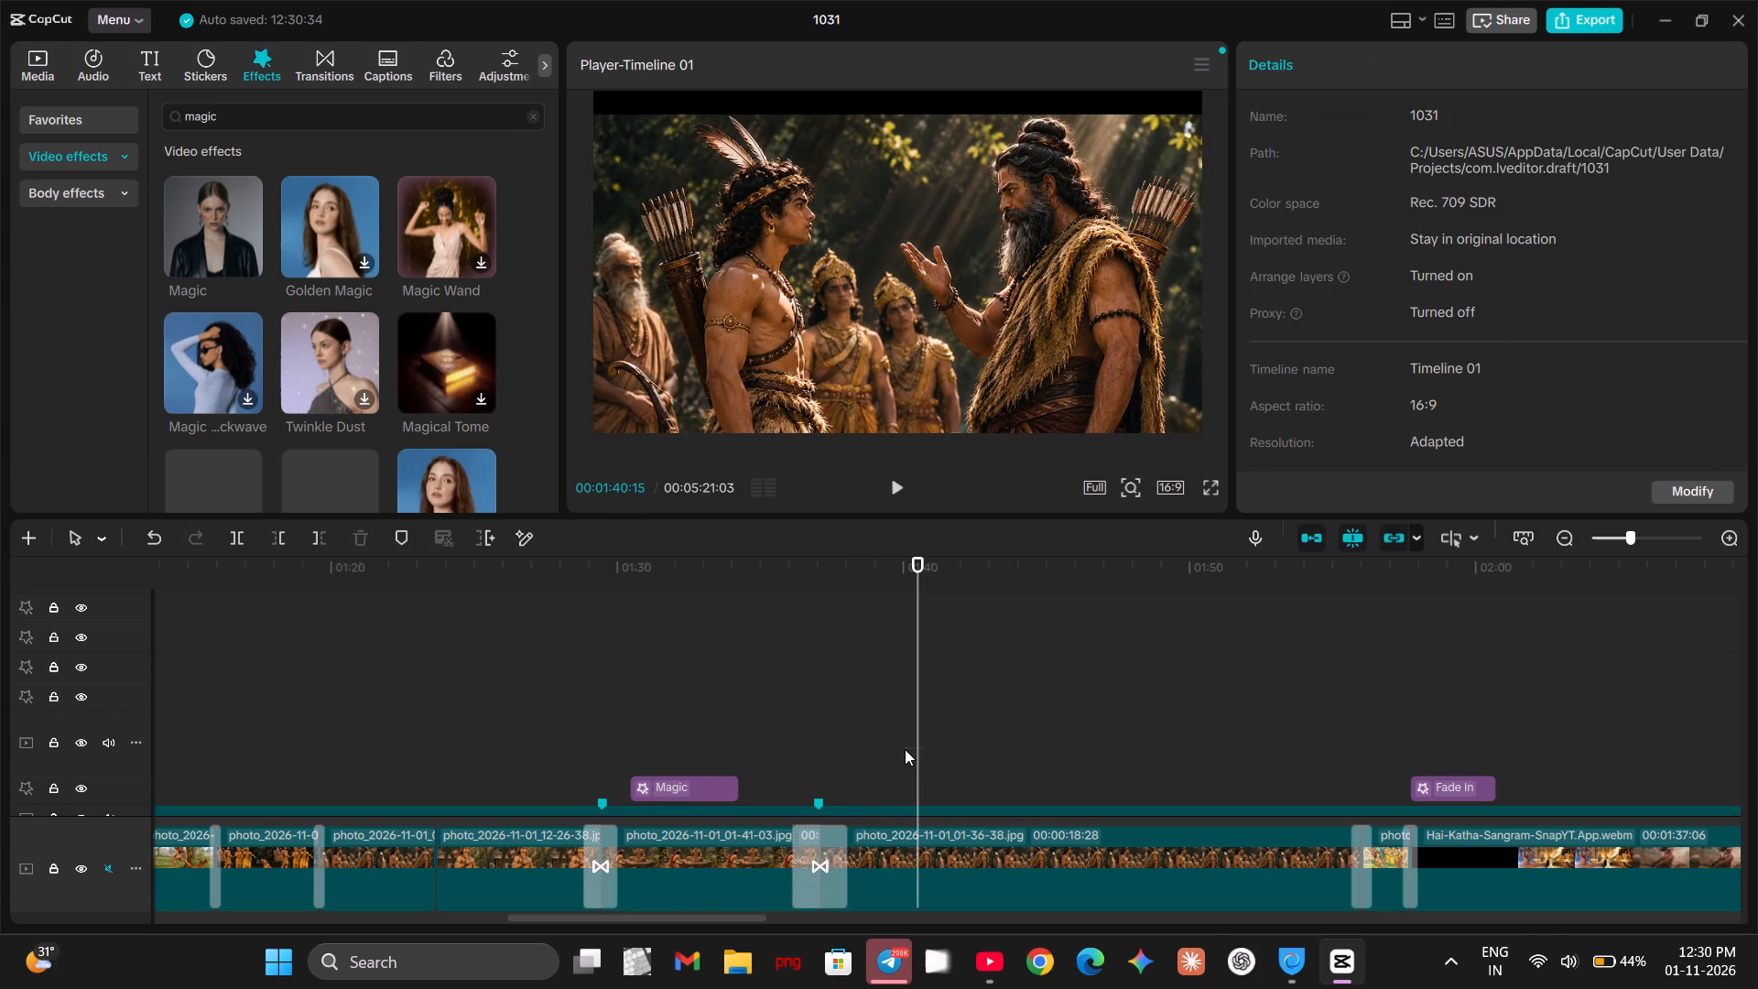
{"action": "left_click_drag", "start_coordinate": [919, 744], "coordinate": [821, 766]}
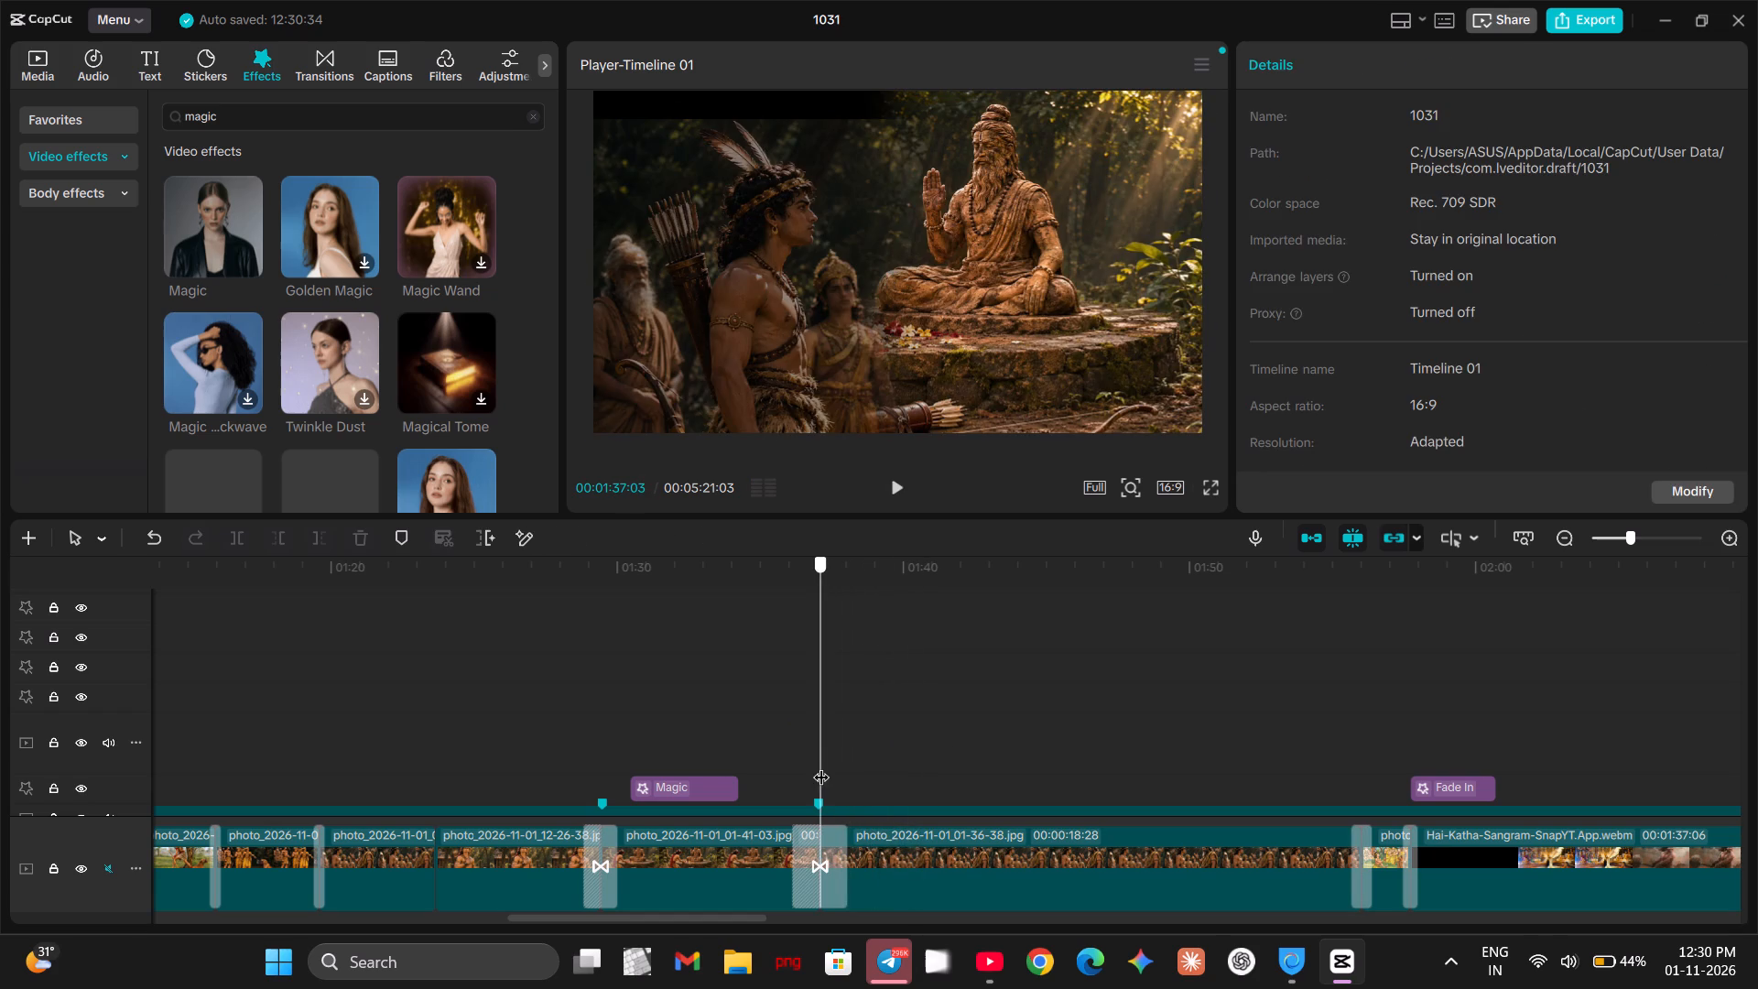
{"action": "left_click", "coordinate": [859, 865]}
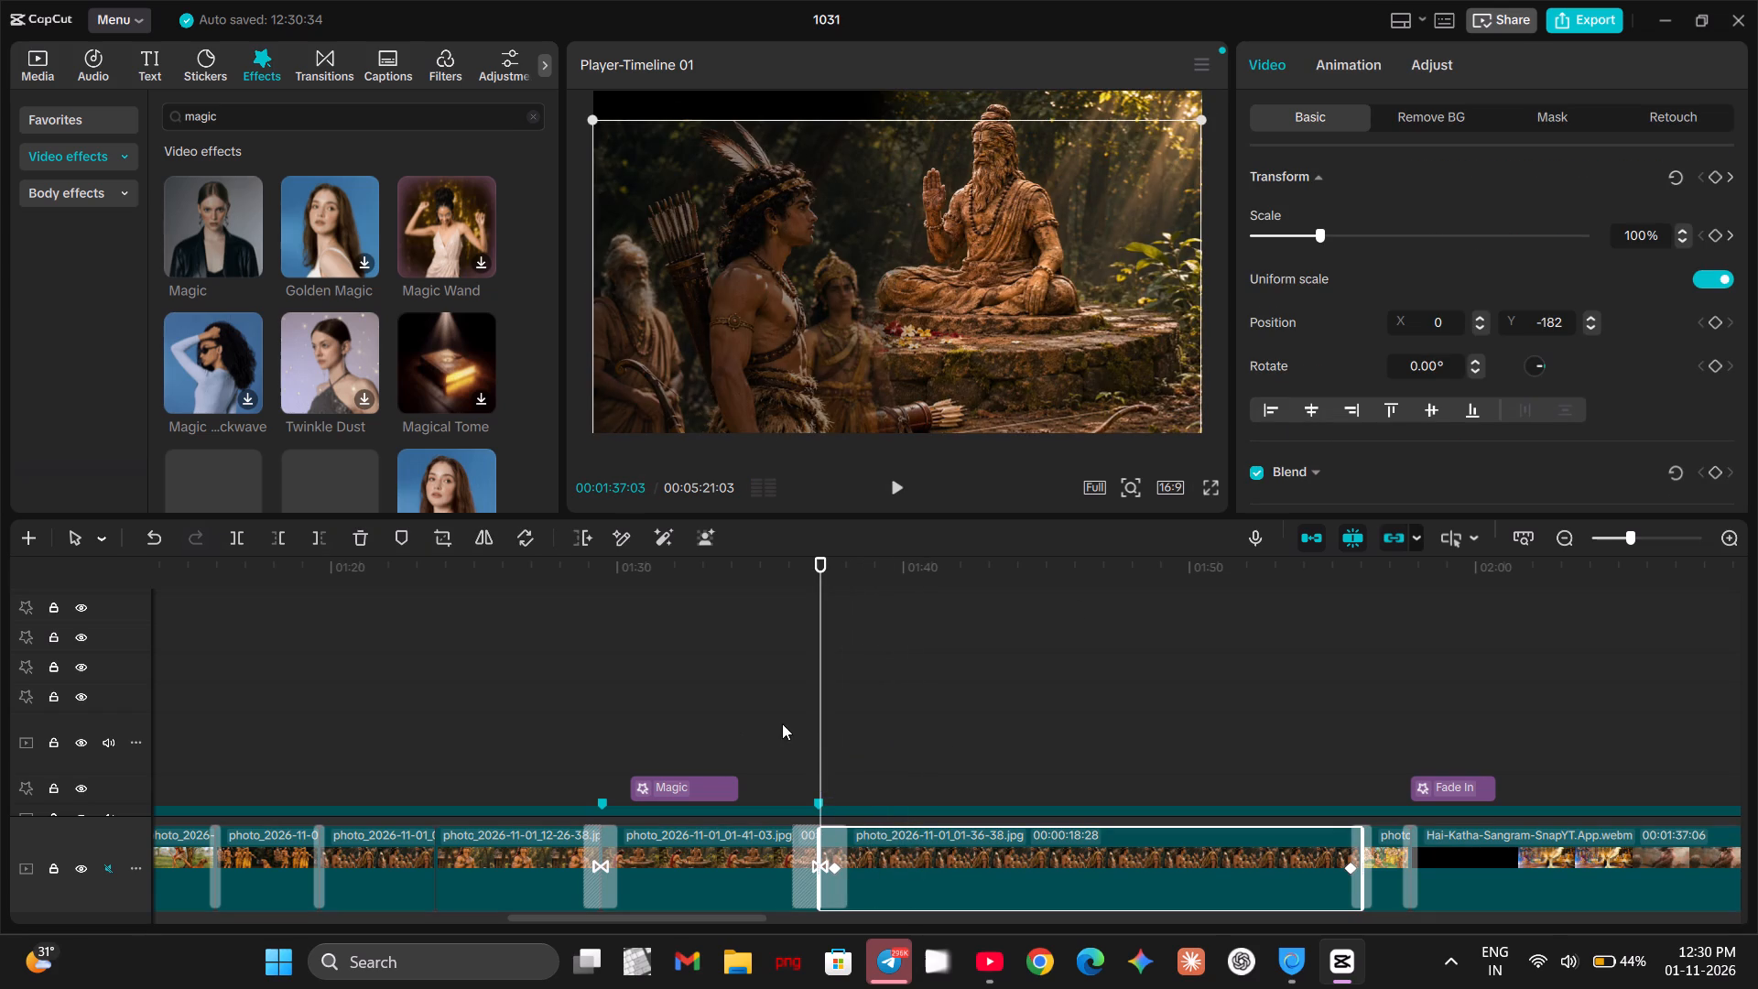
{"action": "left_click_drag", "start_coordinate": [818, 716], "coordinate": [834, 714]}
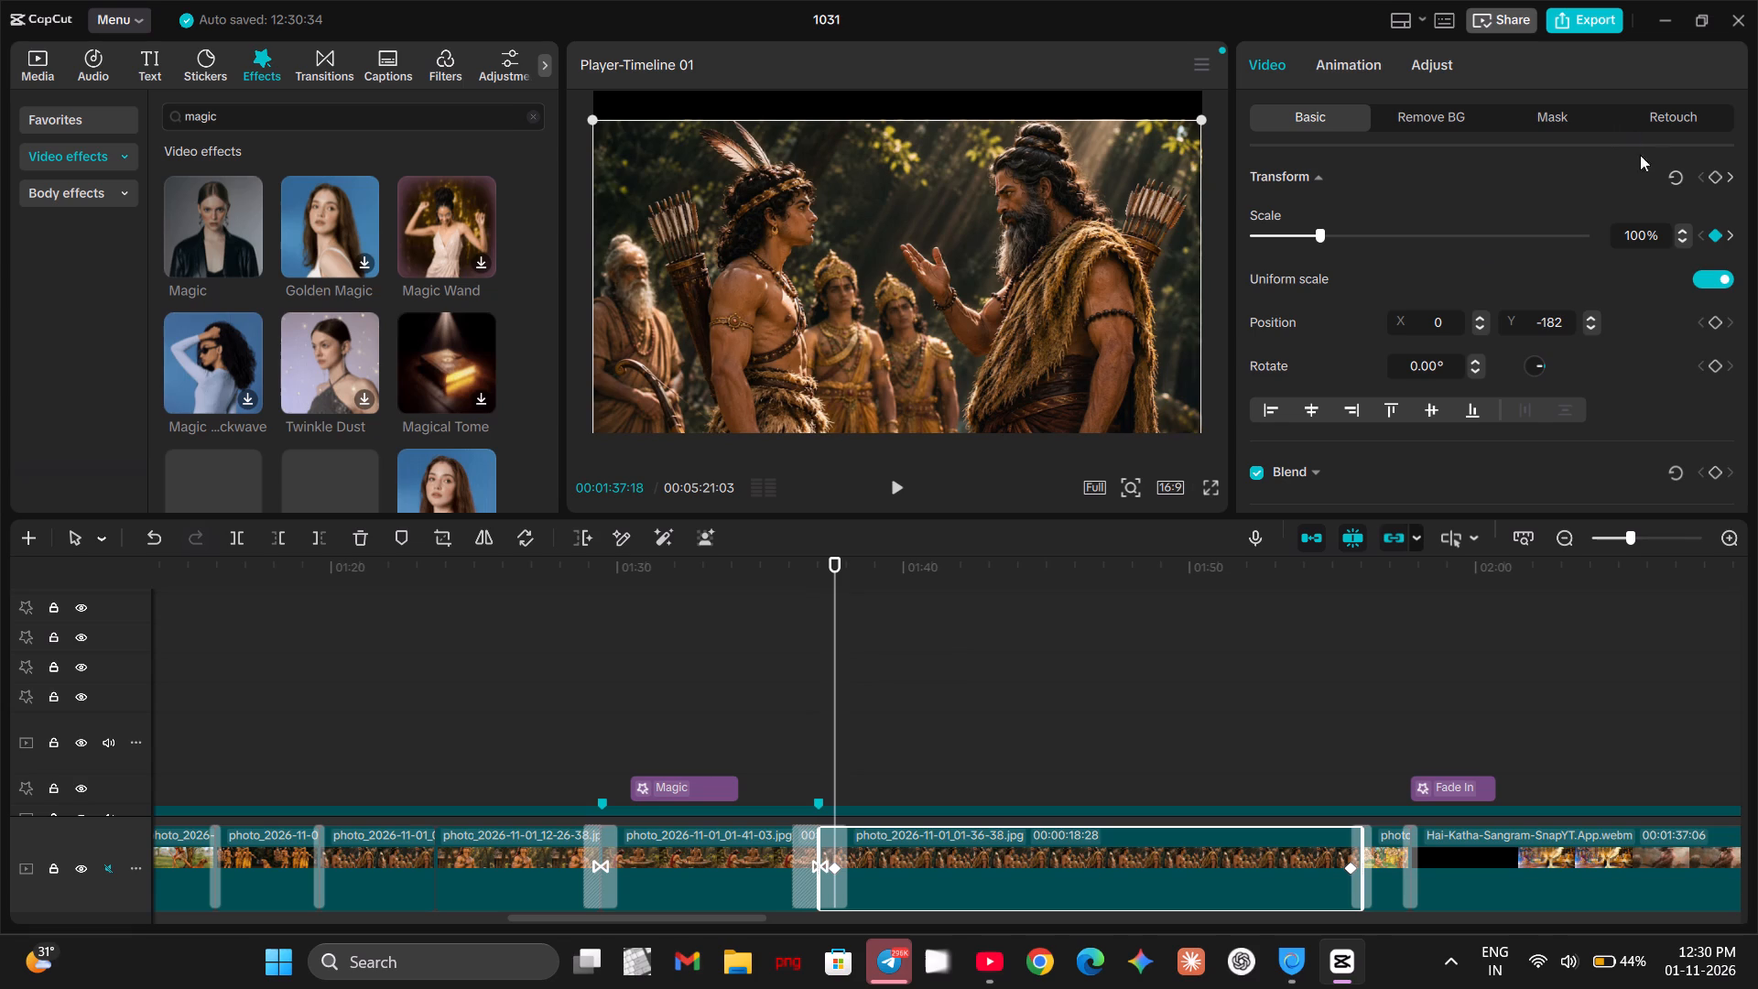
{"action": "left_click", "coordinate": [1715, 172]}
{"action": "left_click_drag", "start_coordinate": [1149, 274], "coordinate": [1155, 246]}
Add a Transform keyframe at 00:01:55:19, shift the photo down to position Y -182, and play the zoom from 00:01:36:13 through the following clip.
{"action": "left_click_drag", "start_coordinate": [839, 680], "coordinate": [1163, 718]}
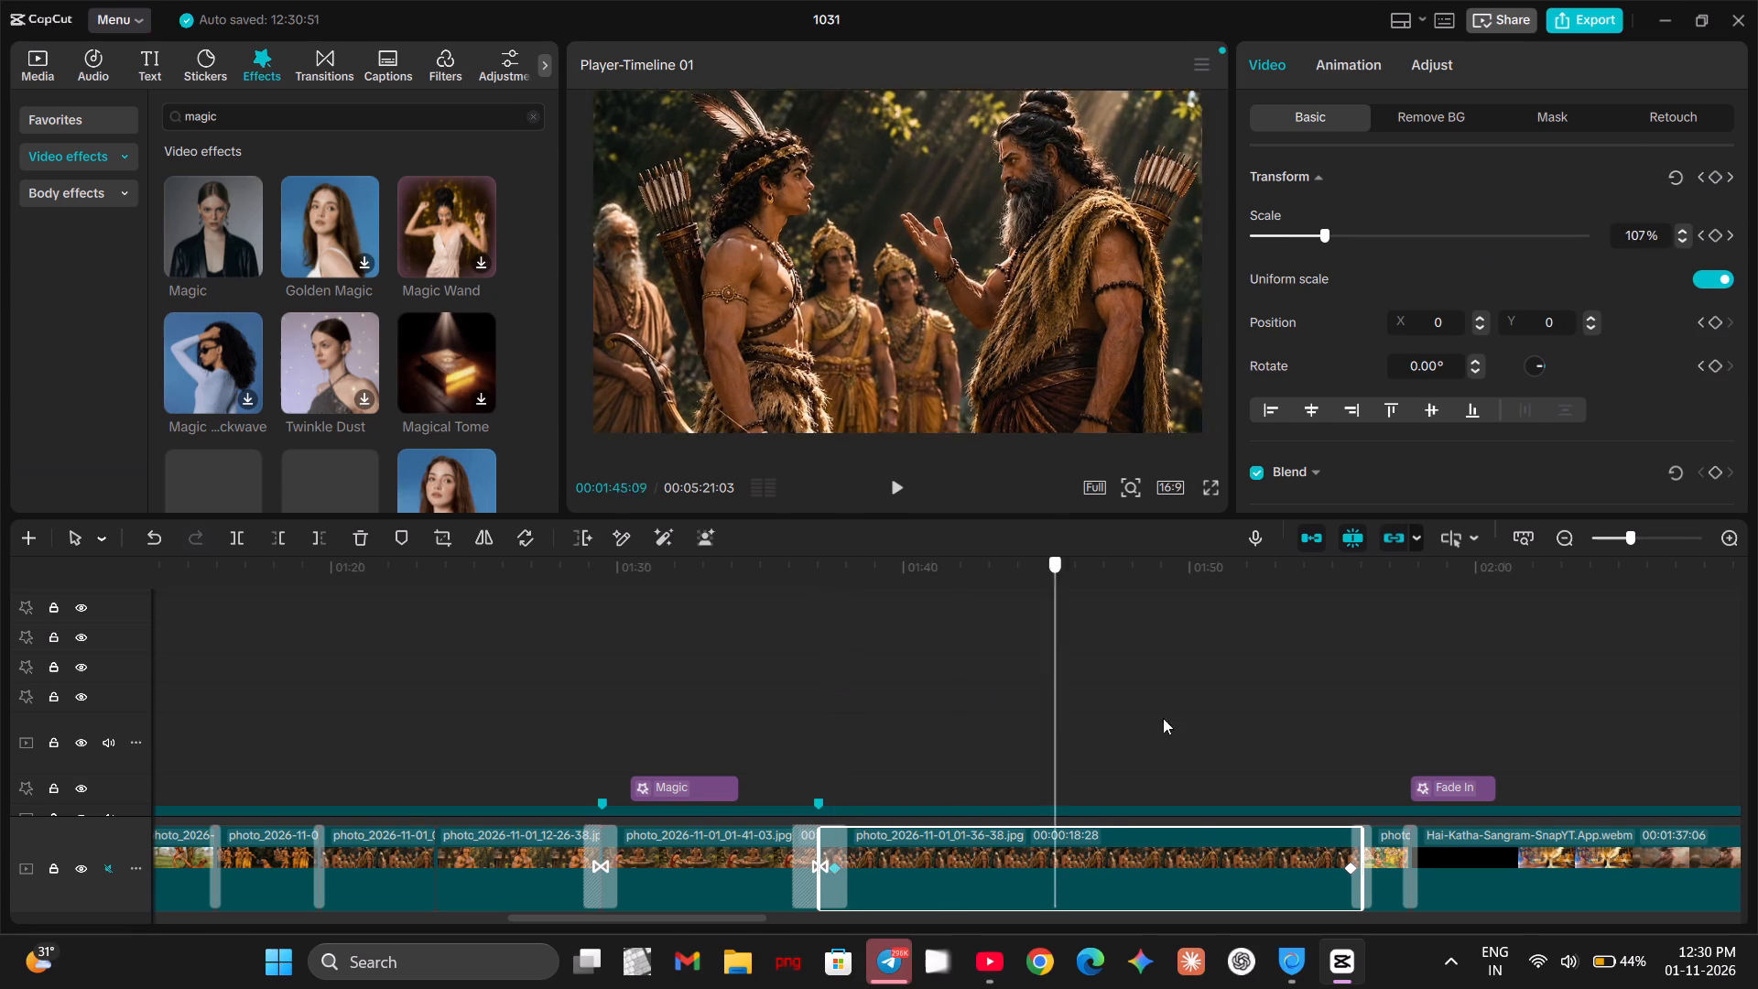
{"action": "left_click_drag", "start_coordinate": [1163, 718], "coordinate": [1345, 720]}
{"action": "left_click", "coordinate": [1714, 174]}
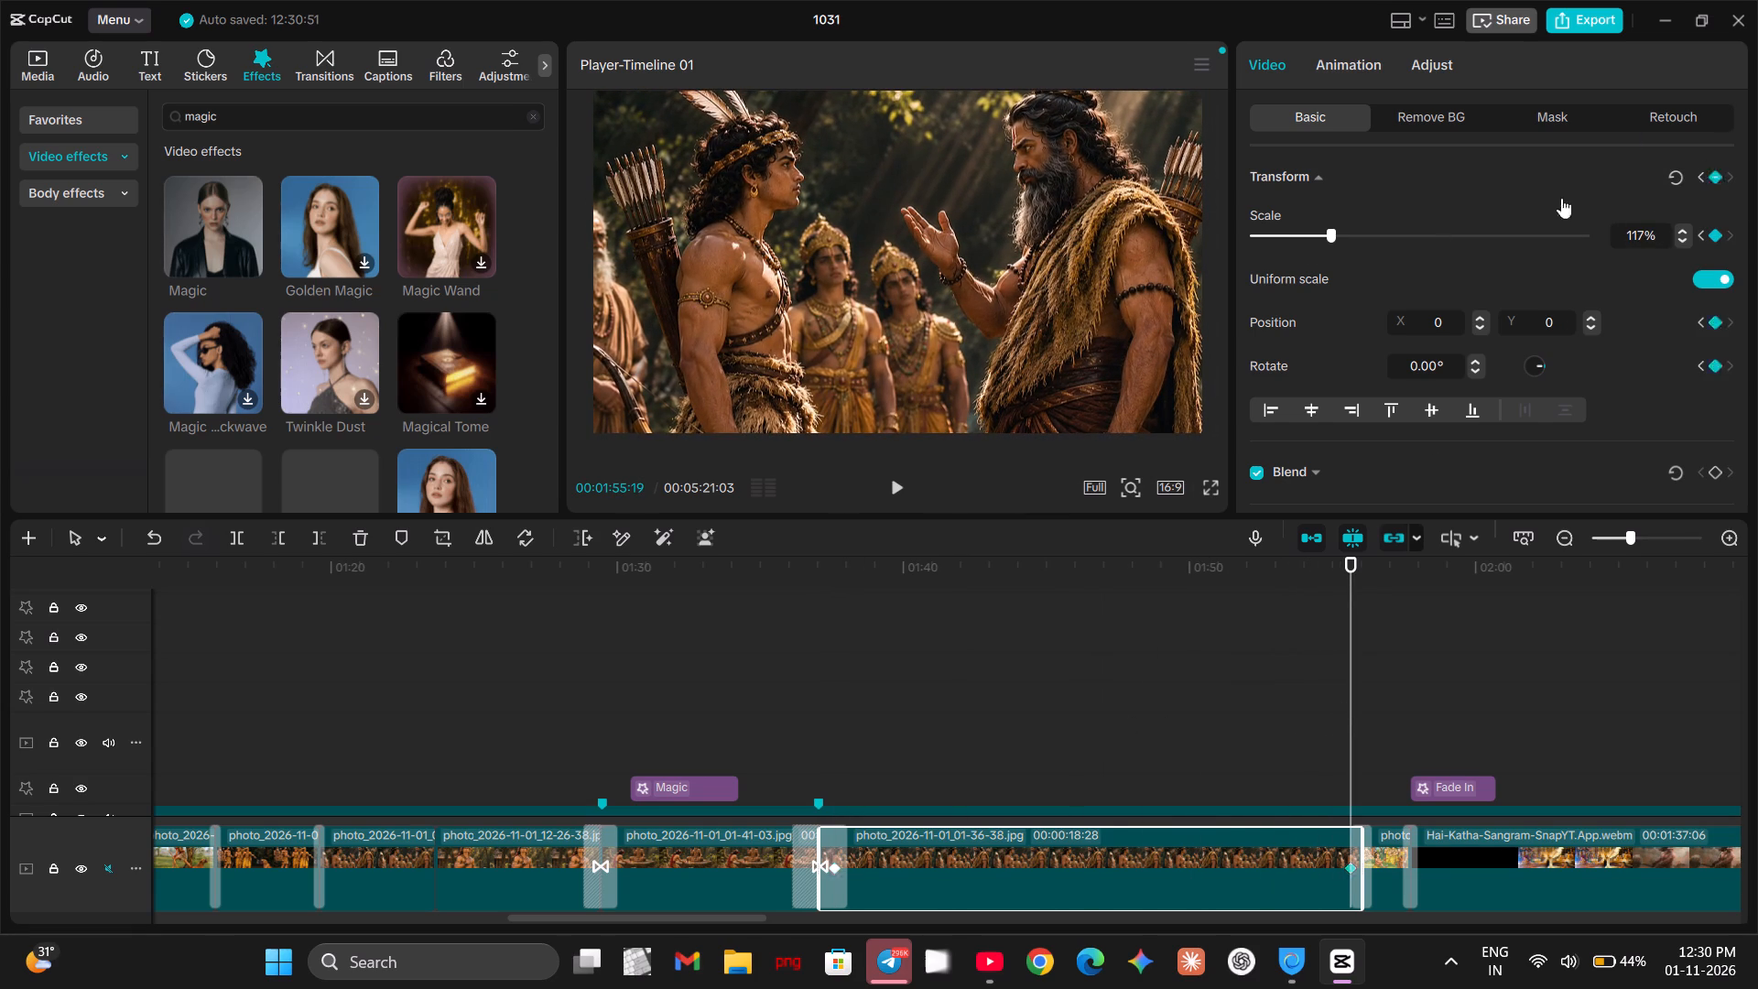
{"action": "left_click_drag", "start_coordinate": [889, 237], "coordinate": [894, 266]}
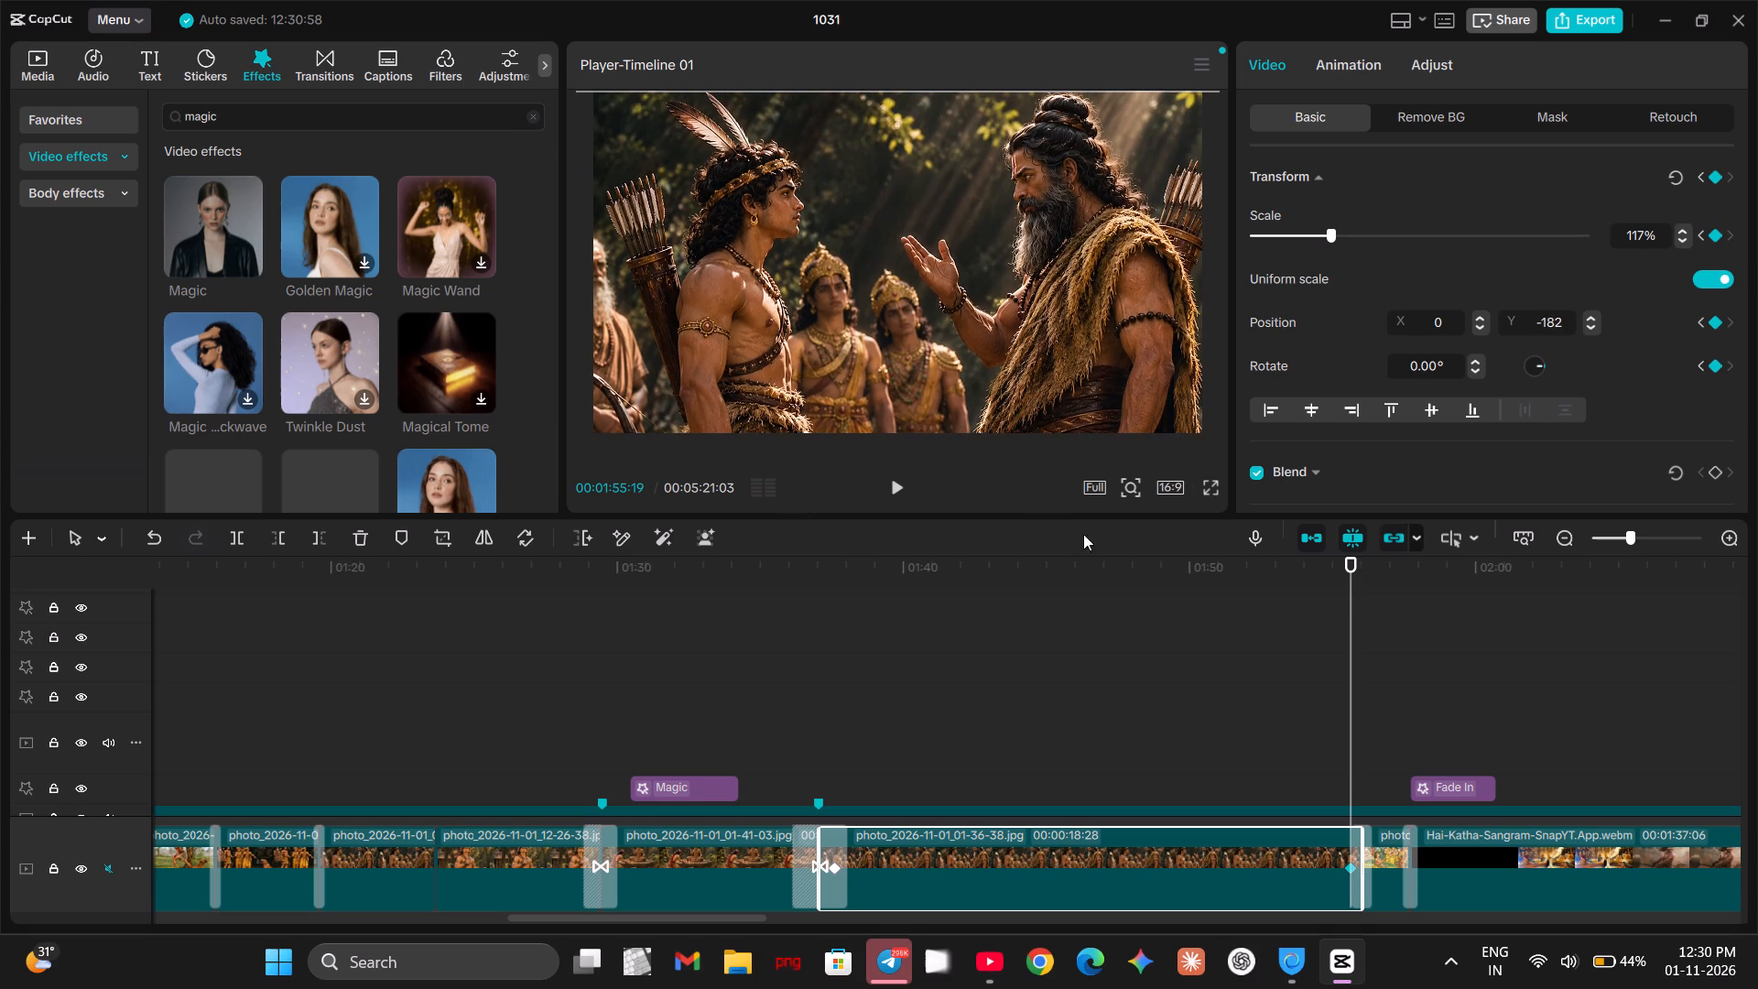
{"action": "left_click_drag", "start_coordinate": [1355, 643], "coordinate": [801, 745]}
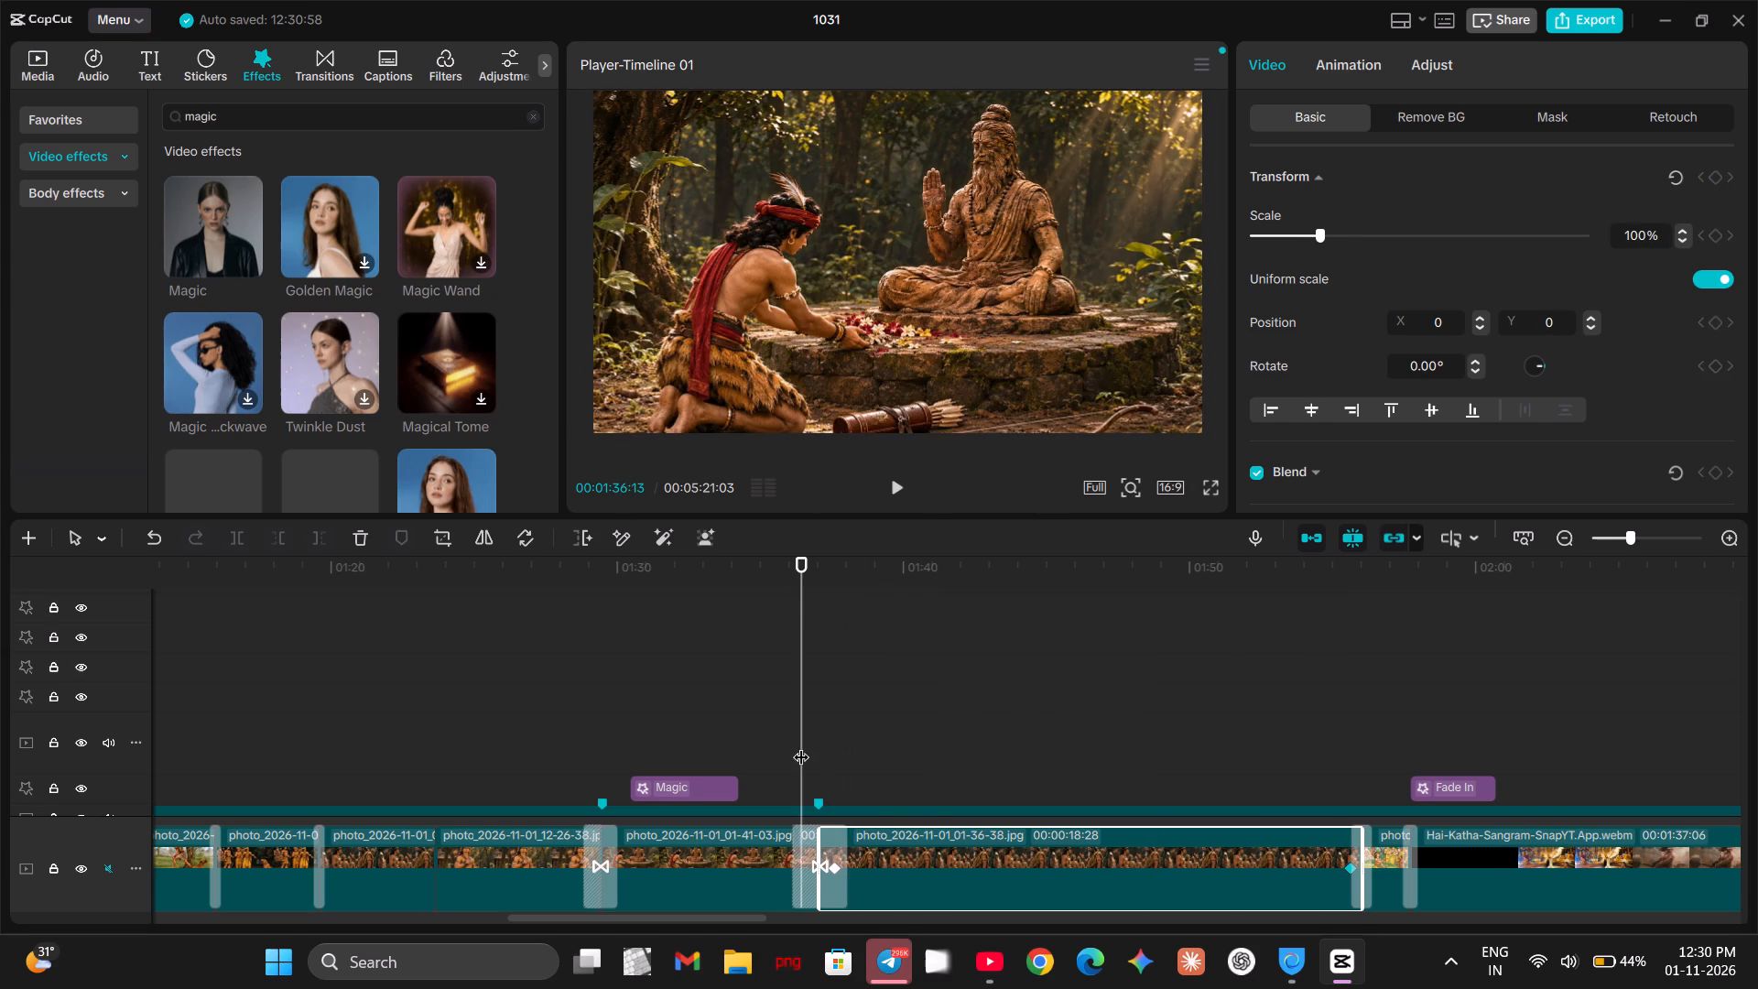
{"action": "key", "text": "space"}
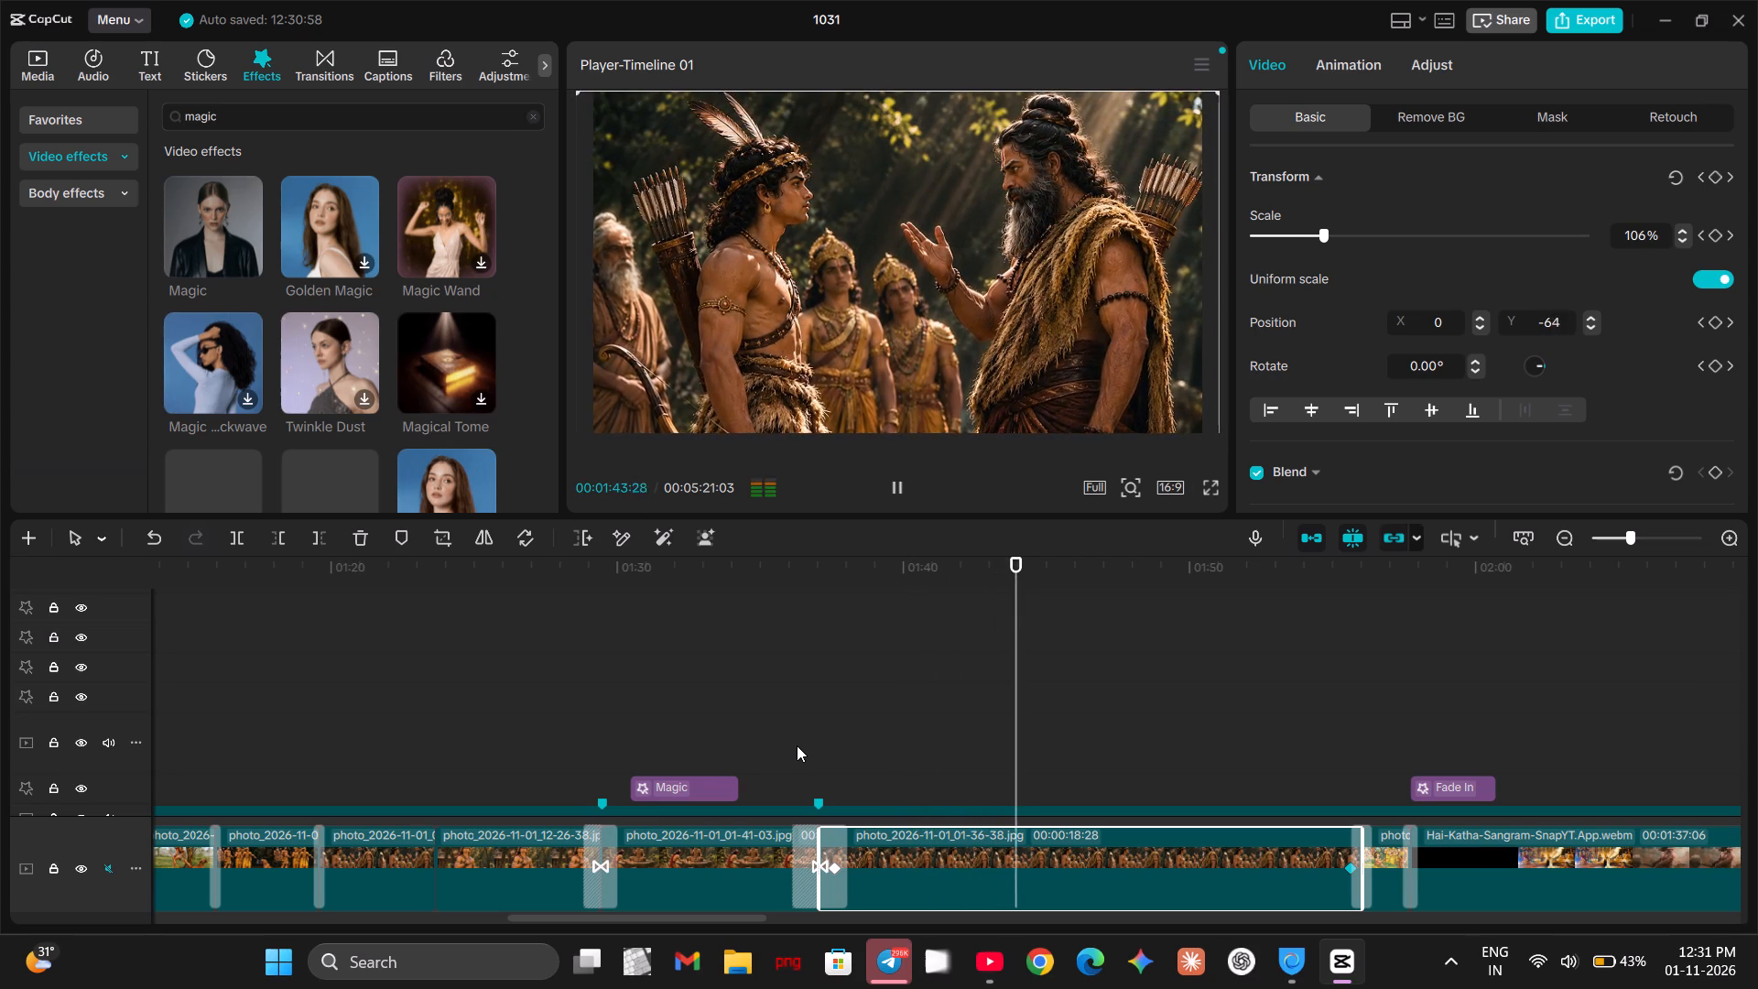
{"action": "key", "text": "space"}
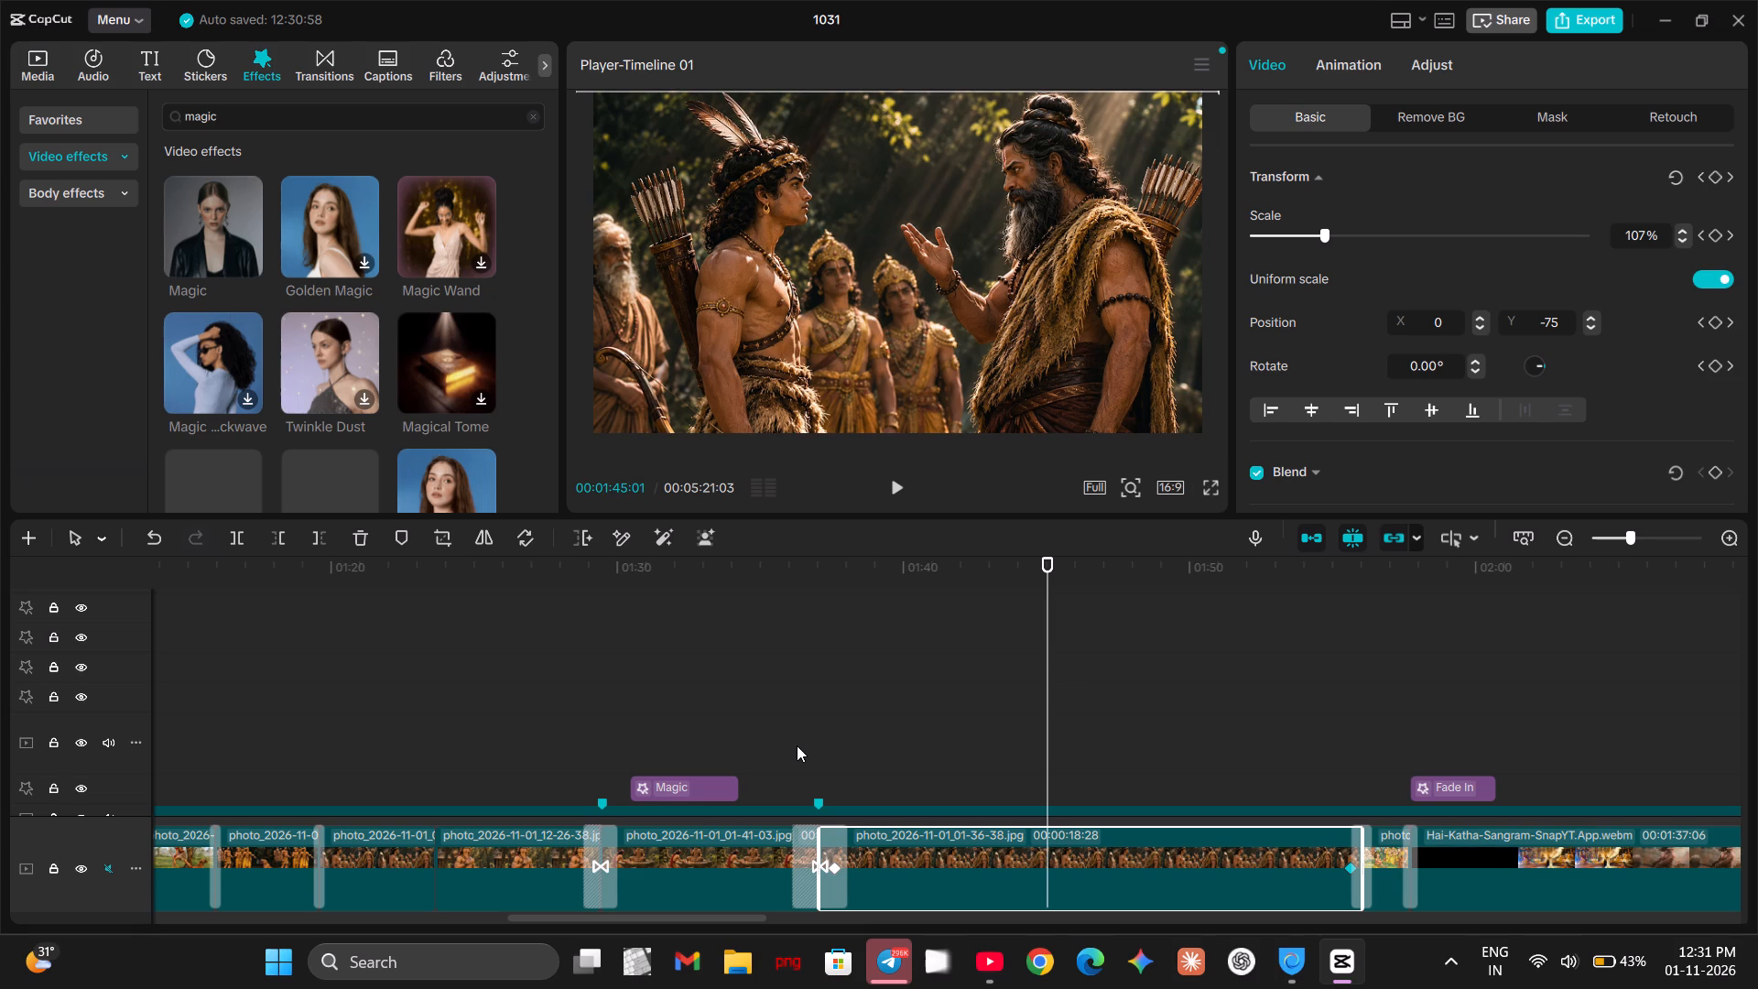
{"action": "key", "text": "space"}
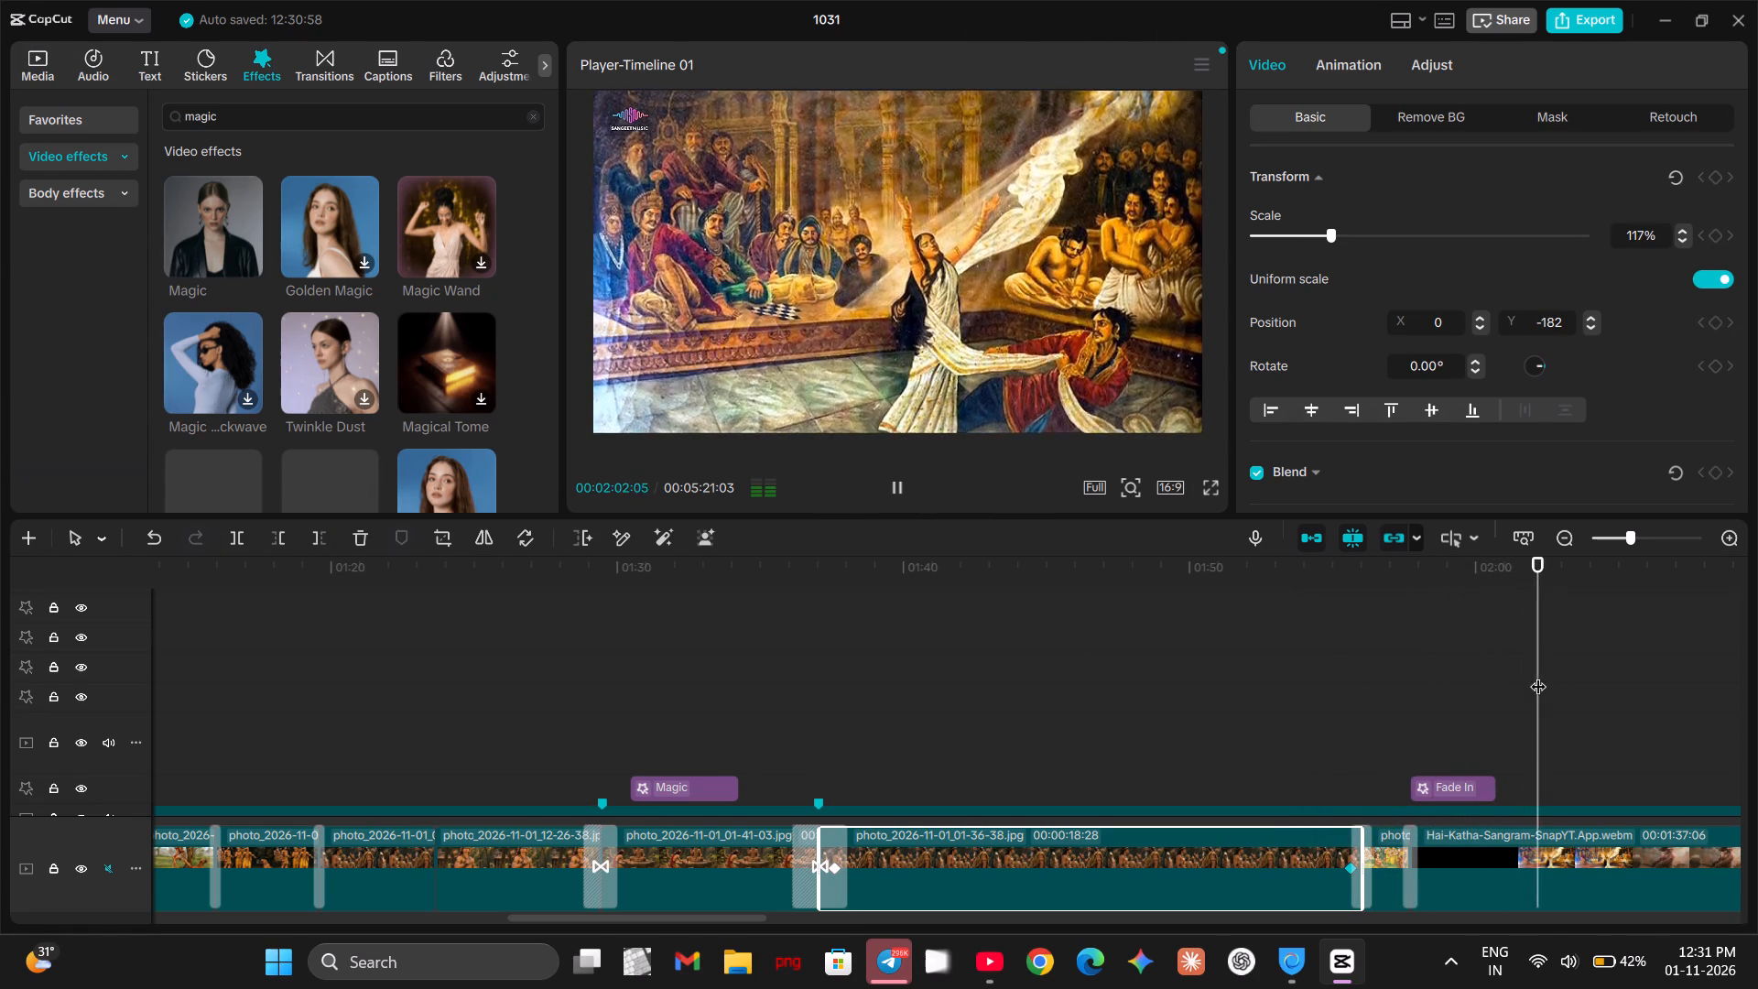
Review the rest of the timeline, including the photo transitions after about 00:03:30, the Heaven-No-SnapYT.App.mp4 section and the ending around the Fade Out effect.
{"action": "left_click_drag", "start_coordinate": [1538, 675], "coordinate": [1675, 751]}
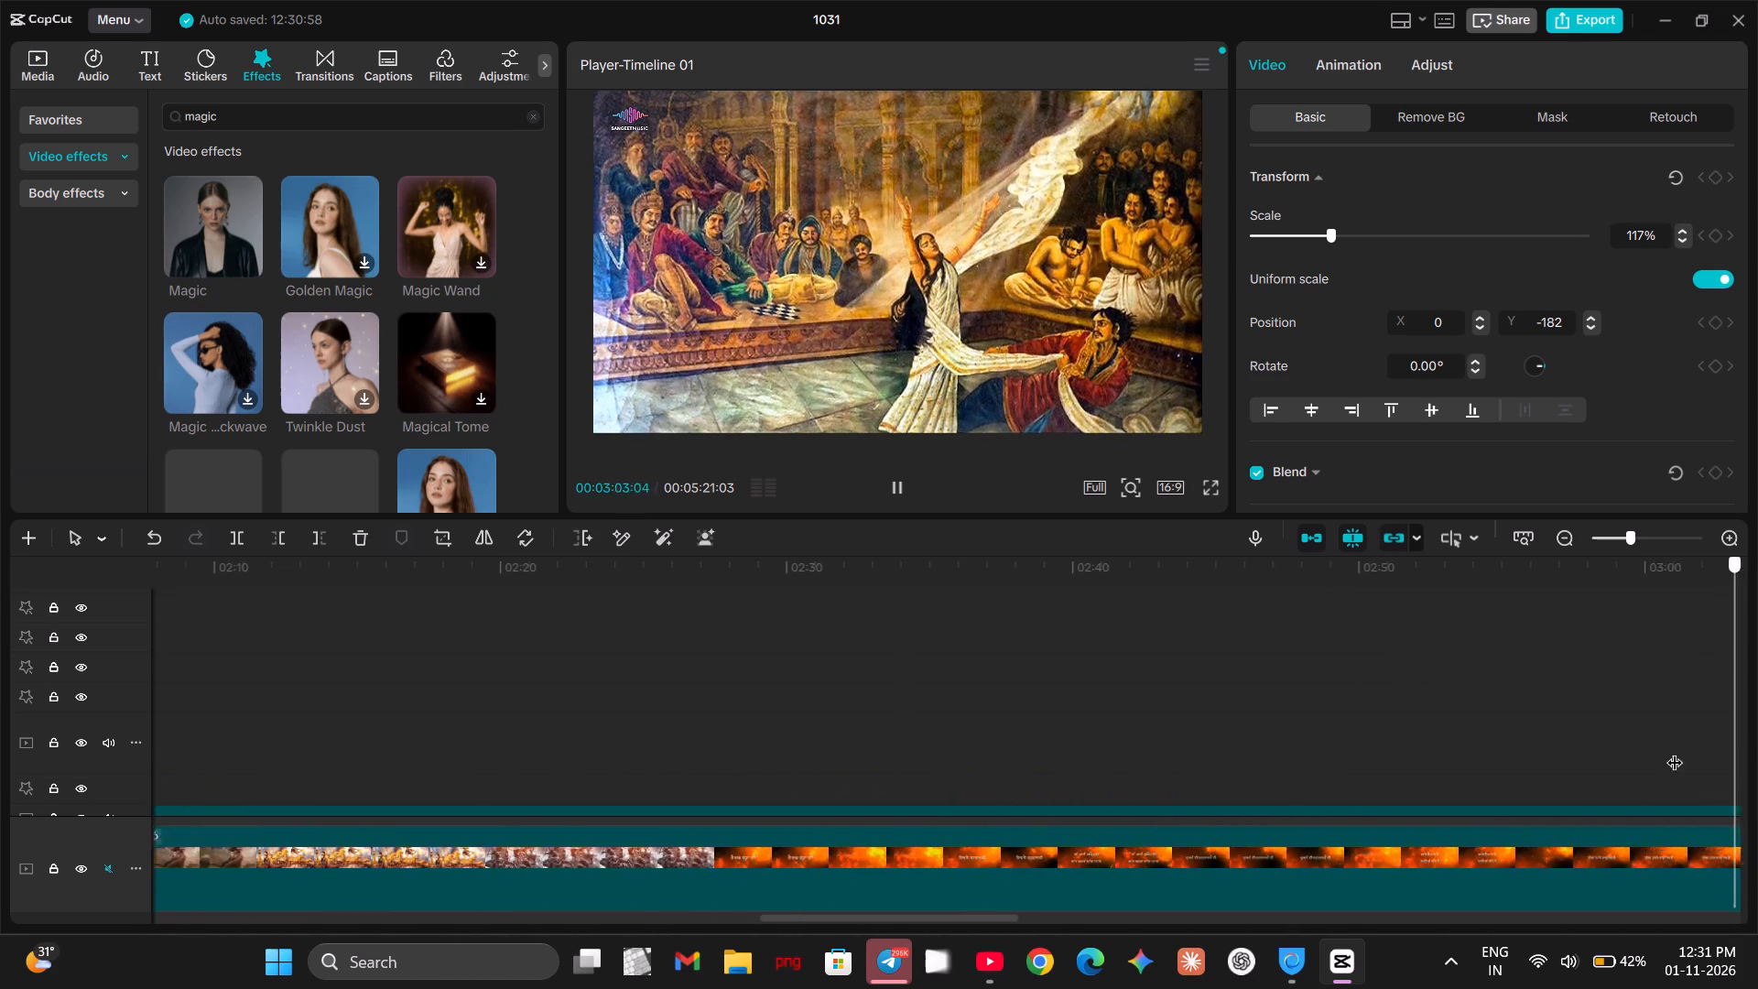
{"action": "left_click_drag", "start_coordinate": [1675, 751], "coordinate": [1563, 788]}
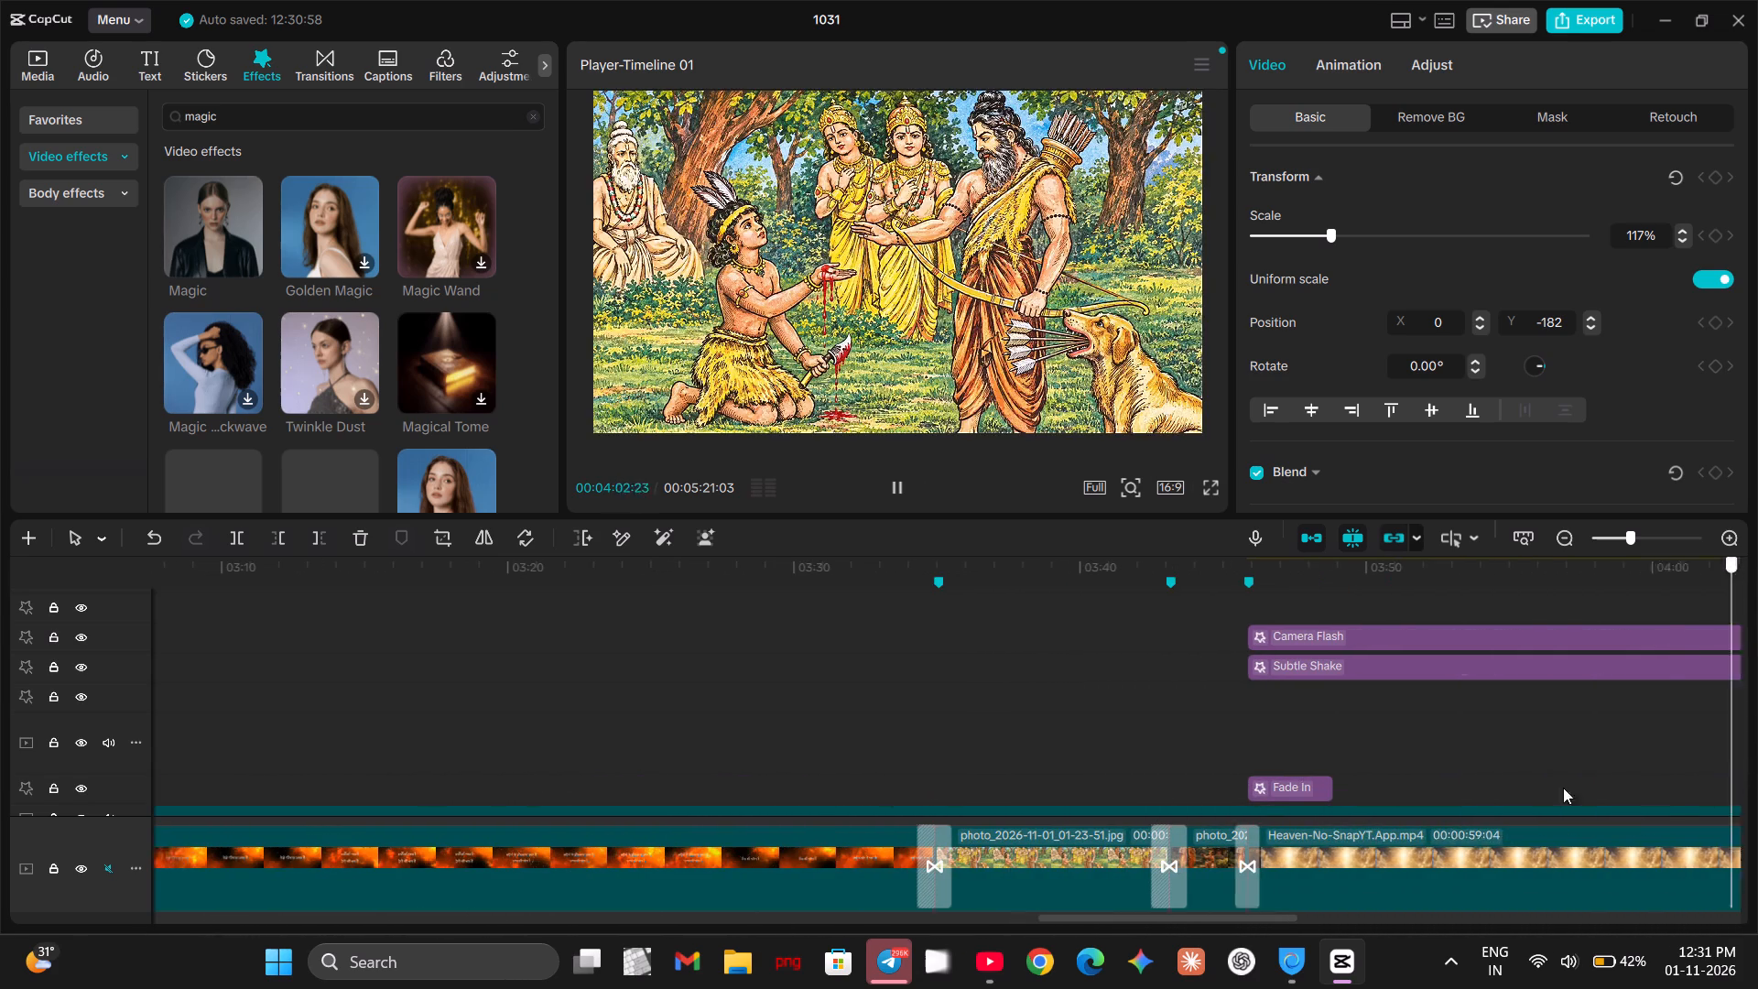
{"action": "left_click_drag", "start_coordinate": [1563, 788], "coordinate": [754, 799]}
{"action": "key", "text": "space"}
{"action": "key", "text": "space"}
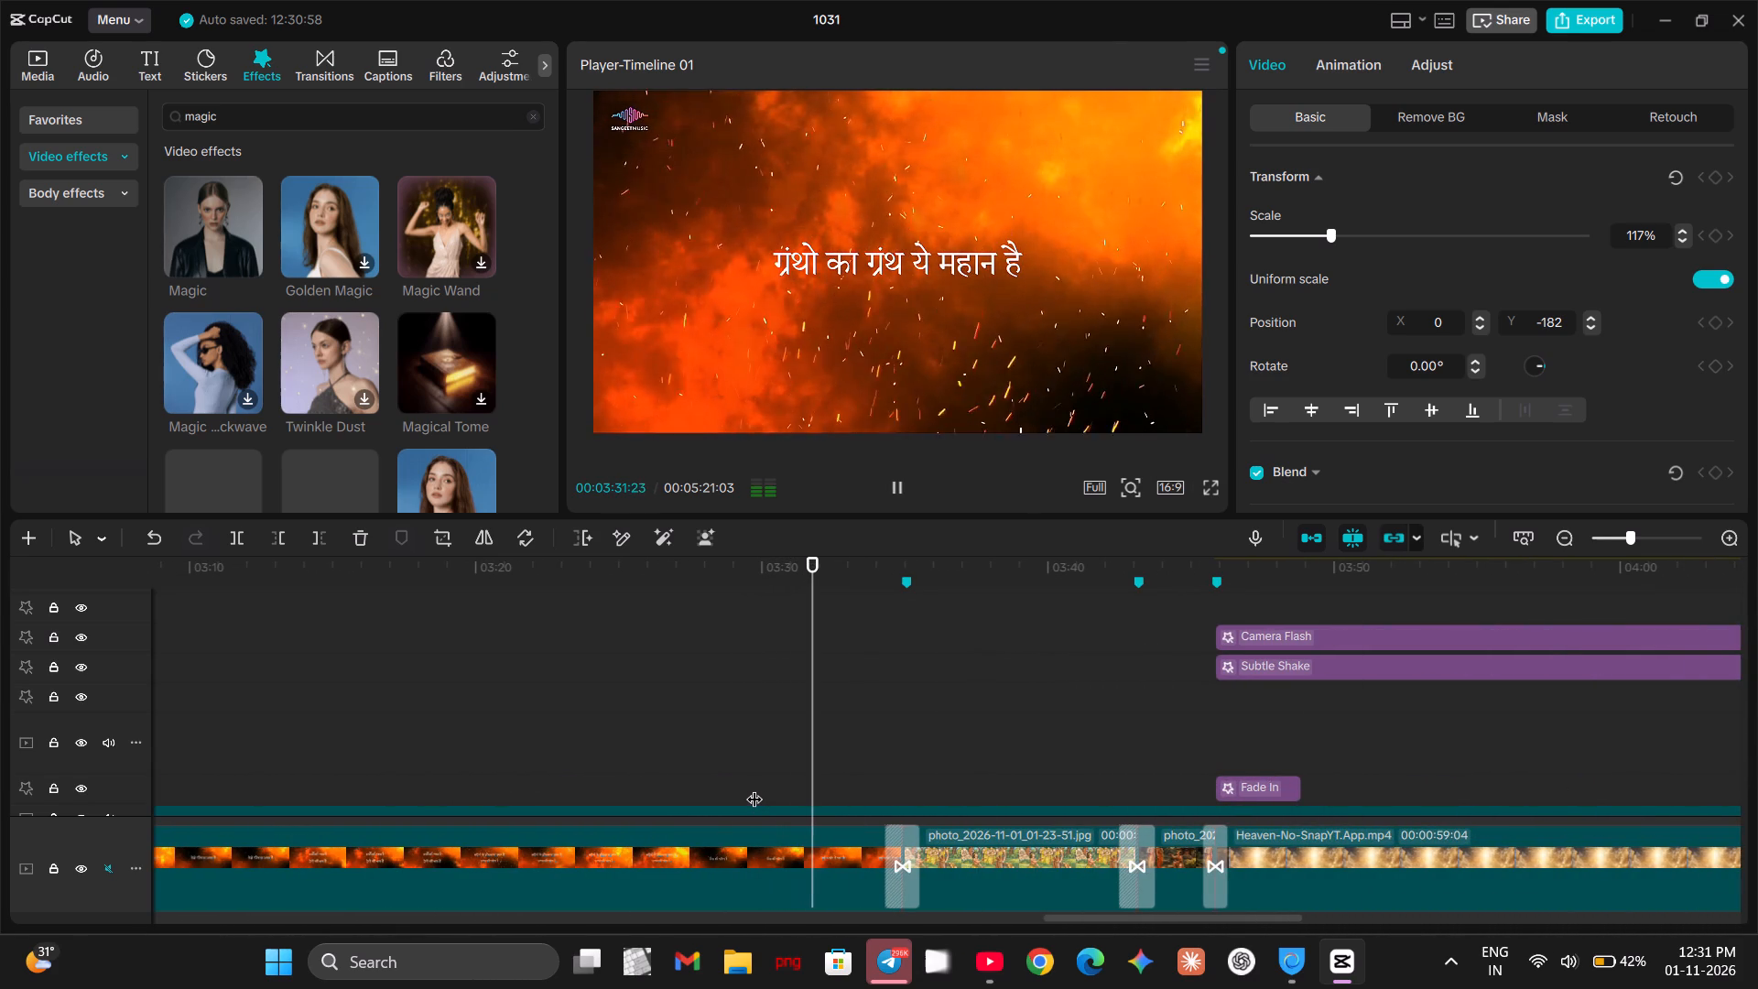
{"action": "key", "text": "space"}
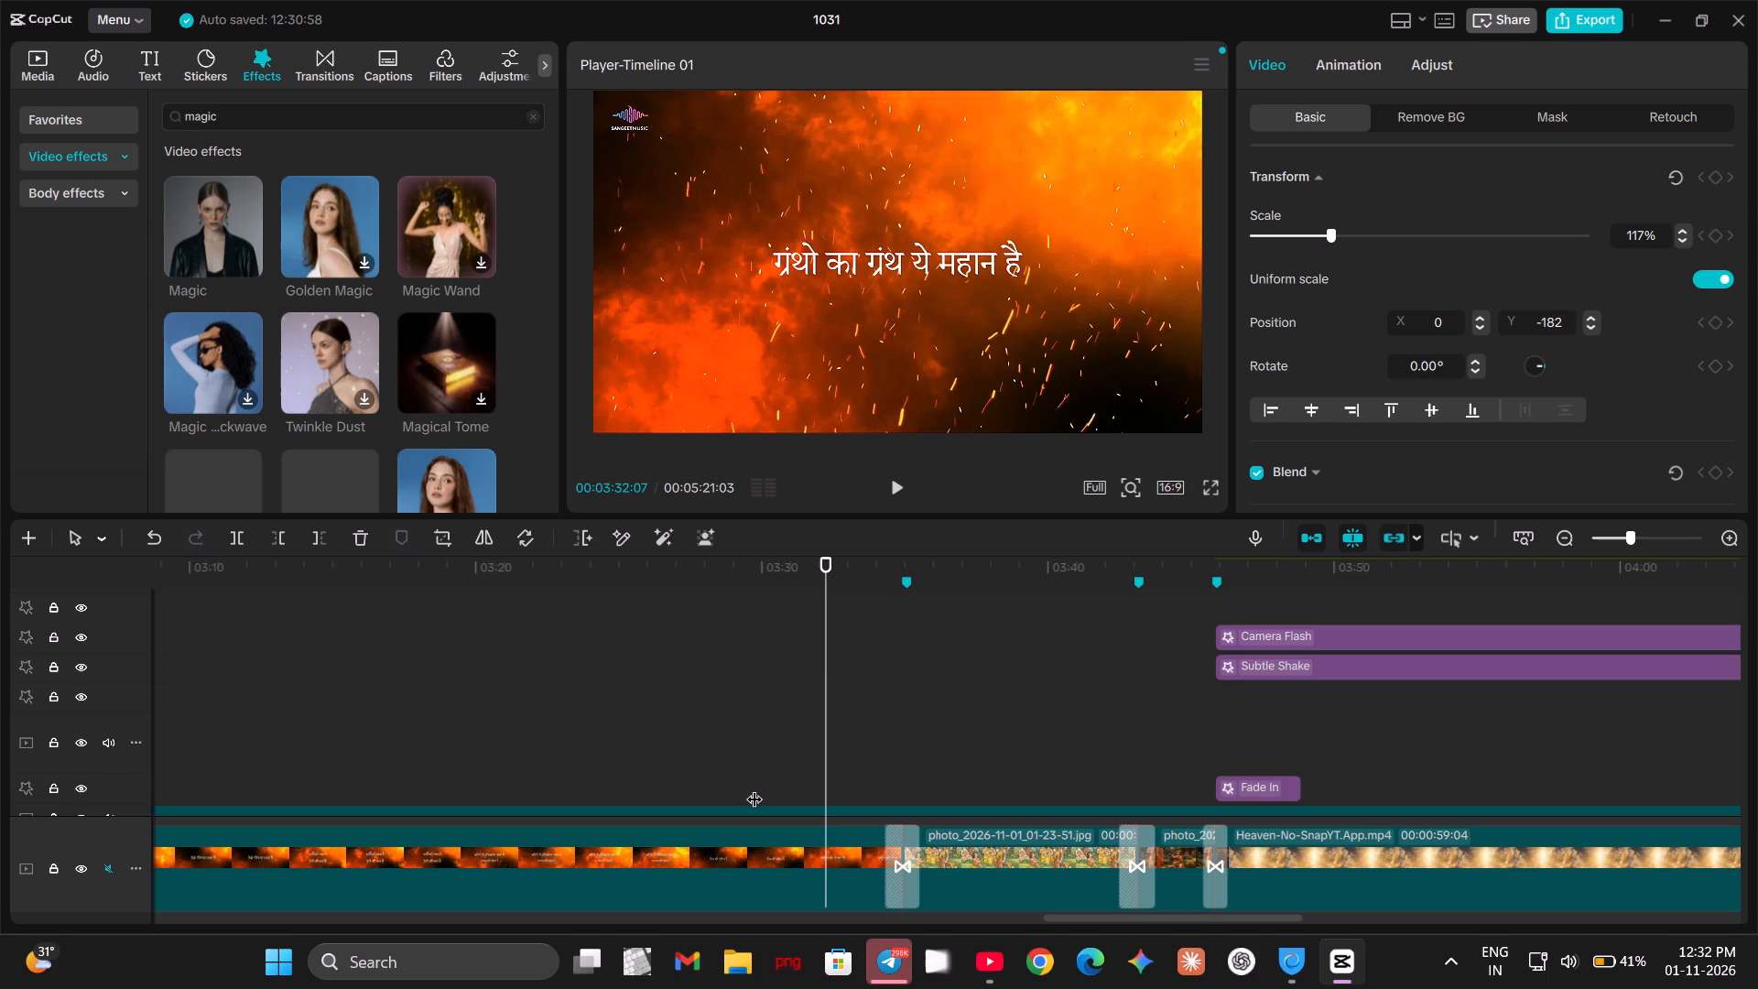
{"action": "key", "text": "space"}
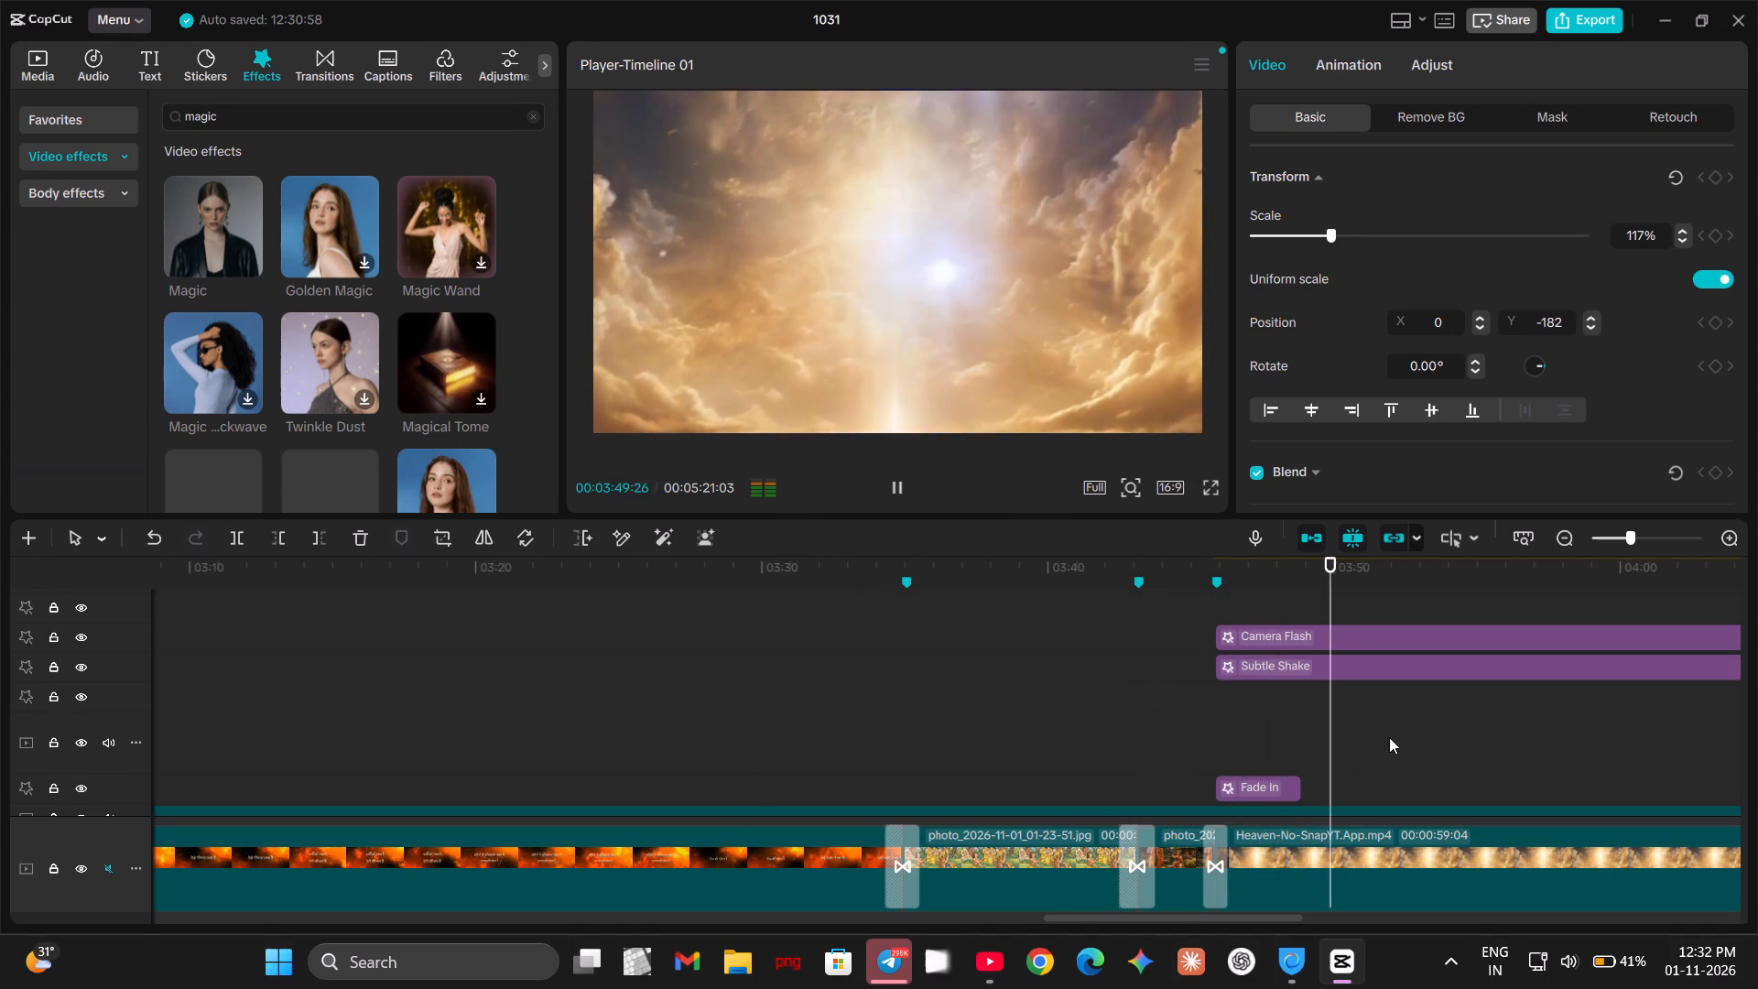
{"action": "left_click_drag", "start_coordinate": [1346, 744], "coordinate": [1757, 751]}
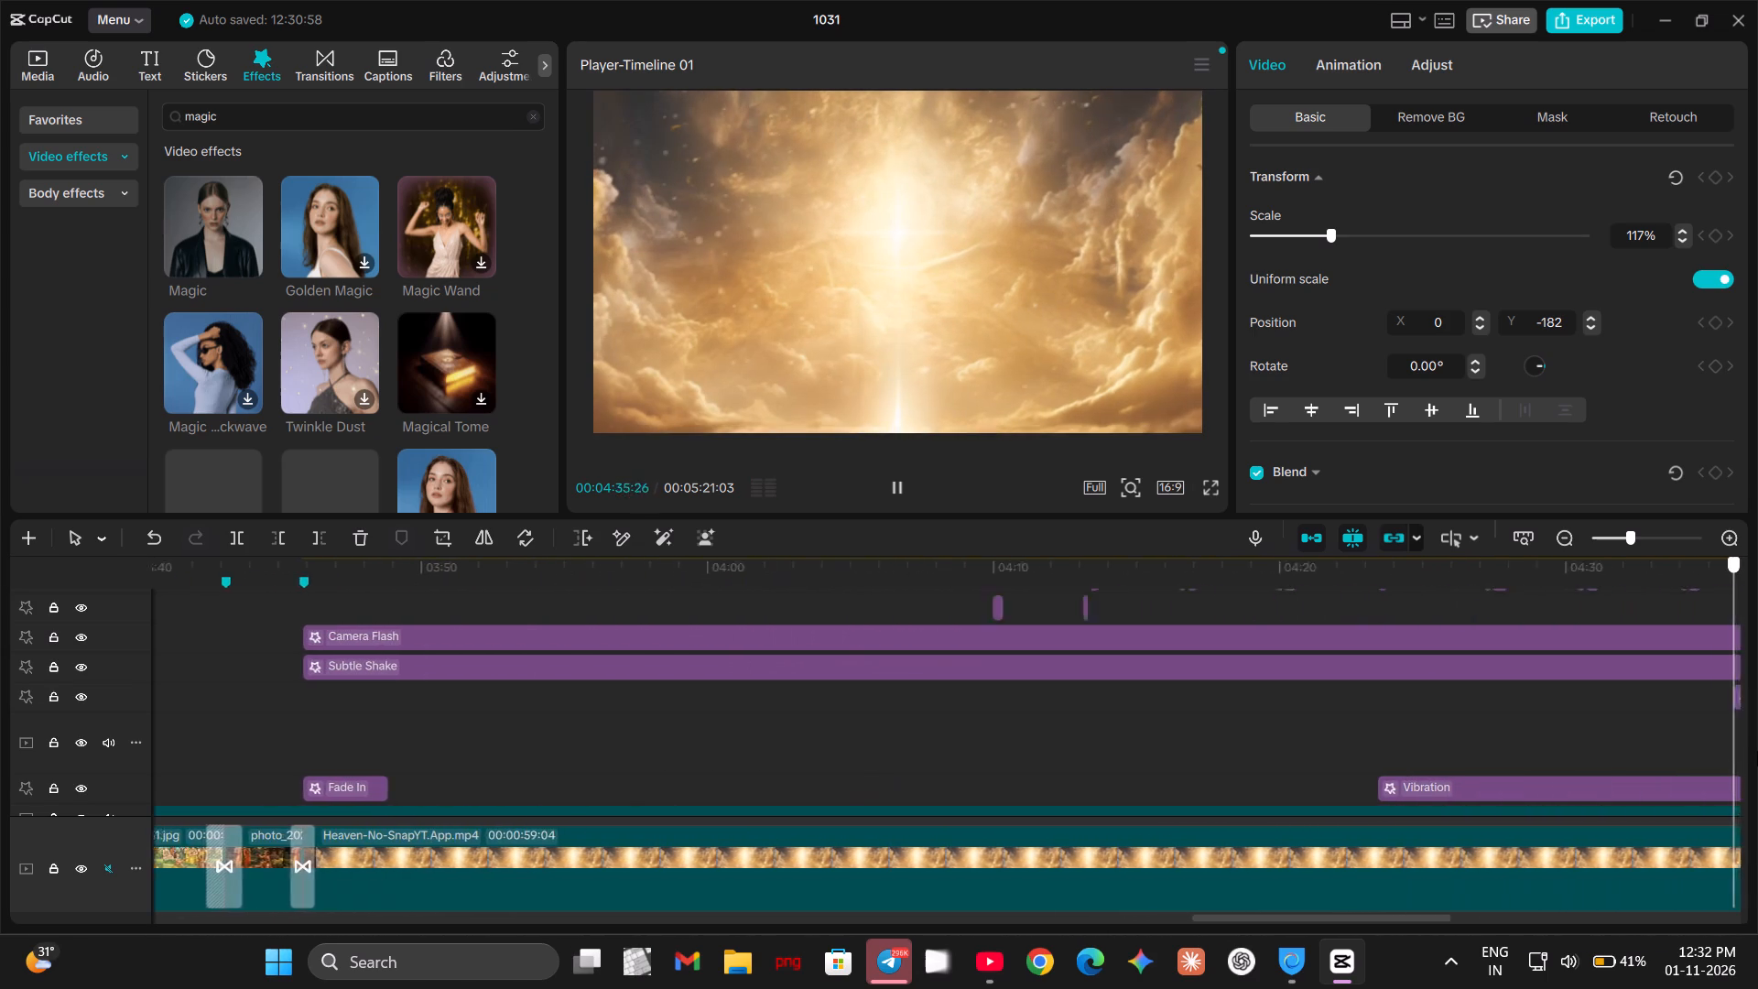
{"action": "left_click_drag", "start_coordinate": [1757, 751], "coordinate": [1264, 774]}
{"action": "left_click_drag", "start_coordinate": [1269, 739], "coordinate": [1185, 751]}
{"action": "key", "text": "space"}
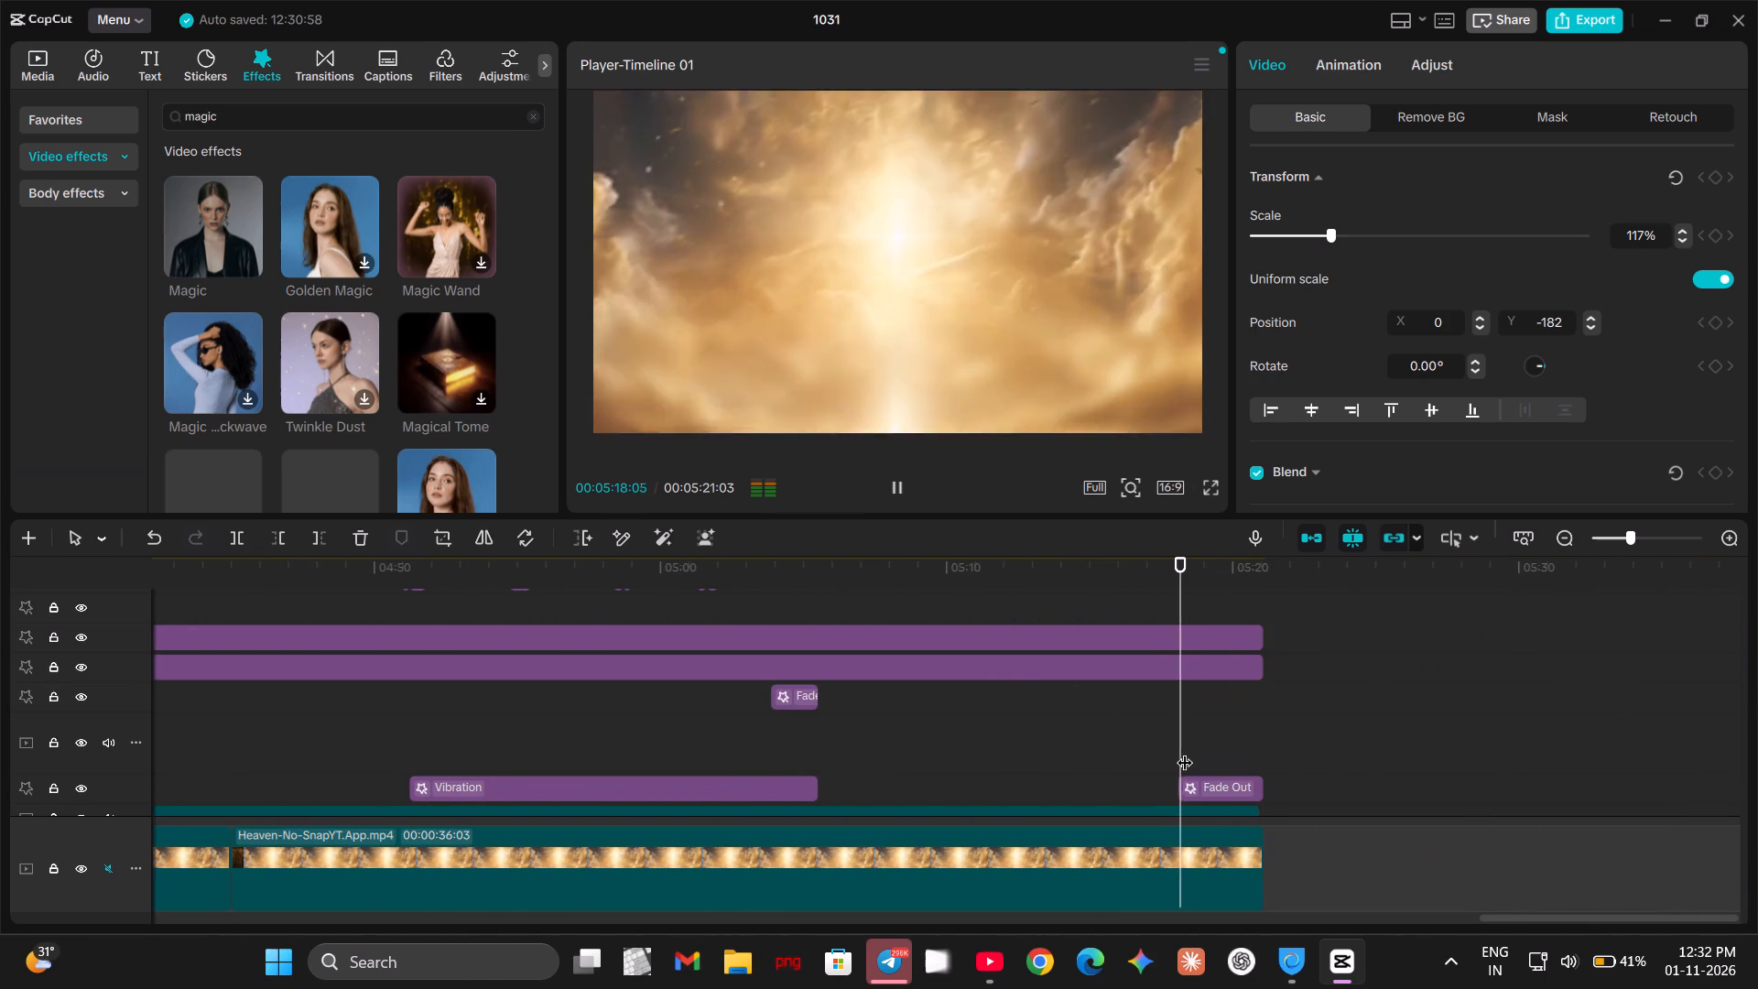
{"action": "key", "text": "space"}
{"action": "left_click_drag", "start_coordinate": [1201, 744], "coordinate": [1132, 753]}
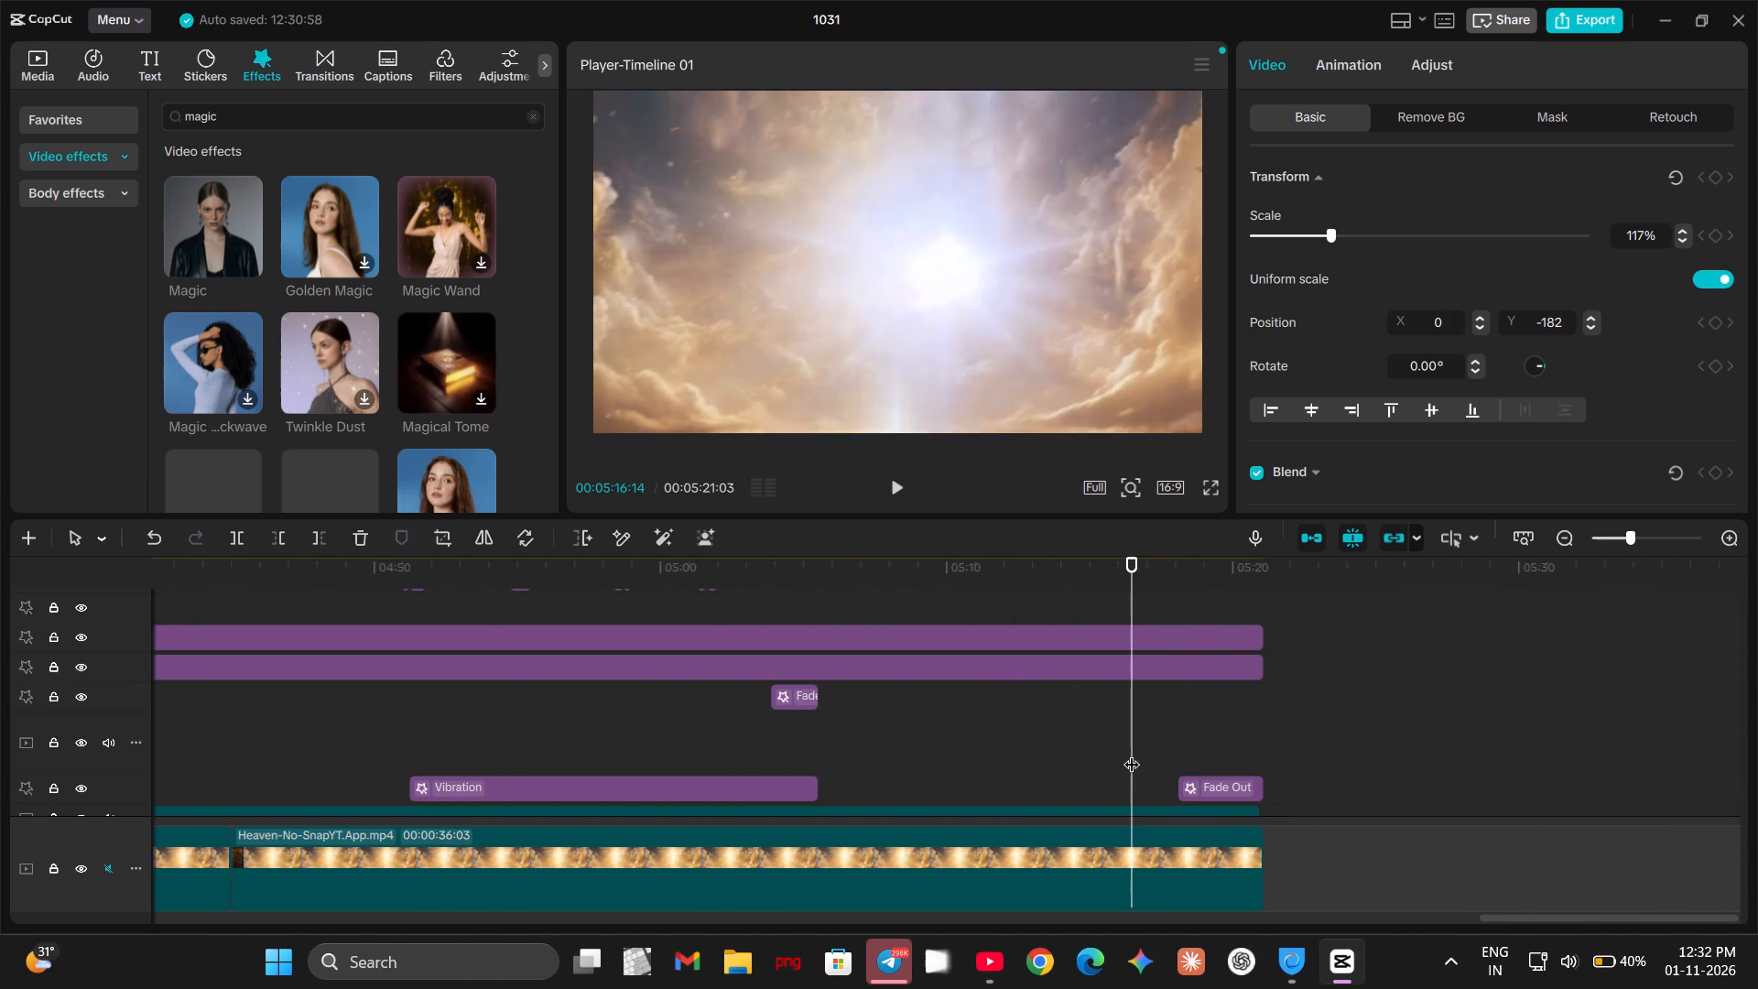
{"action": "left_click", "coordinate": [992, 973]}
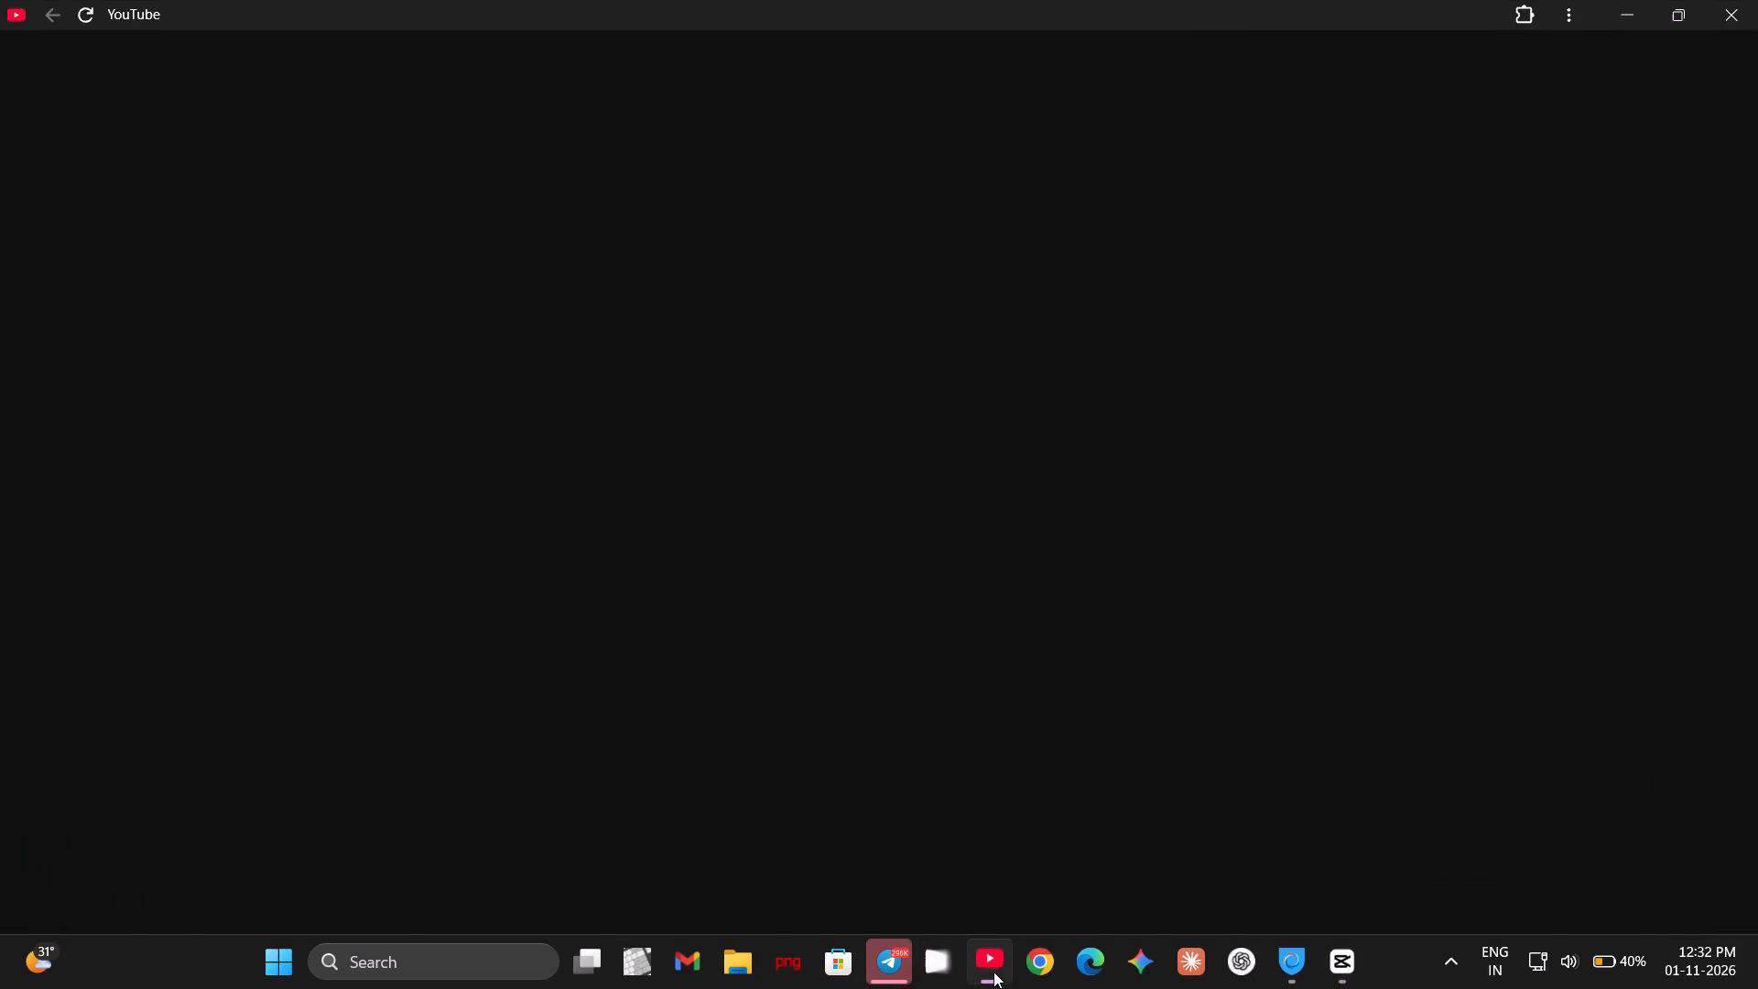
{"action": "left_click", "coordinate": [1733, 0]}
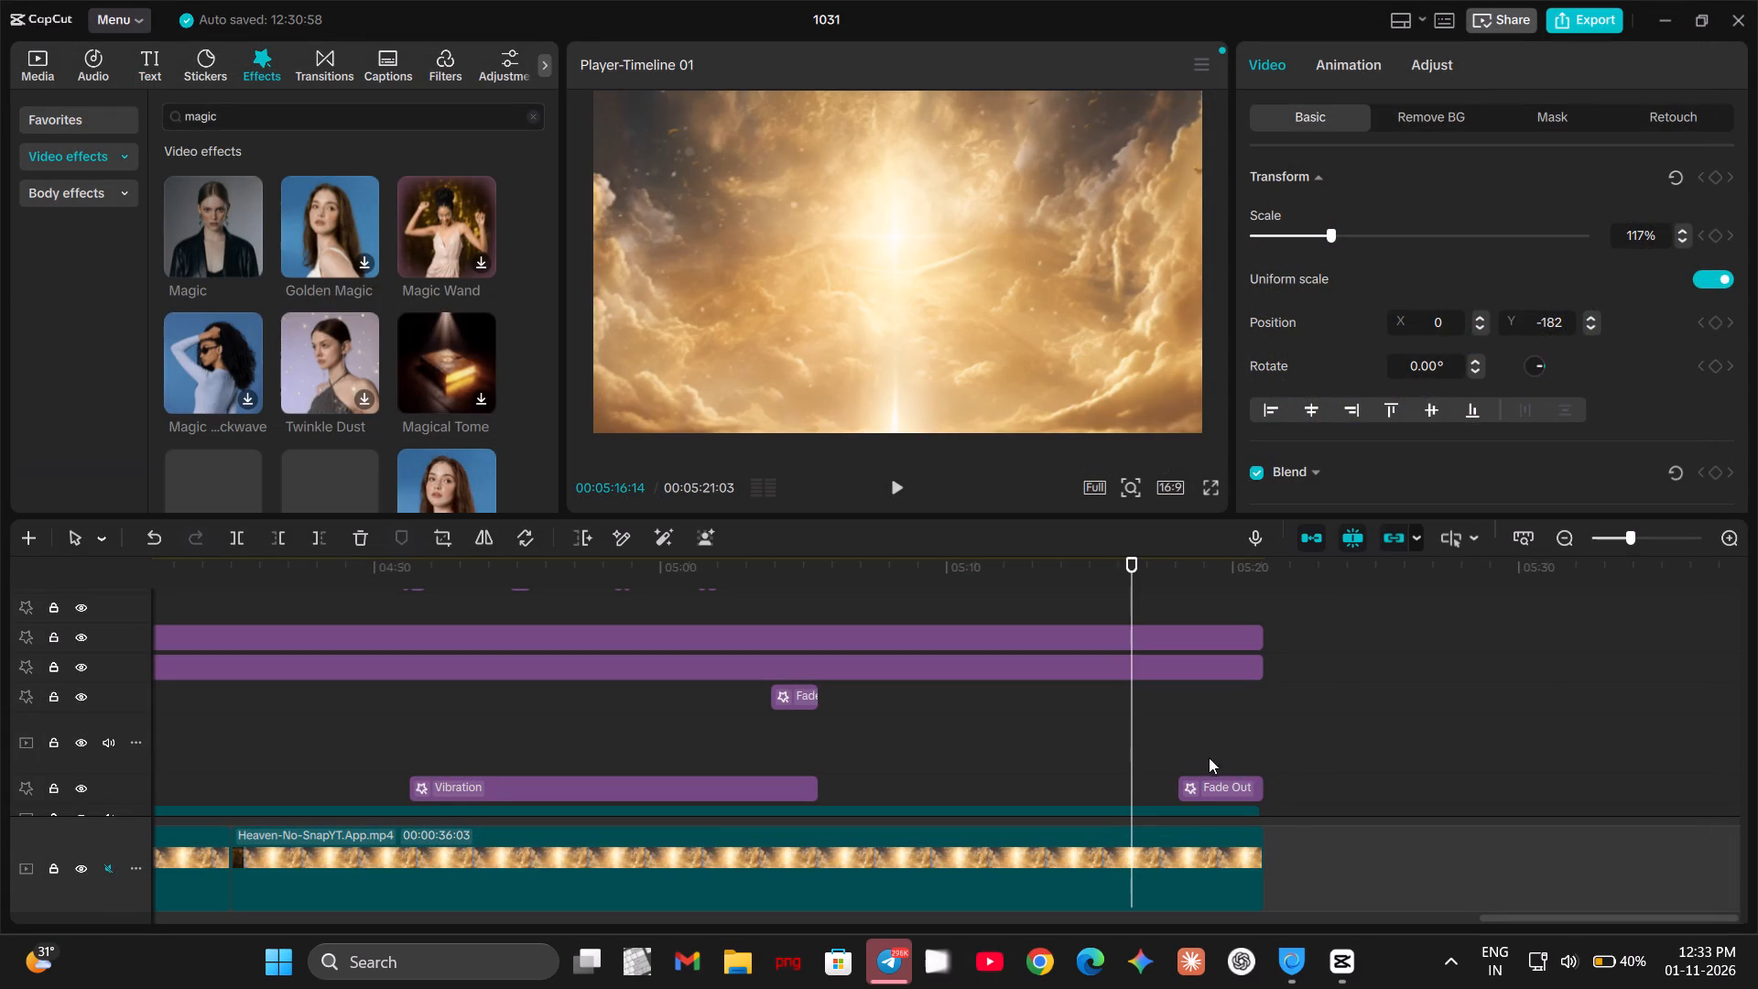
Return the playhead to the start of the timeline, open the export settings and name the exported video abhi.
{"action": "left_click_drag", "start_coordinate": [1131, 737], "coordinate": [0, 910]}
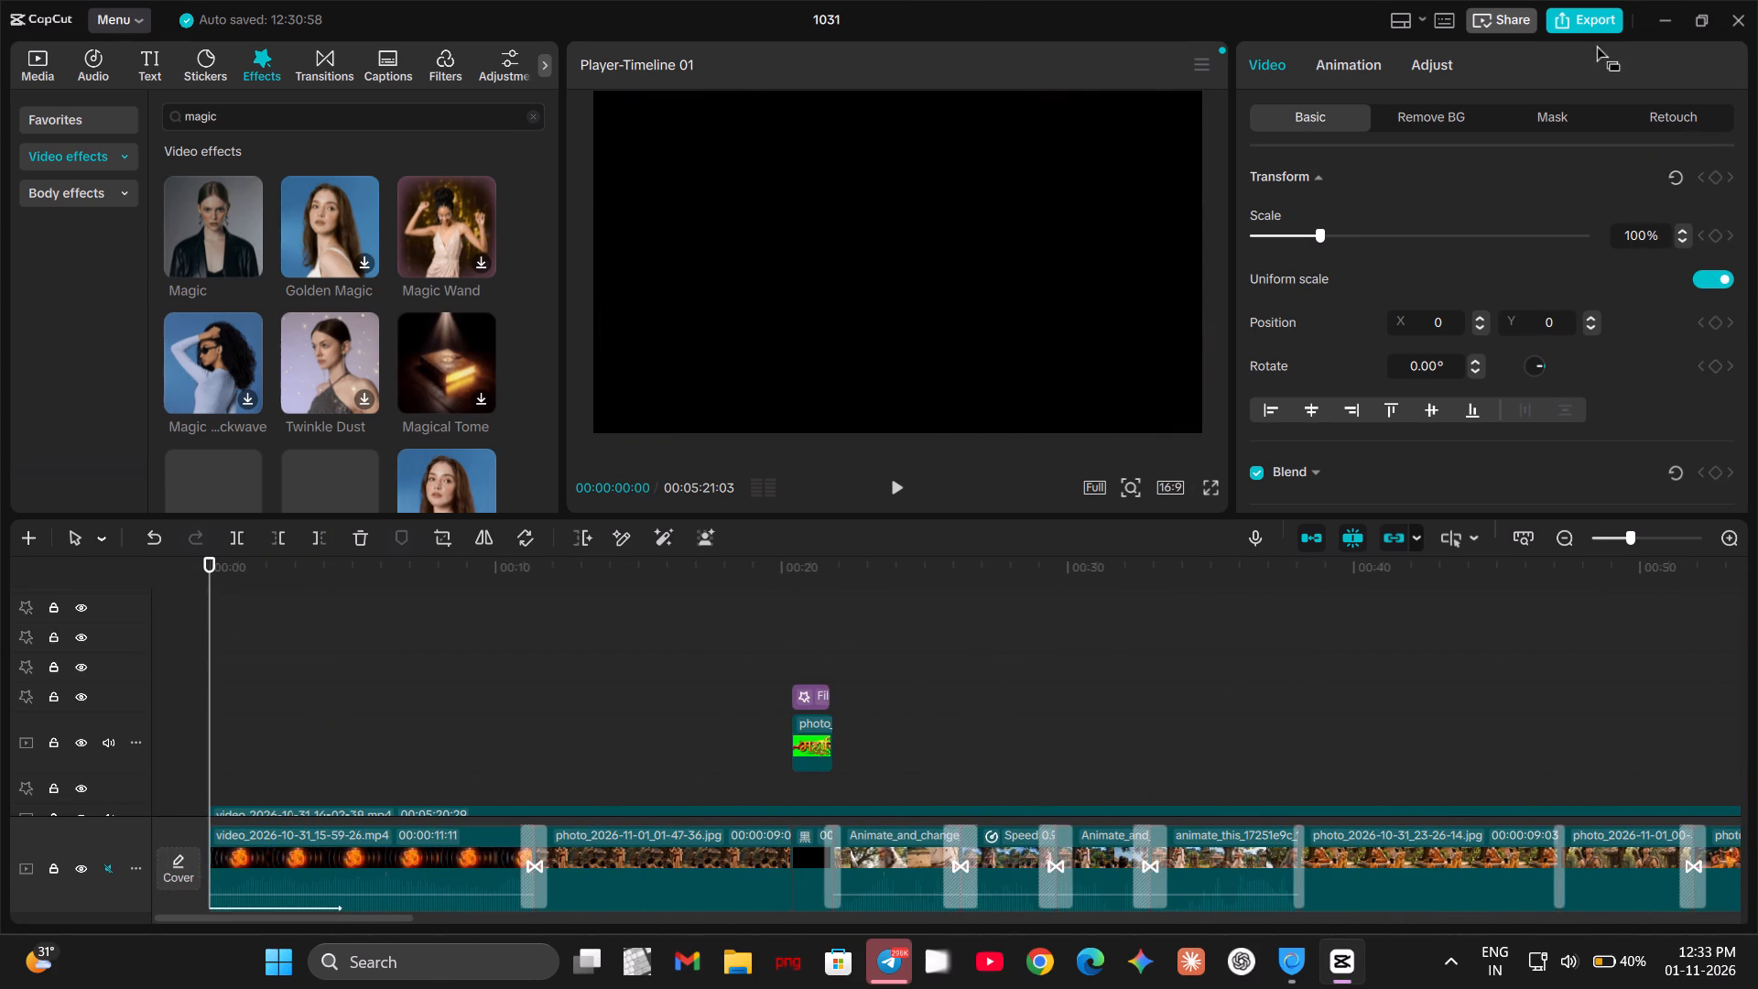
{"action": "left_click", "coordinate": [1605, 21]}
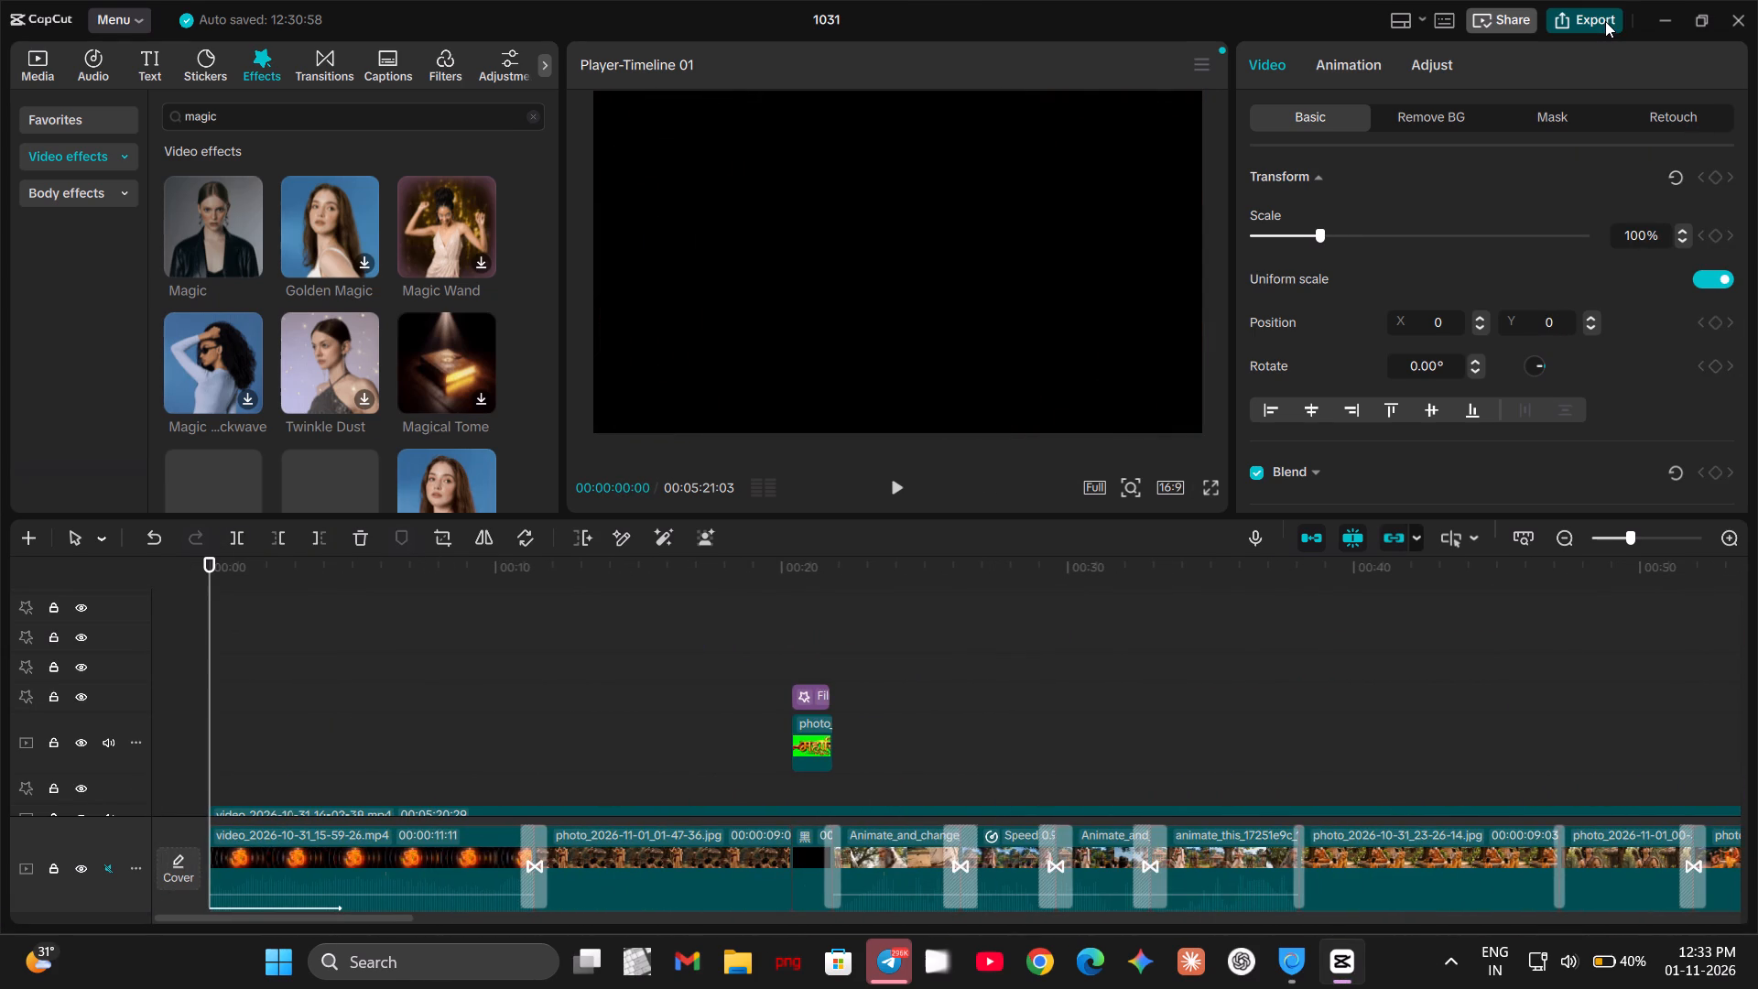
{"action": "left_click", "coordinate": [1172, 212]}
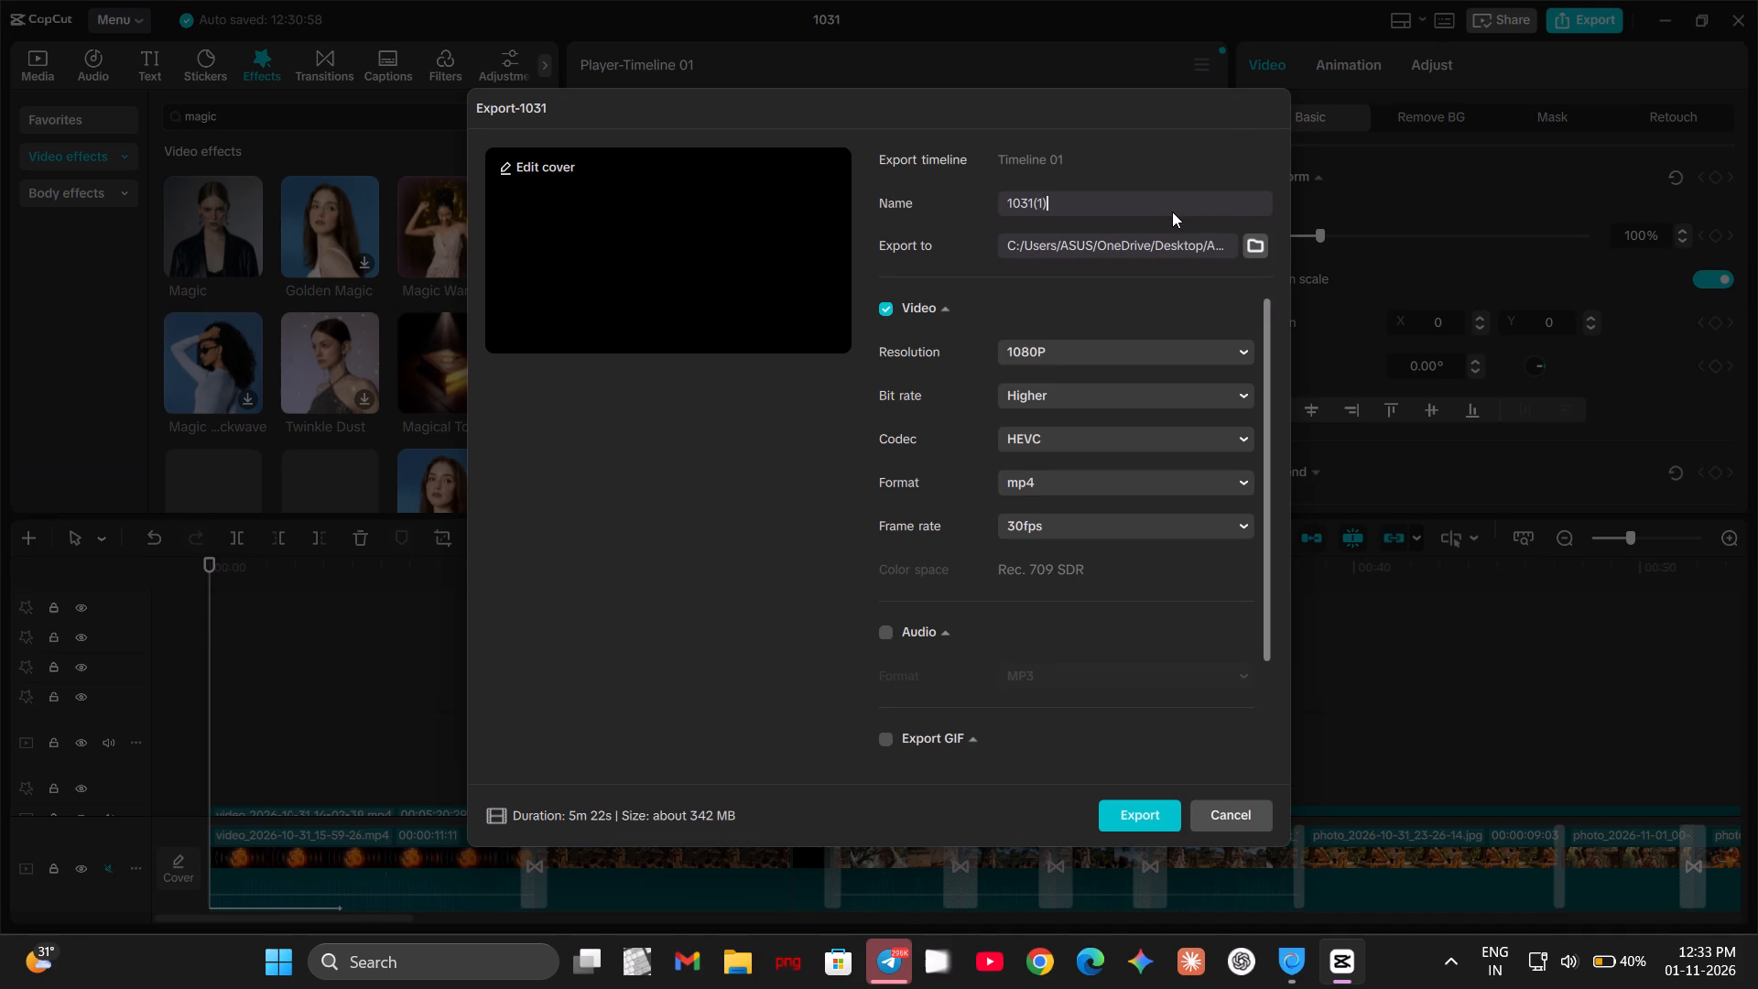
{"action": "key", "text": "BackSpace"}
{"action": "key", "text": "BackSpace"}
{"action": "key", "text": "BackSpace"}
{"action": "key", "text": "BackSpace"}
{"action": "key", "text": "BackSpace"}
{"action": "key", "text": "BackSpace"}
{"action": "key", "text": "BackSpace"}
{"action": "key", "text": "BackSpace"}
{"action": "key", "text": "BackSpace"}
{"action": "key", "text": "BackSpace"}
{"action": "key", "text": "BackSpace"}
{"action": "key", "text": "BackSpace"}
{"action": "key", "text": "BackSpace"}
{"action": "key", "text": "BackSpace"}
{"action": "key", "text": "BackSpace"}
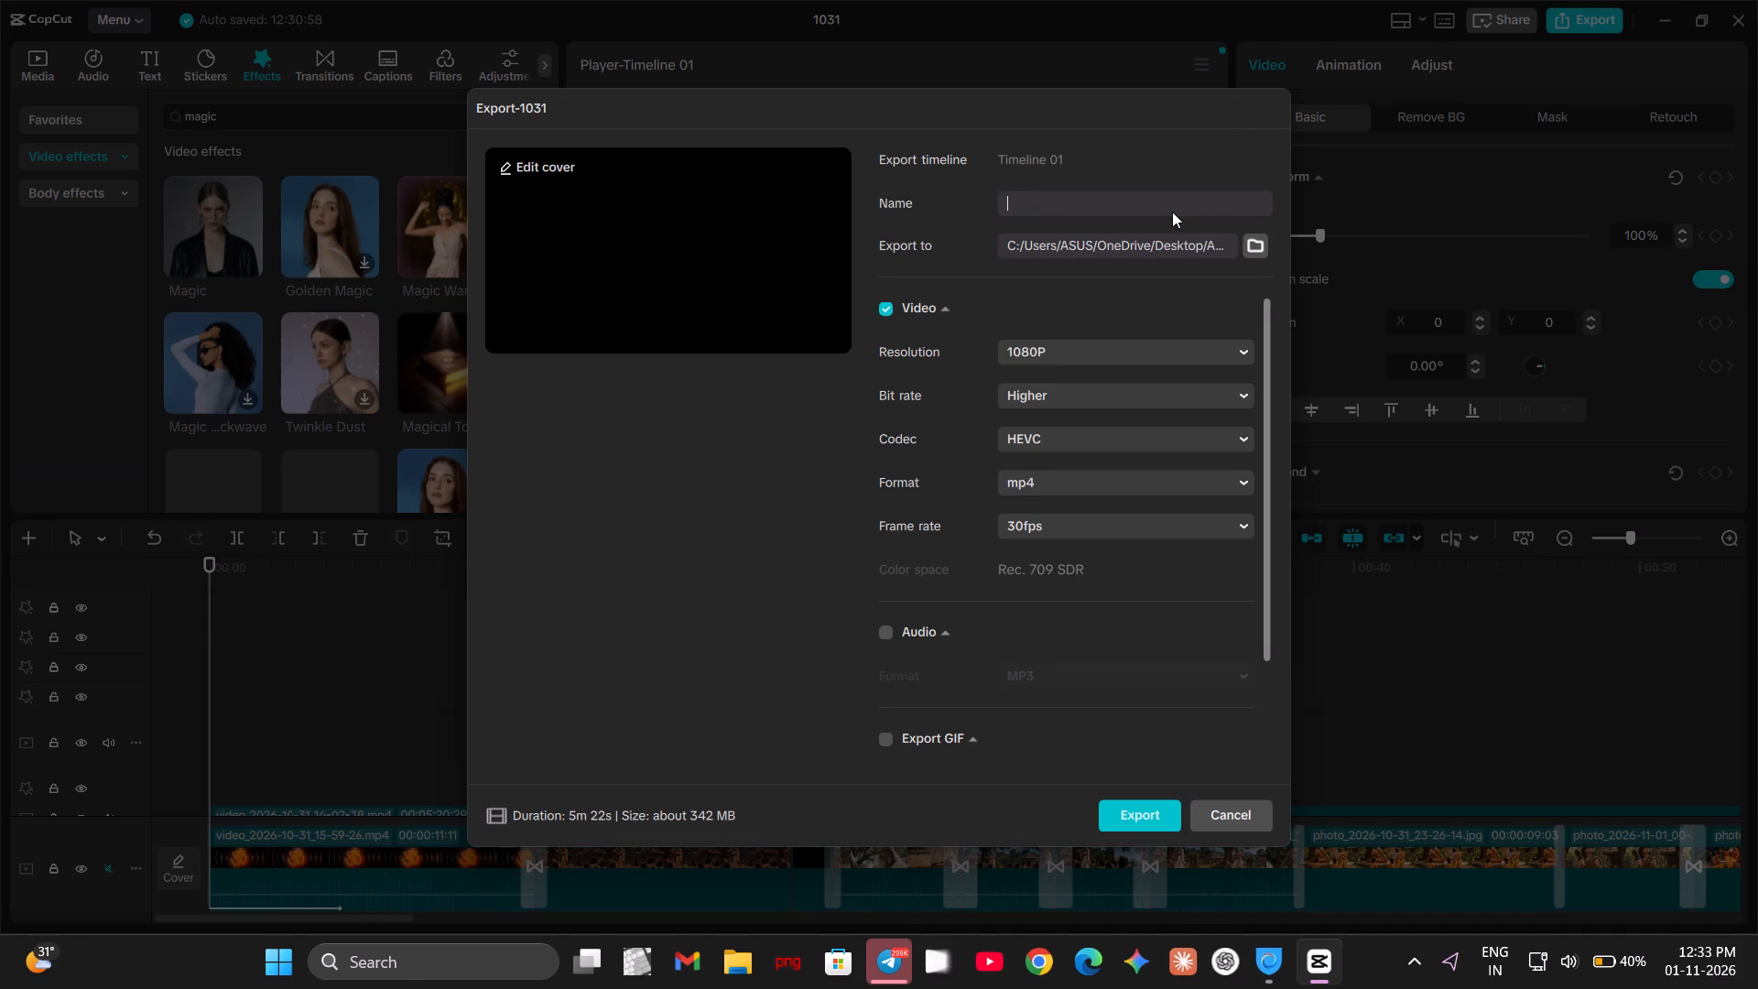
{"action": "type", "text": "abhi"}
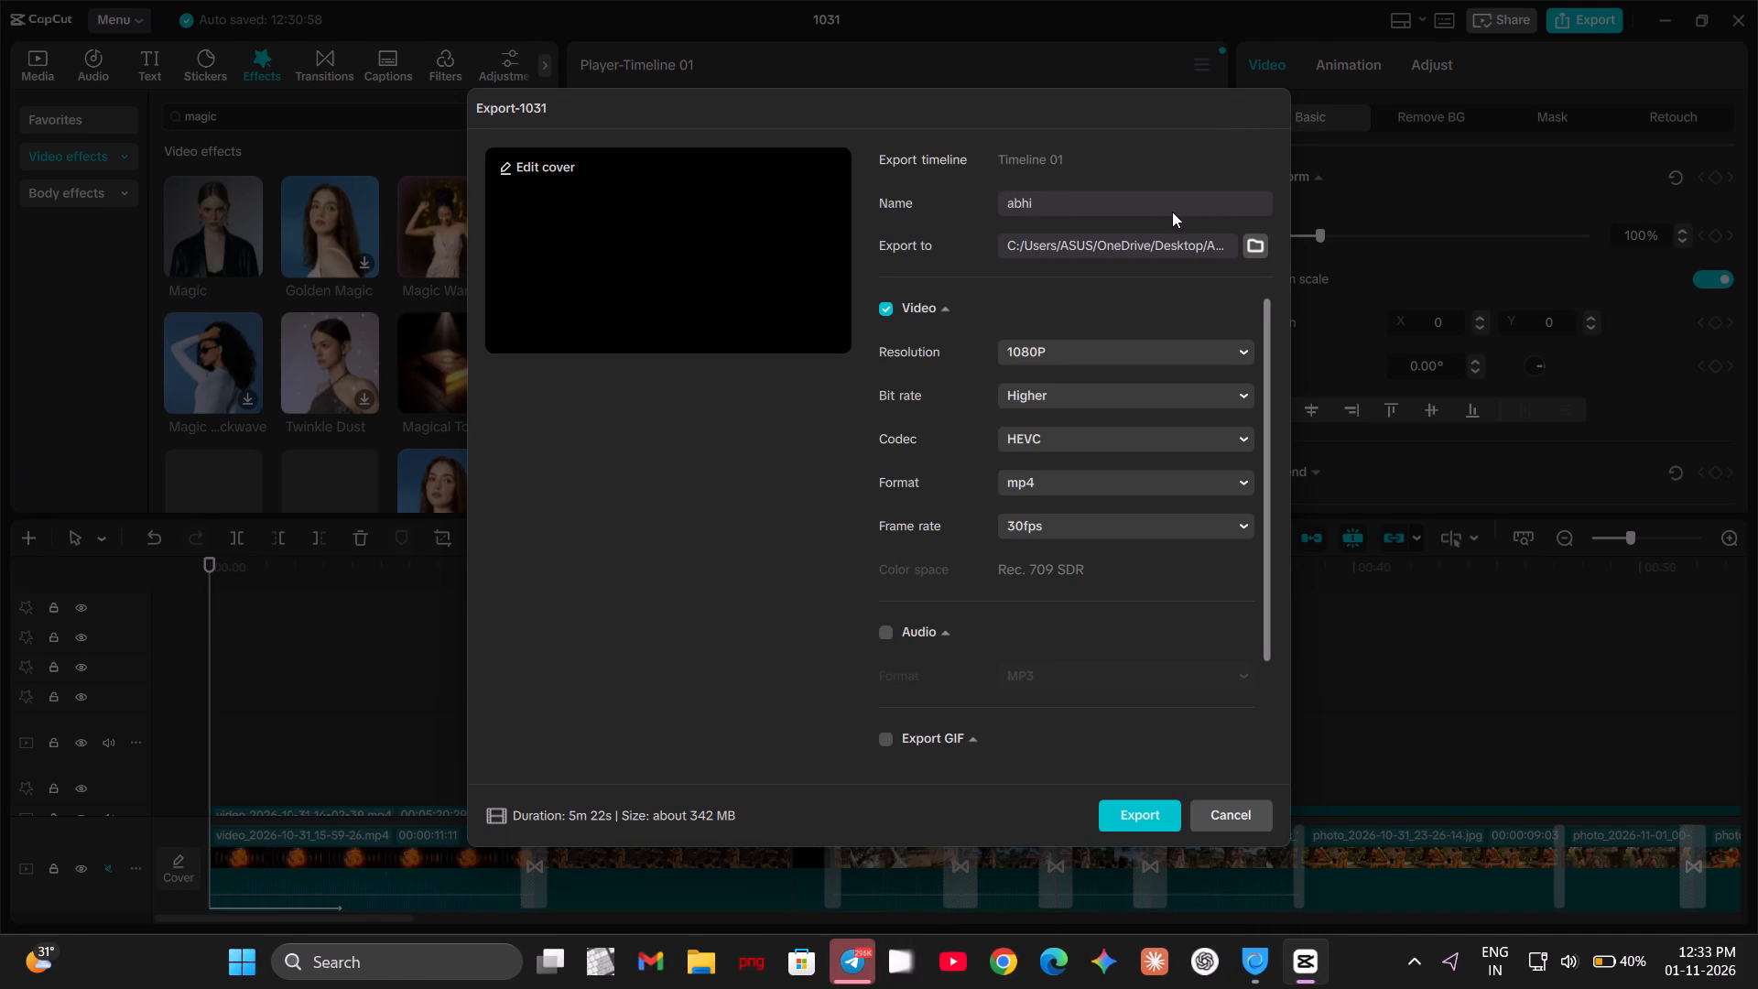
Set the video export resolution to 2K and check the bit rate options.
{"action": "left_click", "coordinate": [1177, 339]}
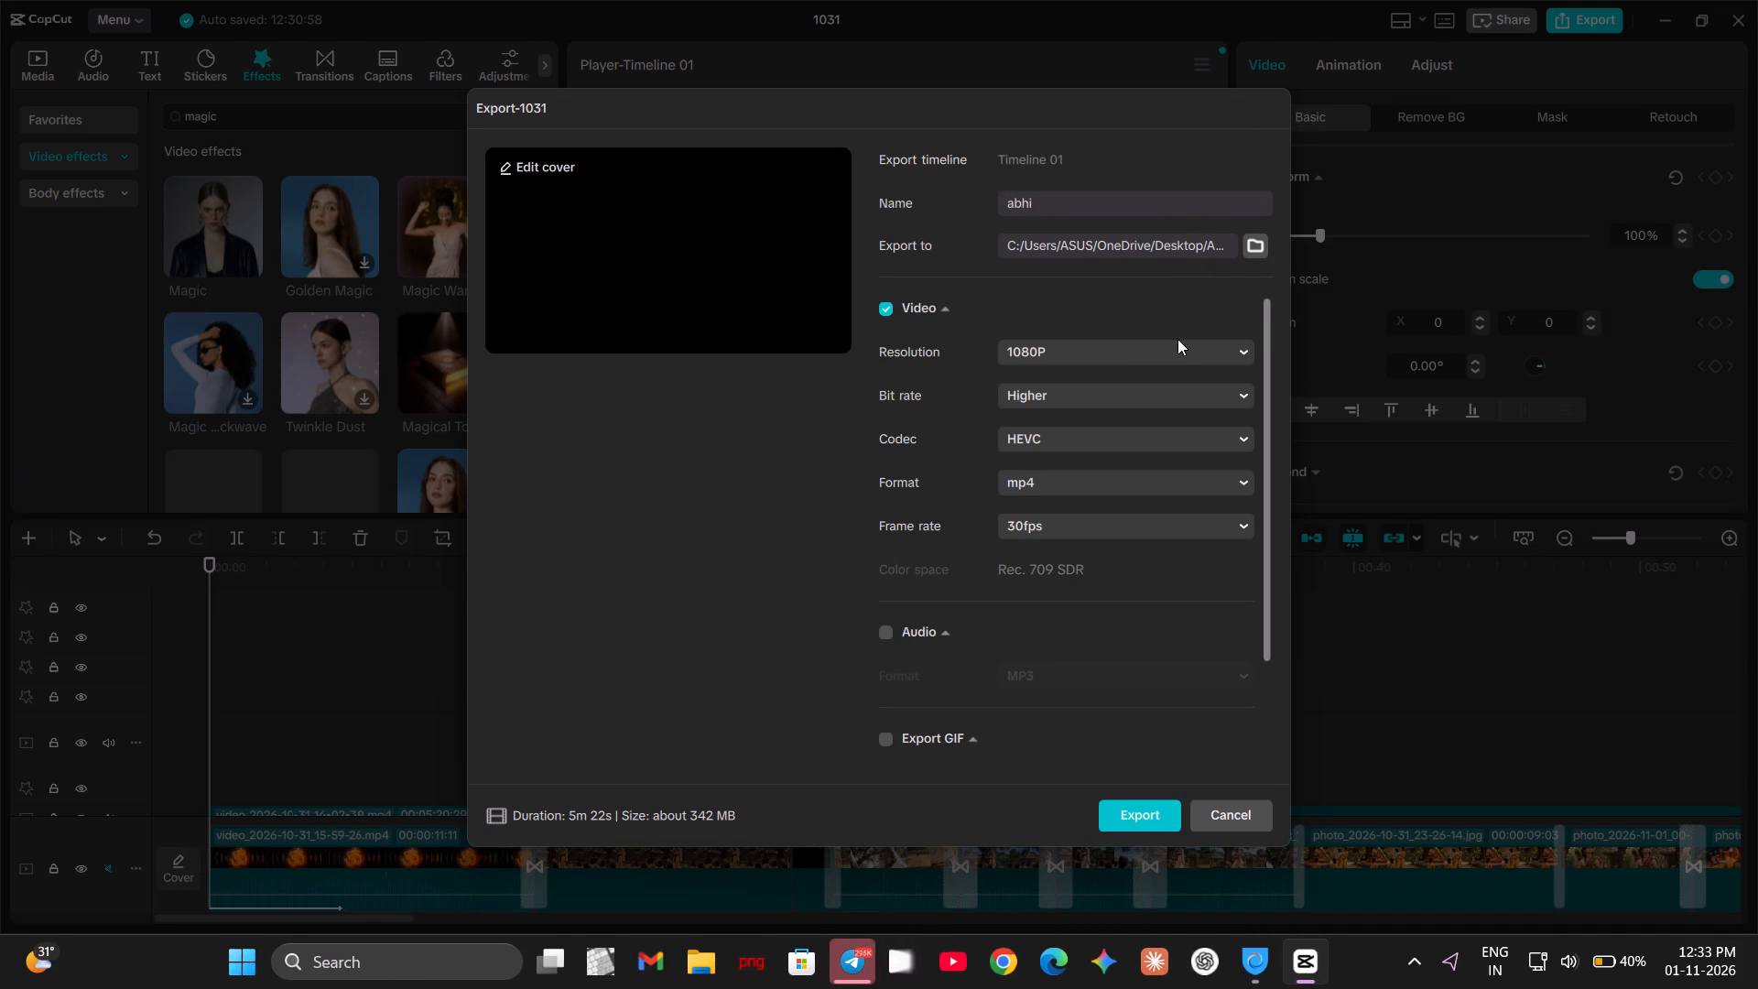
{"action": "left_click", "coordinate": [1179, 347]}
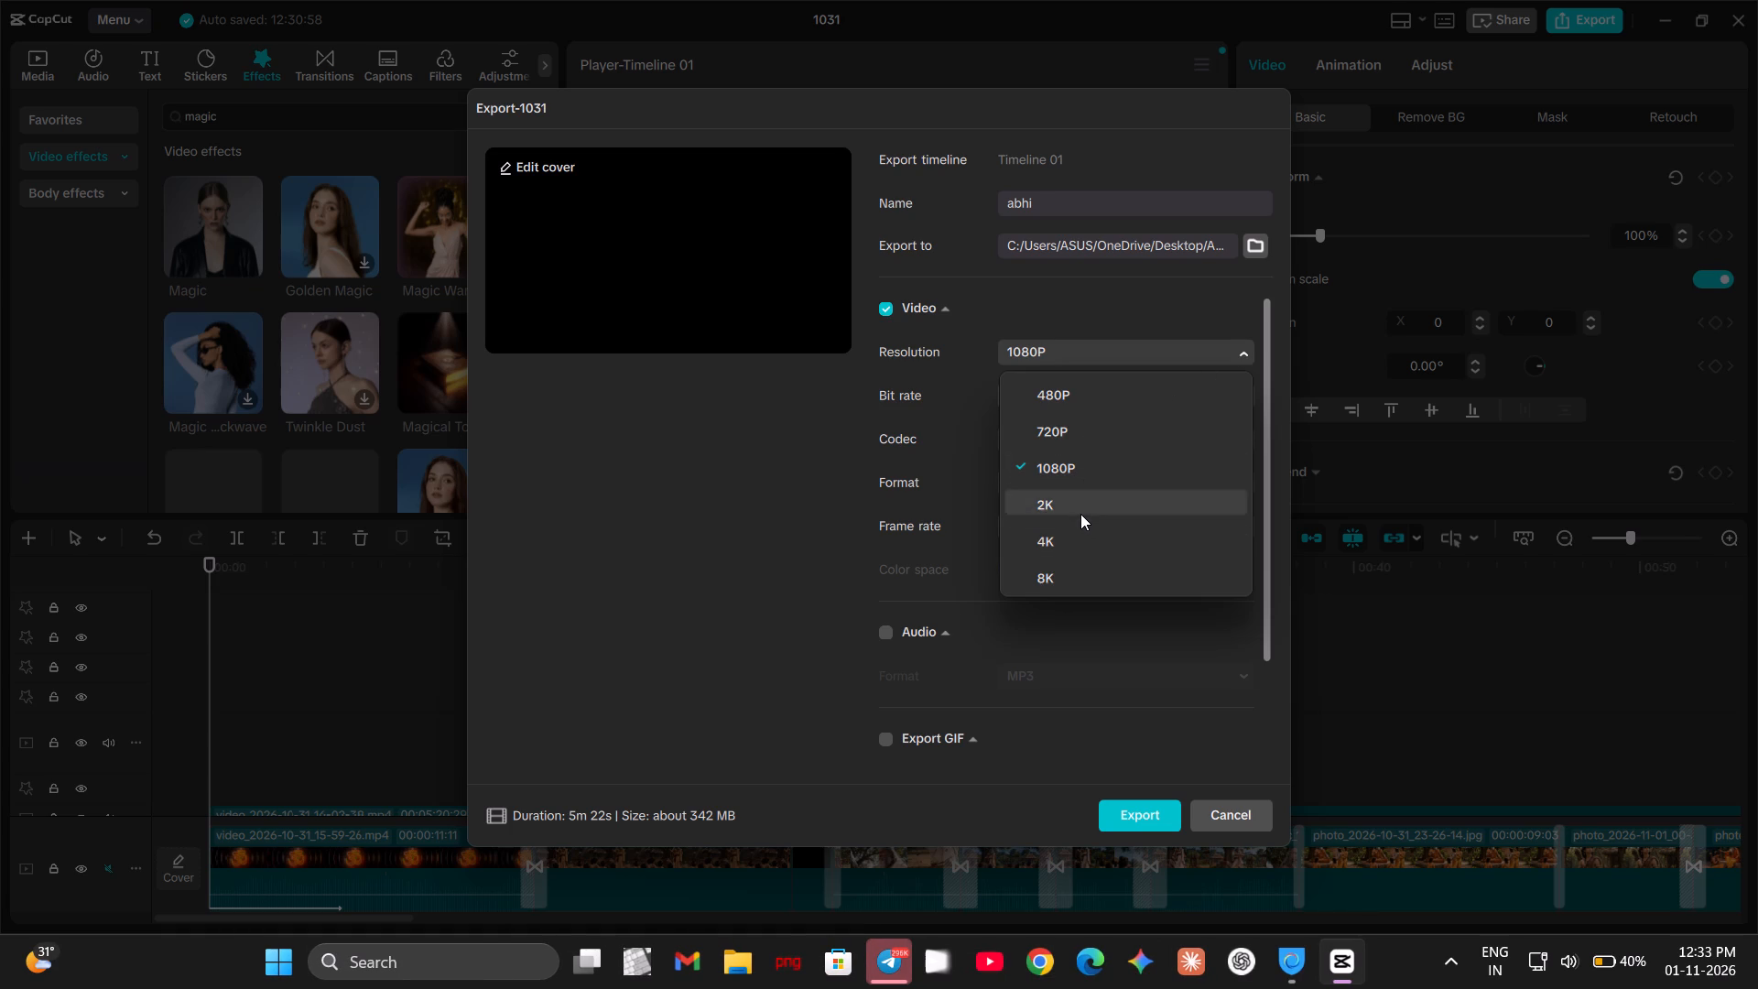
{"action": "left_click", "coordinate": [1080, 514]}
{"action": "left_click", "coordinate": [1194, 389]}
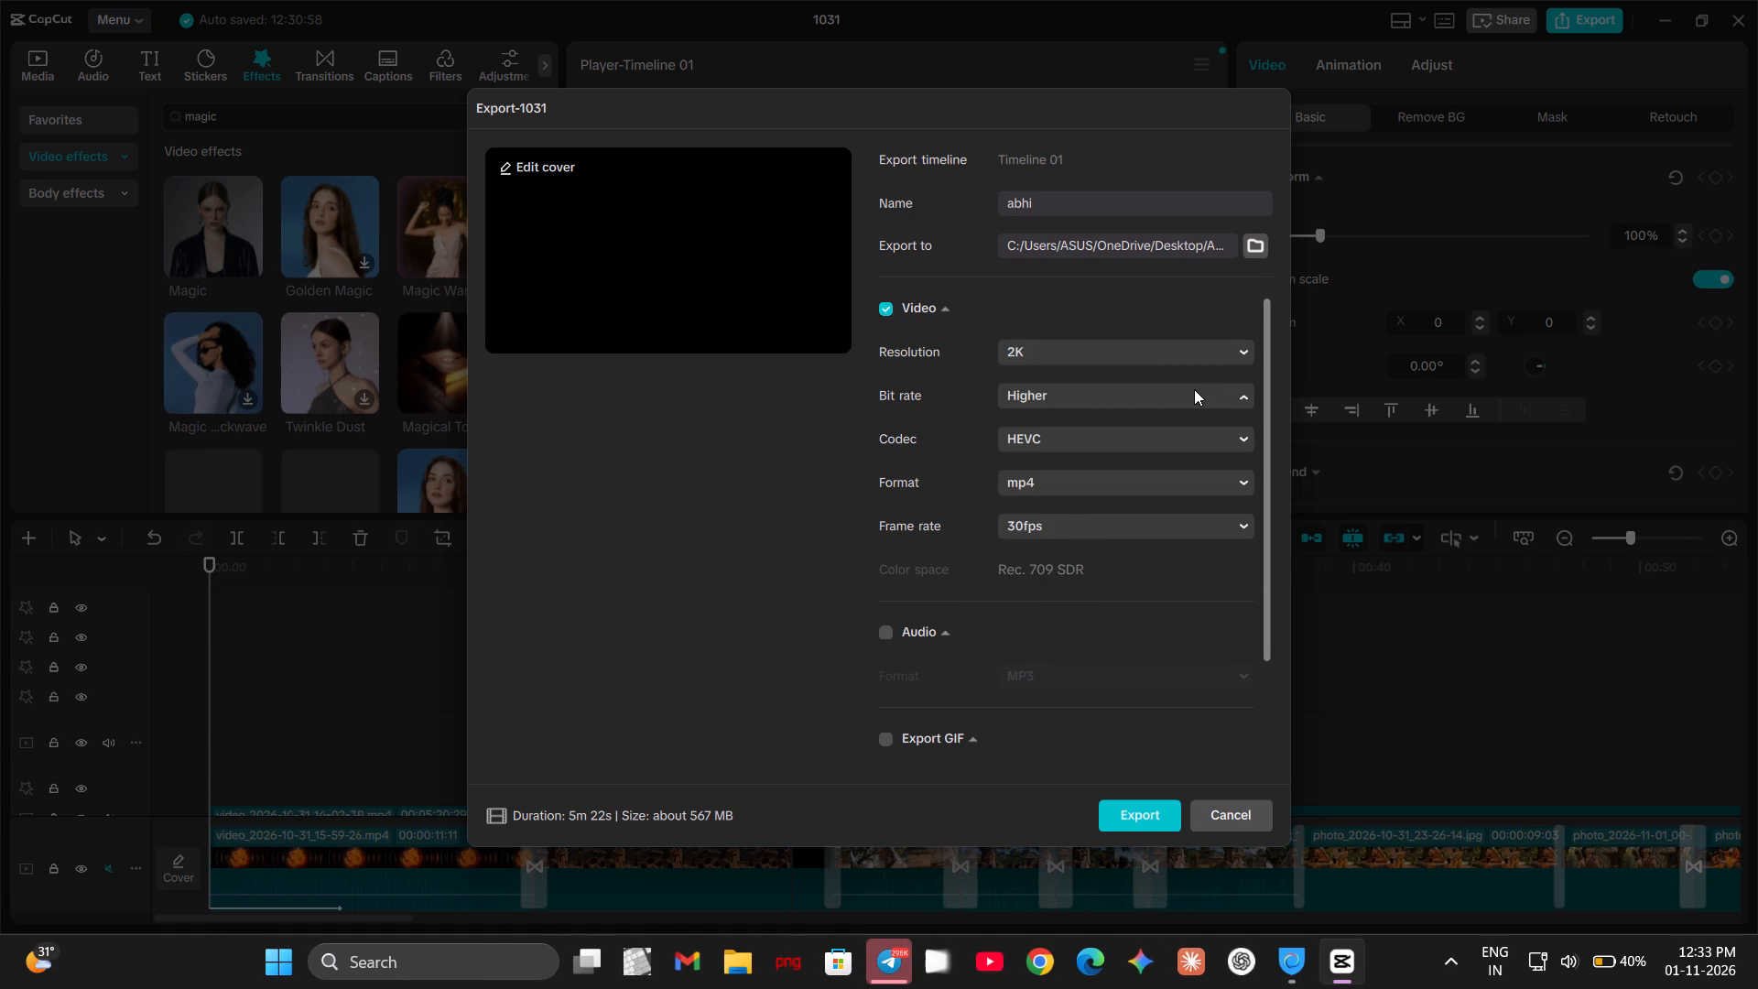
{"action": "left_click", "coordinate": [1194, 389]}
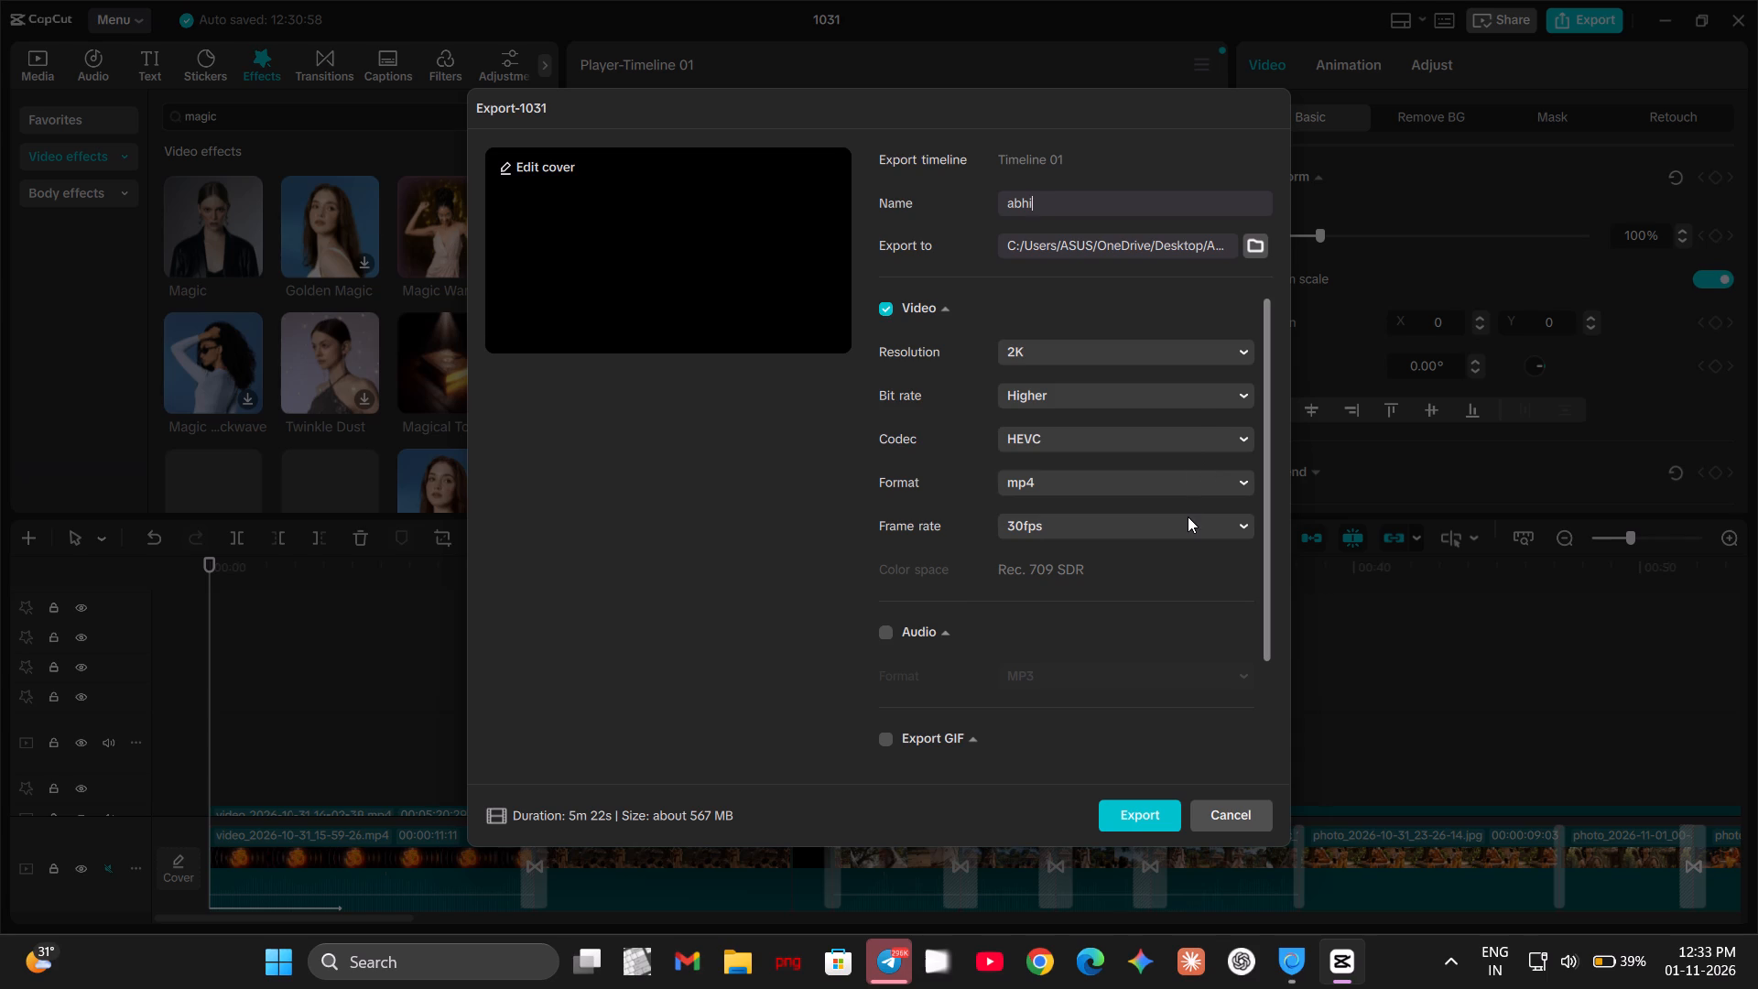
Set the export frame rate to 60fps and try to export the abhi video at 2K, dismissing the sign-in window each time.
{"action": "left_click", "coordinate": [1188, 516]}
{"action": "left_click", "coordinate": [1083, 778]}
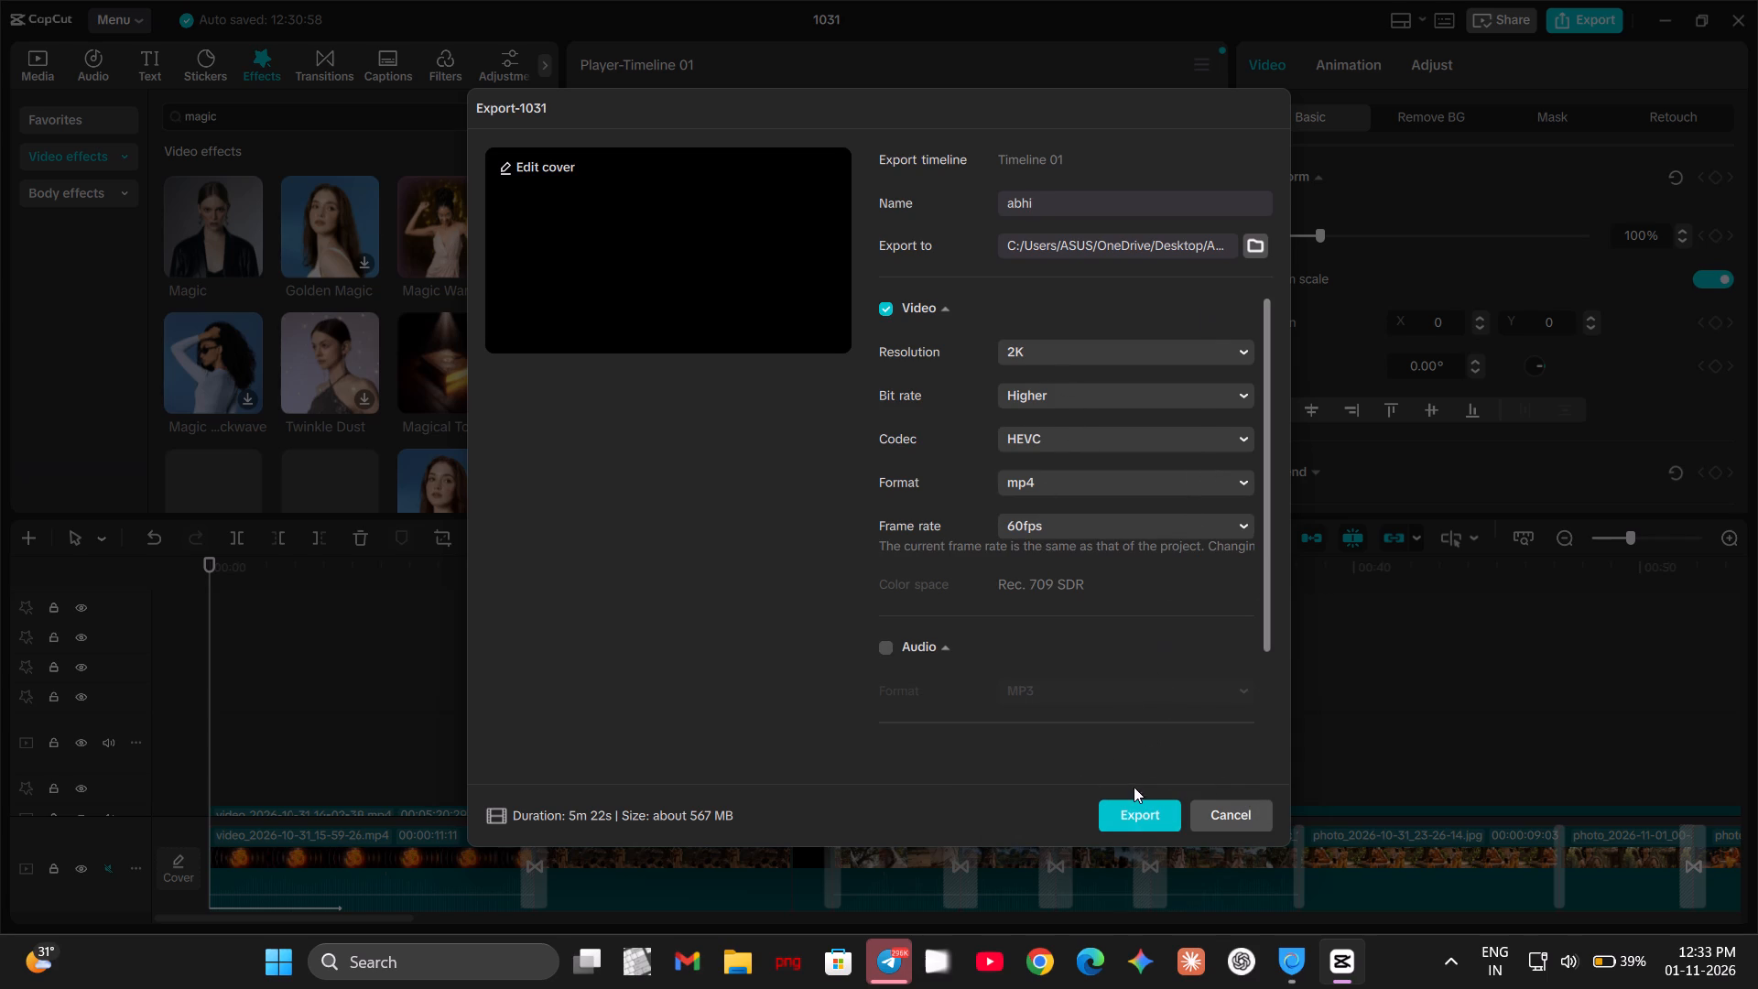
{"action": "left_click", "coordinate": [1132, 814]}
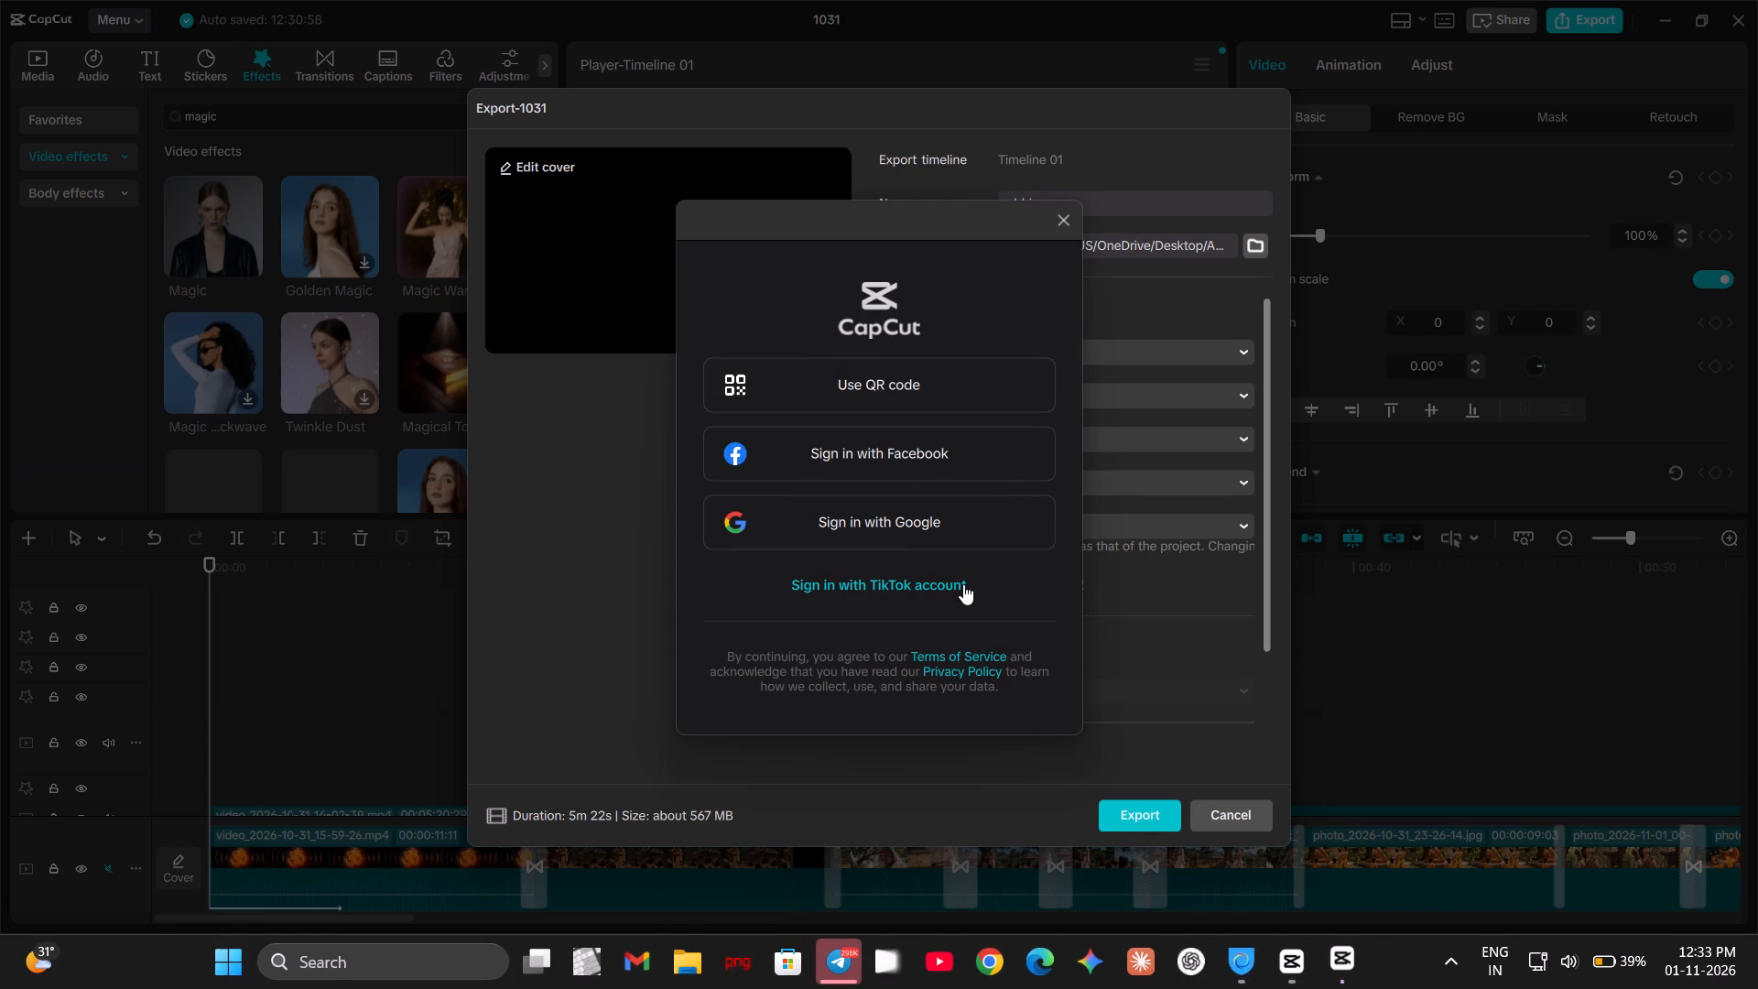
{"action": "left_click", "coordinate": [1056, 222]}
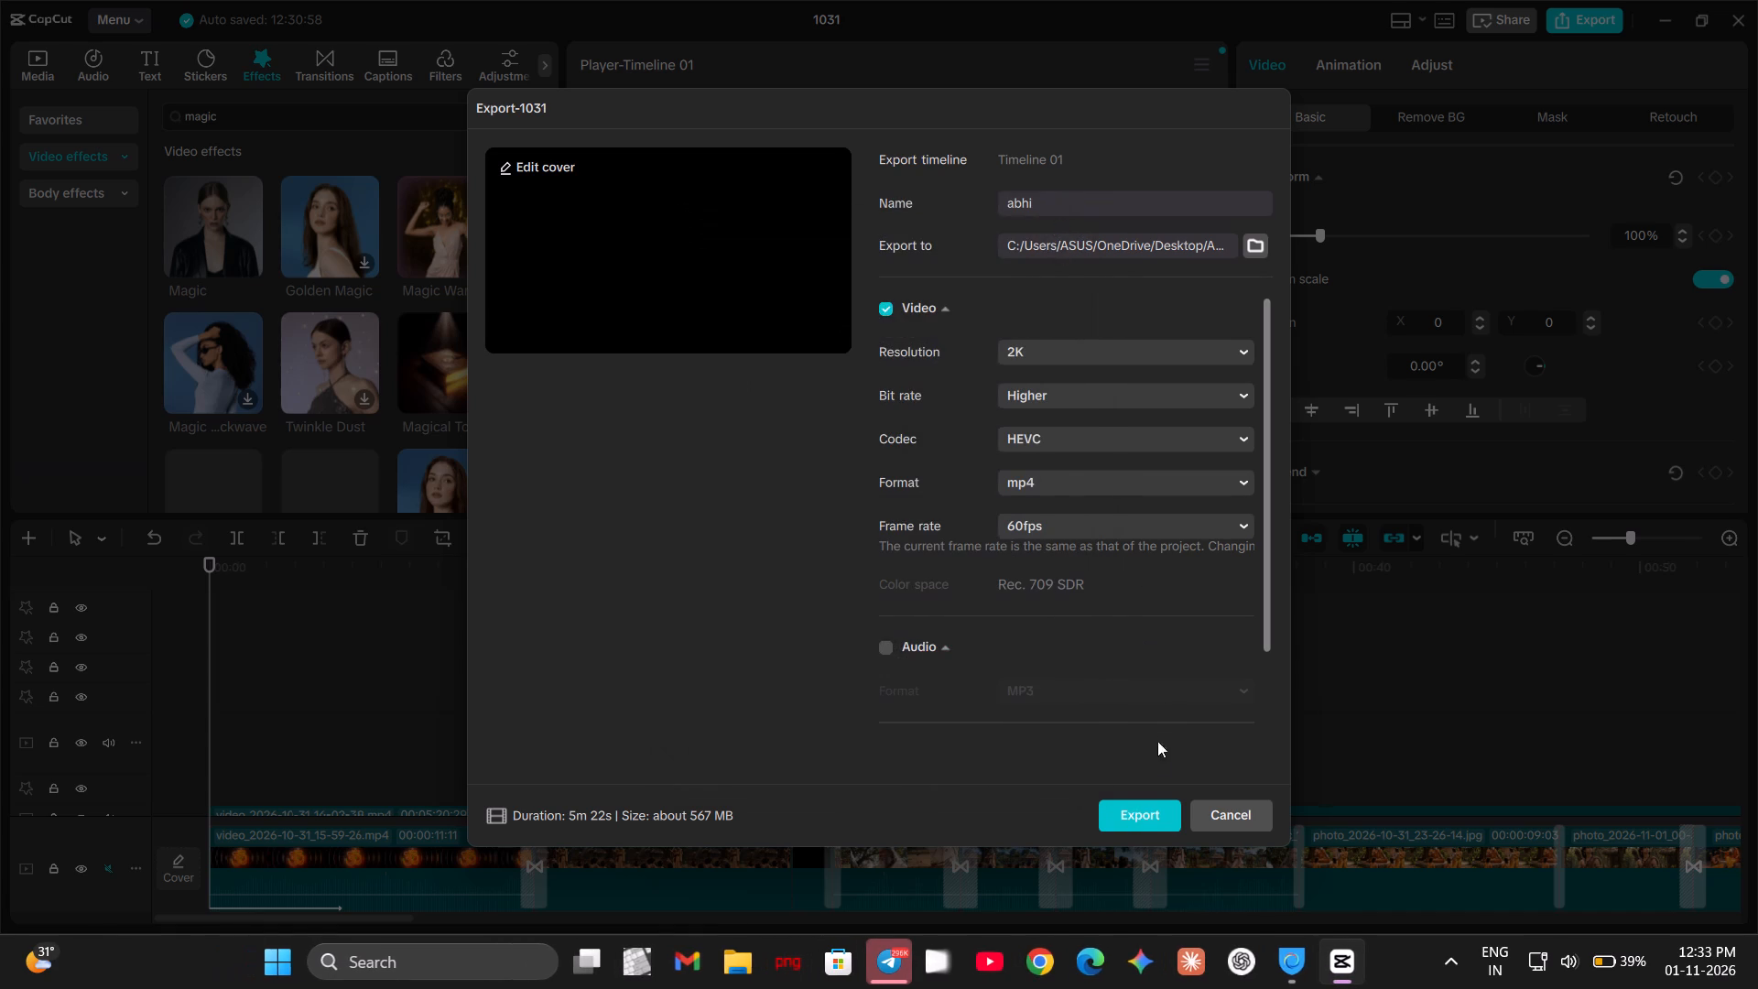
{"action": "left_click", "coordinate": [1146, 814]}
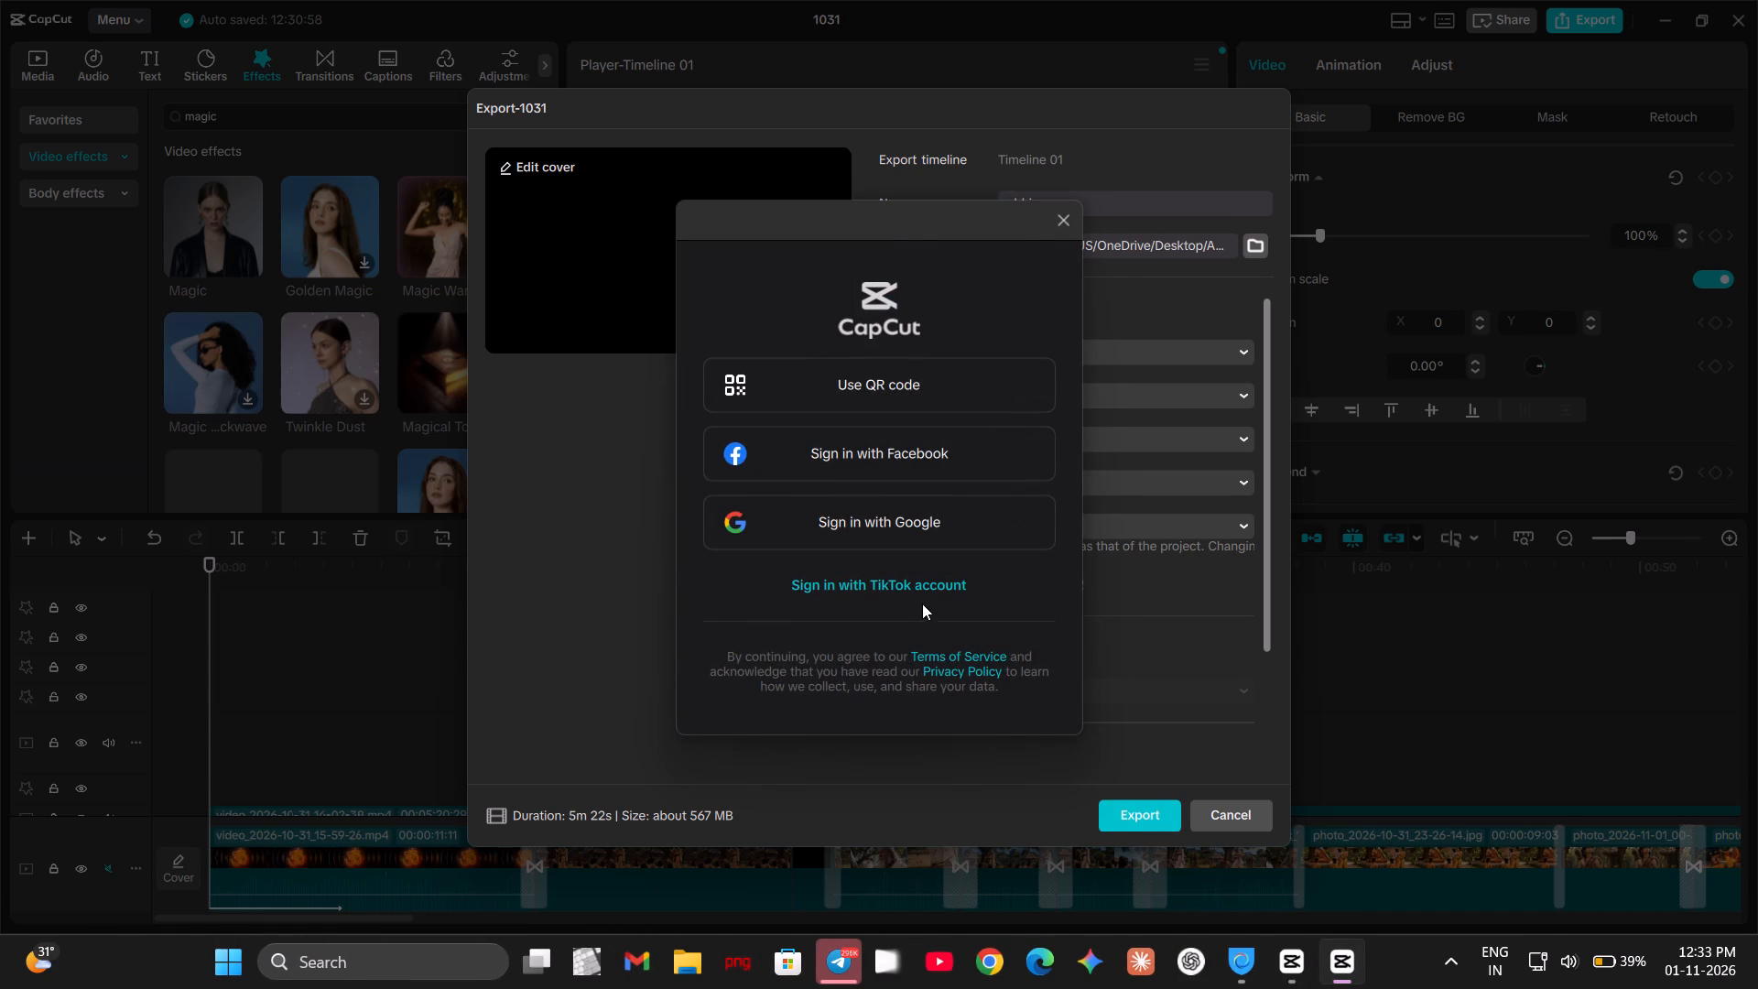
{"action": "left_click", "coordinate": [1057, 215]}
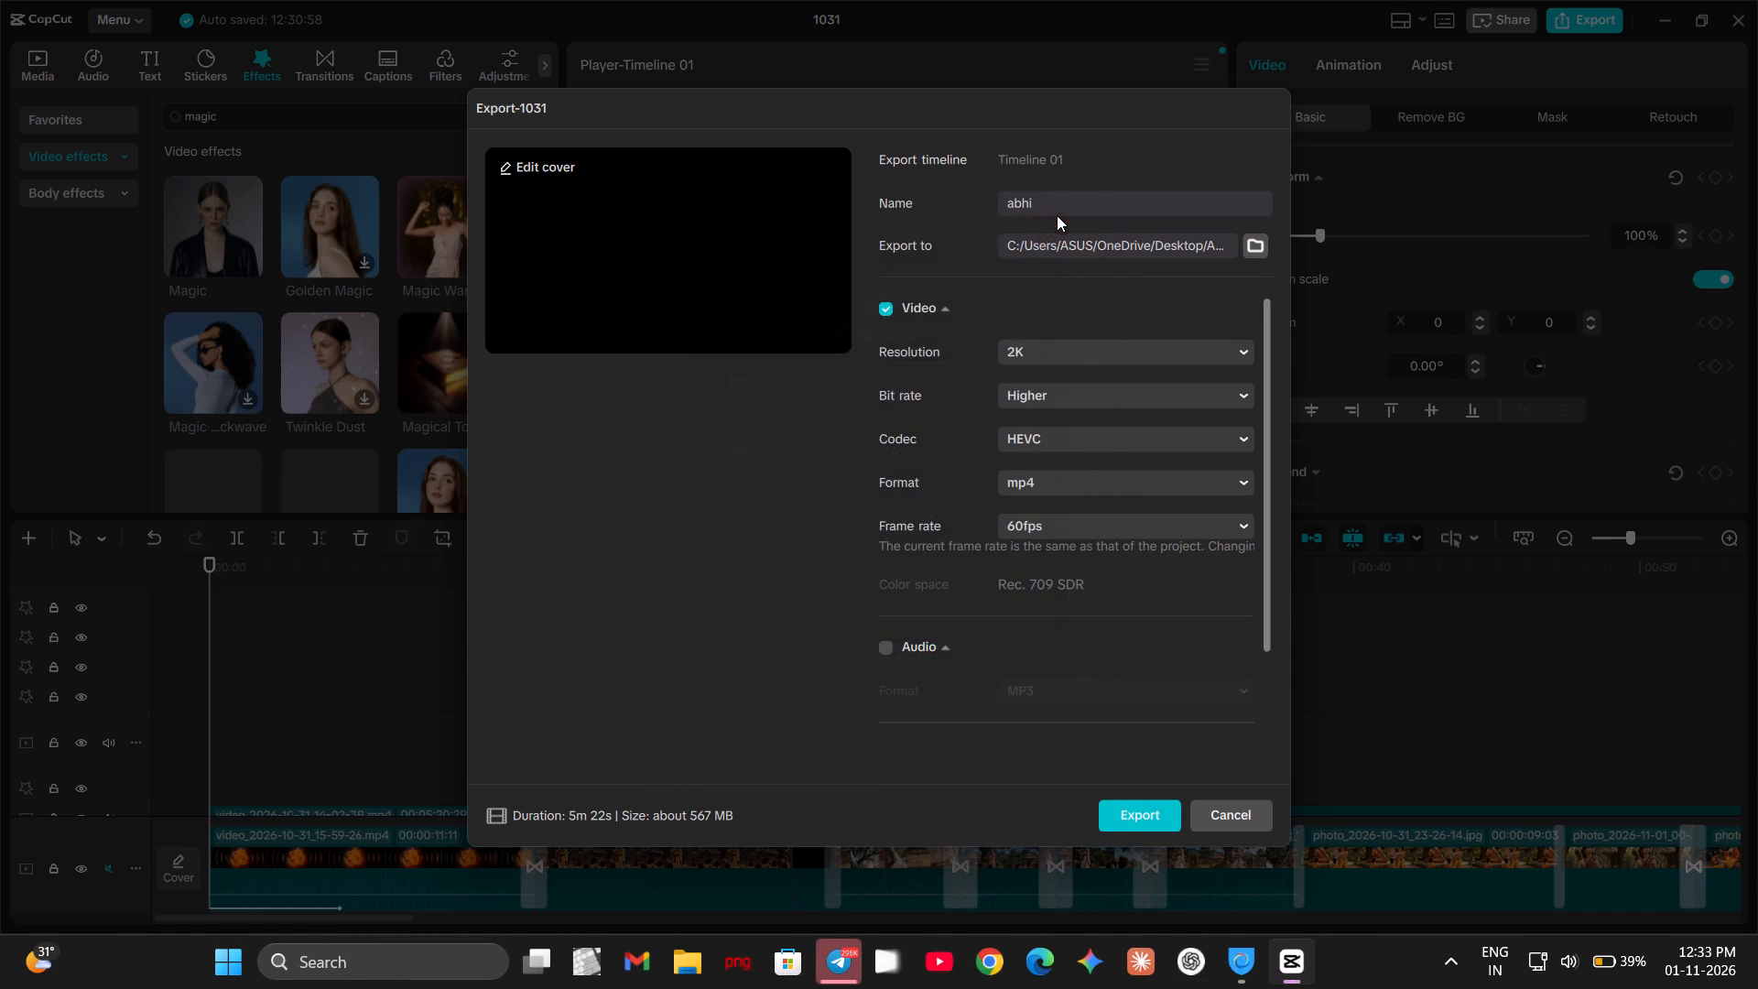
Check the remaining export options, set the resolution to 1080P and try the export again, dismissing the sign-in window.
{"action": "scroll", "coordinate": [1161, 674], "scroll_direction": "down", "scroll_amount": 4}
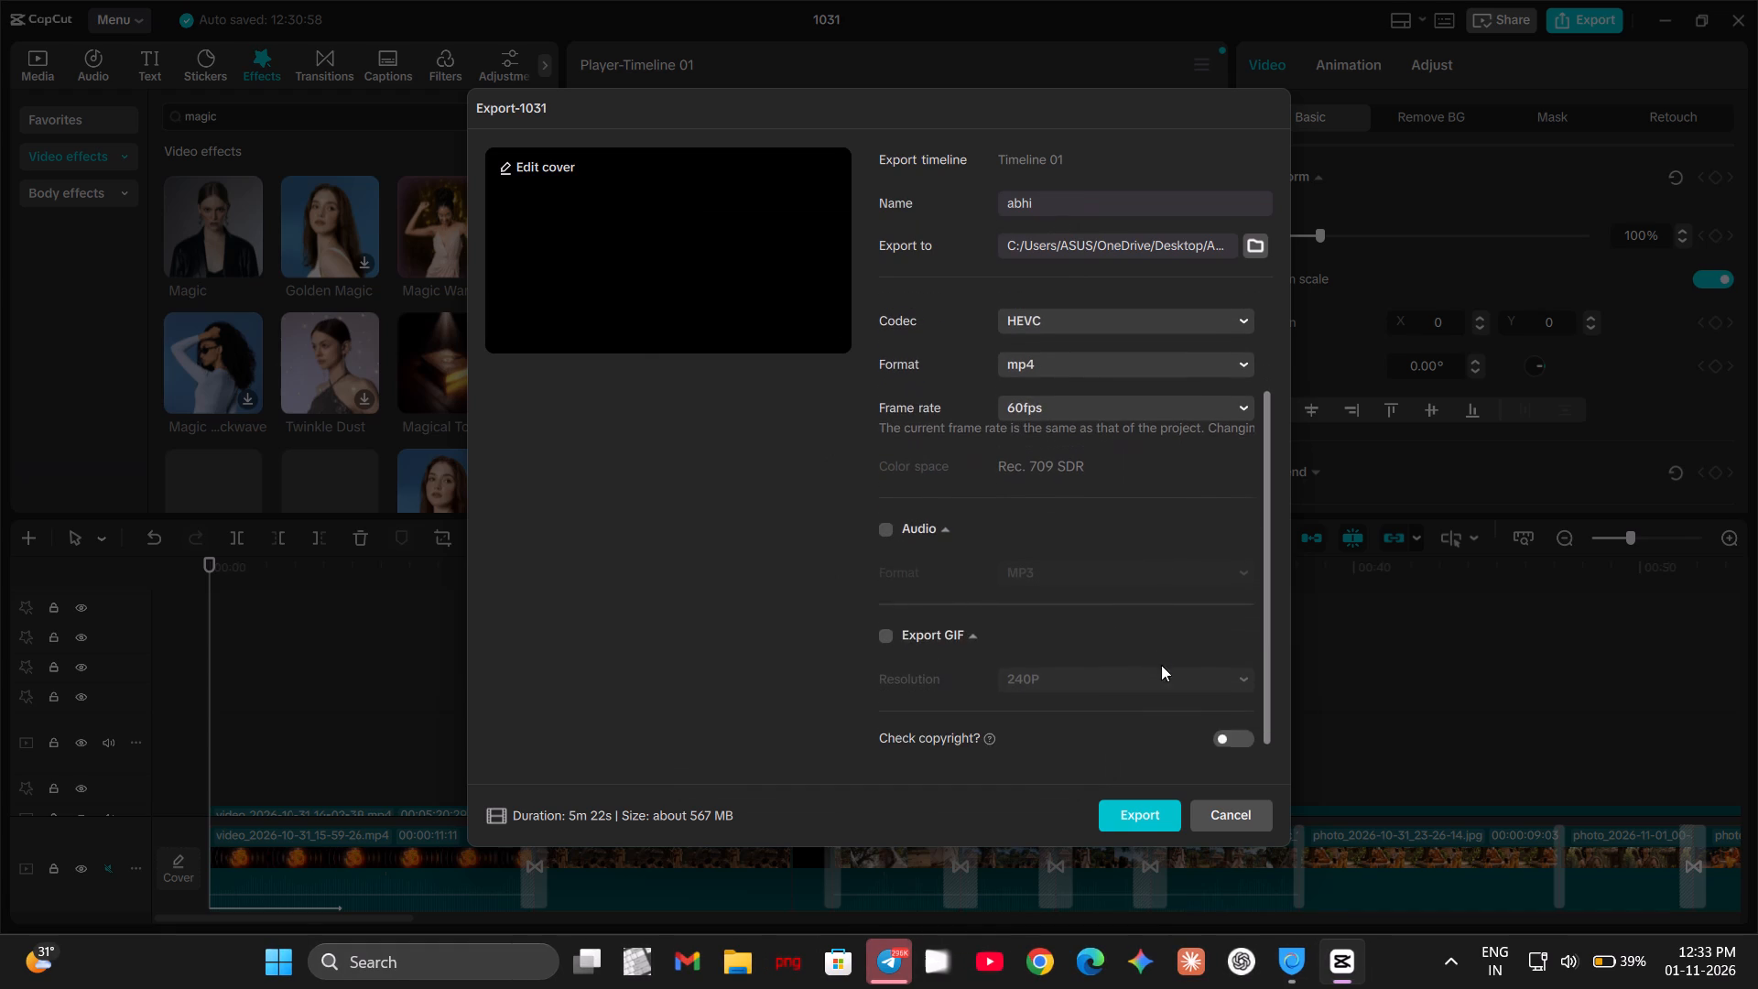
{"action": "scroll", "coordinate": [1163, 651], "scroll_direction": "down", "scroll_amount": 3}
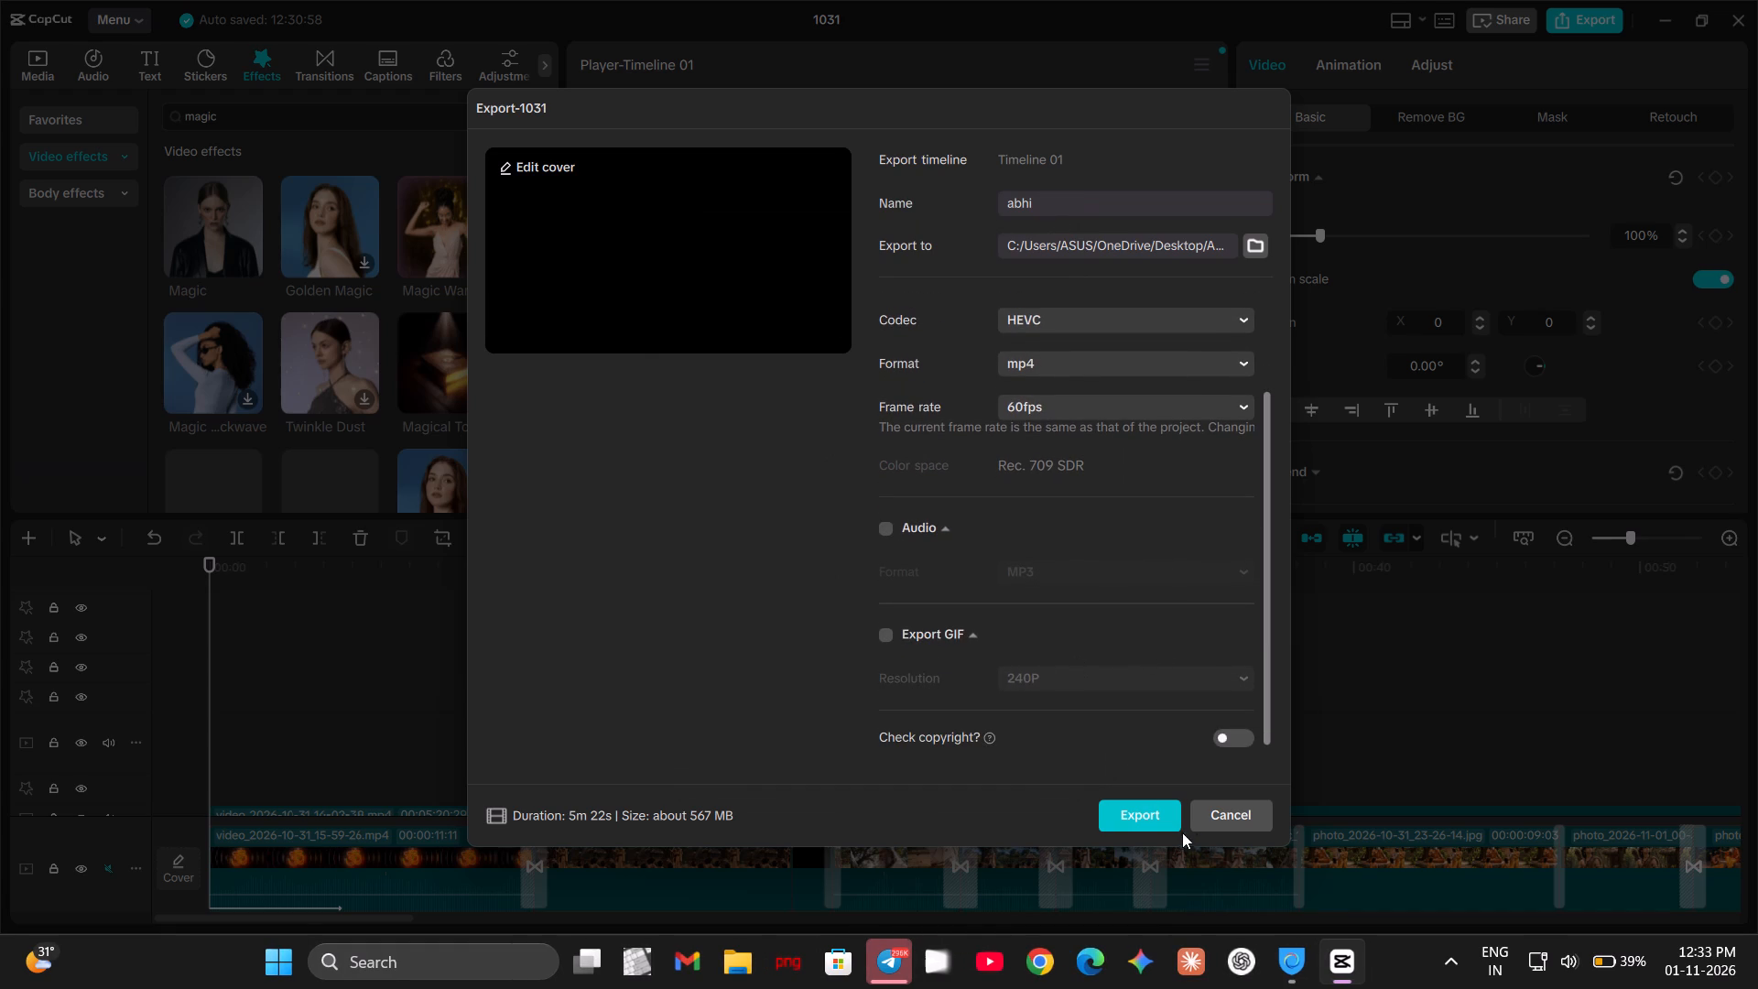
{"action": "scroll", "coordinate": [1117, 691], "scroll_direction": "up", "scroll_amount": 2}
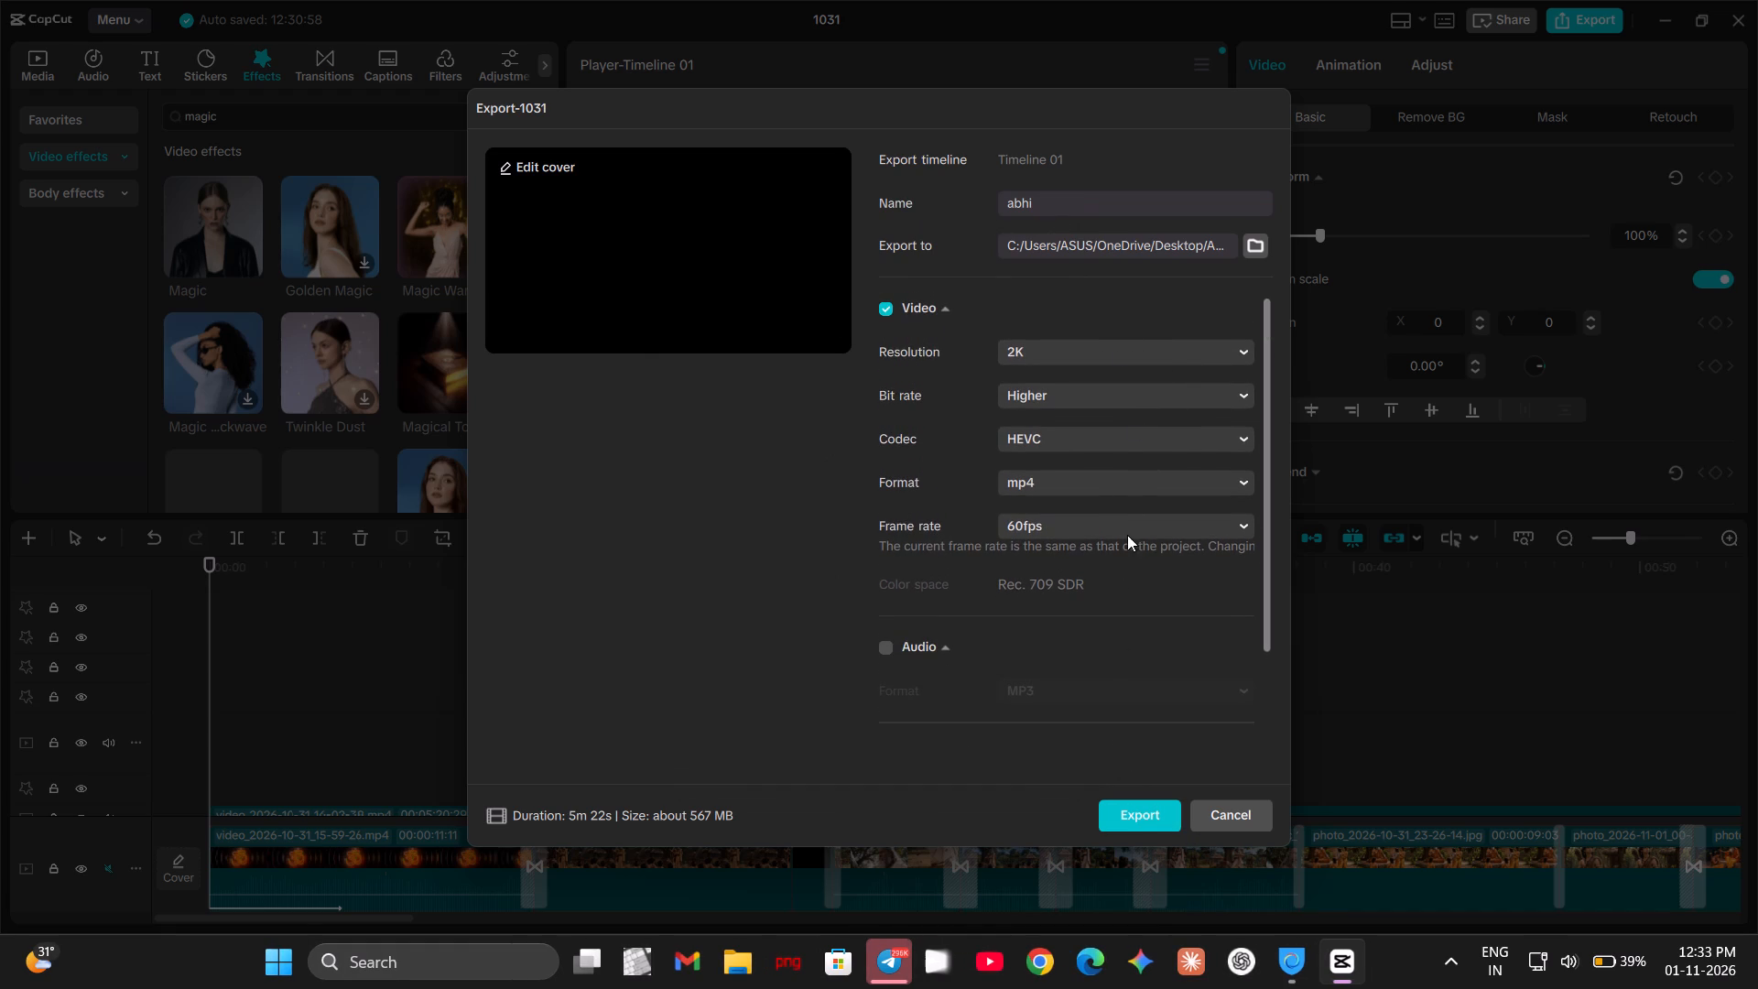
{"action": "left_click", "coordinate": [1136, 348]}
{"action": "left_click", "coordinate": [1093, 478]}
{"action": "left_click", "coordinate": [1146, 810]}
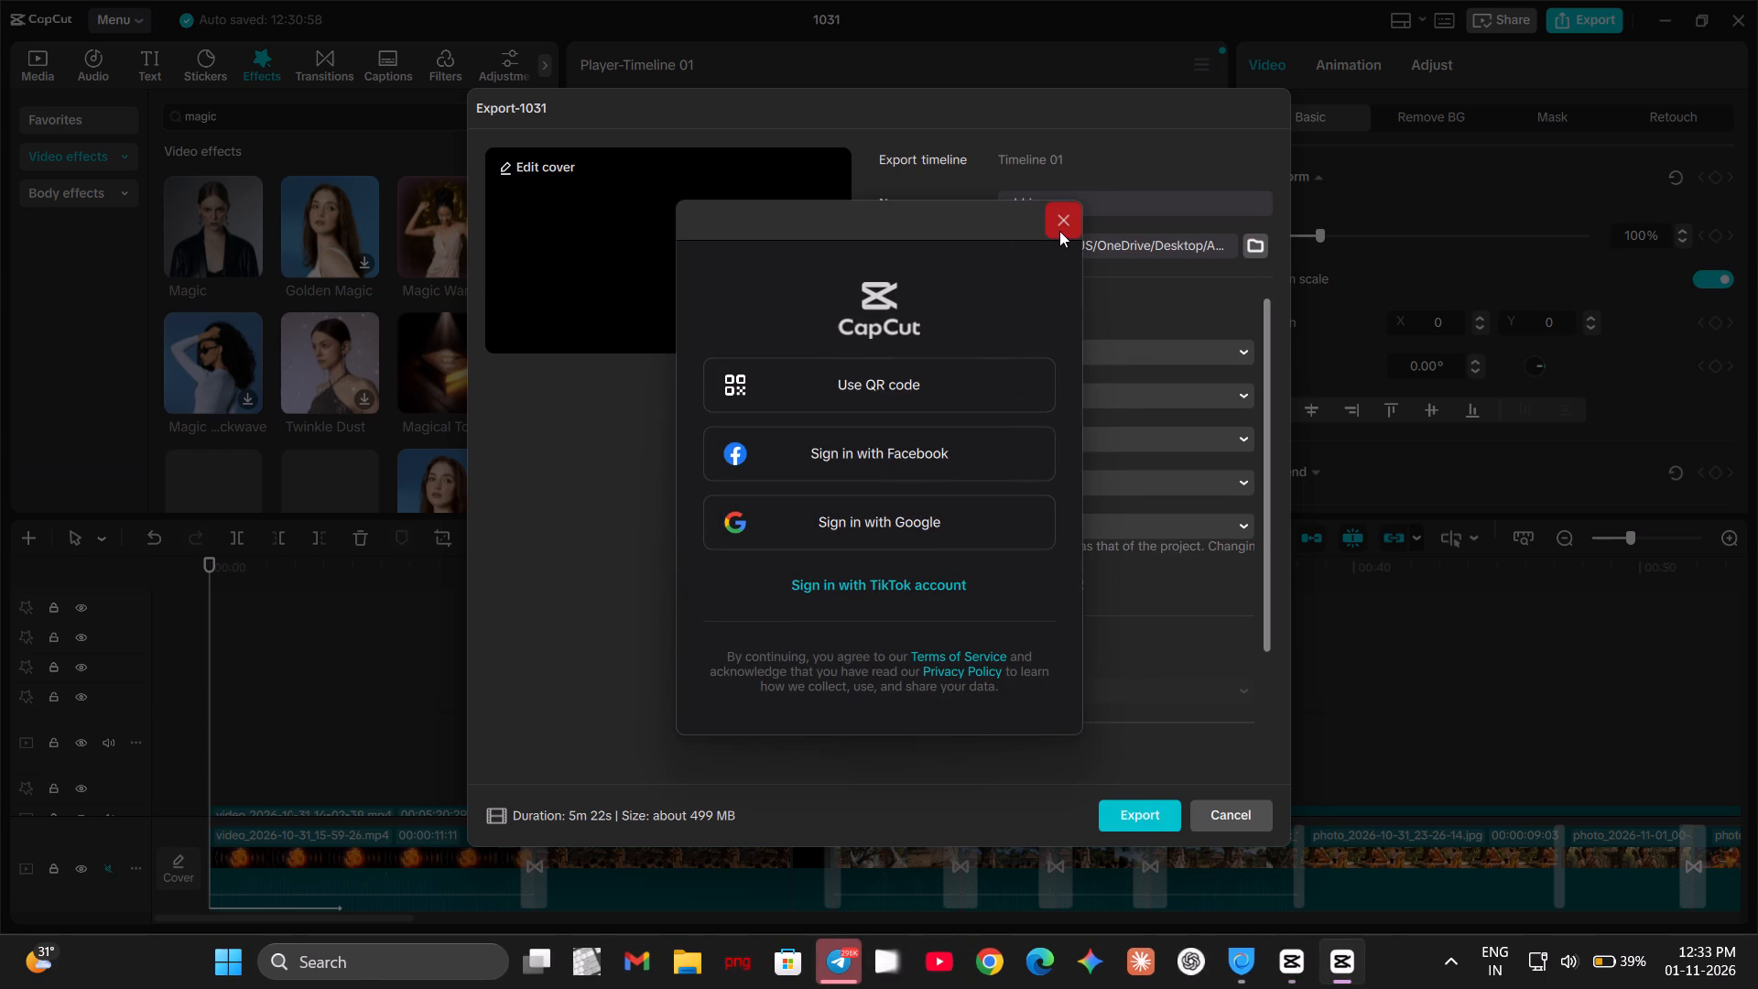
{"action": "left_click", "coordinate": [1059, 231]}
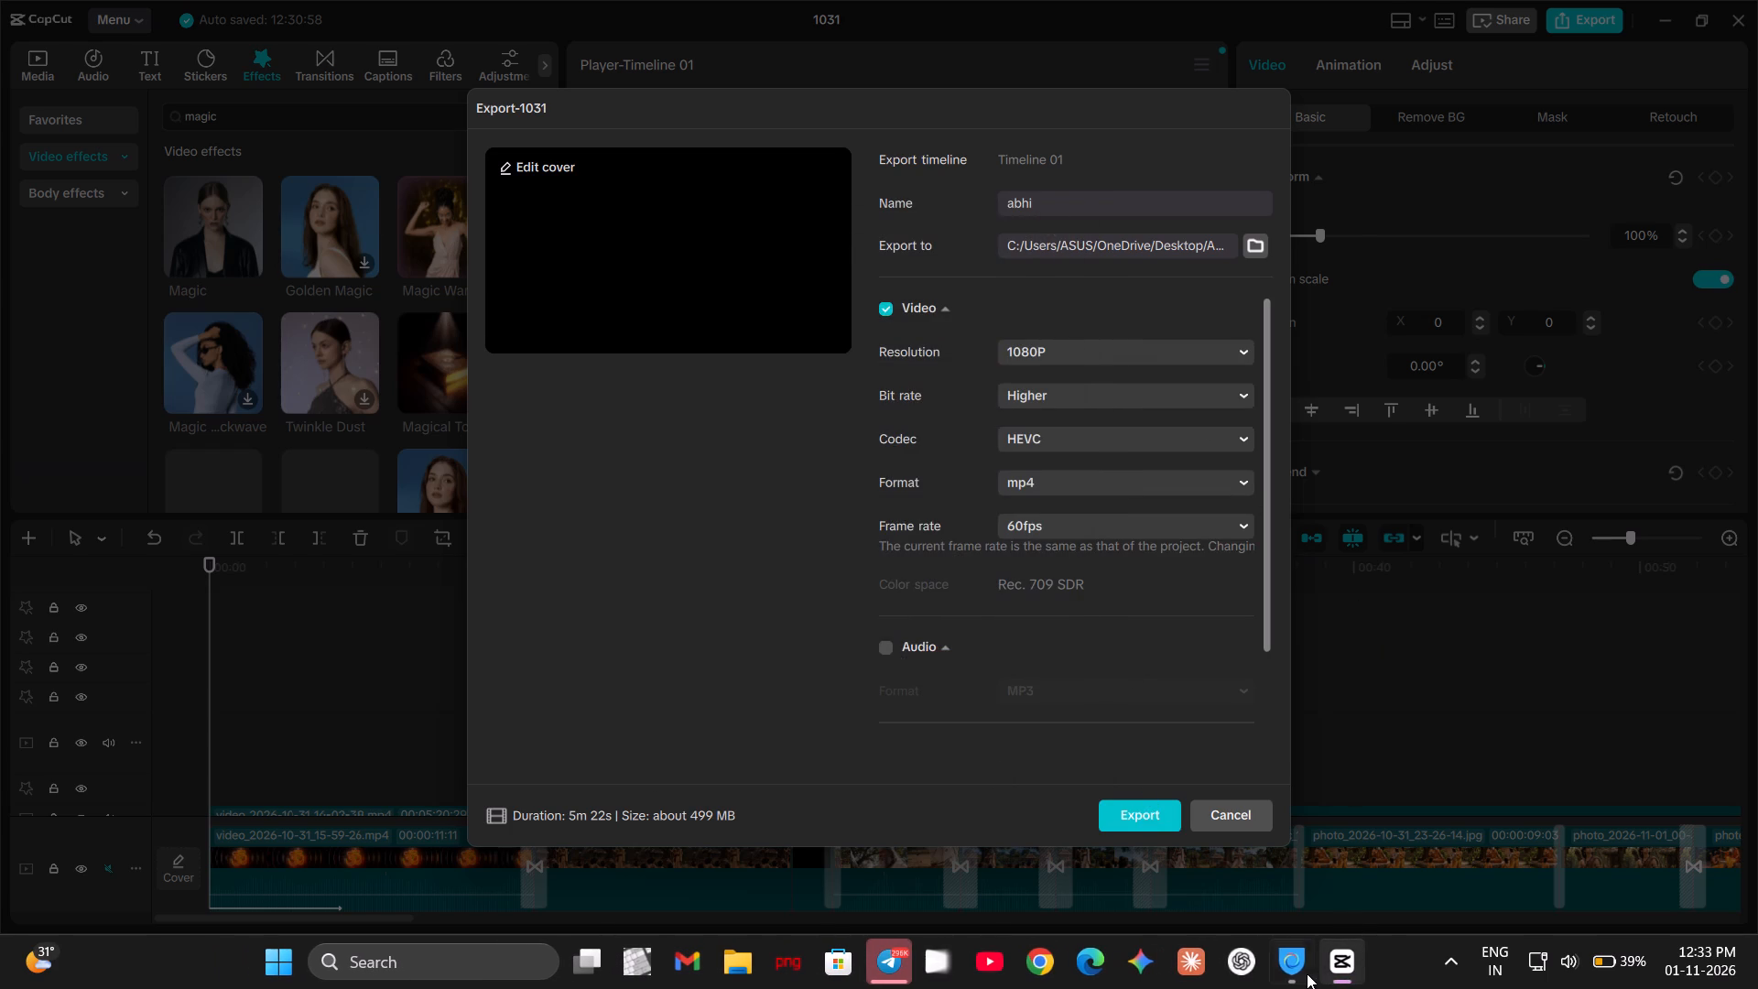
Switch to Hotspot Shield, disconnect the Los Angeles VPN connection and close its window.
{"action": "left_click", "coordinate": [1304, 973]}
{"action": "left_click", "coordinate": [1025, 721]}
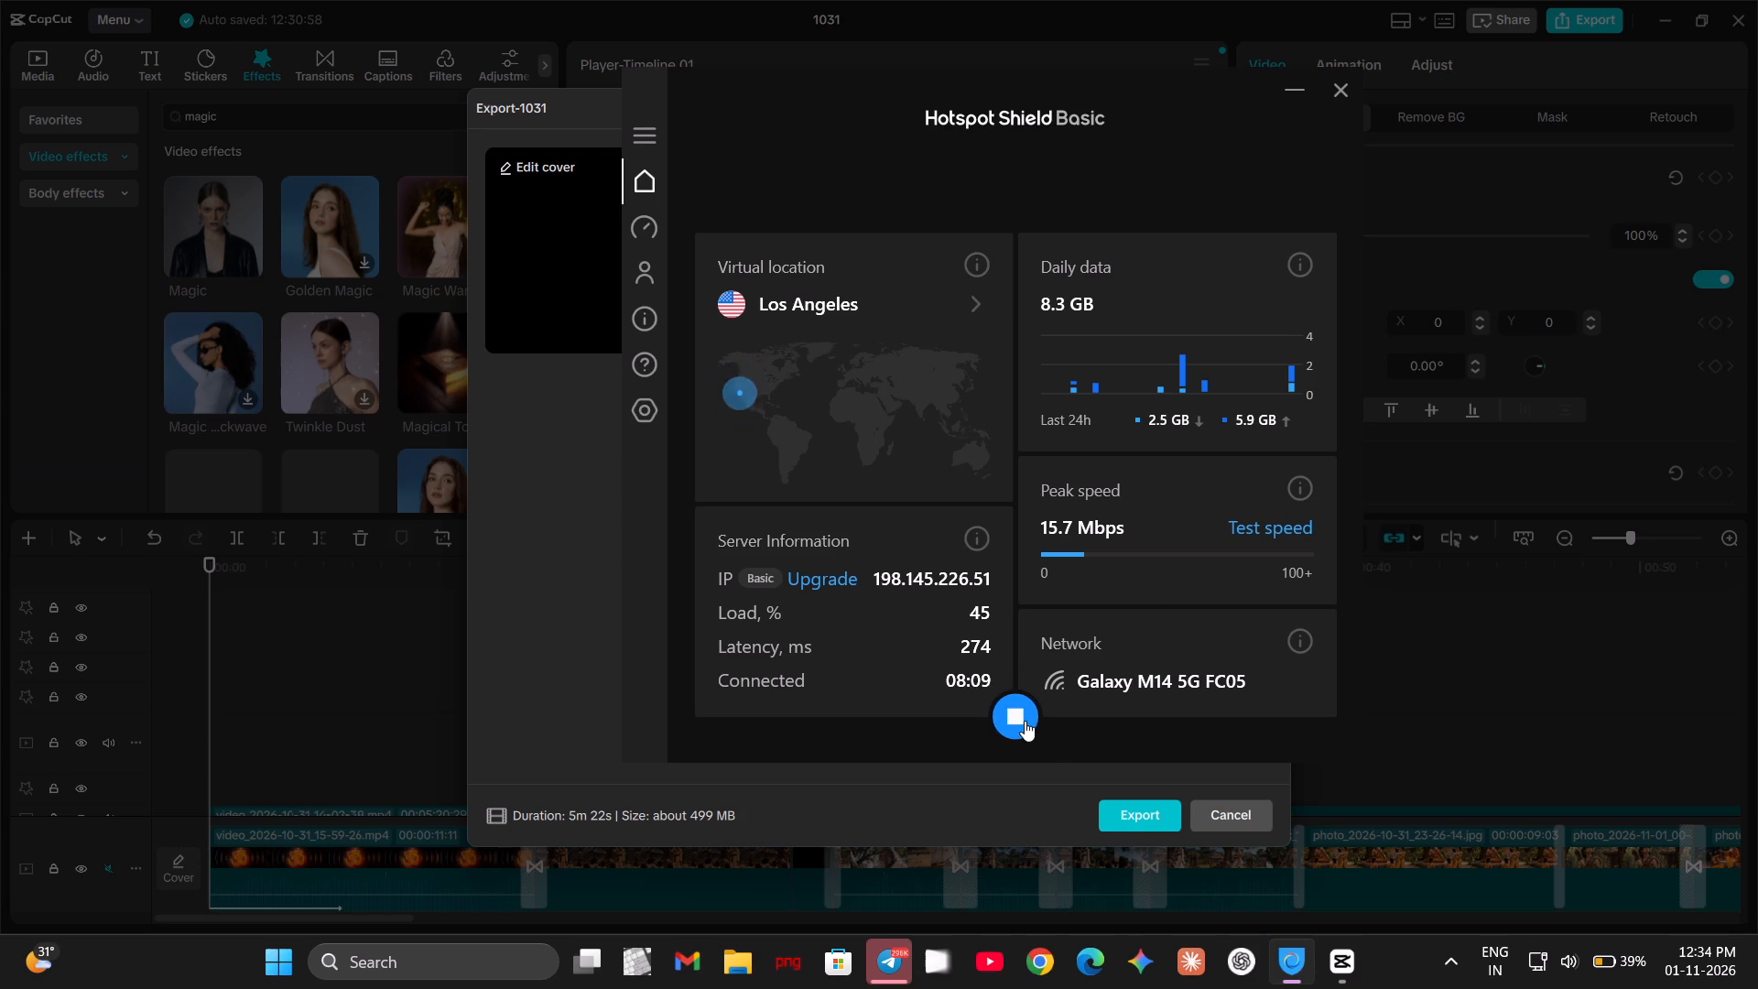
{"action": "left_click", "coordinate": [1338, 103]}
Turn off the computer's Wi-Fi connection and return to CapCut.
{"action": "left_click", "coordinate": [1524, 978]}
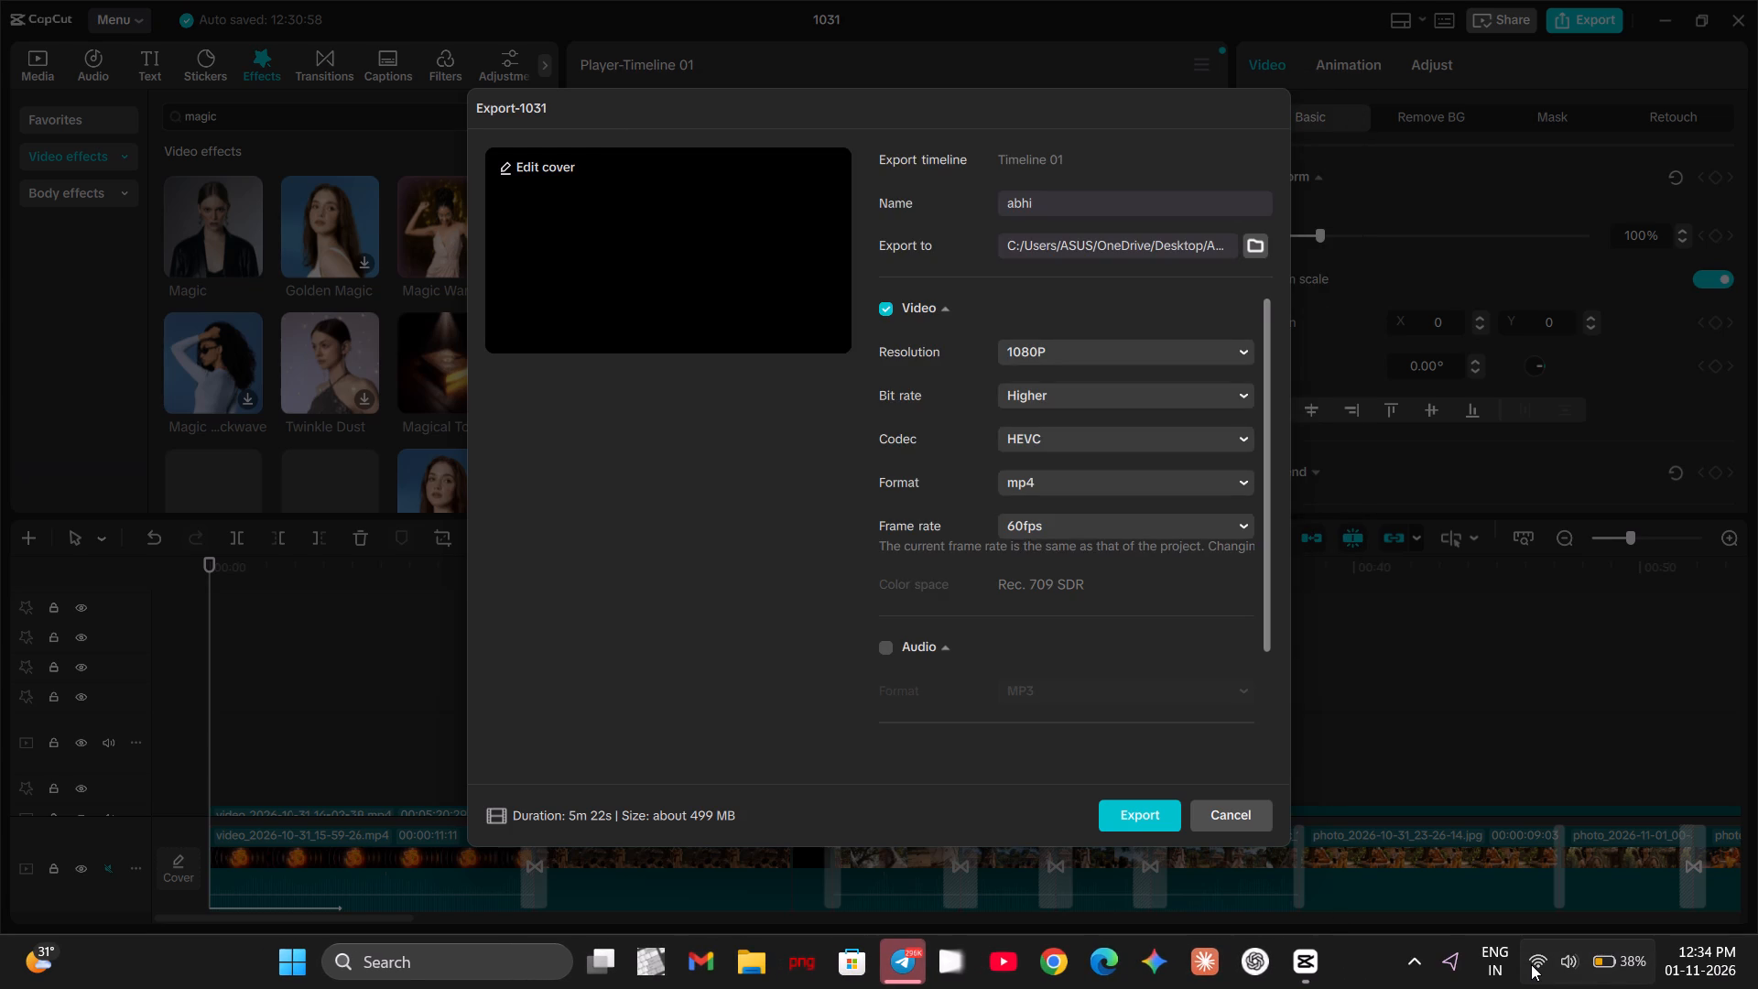
{"action": "left_click", "coordinate": [1531, 964]}
{"action": "left_click", "coordinate": [1386, 516]}
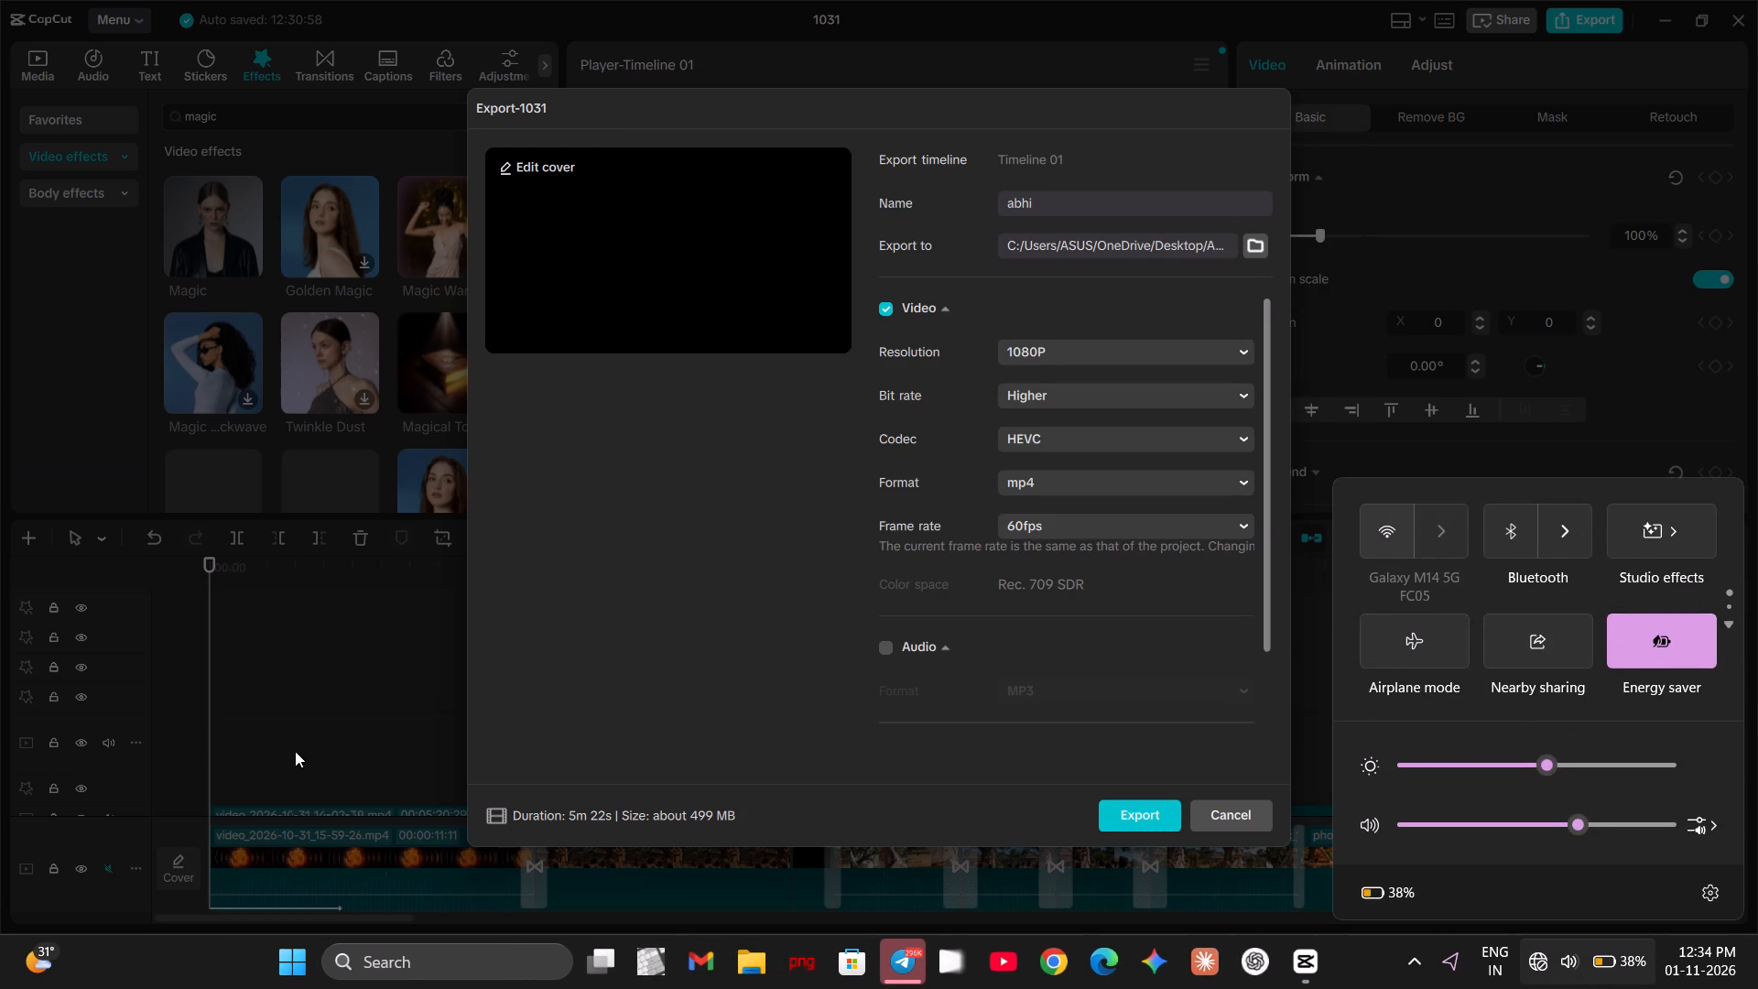
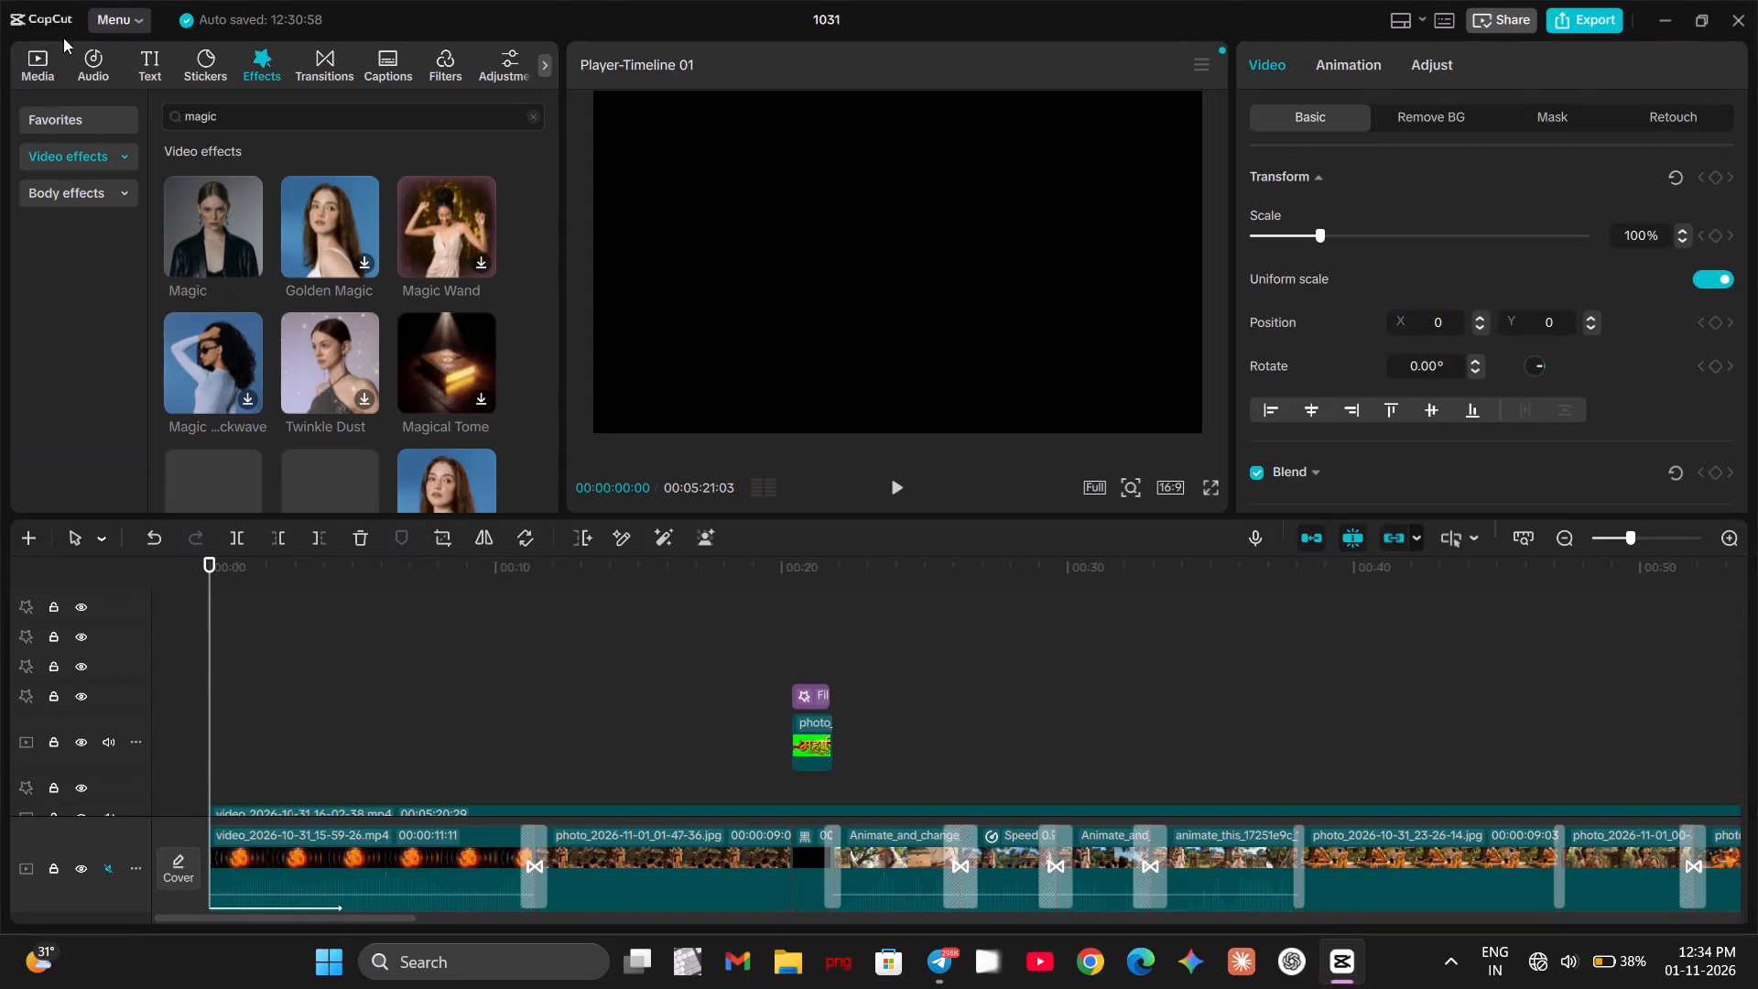
Close project 1031 to return to the home screen and reopen it from the project list.
{"action": "left_click", "coordinate": [1728, 17]}
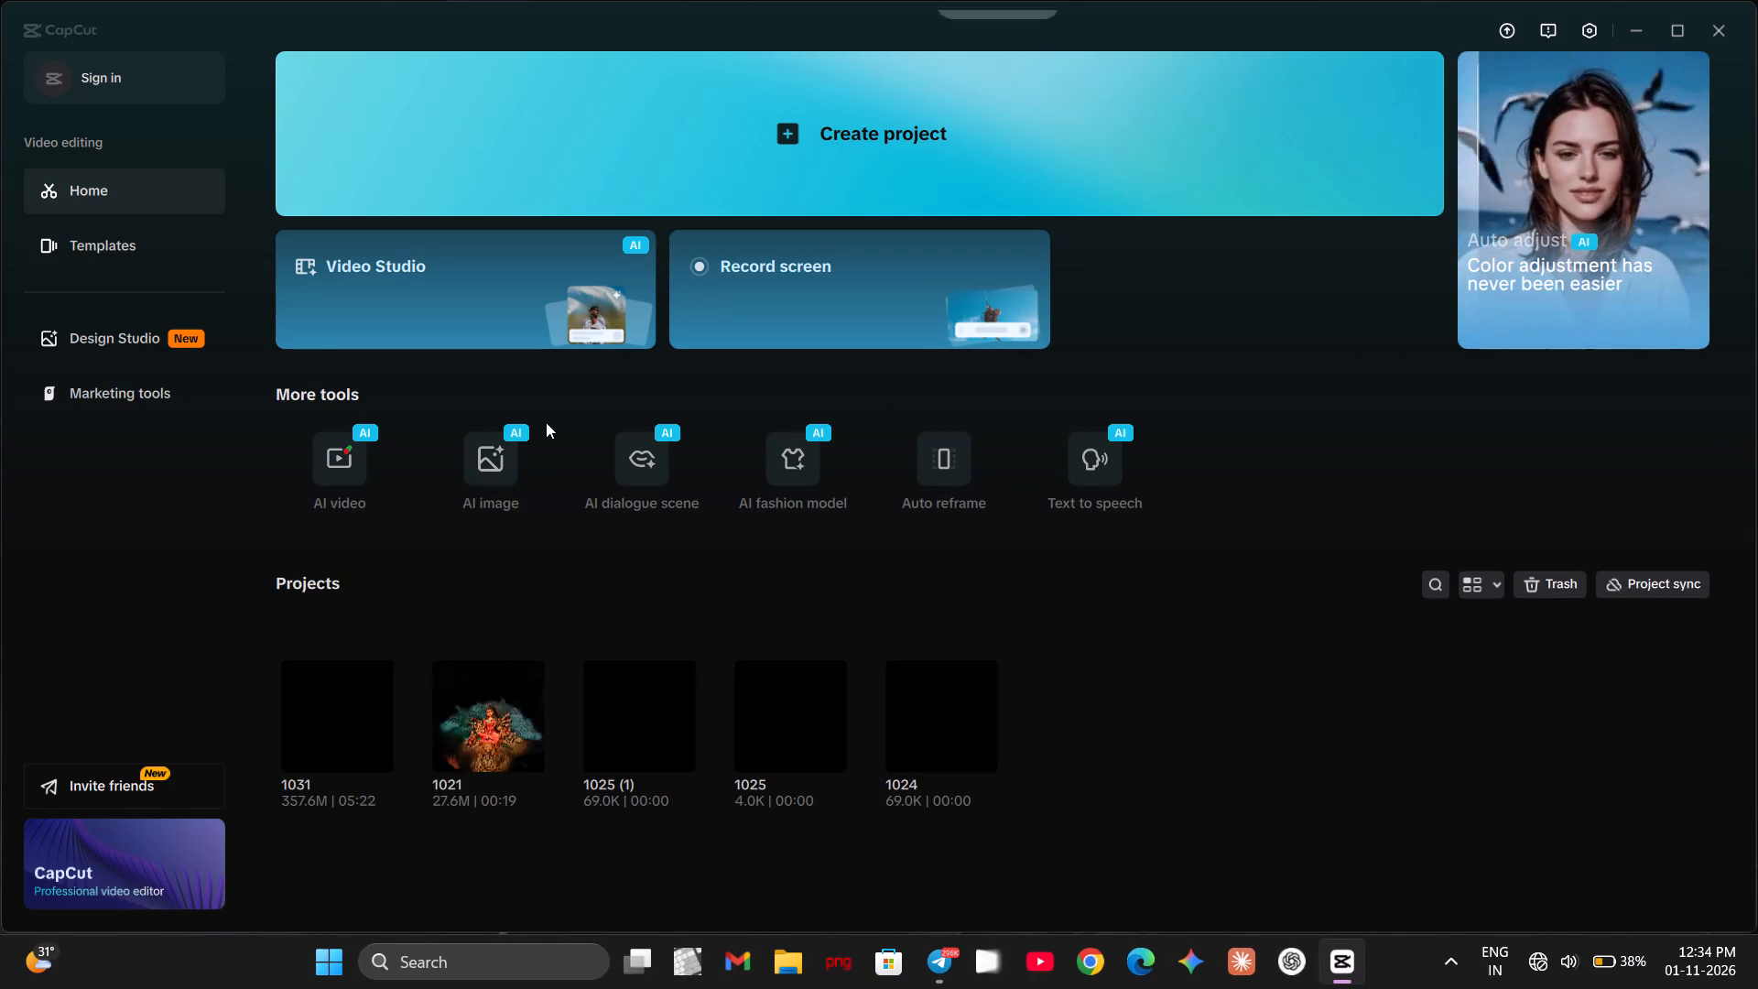
{"action": "left_click", "coordinate": [337, 717]}
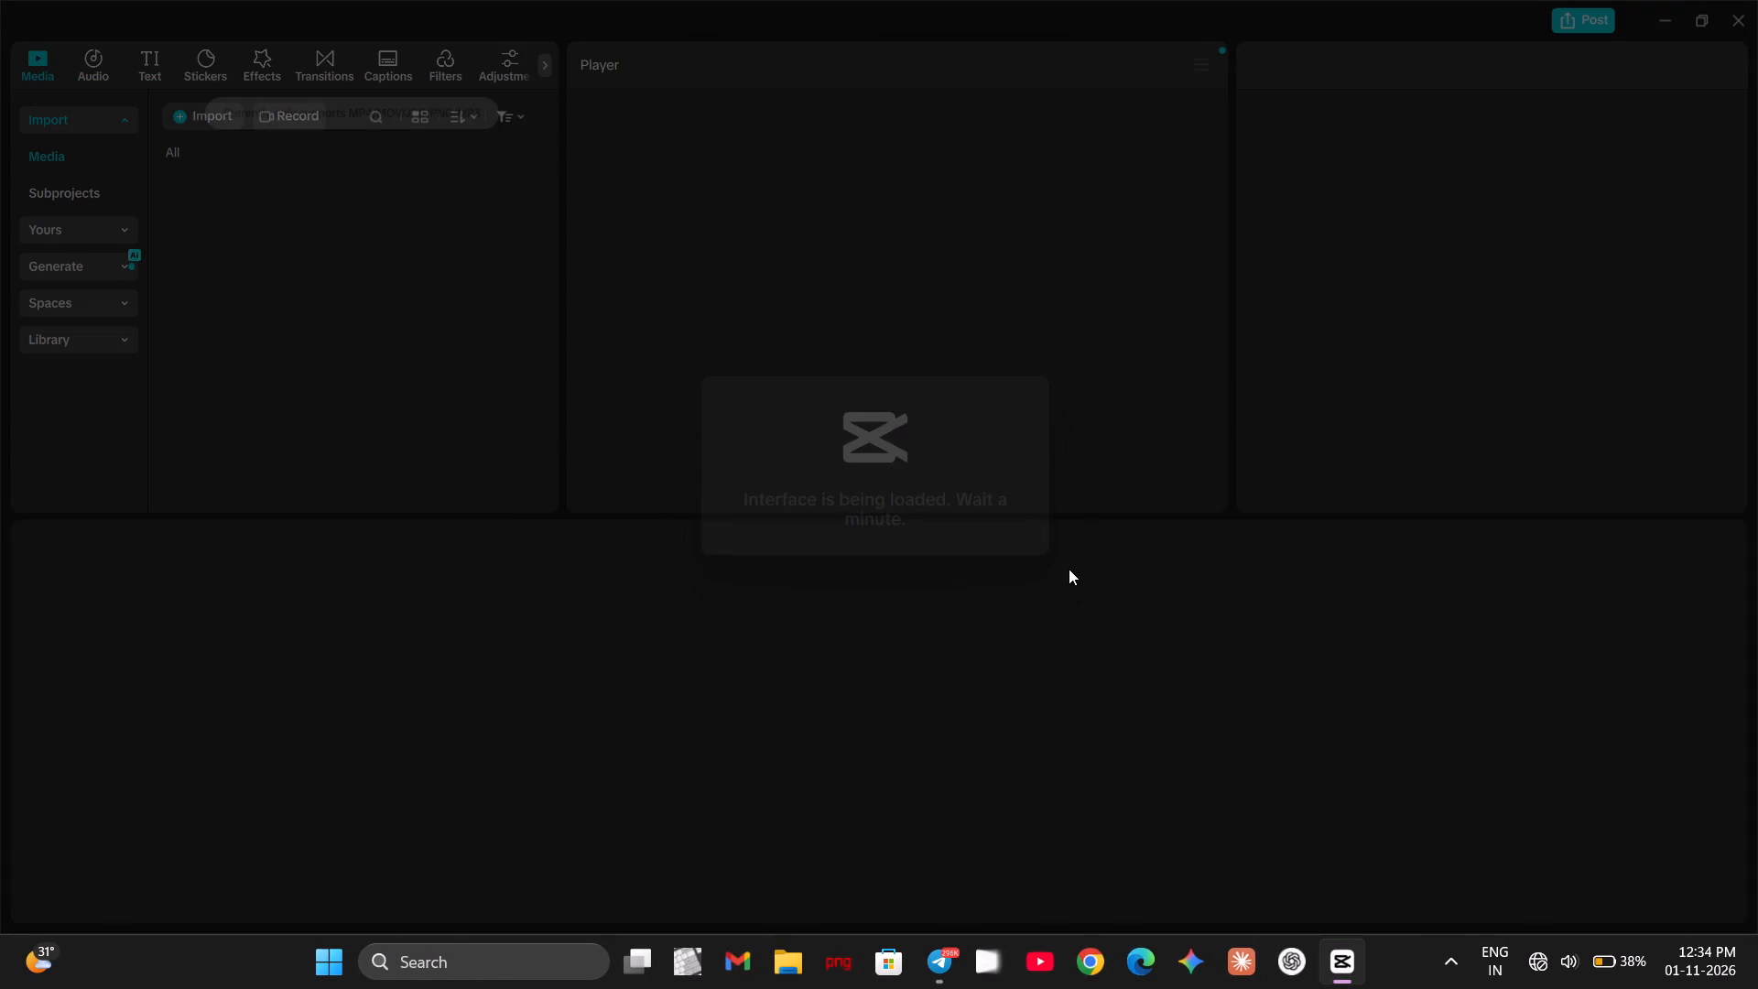
Reopen the export settings for project 1031 and replace the exported video's name with Abbhi.
{"action": "left_click", "coordinate": [1581, 22]}
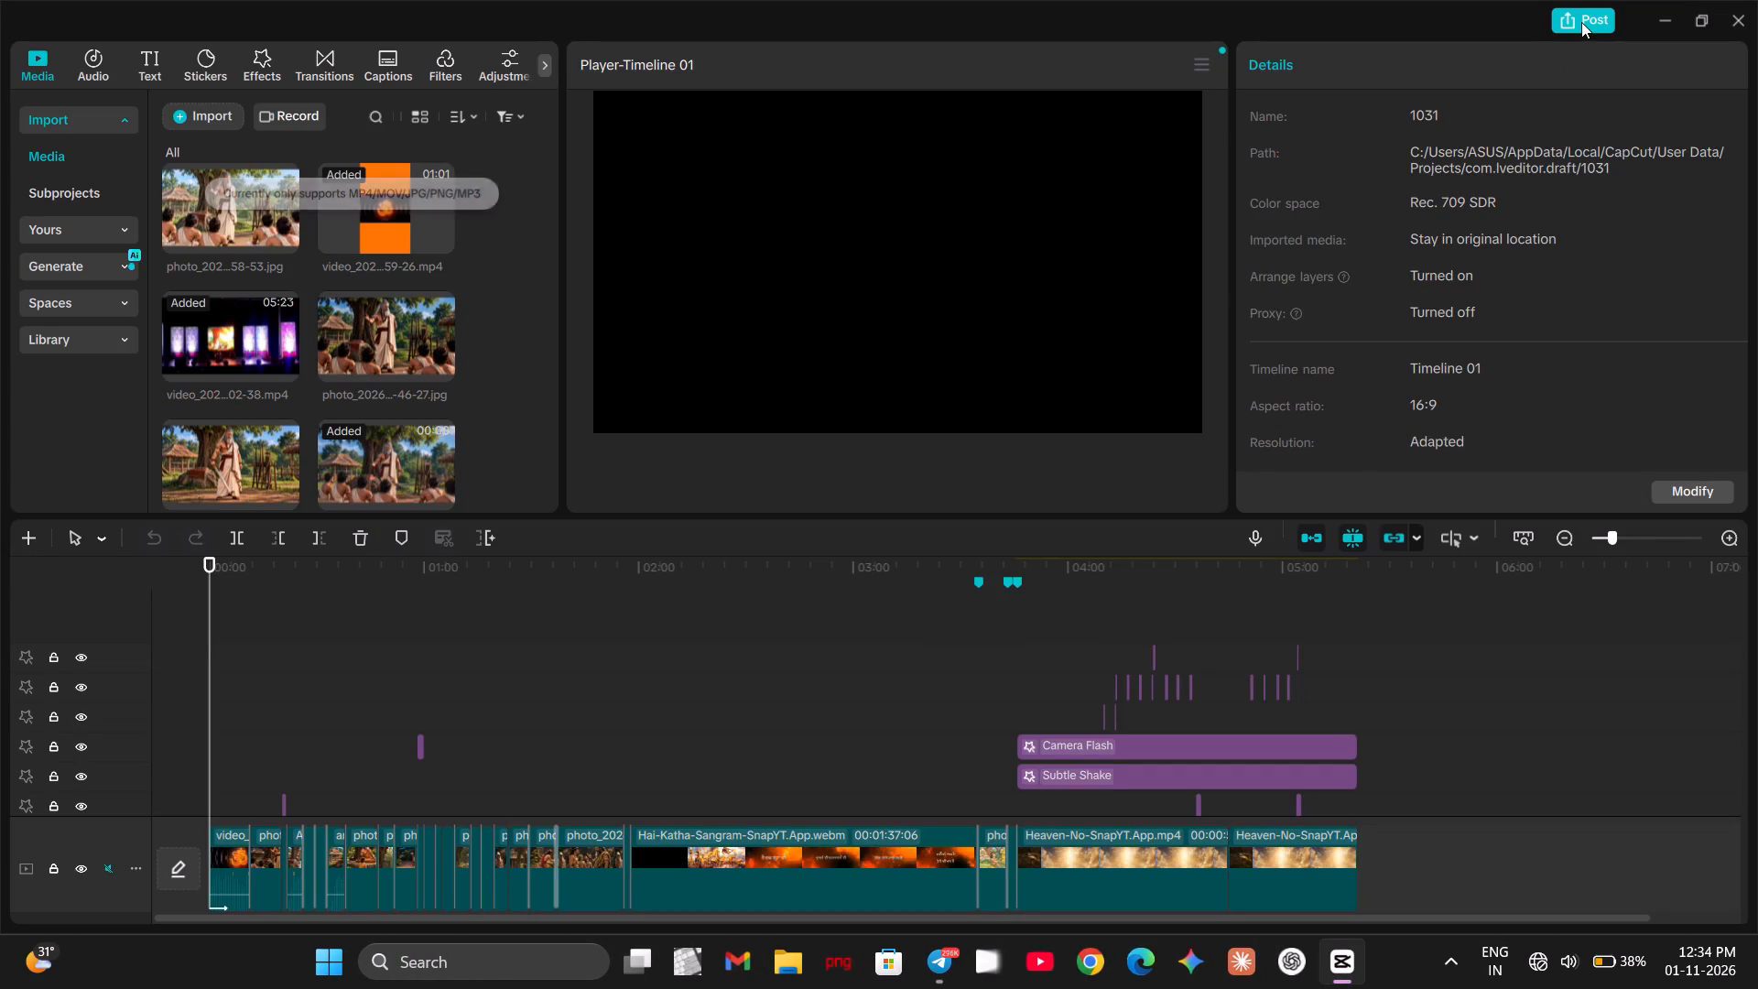
{"action": "scroll", "coordinate": [950, 658], "scroll_direction": "down", "scroll_amount": 1}
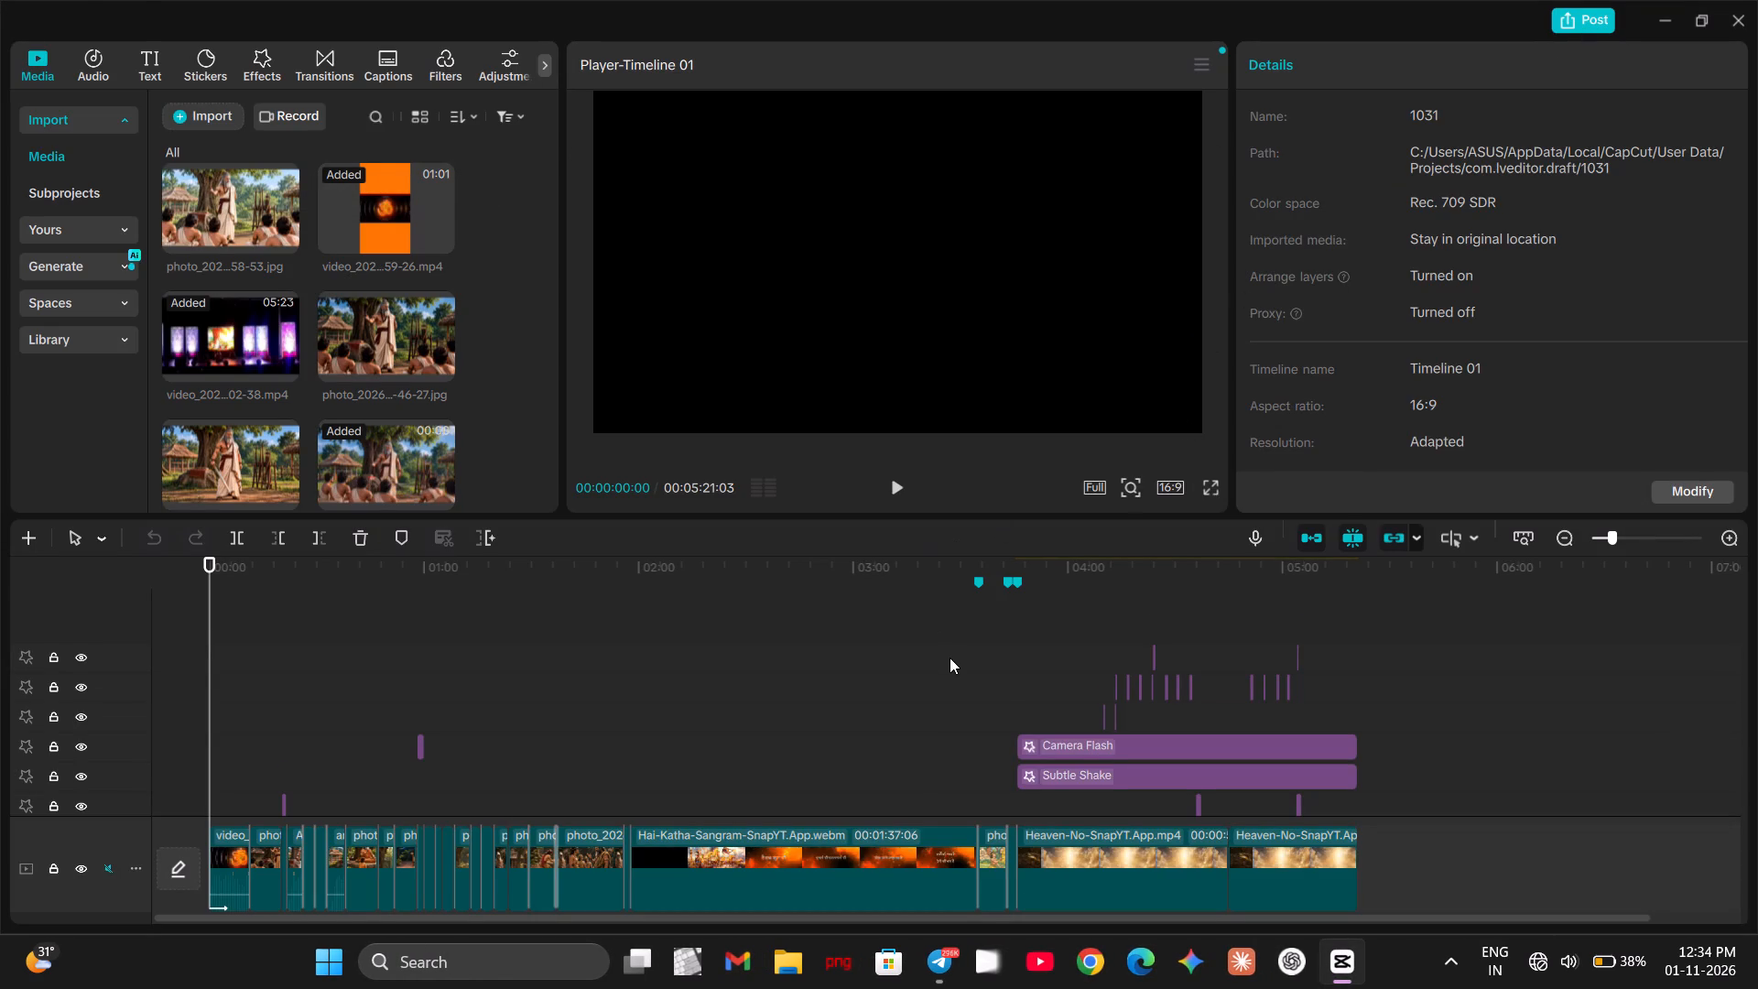
{"action": "scroll", "coordinate": [950, 658], "scroll_direction": "down", "scroll_amount": 1}
{"action": "left_click", "coordinate": [1580, 19]}
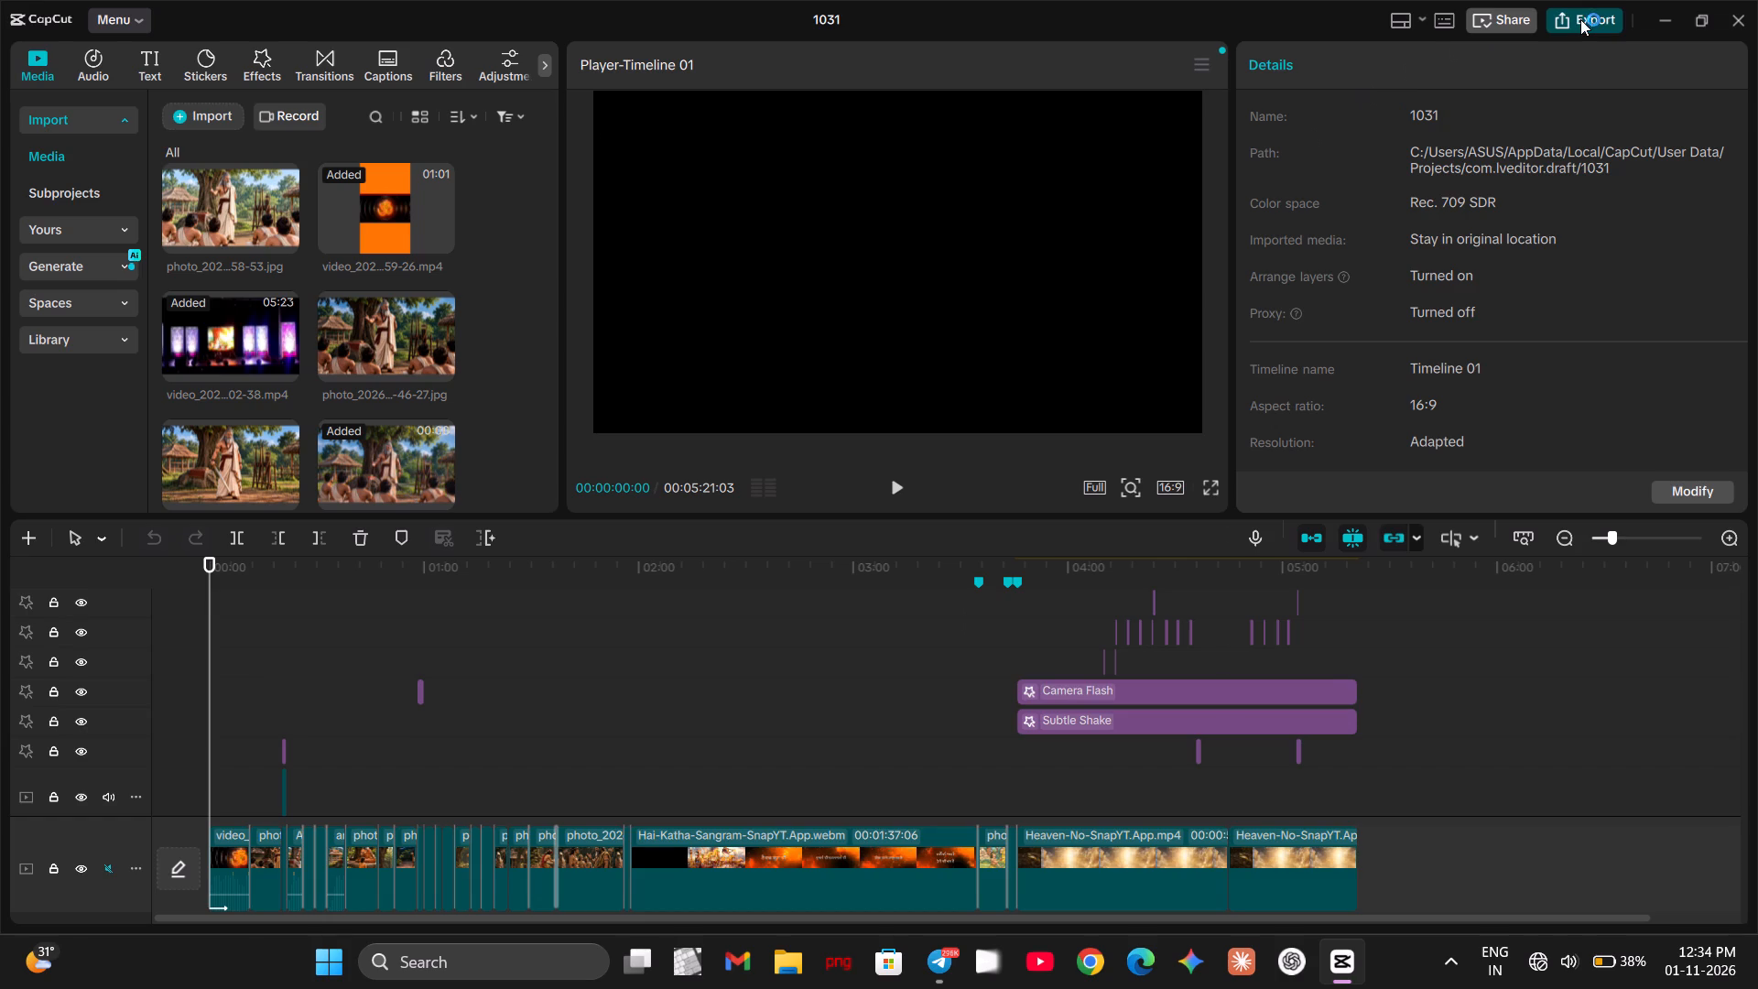
{"action": "left_click", "coordinate": [1091, 198]}
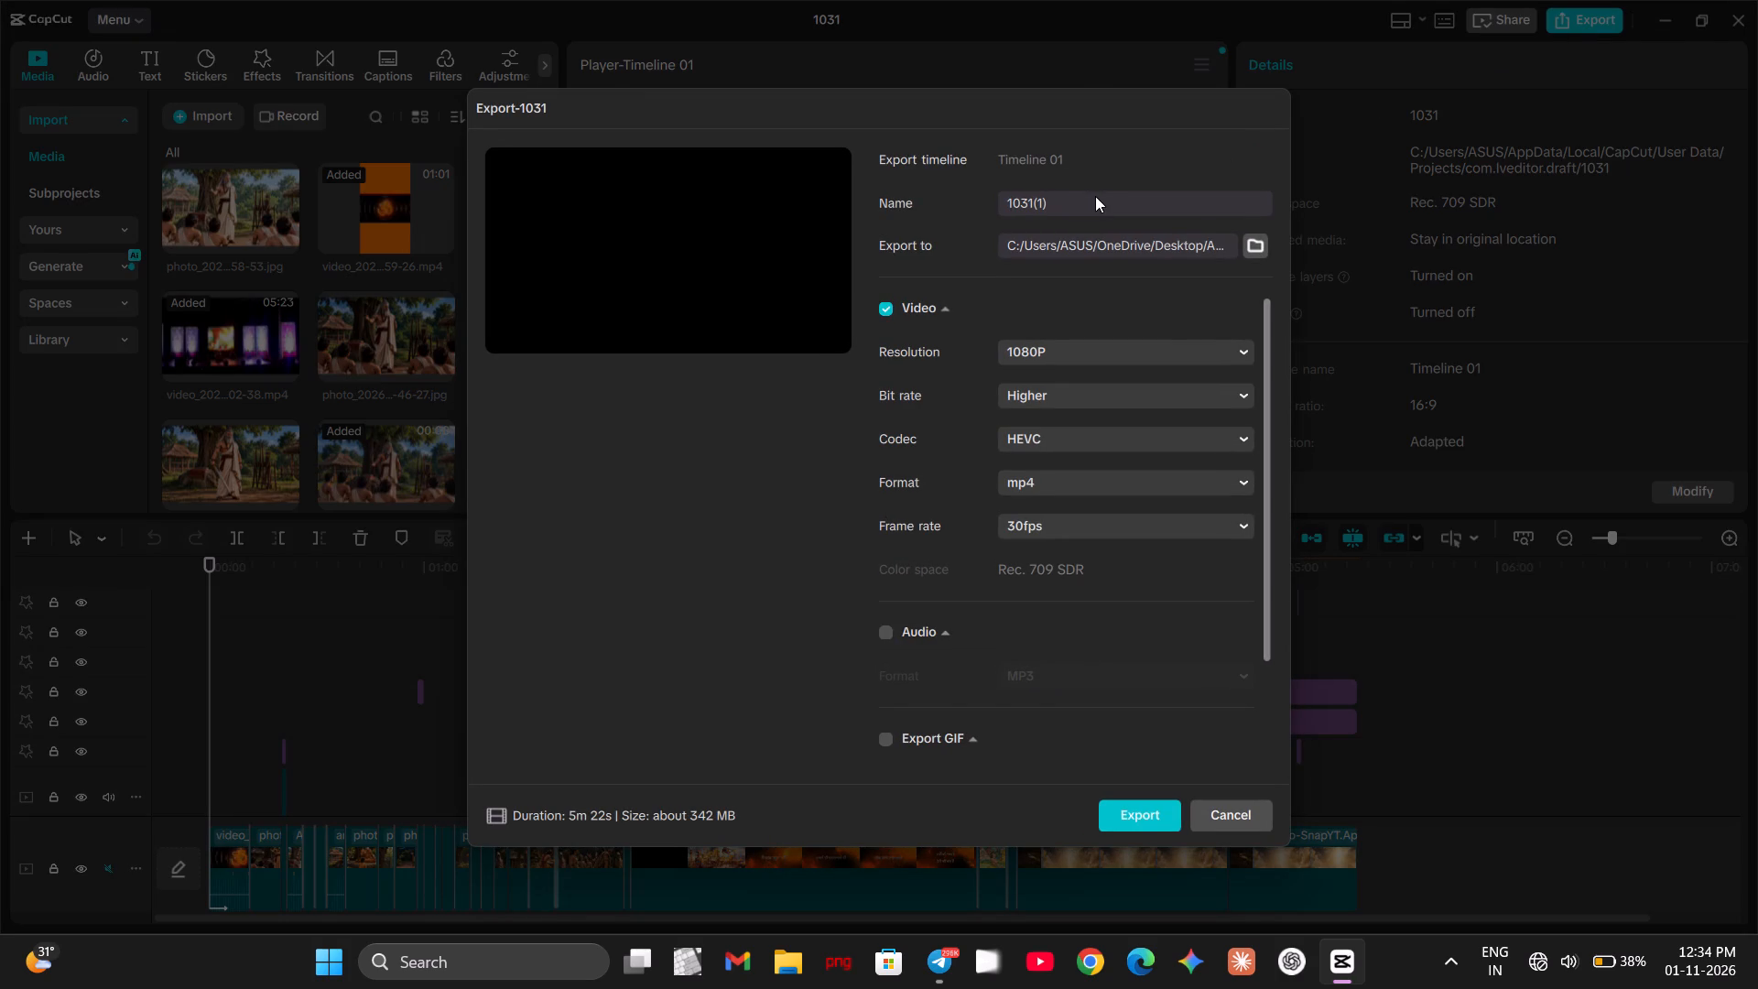
{"action": "key", "text": "BackSpace"}
{"action": "key", "text": "BackSpace"}
{"action": "key", "text": "BackSpace"}
{"action": "key", "text": "BackSpace"}
{"action": "key", "text": "BackSpace"}
{"action": "key", "text": "BackSpace"}
{"action": "key", "text": "BackSpace"}
{"action": "key", "text": "BackSpace"}
{"action": "key", "text": "BackSpace"}
{"action": "key", "text": "BackSpace"}
{"action": "key", "text": "BackSpace"}
{"action": "key", "text": "BackSpace"}
{"action": "key", "text": "BackSpace"}
{"action": "key", "text": "BackSpace"}
{"action": "key", "text": "BackSpace"}
{"action": "key", "text": "BackSpace"}
{"action": "key", "text": "BackSpace"}
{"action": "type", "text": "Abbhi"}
{"action": "left_click", "coordinate": [1029, 197]}
Correct the exported video's name to Abhi.
{"action": "key", "text": "BackSpace"}
Set the video export resolution to 2K and the frame rate to 60fps.
{"action": "left_click", "coordinate": [1199, 353]}
{"action": "left_click", "coordinate": [1085, 499]}
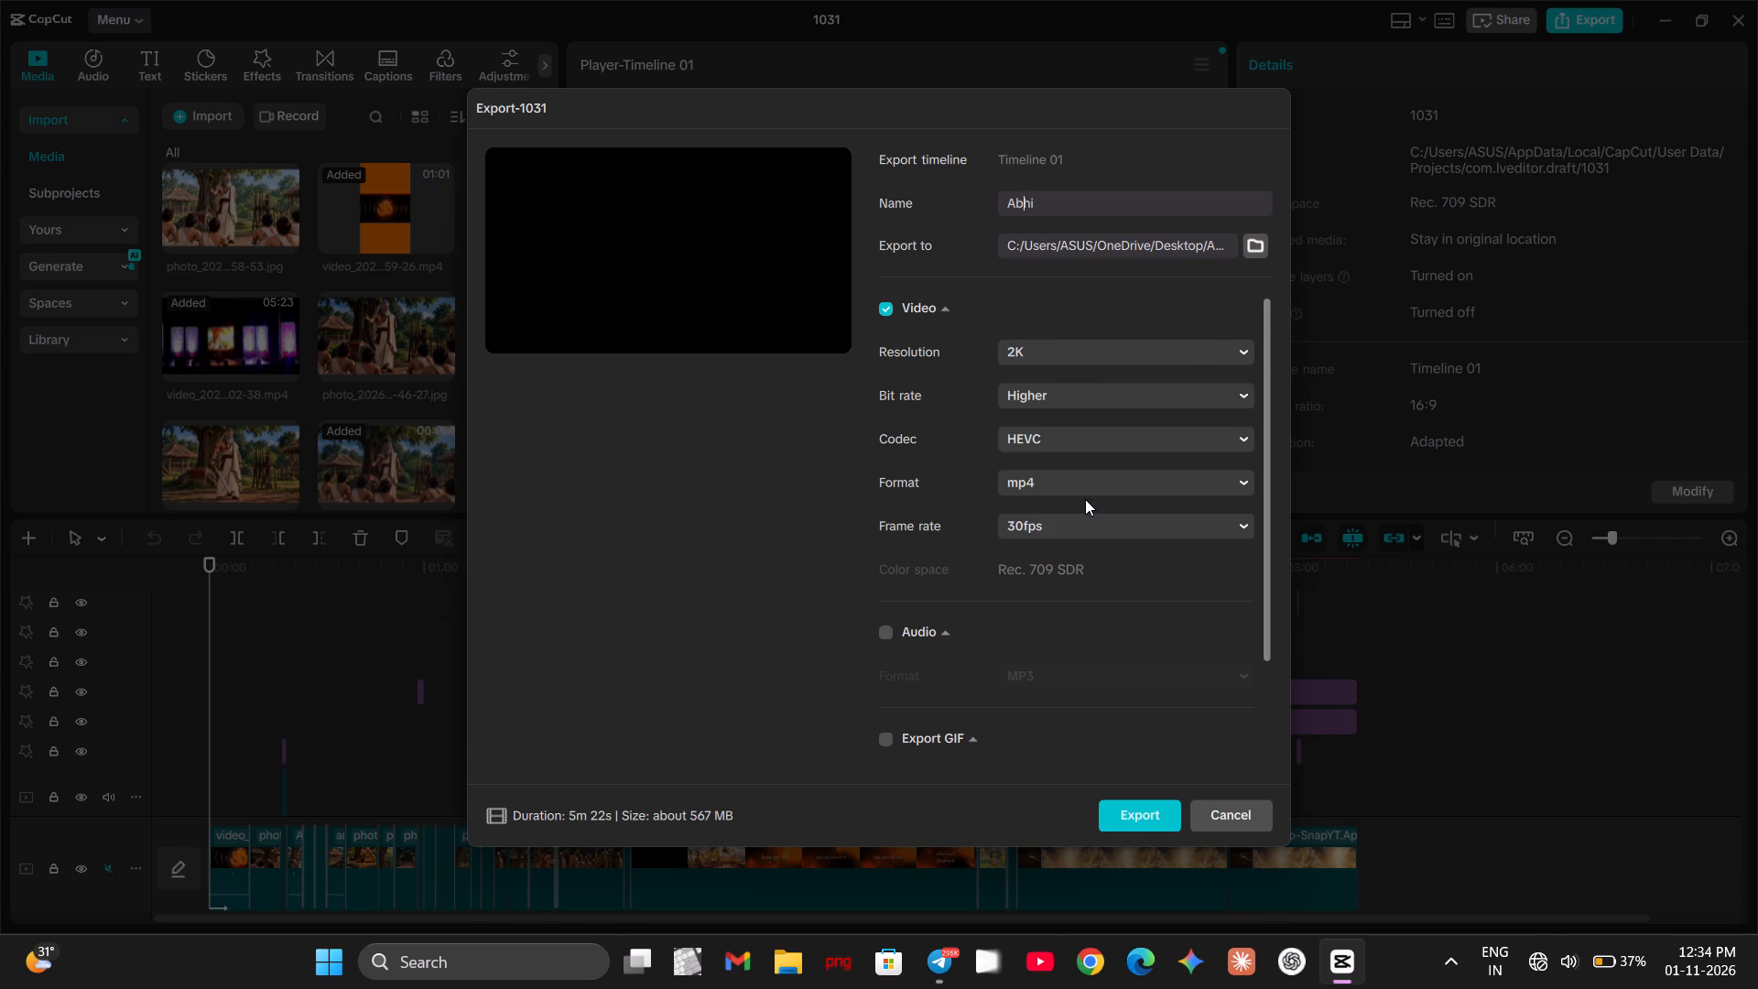
{"action": "left_click", "coordinate": [1112, 531]}
{"action": "scroll", "coordinate": [1125, 581], "scroll_direction": "down", "scroll_amount": 2}
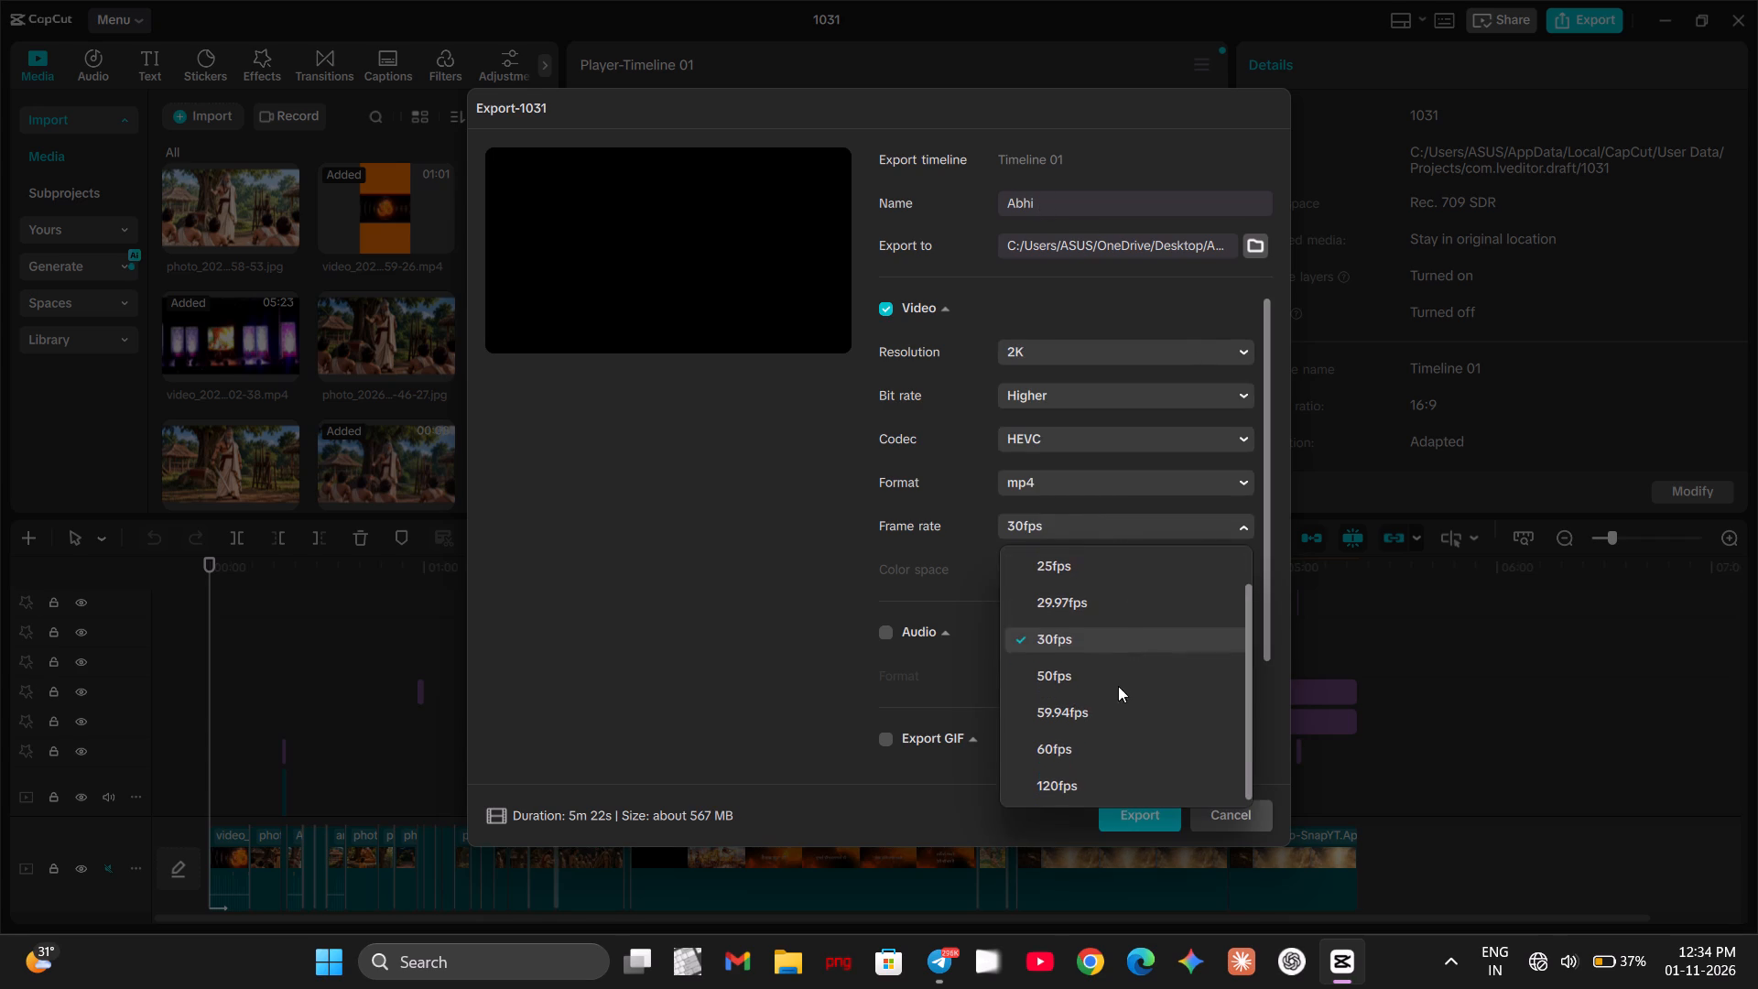
{"action": "scroll", "coordinate": [1118, 686], "scroll_direction": "down", "scroll_amount": 1}
{"action": "left_click", "coordinate": [1089, 753]}
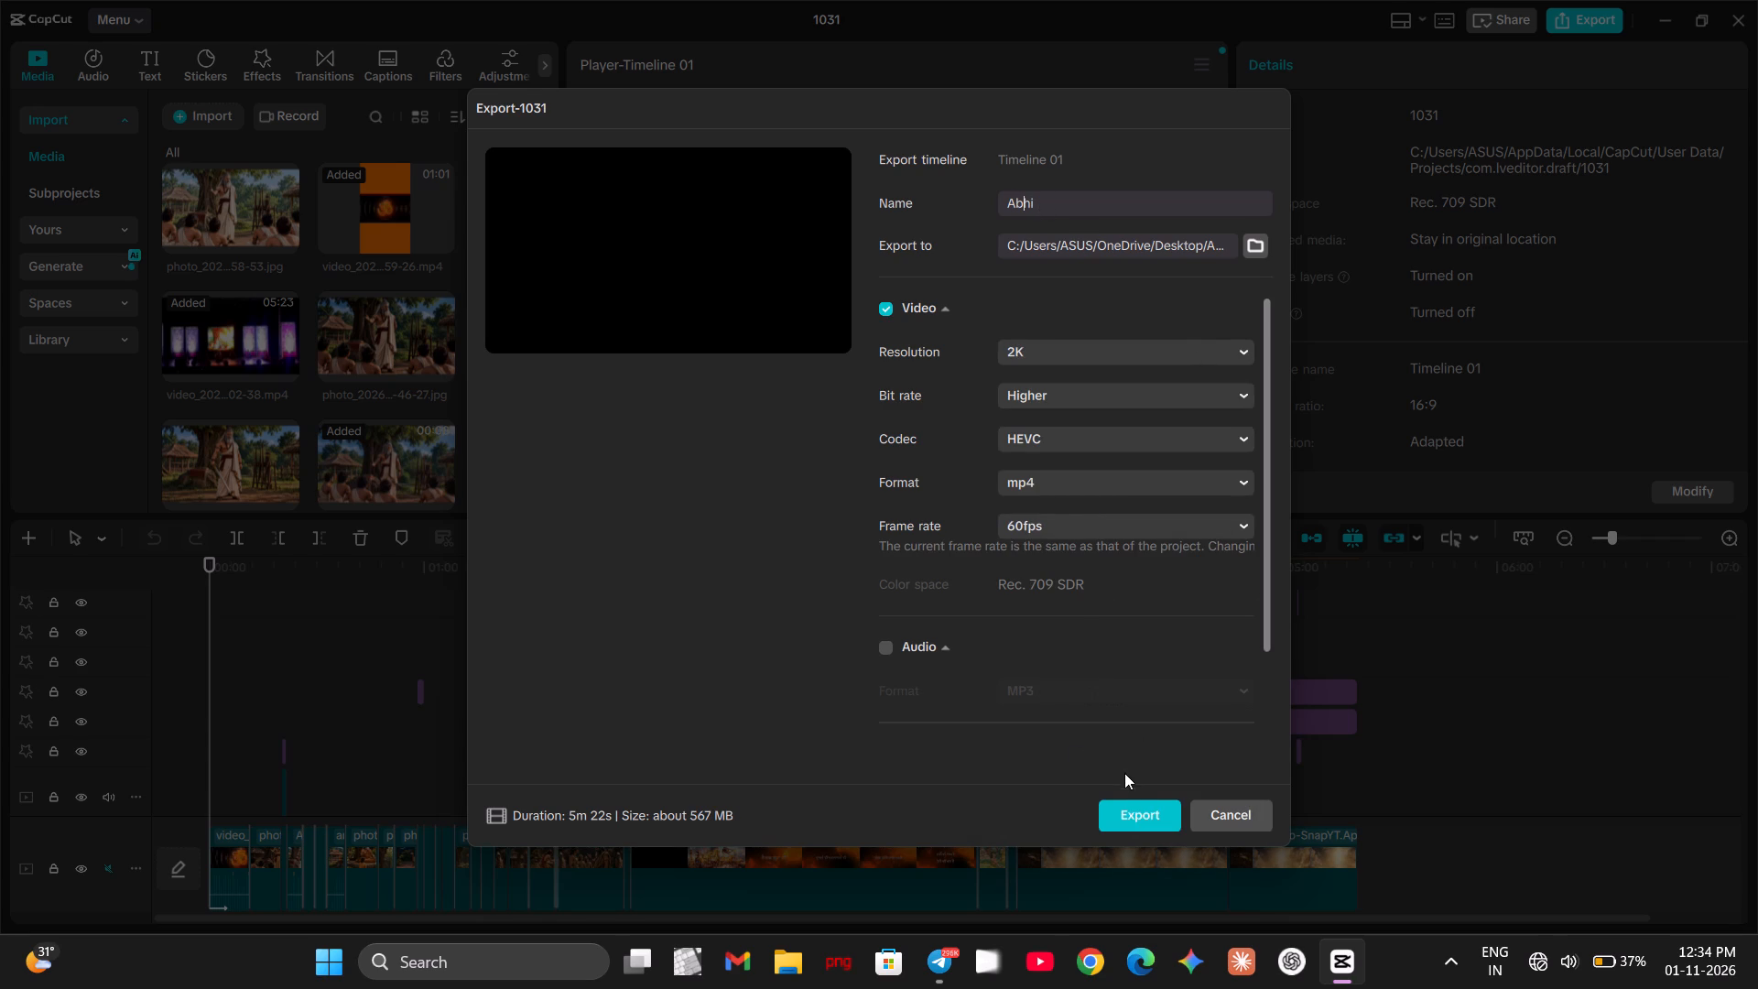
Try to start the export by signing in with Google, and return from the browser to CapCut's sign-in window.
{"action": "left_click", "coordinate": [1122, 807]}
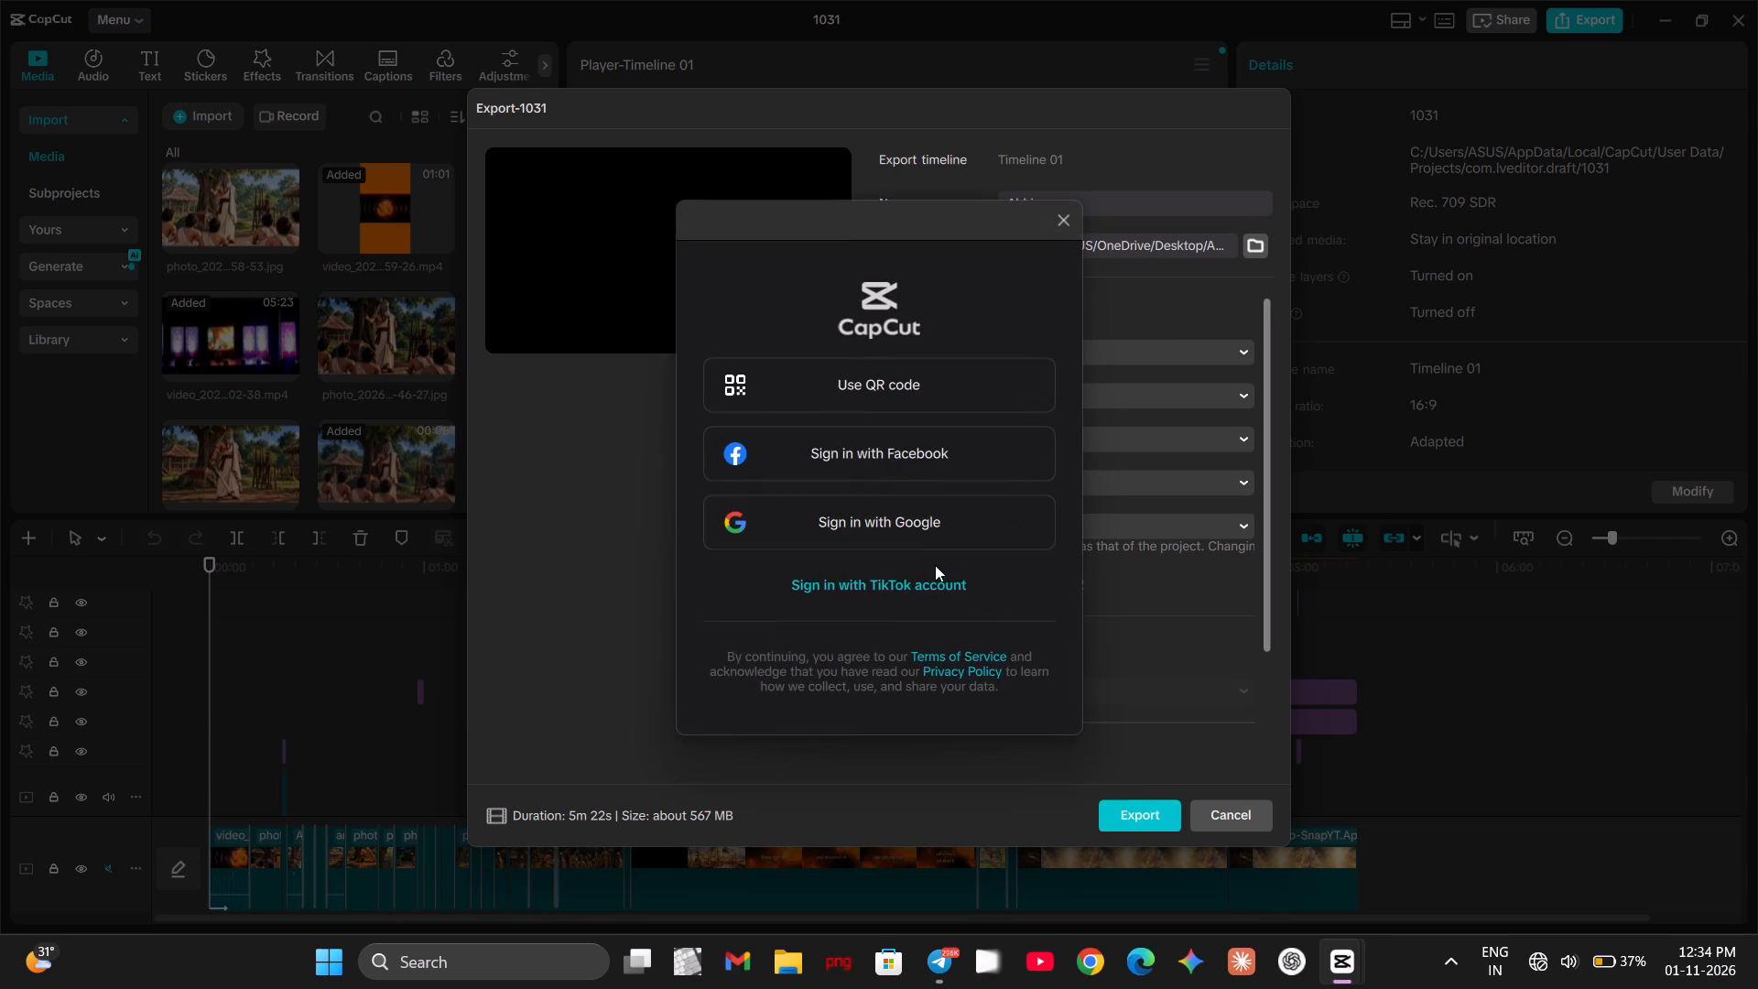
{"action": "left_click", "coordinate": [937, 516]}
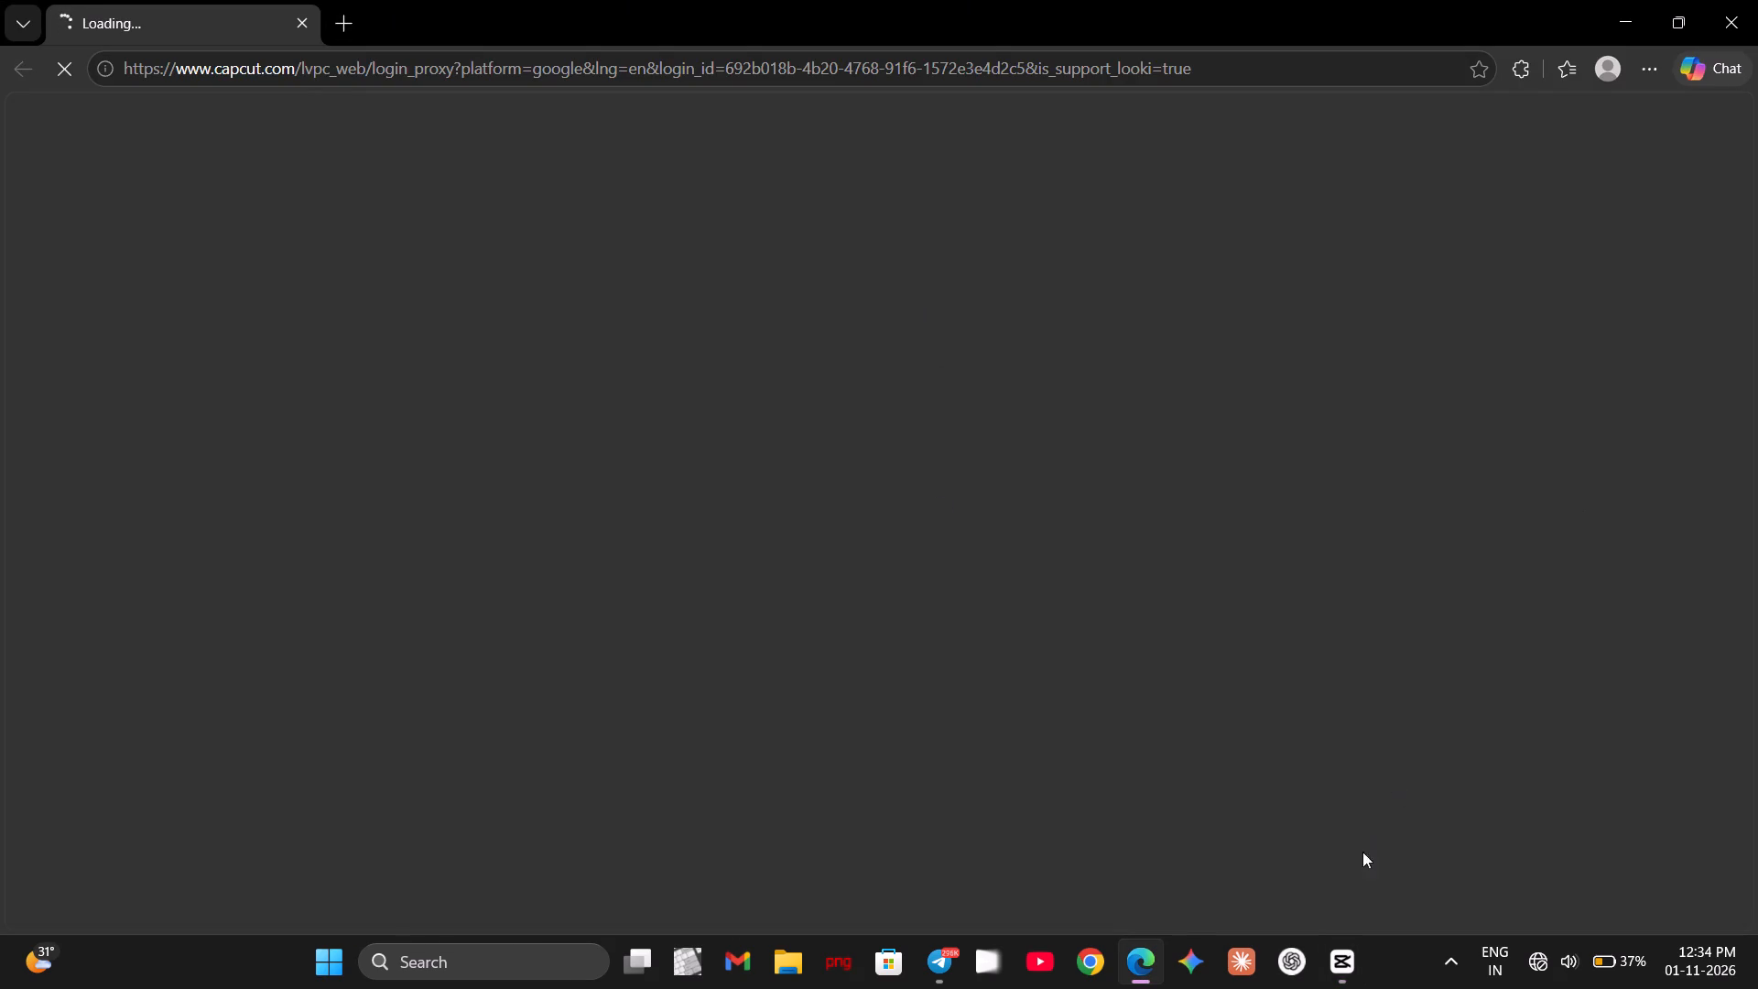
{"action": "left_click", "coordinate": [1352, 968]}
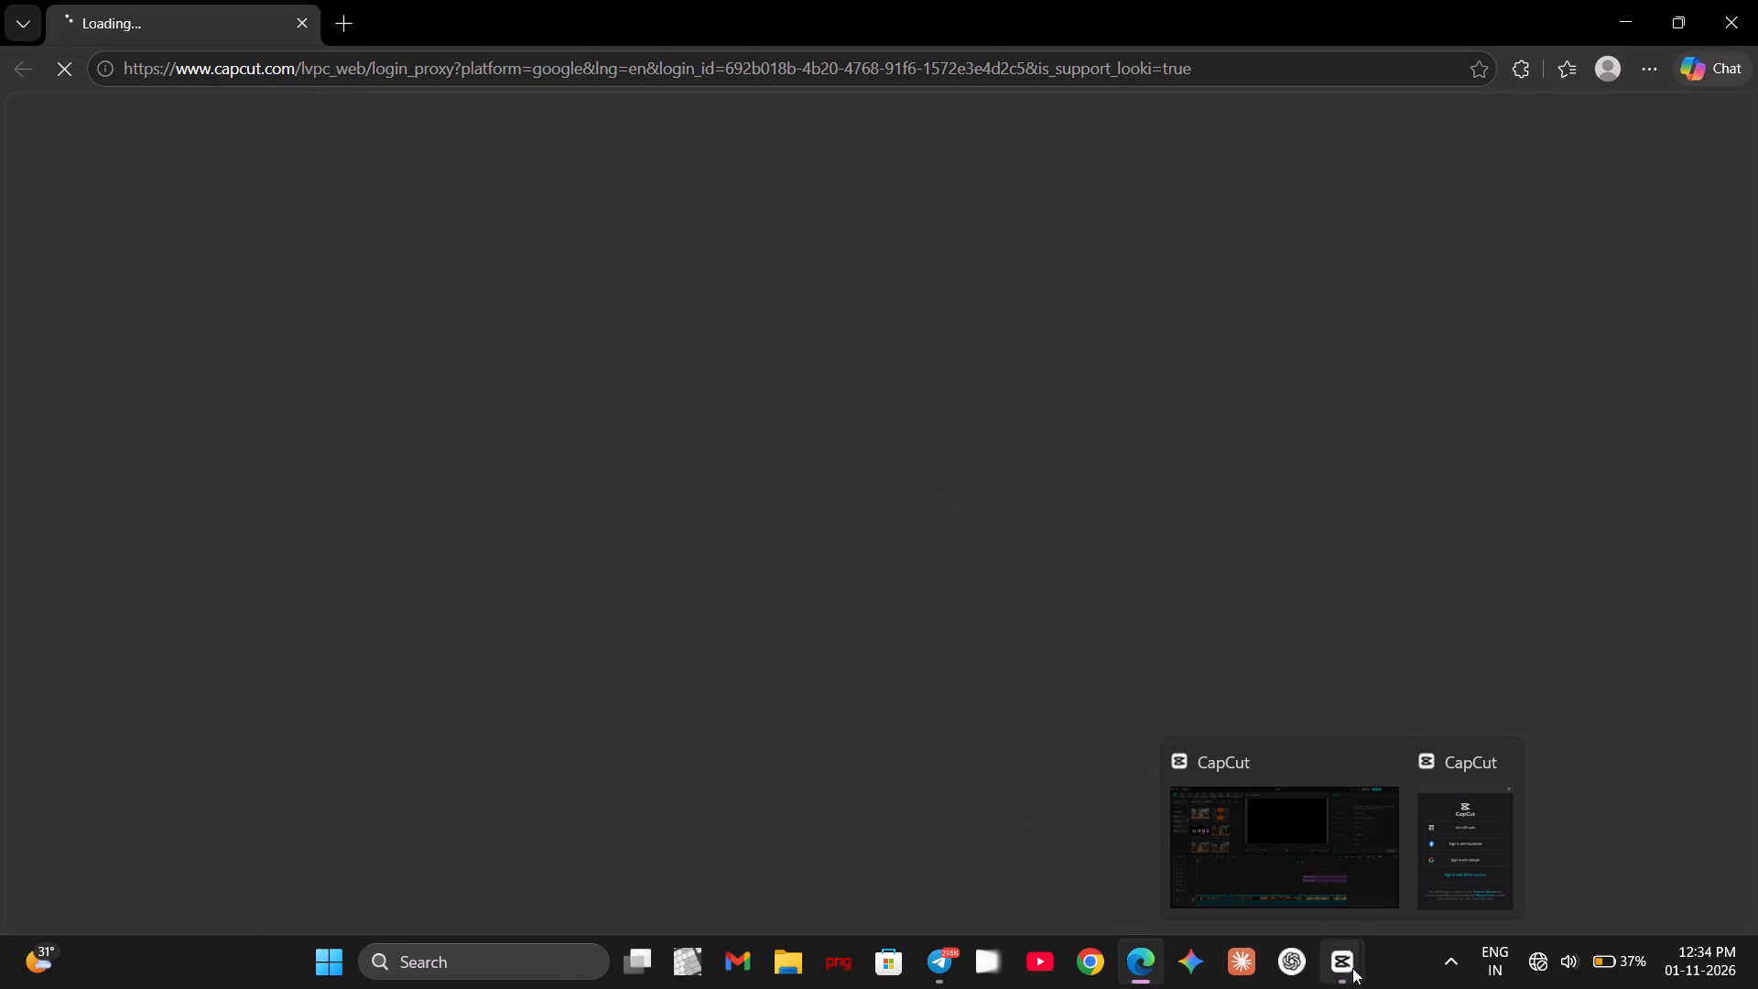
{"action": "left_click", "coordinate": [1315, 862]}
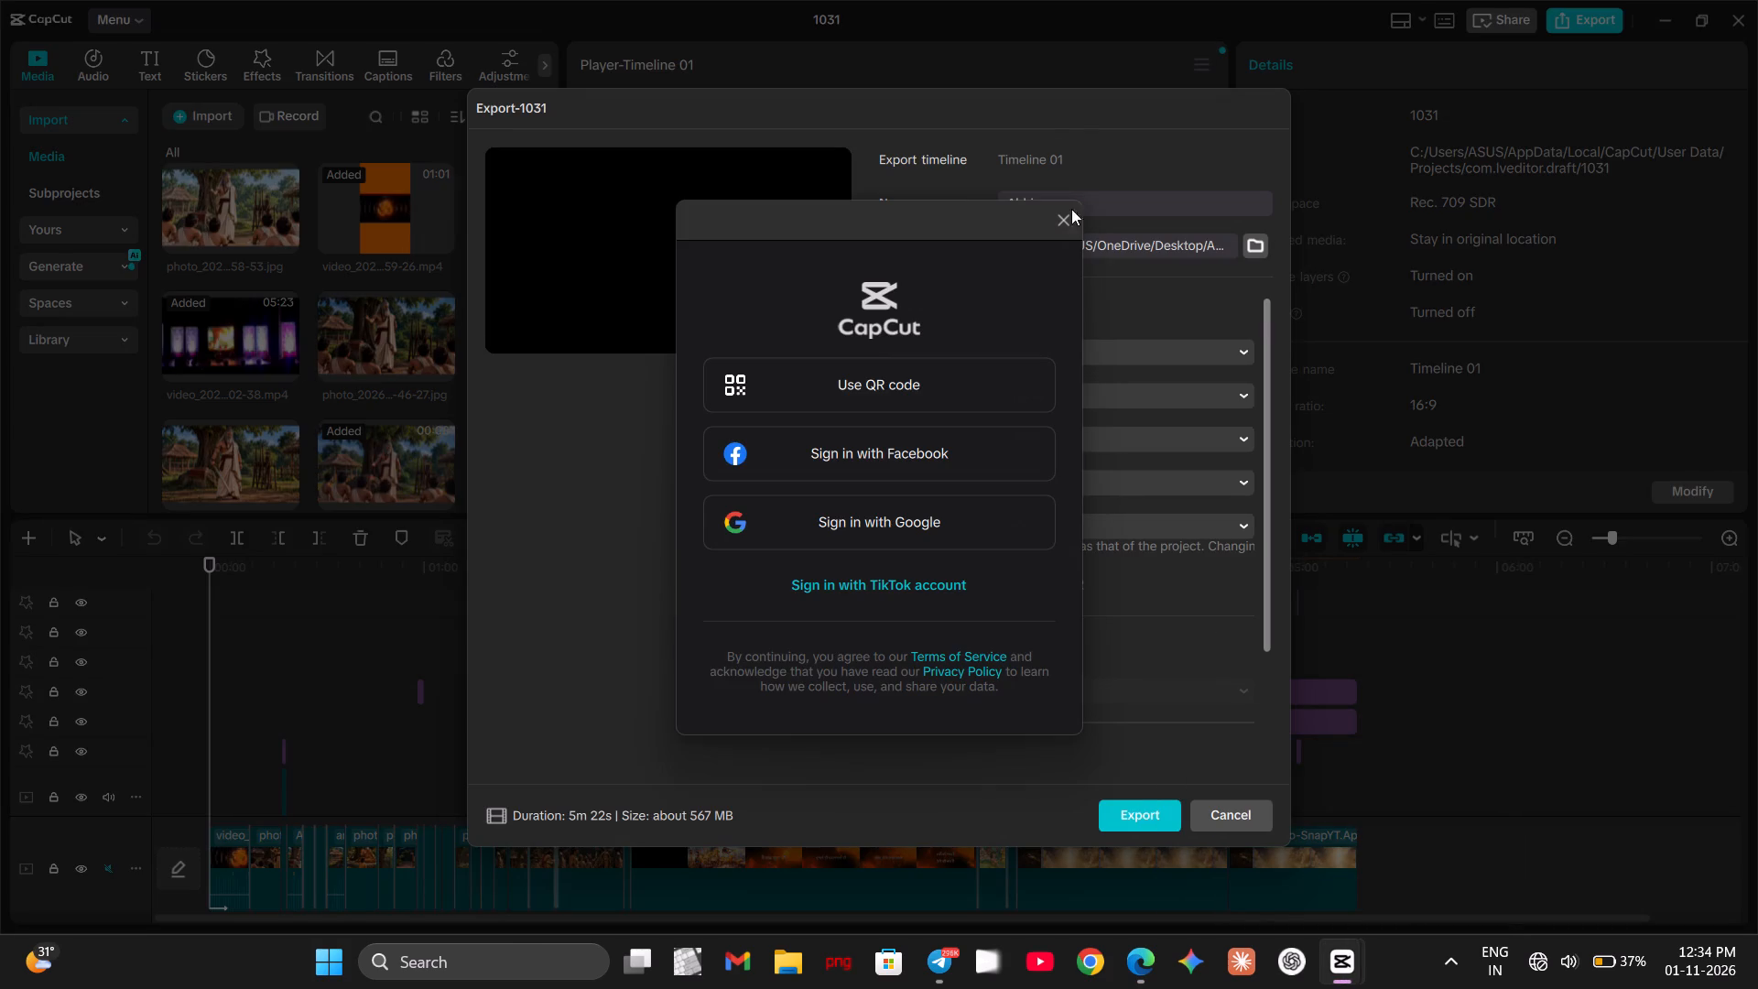
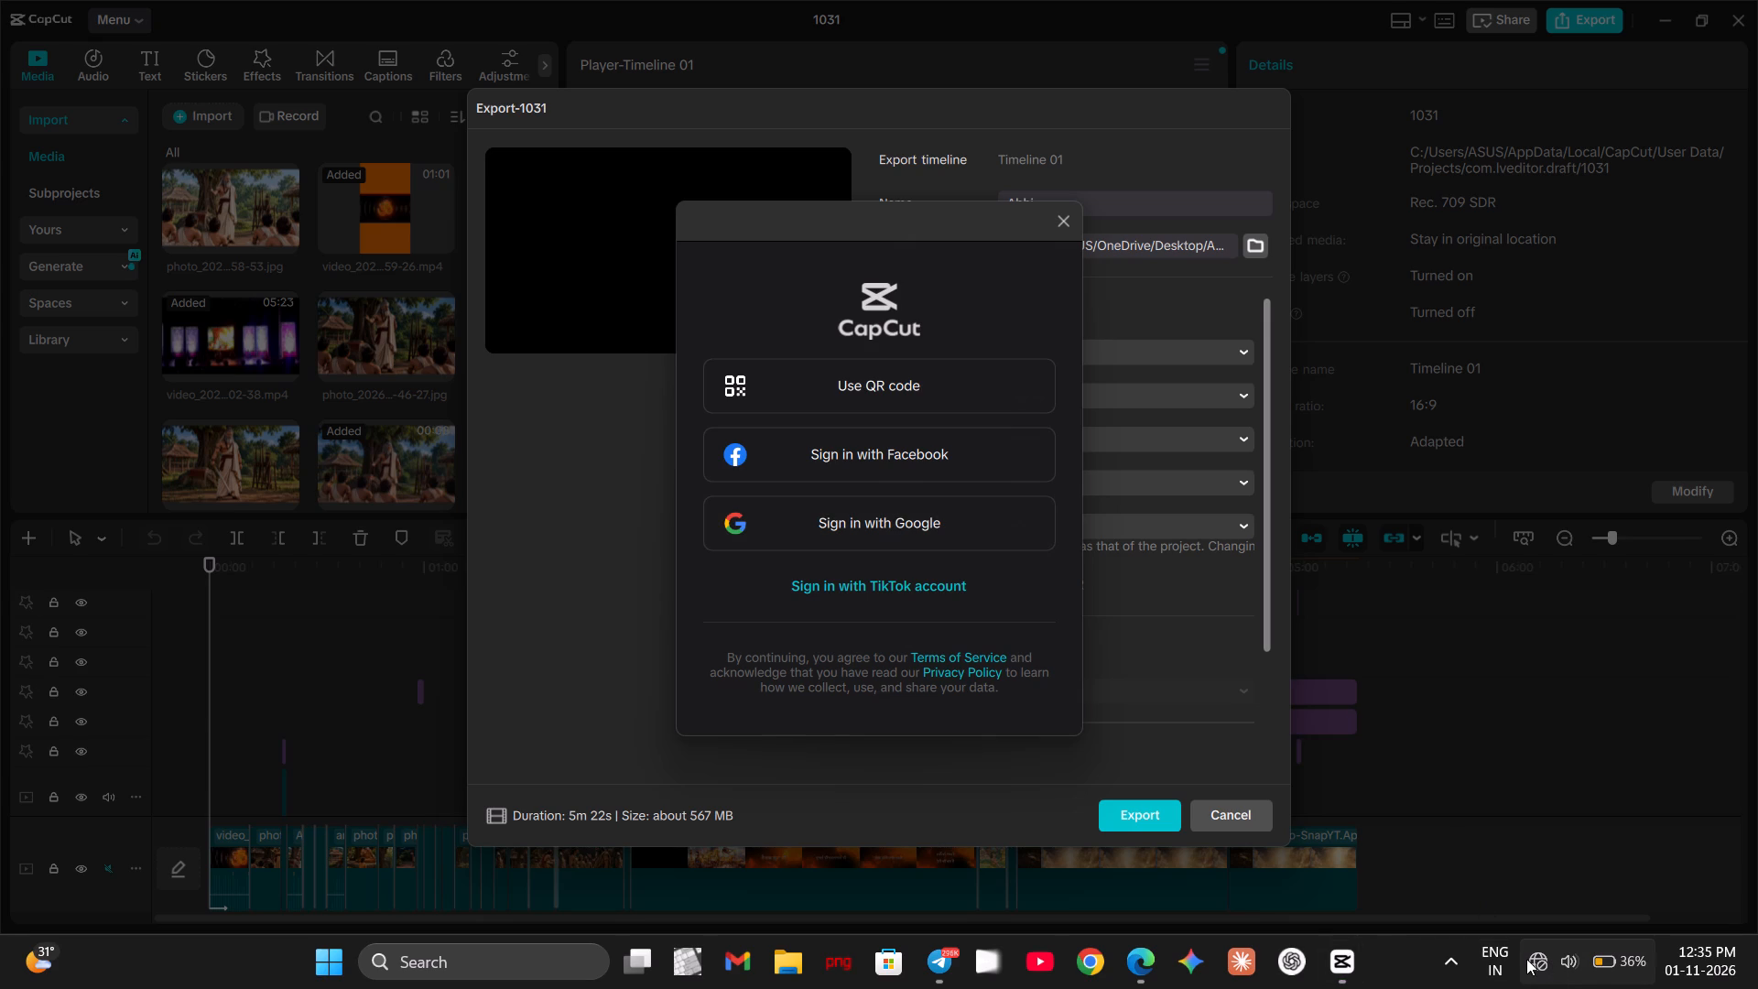
Dismiss the sign-in request and cancel the pending export of project 1031.
{"action": "left_click", "coordinate": [1533, 960]}
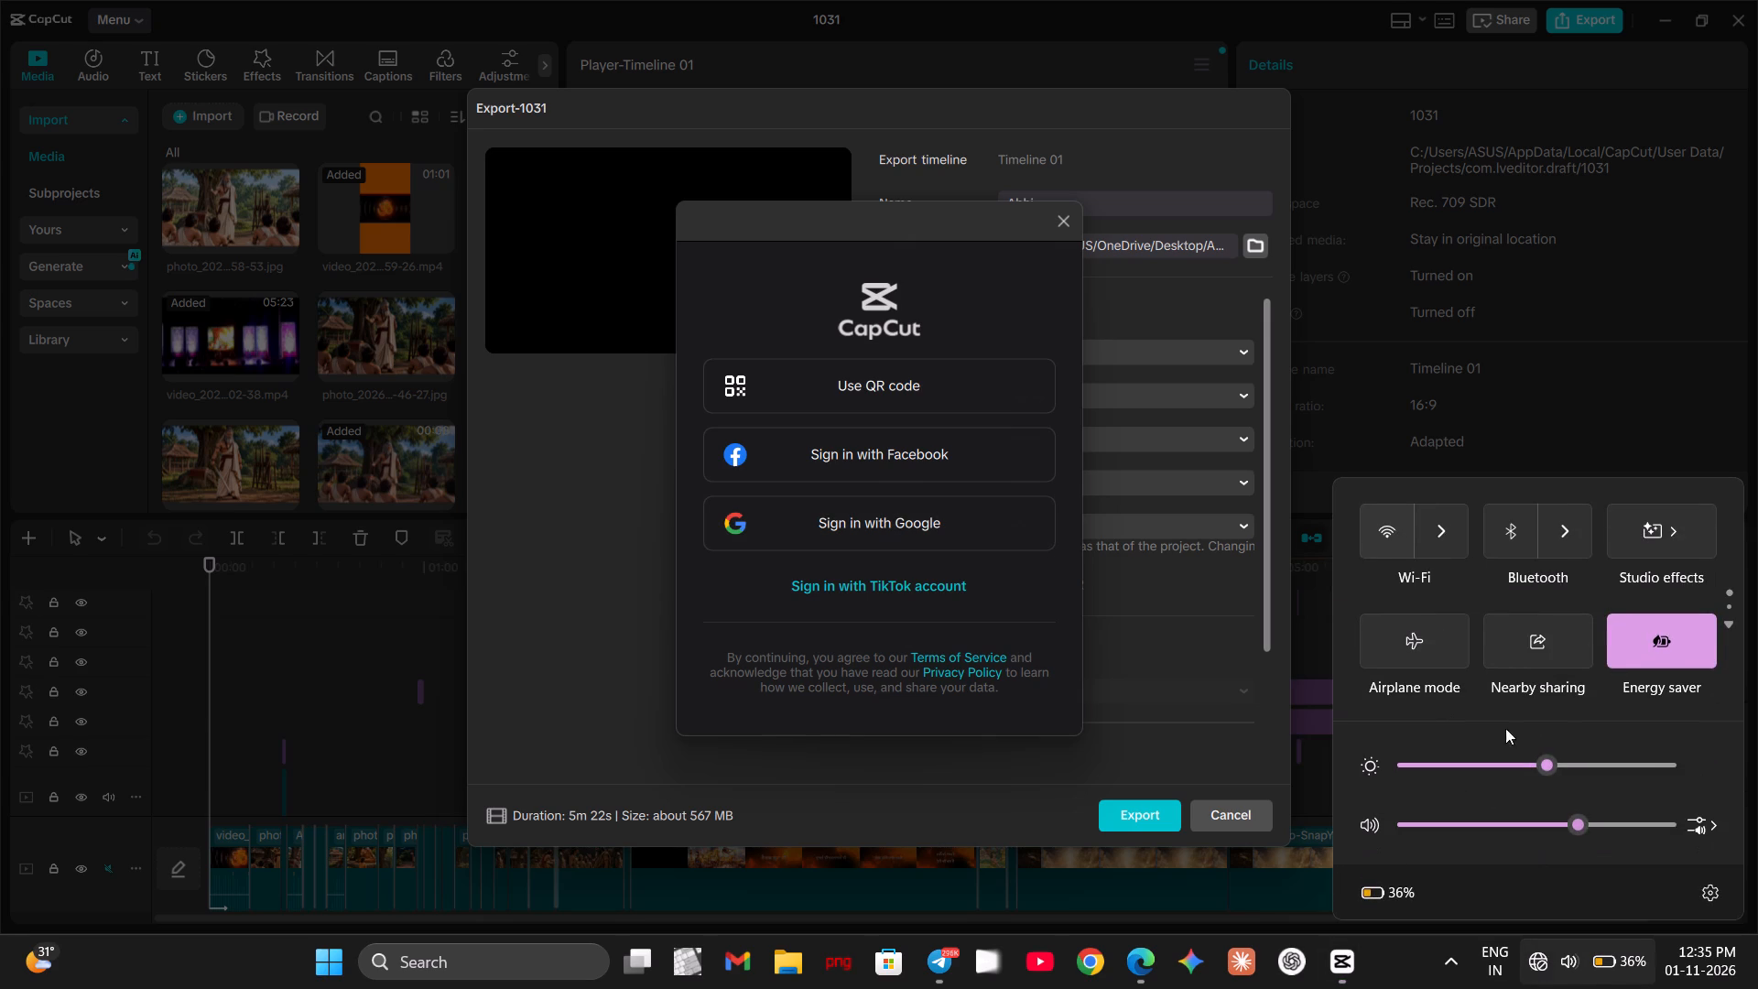
{"action": "left_click", "coordinate": [1058, 211]}
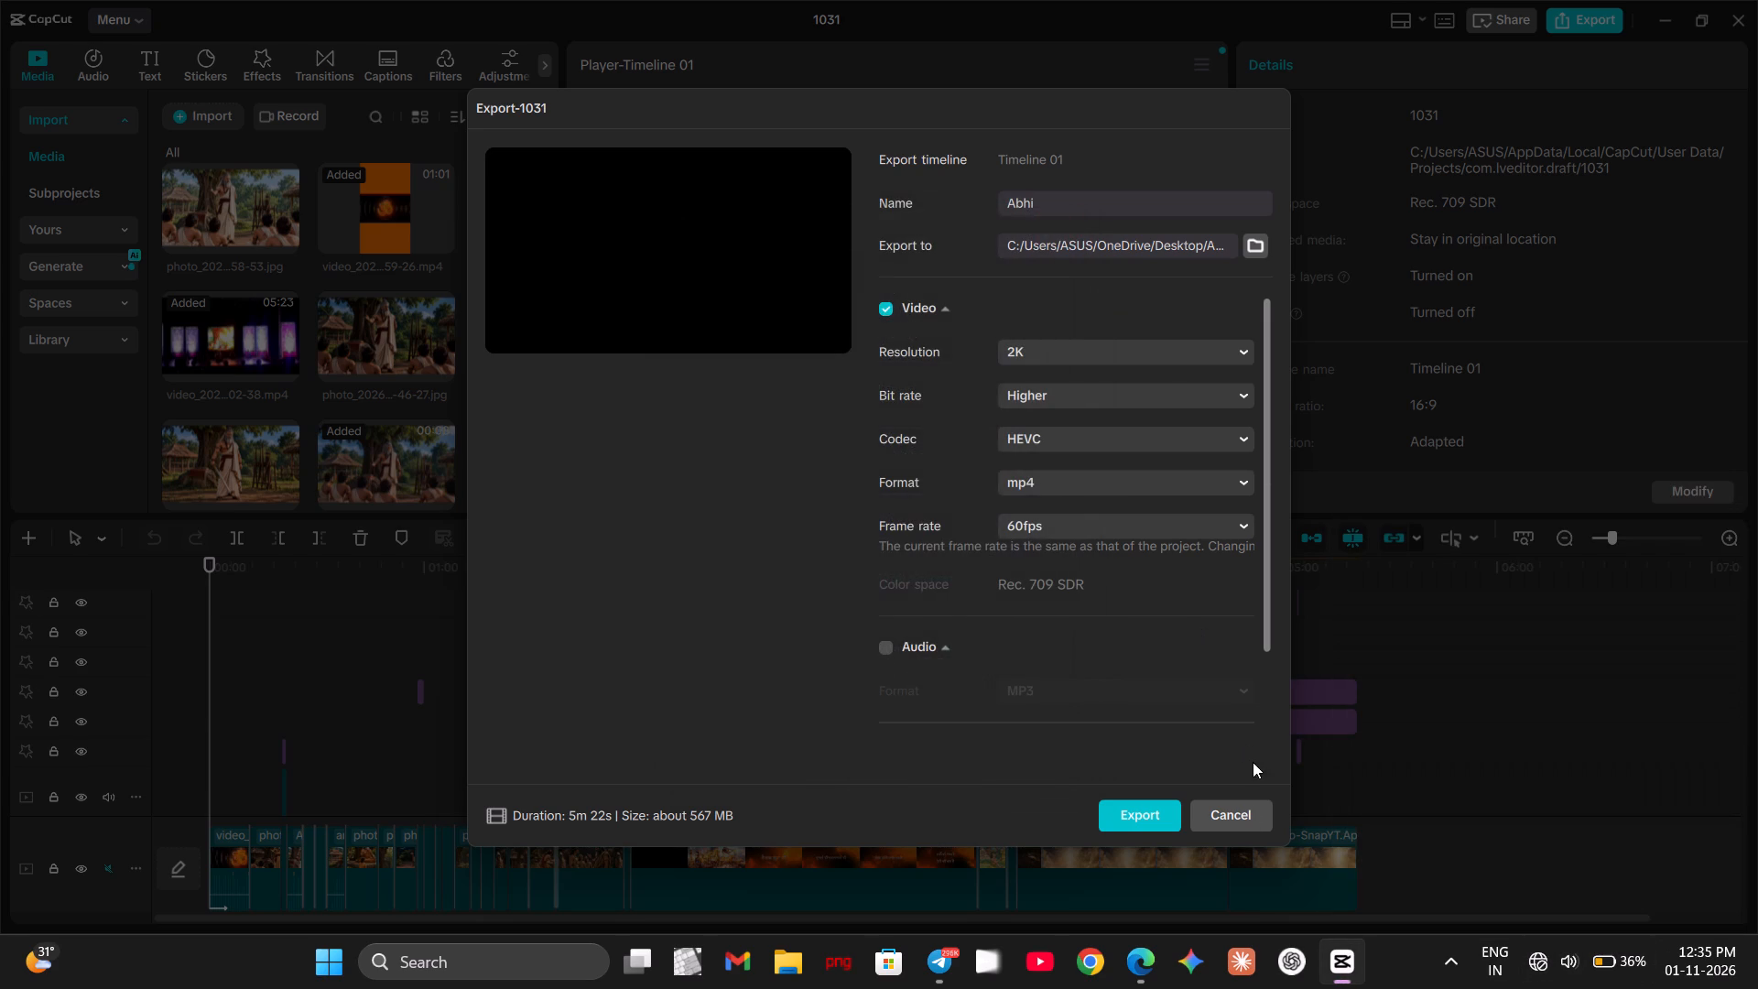
{"action": "left_click", "coordinate": [1239, 823]}
Close project 1031 and exit the video editor completely.
{"action": "left_click", "coordinate": [1757, 0]}
{"action": "left_click", "coordinate": [1743, 27]}
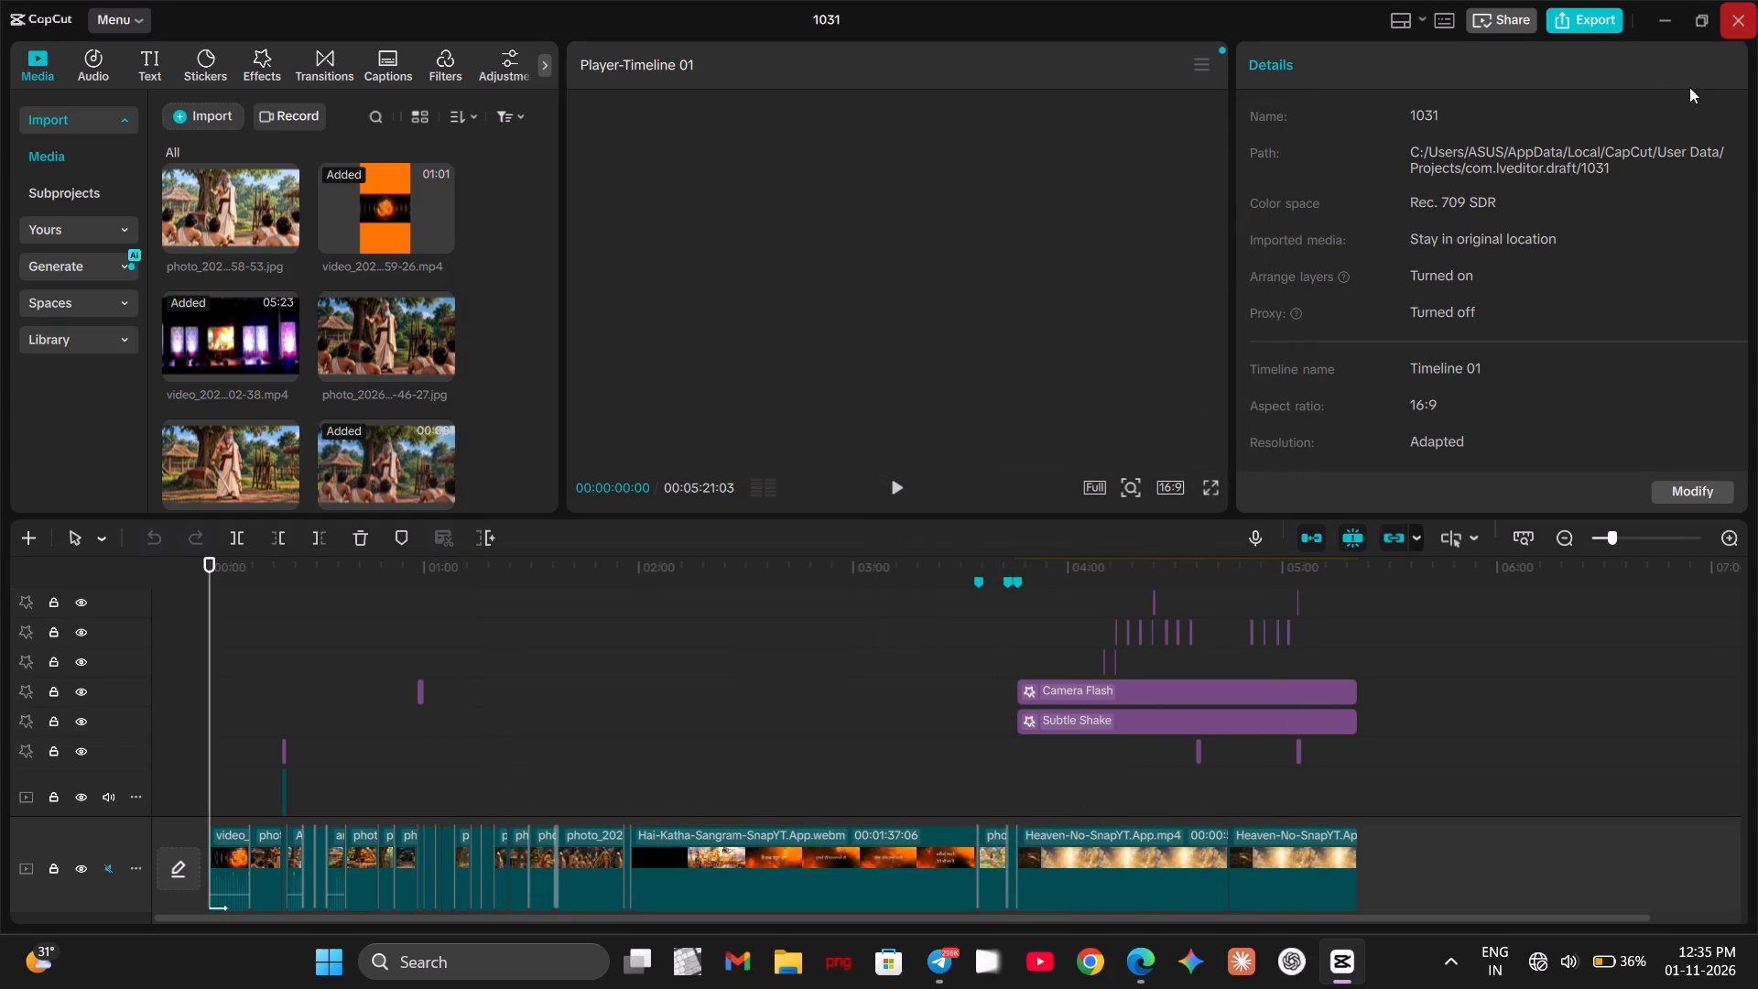
{"action": "left_click", "coordinate": [1714, 34]}
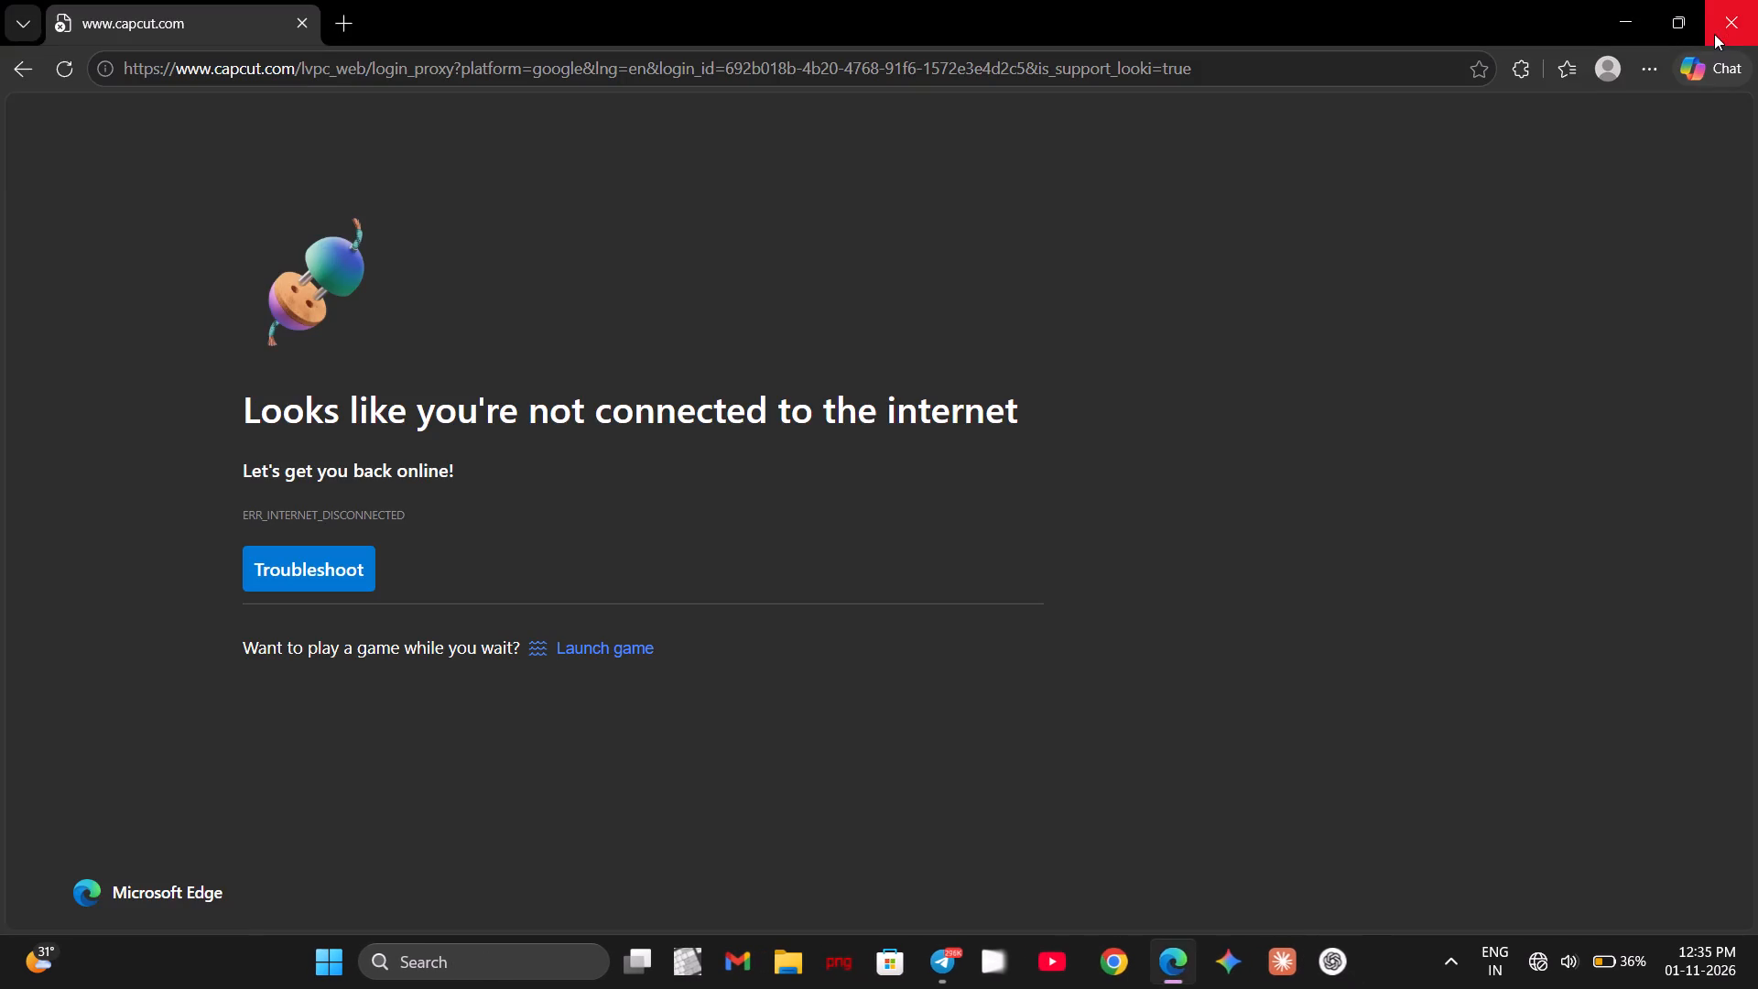
Close the browser window with the CapCut sign-in page.
{"action": "left_click", "coordinate": [1714, 34]}
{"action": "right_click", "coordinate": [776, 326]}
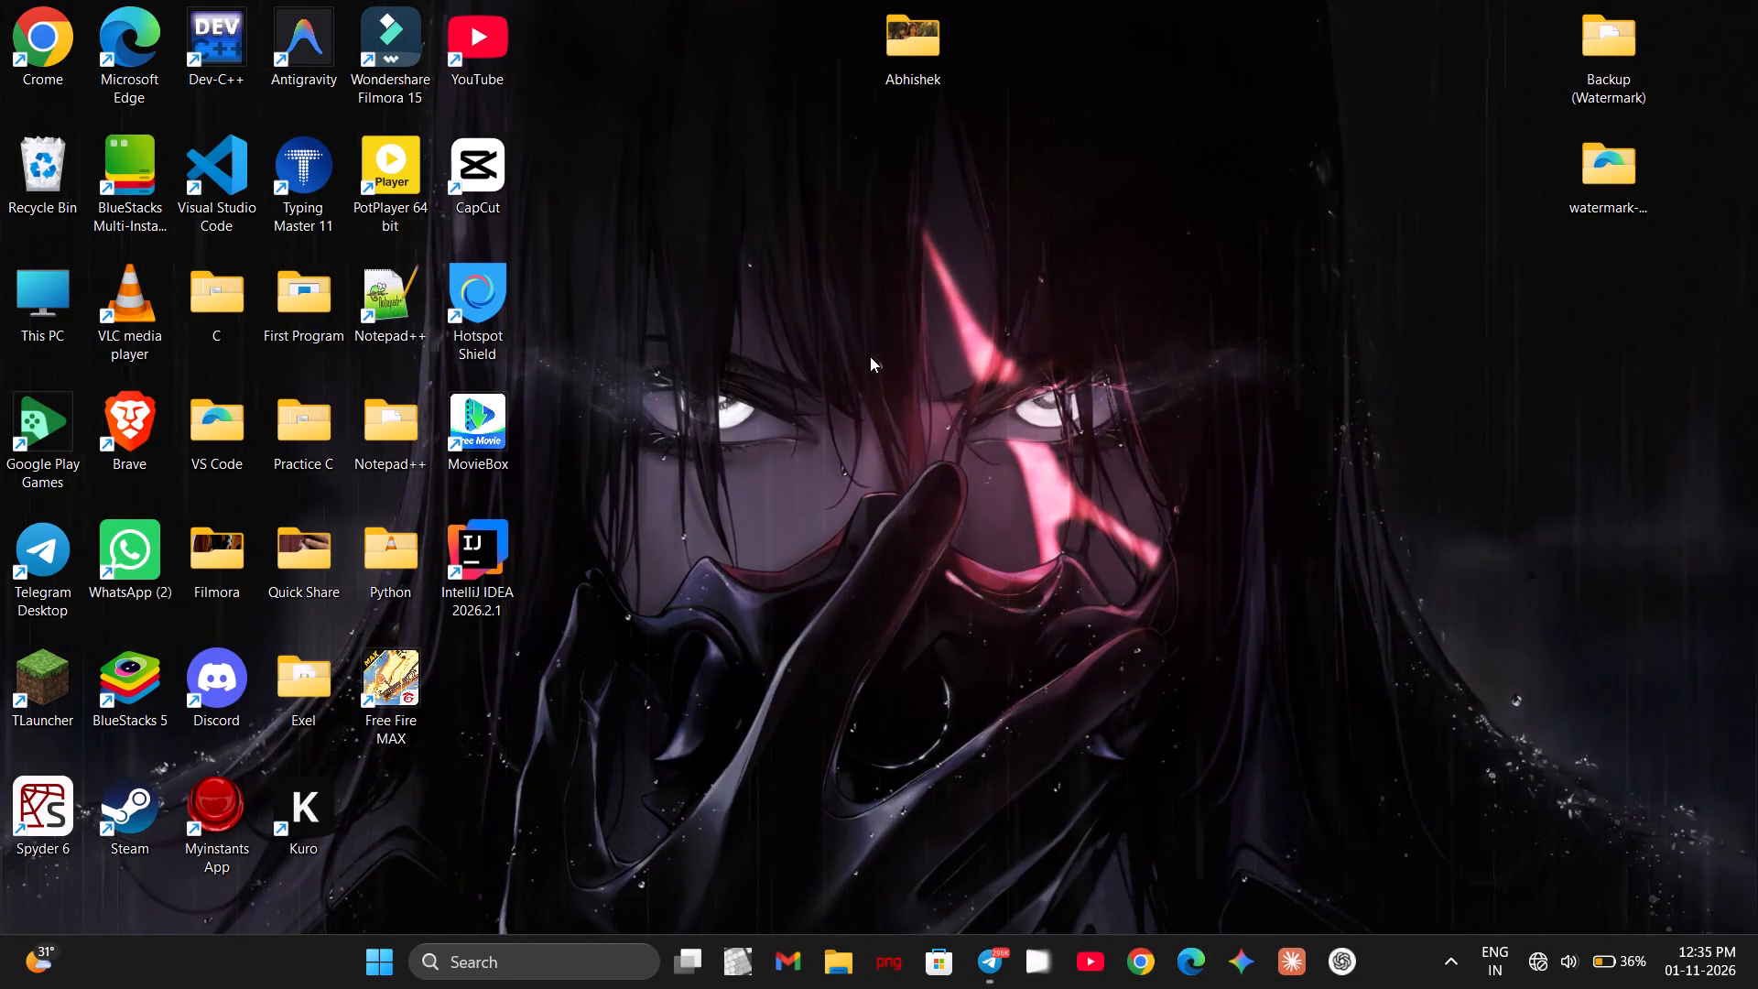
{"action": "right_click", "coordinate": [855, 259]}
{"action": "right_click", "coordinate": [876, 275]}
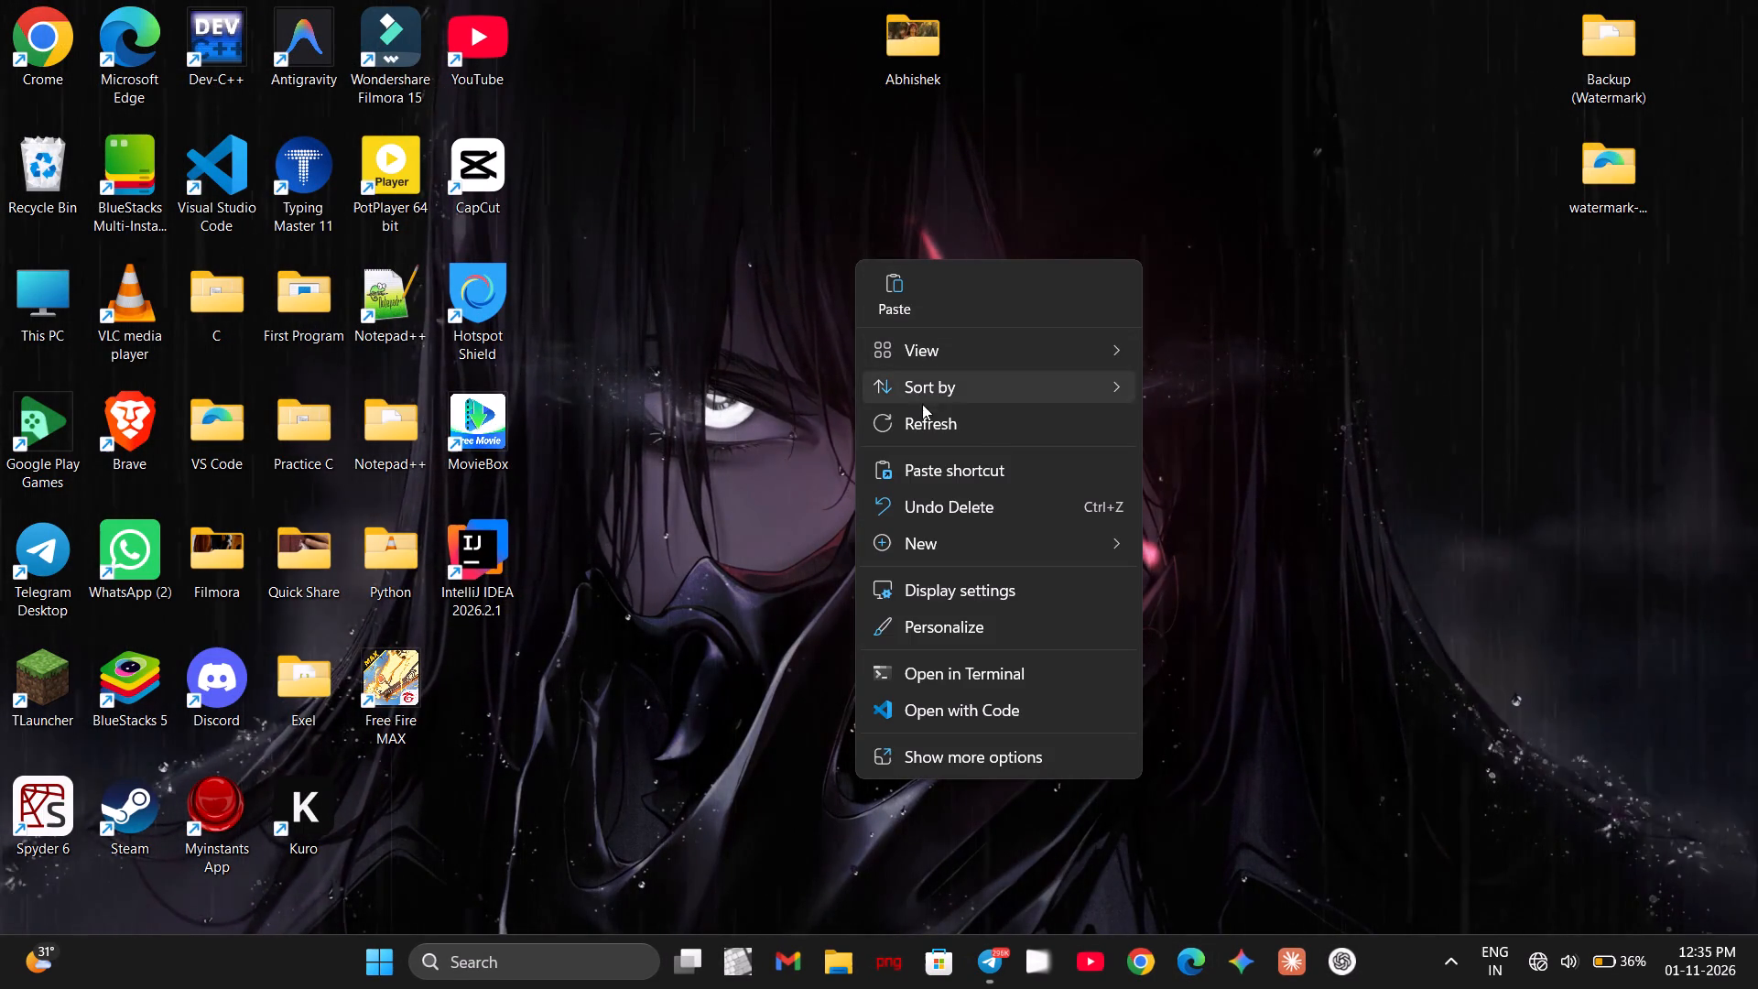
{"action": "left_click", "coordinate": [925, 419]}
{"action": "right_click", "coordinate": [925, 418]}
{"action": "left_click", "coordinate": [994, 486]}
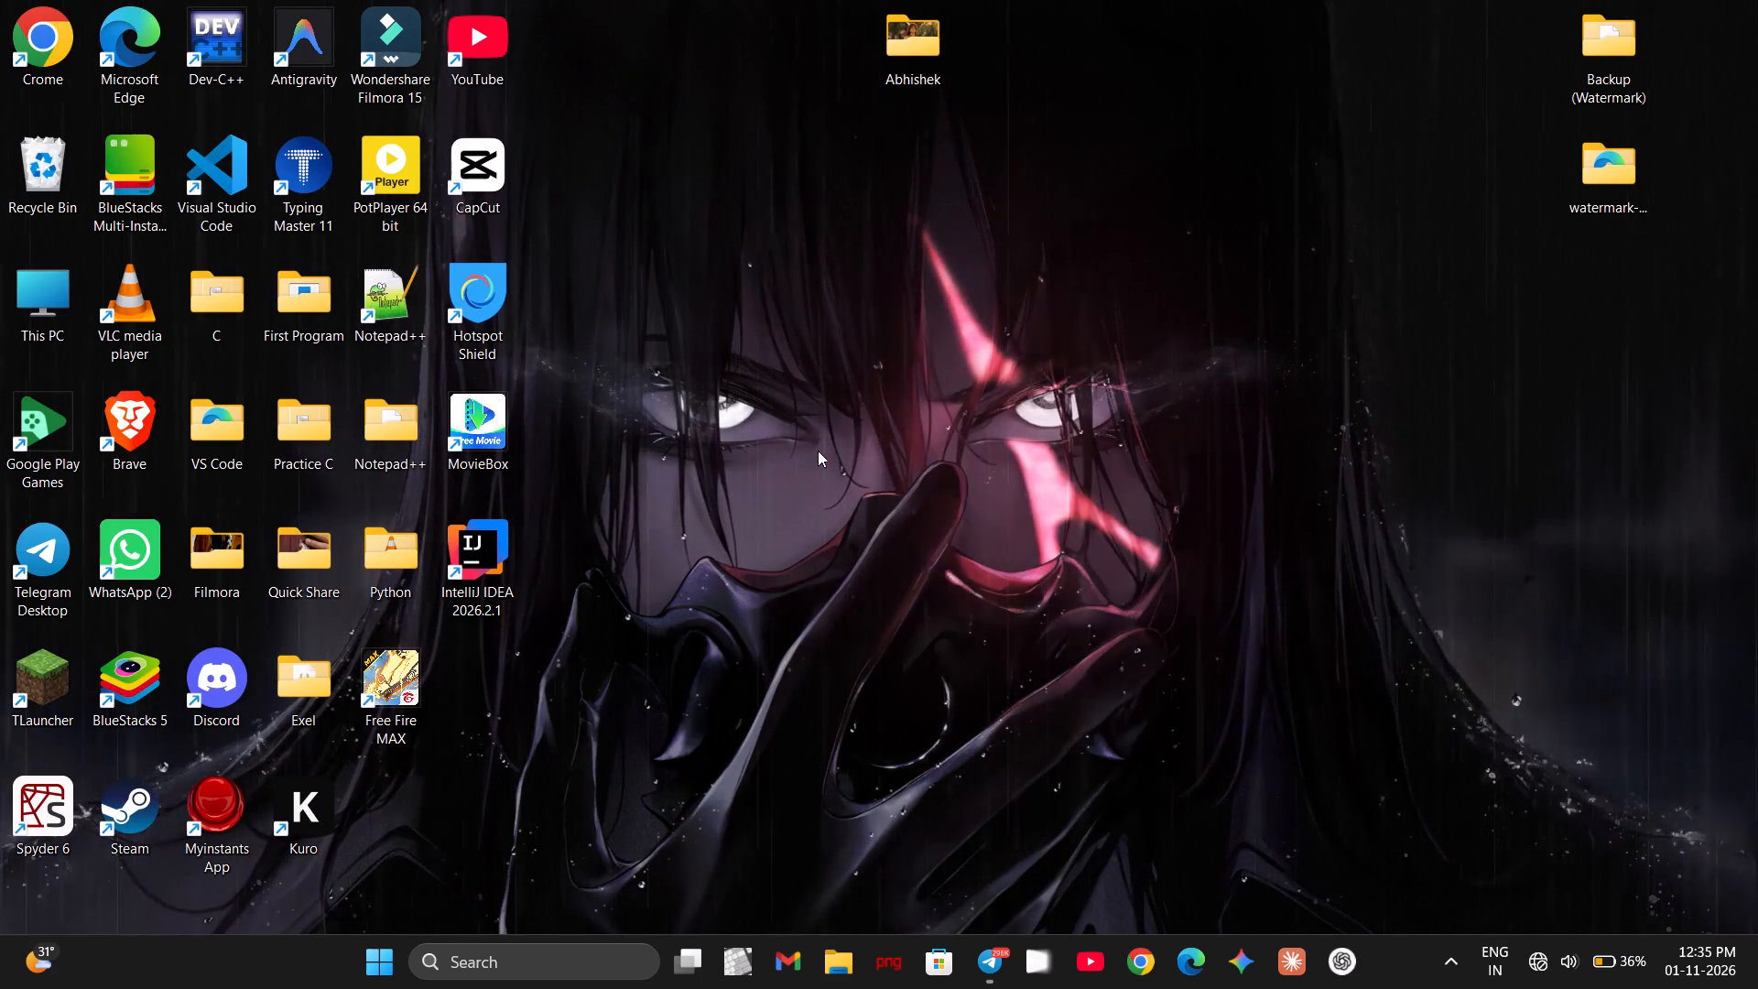
Launch CapCut from the desktop and open project 1031.
{"action": "double_click", "coordinate": [491, 173]}
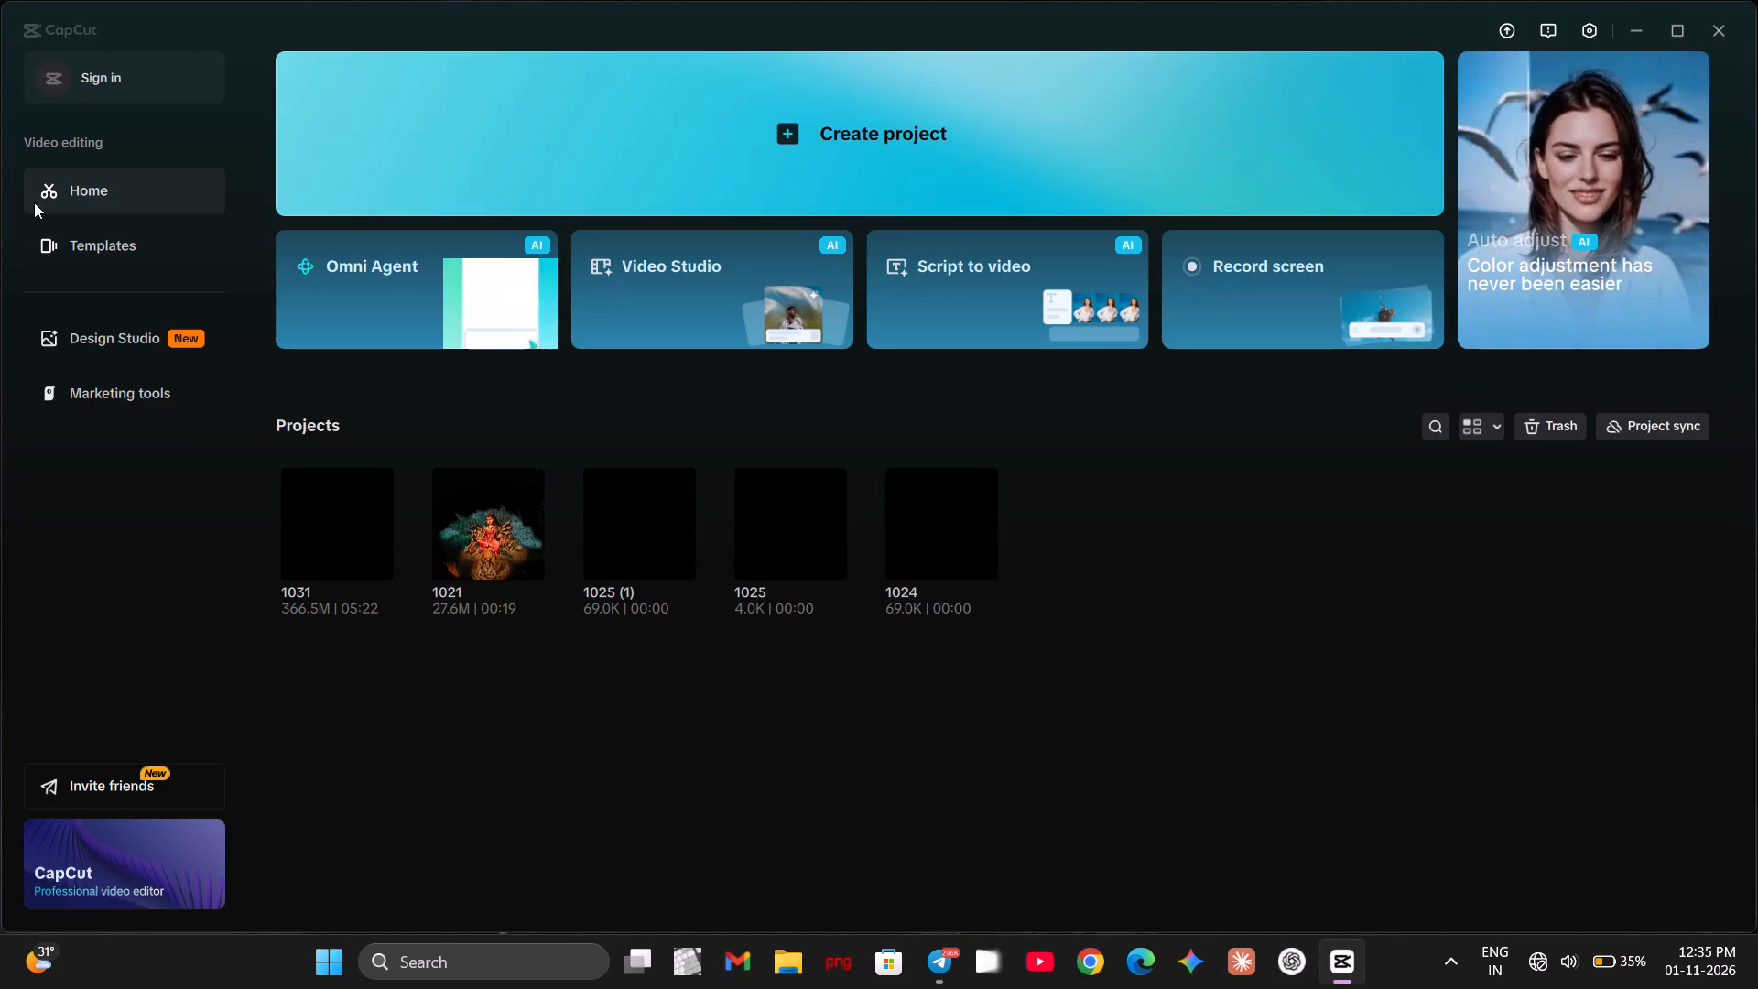
{"action": "left_click", "coordinate": [288, 518]}
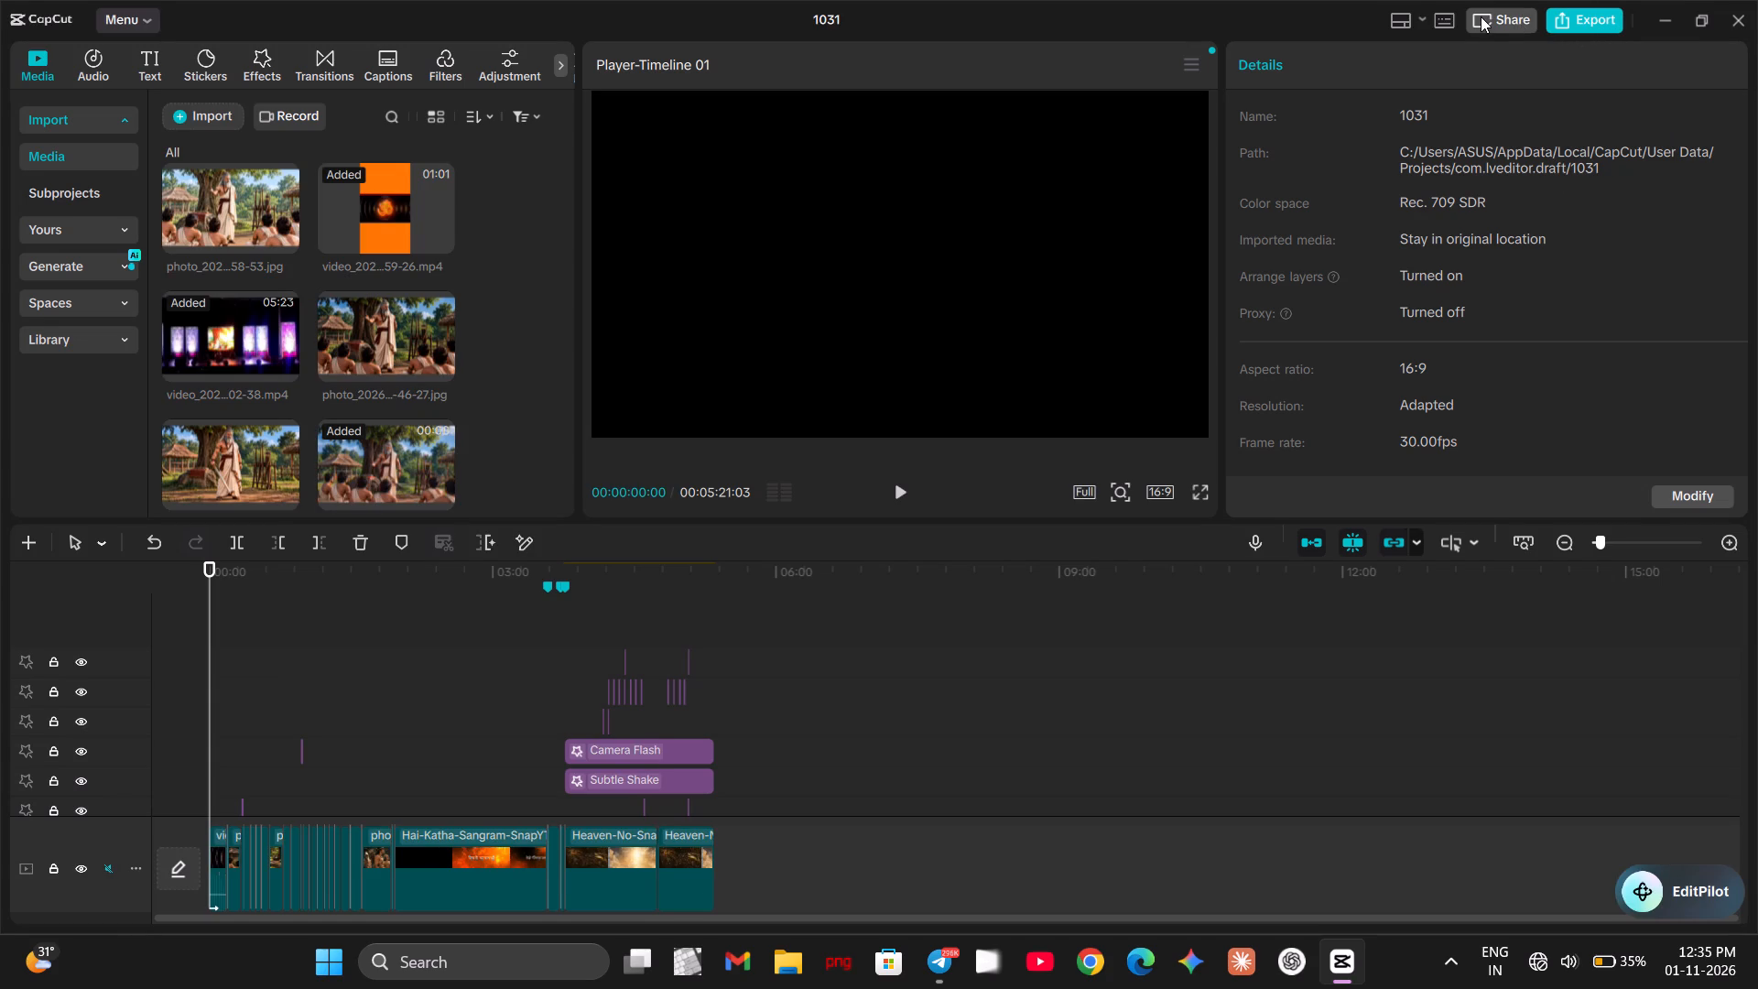
Start sharing project 1031, look through the list of Pro features and materials it uses, and return to editing.
{"action": "left_click", "coordinate": [1502, 16]}
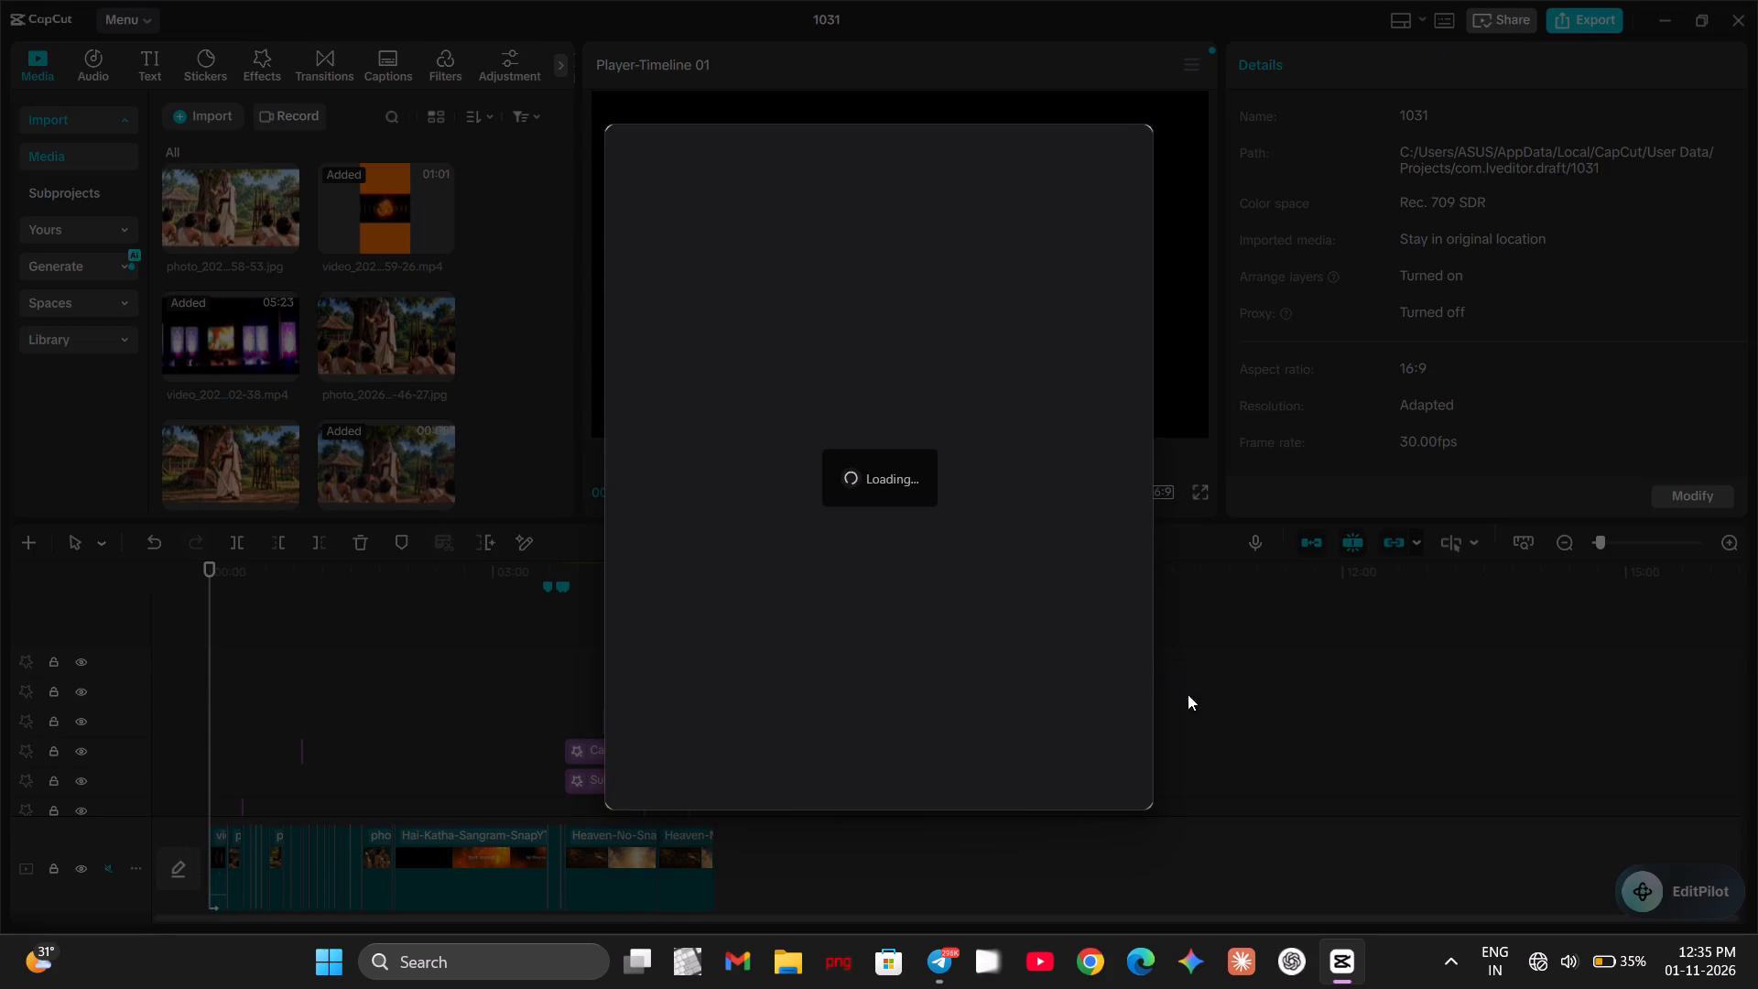
{"action": "scroll", "coordinate": [993, 699], "scroll_direction": "down", "scroll_amount": 3}
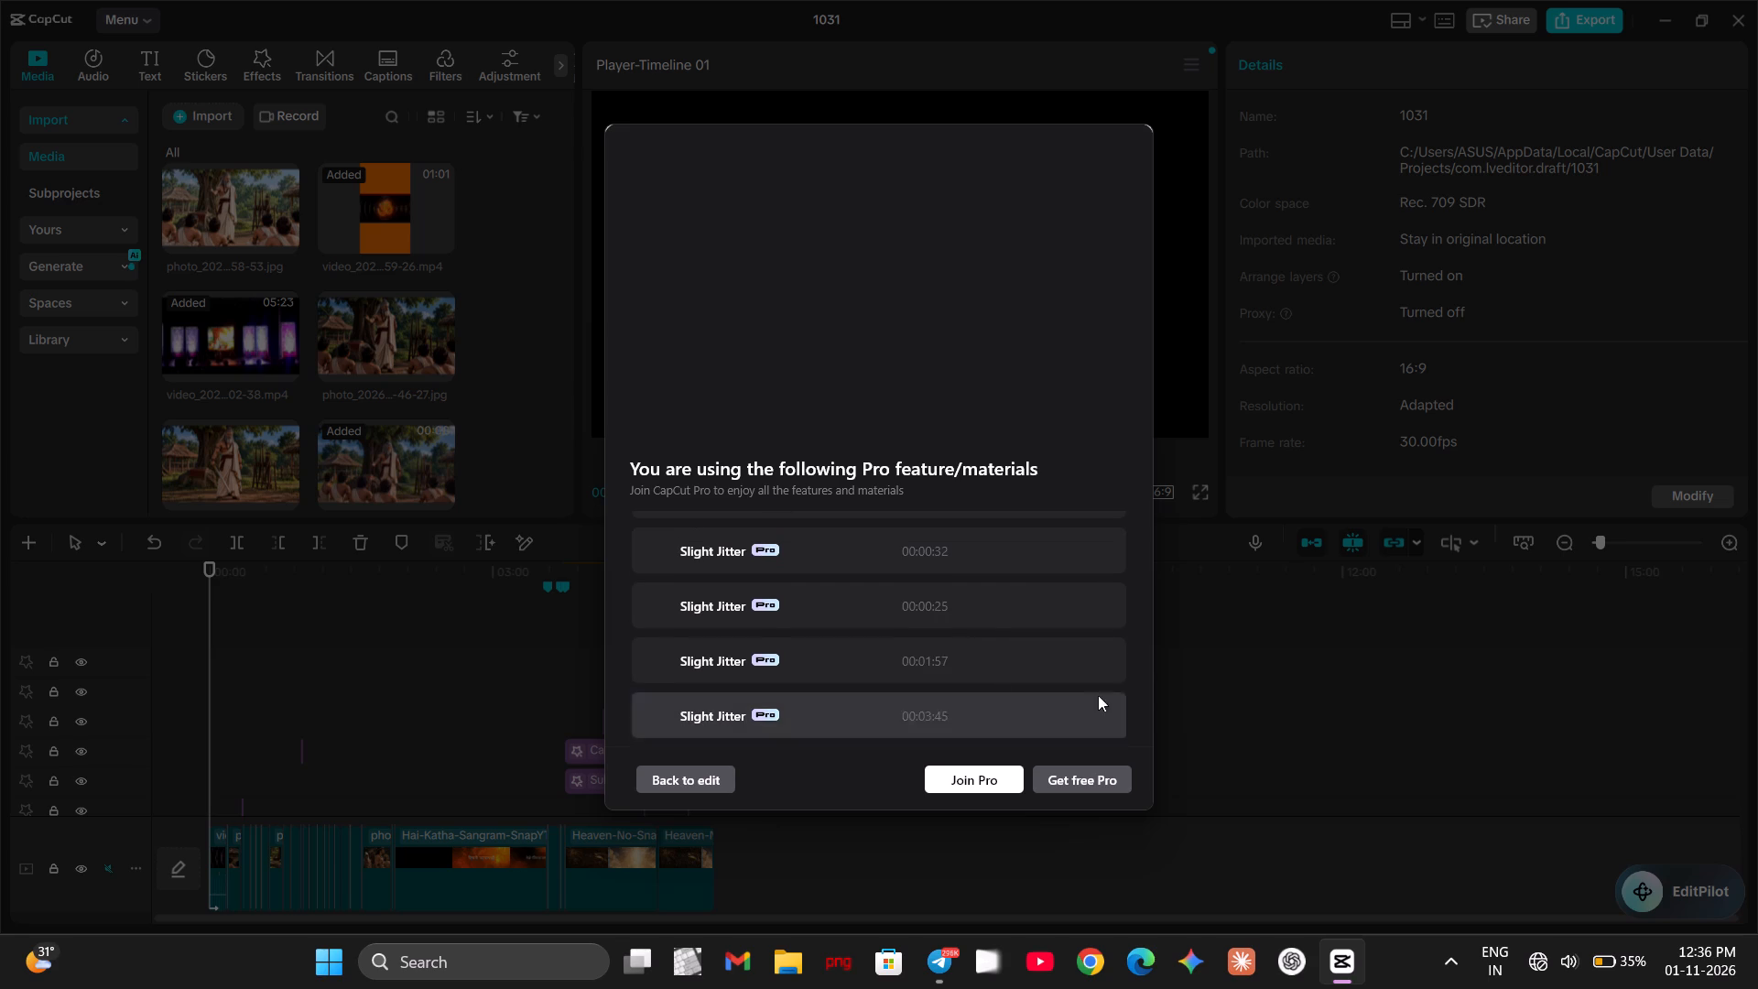
{"action": "left_click", "coordinate": [1263, 663]}
{"action": "left_click", "coordinate": [723, 782]}
Open the export settings for project 1031, set the frame rate to 60fps, and try to export the video.
{"action": "left_click", "coordinate": [1566, 14]}
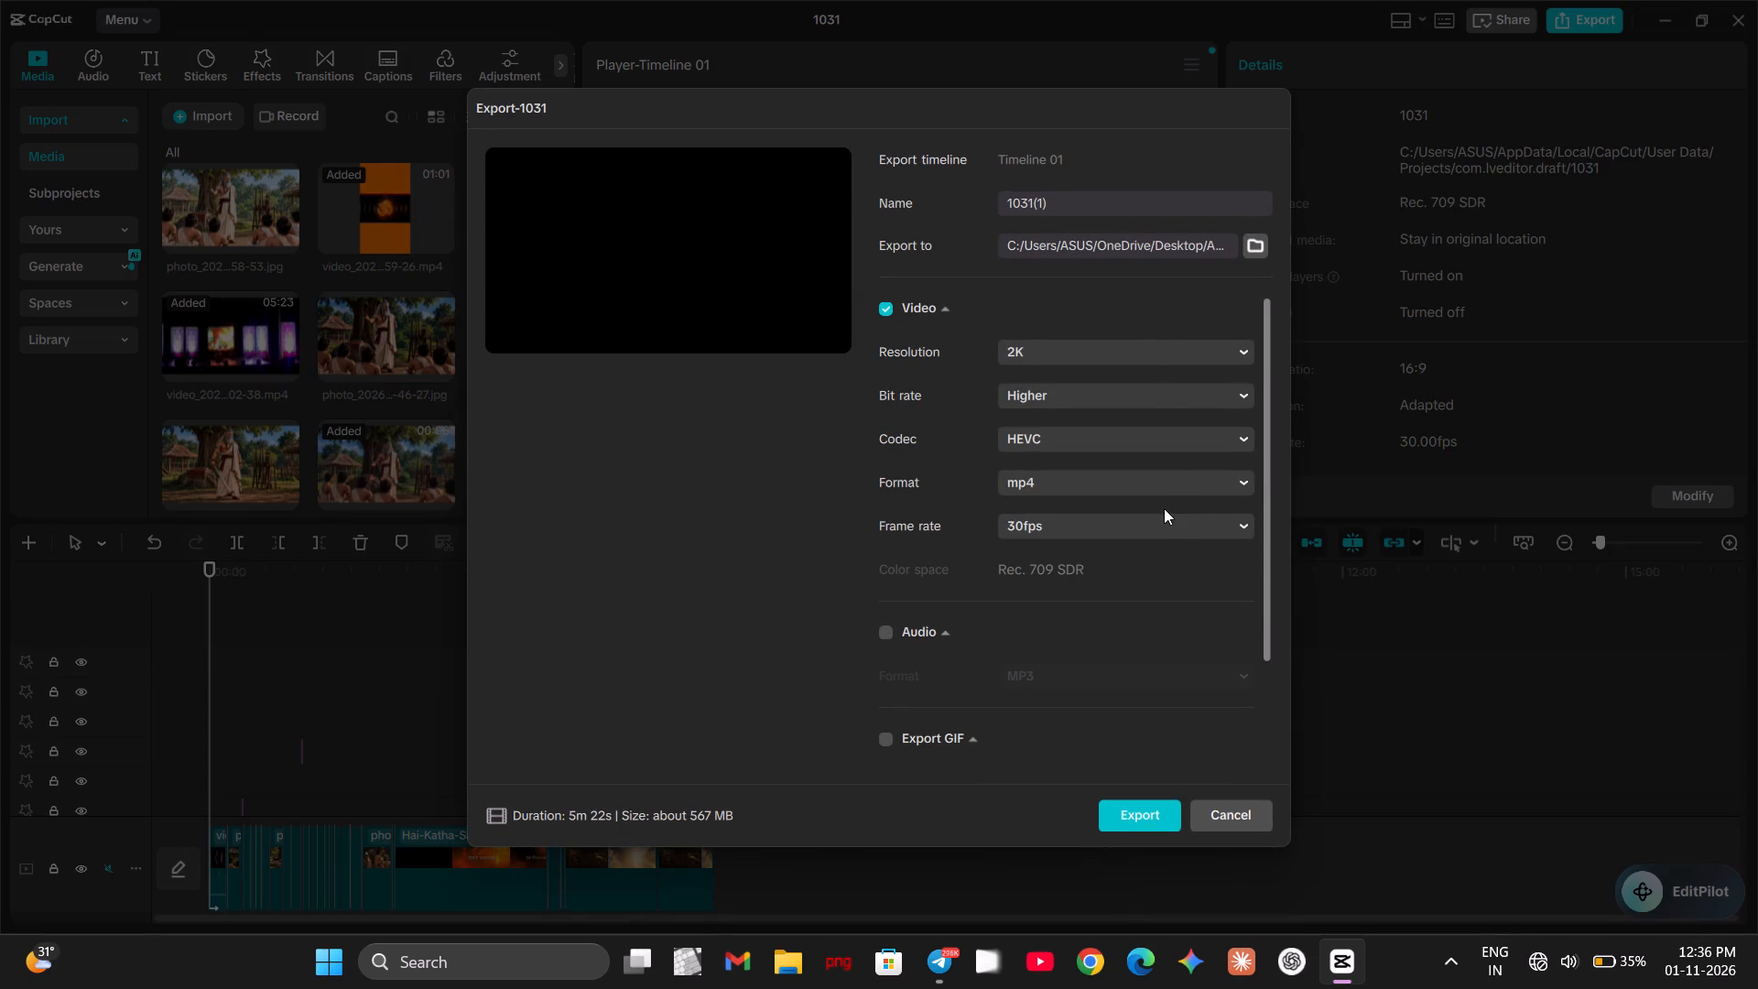
{"action": "left_click", "coordinate": [1157, 528]}
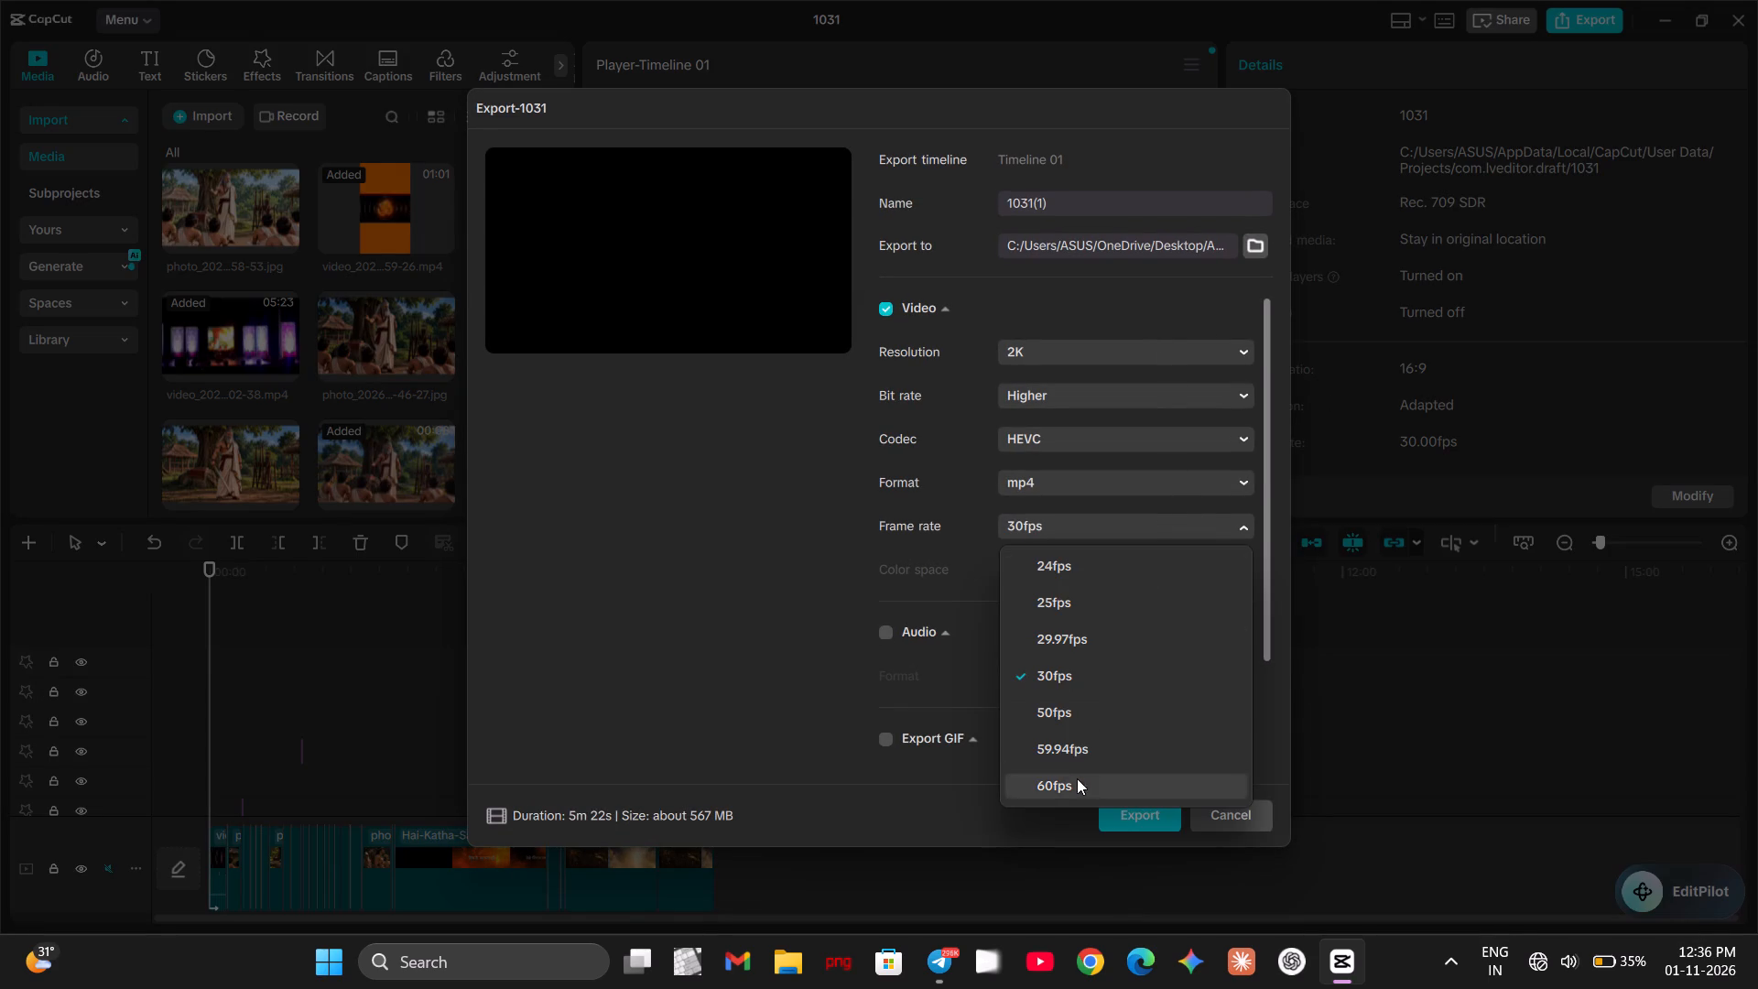
{"action": "left_click", "coordinate": [1077, 778]}
{"action": "left_click", "coordinate": [1138, 815]}
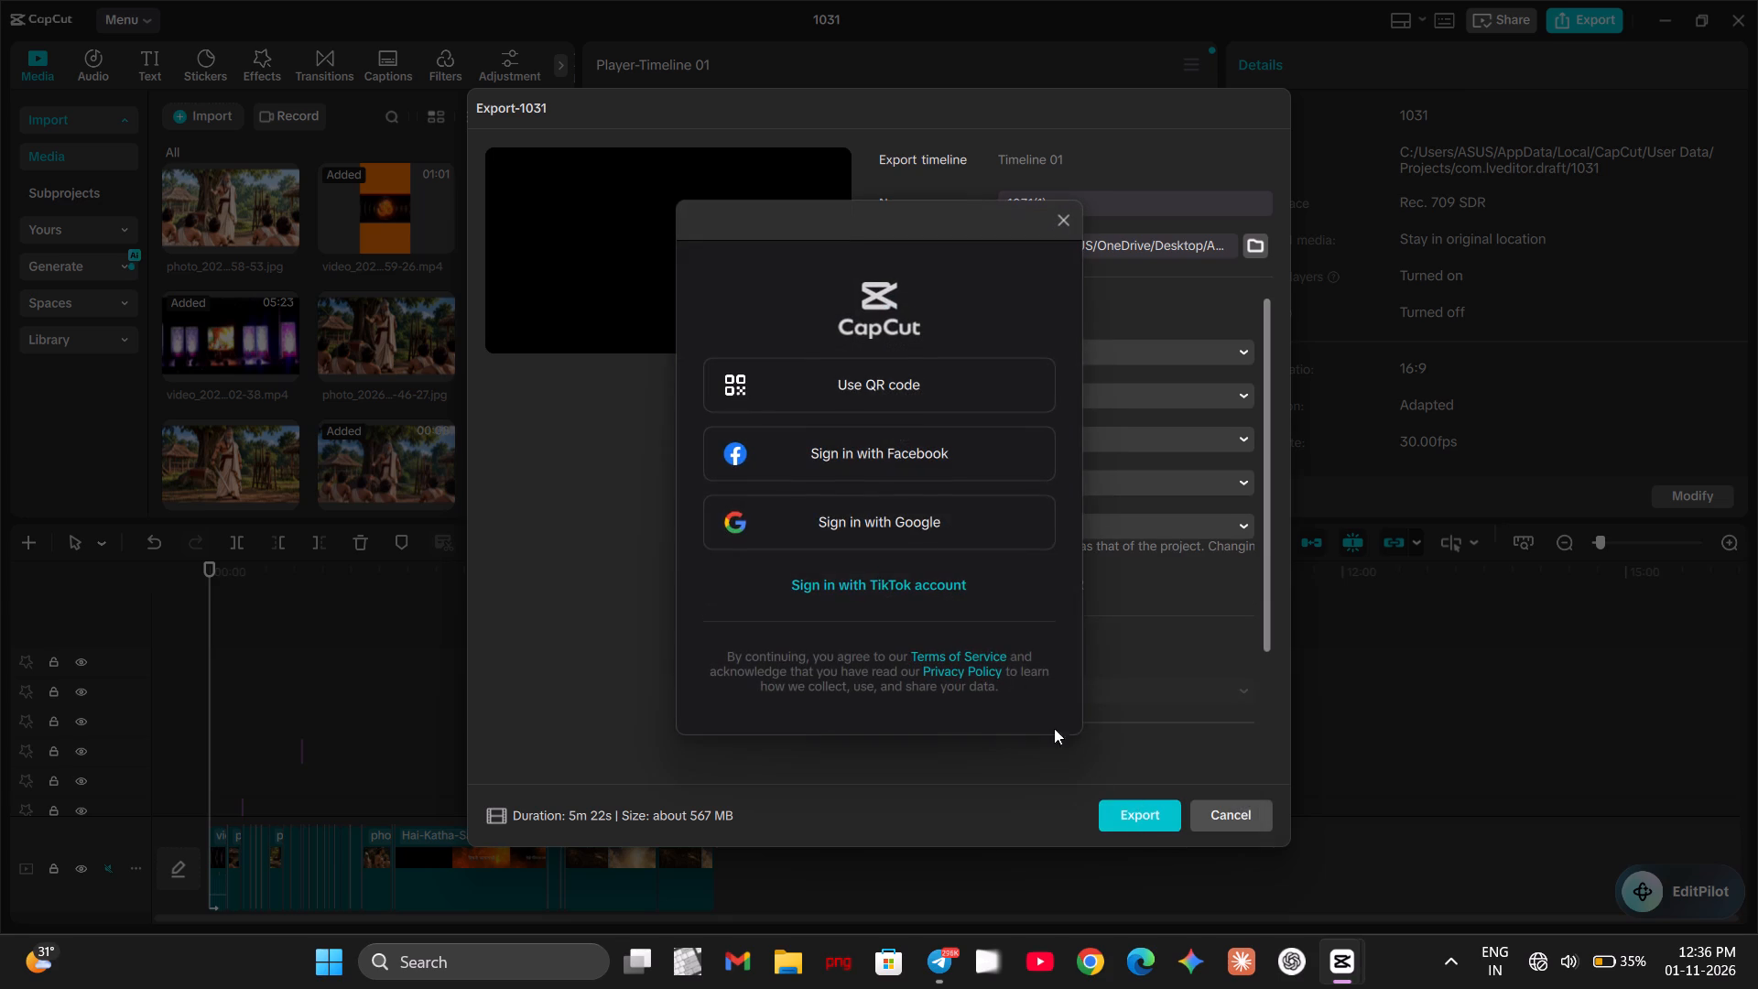
{"action": "left_click", "coordinate": [1058, 234]}
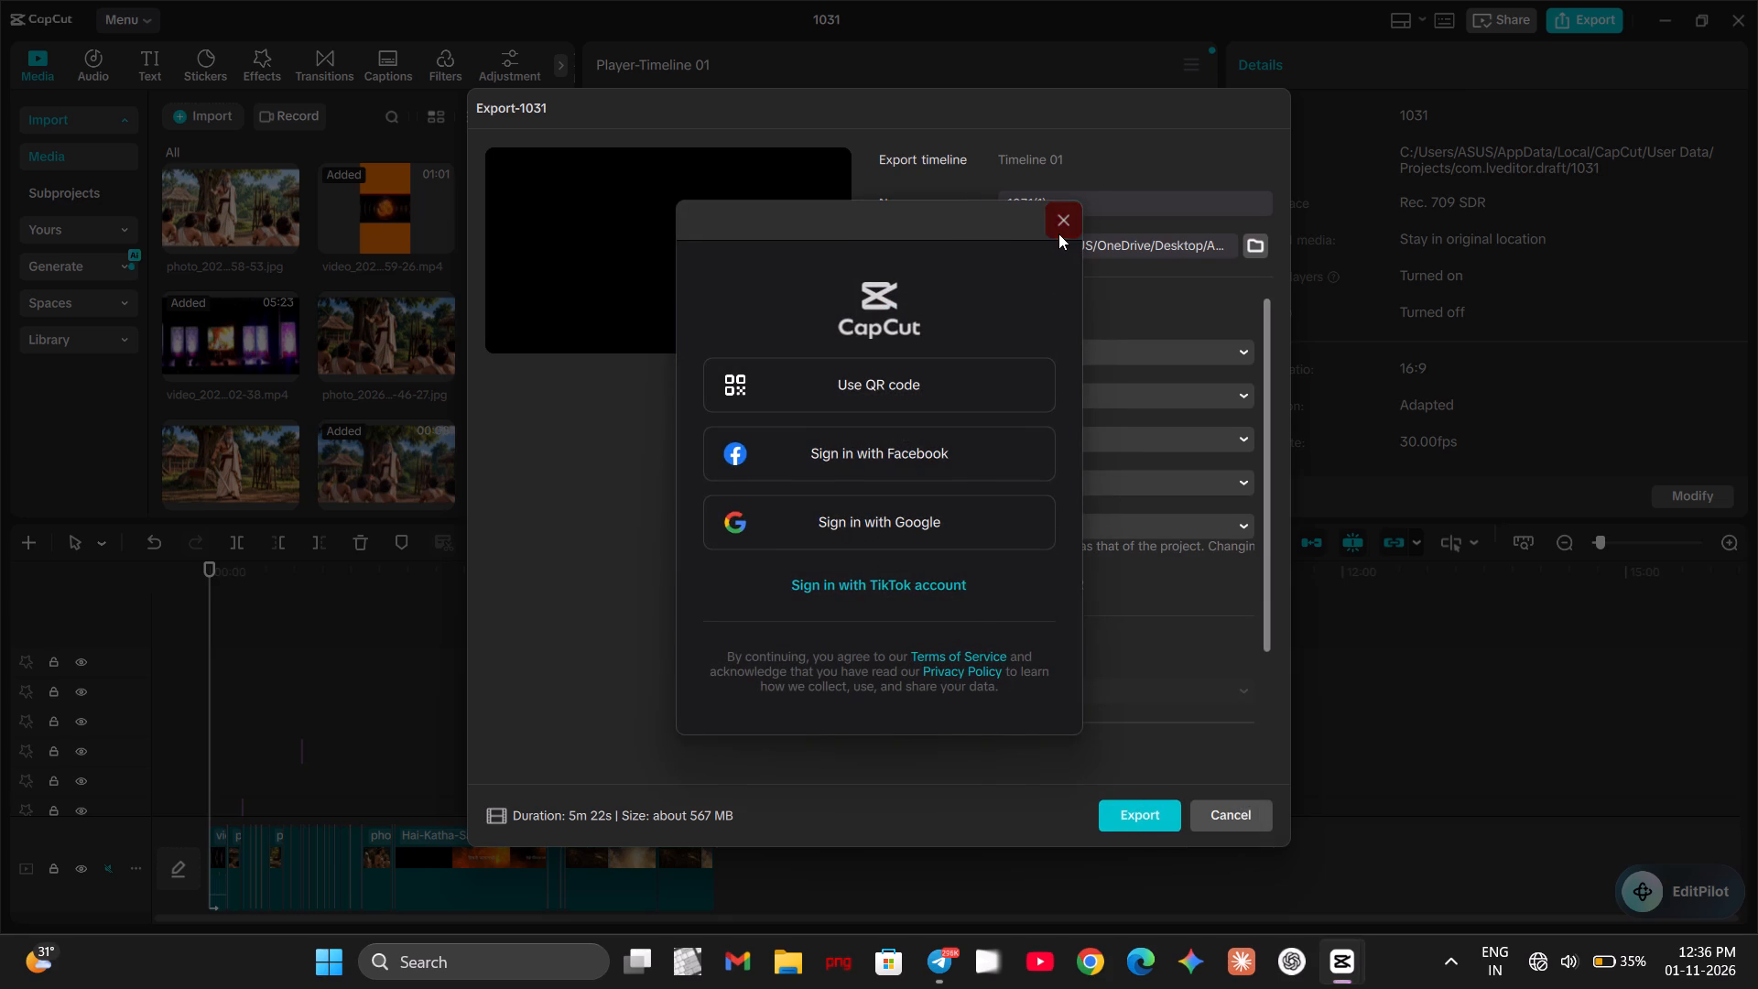
Set the export resolution to 1080P.
{"action": "left_click", "coordinate": [1090, 354]}
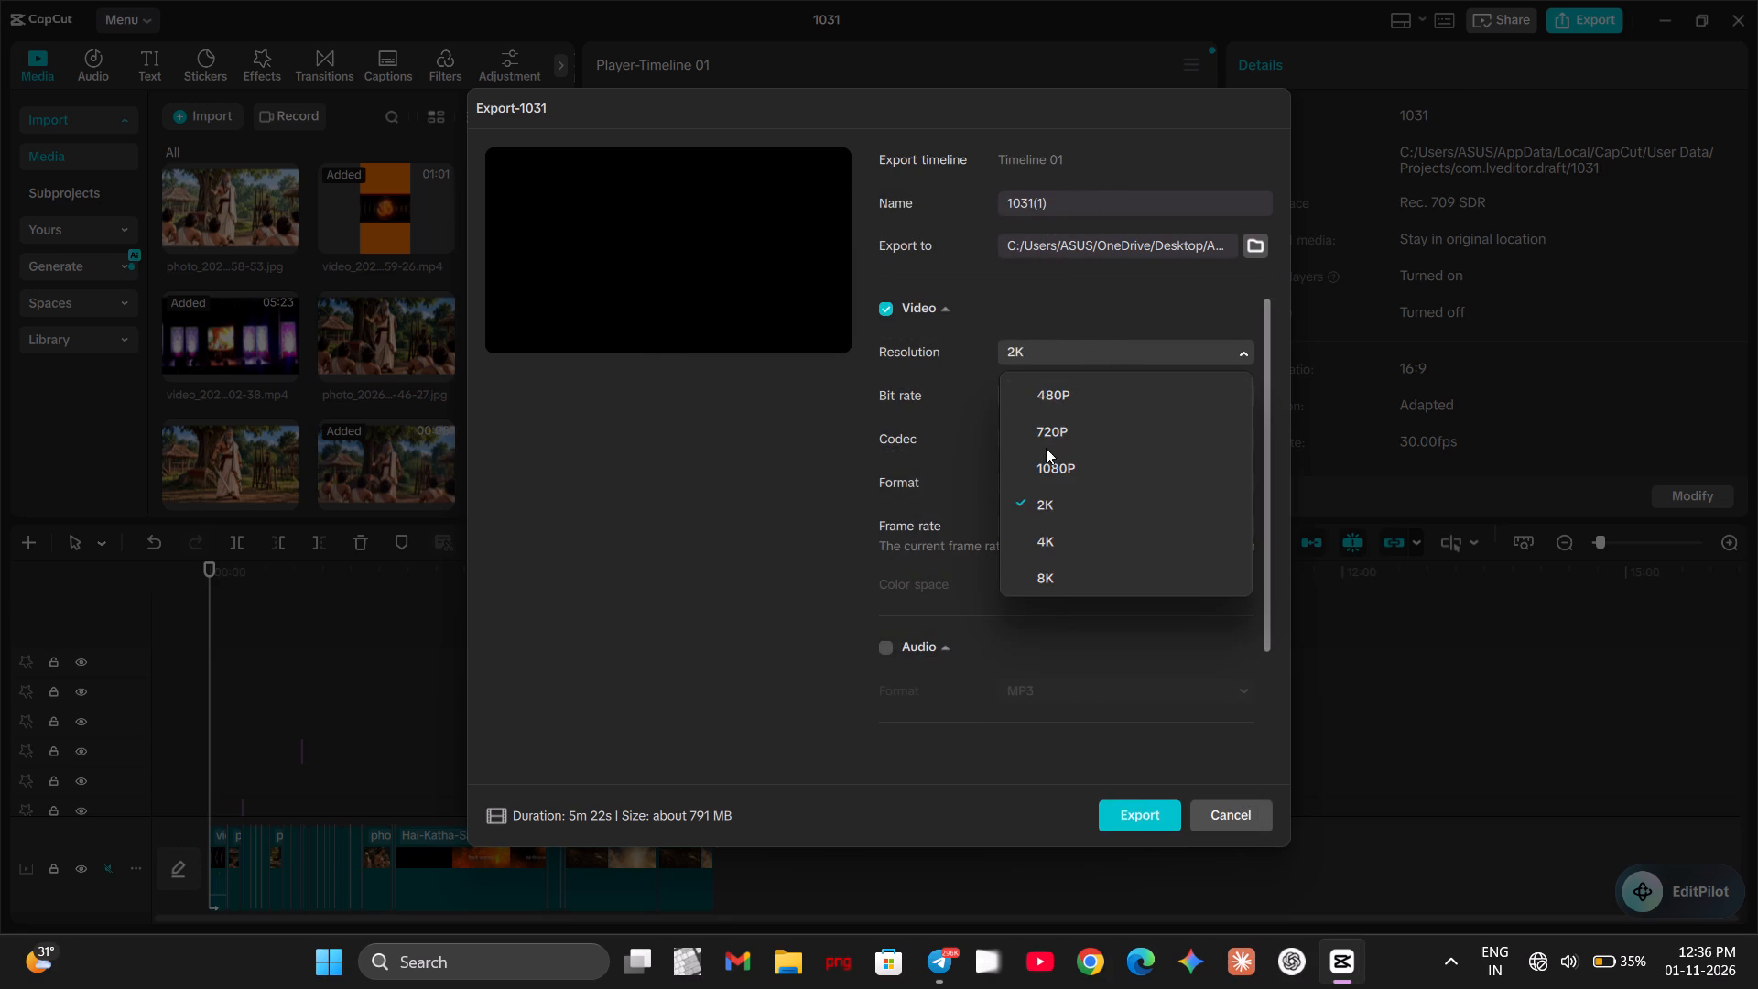
{"action": "left_click", "coordinate": [1057, 470]}
Open the frame rate choices for the export.
{"action": "left_click", "coordinate": [1082, 541]}
{"action": "left_click", "coordinate": [1084, 521]}
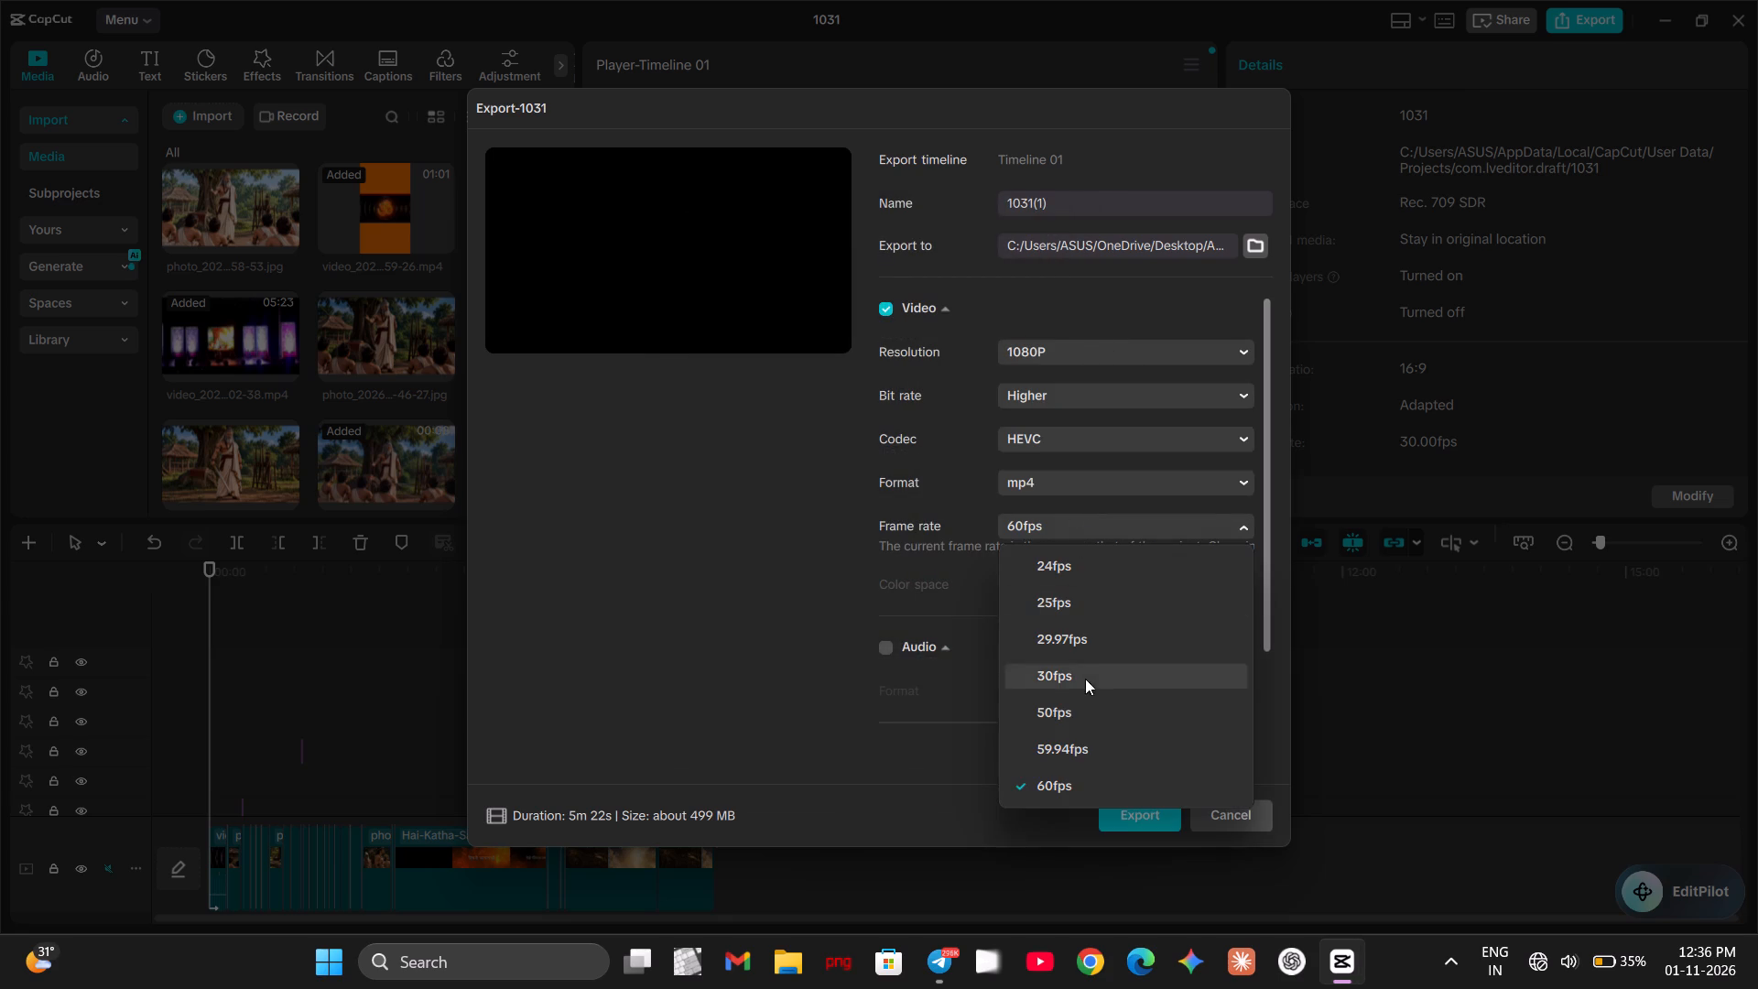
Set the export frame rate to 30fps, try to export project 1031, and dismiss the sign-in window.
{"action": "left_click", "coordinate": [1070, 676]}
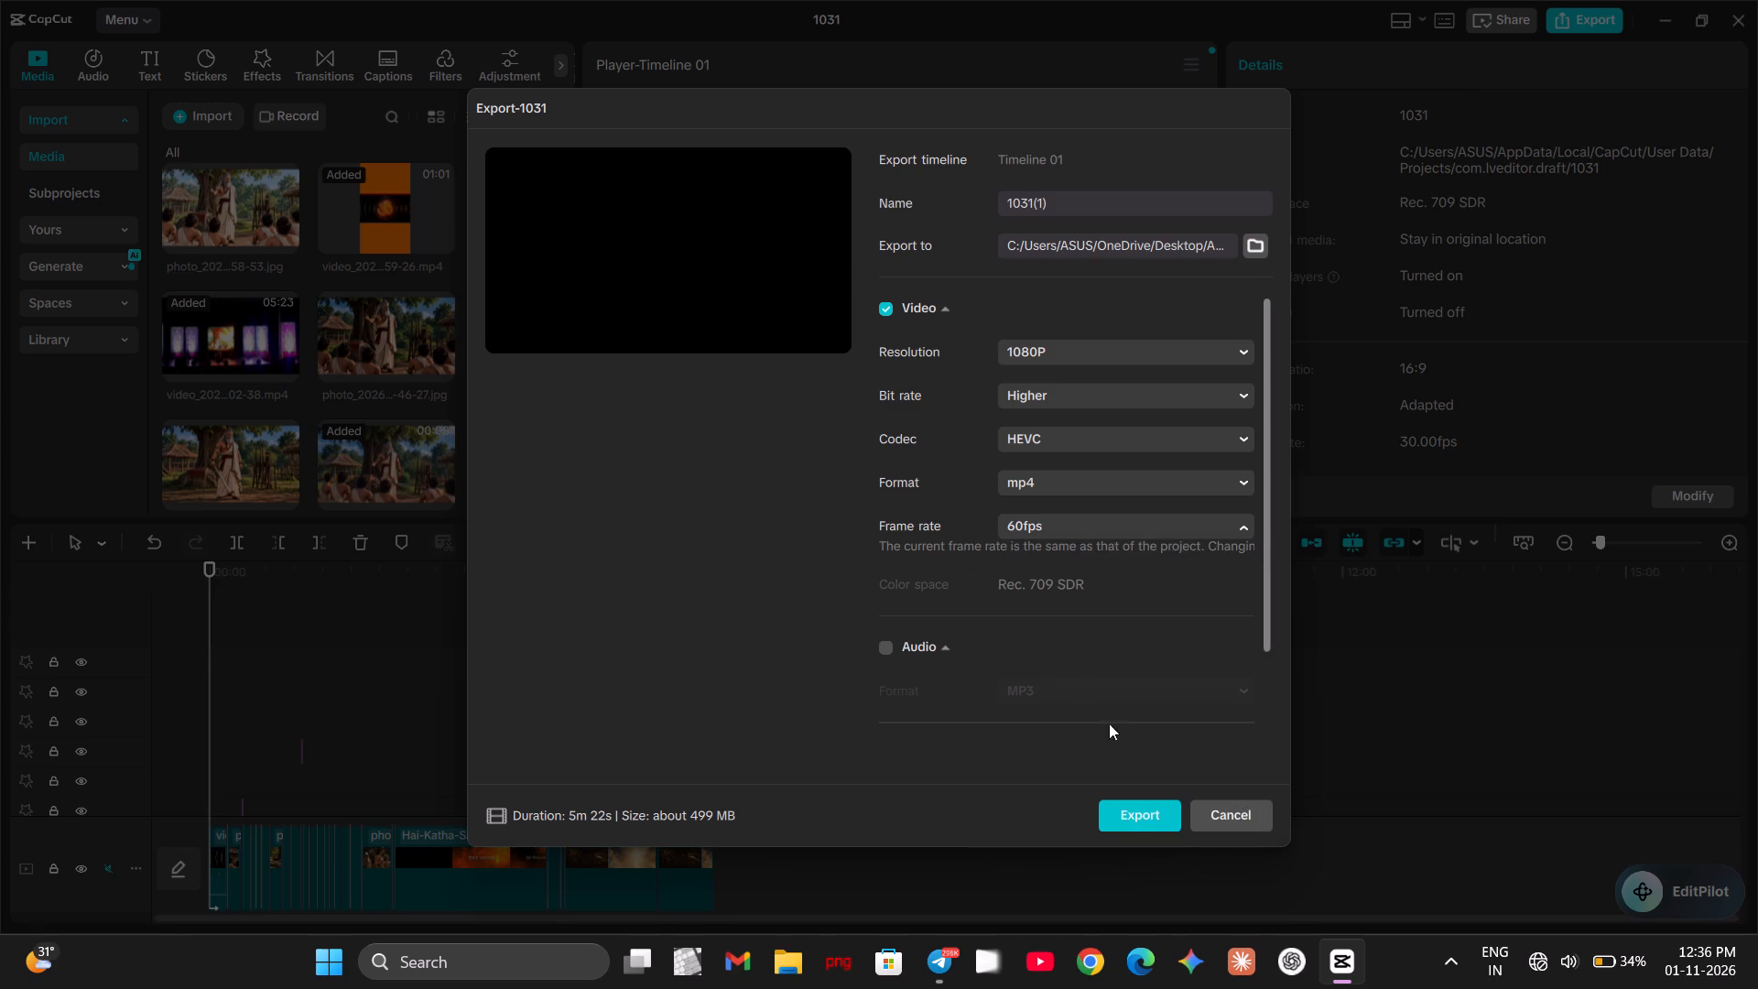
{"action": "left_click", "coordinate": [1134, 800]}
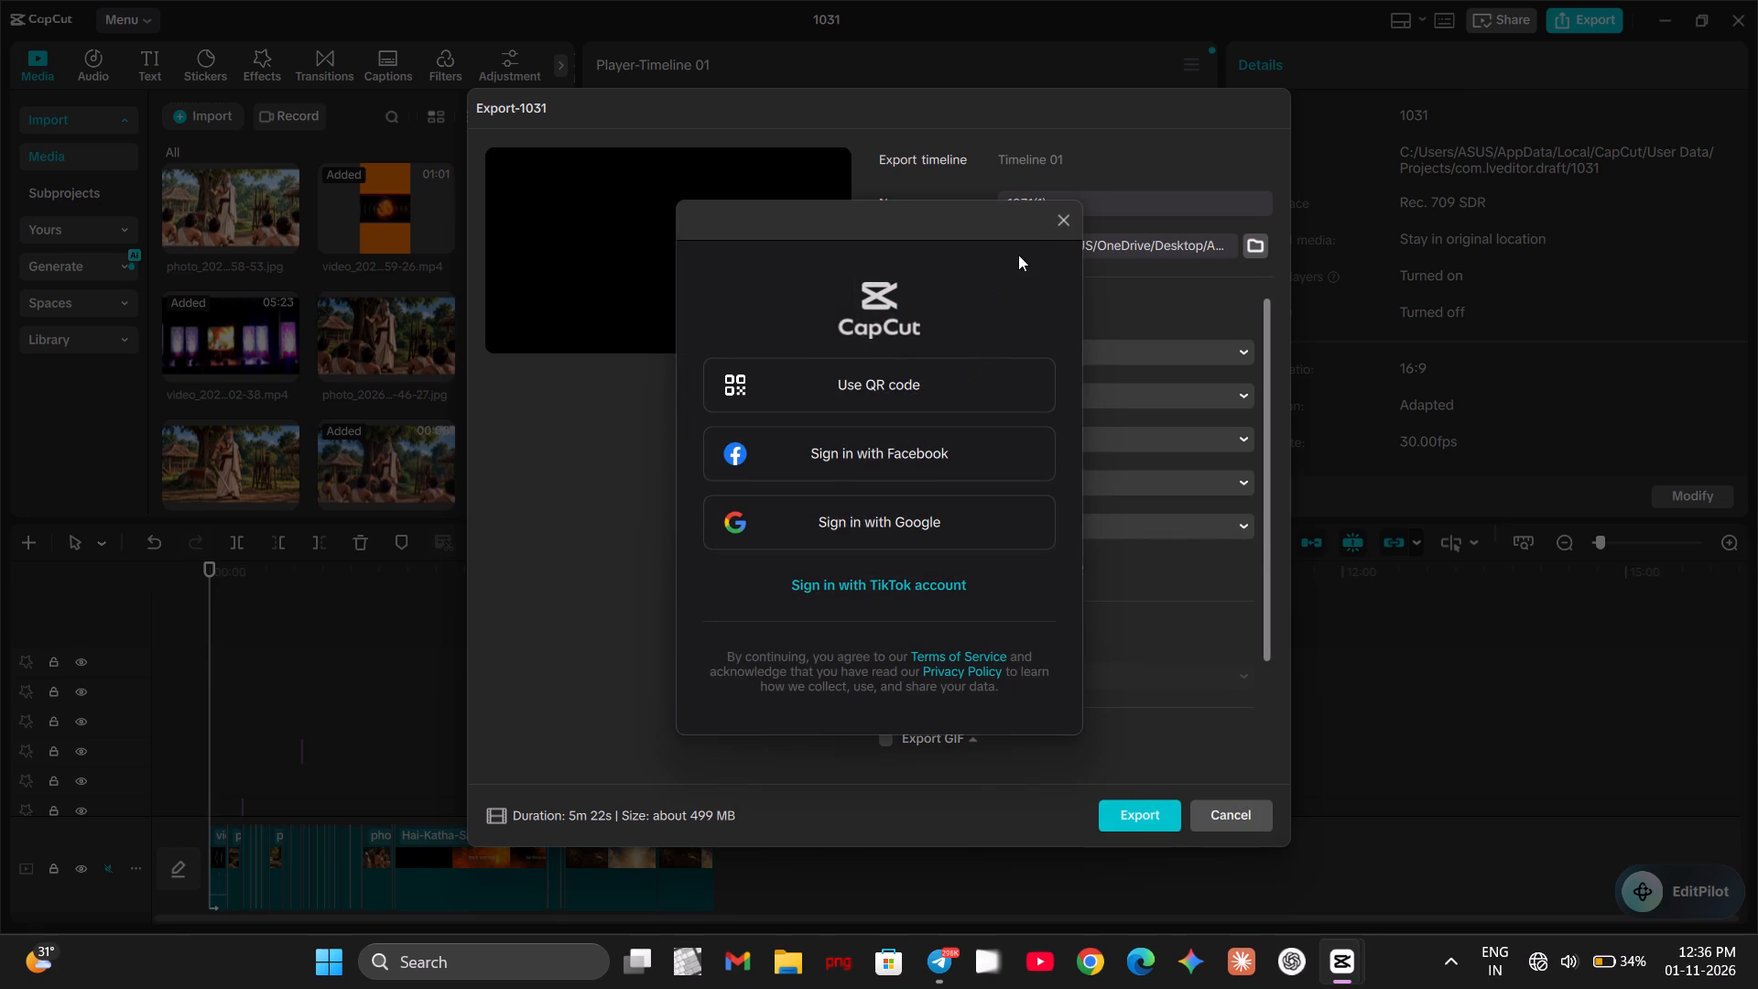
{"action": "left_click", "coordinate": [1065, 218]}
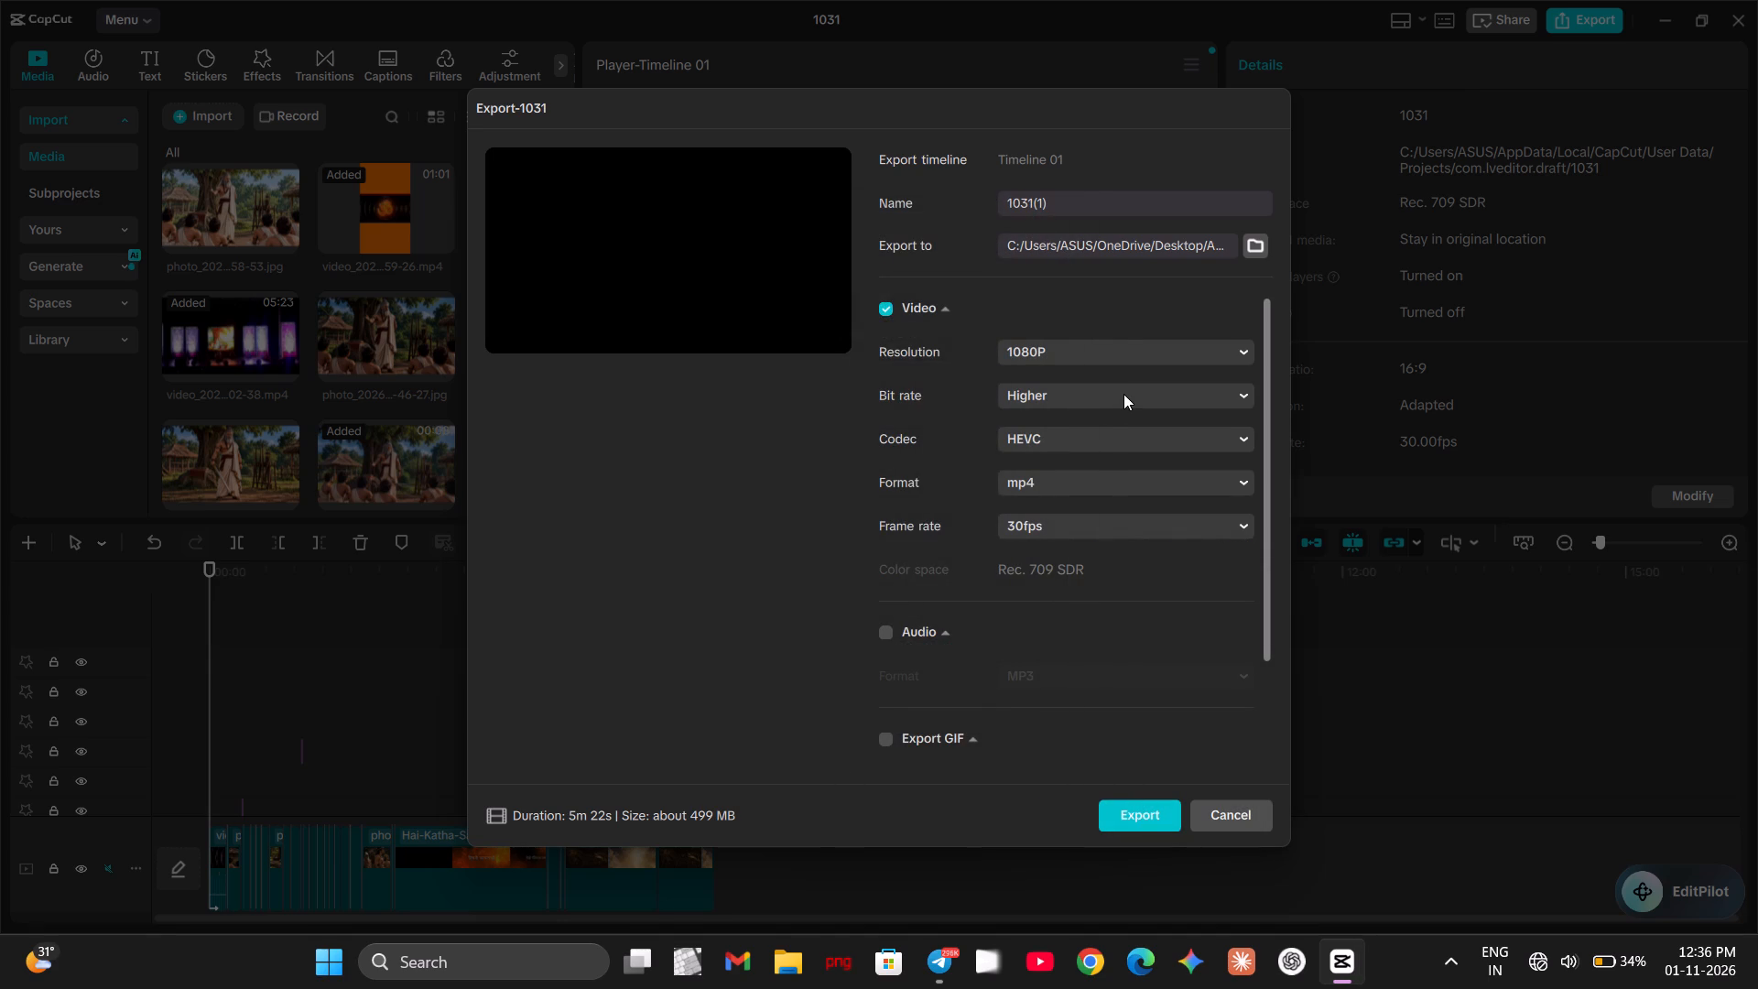
Turn on the computer's Wi-Fi from the system's quick settings.
{"action": "left_click", "coordinate": [1544, 952]}
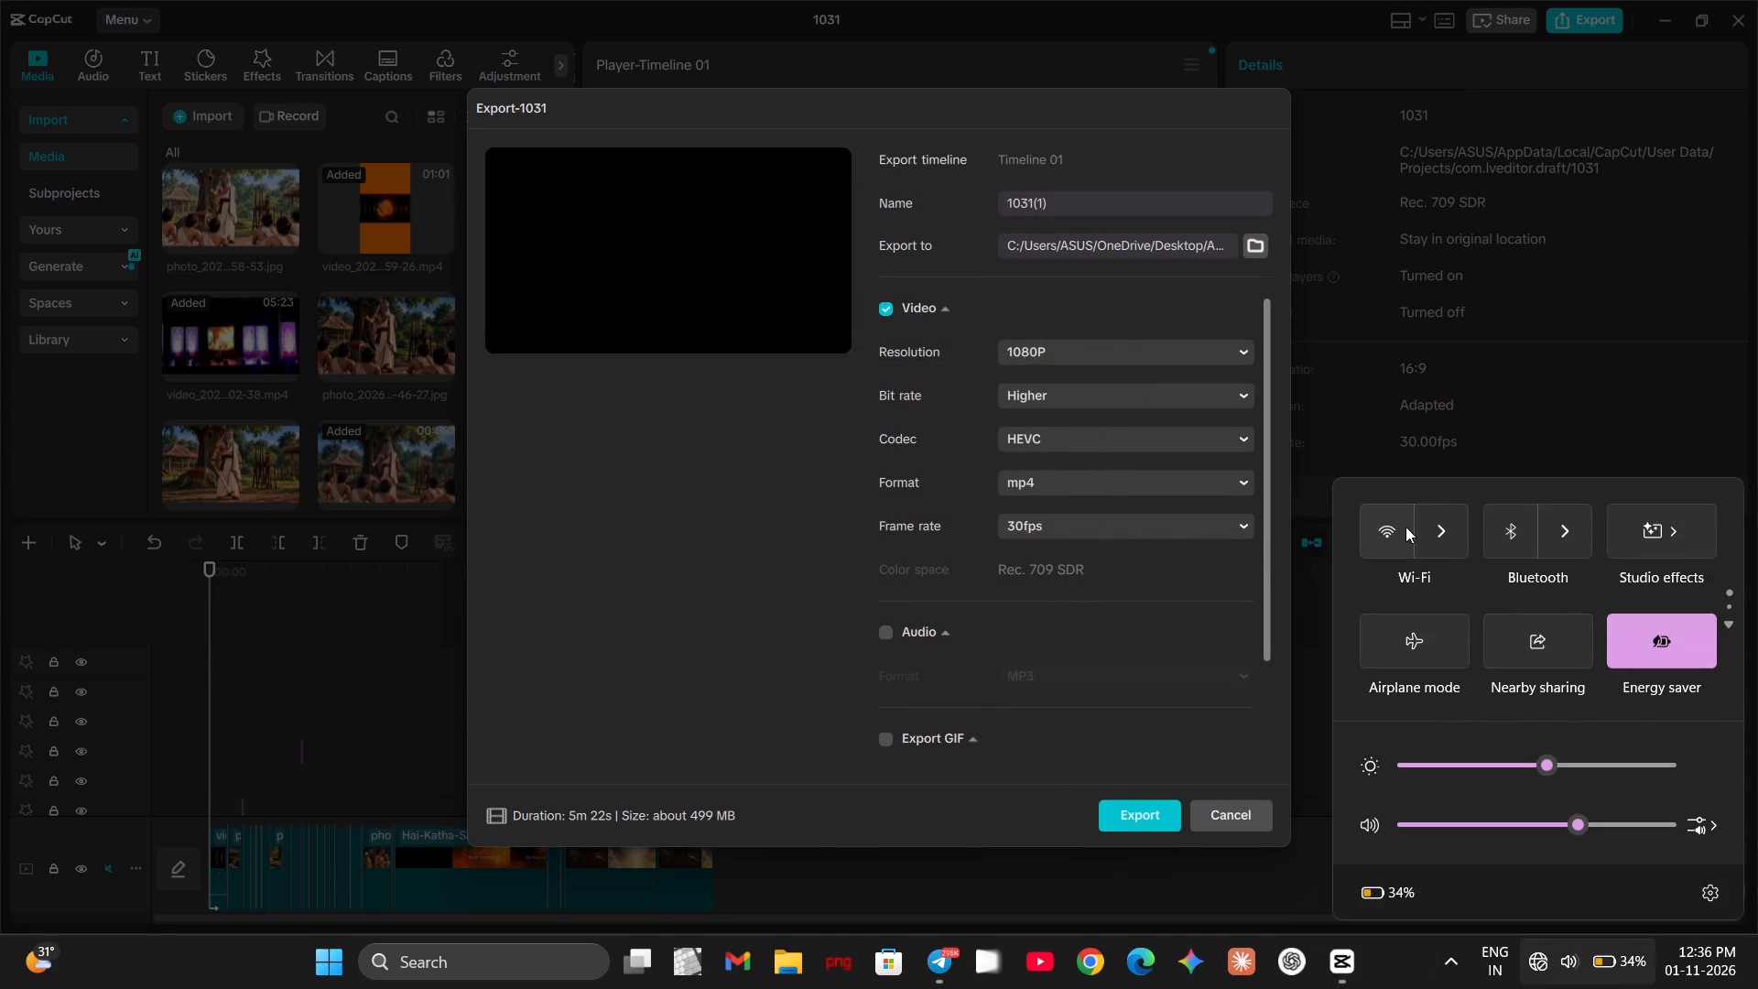
{"action": "left_click", "coordinate": [1393, 527]}
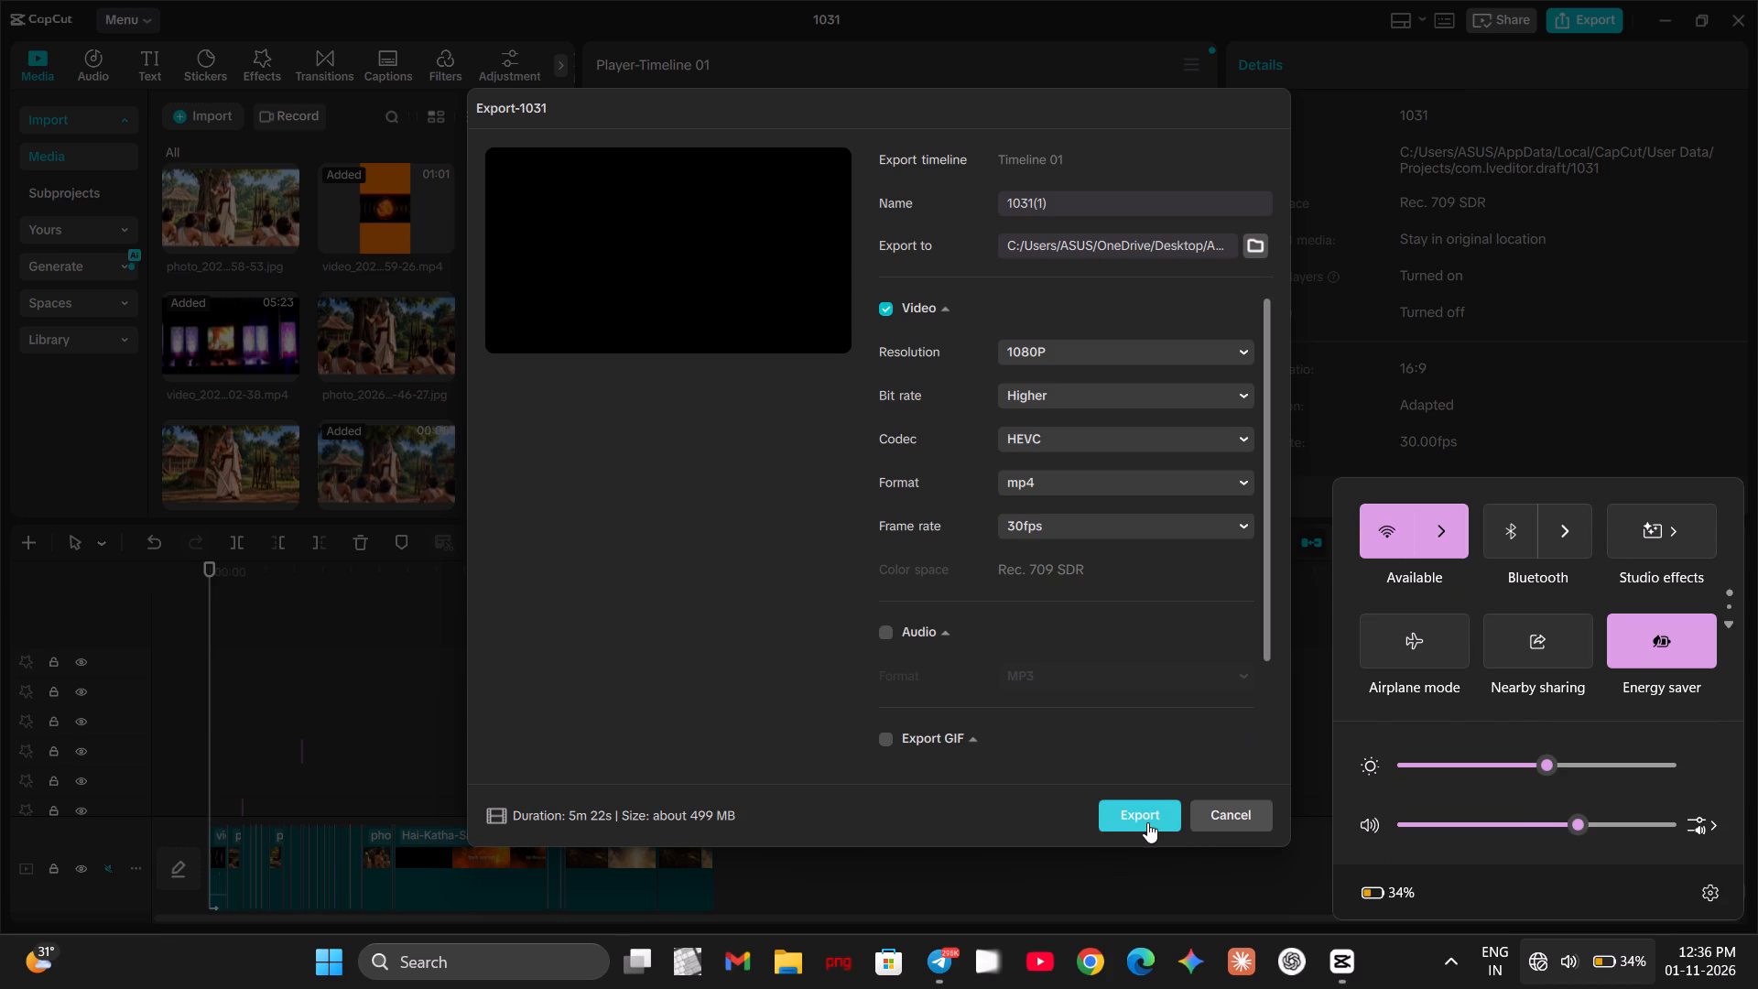
Set the export resolution to 2K and the frame rate to 60fps.
{"action": "left_click", "coordinate": [1099, 353]}
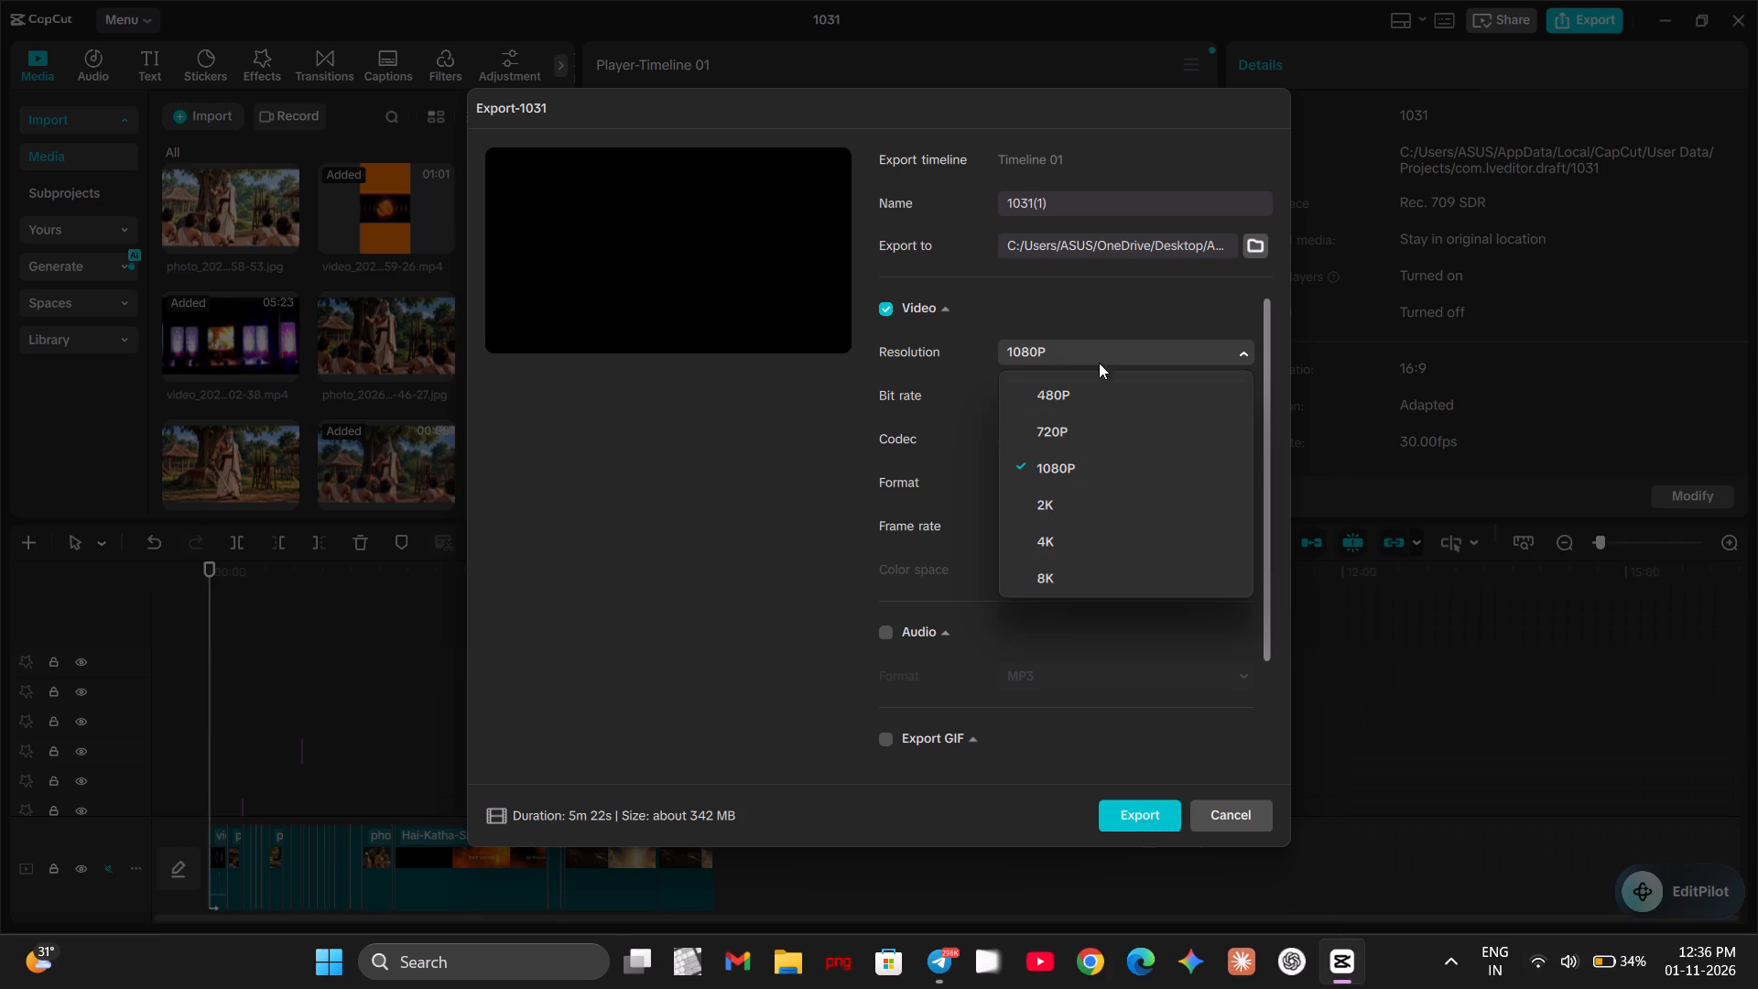
{"action": "left_click", "coordinate": [1082, 504]}
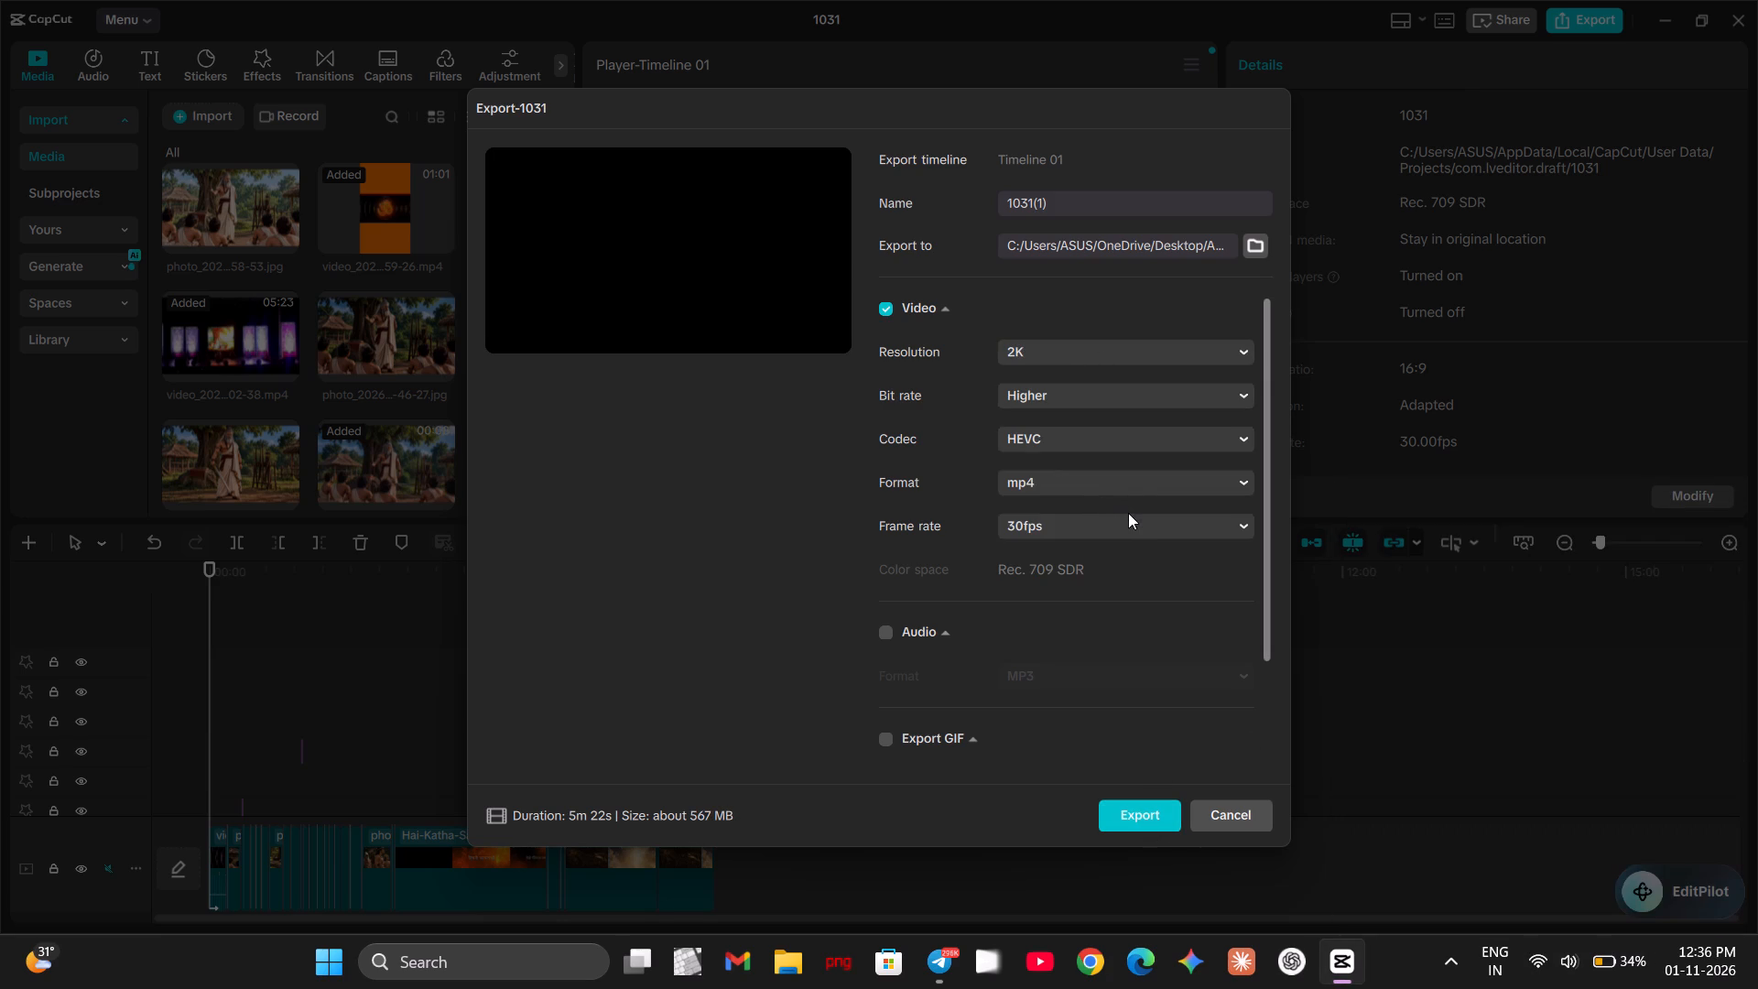
{"action": "left_click", "coordinate": [1128, 516]}
{"action": "left_click", "coordinate": [1078, 789]}
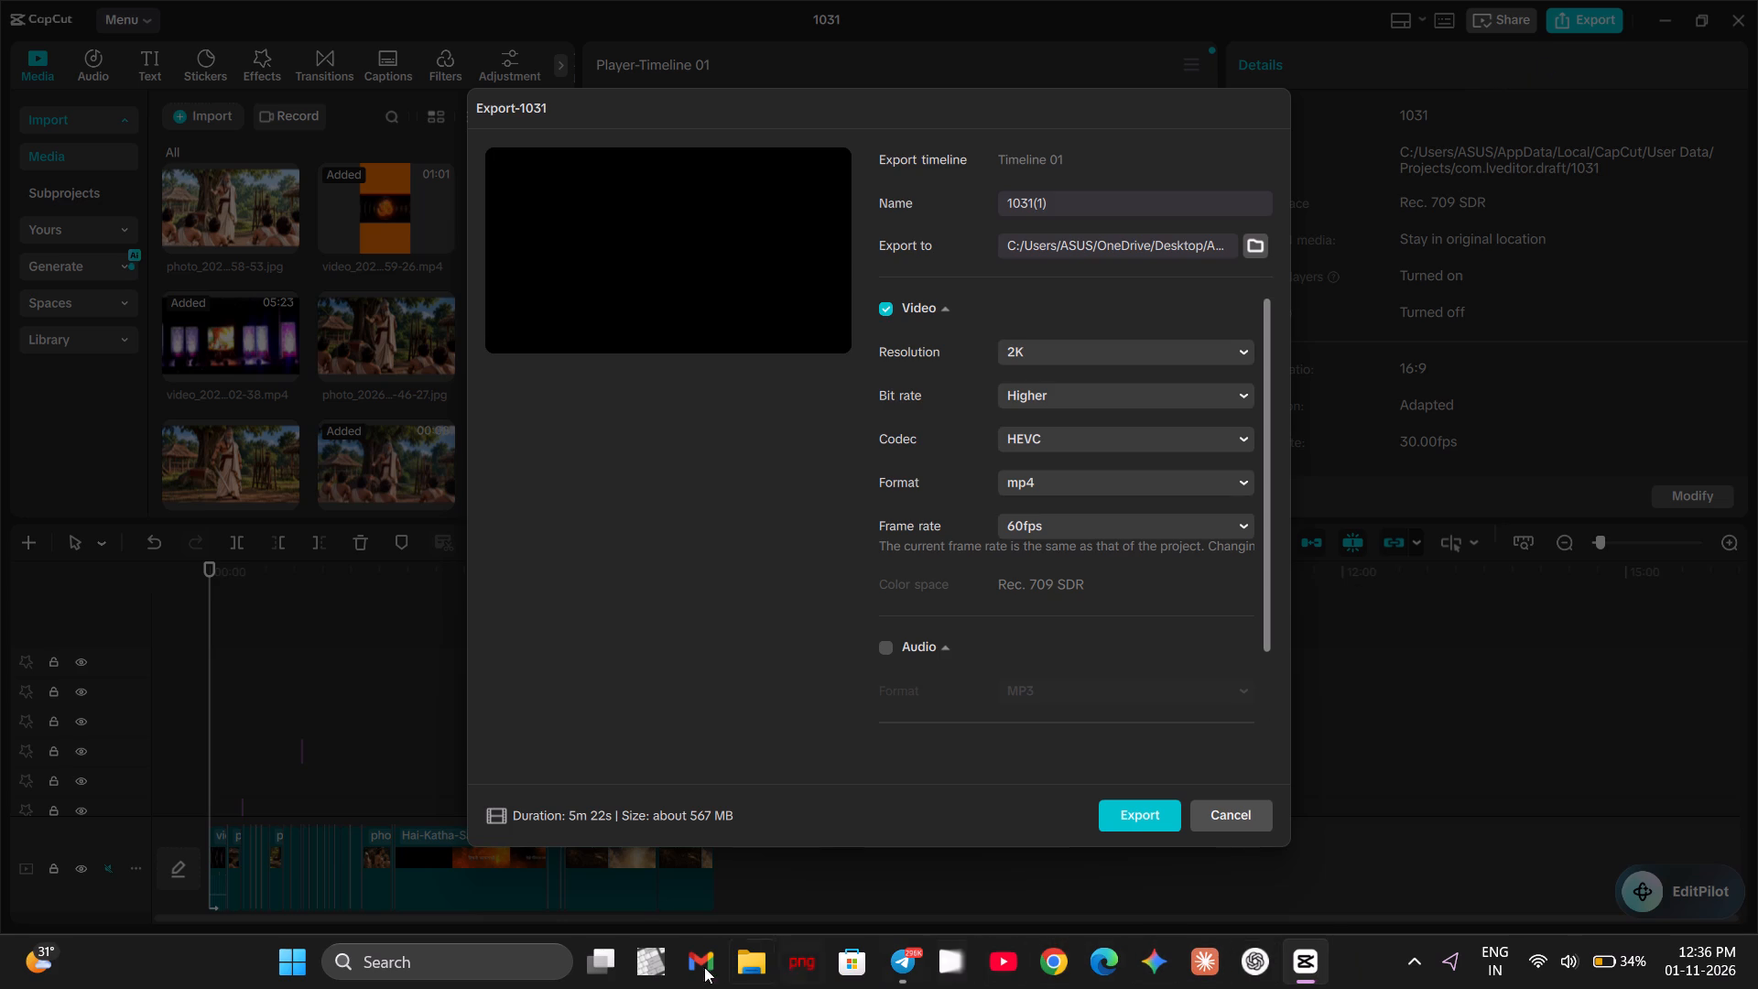
Launch Hotspot Shield from the desktop, connect the VPN, and minimize its window to return to CapCut's export settings.
{"action": "left_click", "coordinate": [1757, 983]}
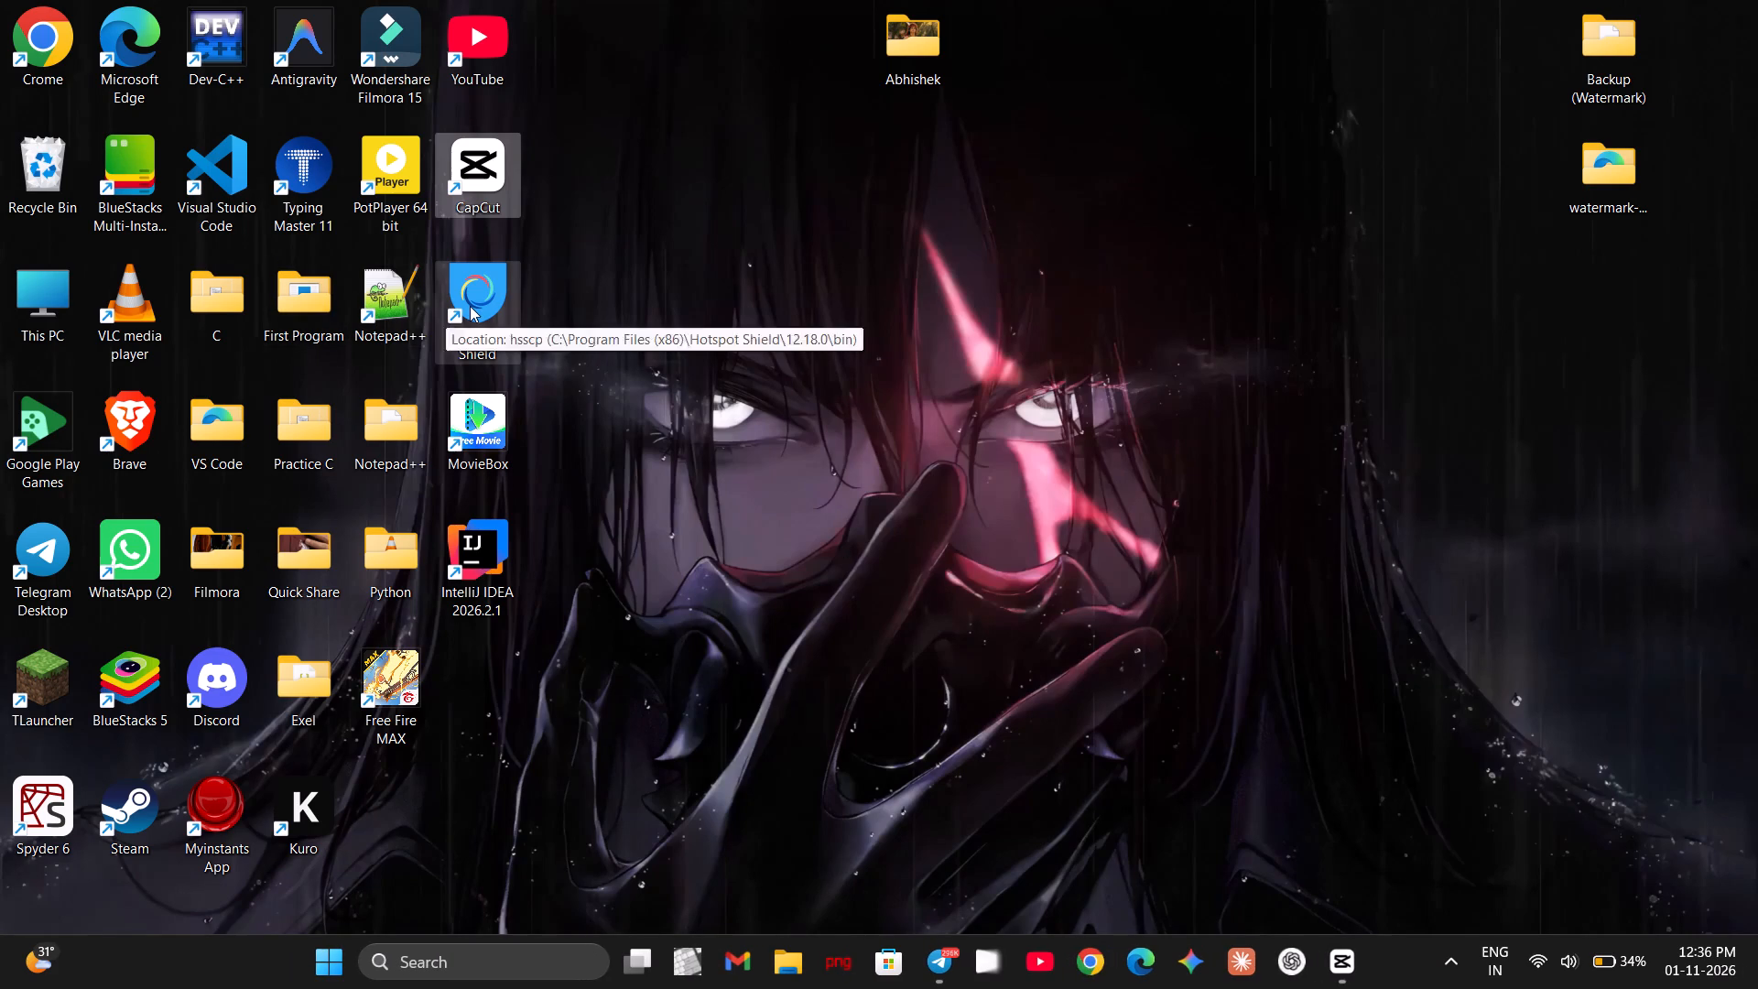
{"action": "double_click", "coordinate": [470, 306]}
{"action": "left_click", "coordinate": [944, 364]}
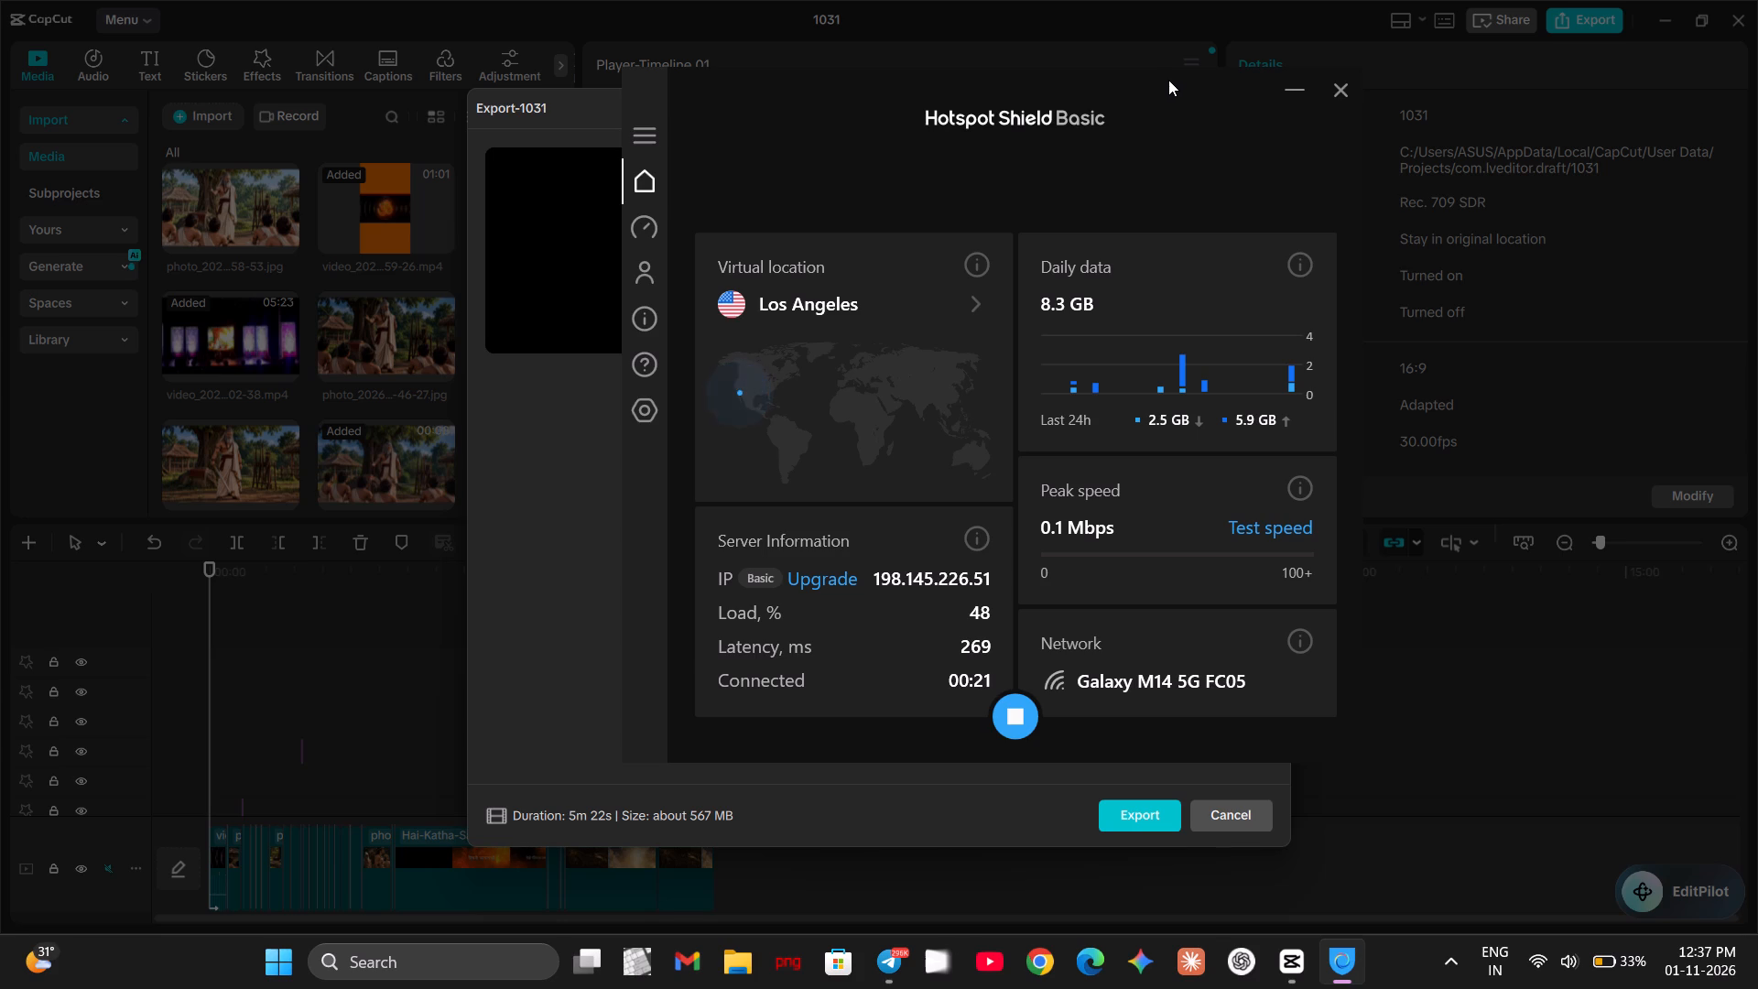
{"action": "left_click", "coordinate": [1290, 83]}
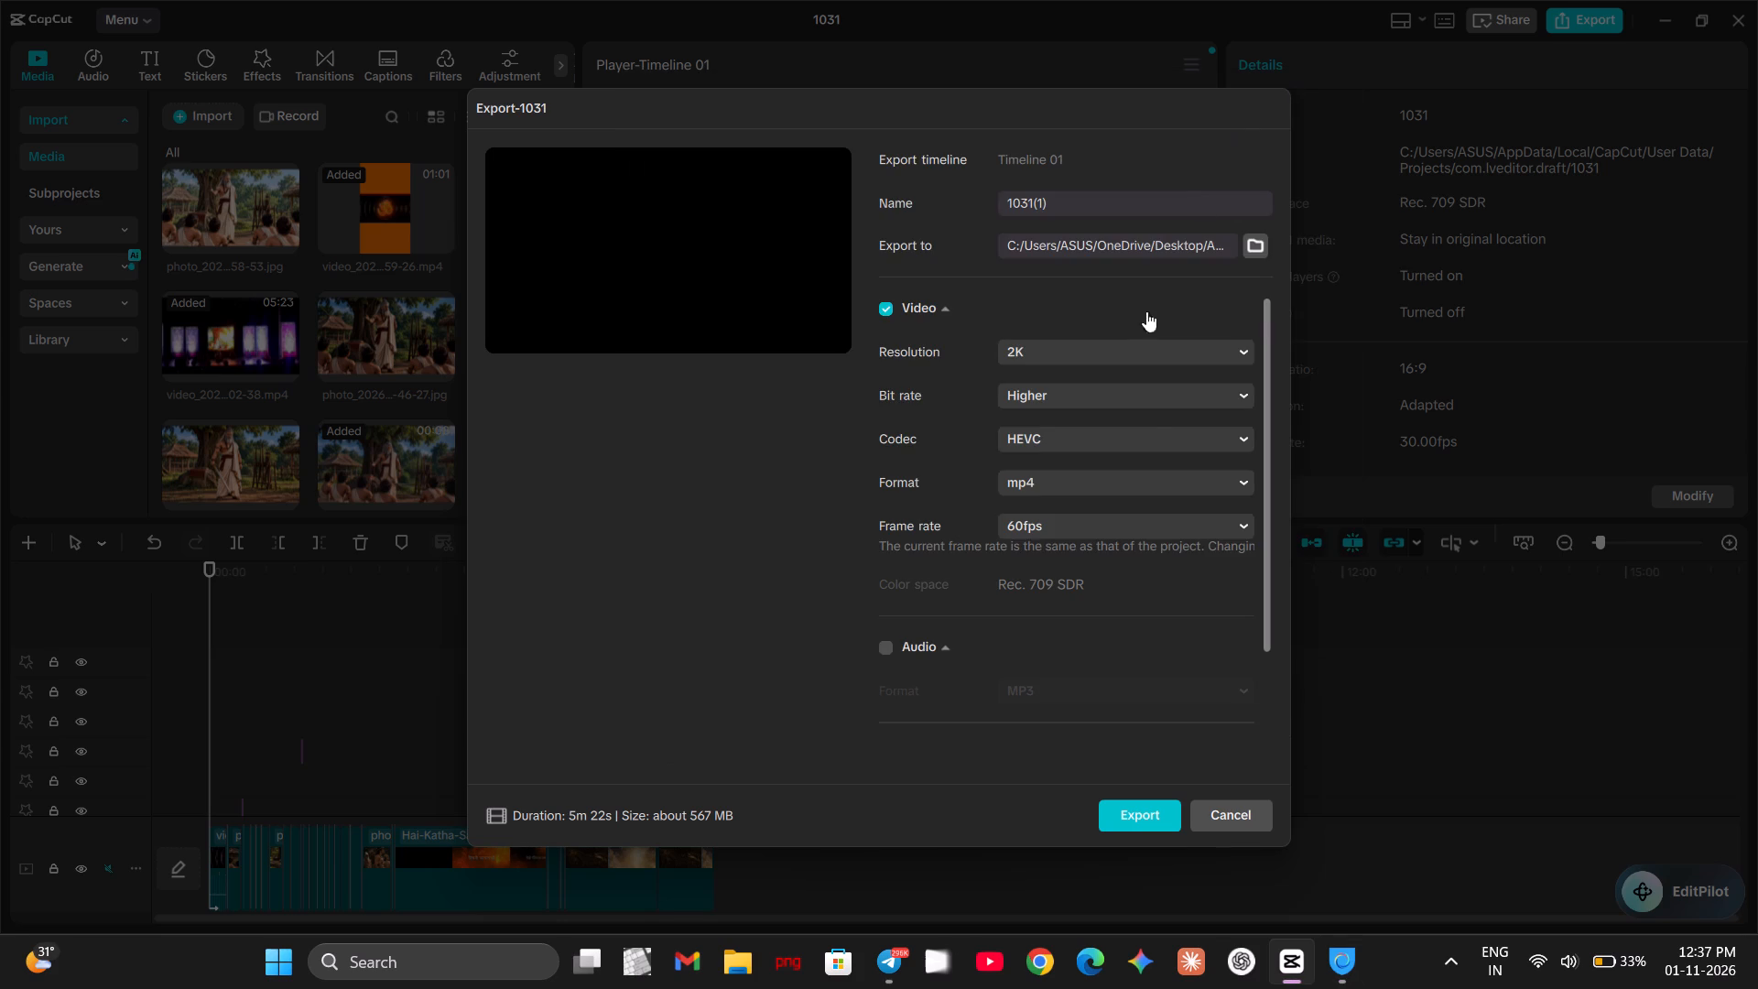
Start the export of project 1031 and choose to sign in with Google.
{"action": "left_click", "coordinate": [1148, 822]}
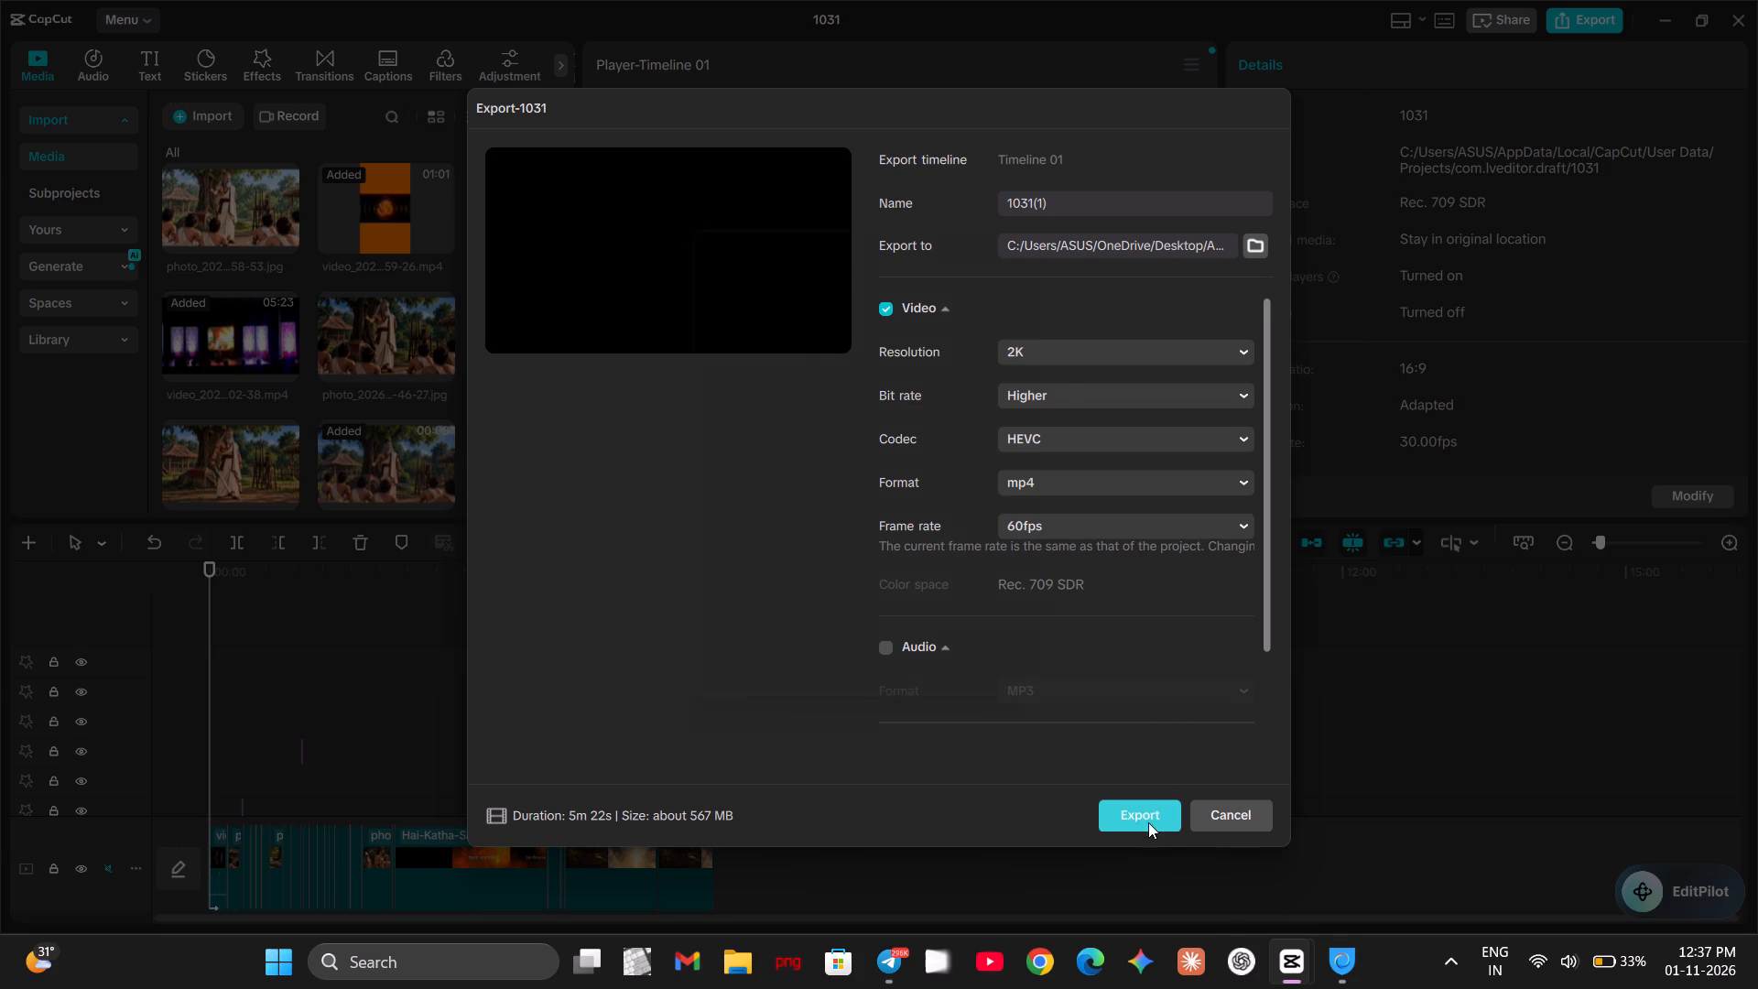
{"action": "left_click", "coordinate": [936, 541]}
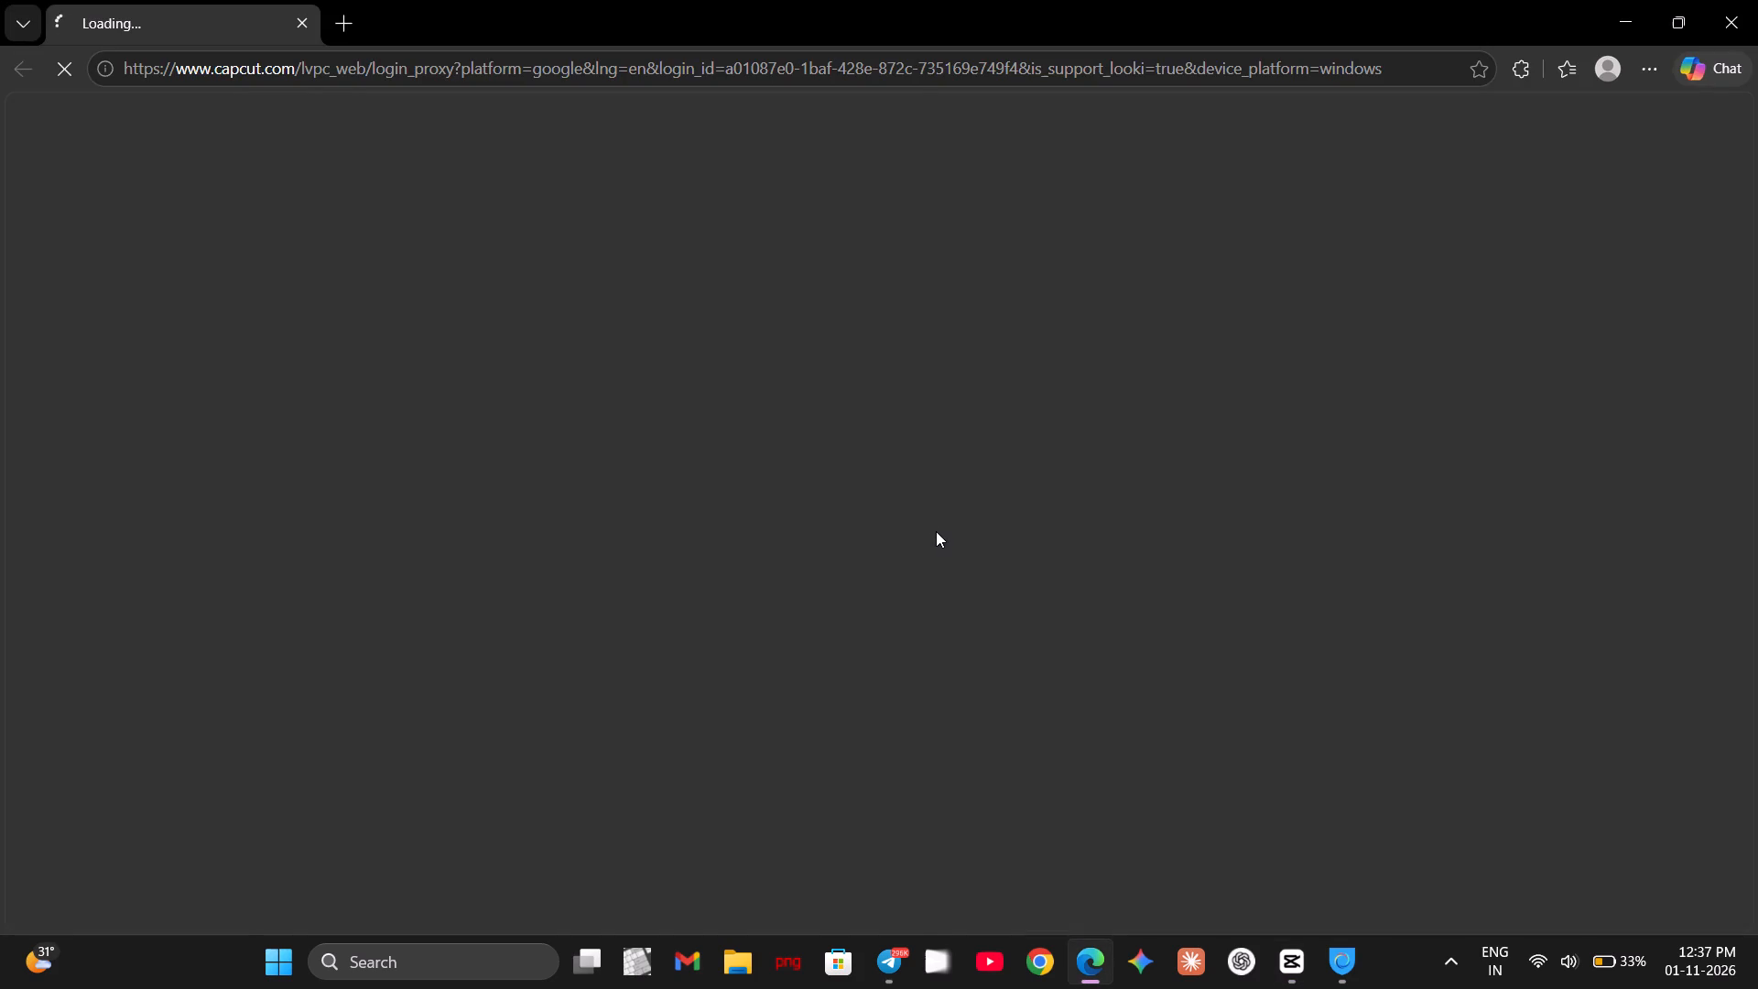
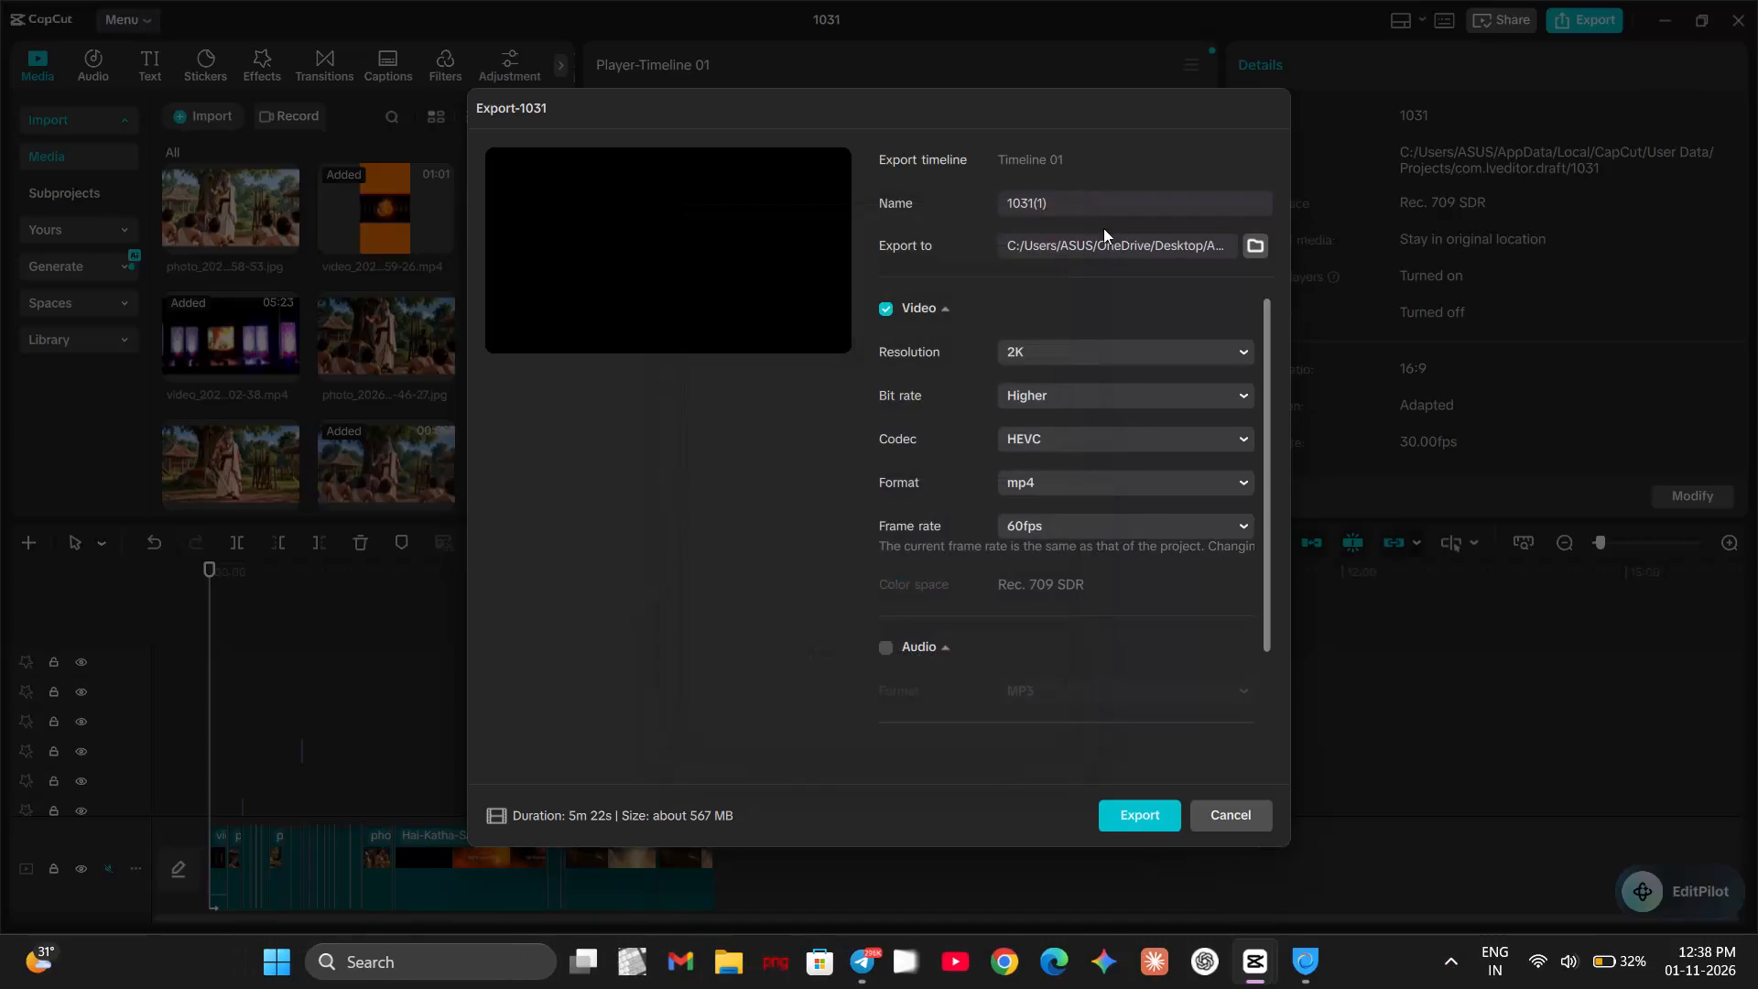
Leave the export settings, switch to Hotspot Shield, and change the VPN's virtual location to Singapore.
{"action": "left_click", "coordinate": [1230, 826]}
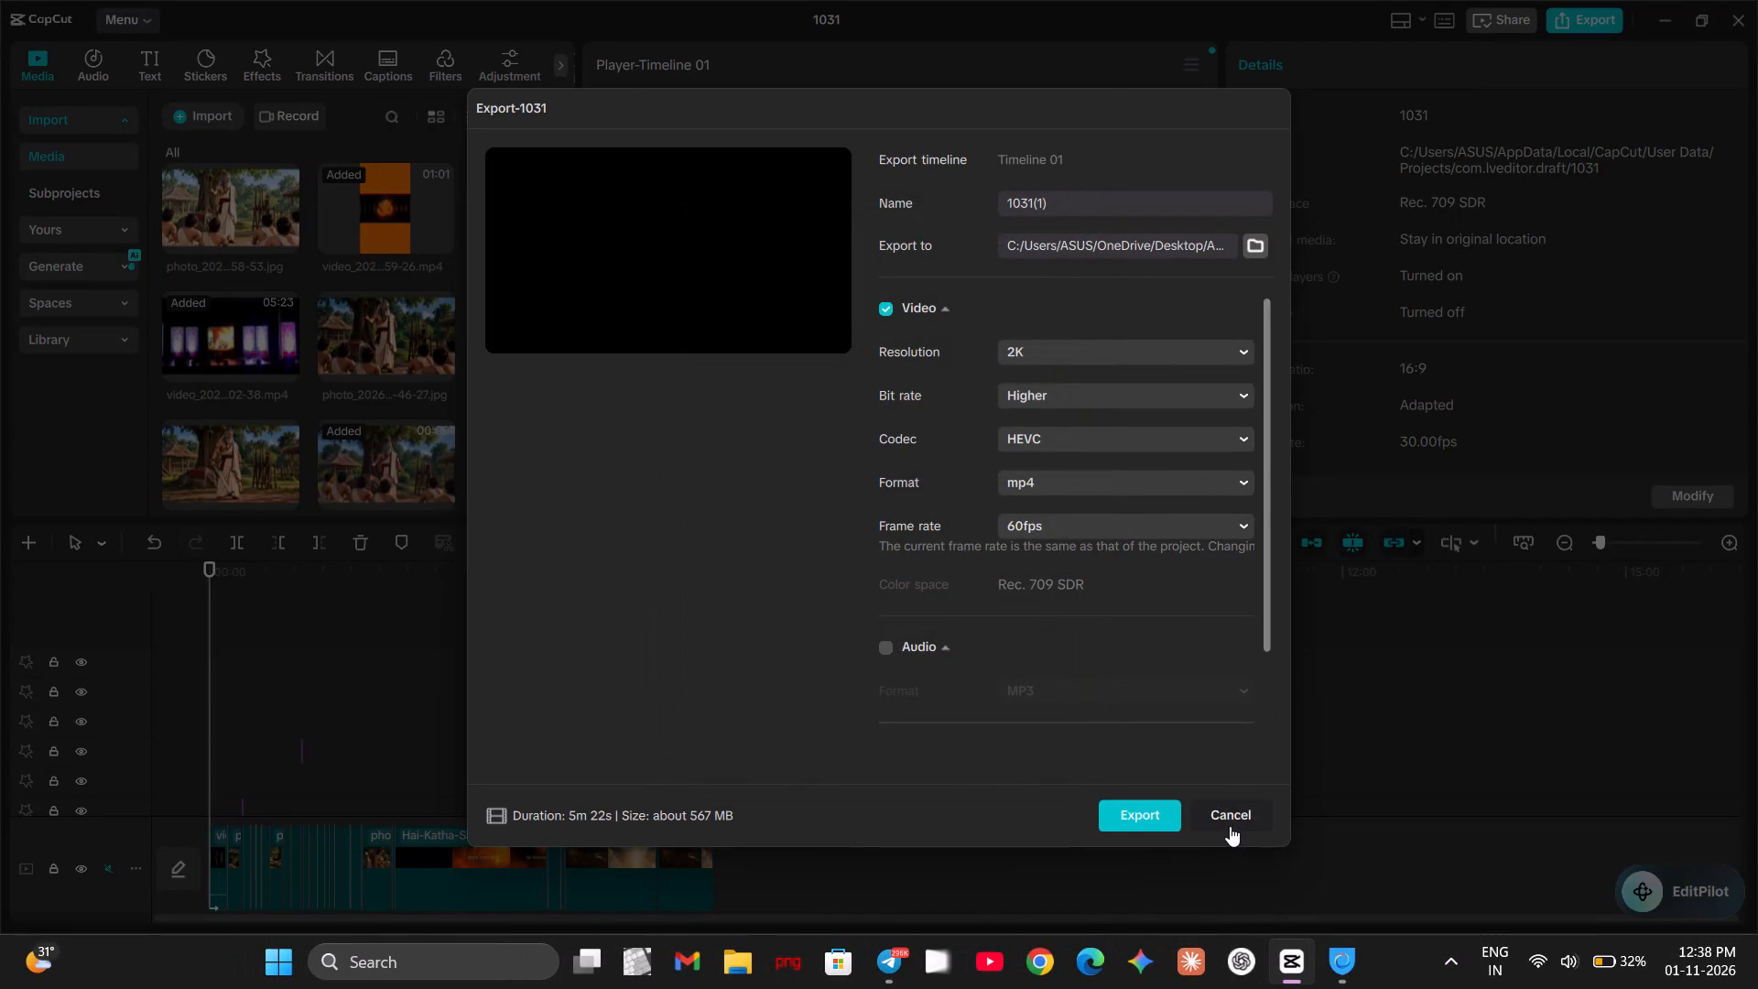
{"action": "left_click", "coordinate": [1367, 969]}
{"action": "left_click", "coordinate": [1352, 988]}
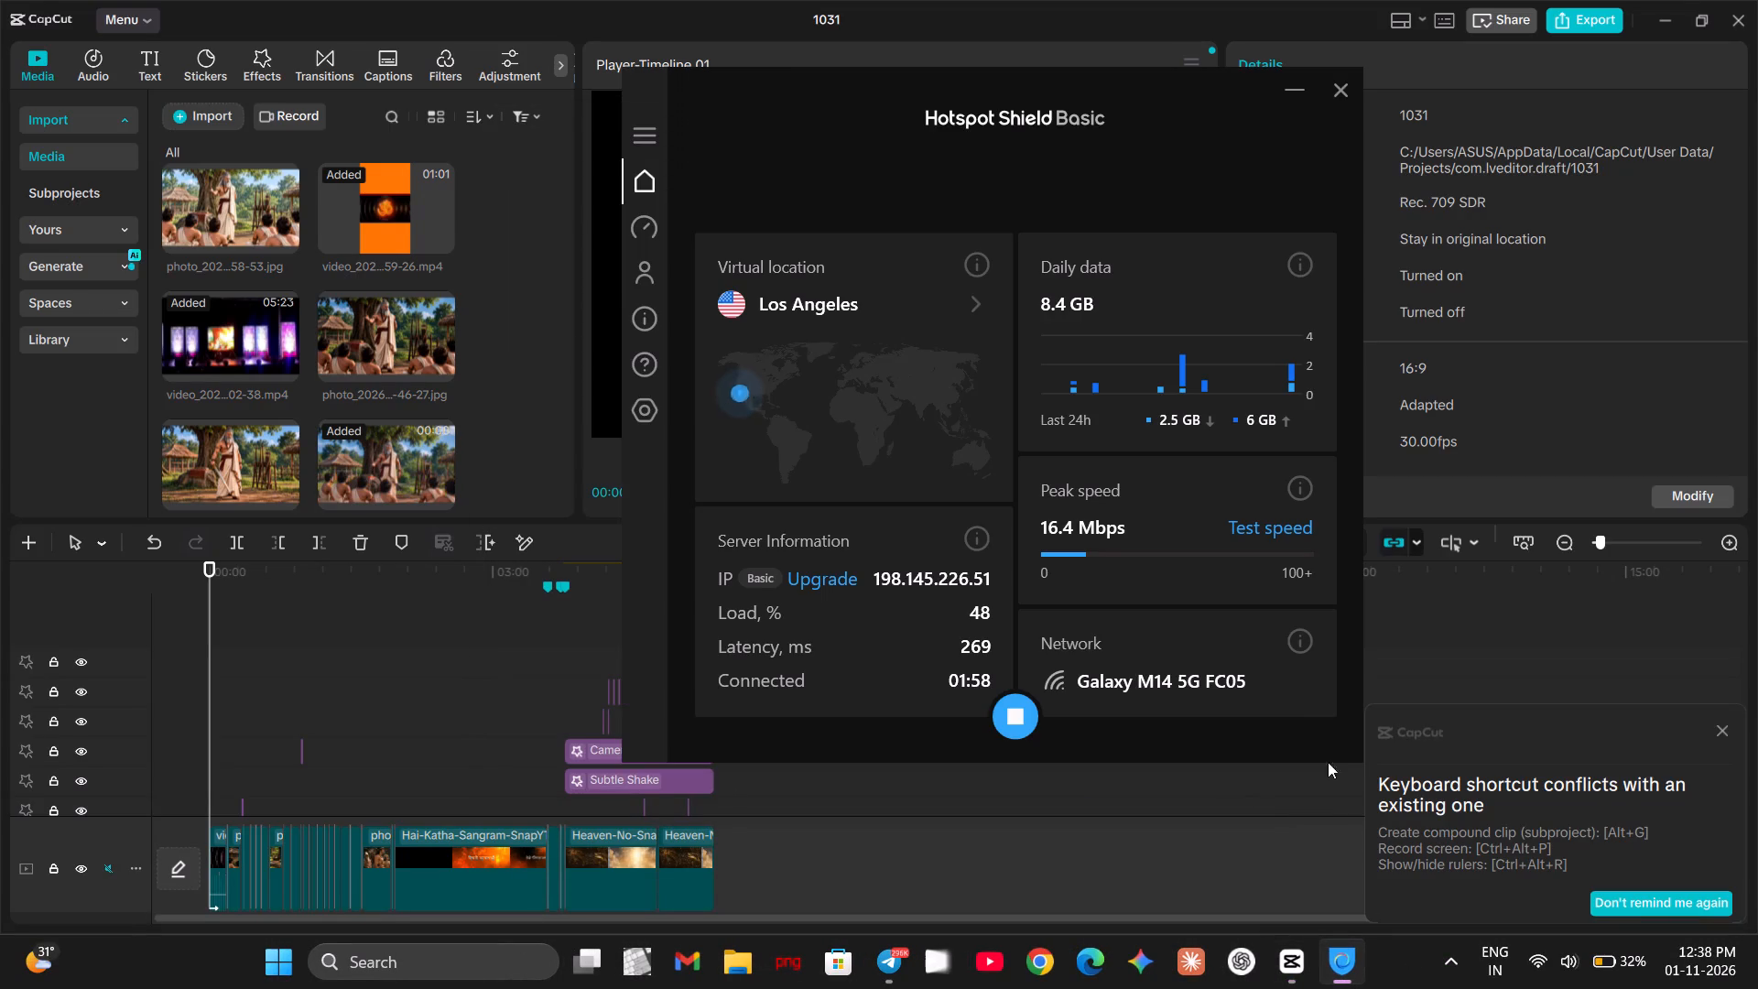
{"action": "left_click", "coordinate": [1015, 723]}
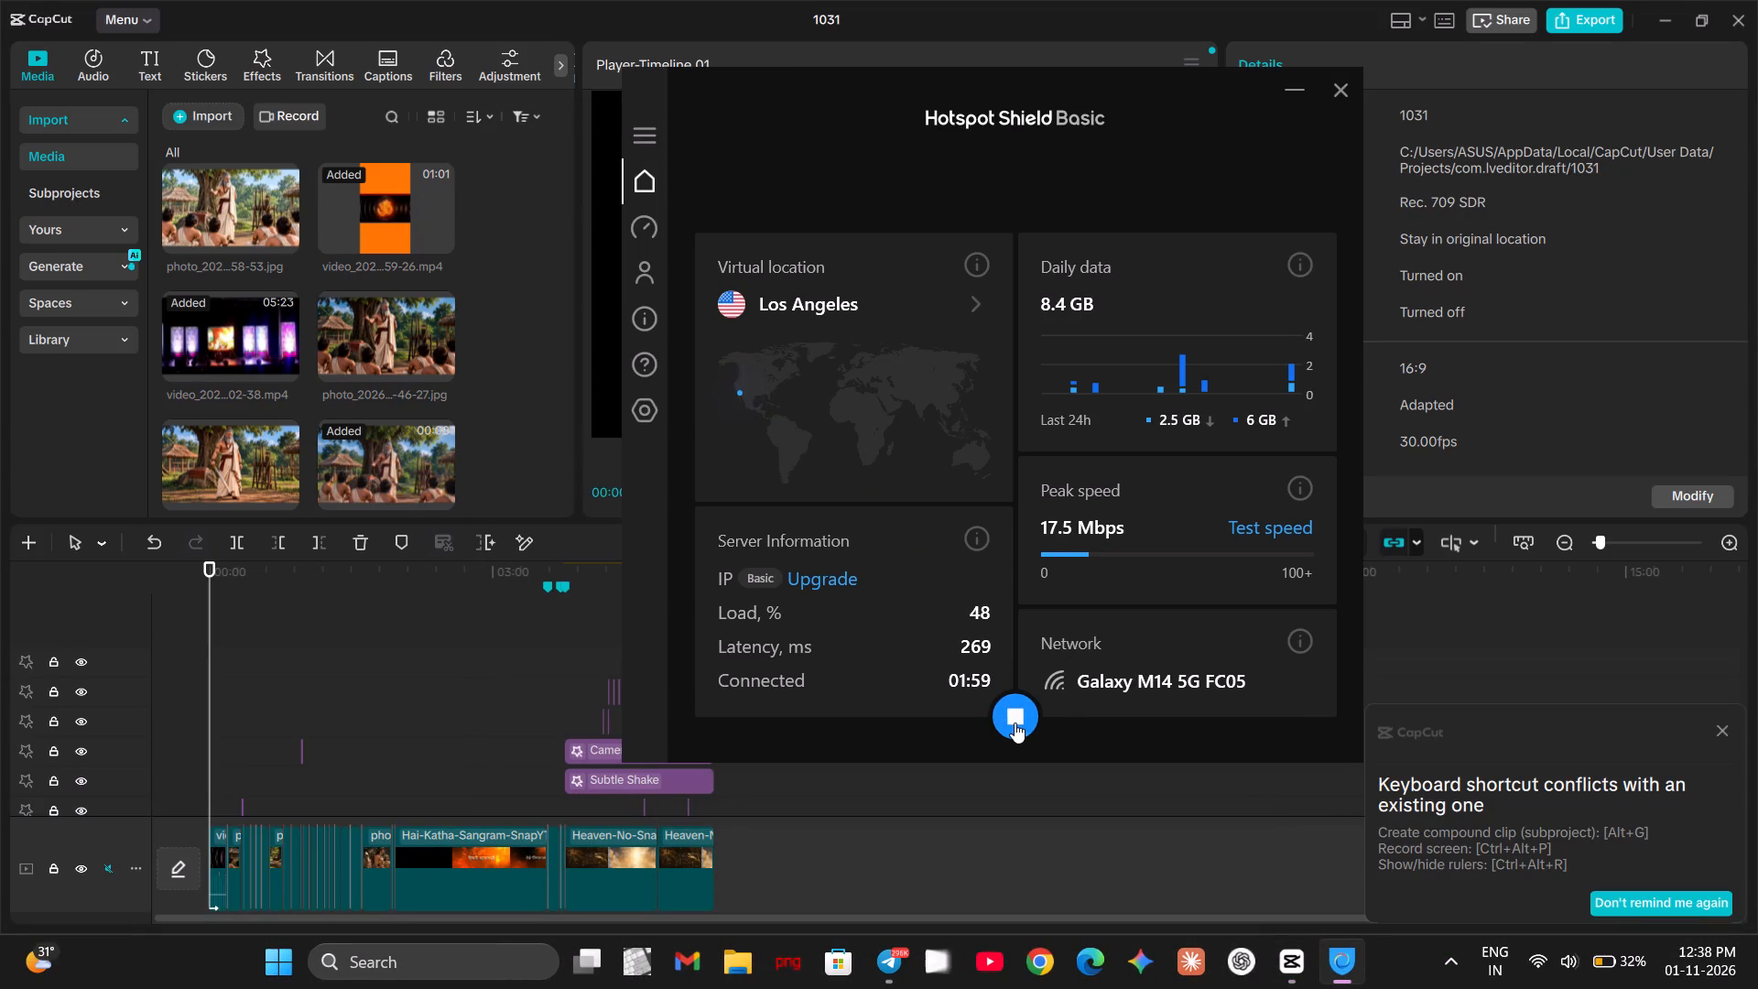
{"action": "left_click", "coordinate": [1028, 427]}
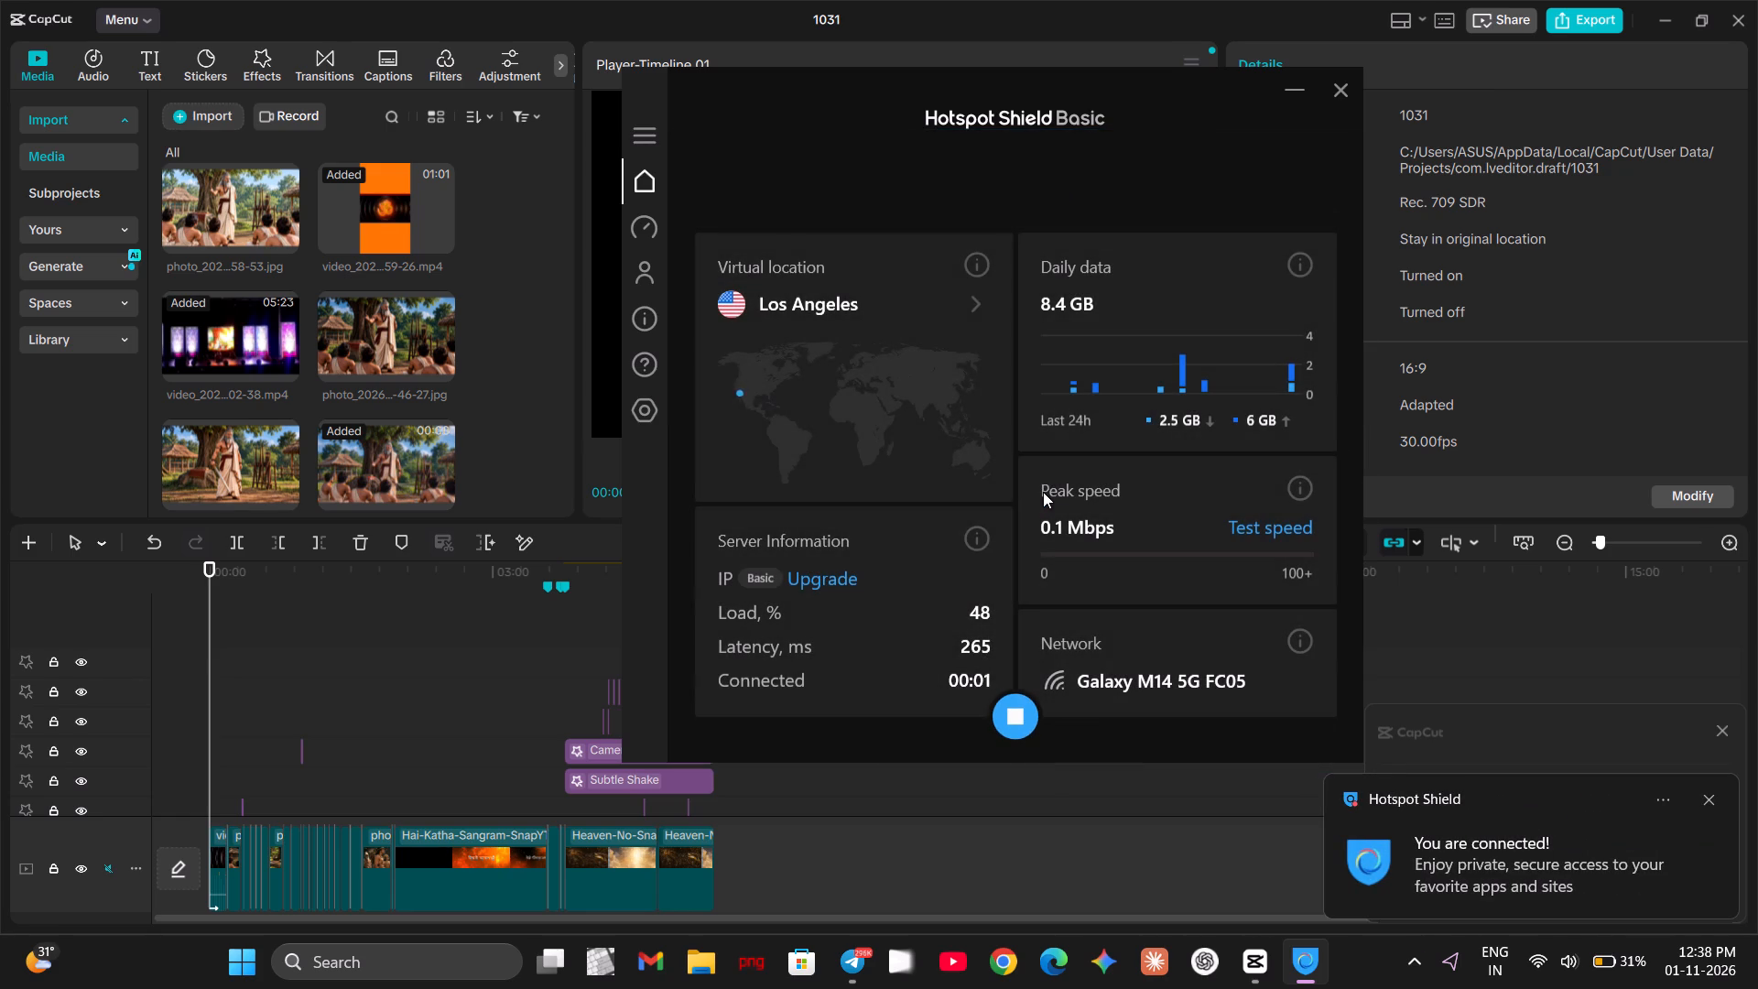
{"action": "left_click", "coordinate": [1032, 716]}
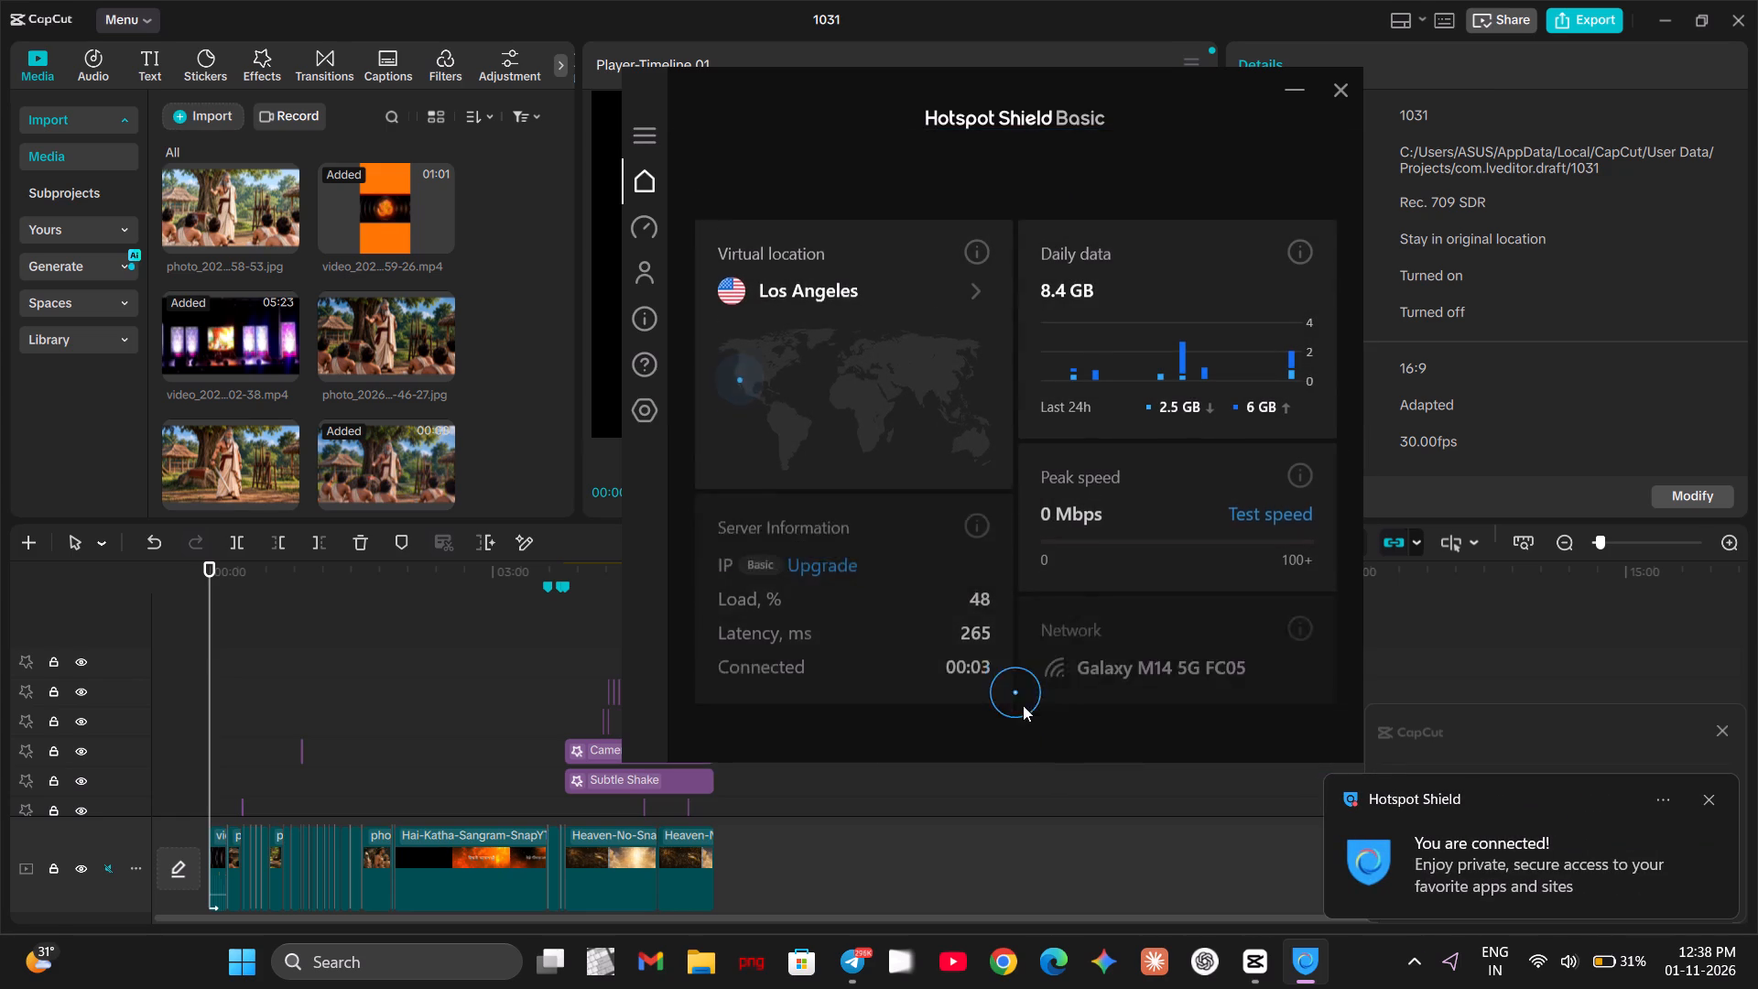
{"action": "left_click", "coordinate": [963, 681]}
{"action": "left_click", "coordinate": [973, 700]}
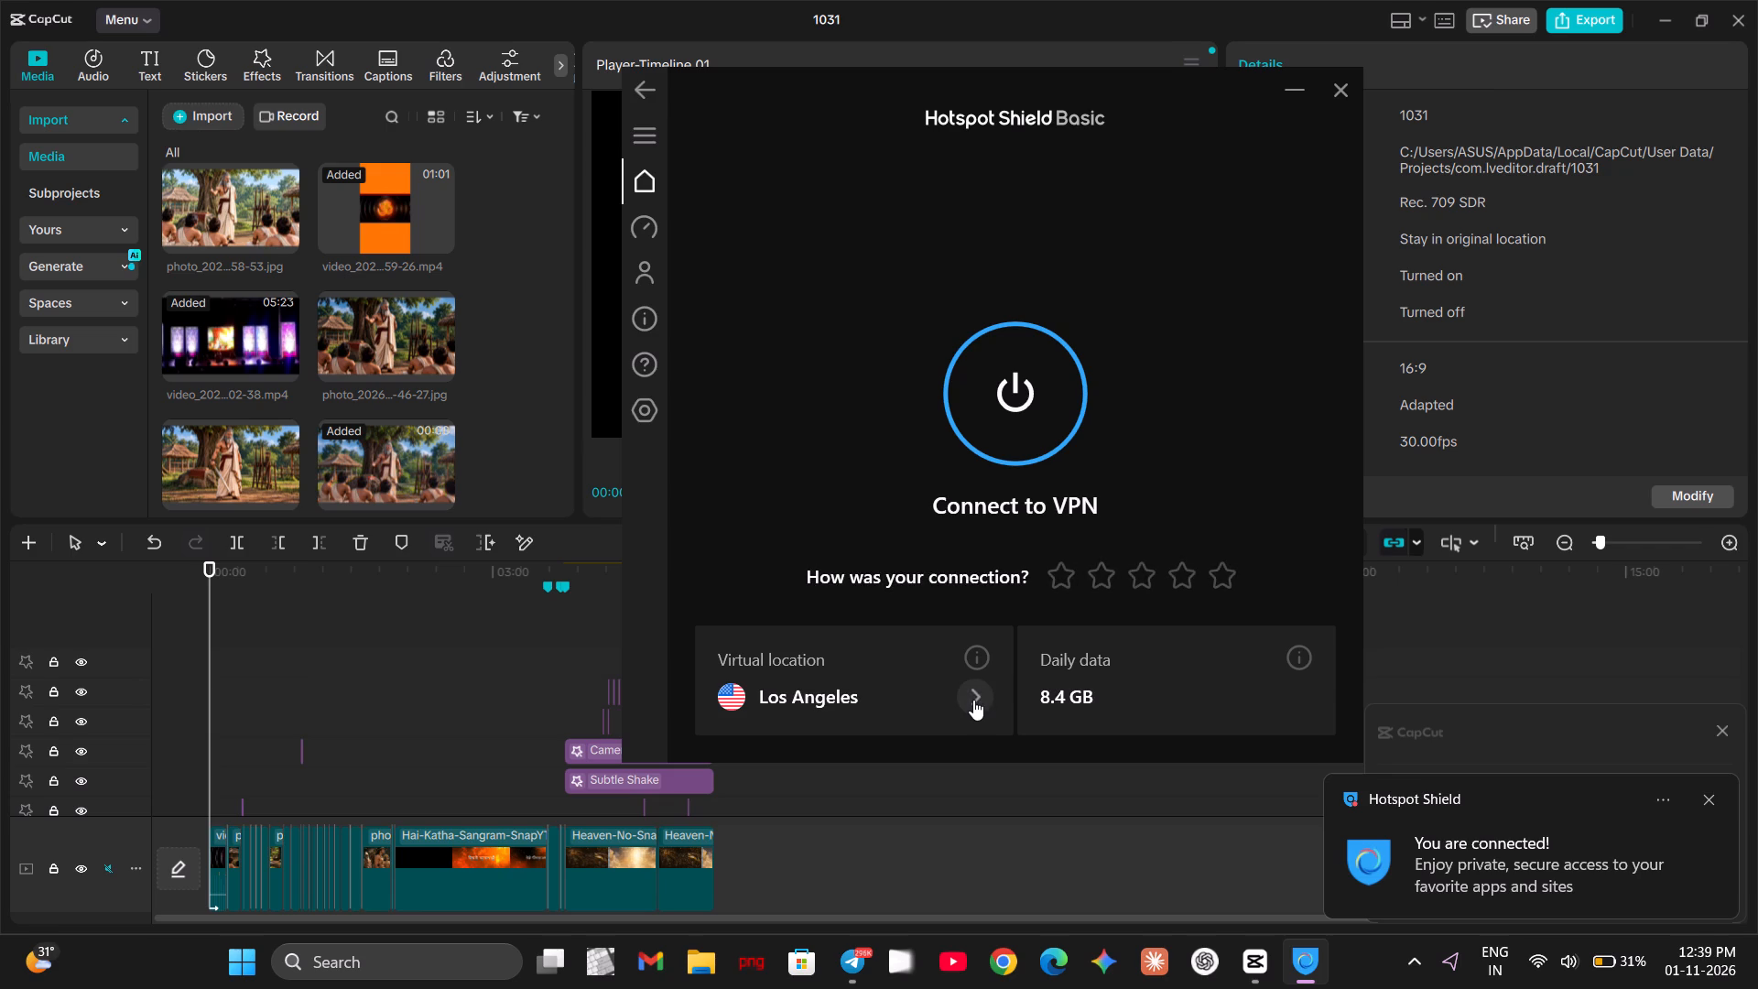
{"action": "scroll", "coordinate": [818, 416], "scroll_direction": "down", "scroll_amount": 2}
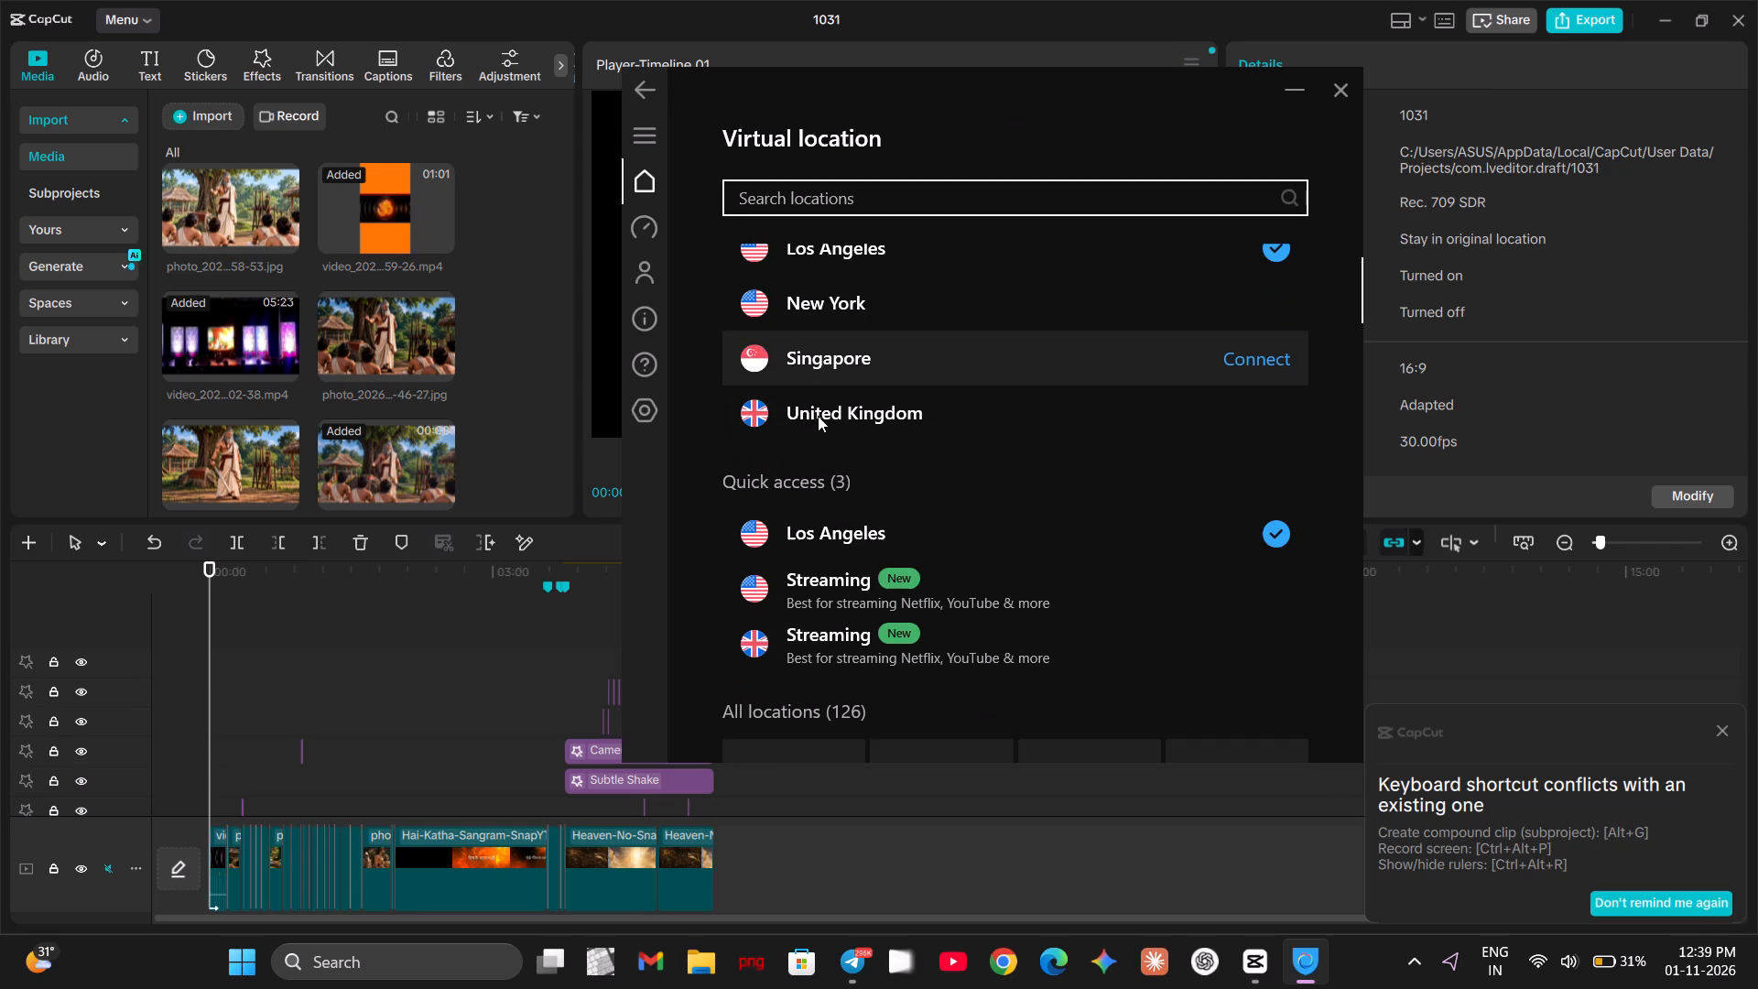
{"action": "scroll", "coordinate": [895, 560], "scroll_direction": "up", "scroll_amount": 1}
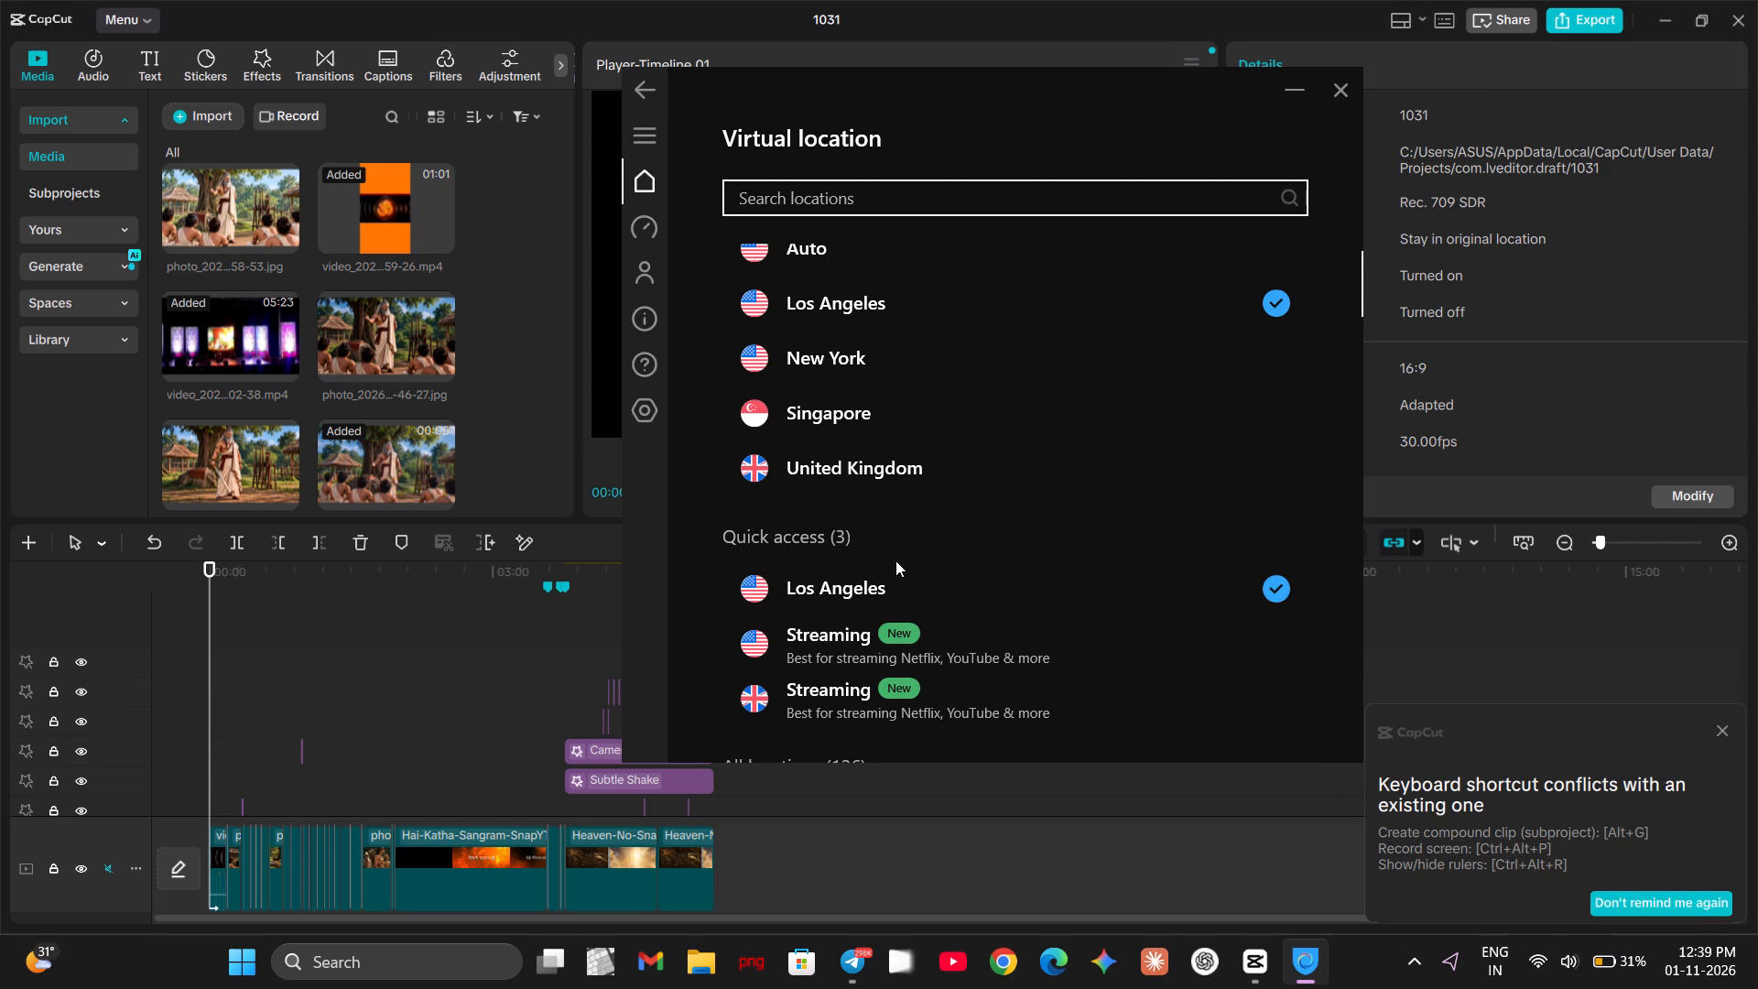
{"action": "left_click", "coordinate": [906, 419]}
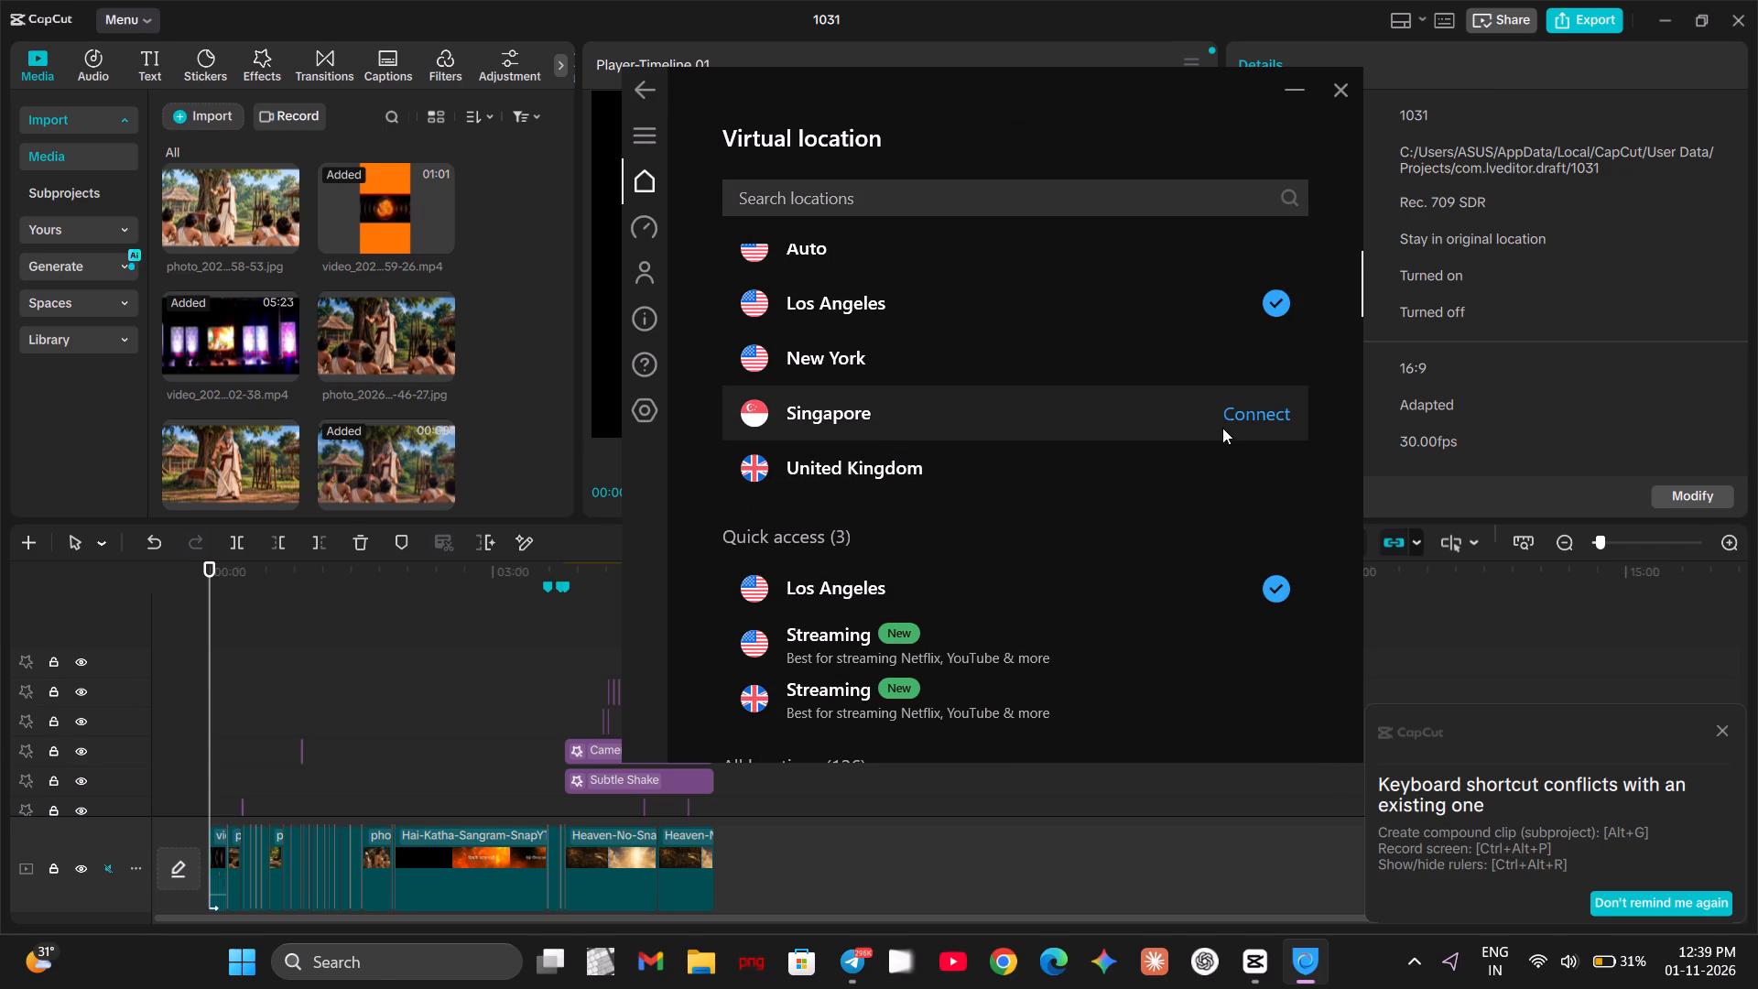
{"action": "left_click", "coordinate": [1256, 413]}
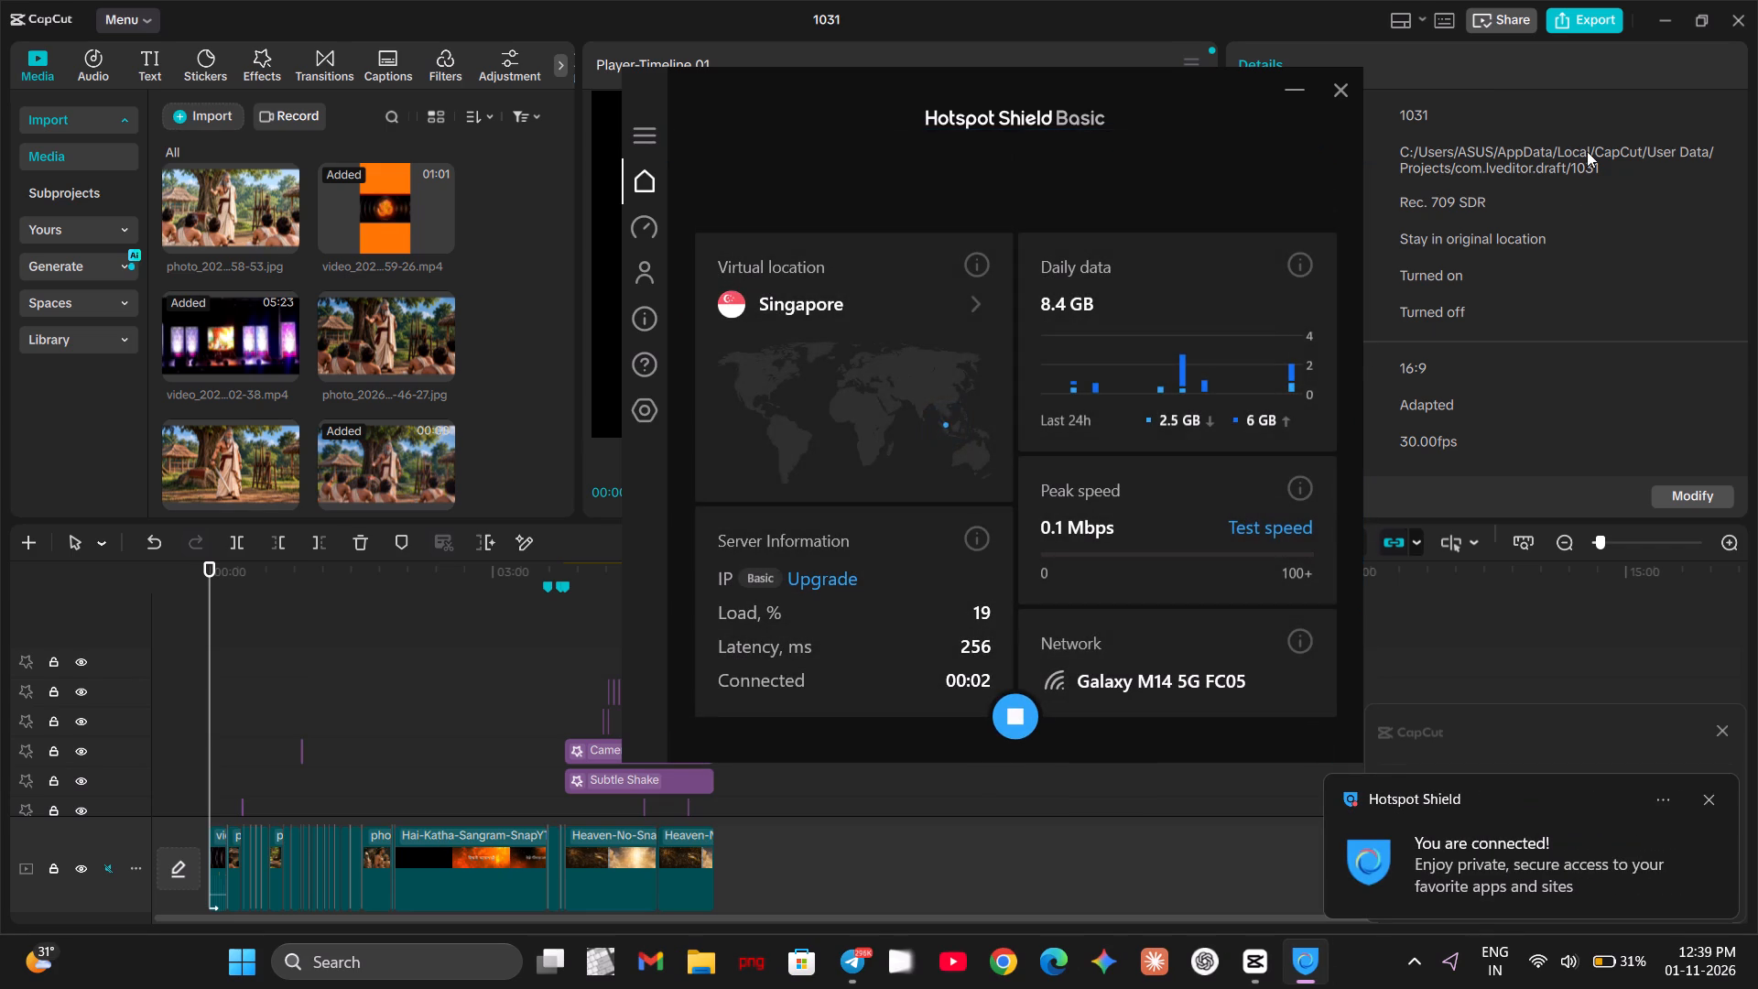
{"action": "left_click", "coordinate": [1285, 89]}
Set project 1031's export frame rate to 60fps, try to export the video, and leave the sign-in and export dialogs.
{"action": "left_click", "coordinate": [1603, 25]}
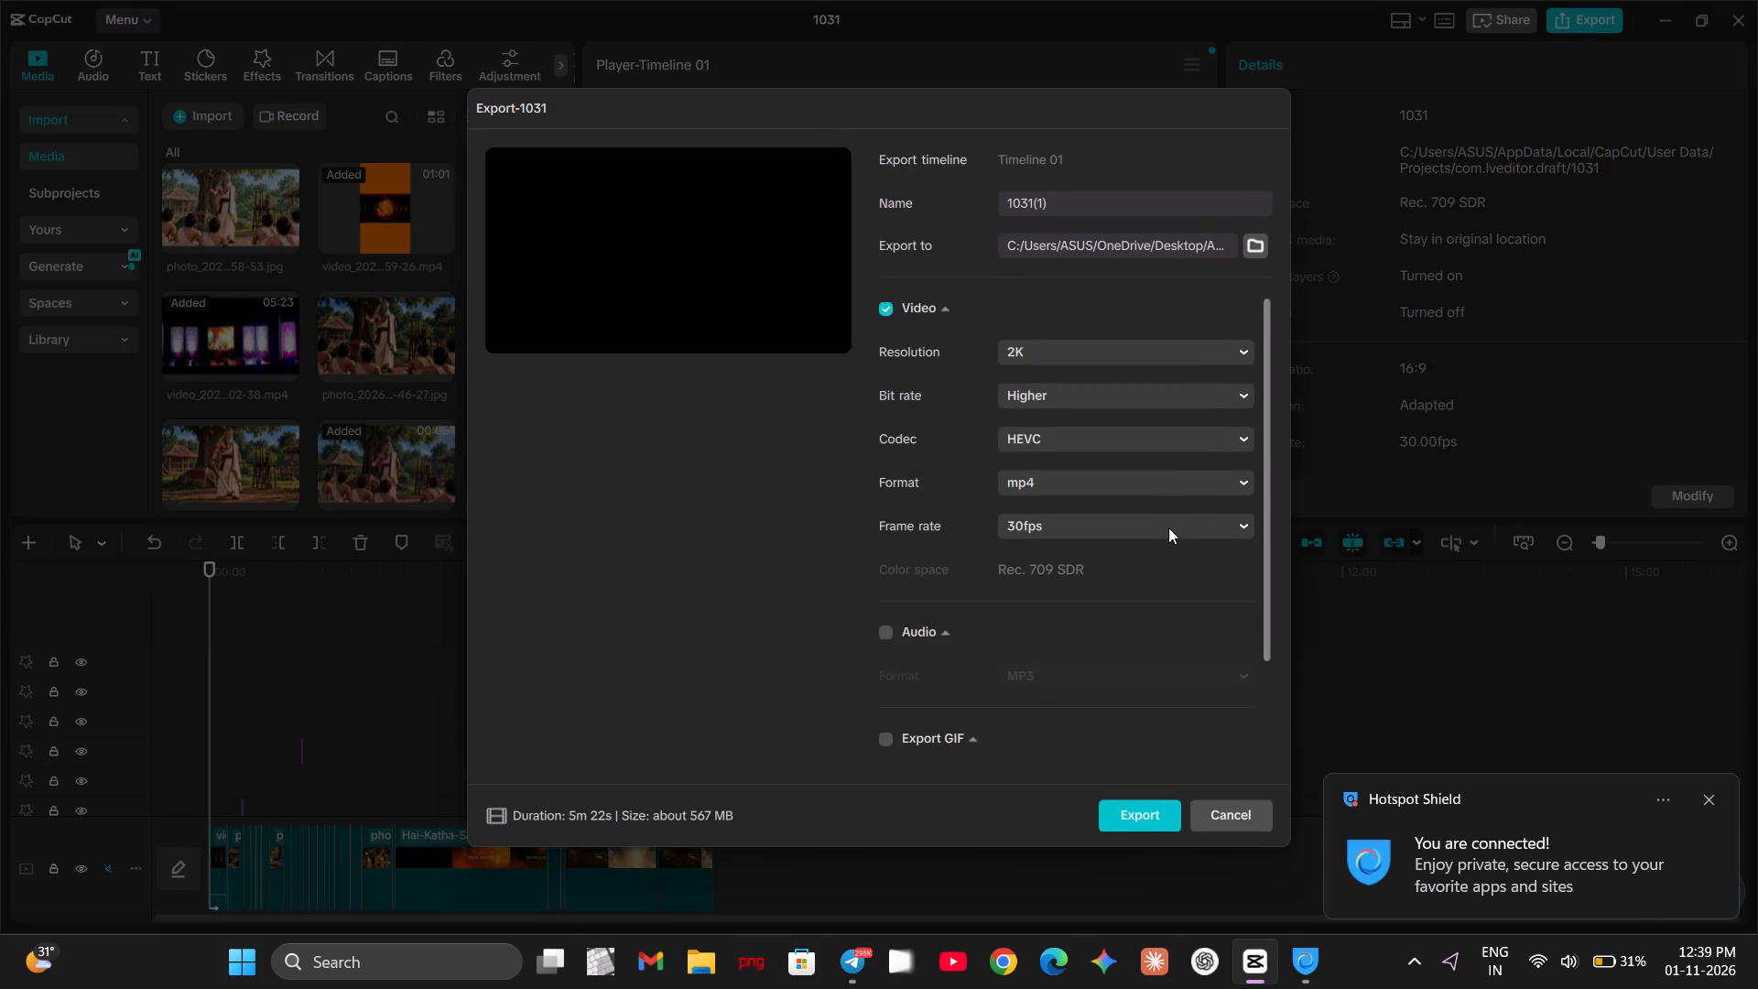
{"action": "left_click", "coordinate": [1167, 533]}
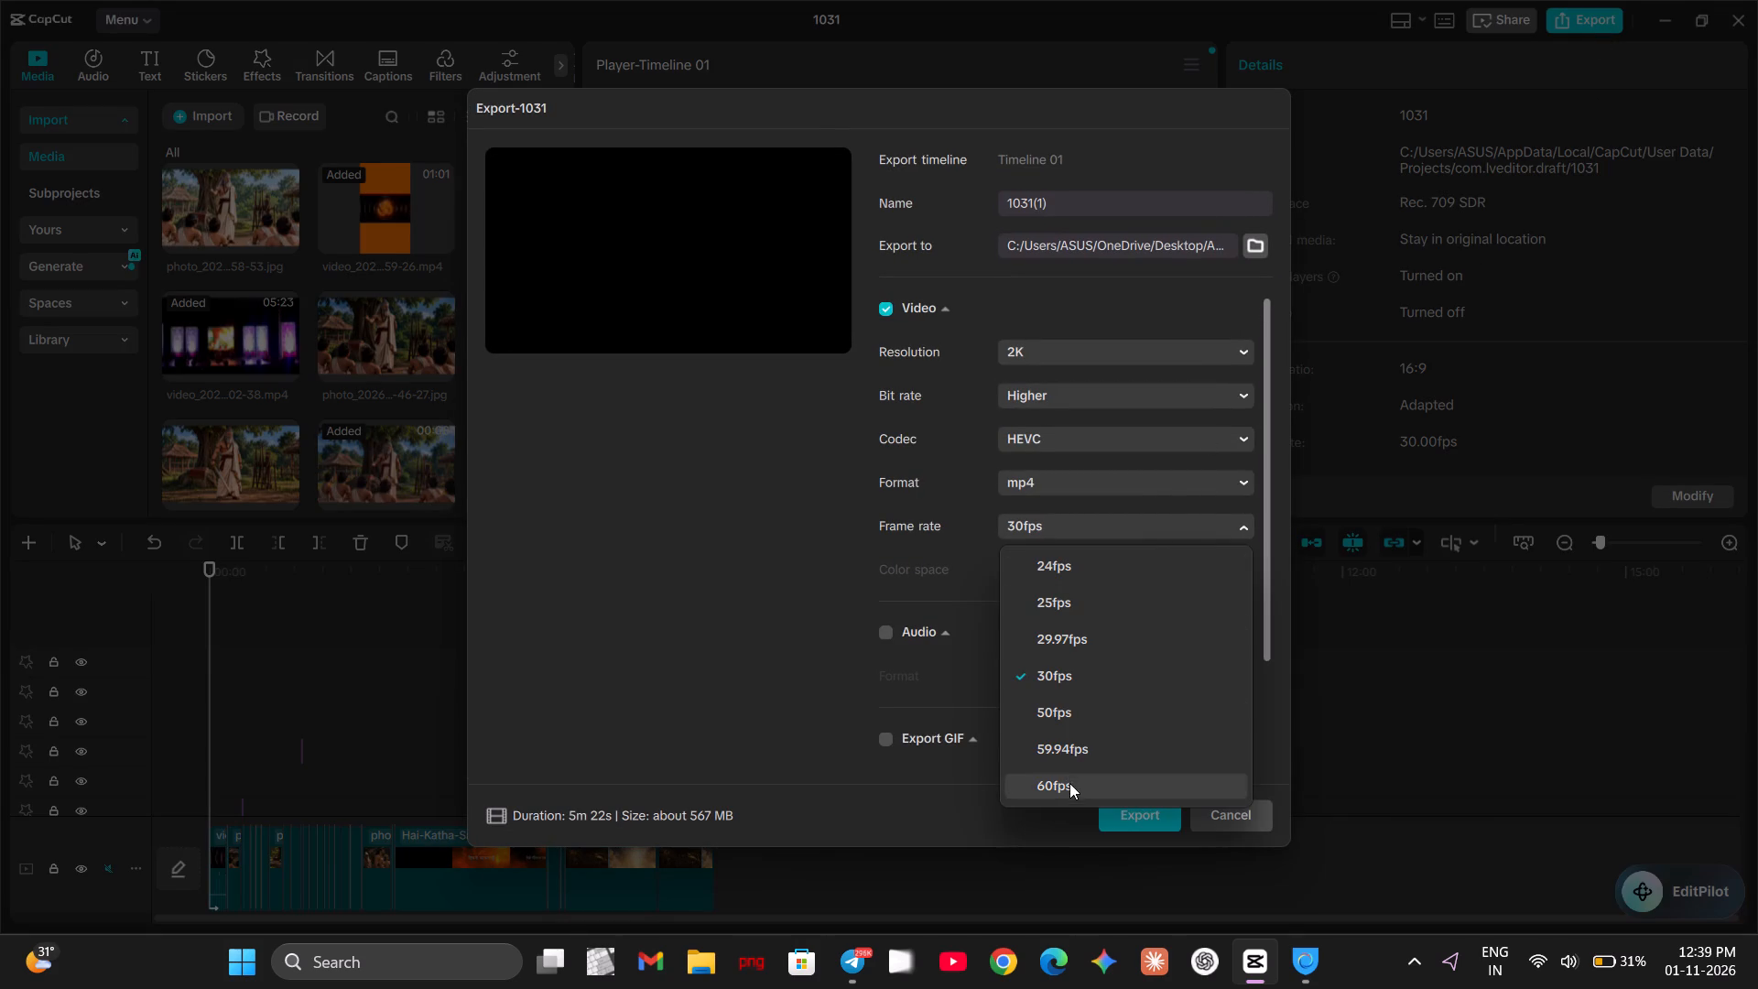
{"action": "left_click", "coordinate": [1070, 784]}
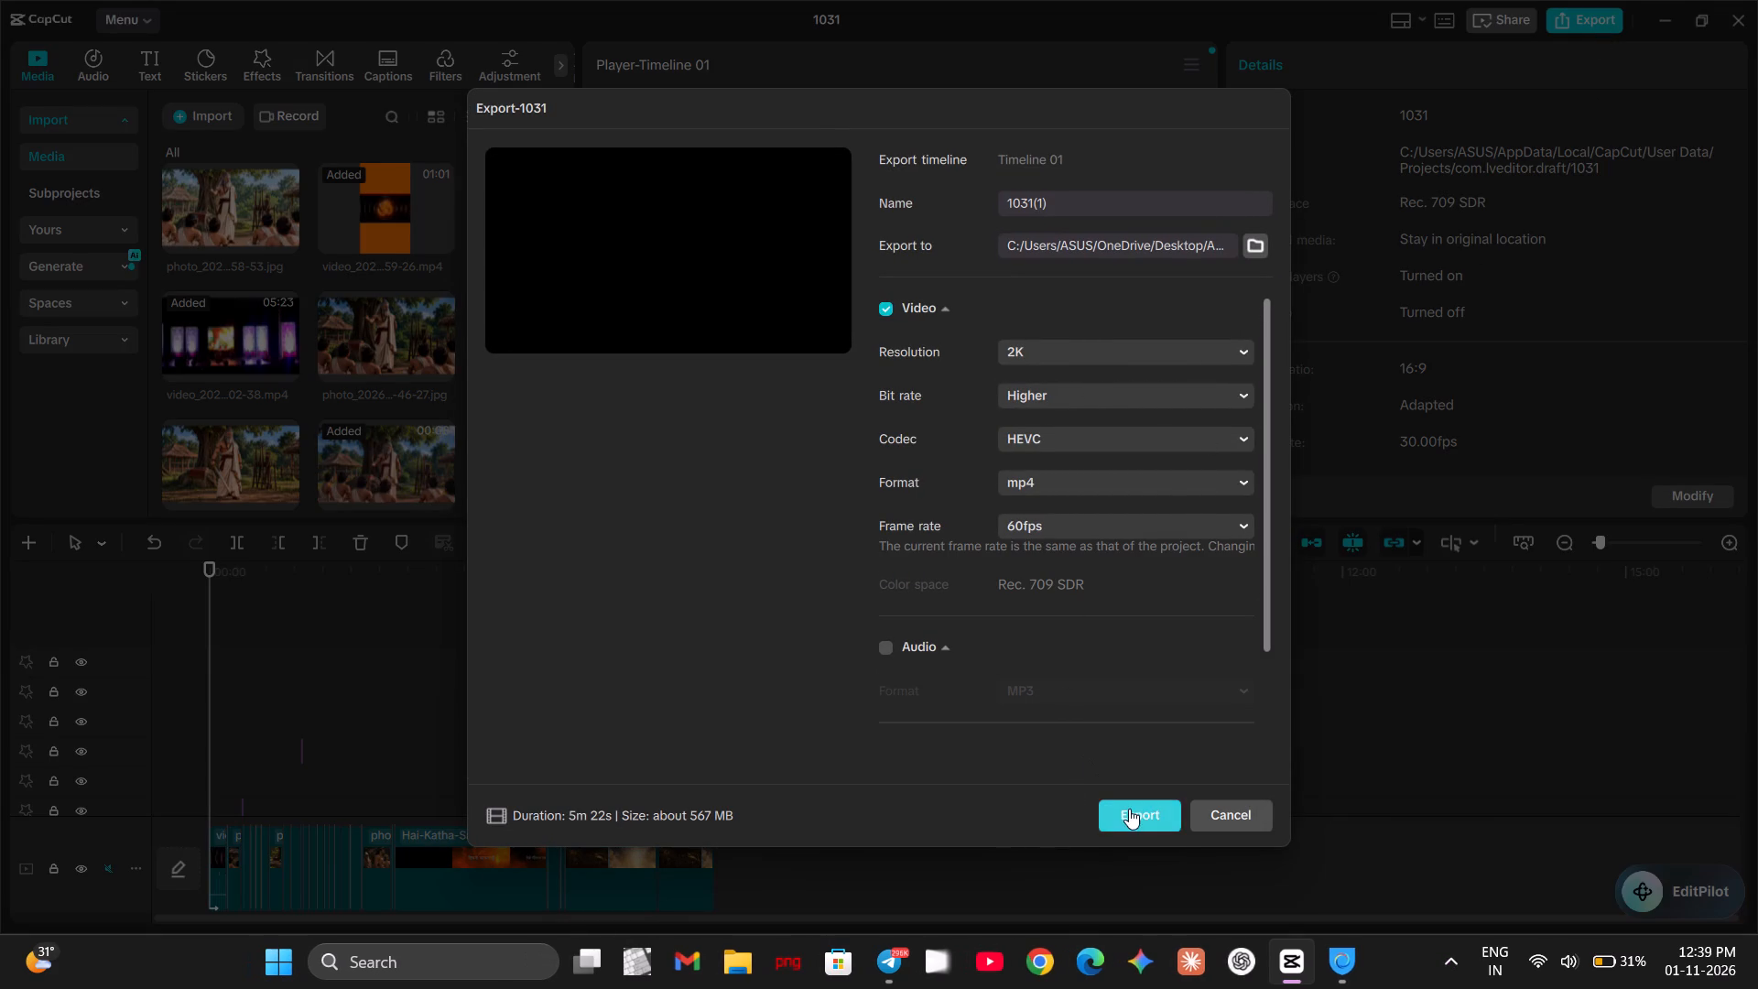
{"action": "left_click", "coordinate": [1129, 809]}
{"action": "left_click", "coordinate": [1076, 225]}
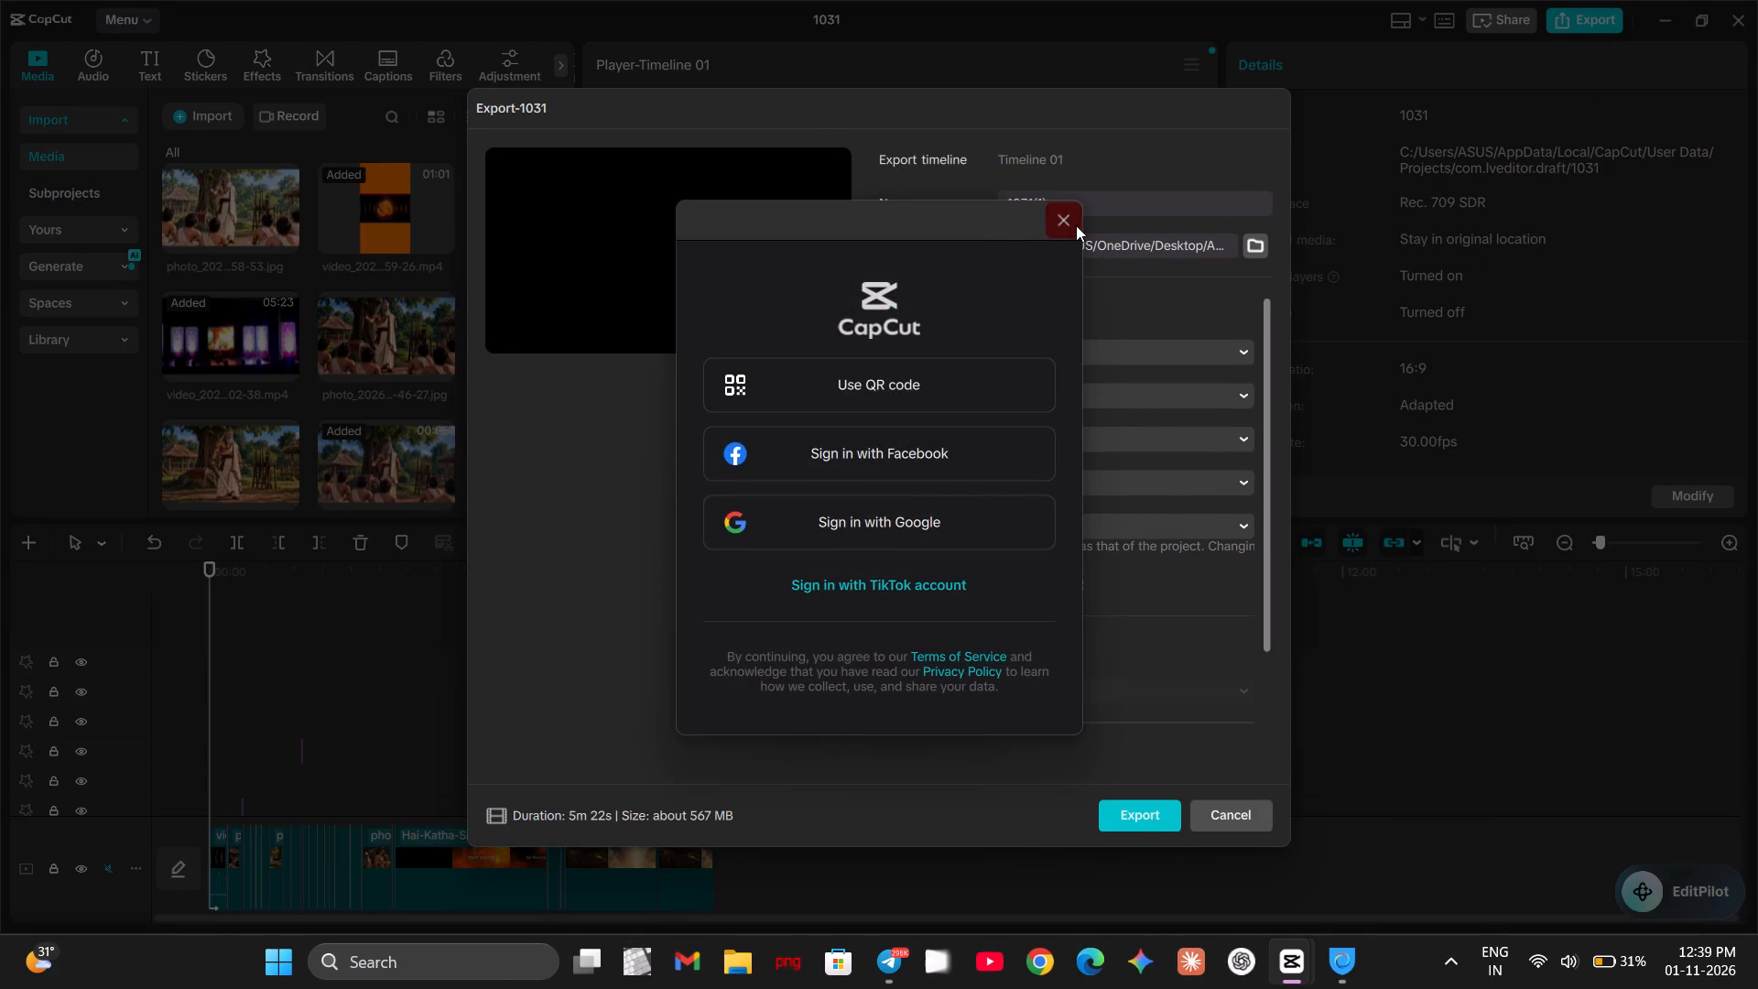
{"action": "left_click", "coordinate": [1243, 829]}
Close the CapCut project and quit the editor to the desktop.
{"action": "left_click", "coordinate": [1730, 0]}
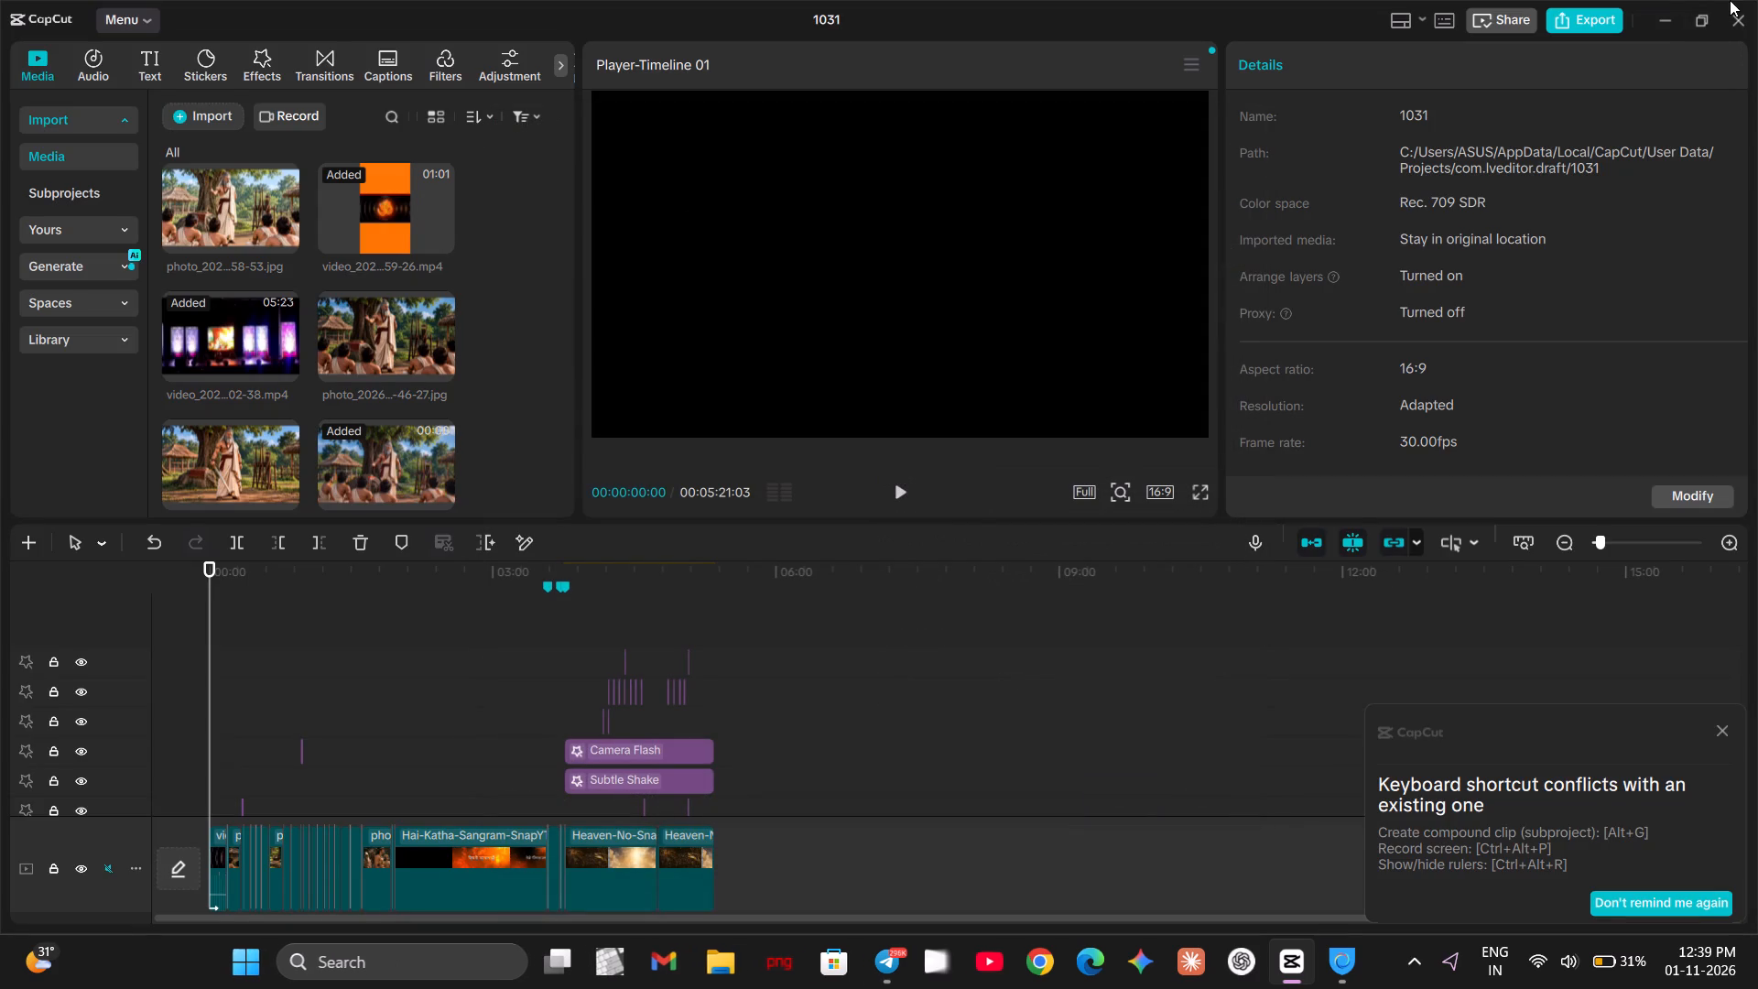
{"action": "left_click", "coordinate": [1757, 23]}
{"action": "left_click", "coordinate": [1752, 27]}
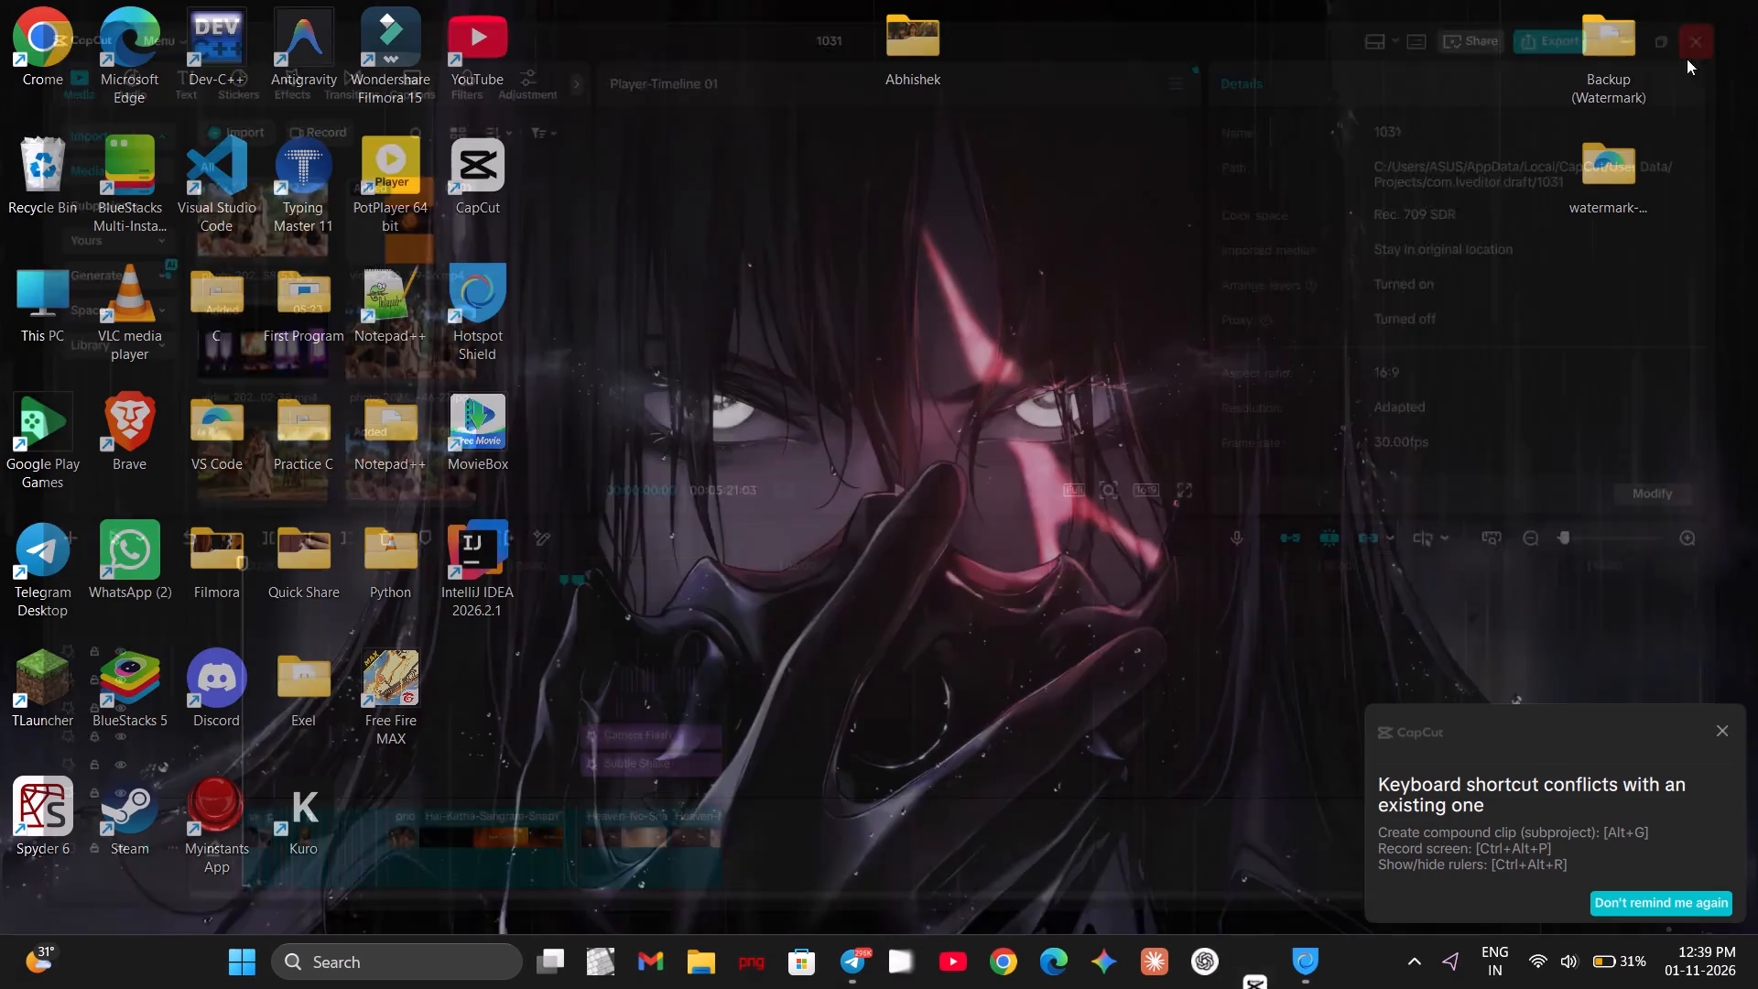
{"action": "left_click", "coordinate": [1725, 32]}
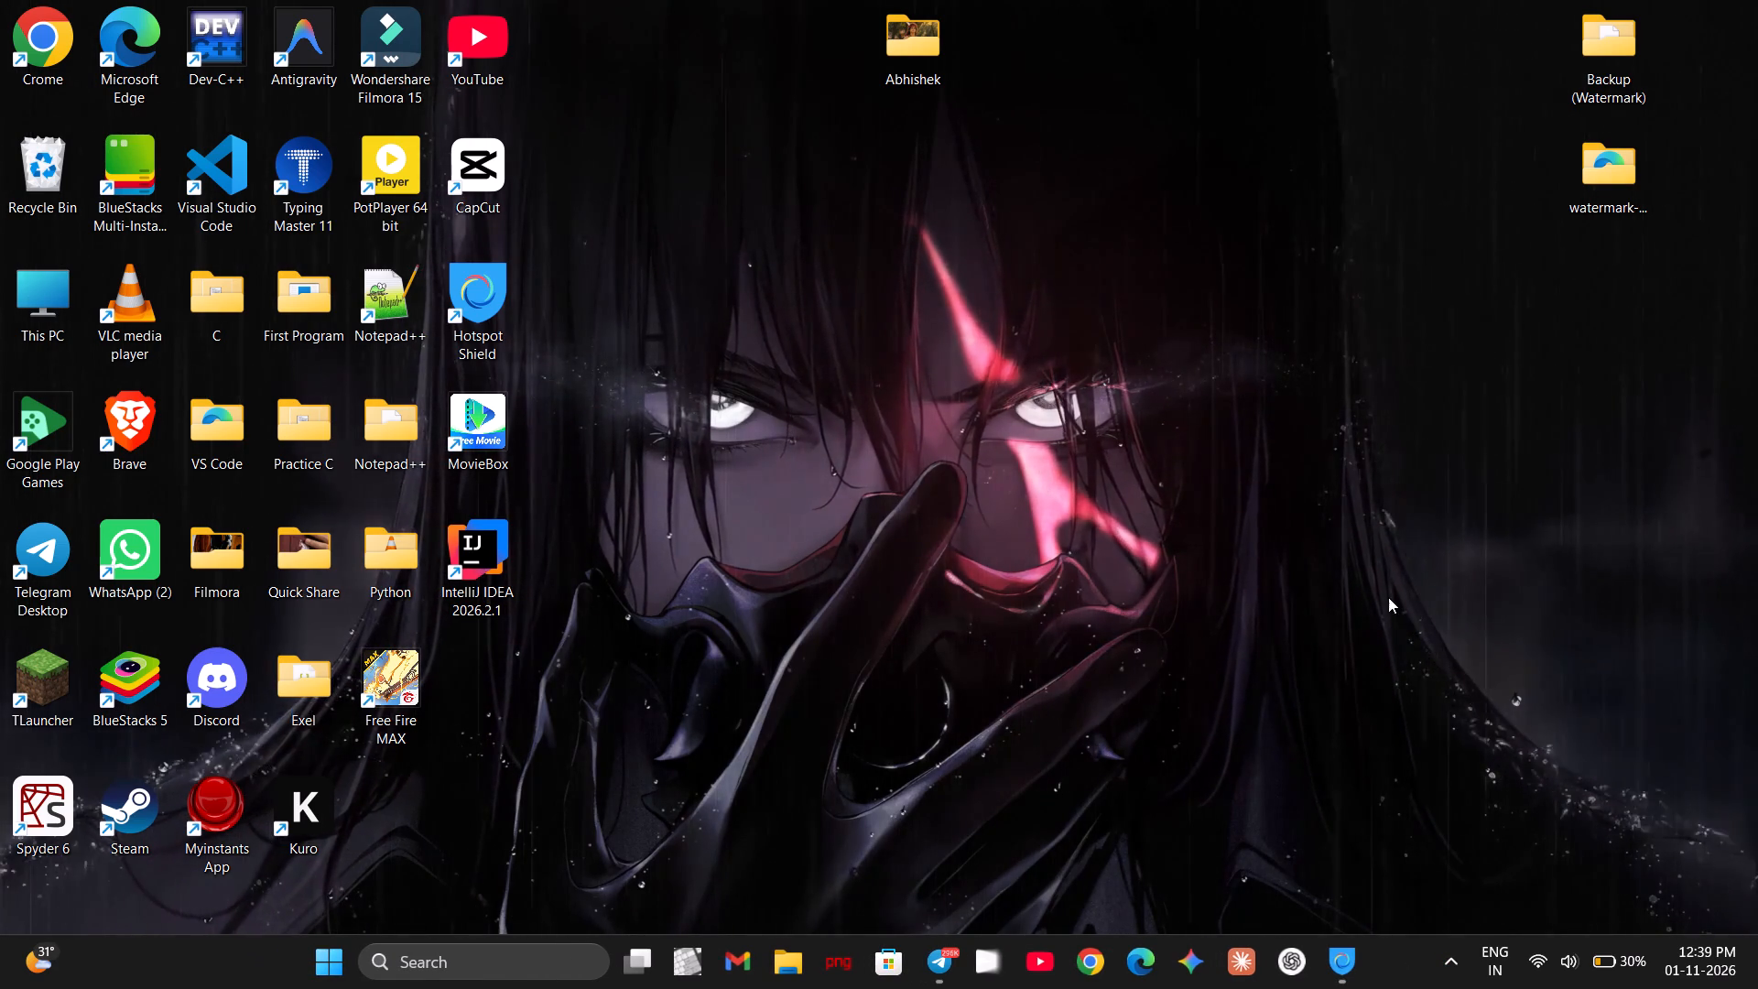
In Hotspot Shield, disconnect the VPN, browse the virtual locations, and connect to United Kingdom.
{"action": "left_click", "coordinate": [1333, 984]}
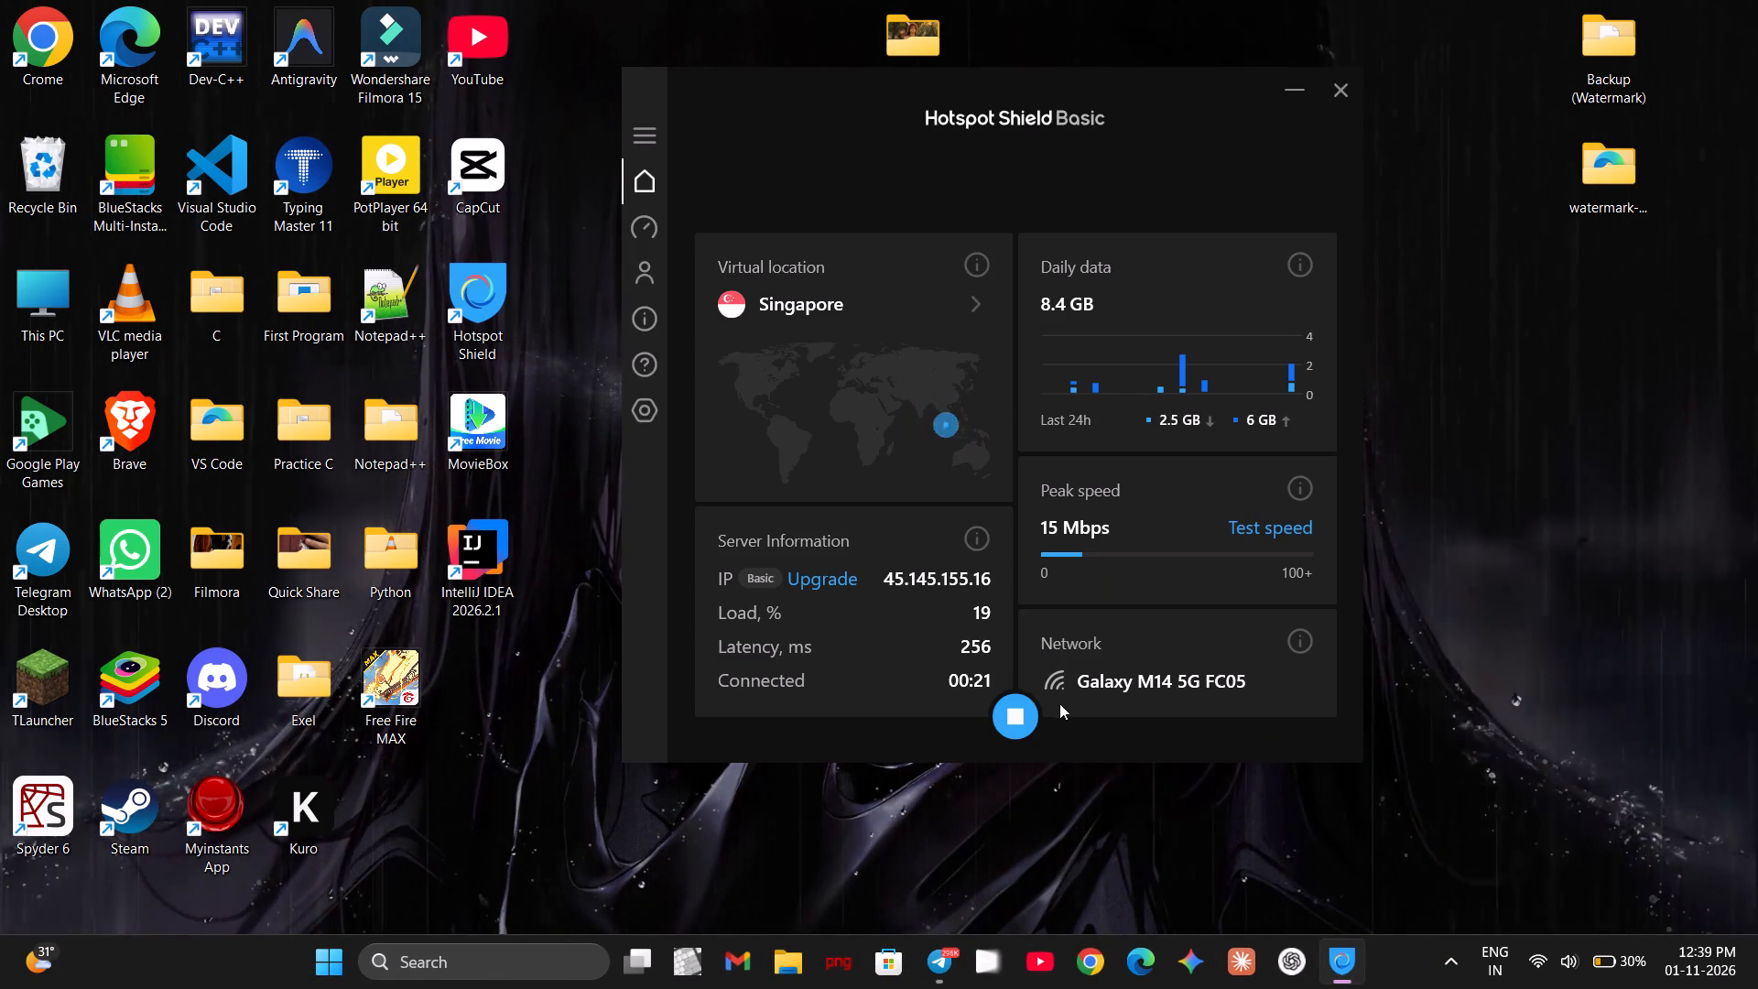
{"action": "left_click", "coordinate": [1032, 706]}
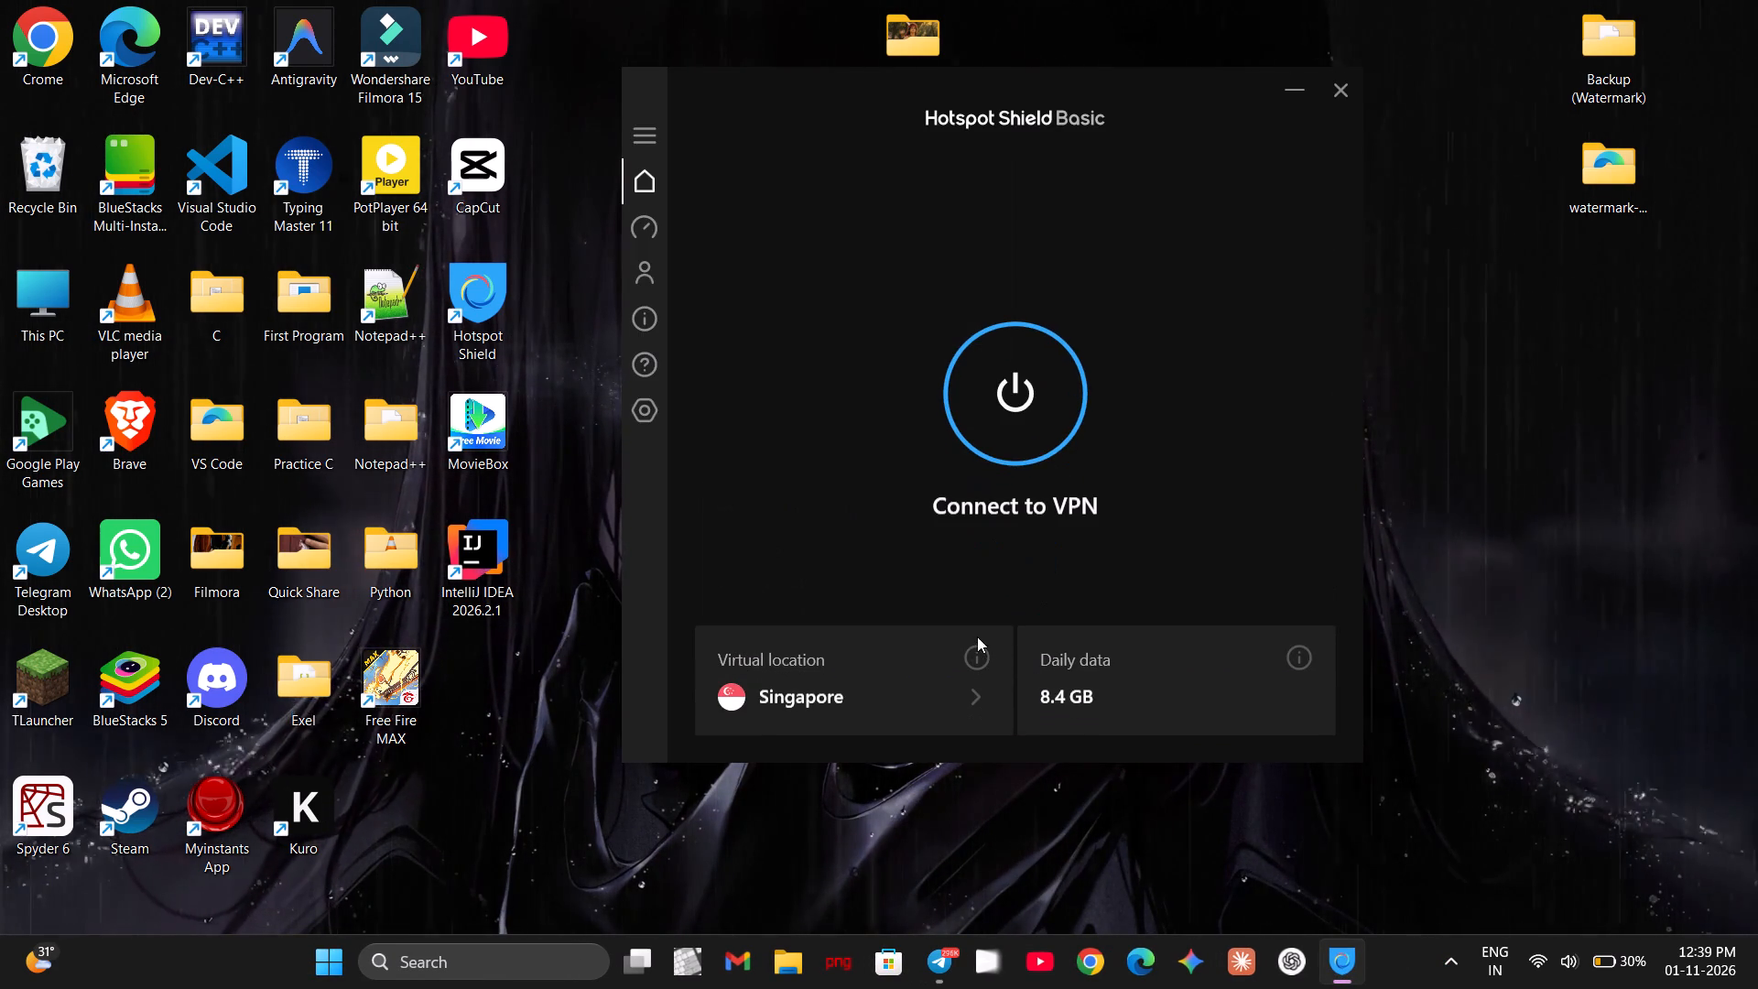
{"action": "left_click", "coordinate": [984, 705]}
{"action": "scroll", "coordinate": [974, 578], "scroll_direction": "down", "scroll_amount": 6}
{"action": "scroll", "coordinate": [982, 560], "scroll_direction": "up", "scroll_amount": 4}
{"action": "scroll", "coordinate": [966, 464], "scroll_direction": "up", "scroll_amount": 1}
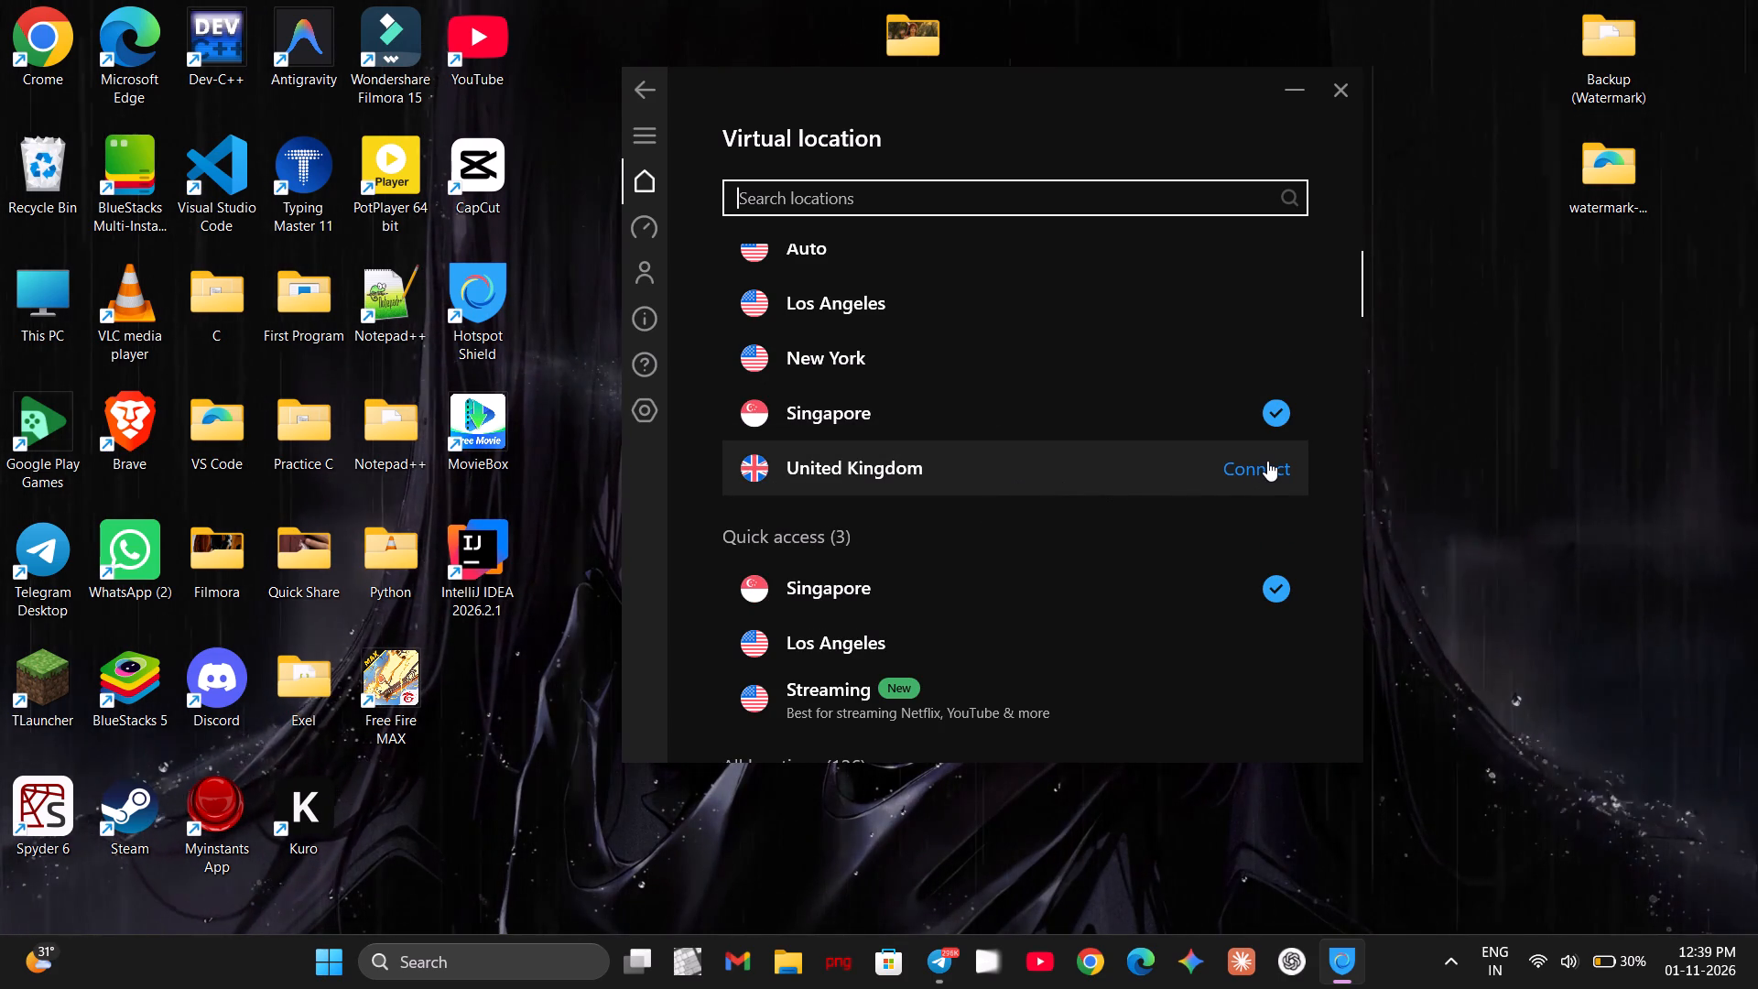
{"action": "scroll", "coordinate": [1134, 533], "scroll_direction": "down", "scroll_amount": 2}
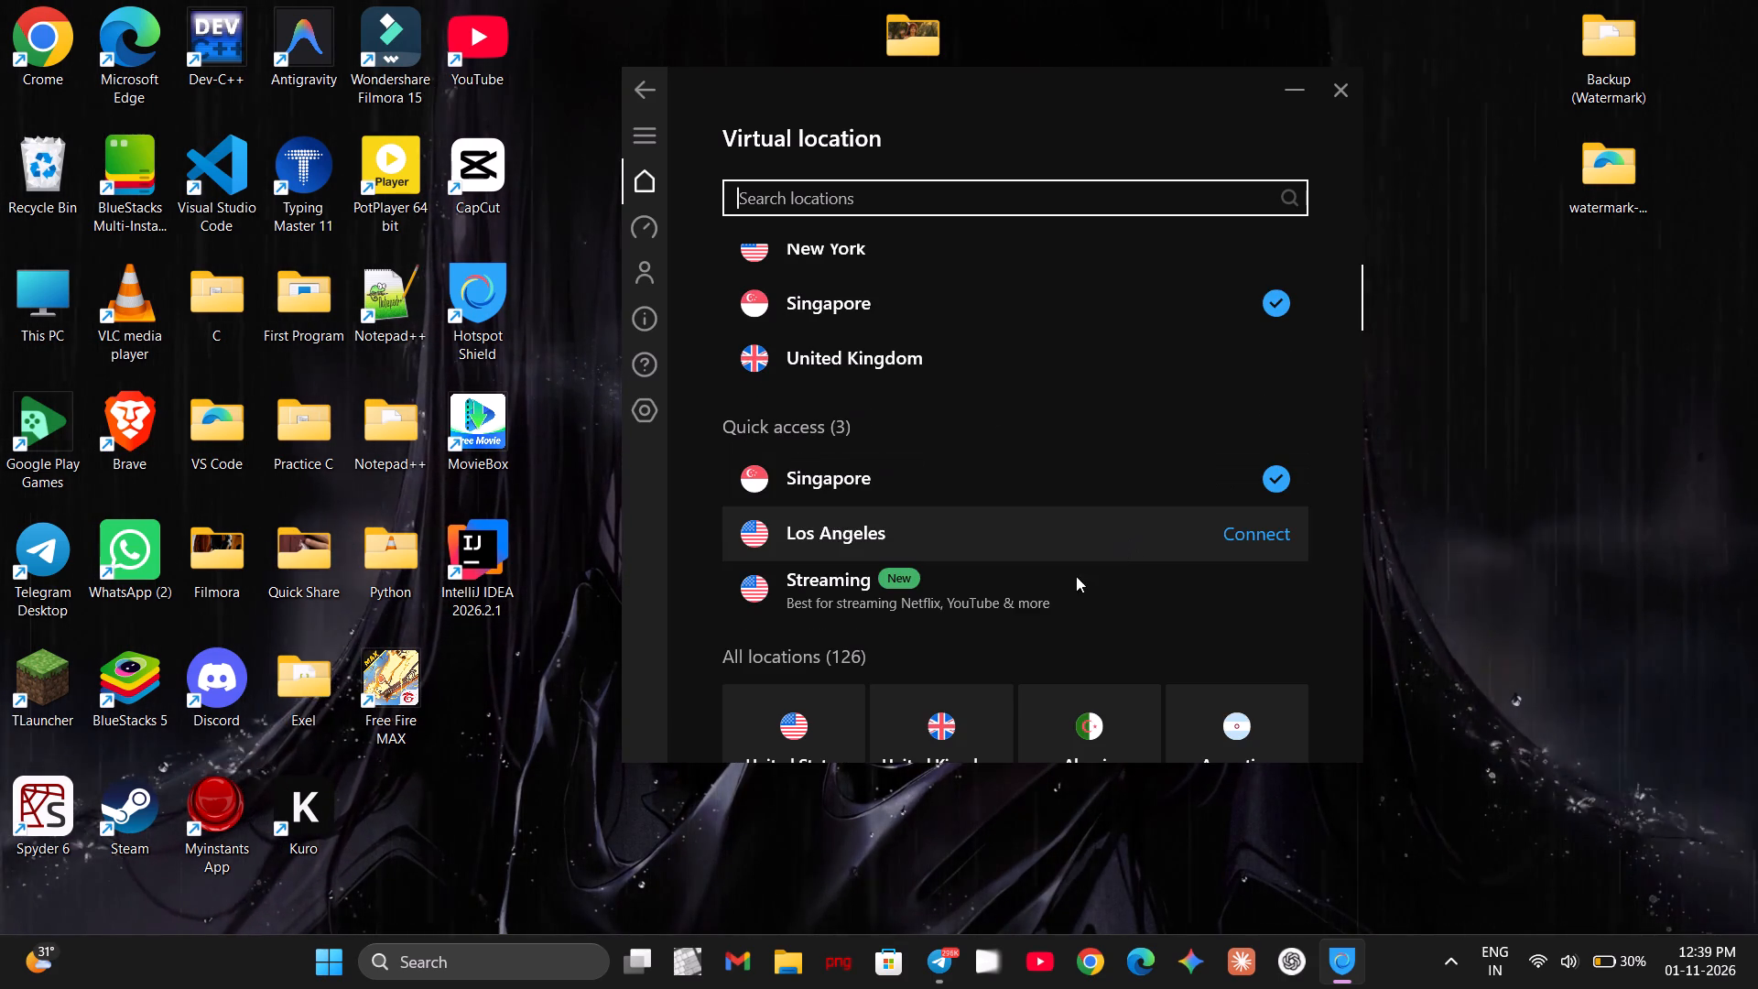
{"action": "scroll", "coordinate": [1030, 618], "scroll_direction": "down", "scroll_amount": 10}
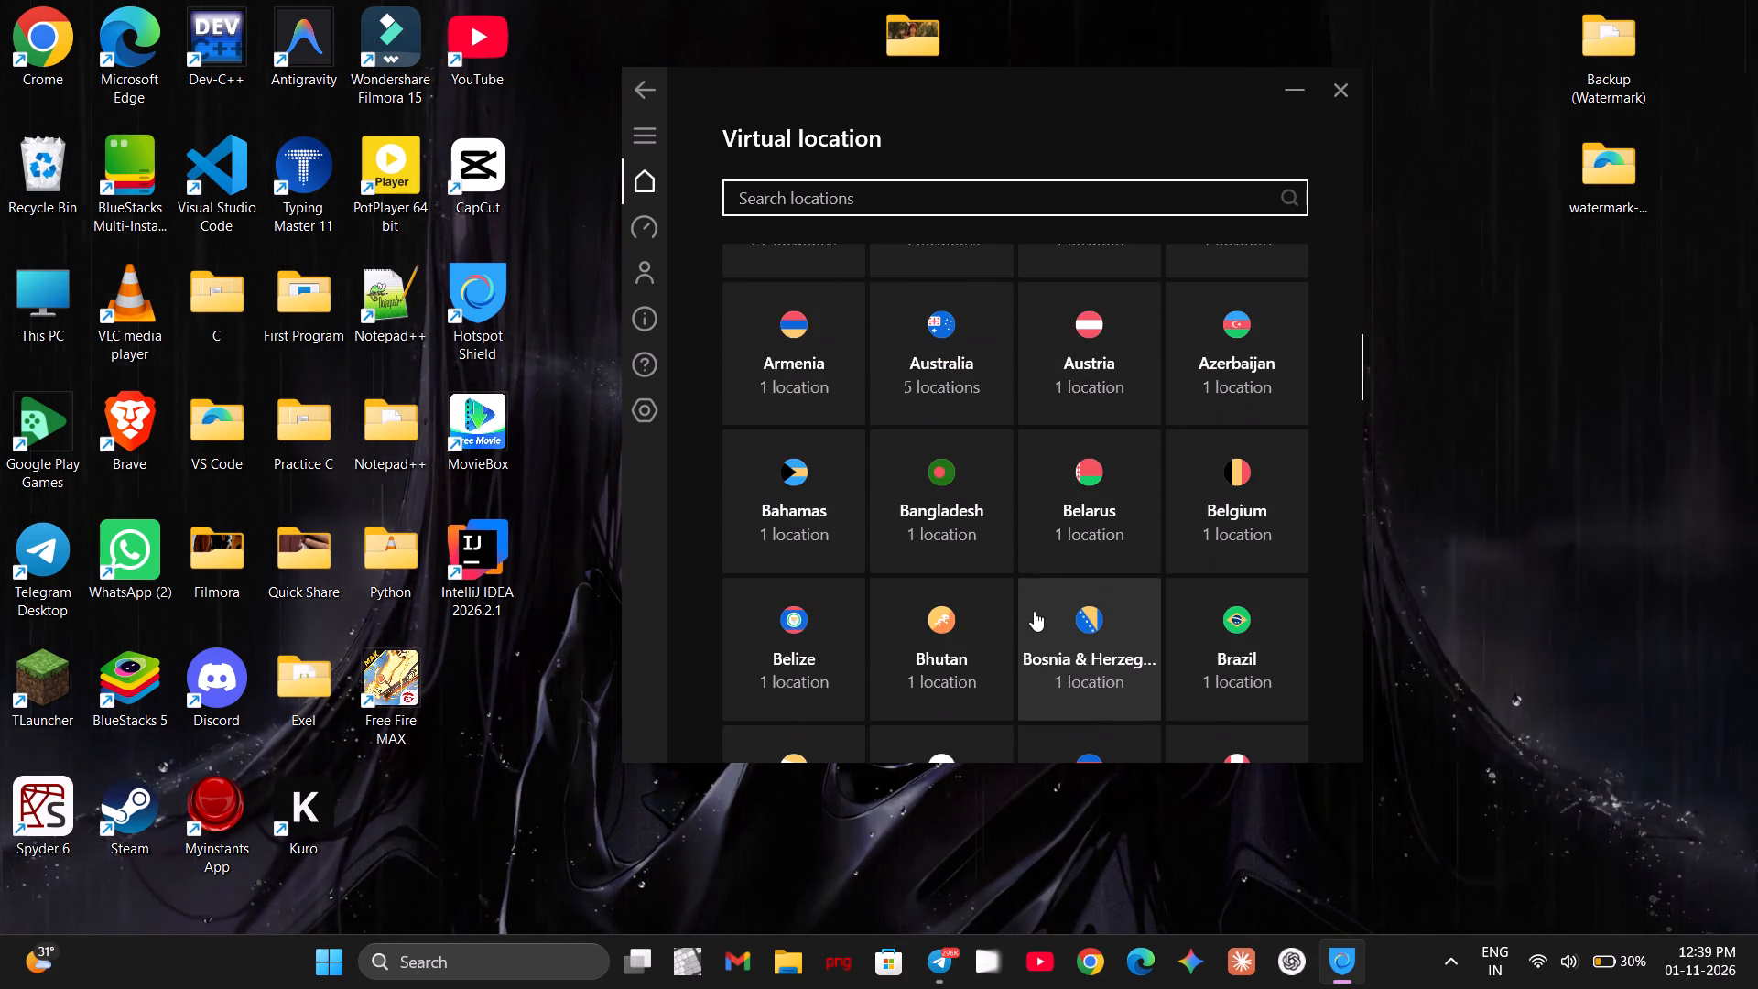
{"action": "scroll", "coordinate": [1036, 609], "scroll_direction": "down", "scroll_amount": 3}
{"action": "scroll", "coordinate": [1037, 608], "scroll_direction": "up", "scroll_amount": 8}
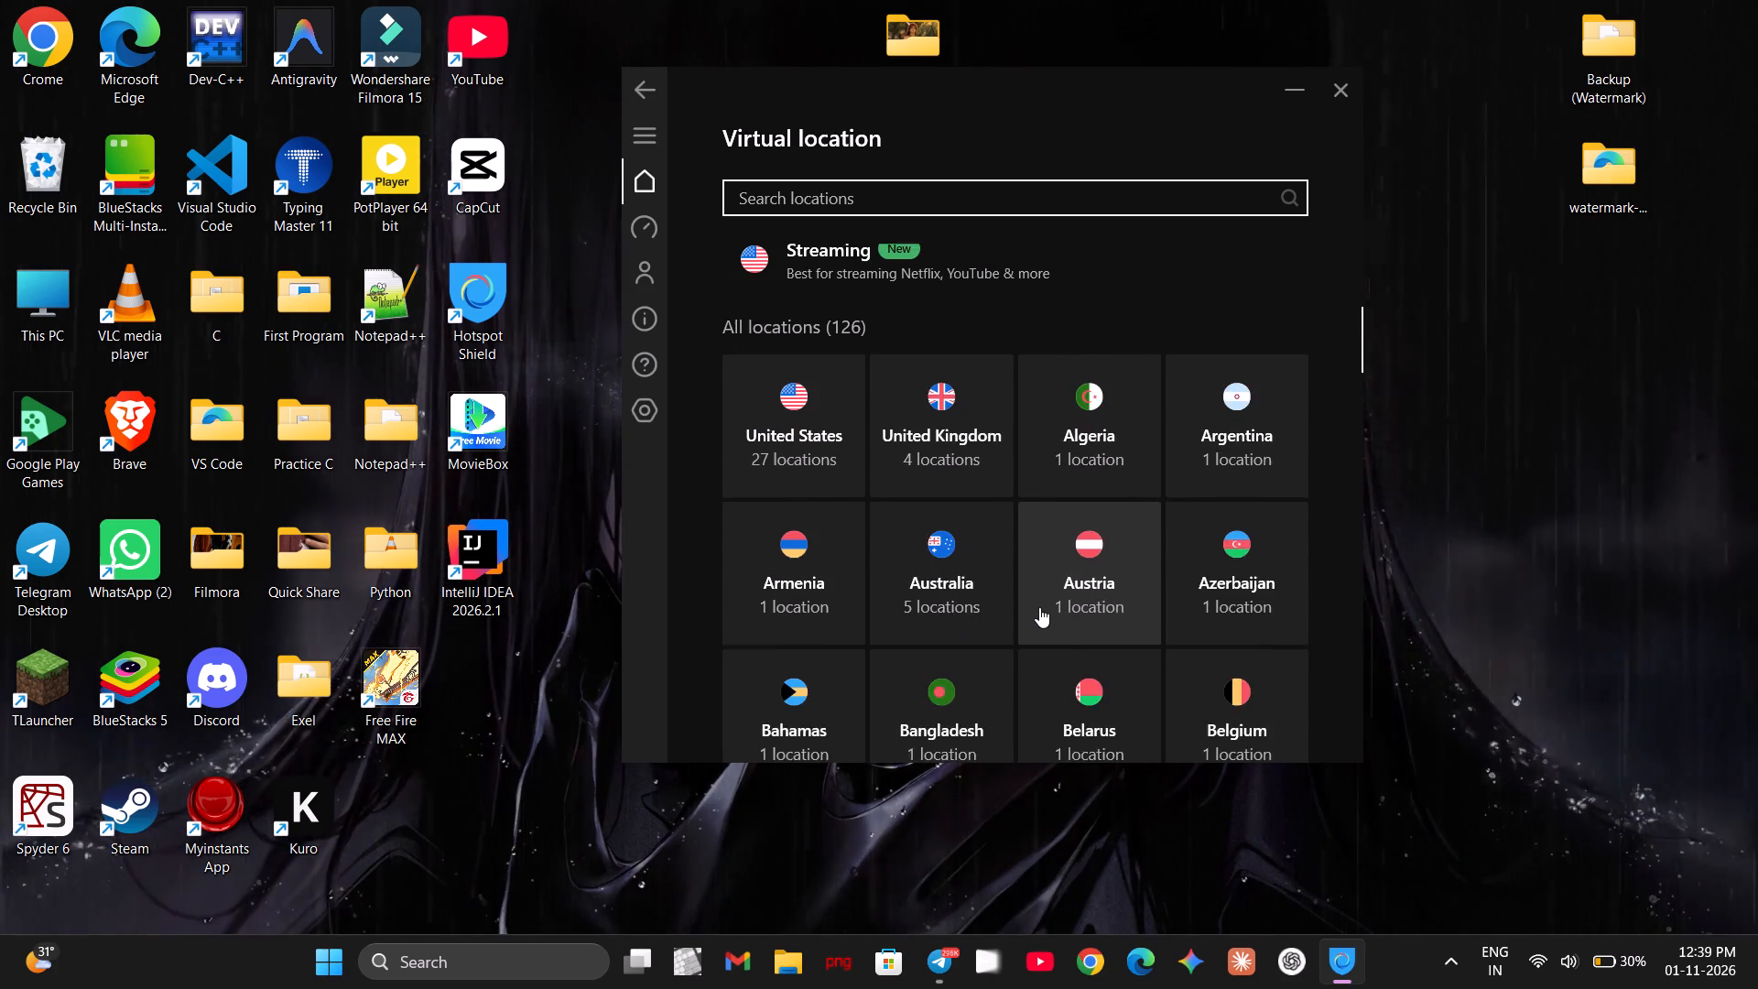
{"action": "scroll", "coordinate": [1039, 607], "scroll_direction": "down", "scroll_amount": 13}
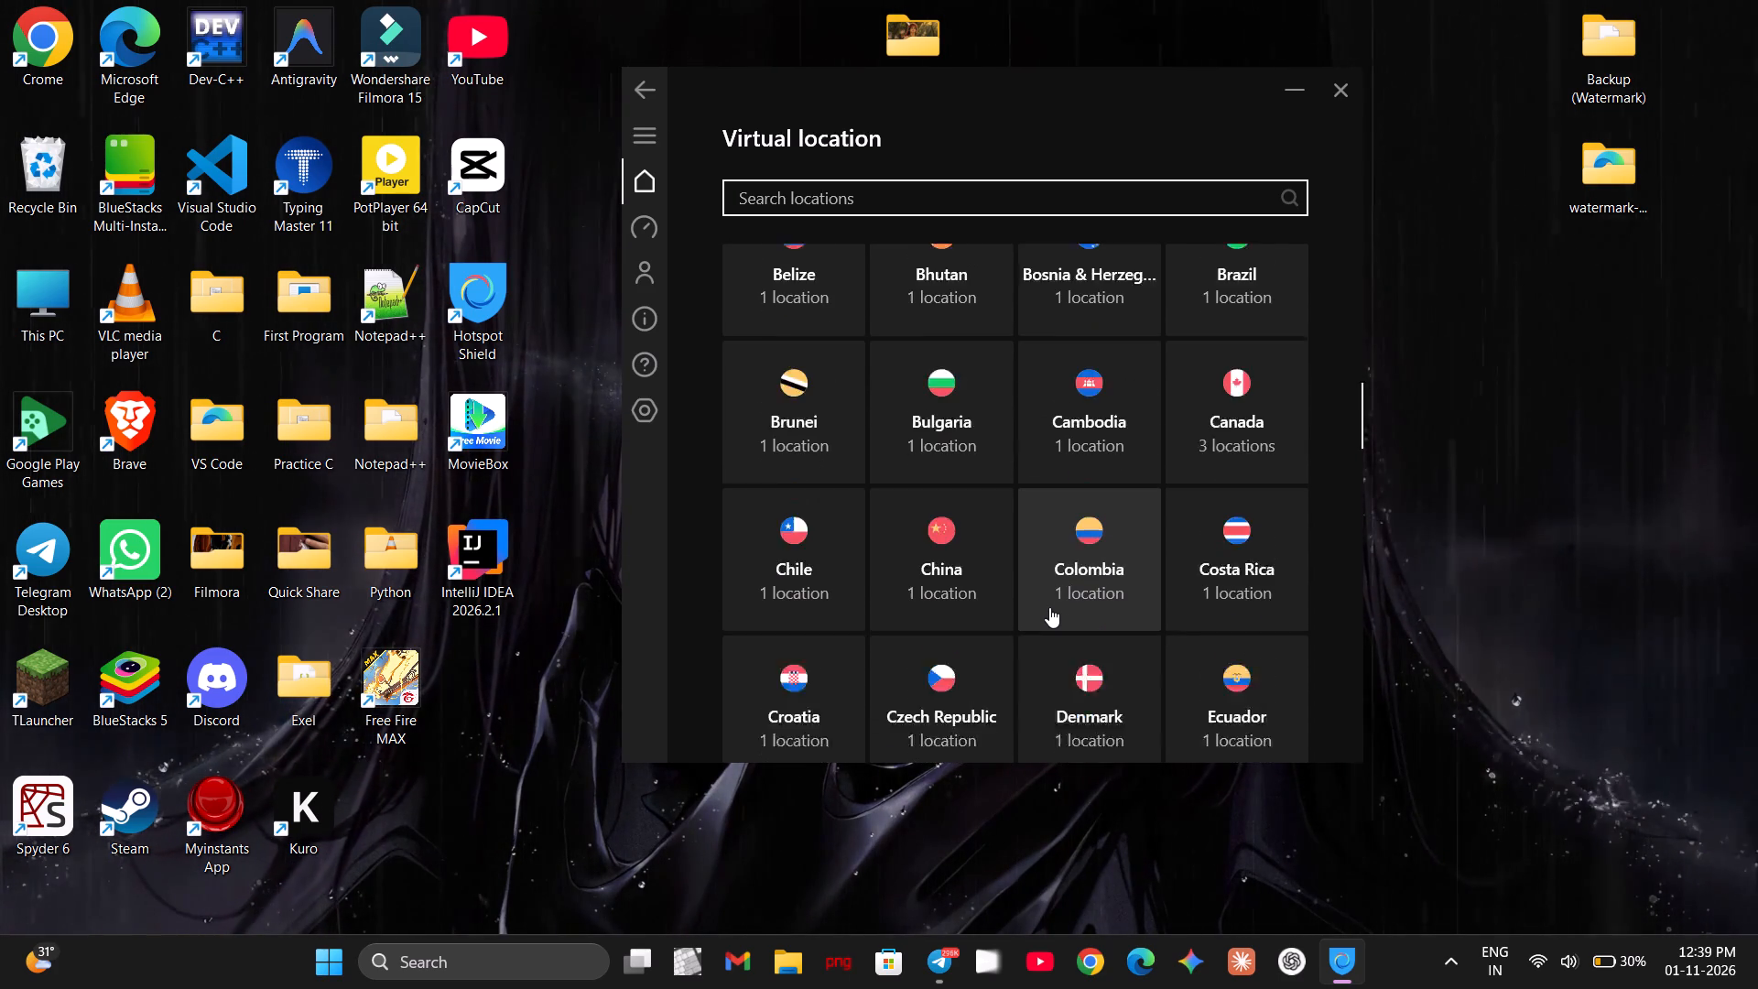
{"action": "scroll", "coordinate": [1049, 607], "scroll_direction": "up", "scroll_amount": 14}
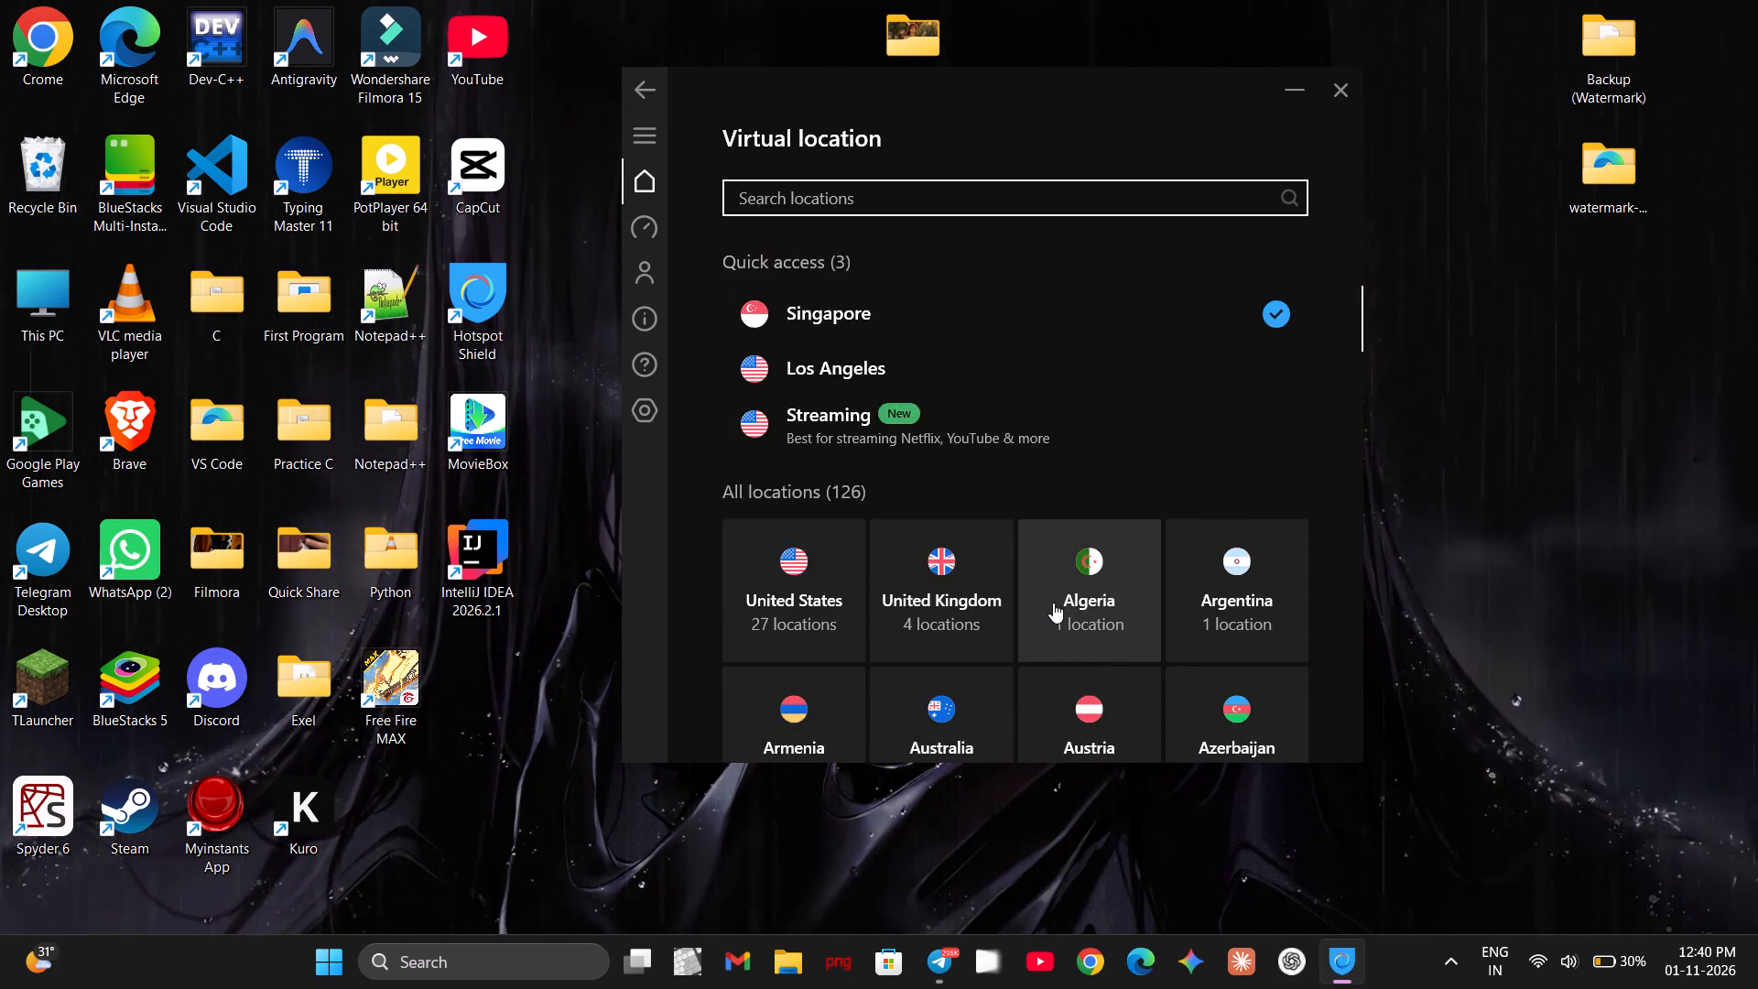
{"action": "scroll", "coordinate": [1053, 603], "scroll_direction": "up", "scroll_amount": 3}
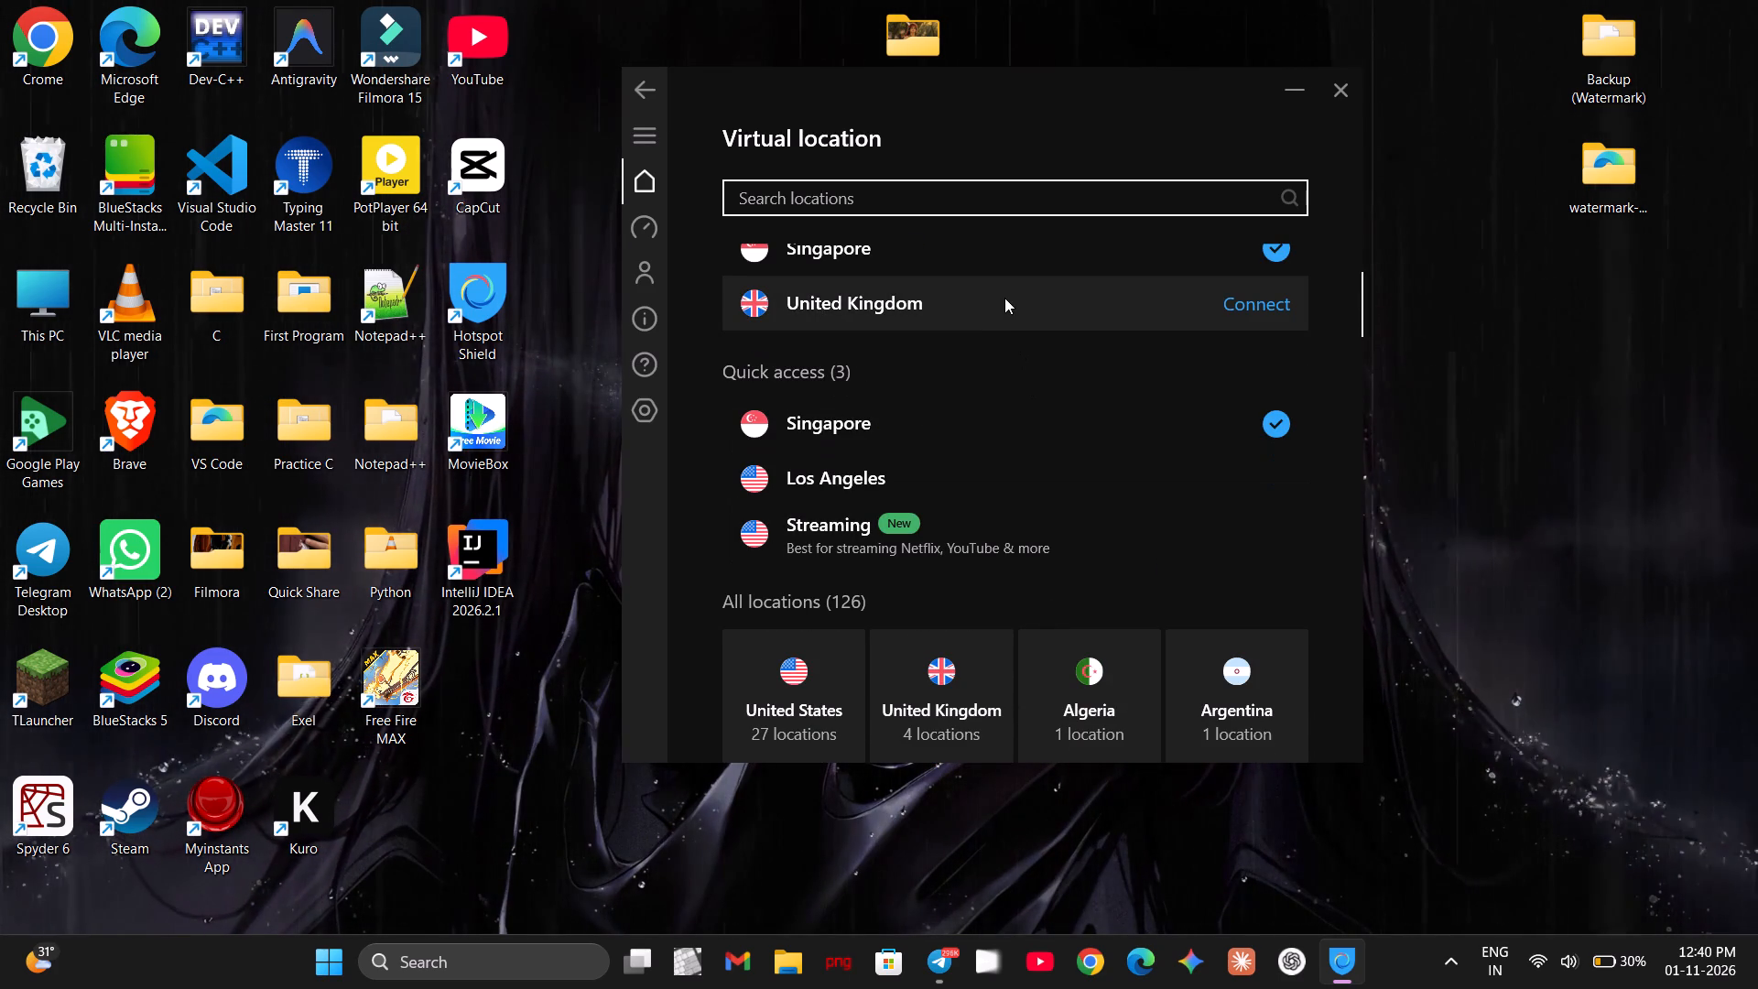
{"action": "left_click", "coordinate": [1246, 309]}
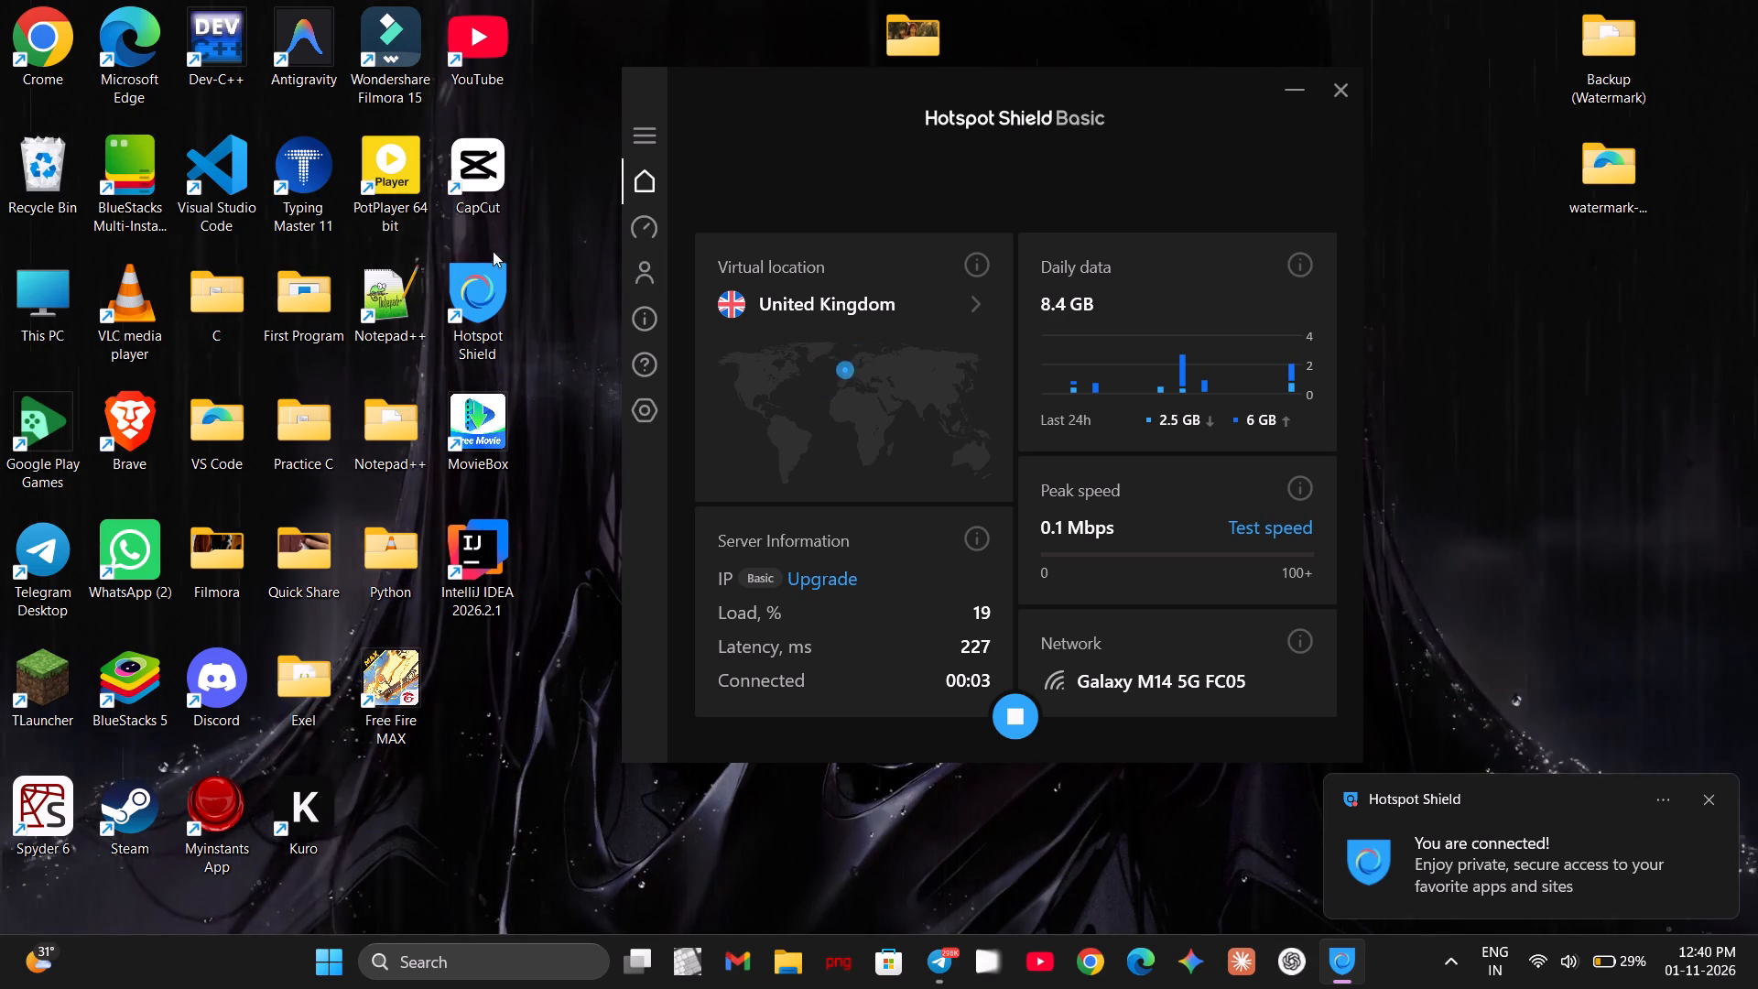
Relaunch CapCut, accept the environment test, and open project 1031 from the project list.
{"action": "double_click", "coordinate": [483, 179]}
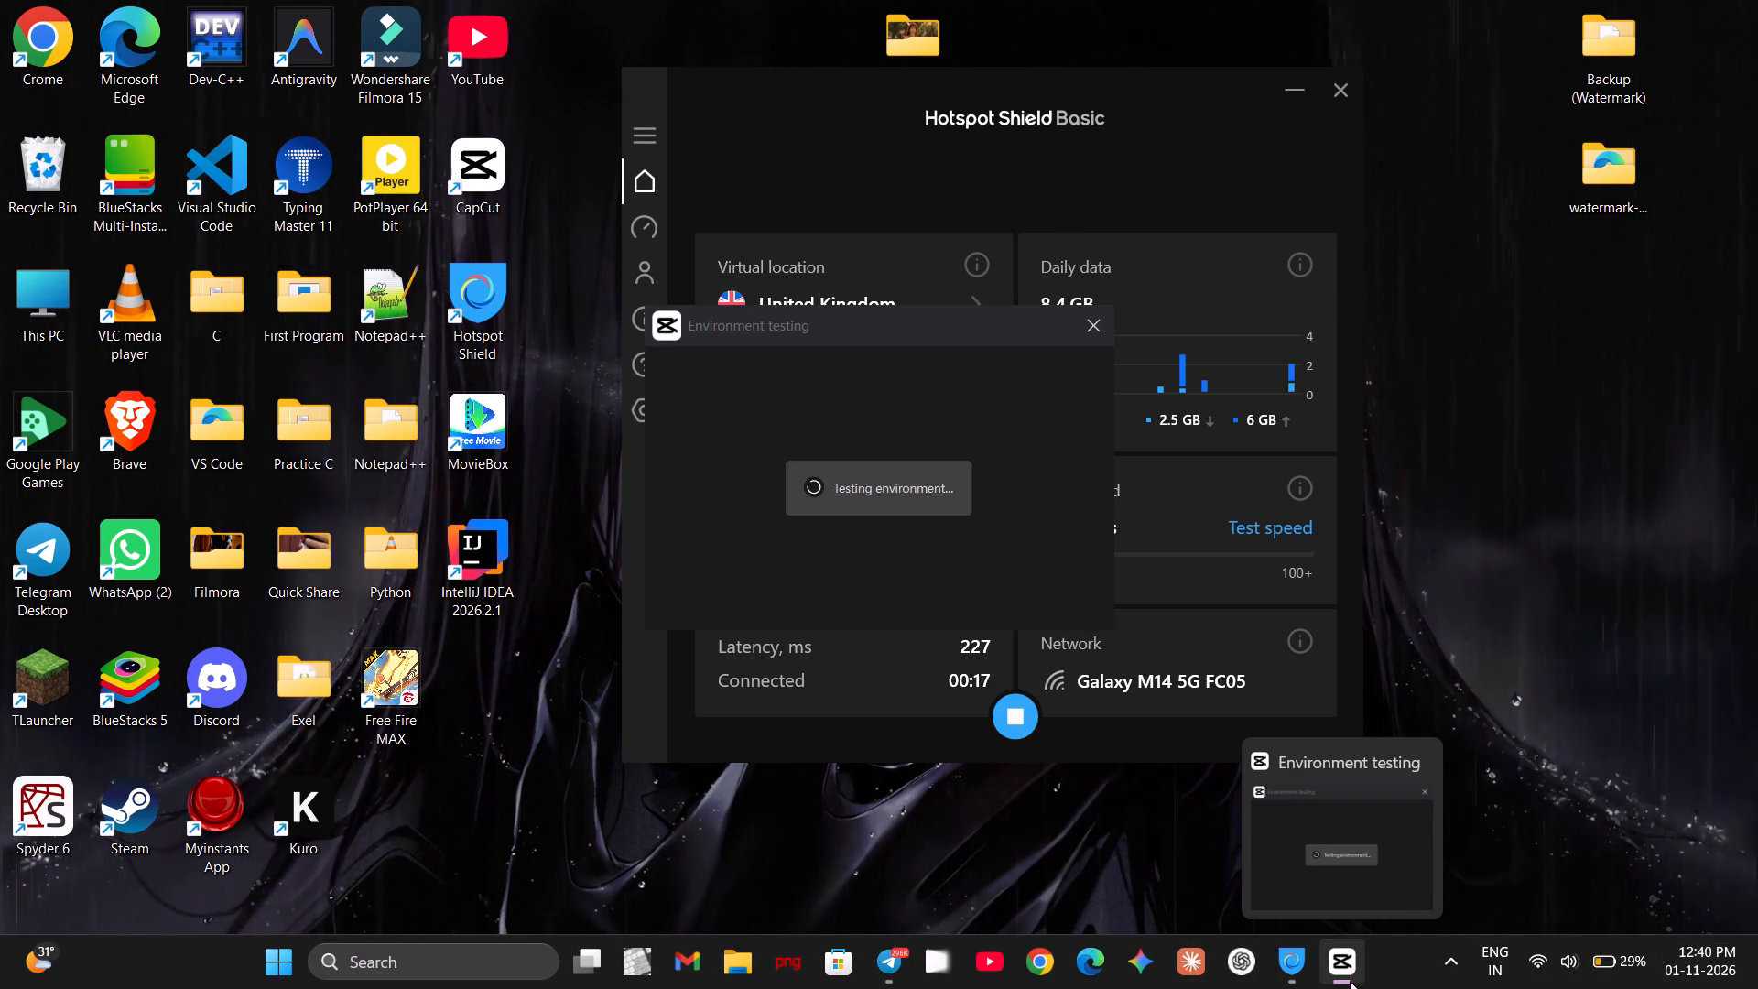
{"action": "left_click", "coordinate": [1350, 981]}
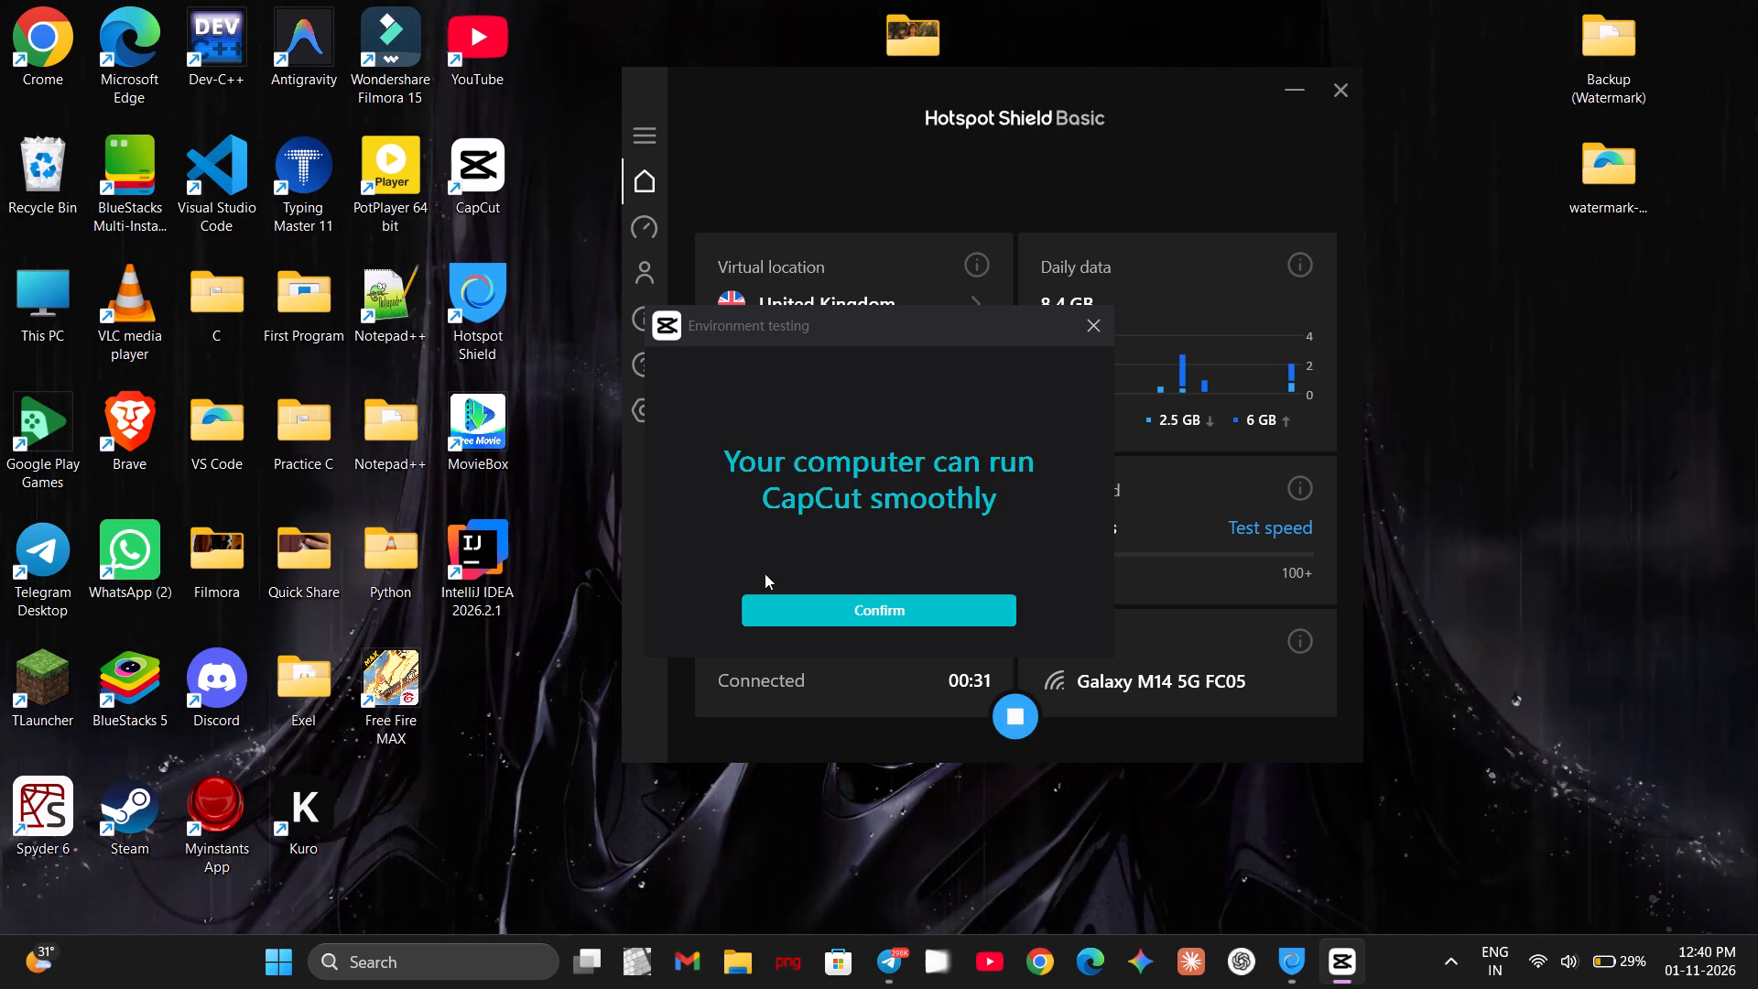
{"action": "left_click", "coordinate": [913, 614]}
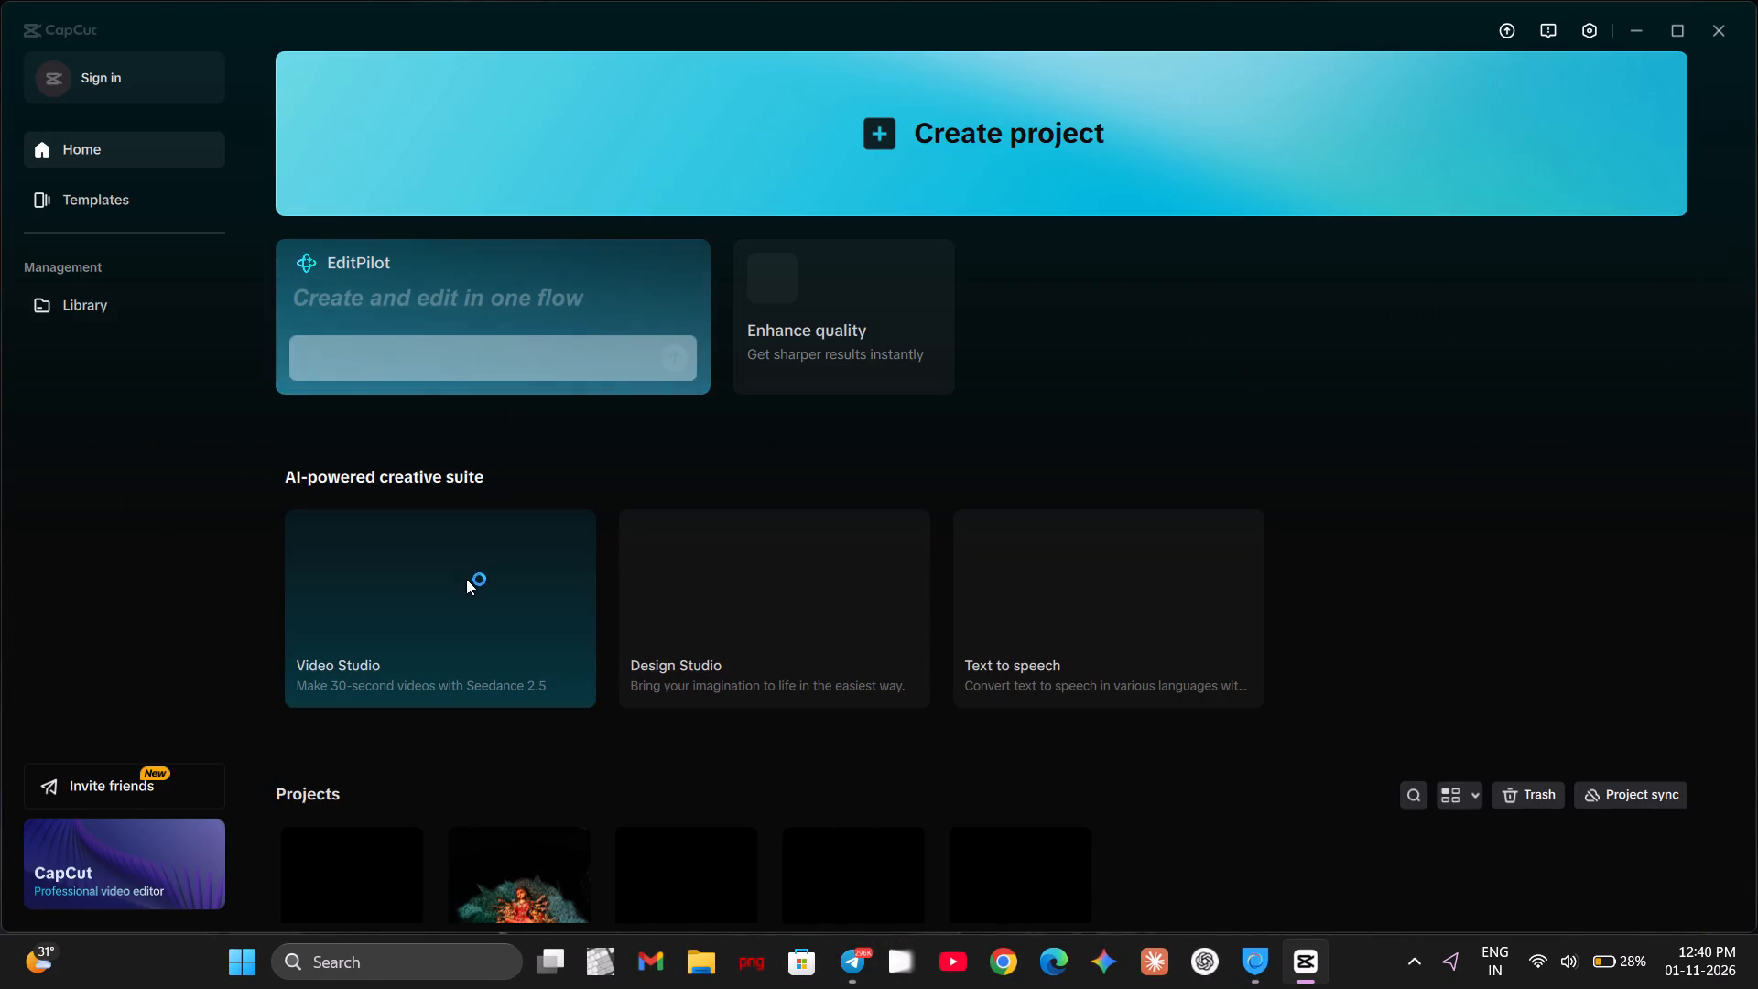
{"action": "scroll", "coordinate": [478, 619], "scroll_direction": "down", "scroll_amount": 2}
{"action": "scroll", "coordinate": [513, 797], "scroll_direction": "down", "scroll_amount": 2}
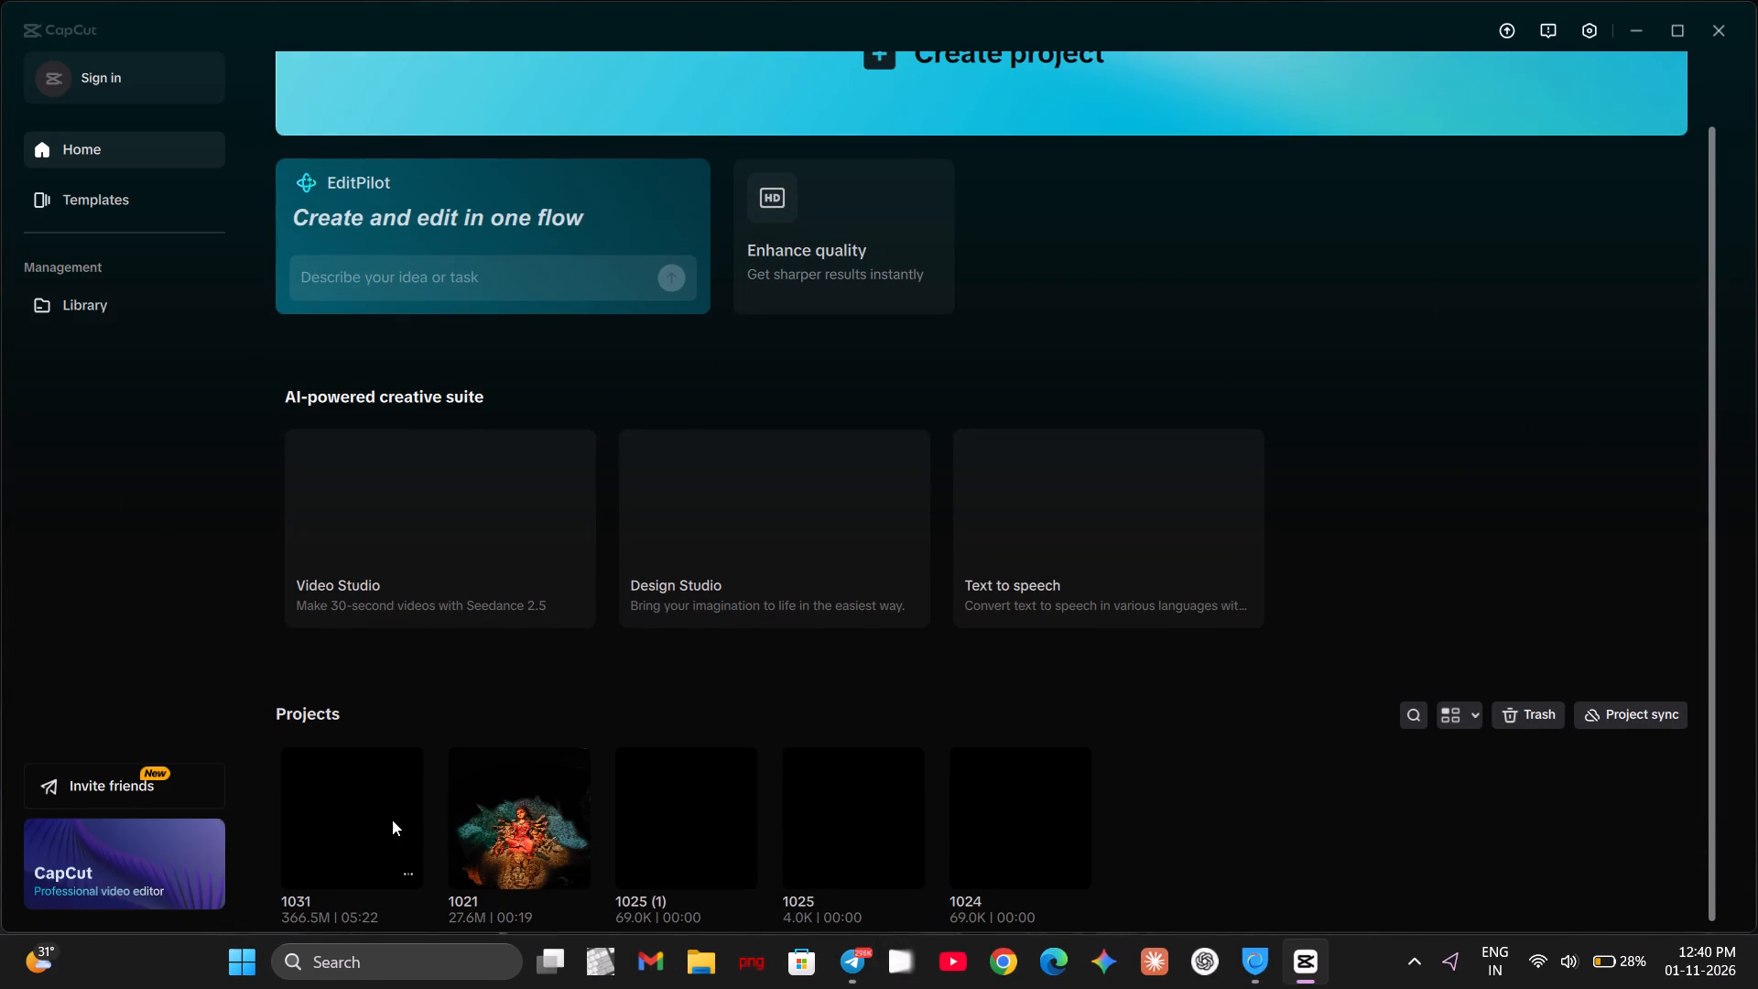
{"action": "left_click", "coordinate": [382, 816]}
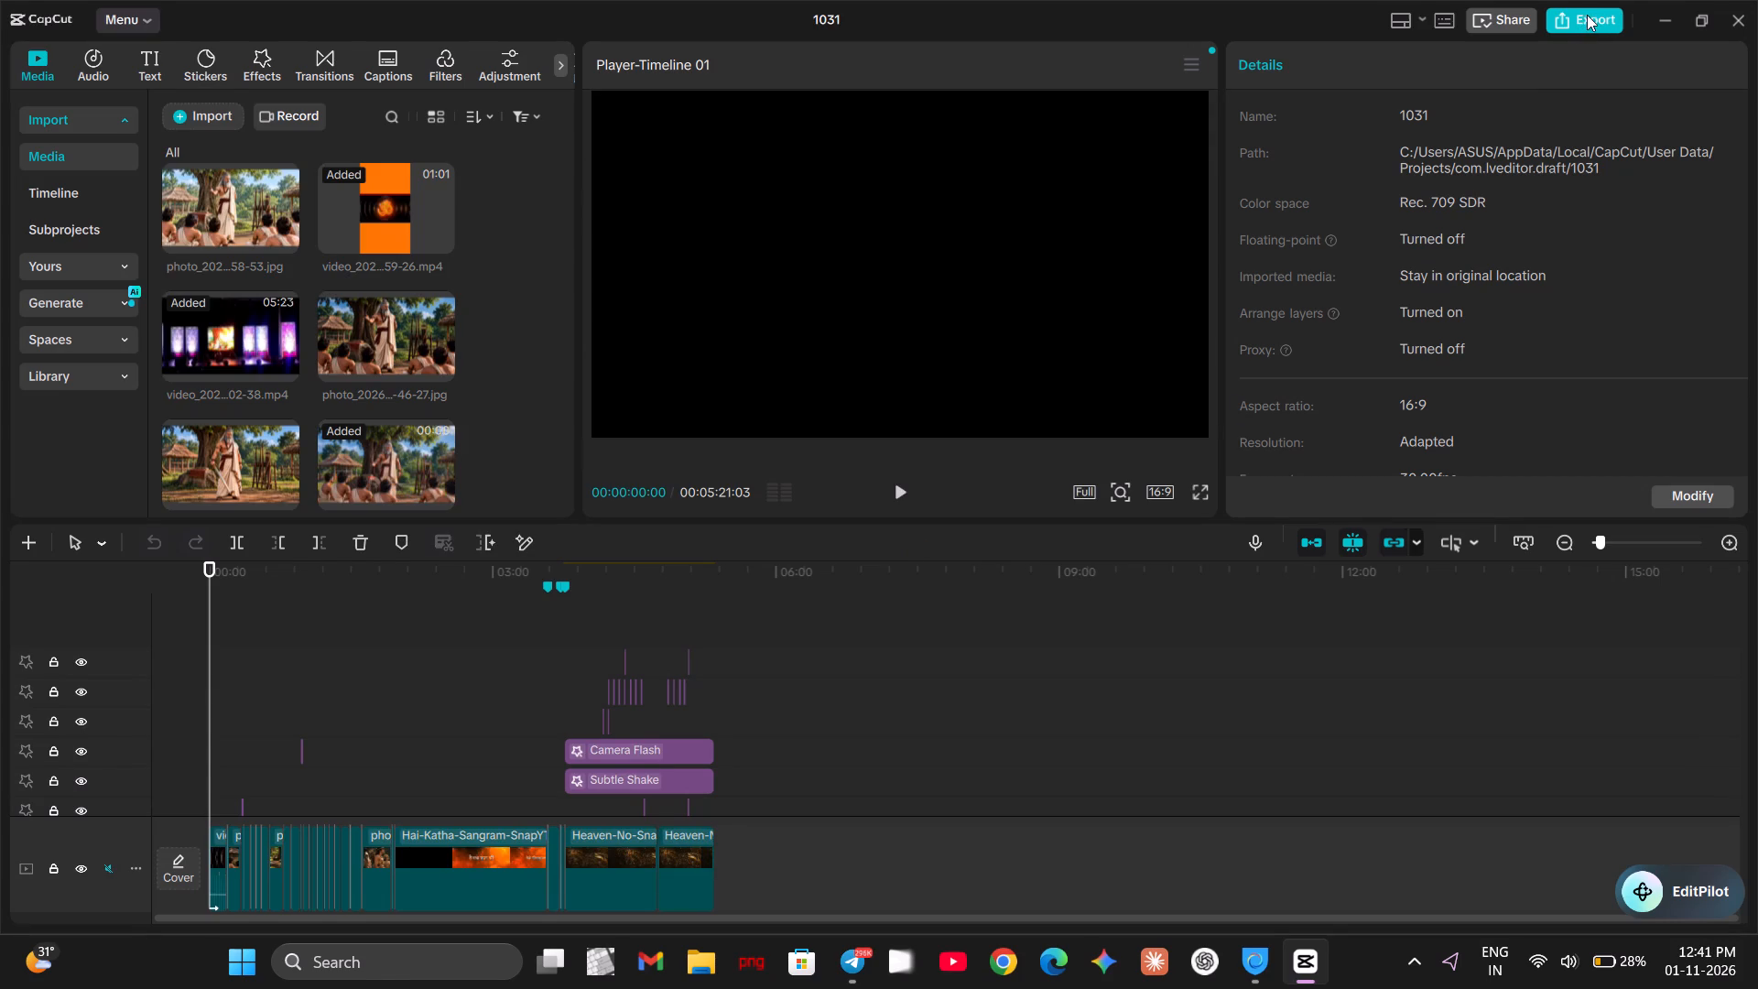
Set project 1031's export frame rate to 60fps, try to export the video, and dismiss the sign-in dialog.
{"action": "left_click", "coordinate": [1577, 23]}
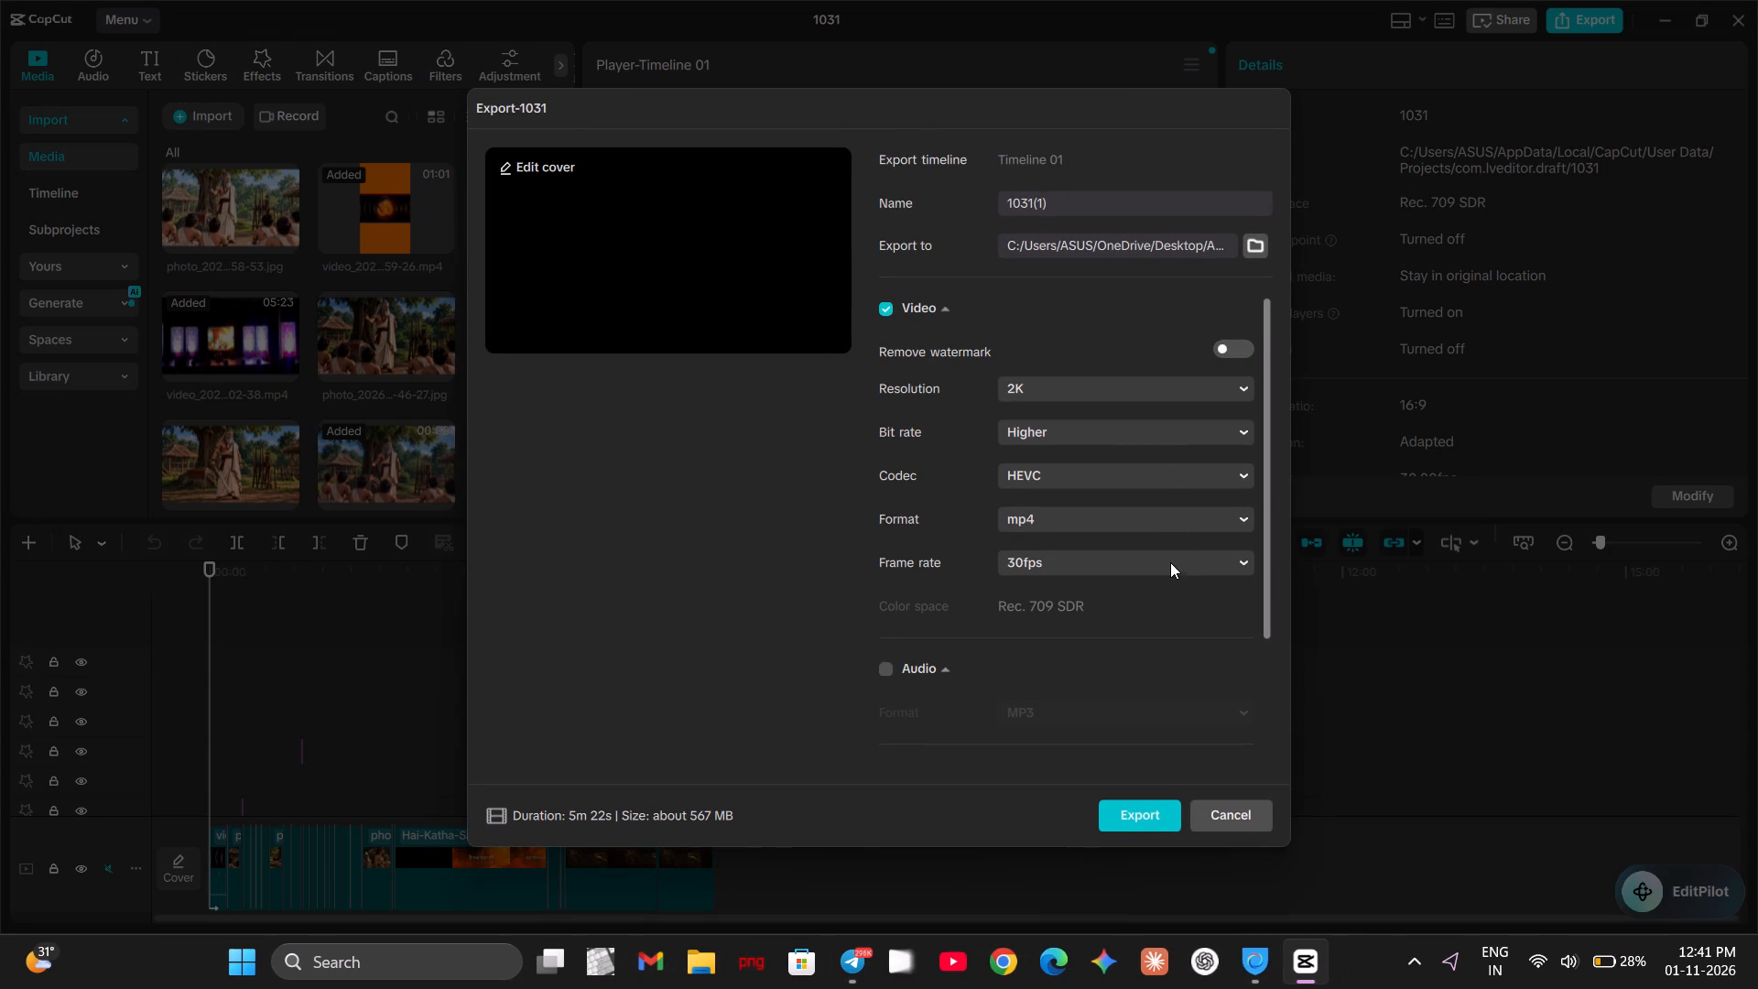
{"action": "left_click", "coordinate": [1170, 575]}
{"action": "left_click", "coordinate": [1186, 560]}
{"action": "left_click", "coordinate": [1186, 560]}
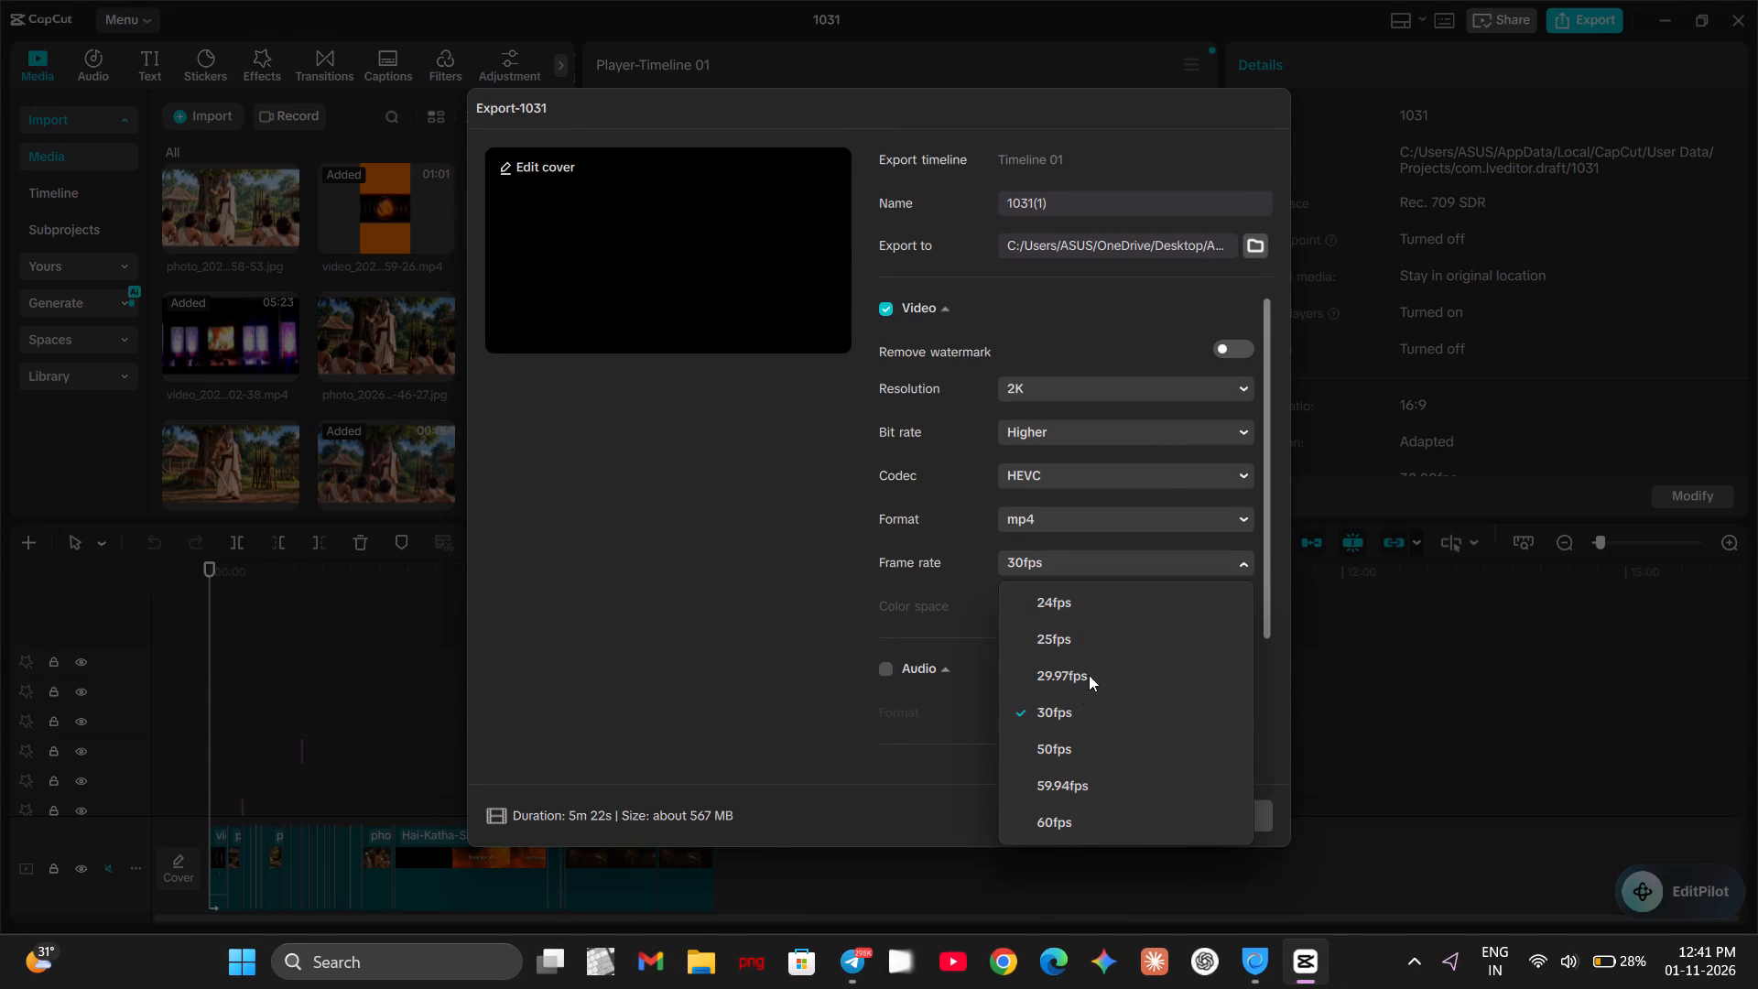
{"action": "left_click", "coordinate": [1069, 824]}
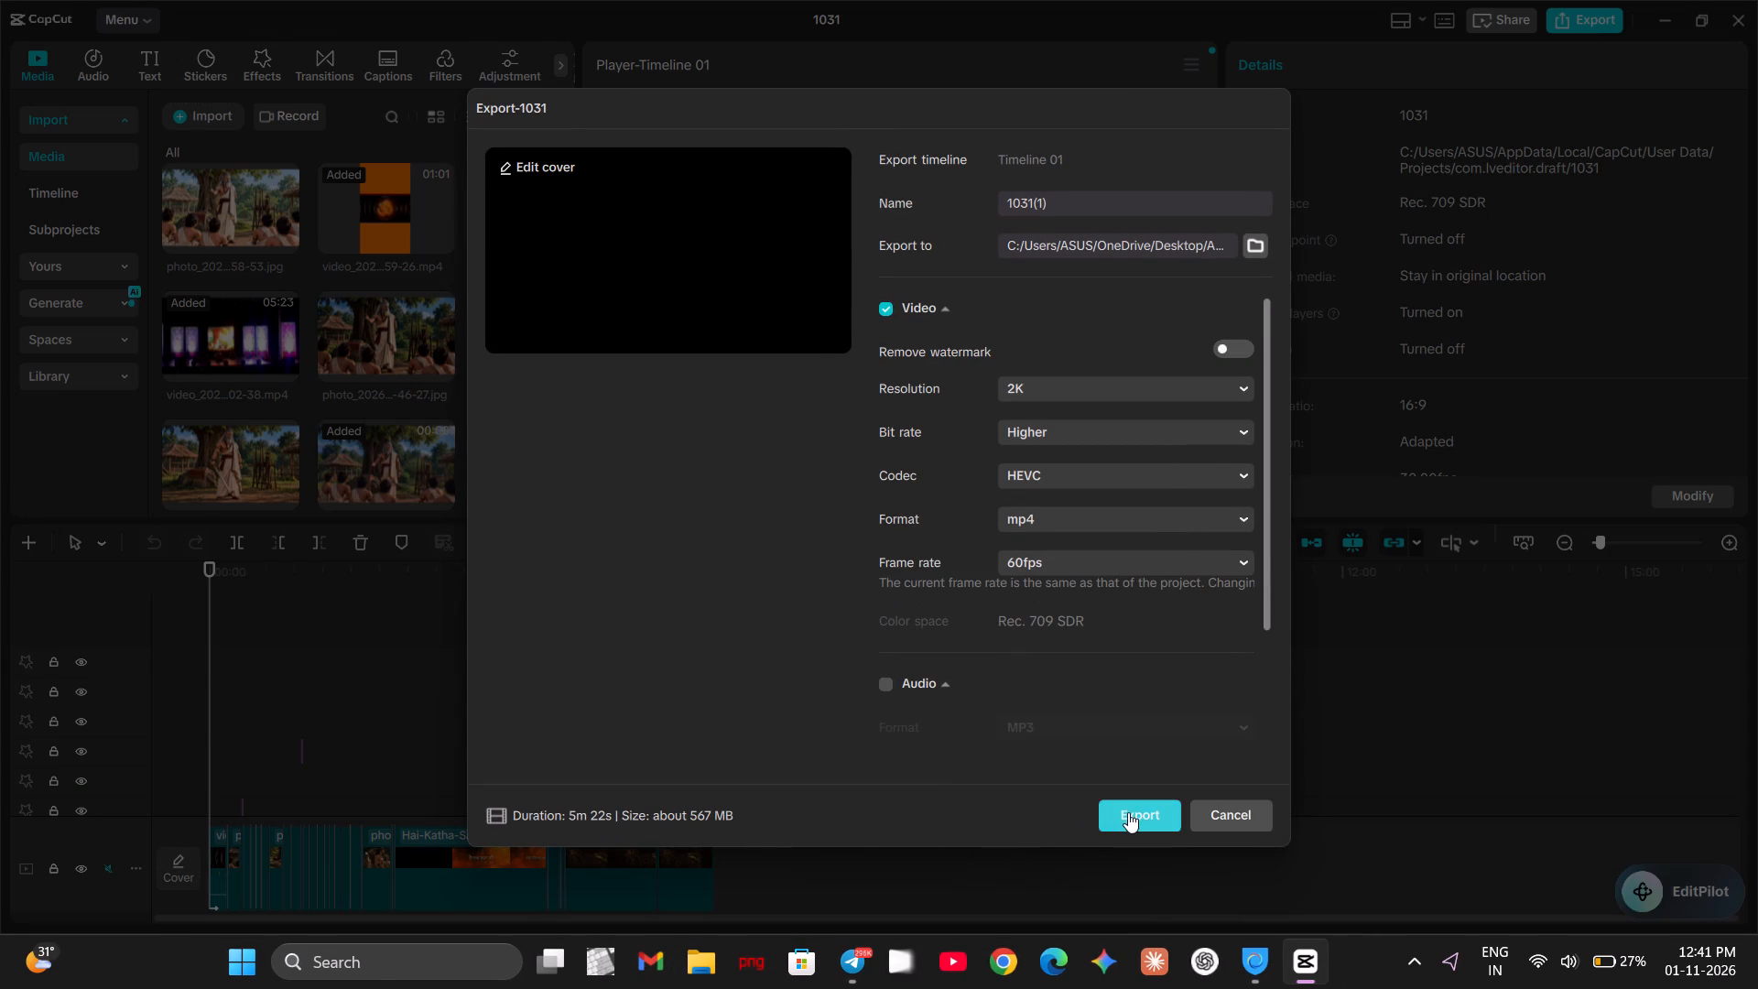
{"action": "left_click", "coordinate": [1128, 812]}
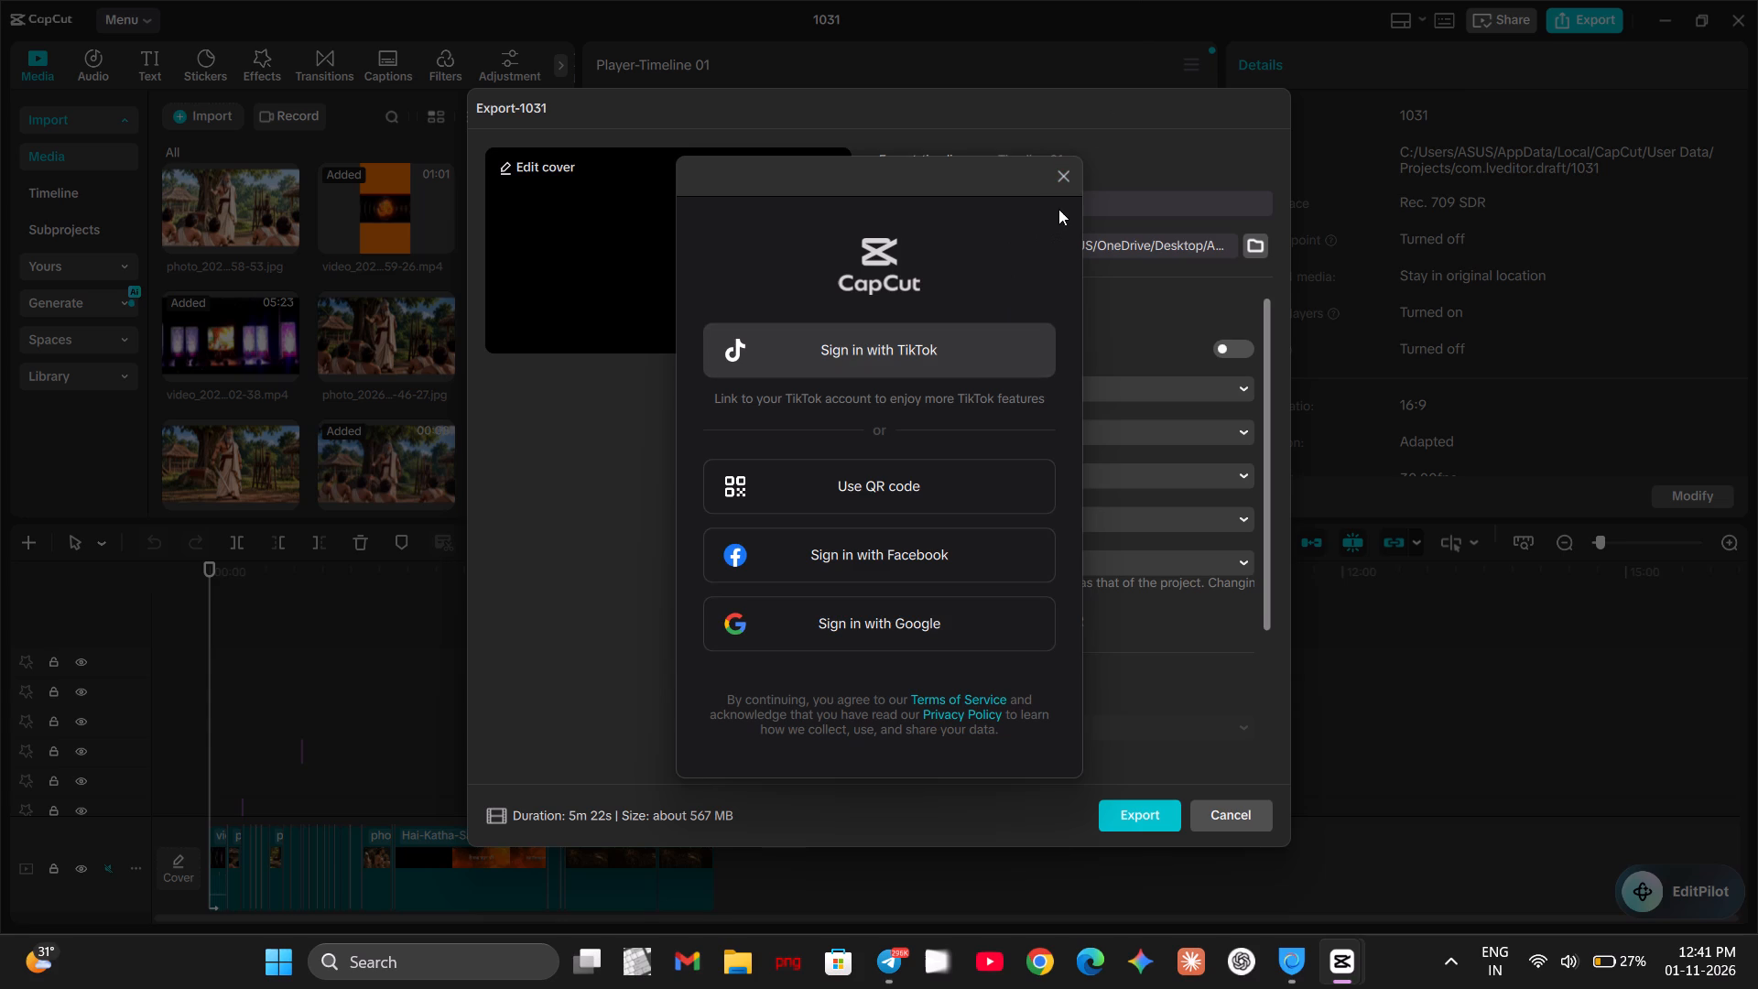
{"action": "left_click", "coordinate": [1067, 173]}
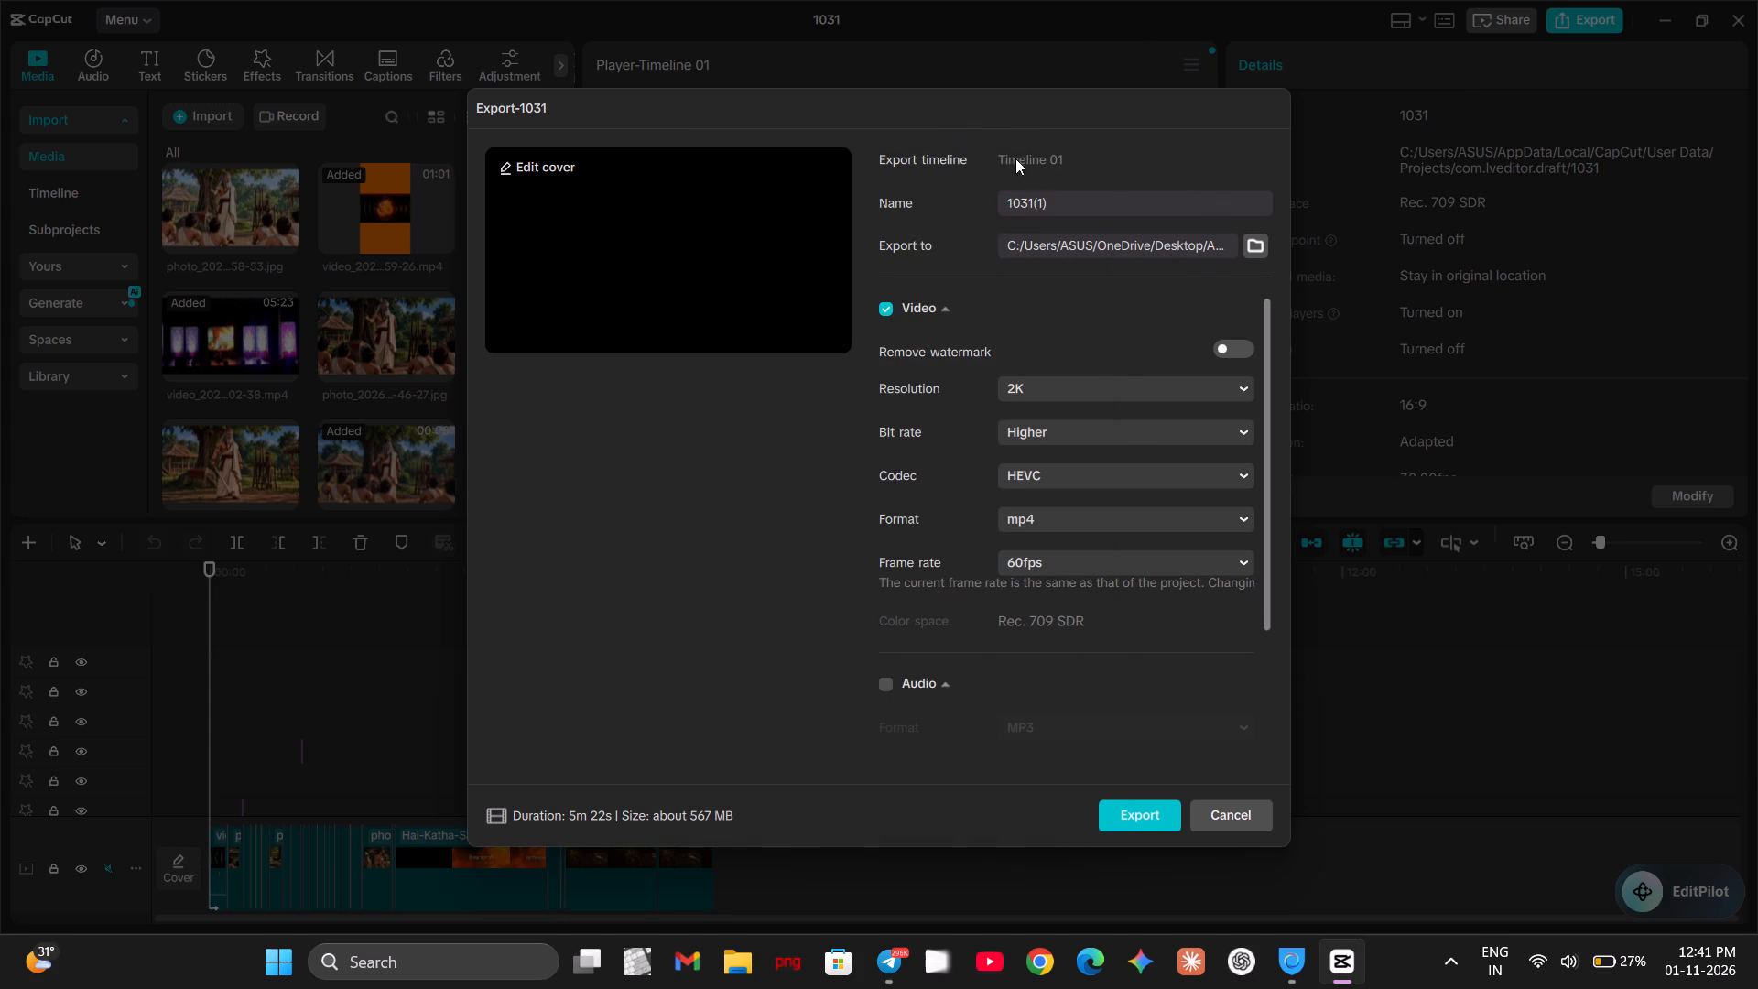
{"action": "left_click", "coordinate": [1036, 173]}
{"action": "left_click", "coordinate": [1048, 159]}
Choose the Abhishek folder on the Desktop as the export destination and try exporting the video again.
{"action": "left_click", "coordinate": [1254, 250]}
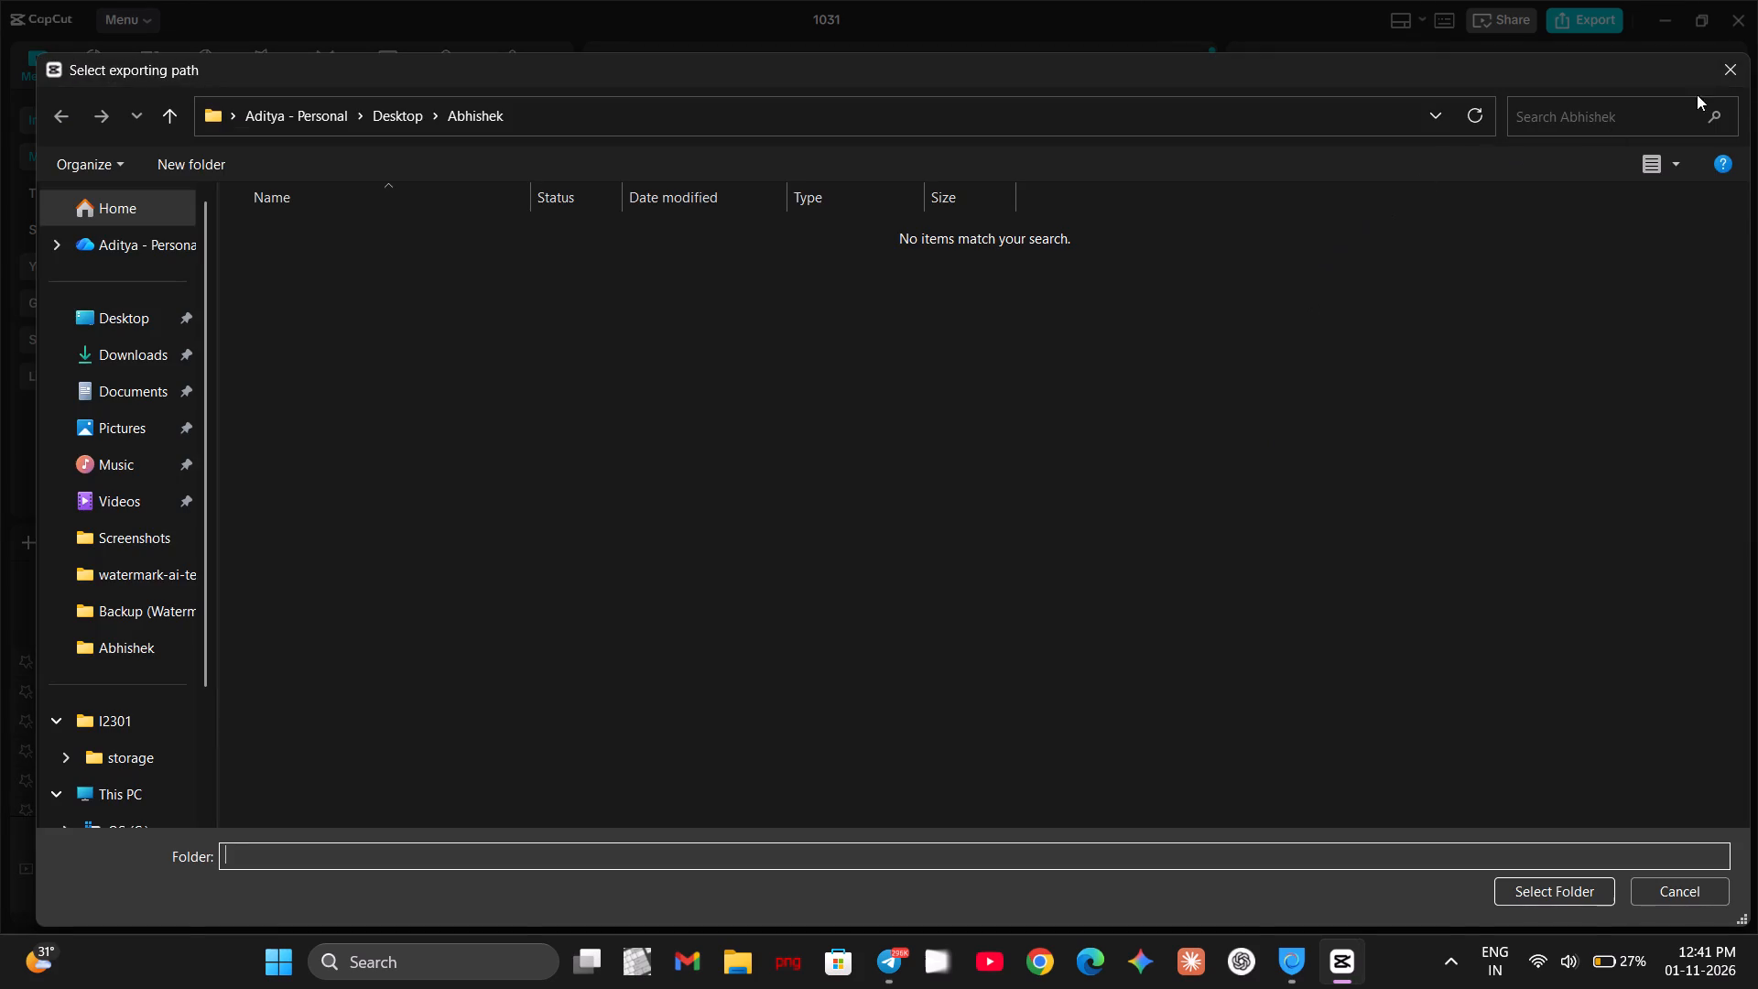
{"action": "left_click", "coordinate": [1559, 888]}
{"action": "left_click", "coordinate": [1172, 805]}
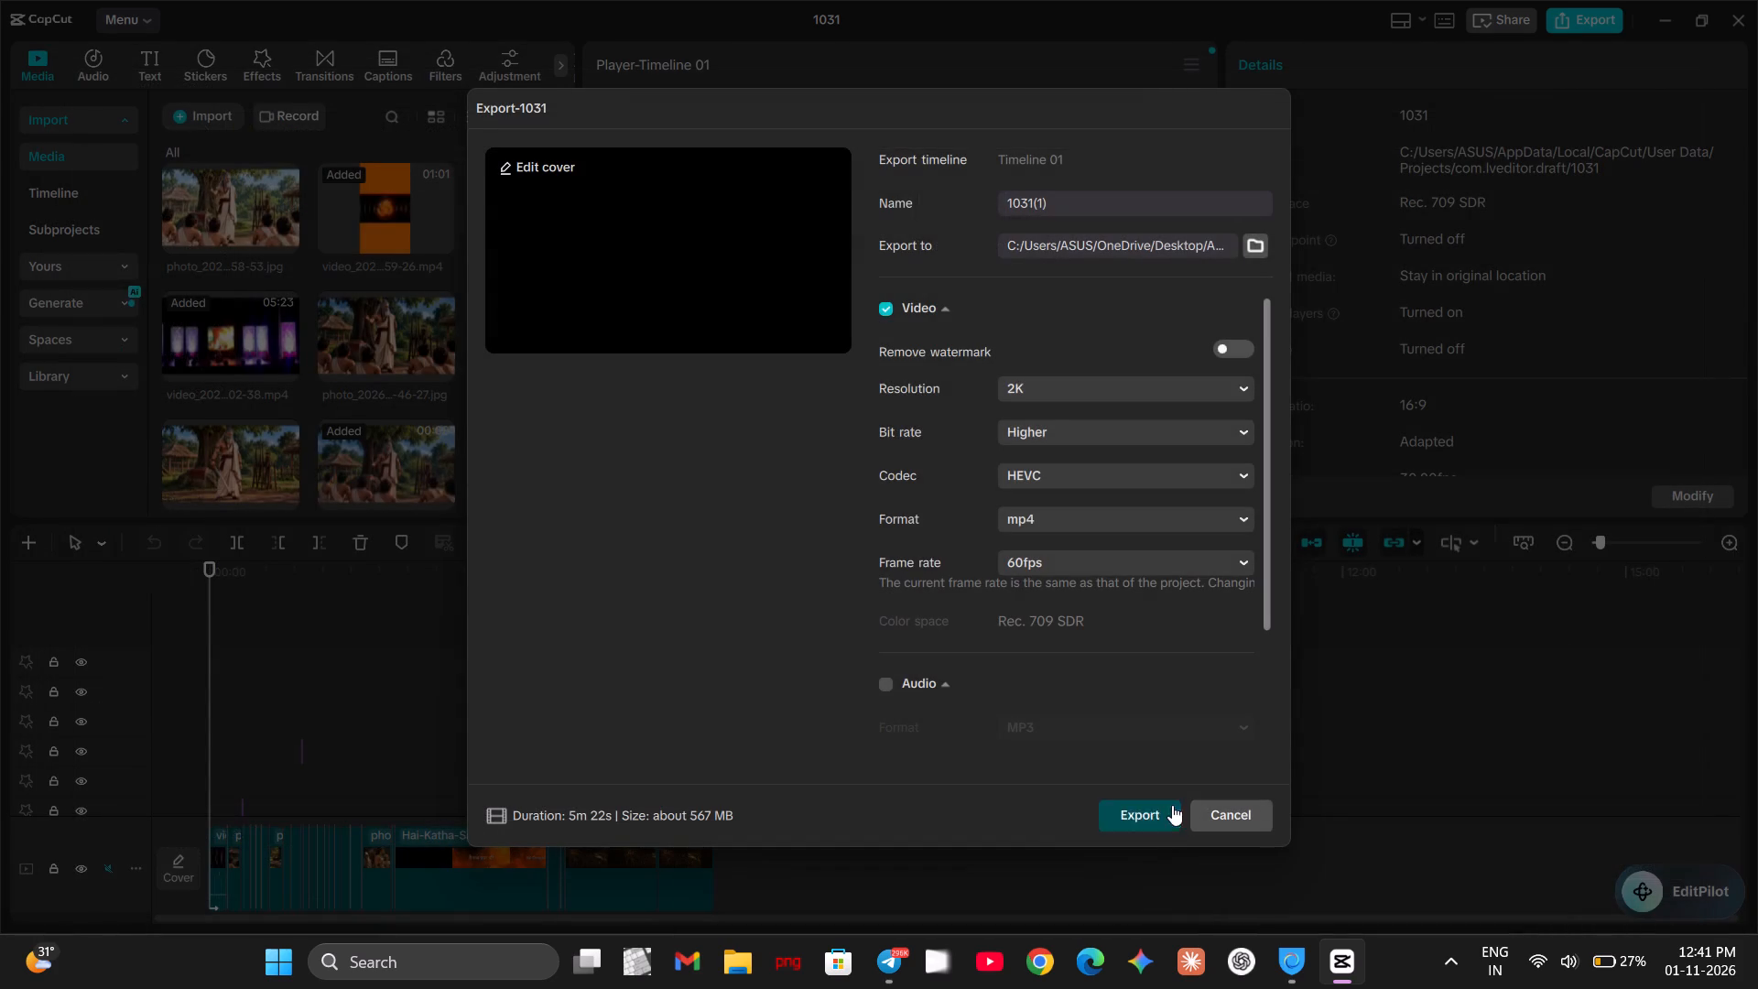
Dismiss the CapCut sign-in window and return to the export settings for project 1031.
{"action": "left_click", "coordinate": [1060, 163]}
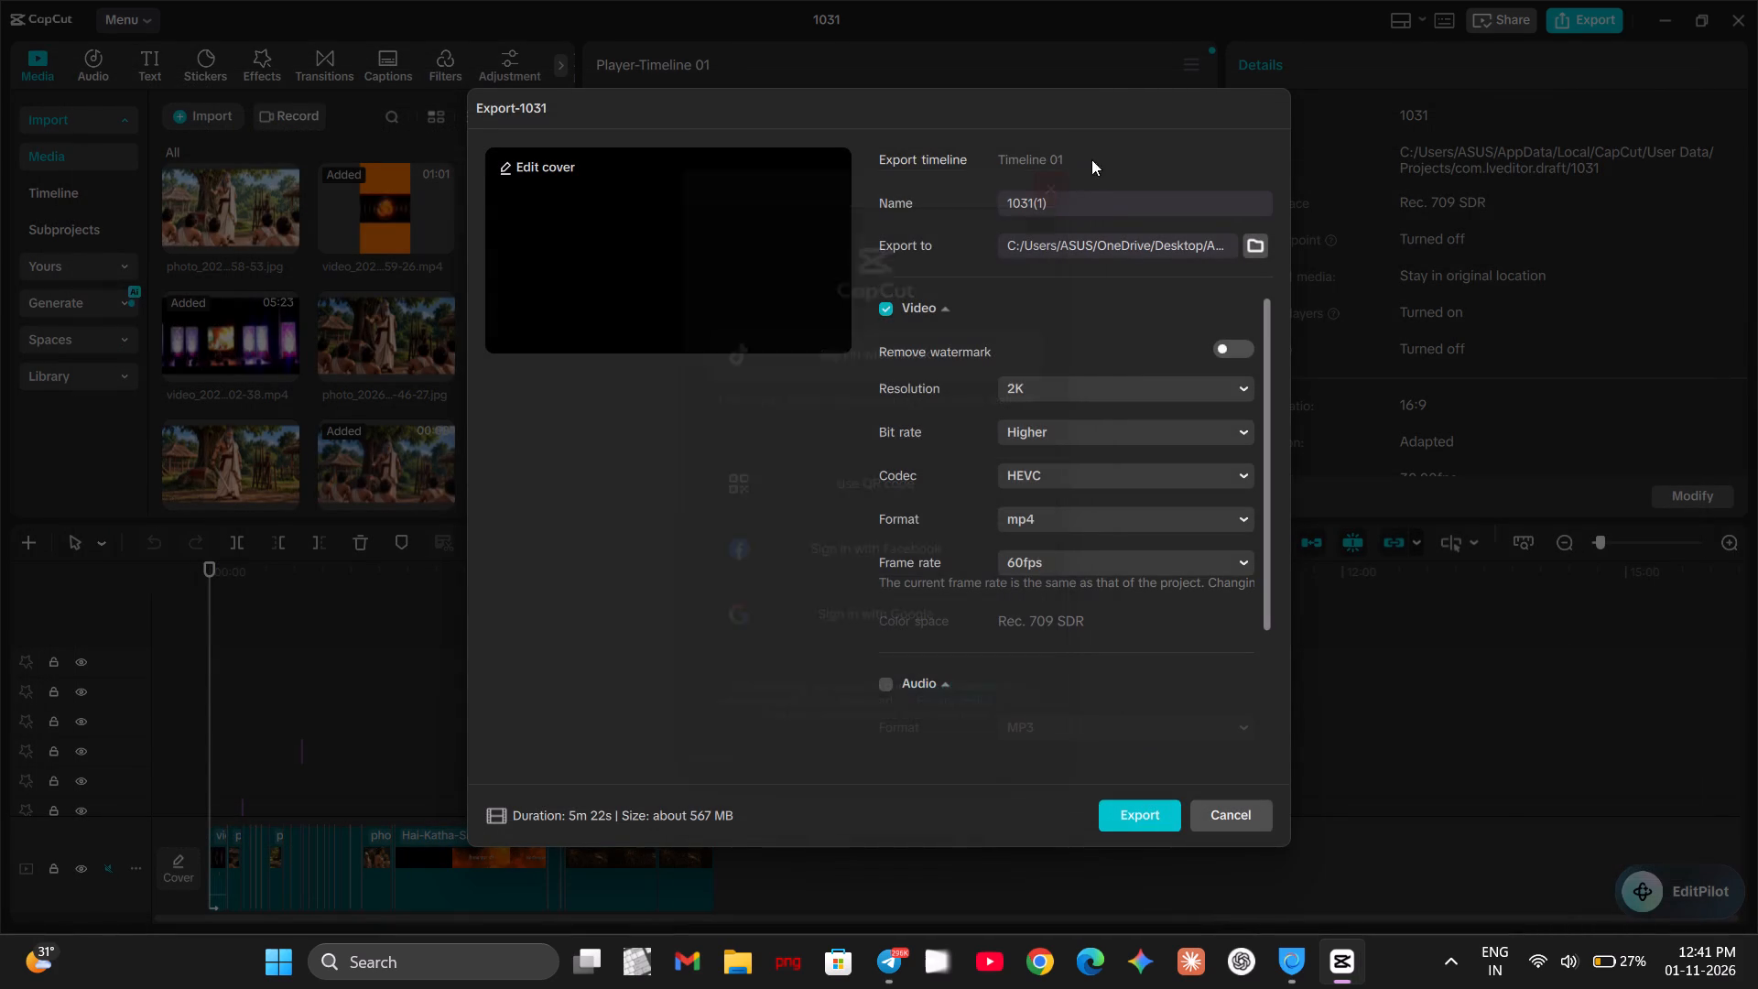
Cancel the export of project 1031 and dismiss the keyboard shortcut conflict notice.
{"action": "left_click", "coordinate": [1267, 818]}
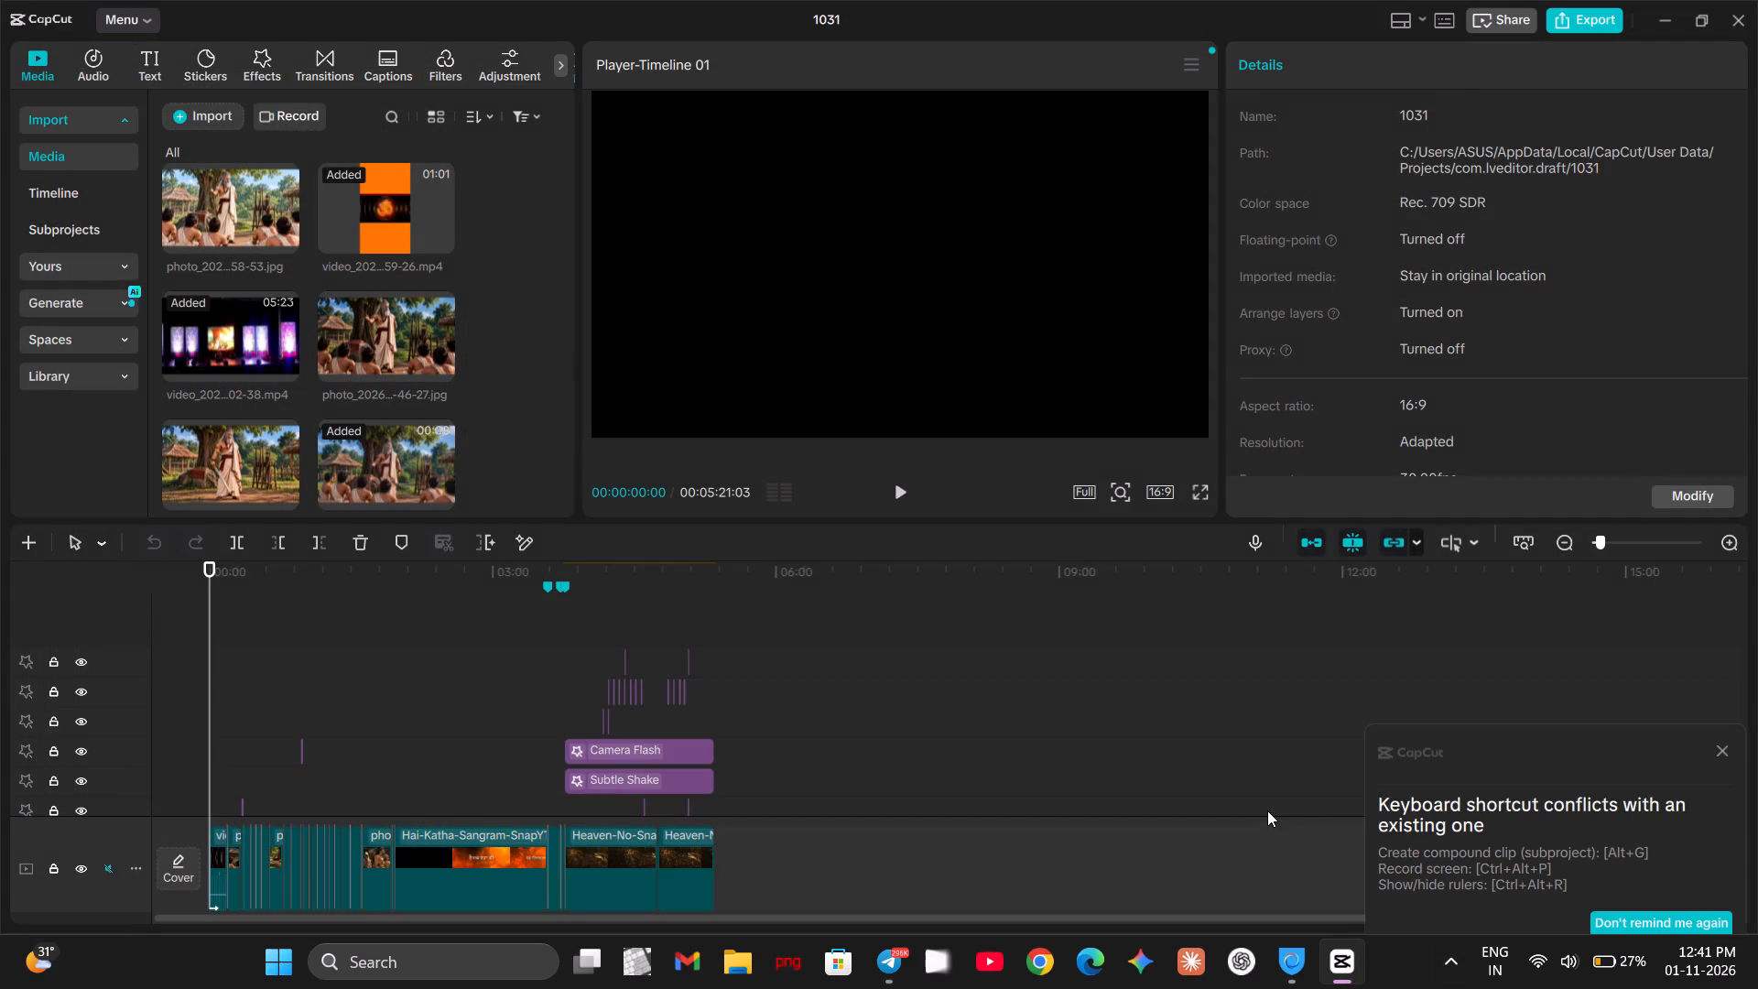
{"action": "left_click", "coordinate": [1727, 749]}
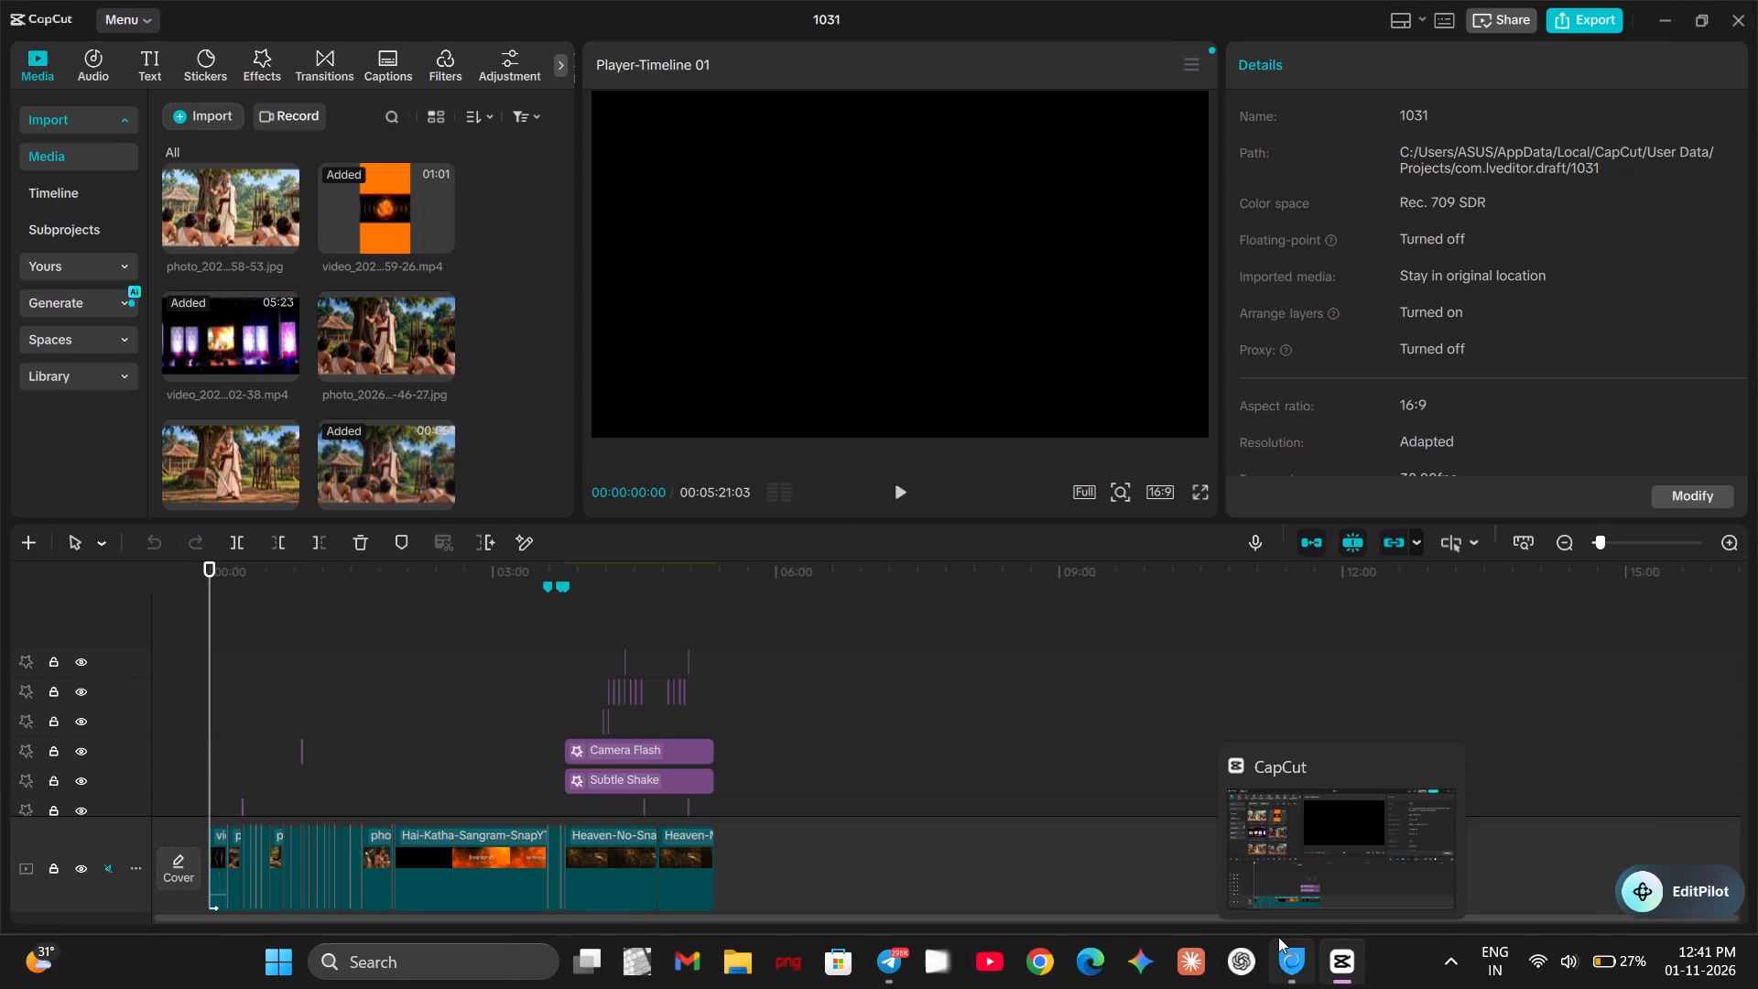
Switch to Hotspot Shield, disconnect the VPN from the United Kingdom location, and close its window.
{"action": "left_click", "coordinate": [1291, 977]}
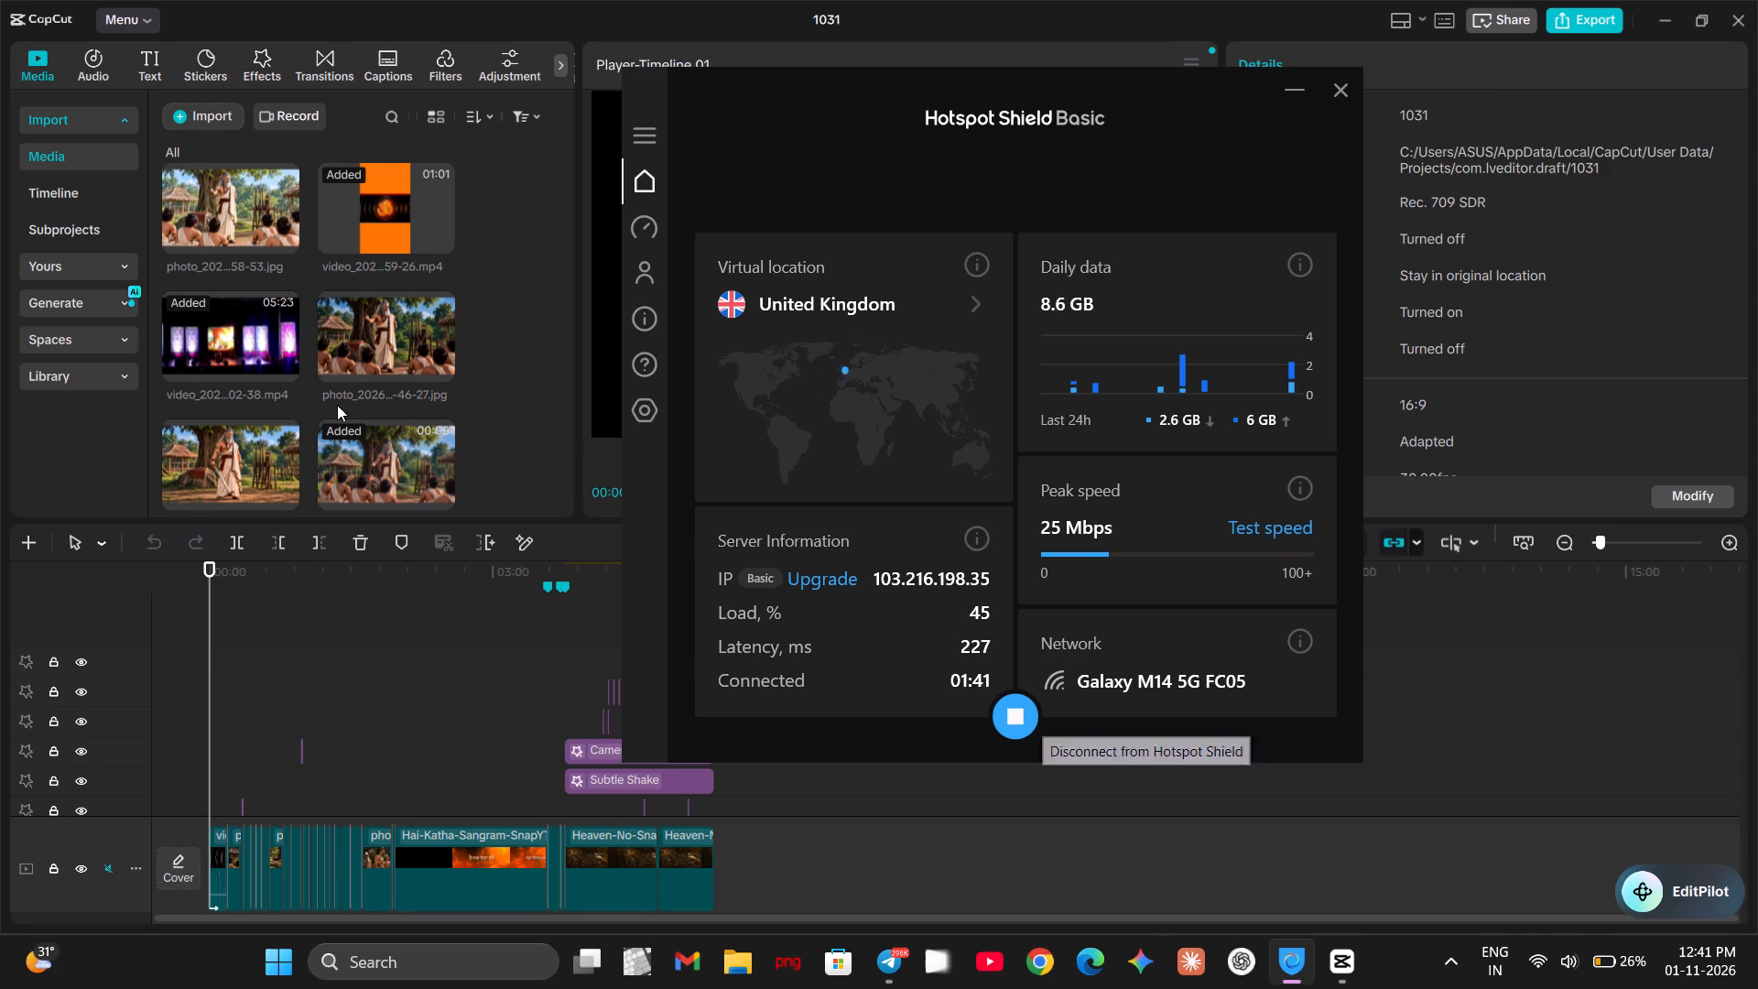
{"action": "left_click", "coordinate": [1027, 727]}
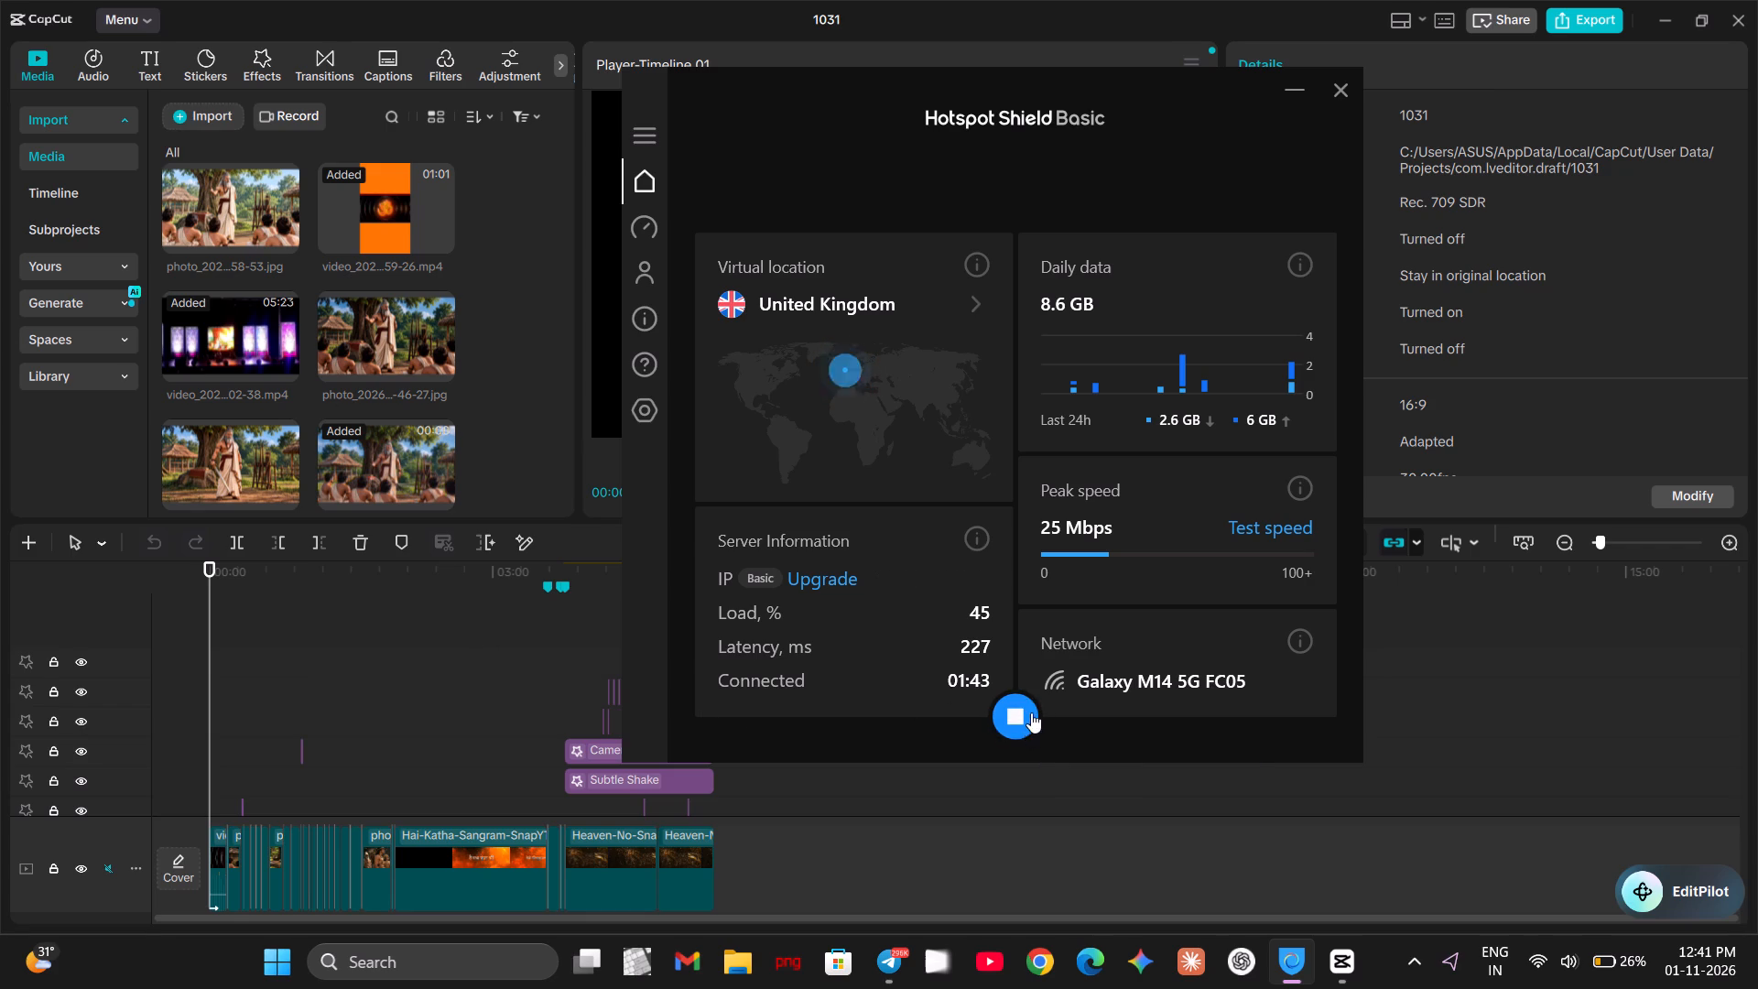
{"action": "left_click", "coordinate": [1355, 93]}
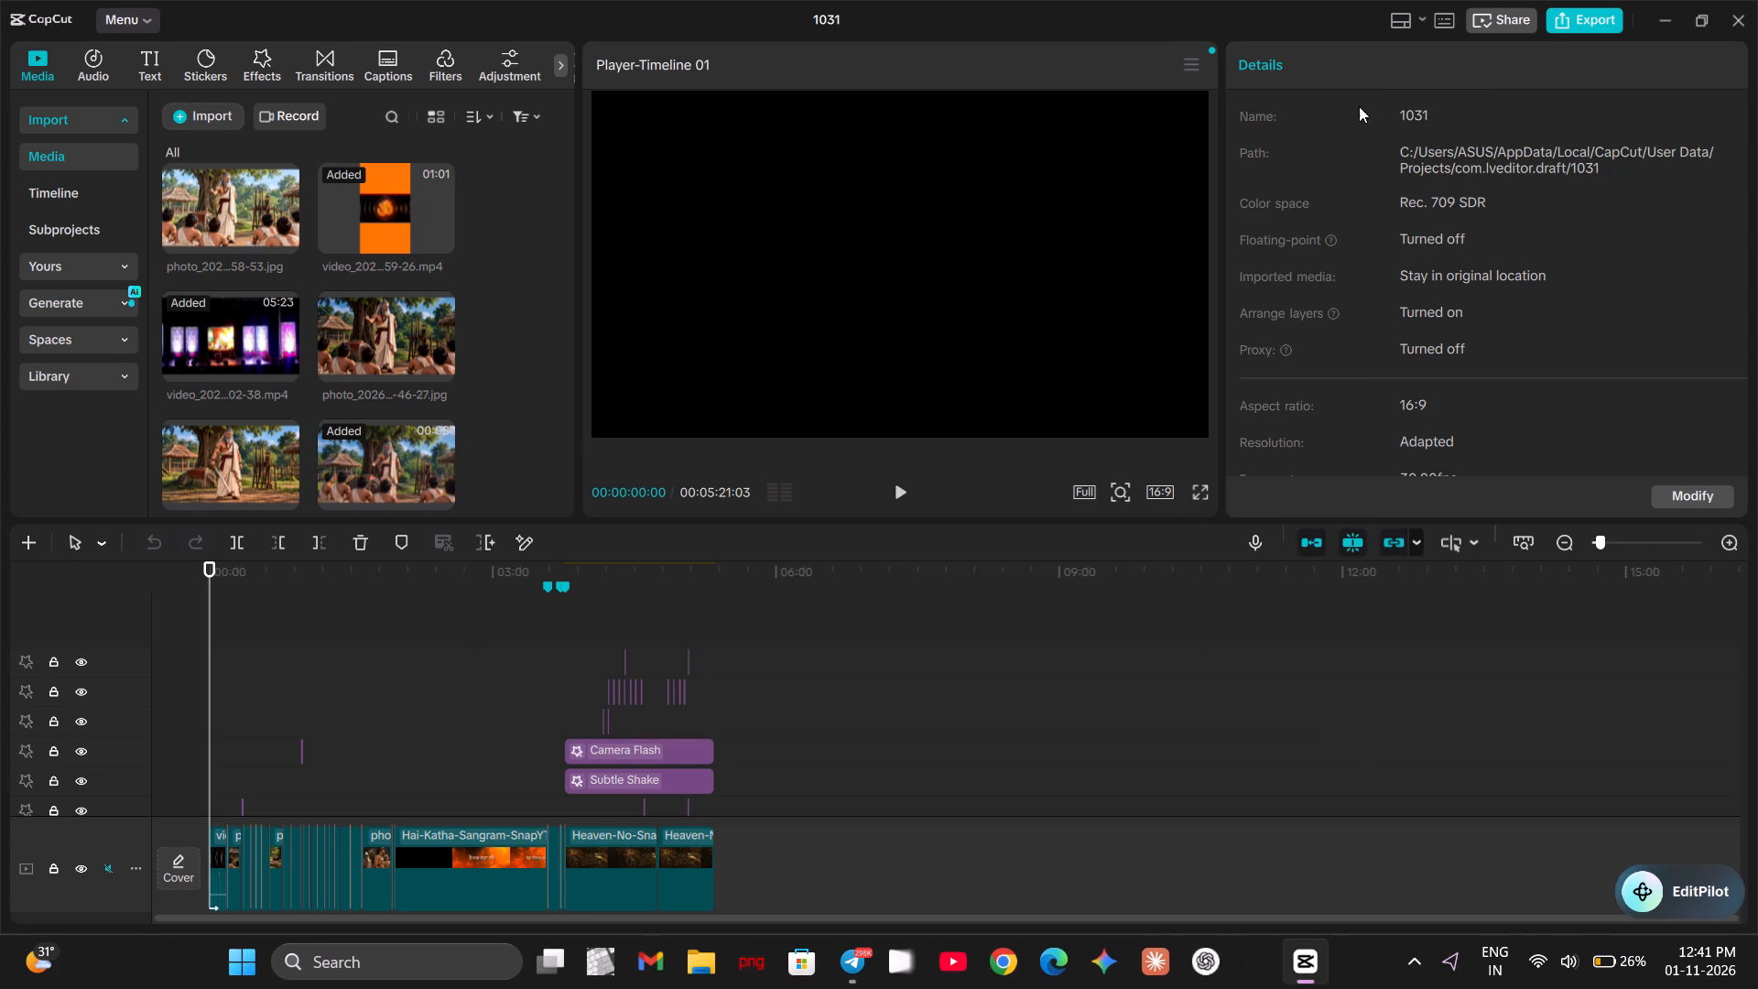
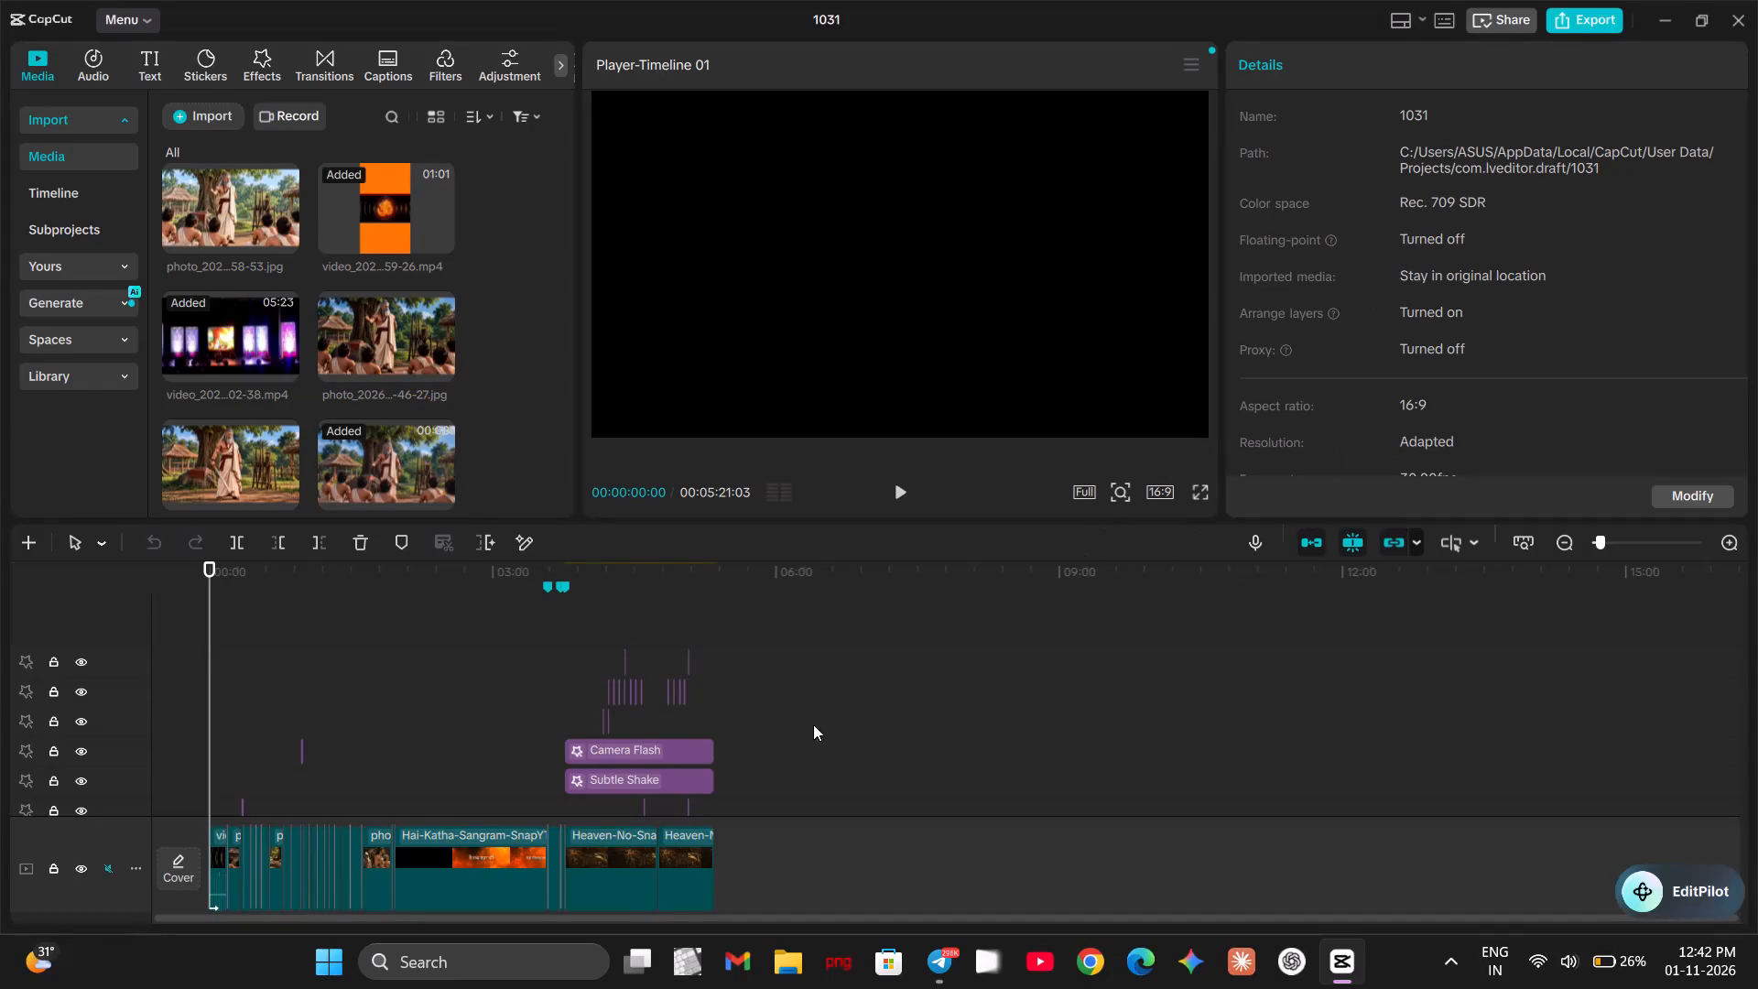
Group all clips and effects on the project timeline together.
{"action": "scroll", "coordinate": [596, 802], "scroll_direction": "up", "scroll_amount": 3}
{"action": "key", "text": "ctrl+a"}
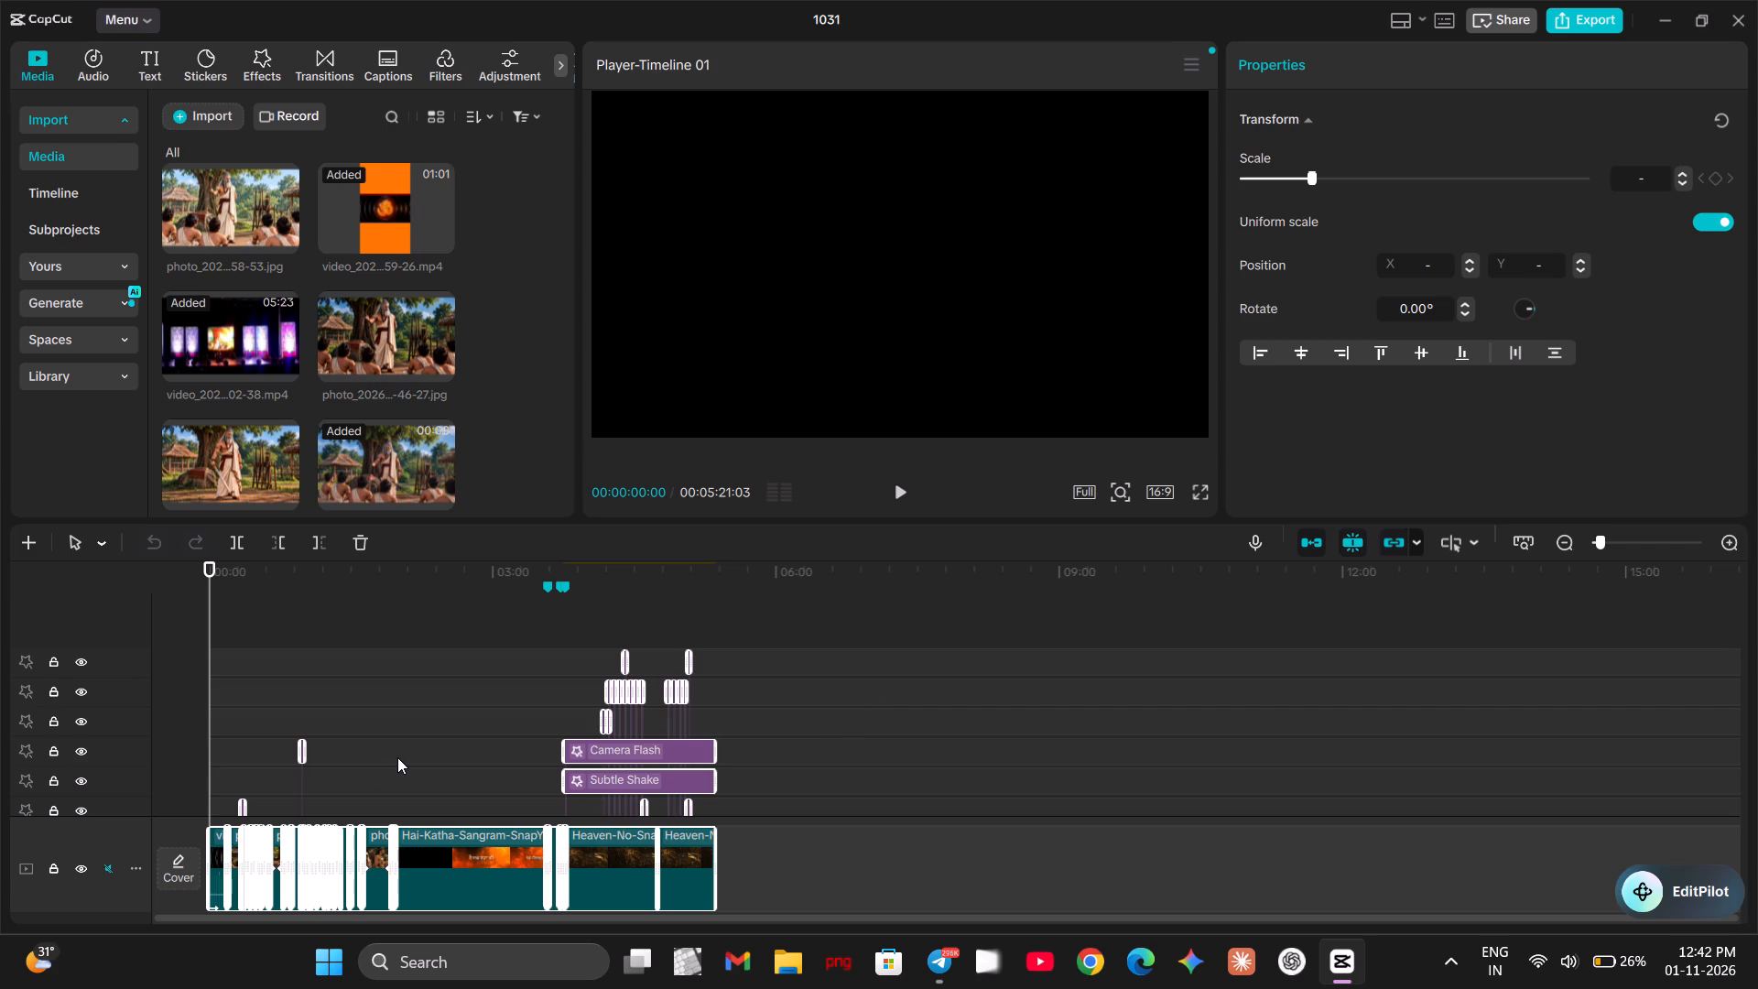
{"action": "key", "text": "ctrl+g"}
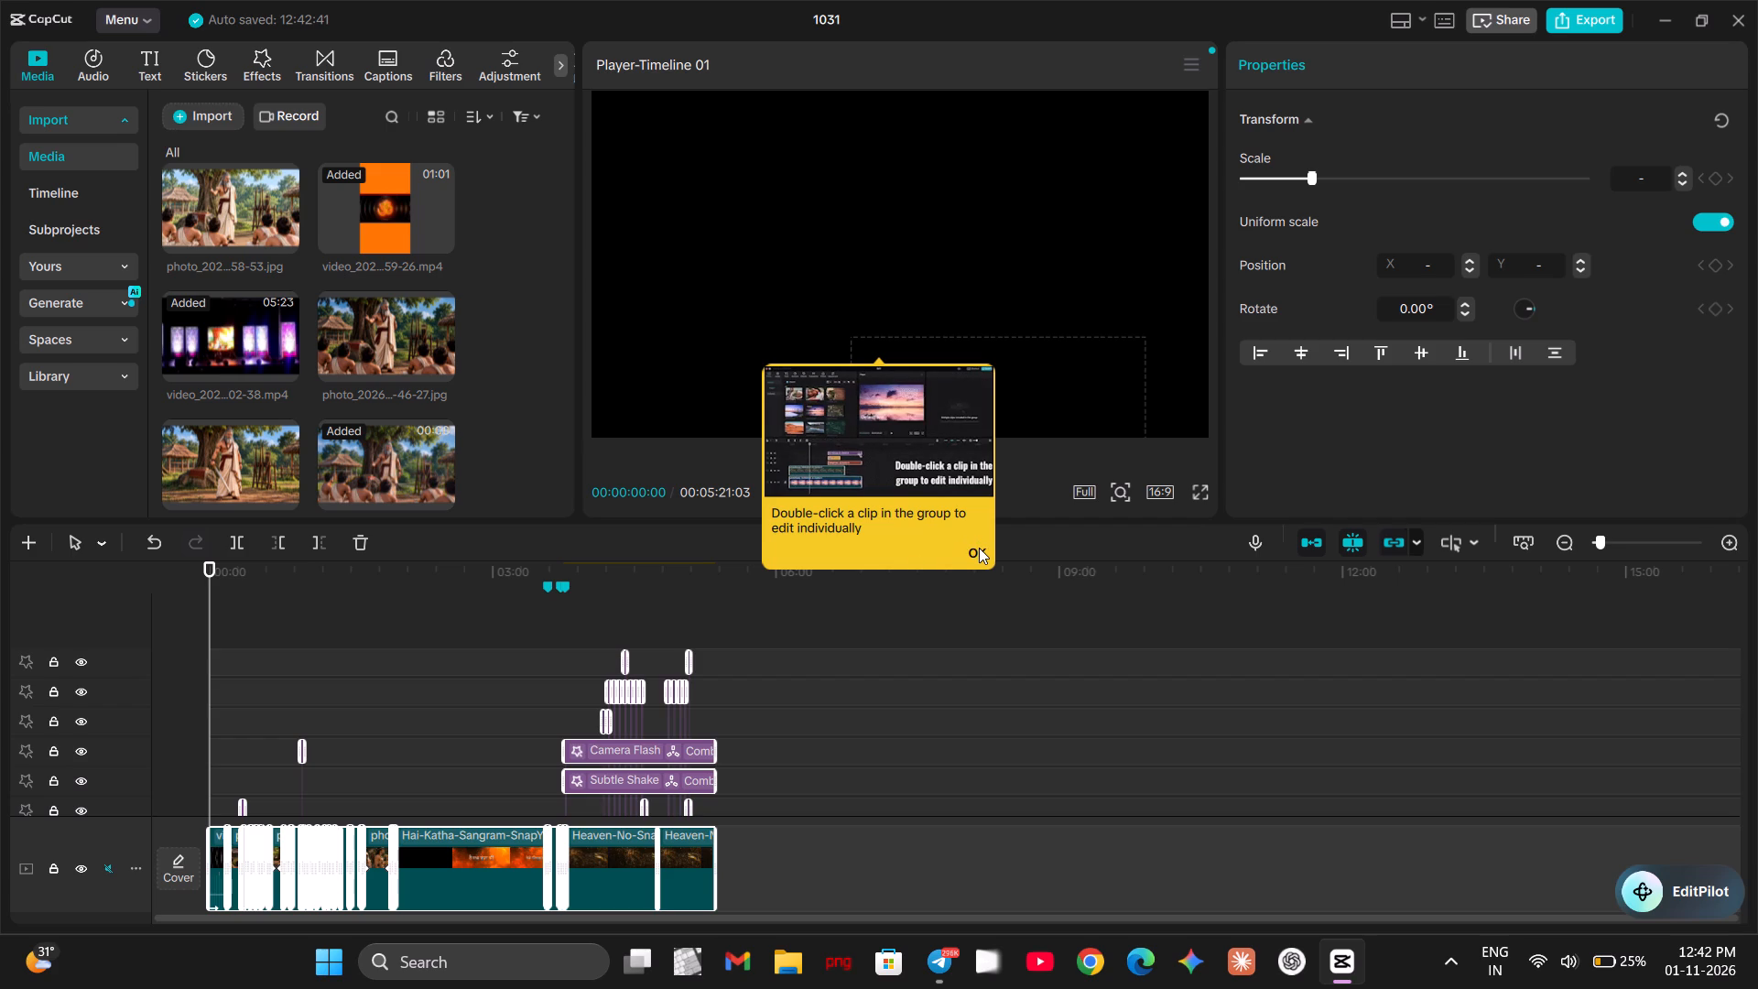
{"action": "key", "text": "ctrl+g"}
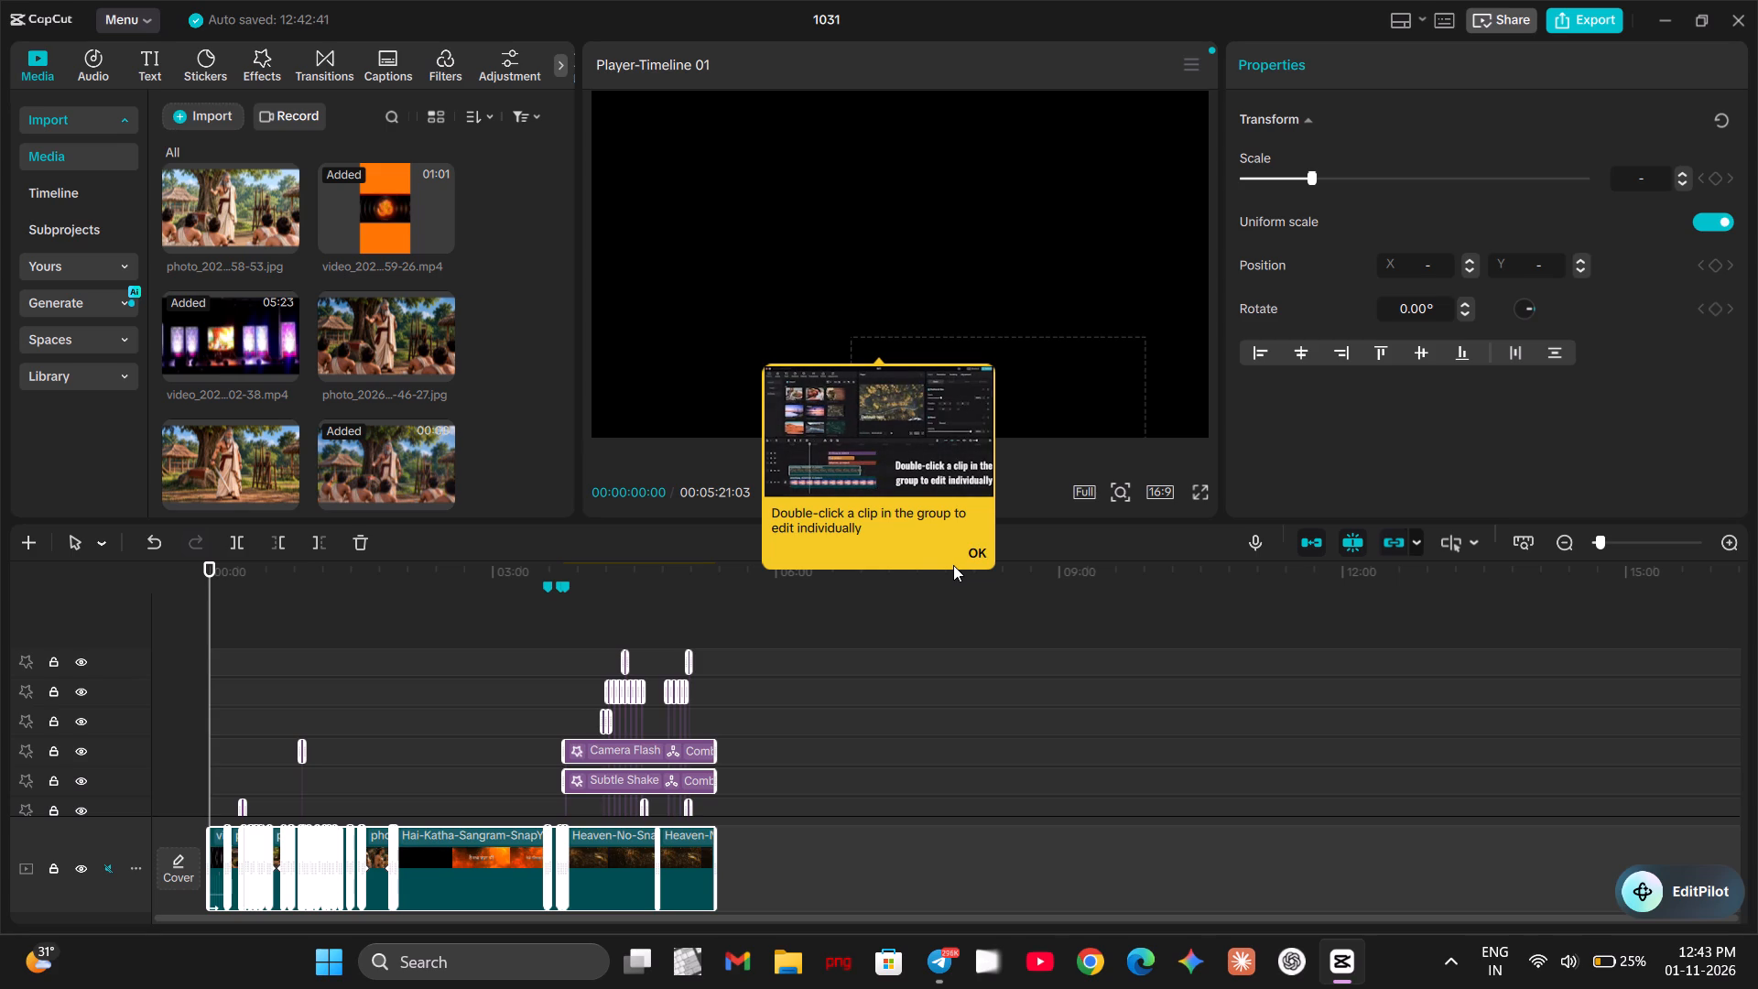
{"action": "left_click", "coordinate": [993, 719]}
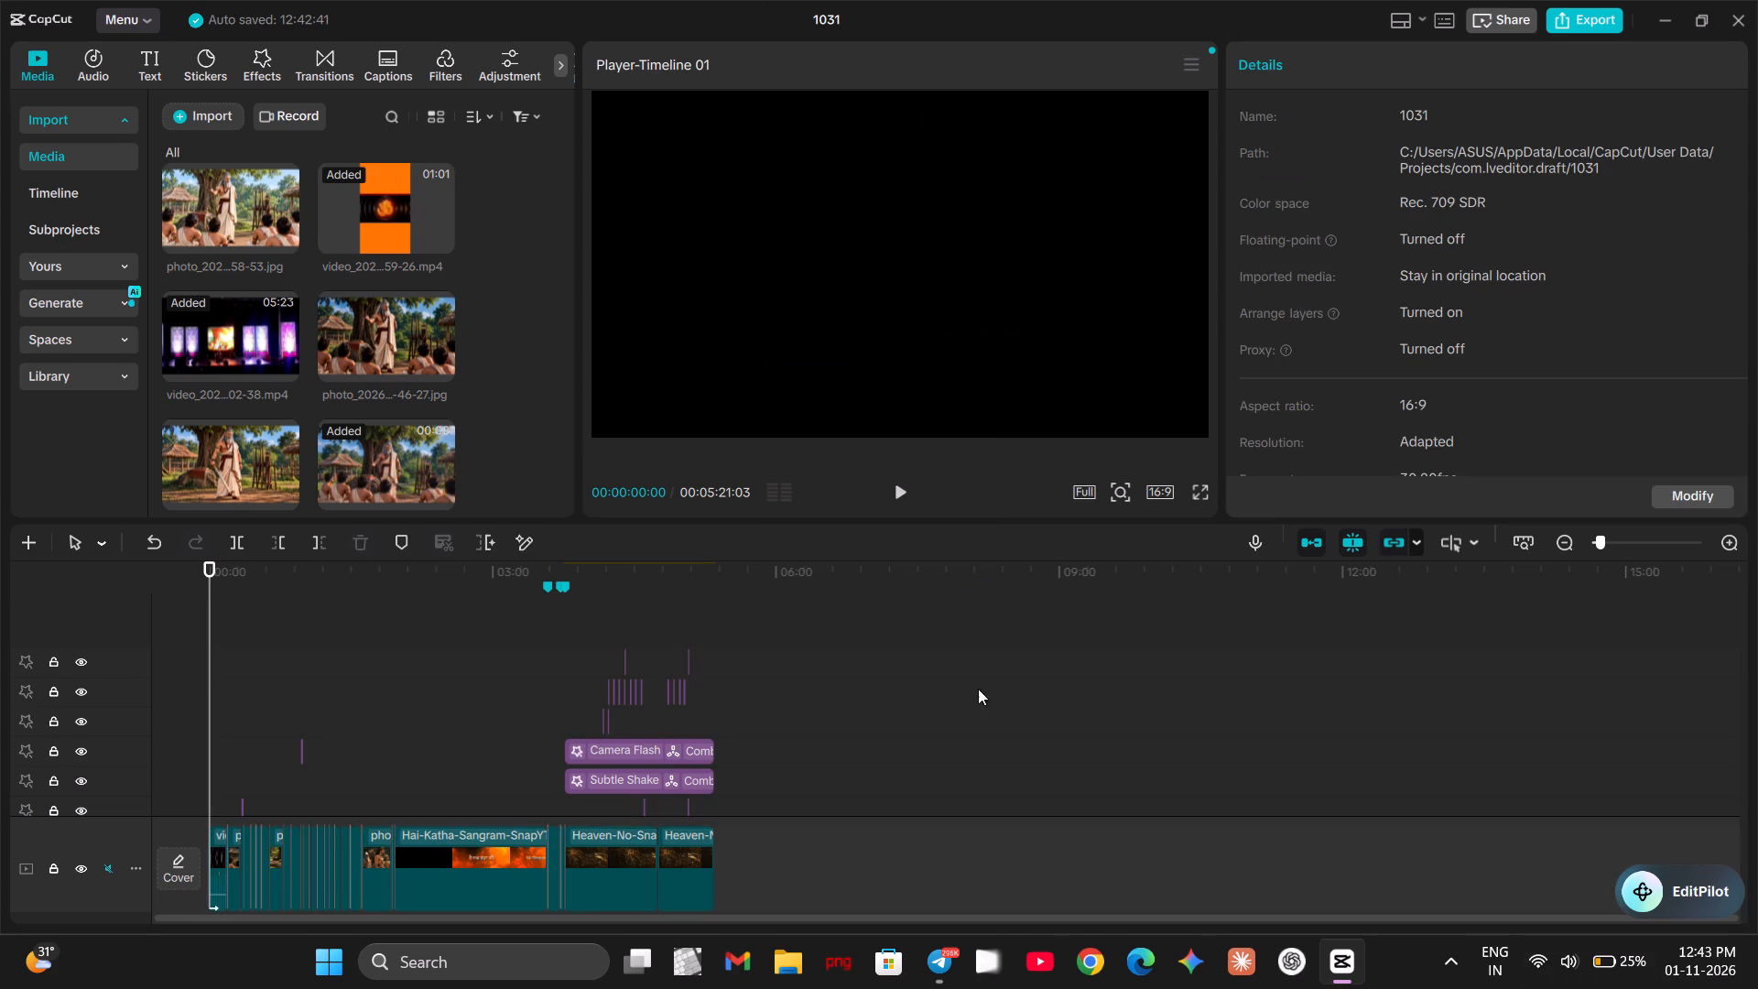
Combine everything on the timeline, including the effect tracks, into one compound clip (subproject).
{"action": "left_click_drag", "start_coordinate": [719, 653], "coordinate": [1690, 777]}
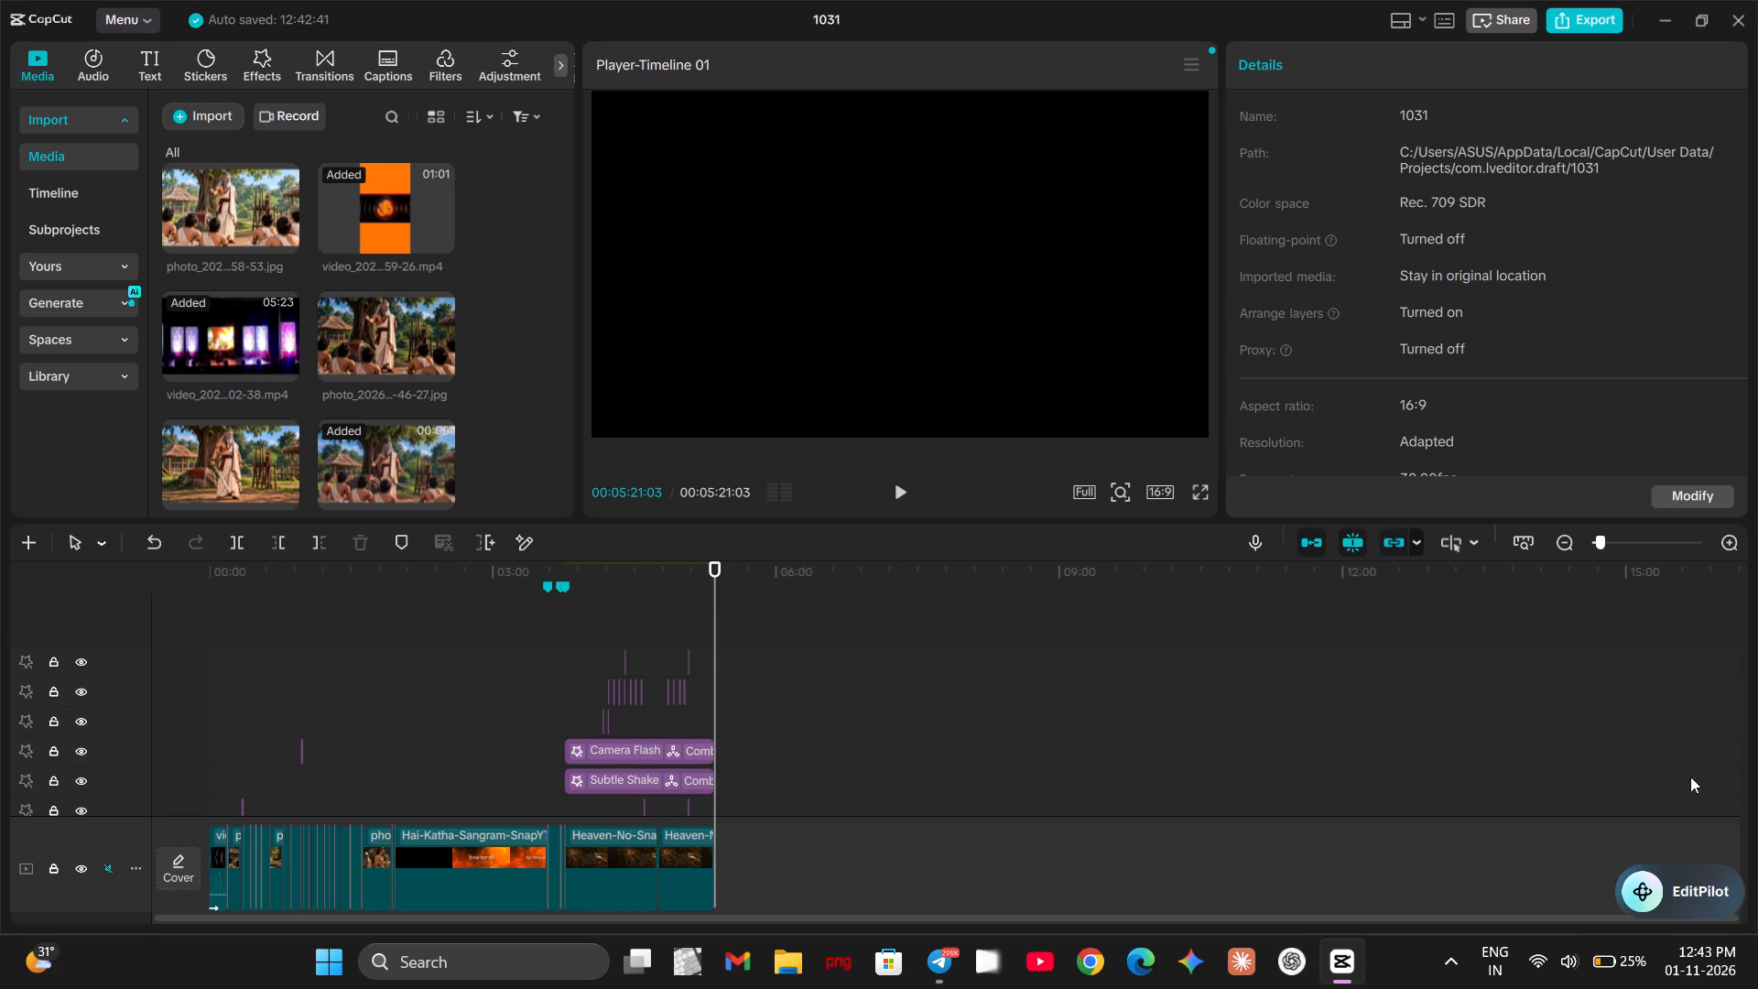
{"action": "left_click_drag", "start_coordinate": [1690, 777], "coordinate": [1756, 819]}
{"action": "left_click_drag", "start_coordinate": [221, 657], "coordinate": [849, 957]}
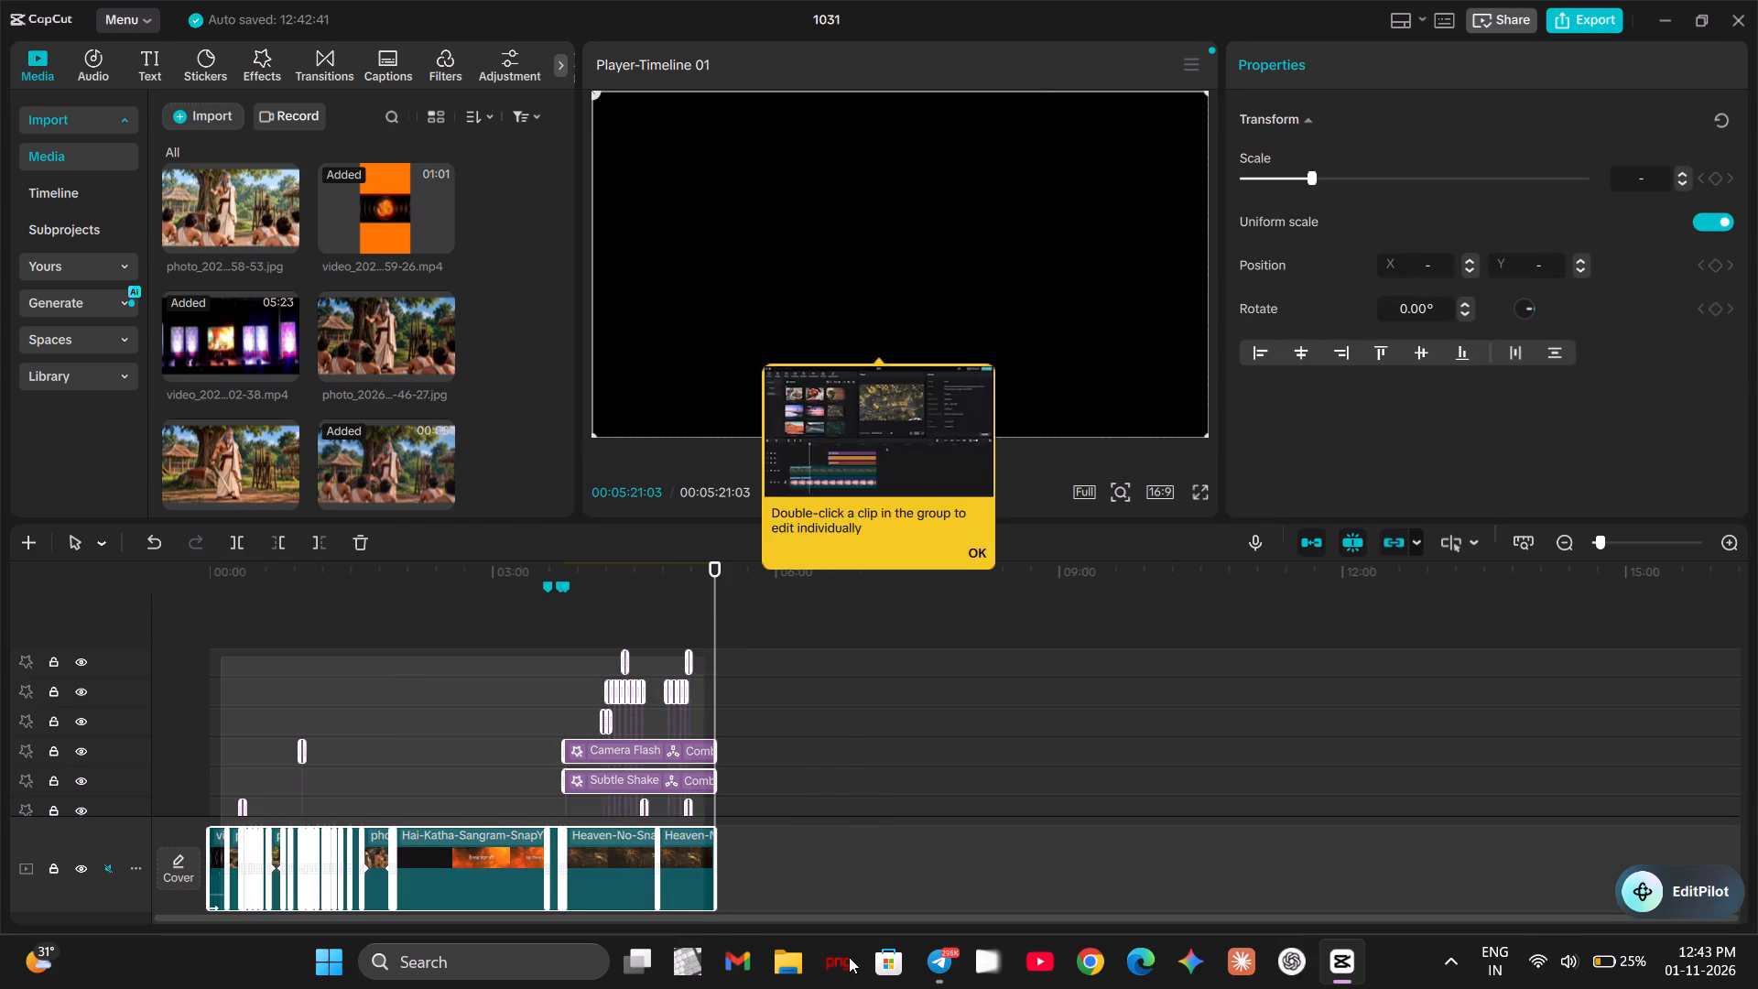
{"action": "left_click_drag", "start_coordinate": [849, 957], "coordinate": [851, 952]}
{"action": "right_click", "coordinate": [656, 853]}
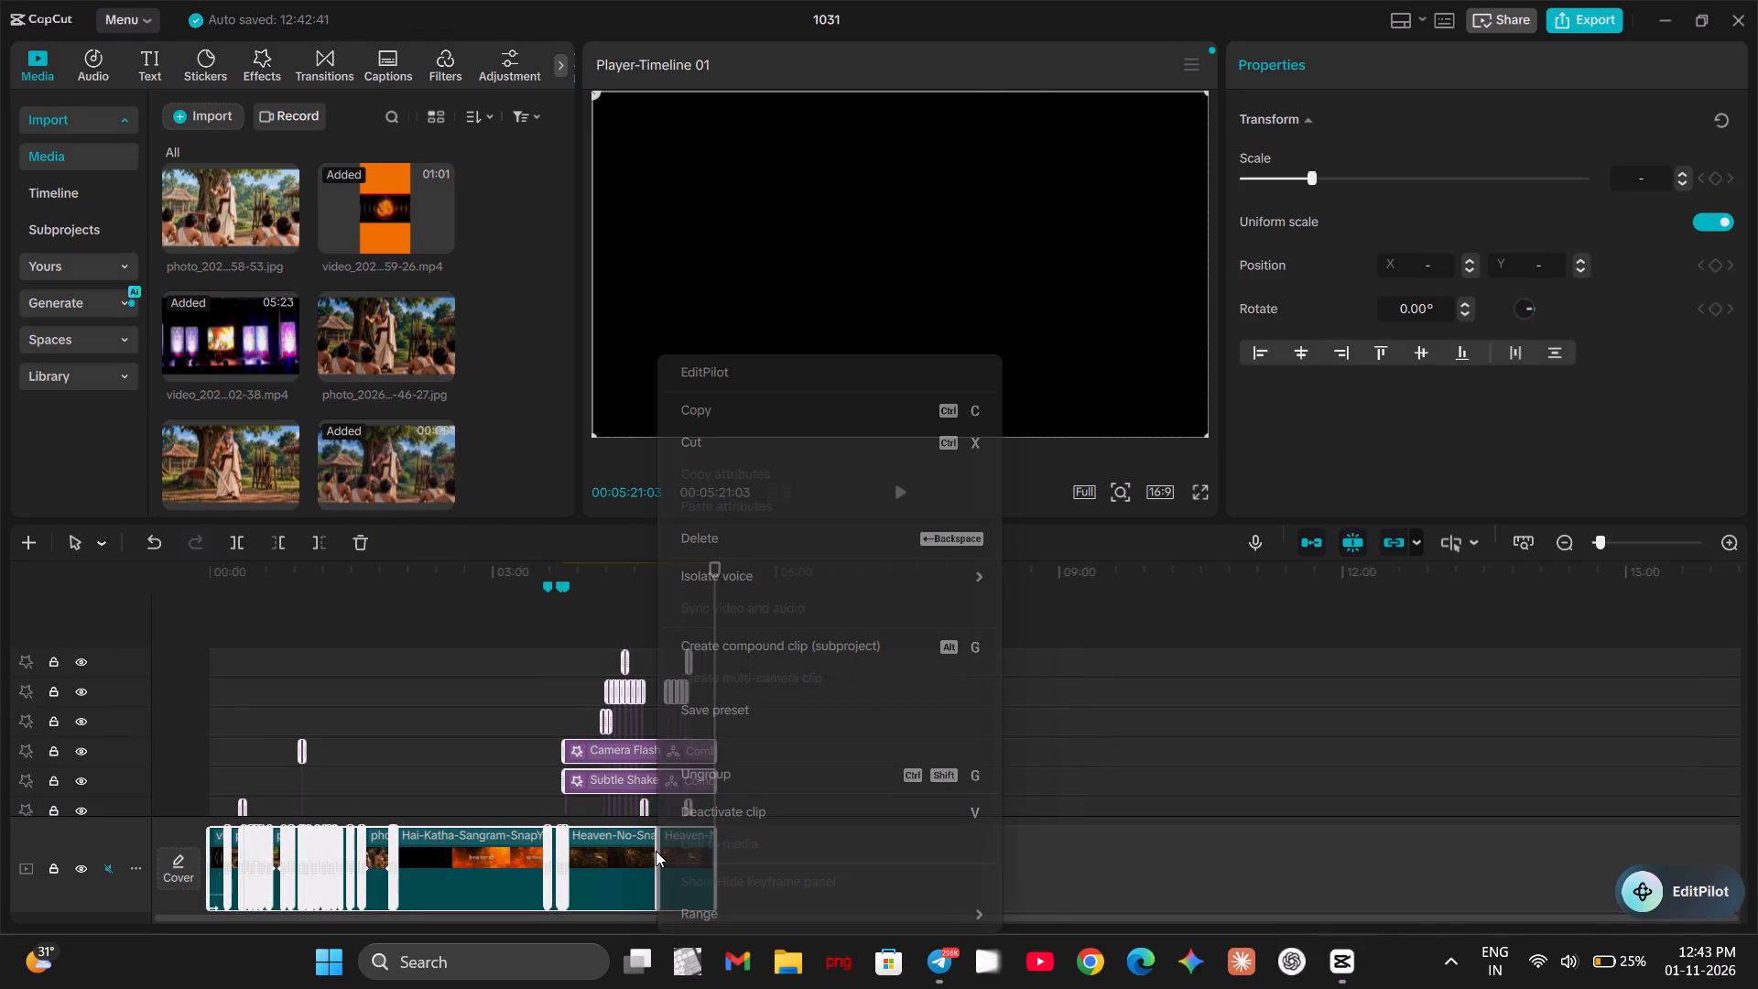
{"action": "left_click", "coordinate": [781, 653]}
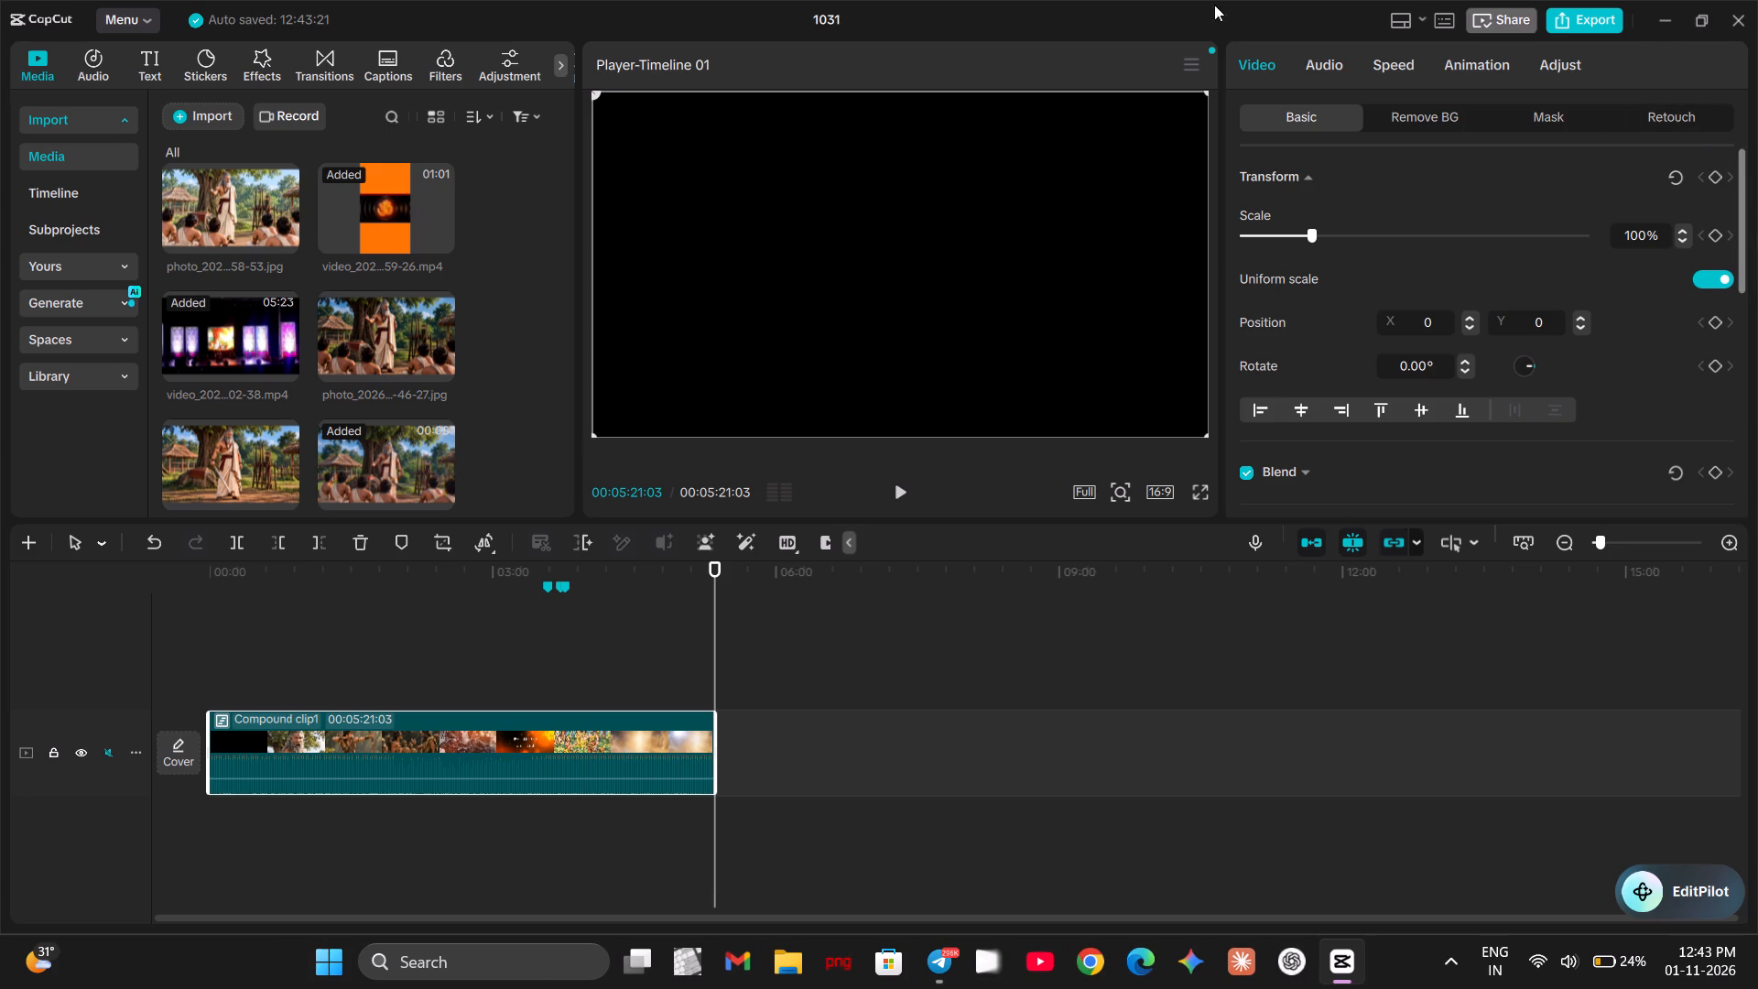
Shrink the editor window from full screen and minimize it to reach the desktop.
{"action": "left_click", "coordinate": [1705, 27]}
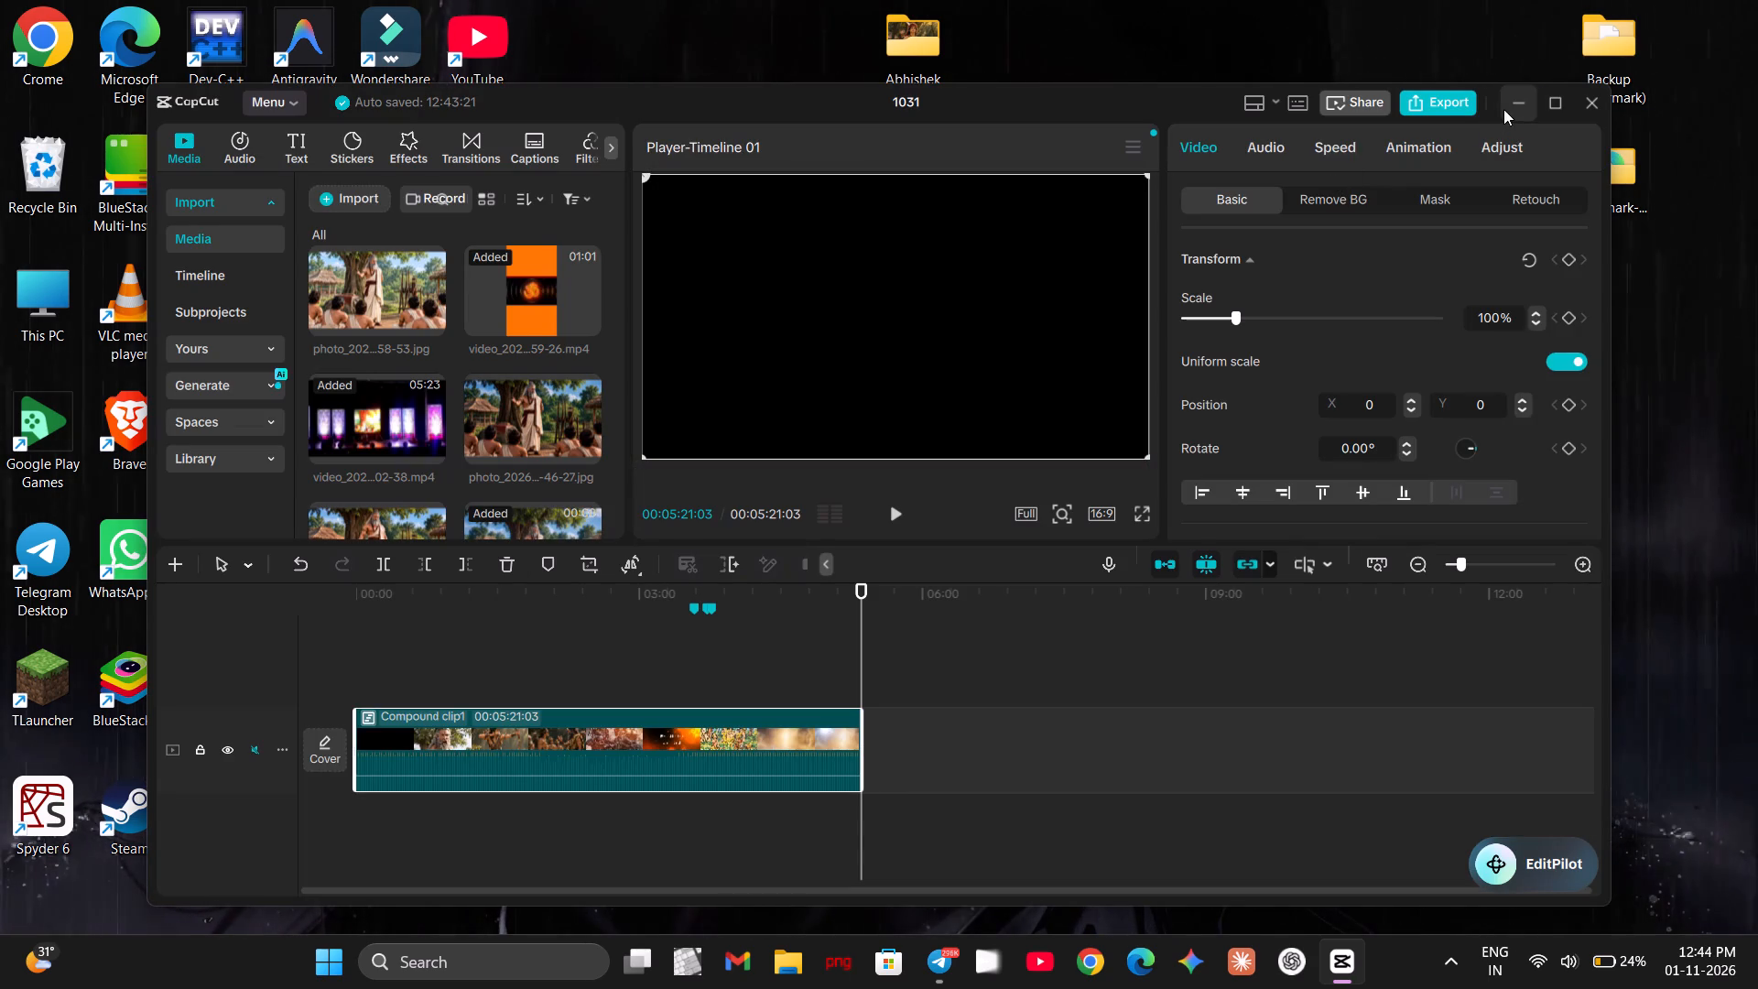
{"action": "left_click", "coordinate": [1503, 109]}
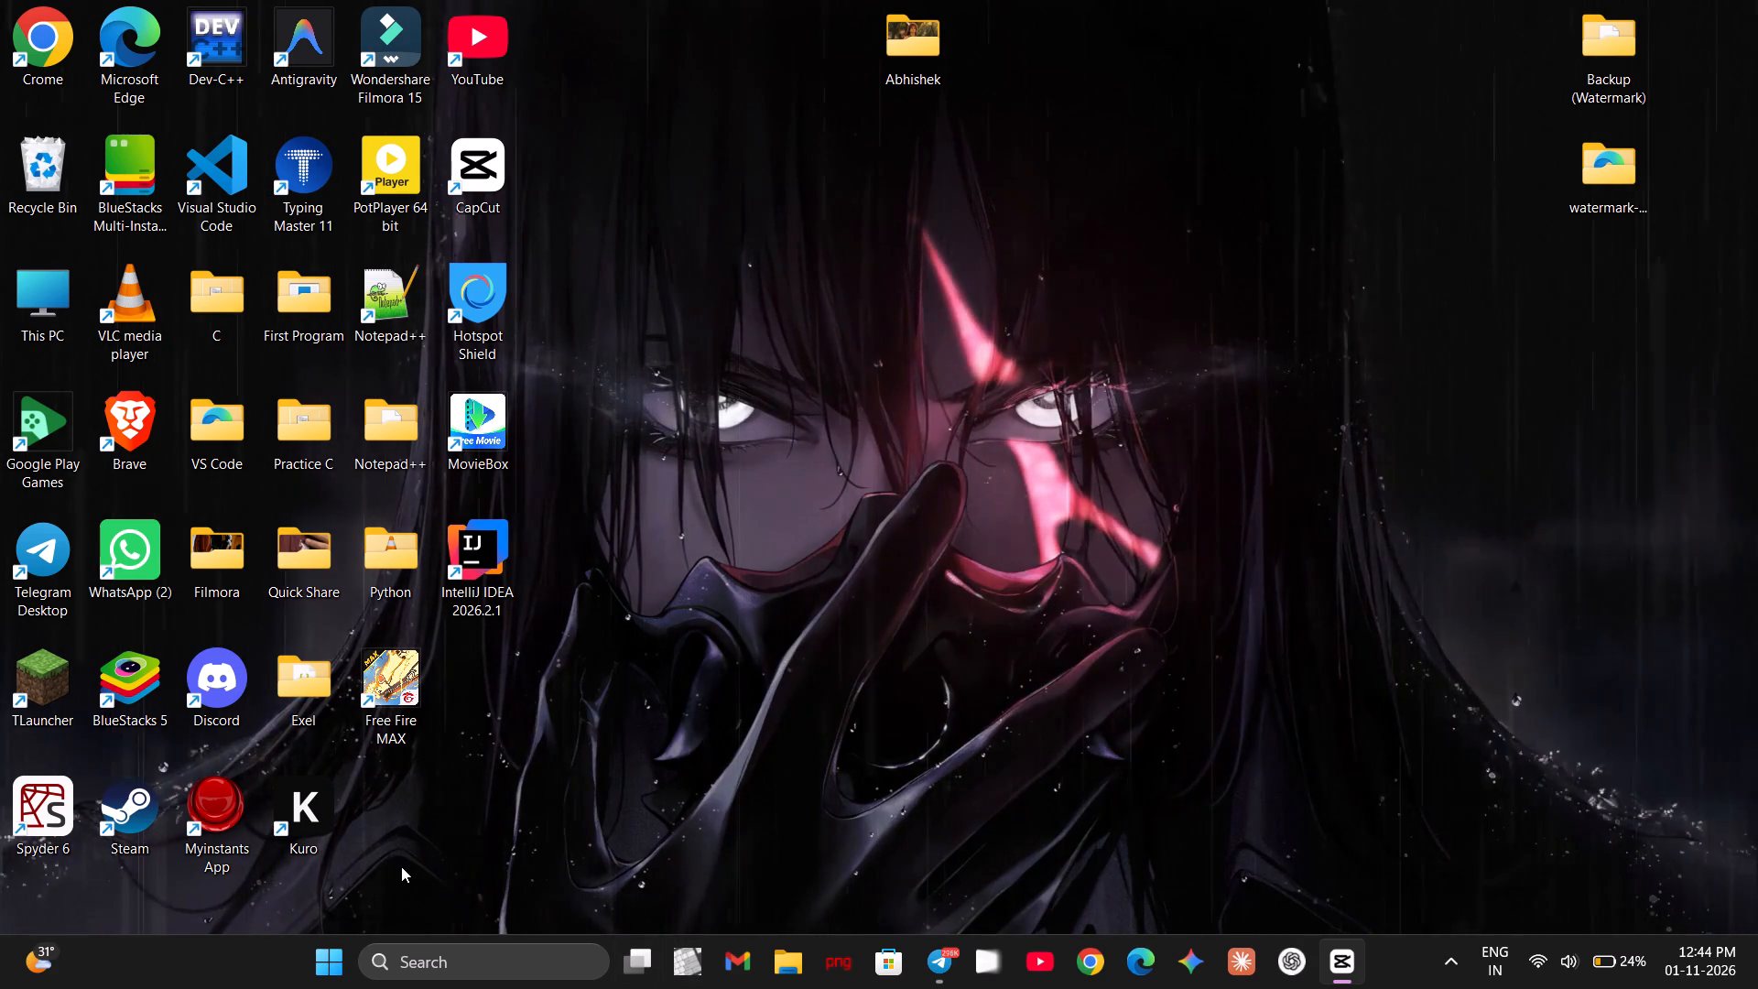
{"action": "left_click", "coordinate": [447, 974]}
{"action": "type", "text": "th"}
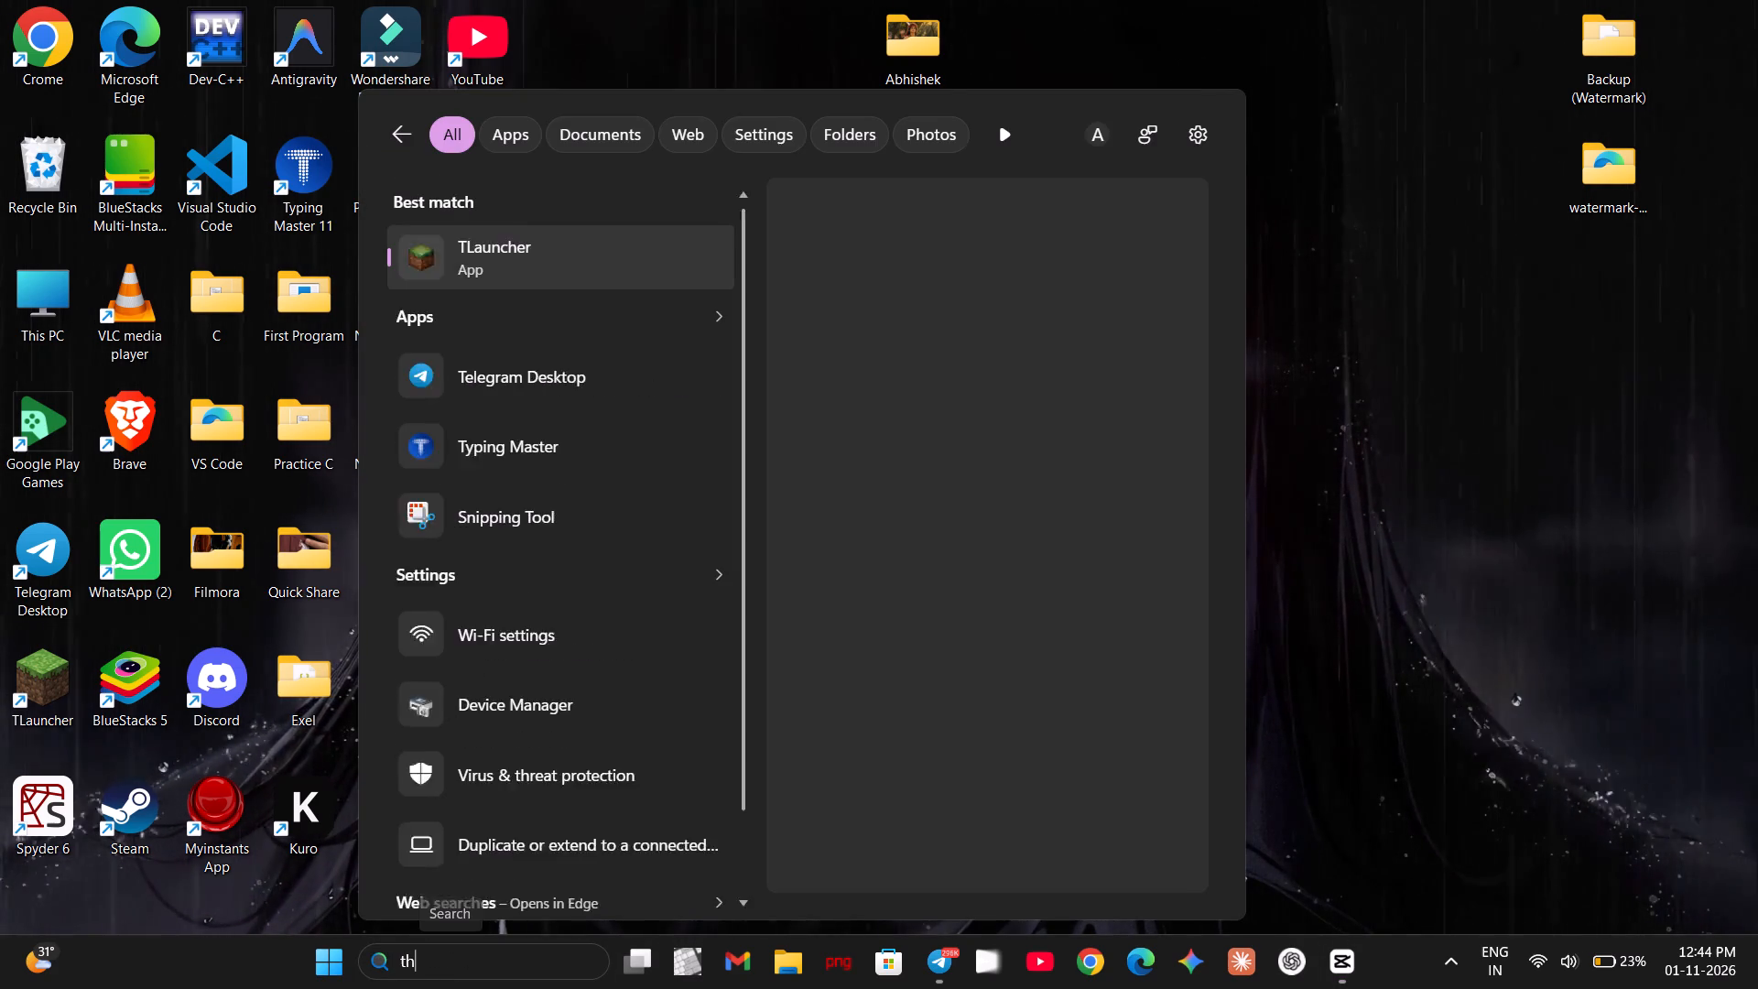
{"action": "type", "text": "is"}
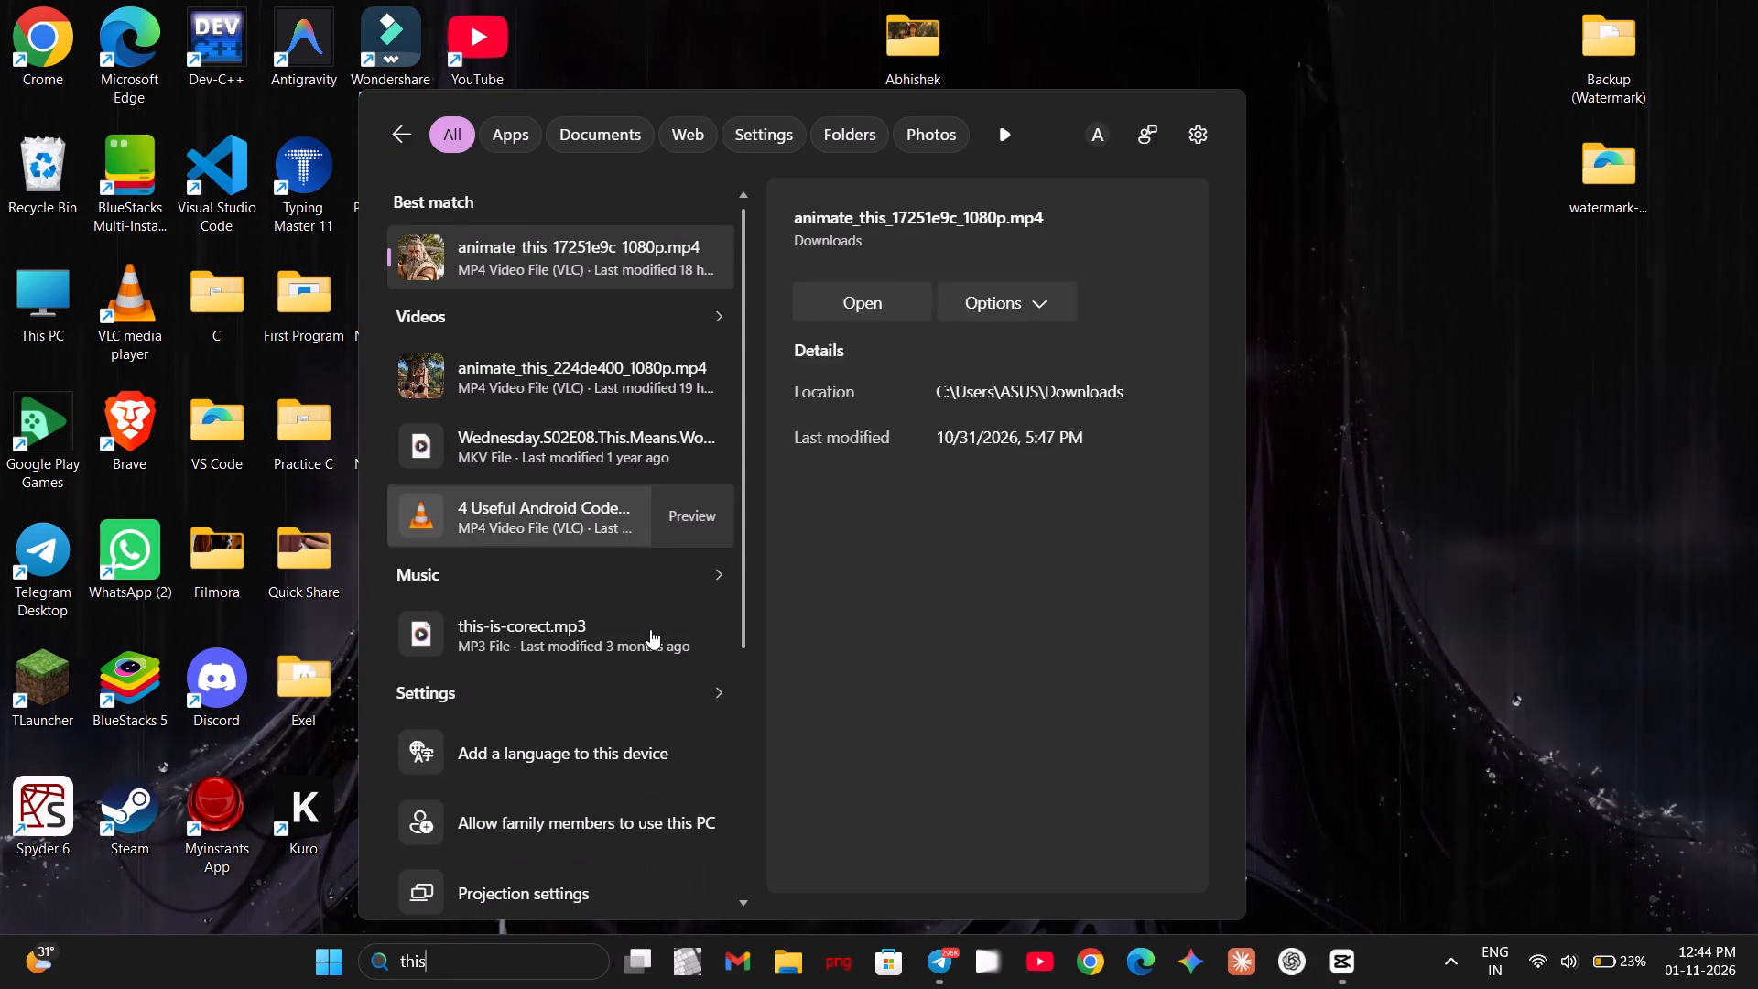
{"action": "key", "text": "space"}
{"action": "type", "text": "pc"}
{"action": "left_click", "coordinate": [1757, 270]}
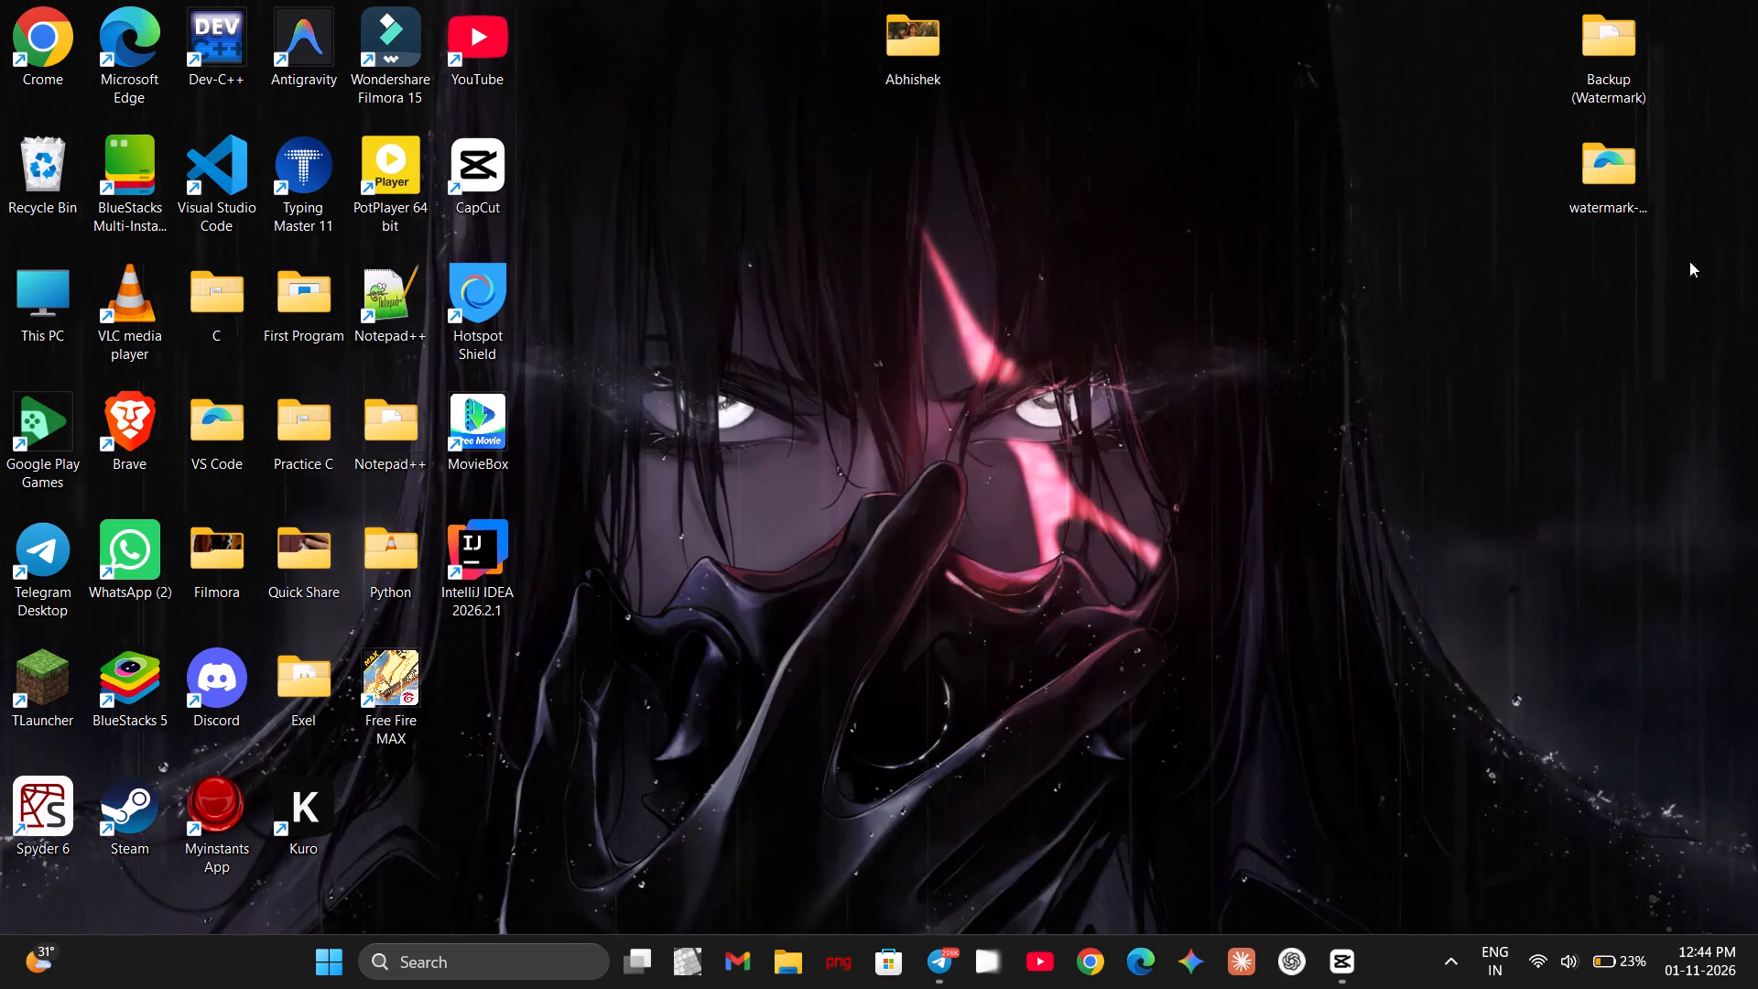
Open This PC from the desktop and browse to the ASUS folder under Users on the OS (C:) drive.
{"action": "double_click", "coordinate": [58, 298]}
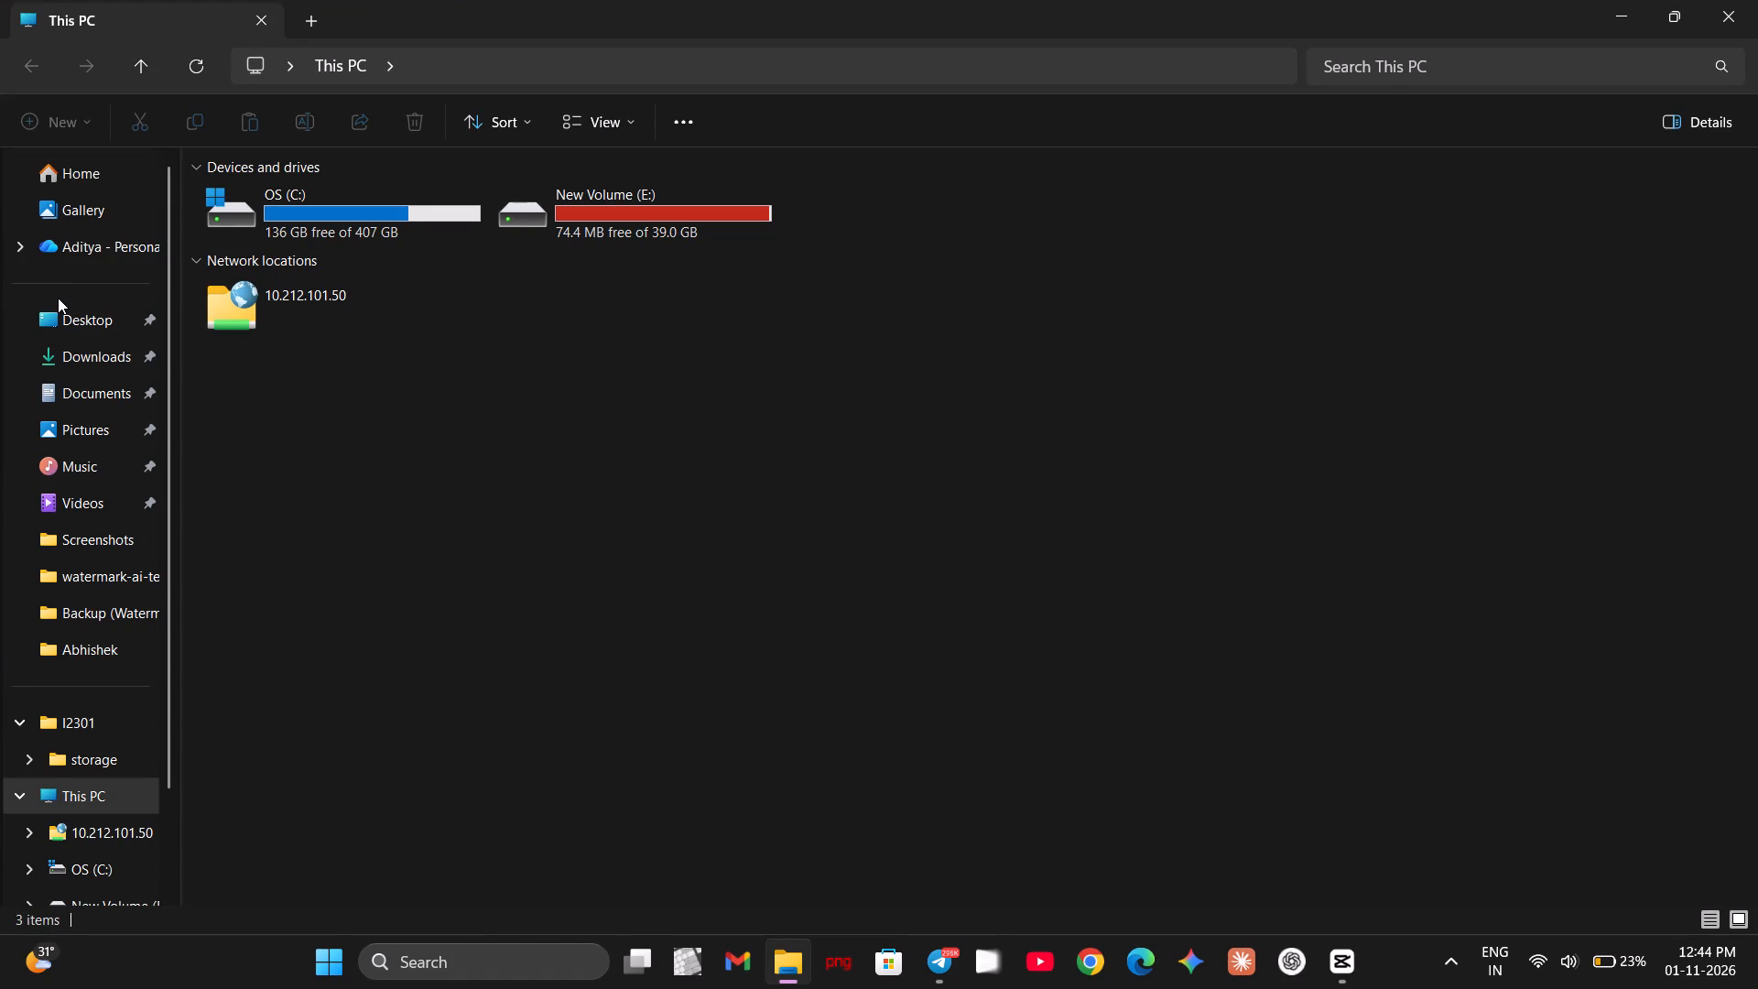
{"action": "double_click", "coordinate": [342, 228]}
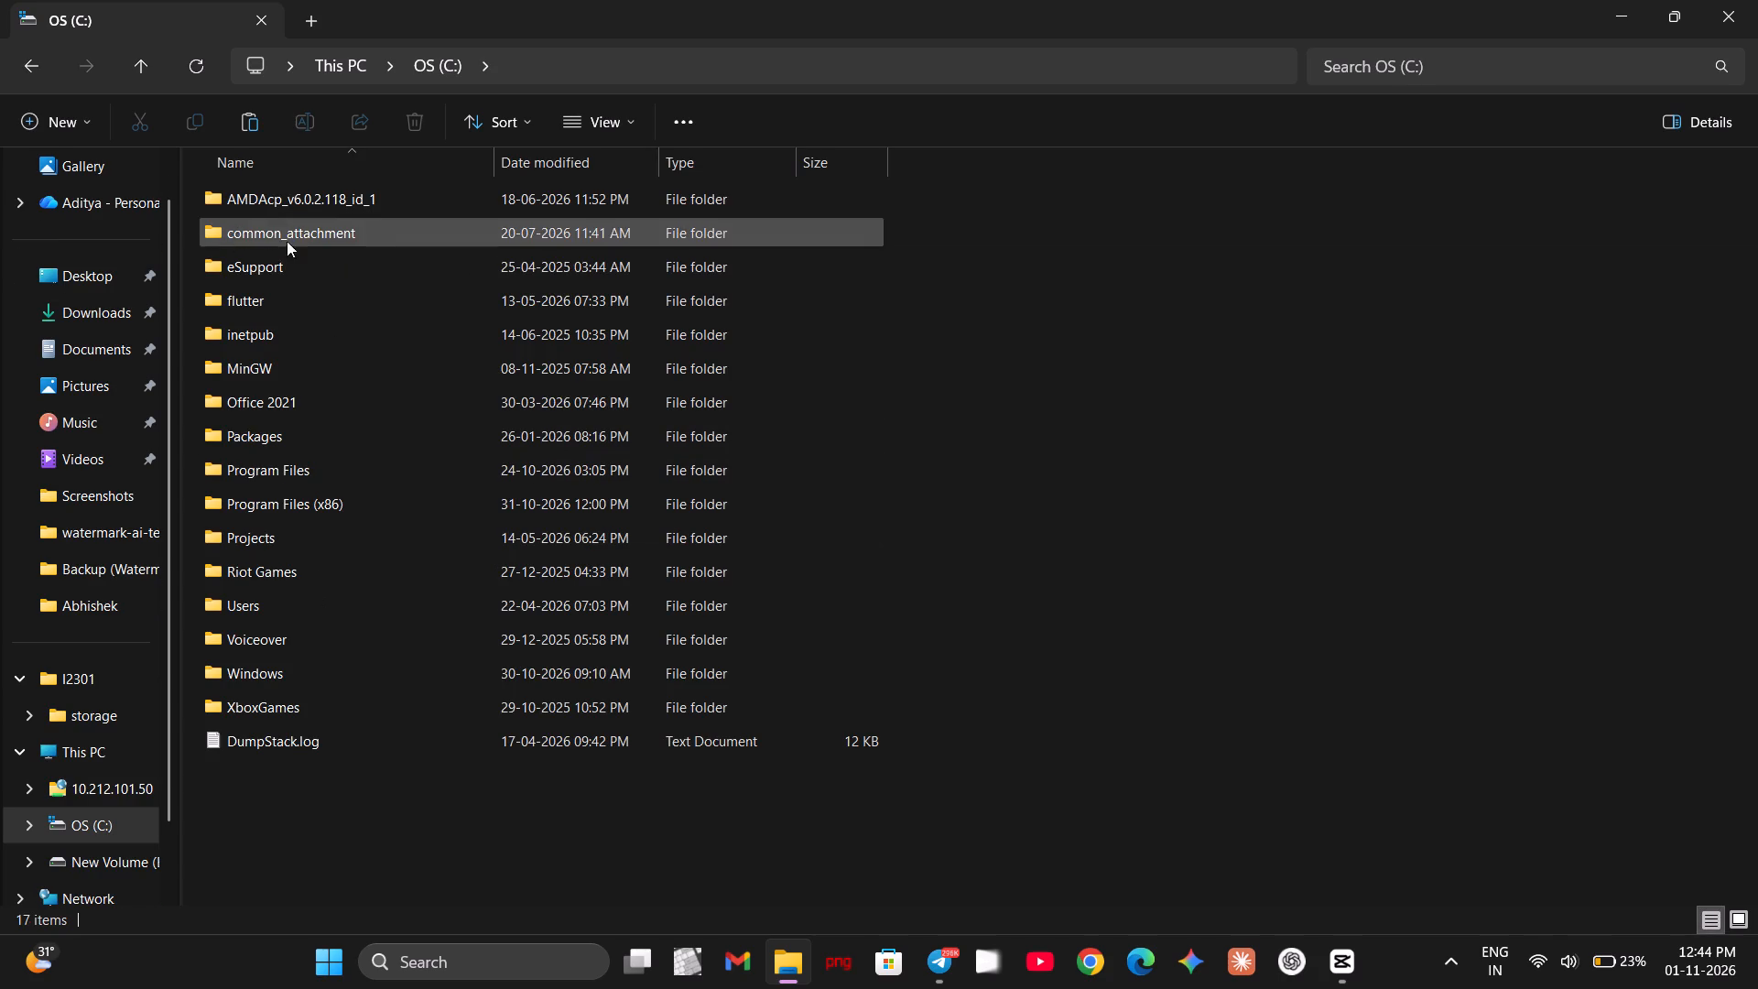
{"action": "double_click", "coordinate": [270, 604]}
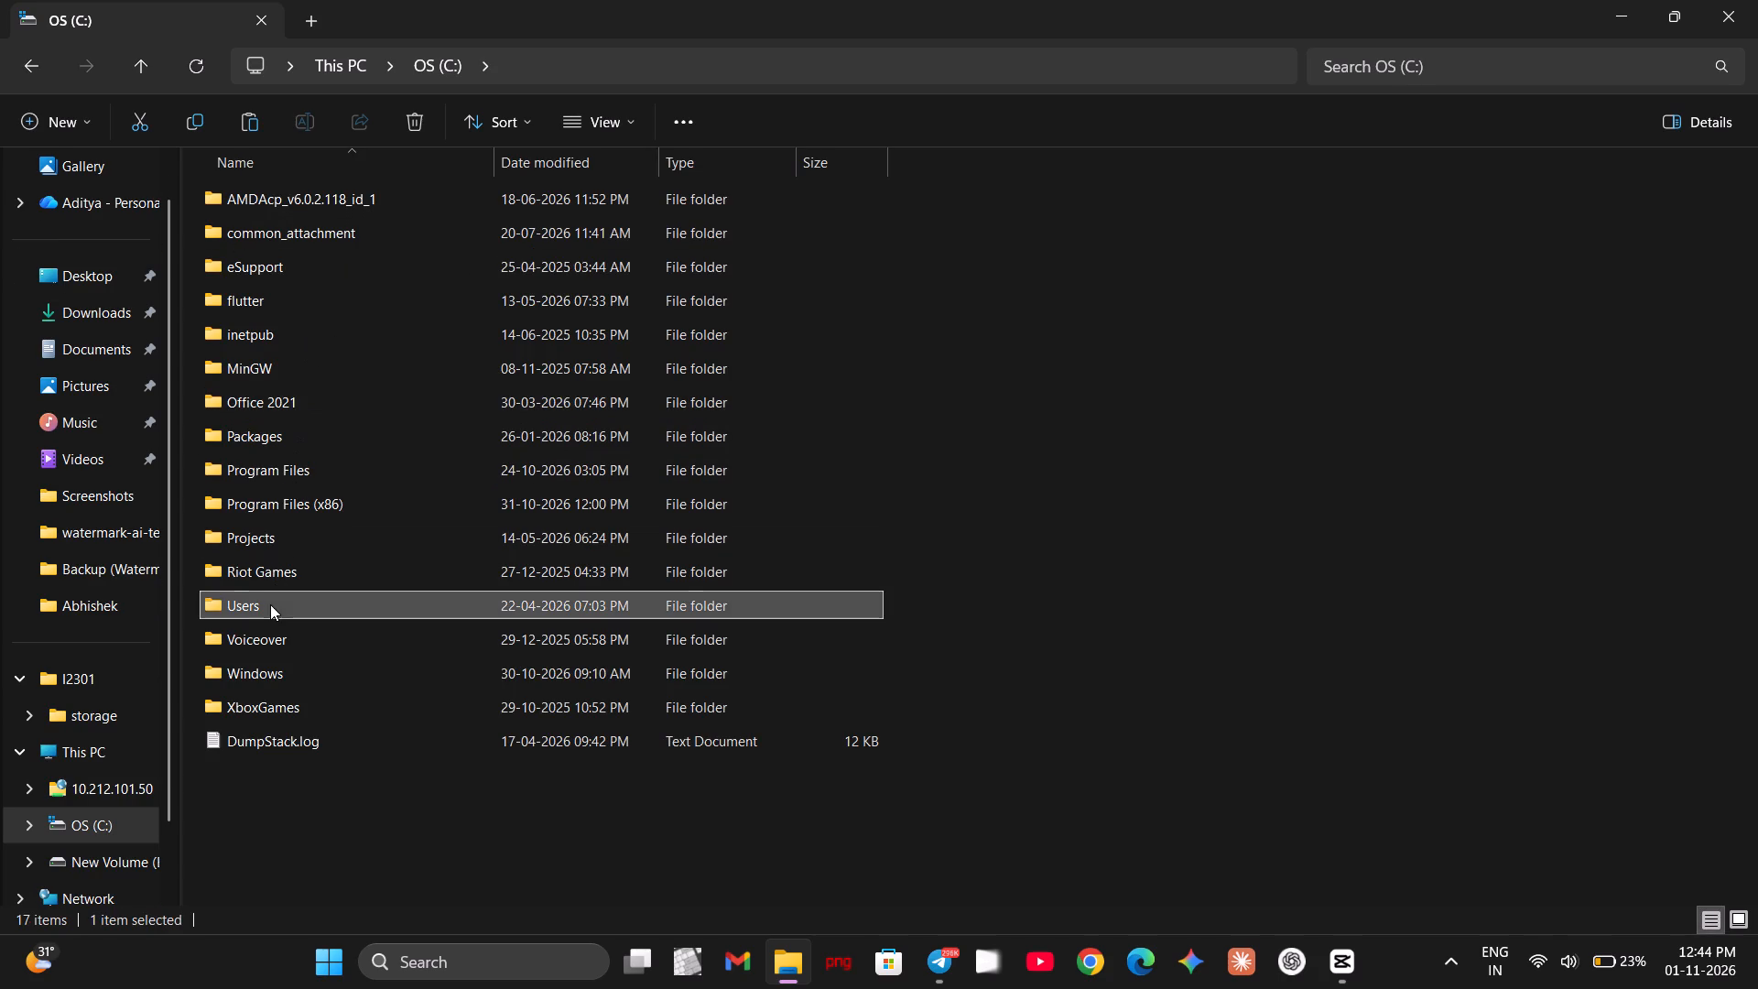
{"action": "double_click", "coordinate": [271, 606]}
{"action": "double_click", "coordinate": [437, 612]}
{"action": "double_click", "coordinate": [309, 189]}
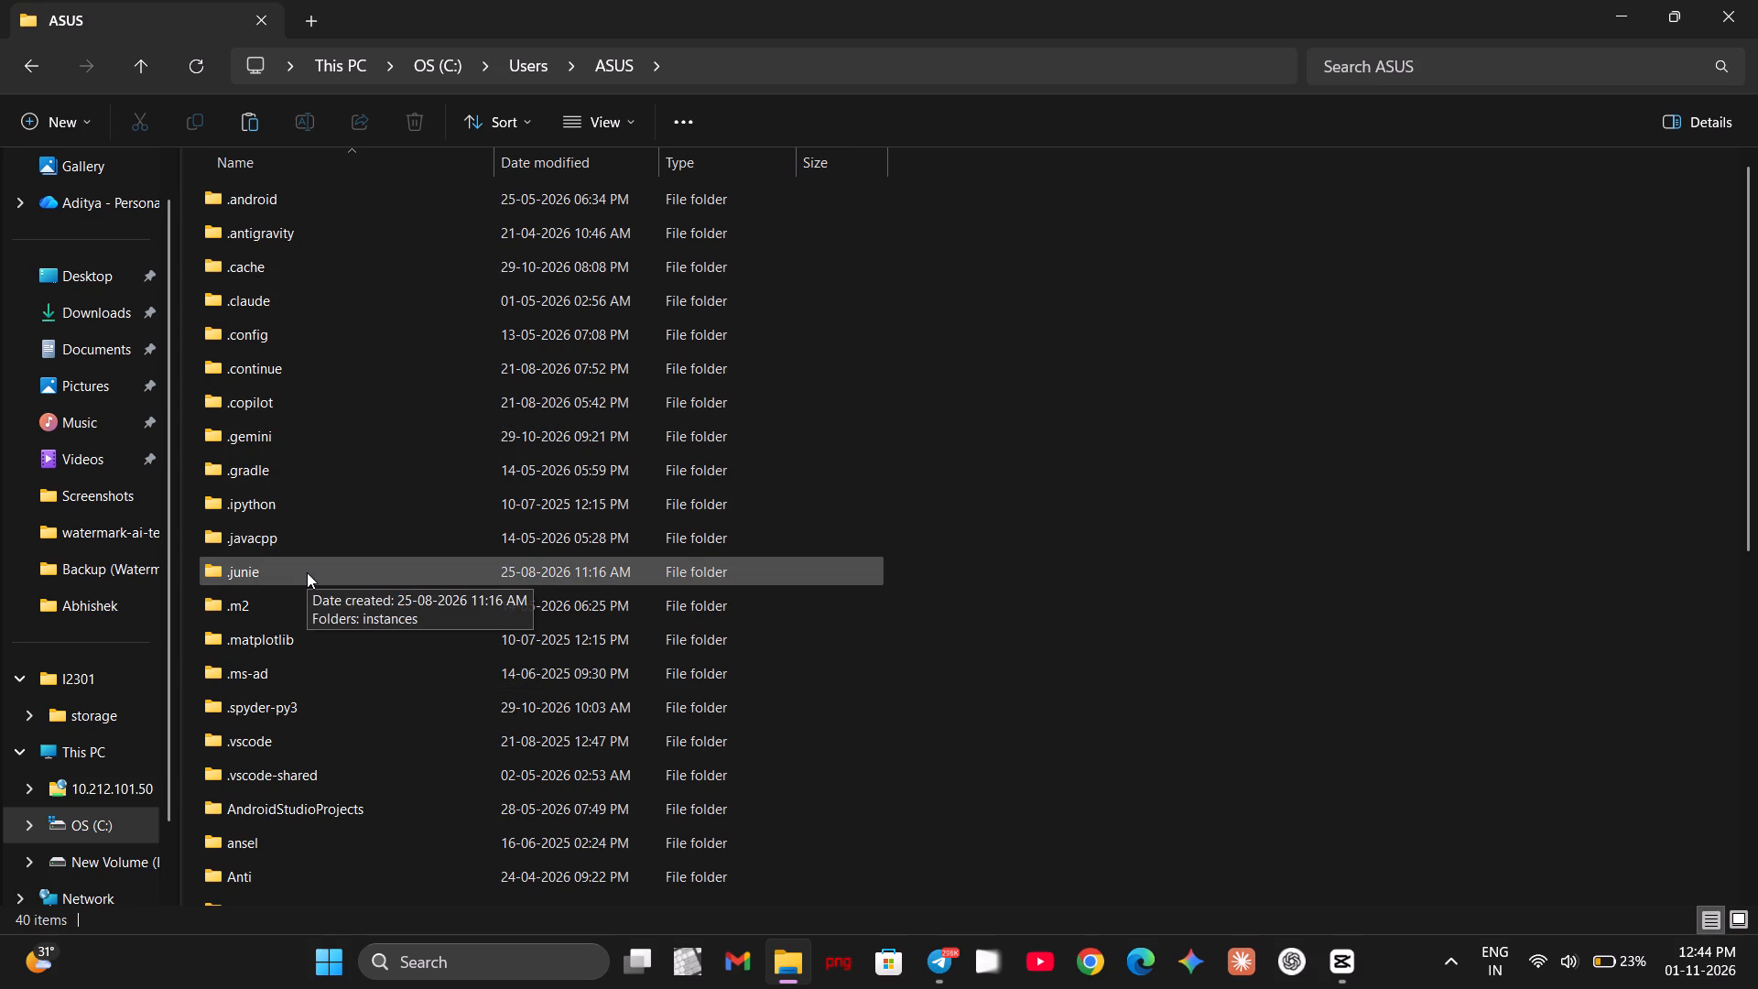
{"action": "left_click", "coordinate": [26, 57]}
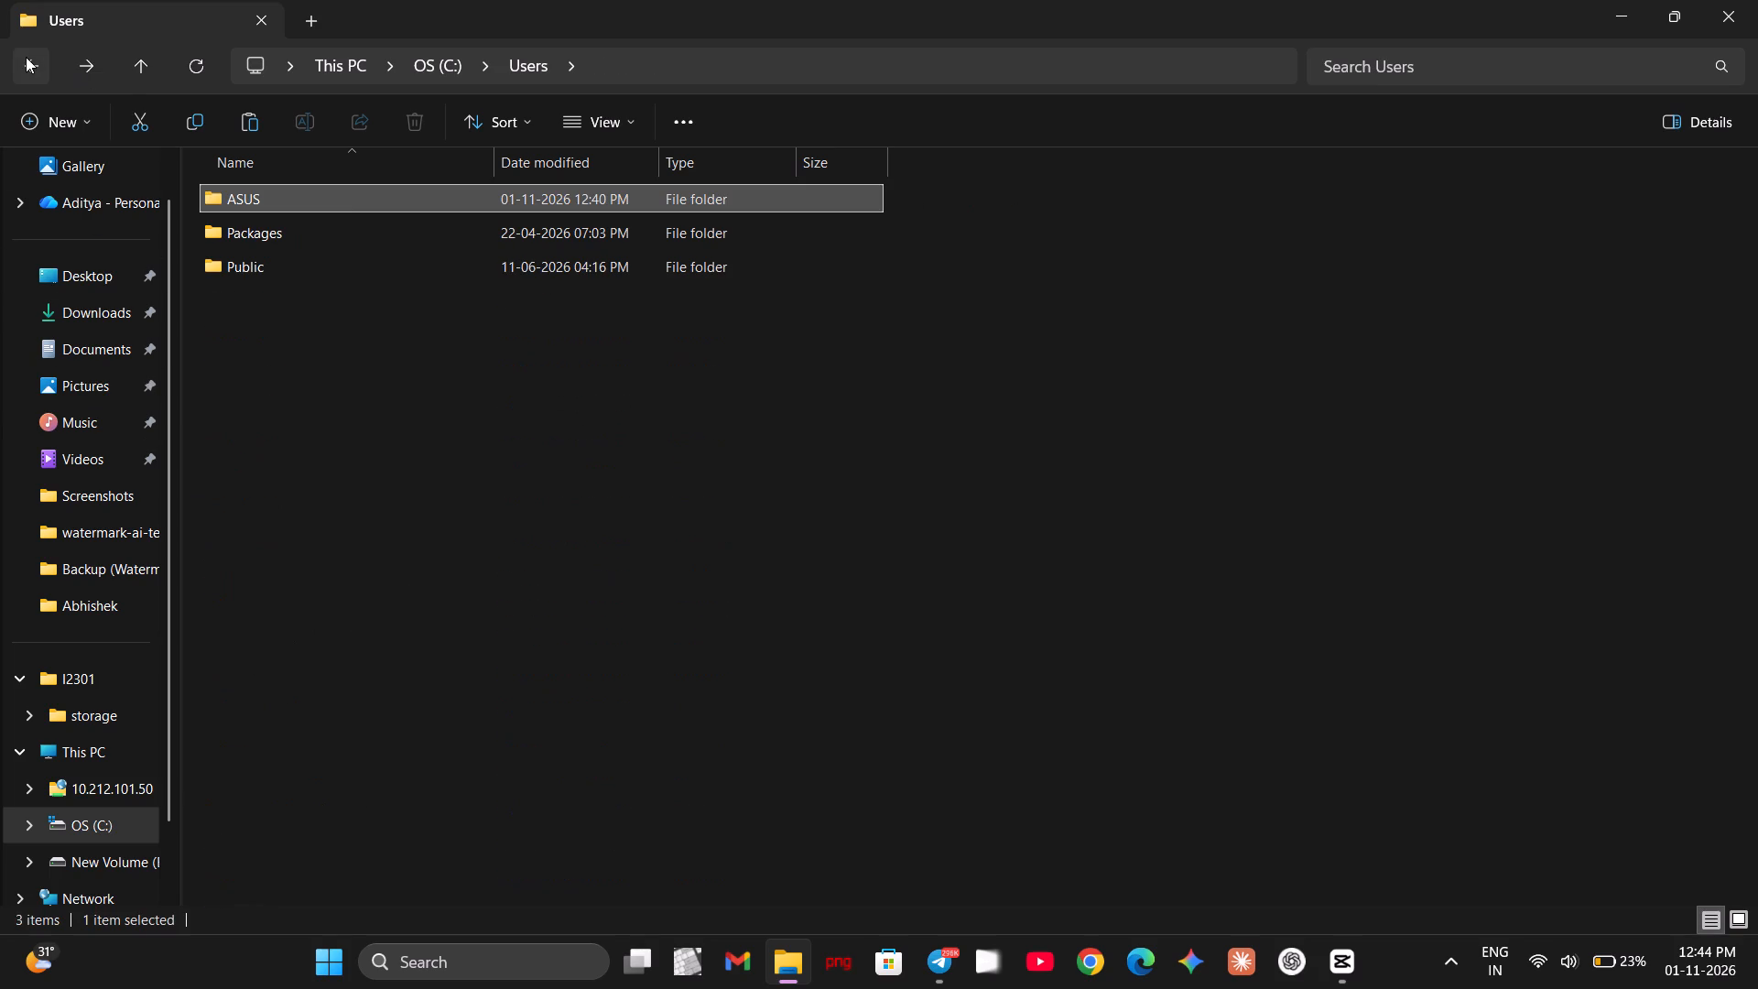
{"action": "double_click", "coordinate": [342, 195]}
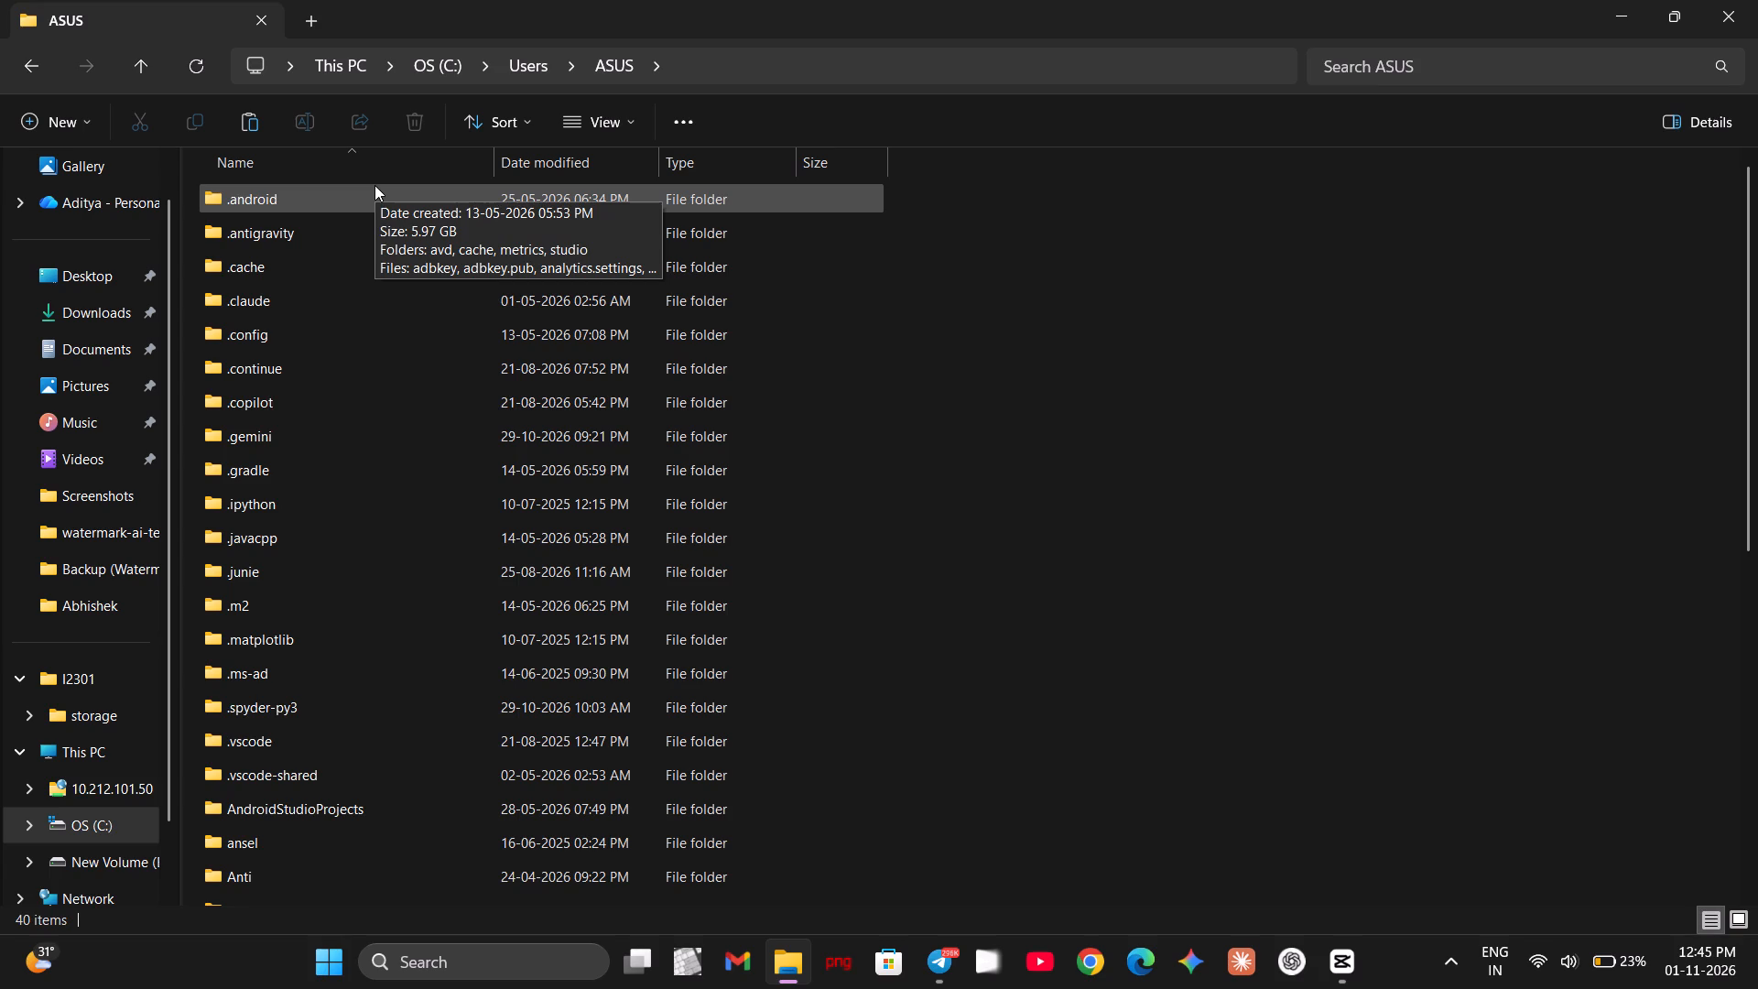
{"action": "scroll", "coordinate": [362, 246], "scroll_direction": "down", "scroll_amount": 13}
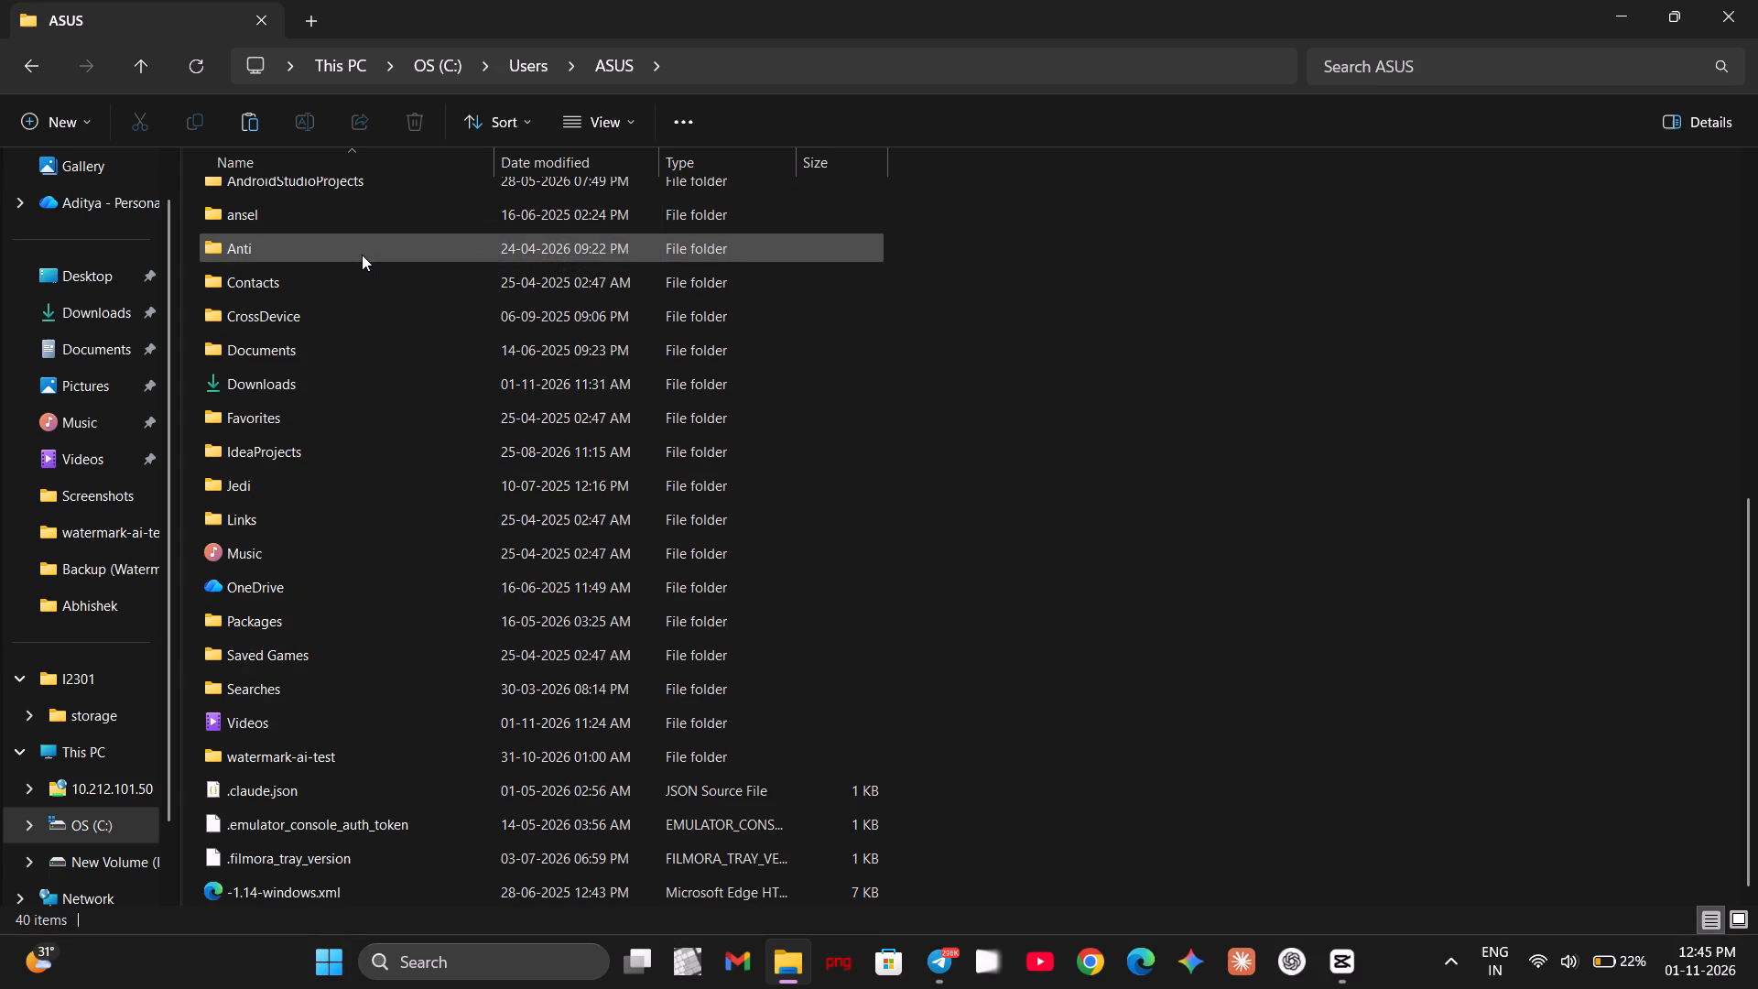
{"action": "scroll", "coordinate": [379, 480], "scroll_direction": "up", "scroll_amount": 1}
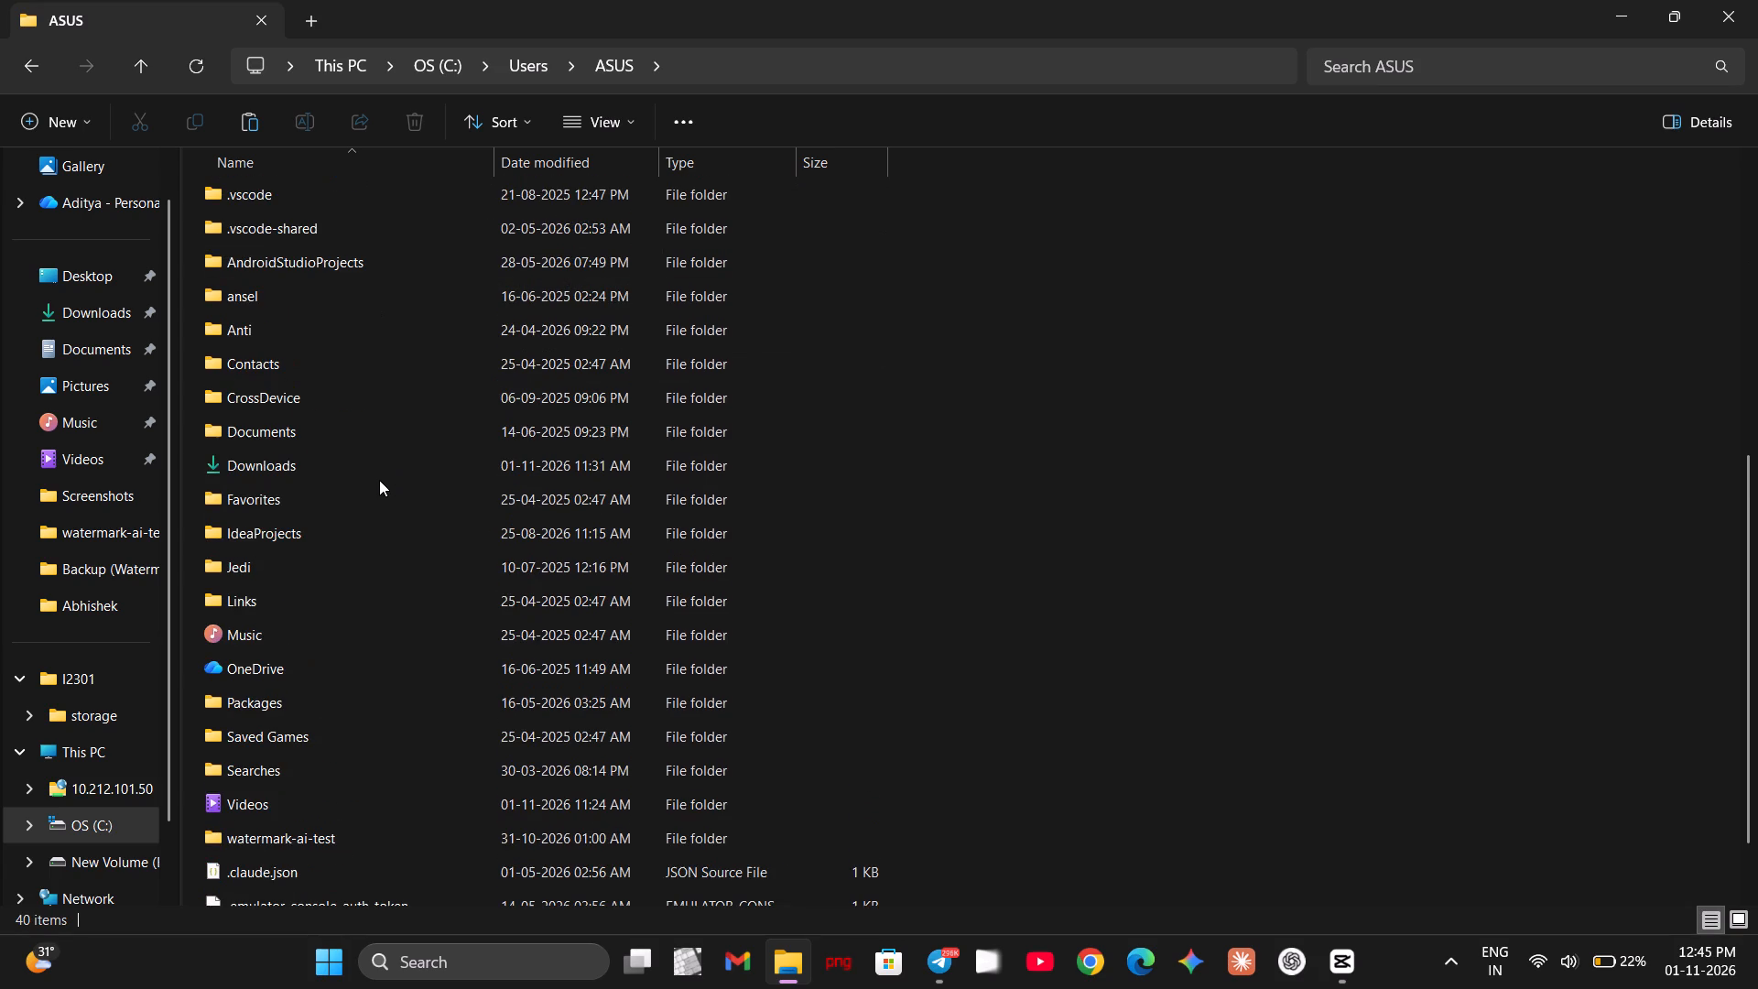
{"action": "scroll", "coordinate": [379, 475], "scroll_direction": "up", "scroll_amount": 2}
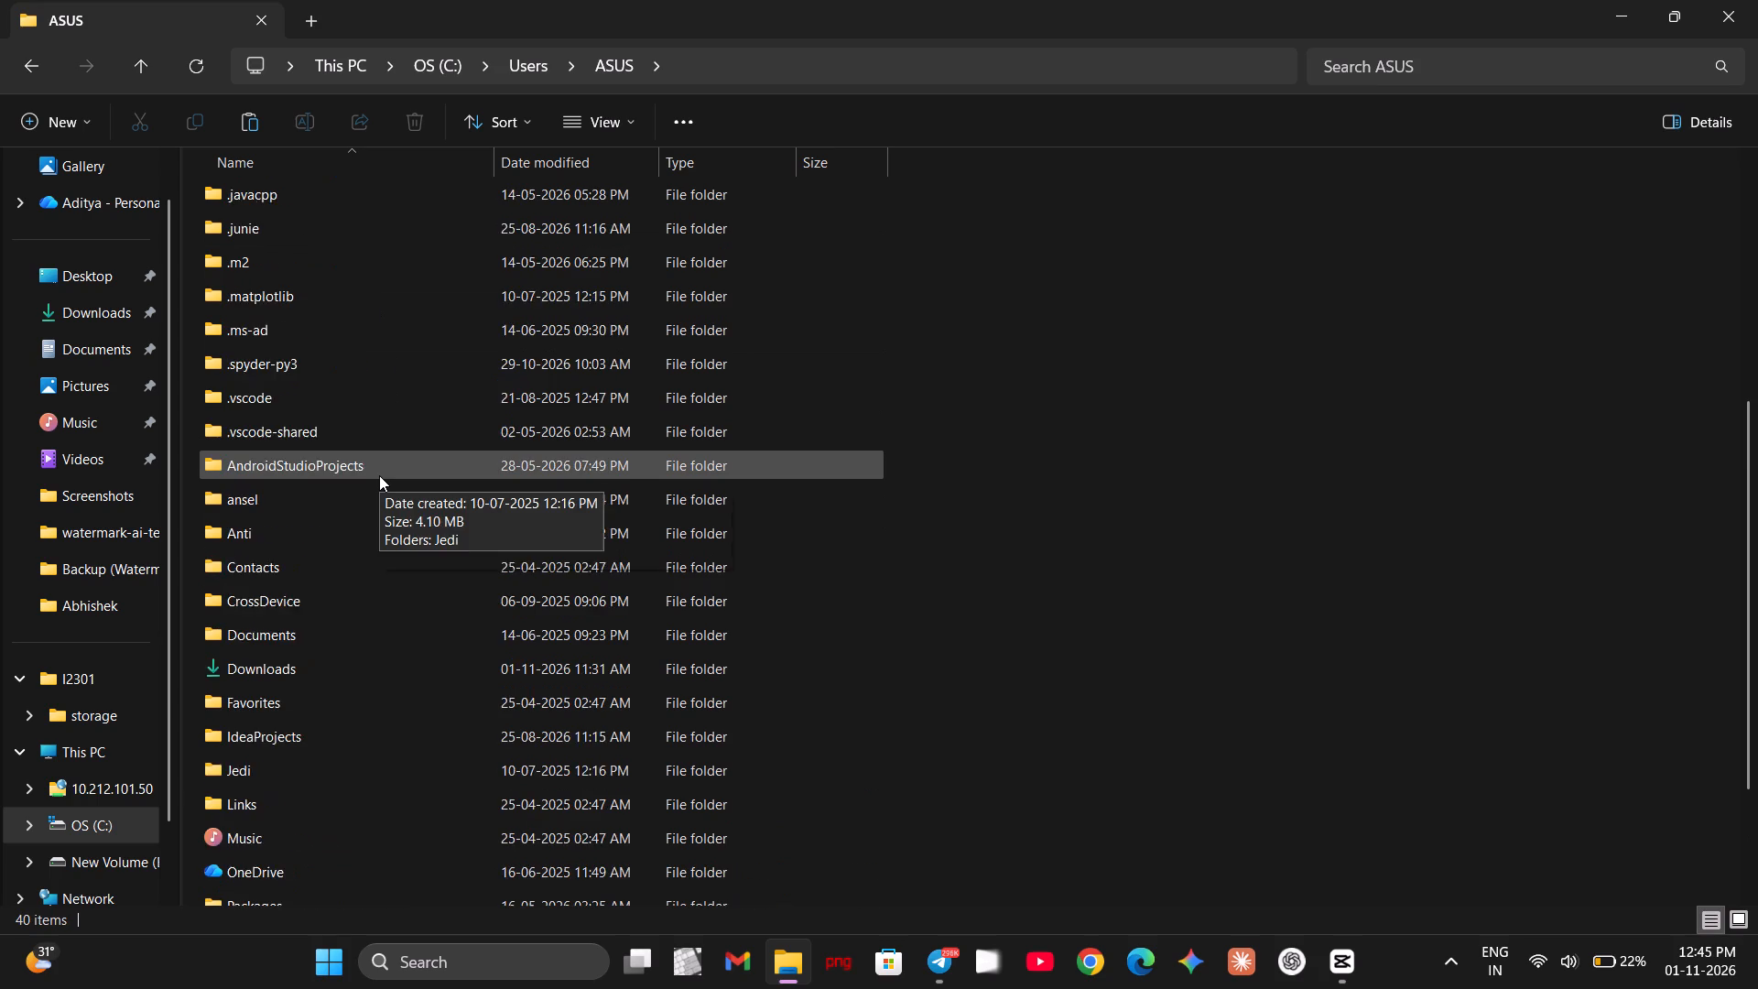
{"action": "scroll", "coordinate": [379, 475], "scroll_direction": "up", "scroll_amount": 11}
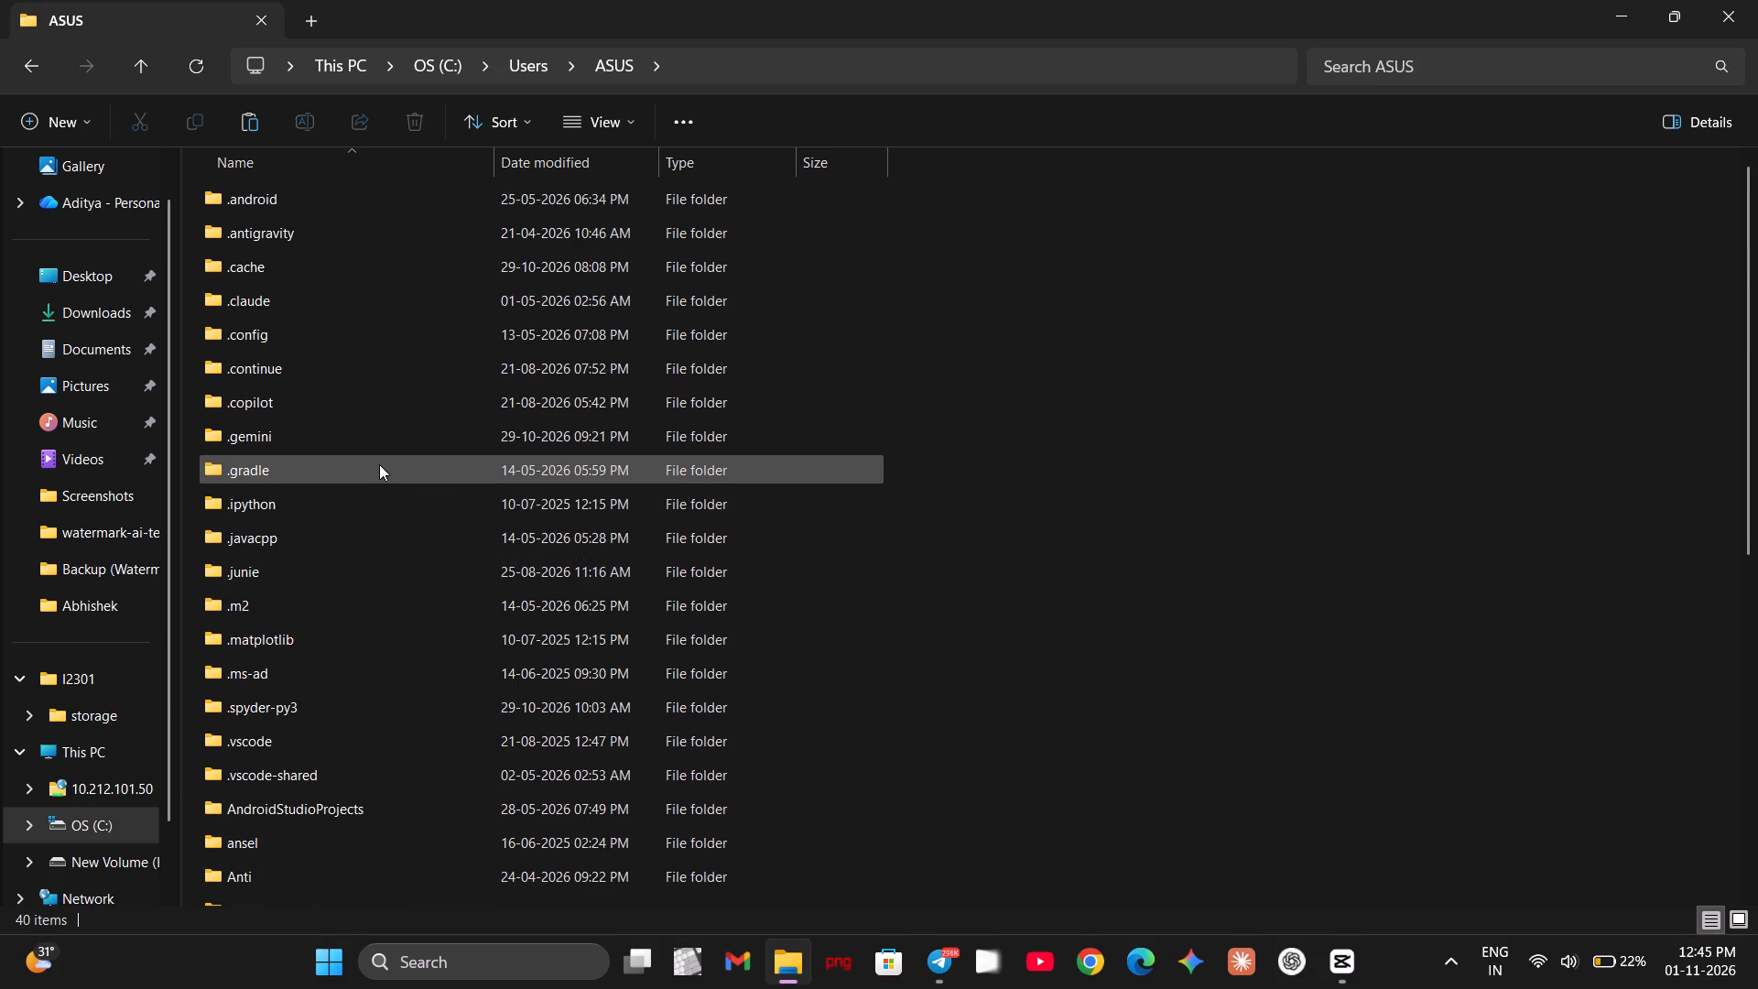
Search the ASUS user folder for "app data" and look through the results.
{"action": "left_click", "coordinate": [1449, 80]}
{"action": "type", "text": "app"}
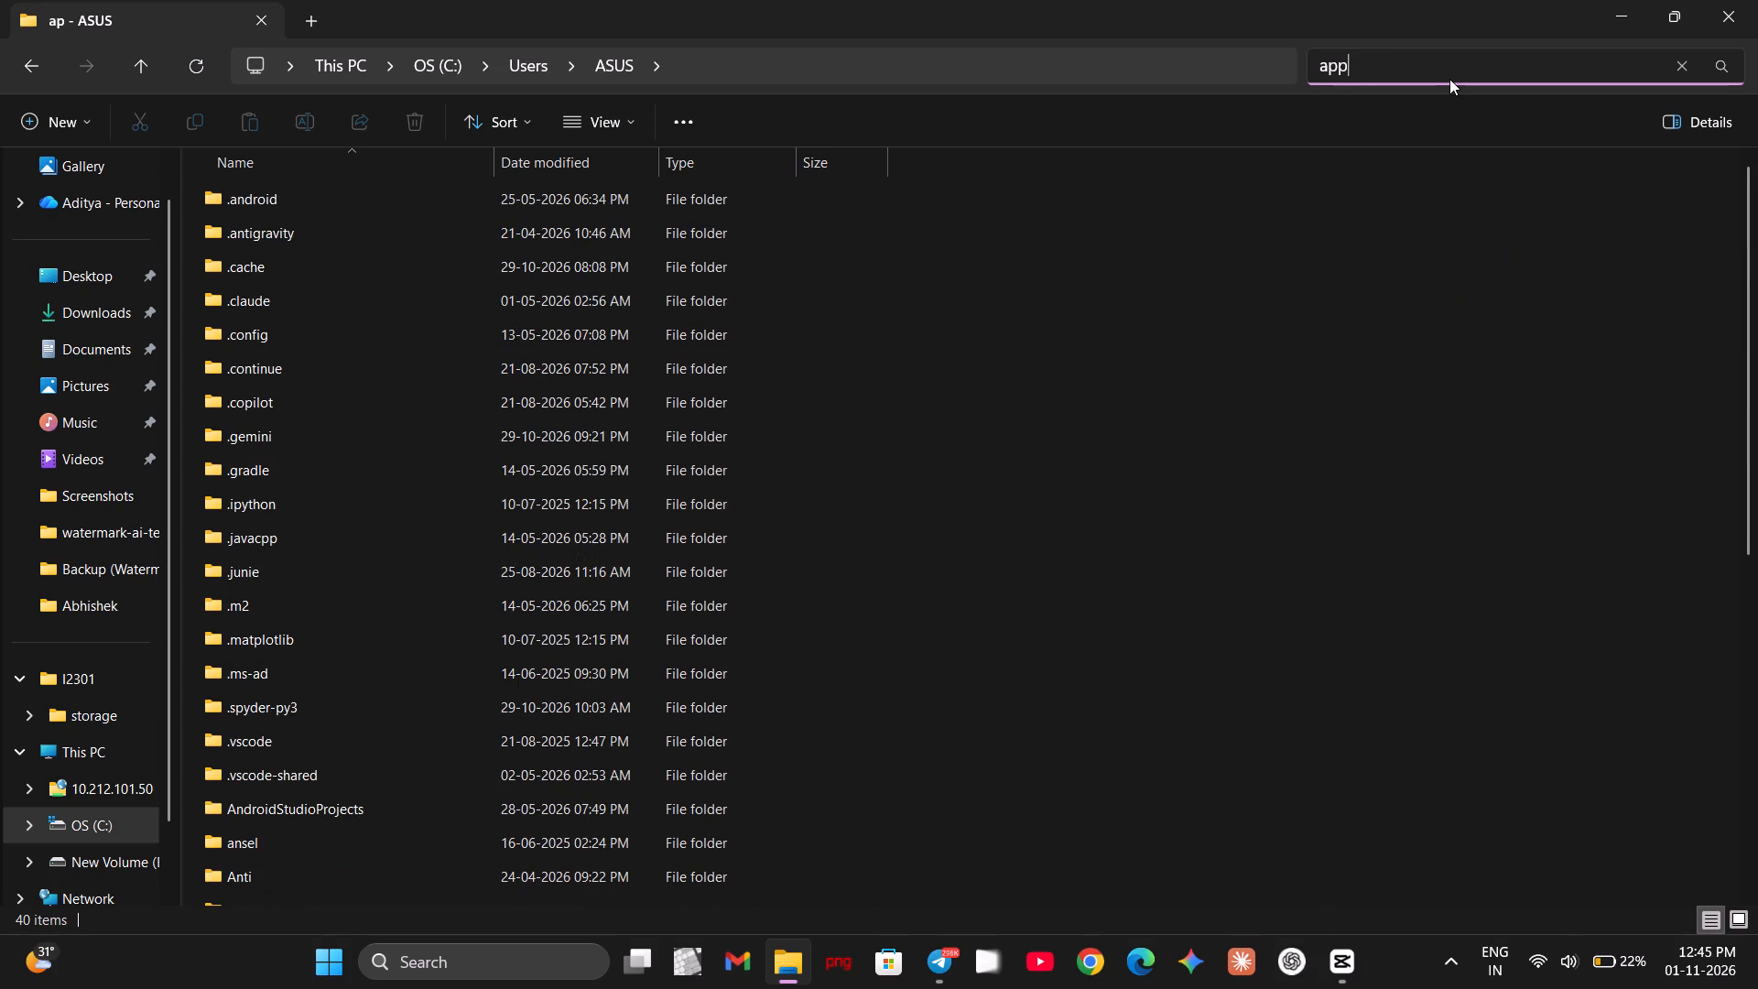
{"action": "key", "text": "space"}
{"action": "type", "text": "data"}
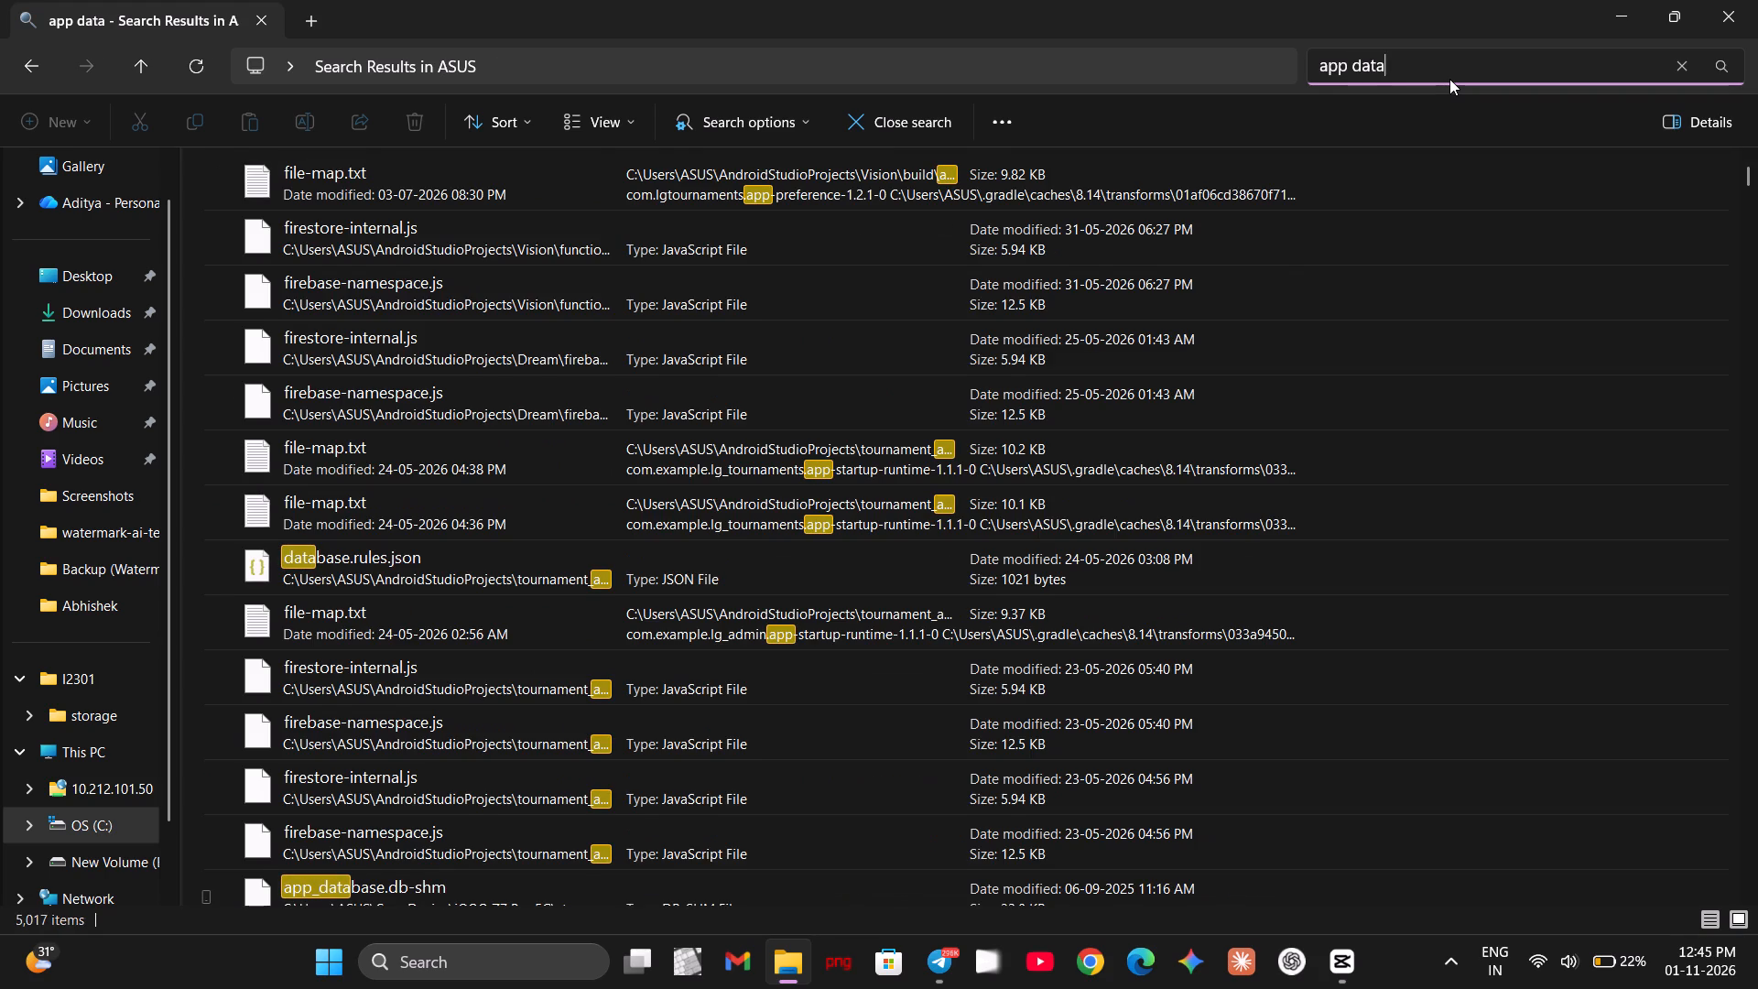
{"action": "key", "text": "Return"}
{"action": "scroll", "coordinate": [1041, 420], "scroll_direction": "down", "scroll_amount": 6}
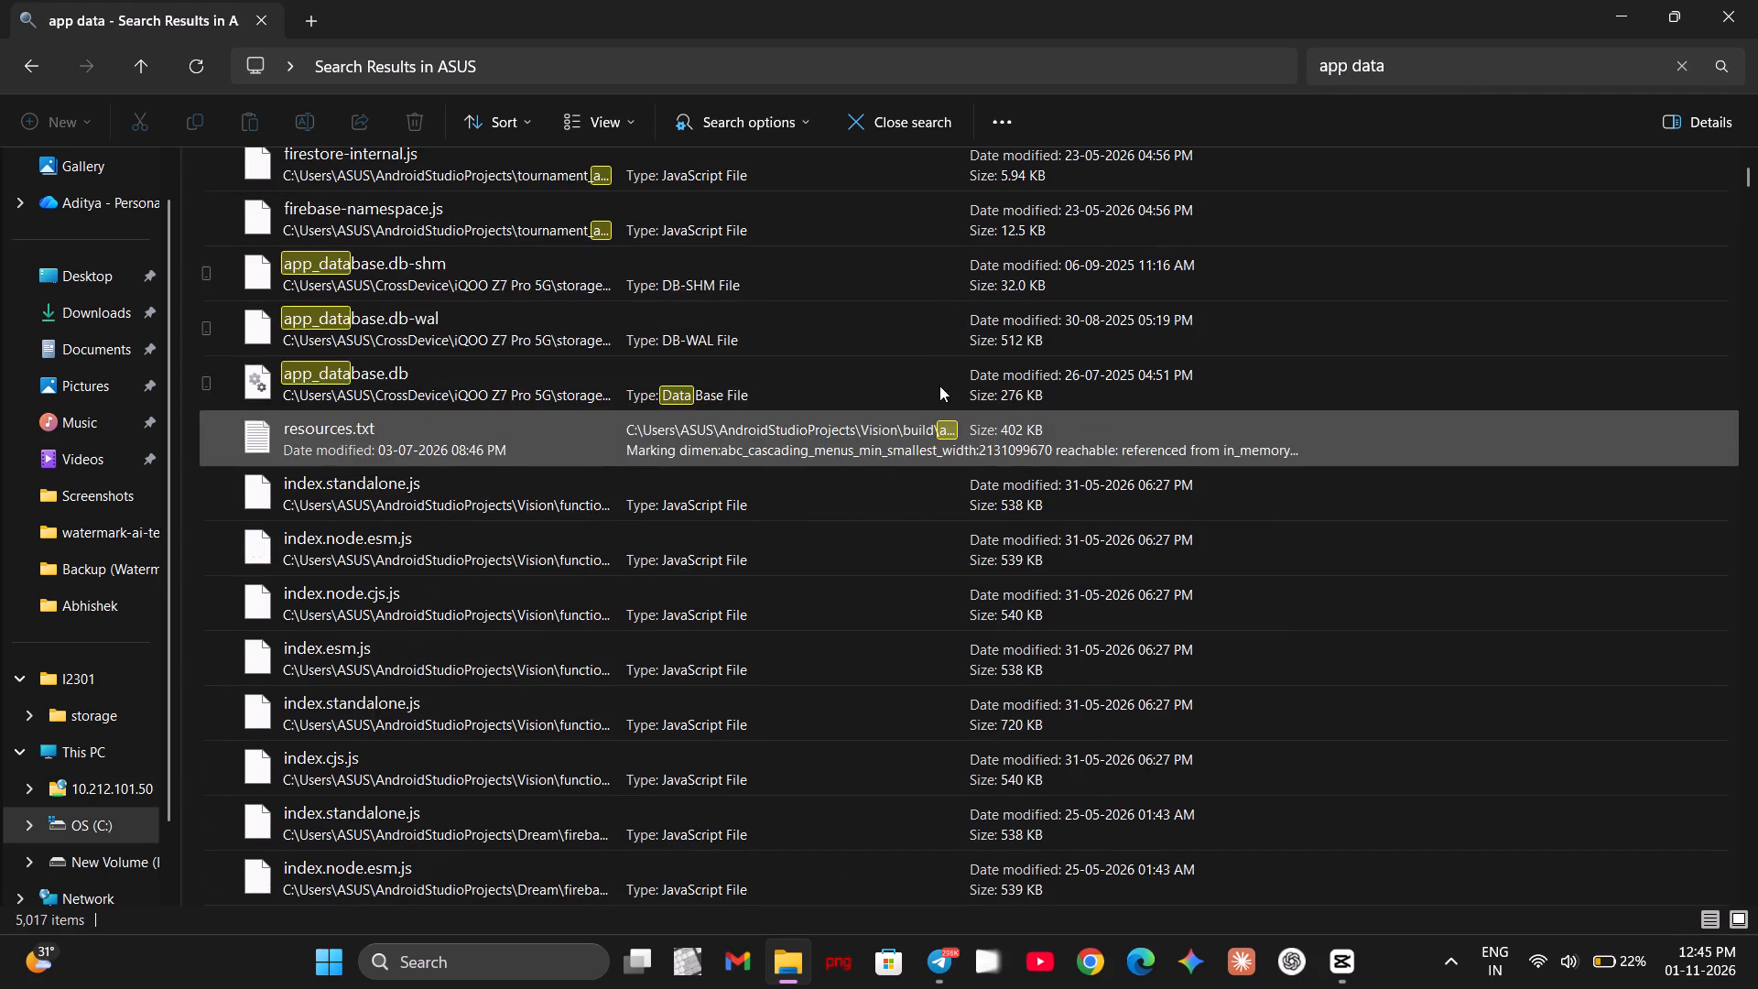
Look further through the "app data" search results in the ASUS user folder for the AppData folder.
{"action": "scroll", "coordinate": [939, 386], "scroll_direction": "down", "scroll_amount": 2}
{"action": "scroll", "coordinate": [917, 397], "scroll_direction": "down", "scroll_amount": 20}
{"action": "scroll", "coordinate": [917, 397], "scroll_direction": "down", "scroll_amount": 5}
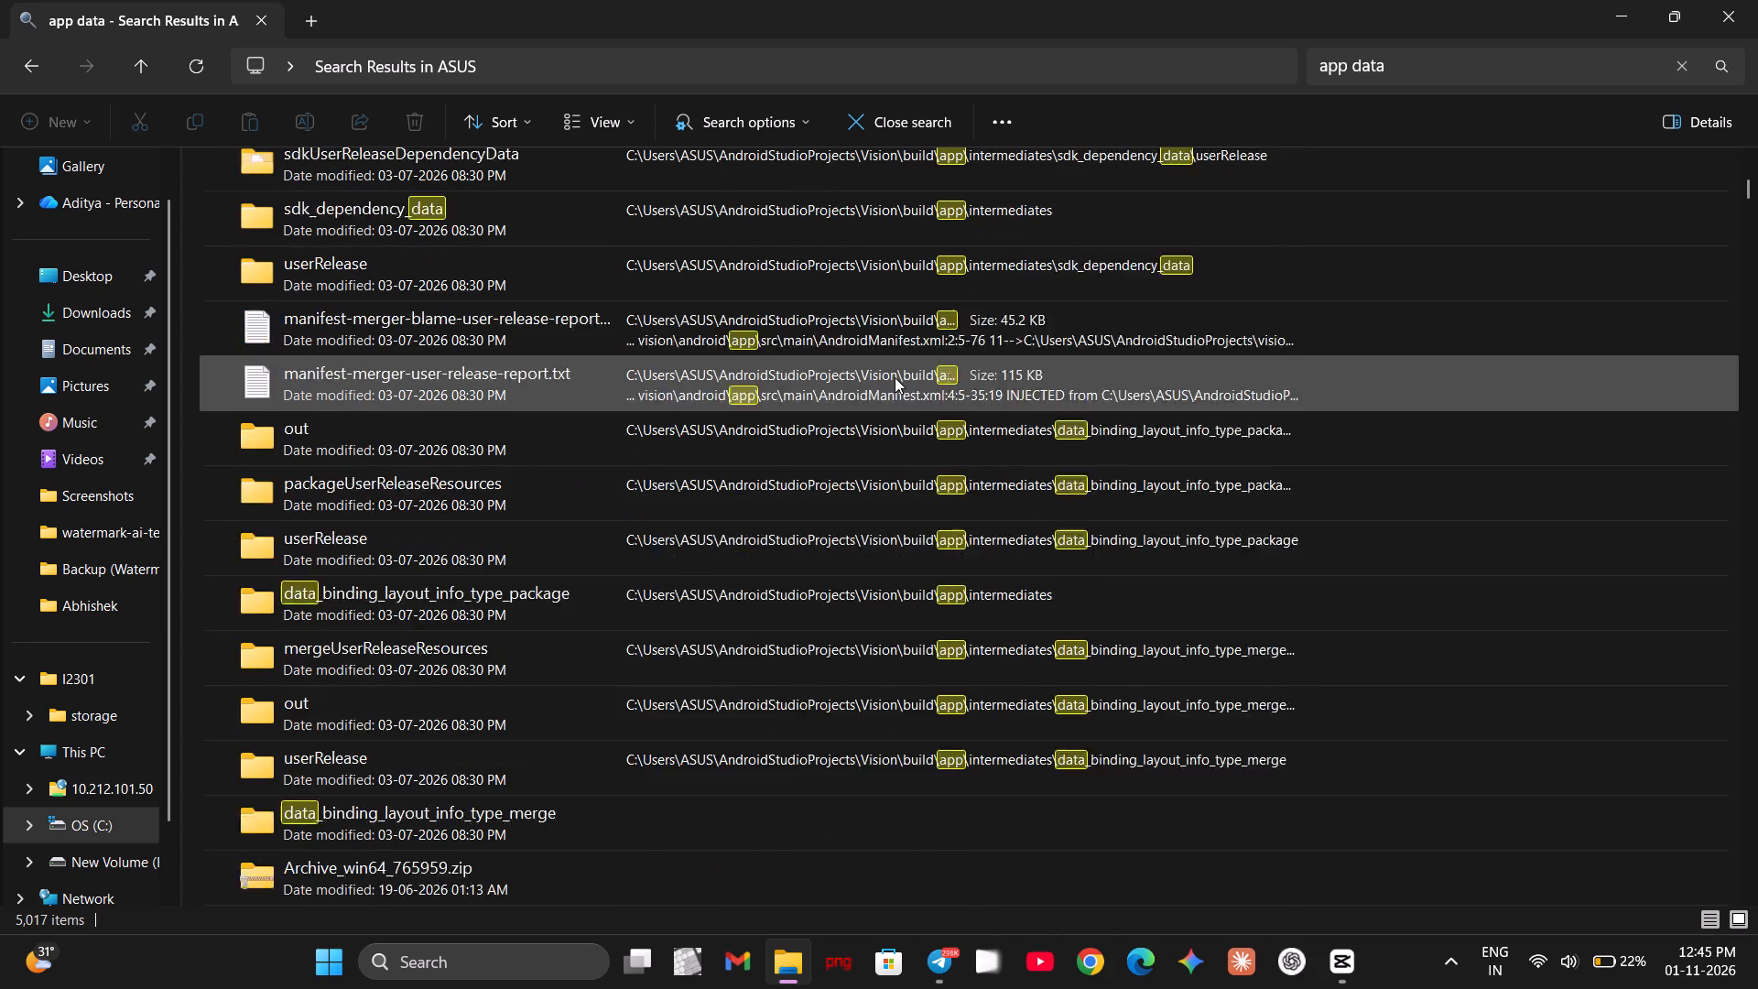
{"action": "scroll", "coordinate": [849, 362], "scroll_direction": "up", "scroll_amount": 4}
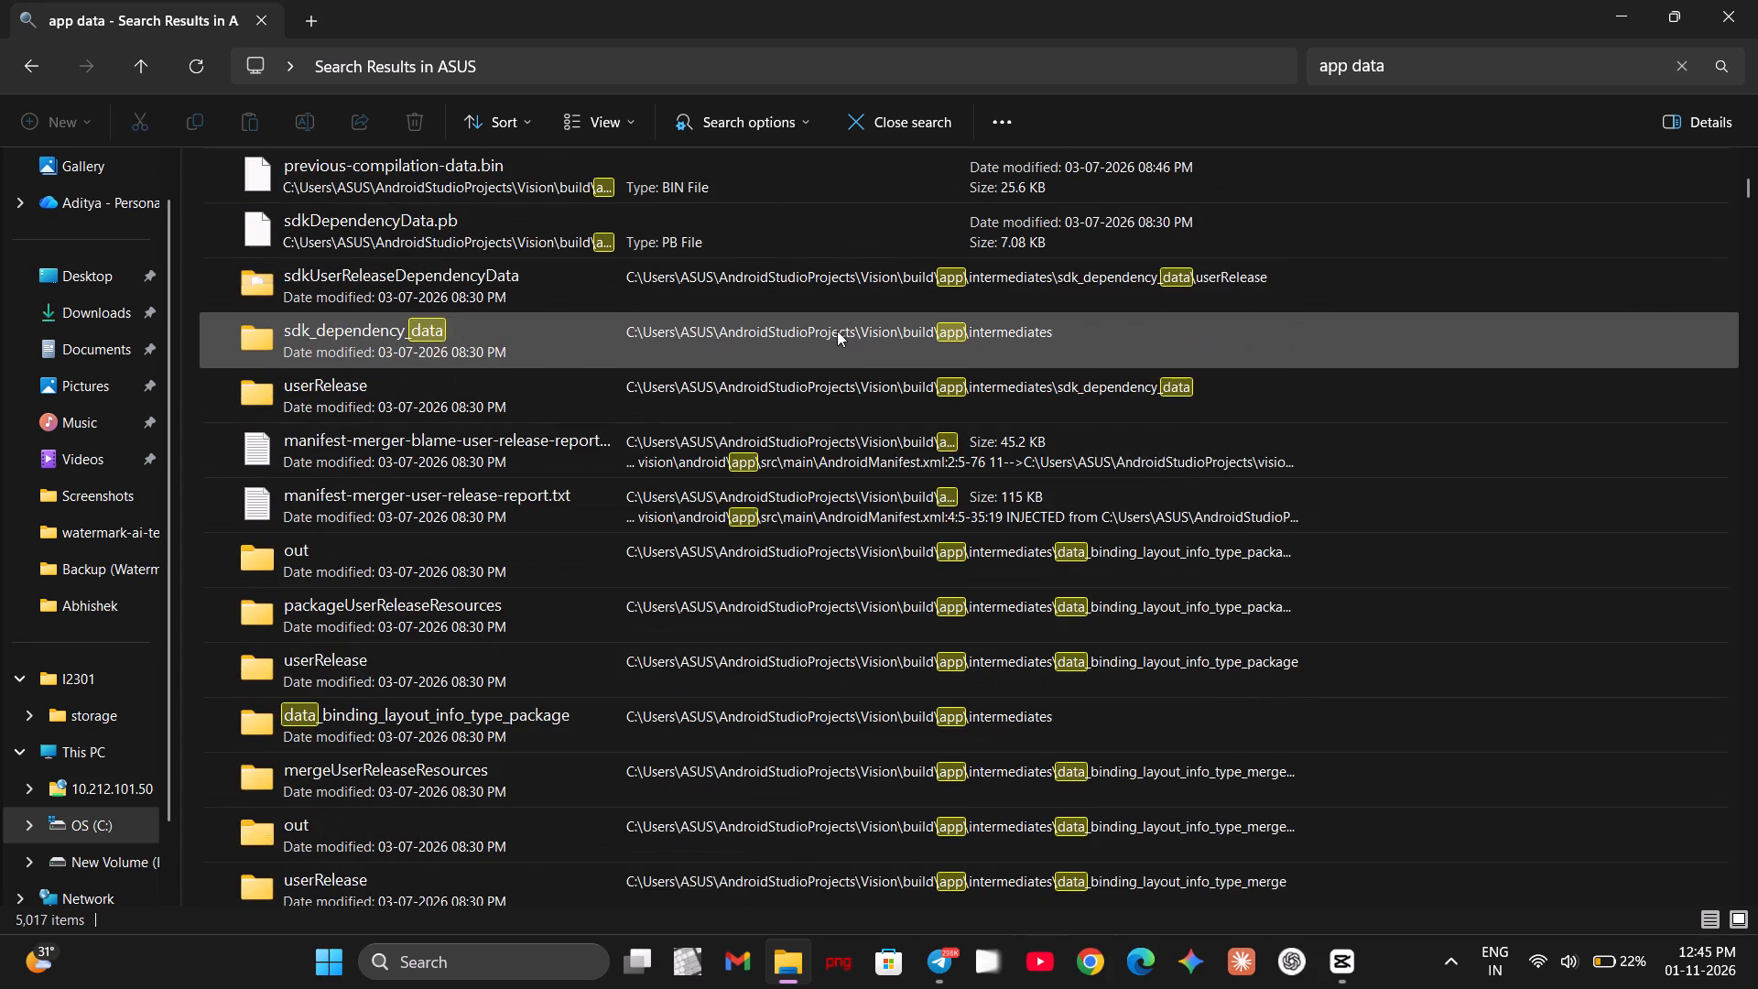
{"action": "scroll", "coordinate": [835, 328], "scroll_direction": "up", "scroll_amount": 15}
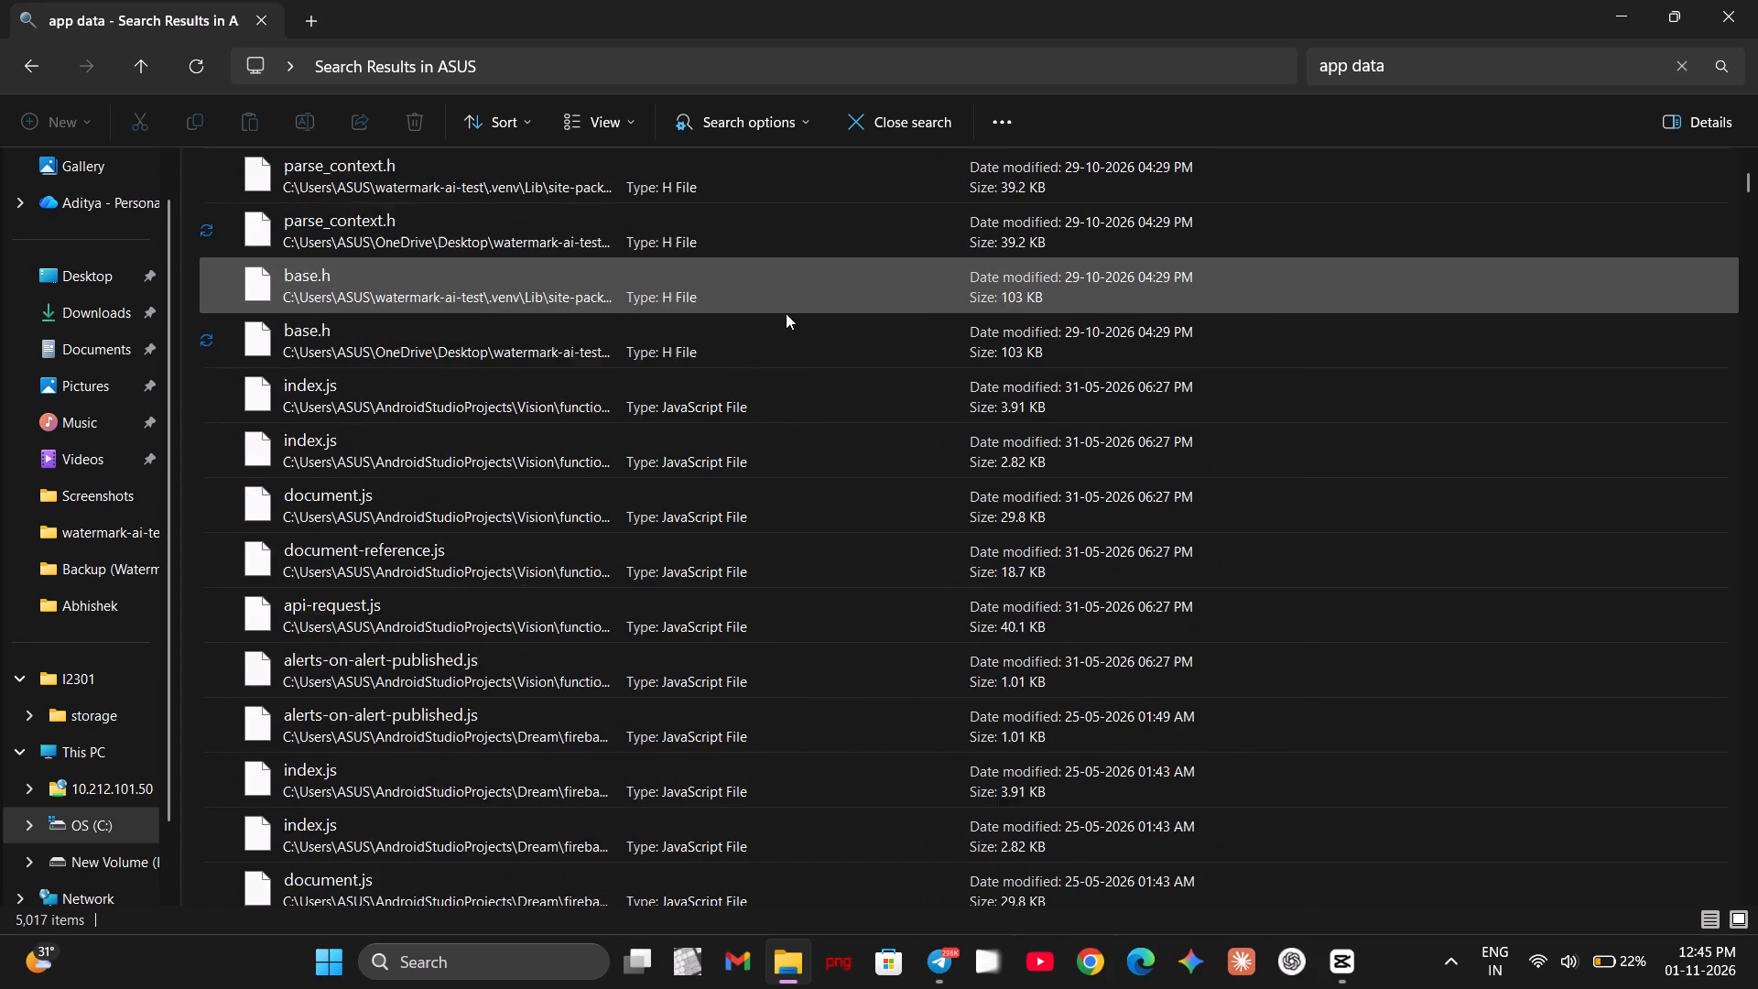
{"action": "scroll", "coordinate": [786, 313], "scroll_direction": "up", "scroll_amount": 2}
Return from the search results to the ASUS user folder and examine its folder list again for AppData.
{"action": "left_click", "coordinate": [39, 54]}
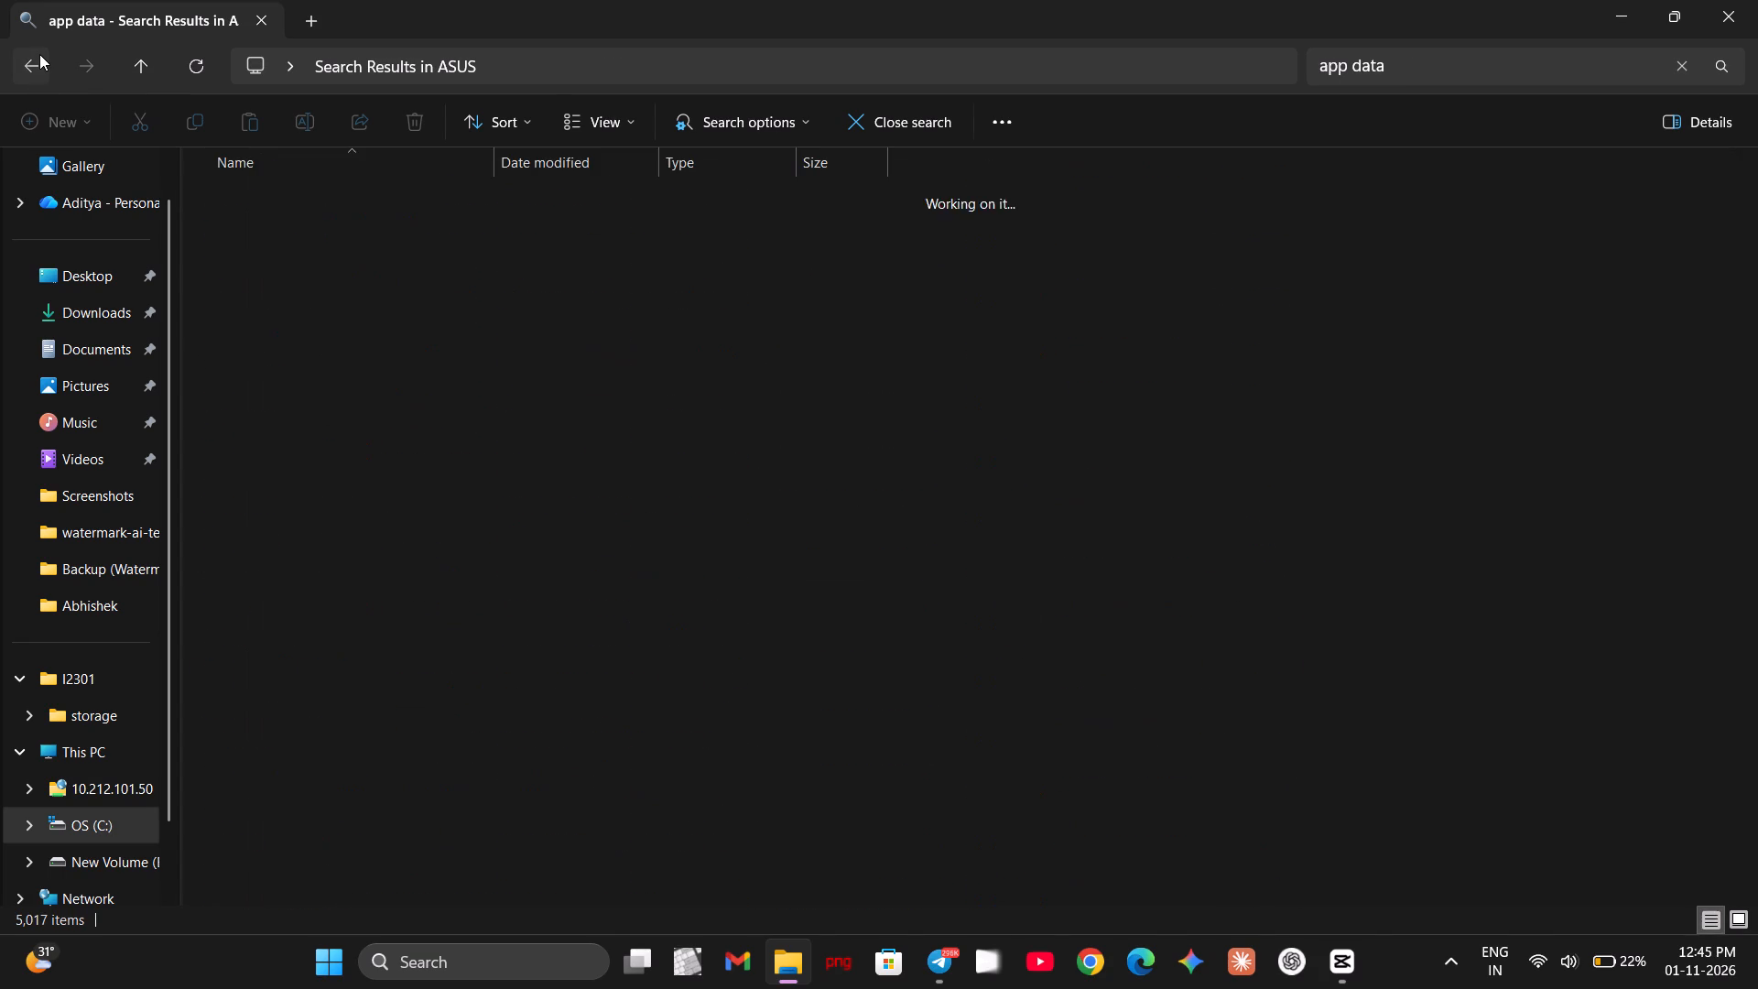
{"action": "scroll", "coordinate": [391, 438], "scroll_direction": "down", "scroll_amount": 5}
{"action": "scroll", "coordinate": [324, 408], "scroll_direction": "down", "scroll_amount": 5}
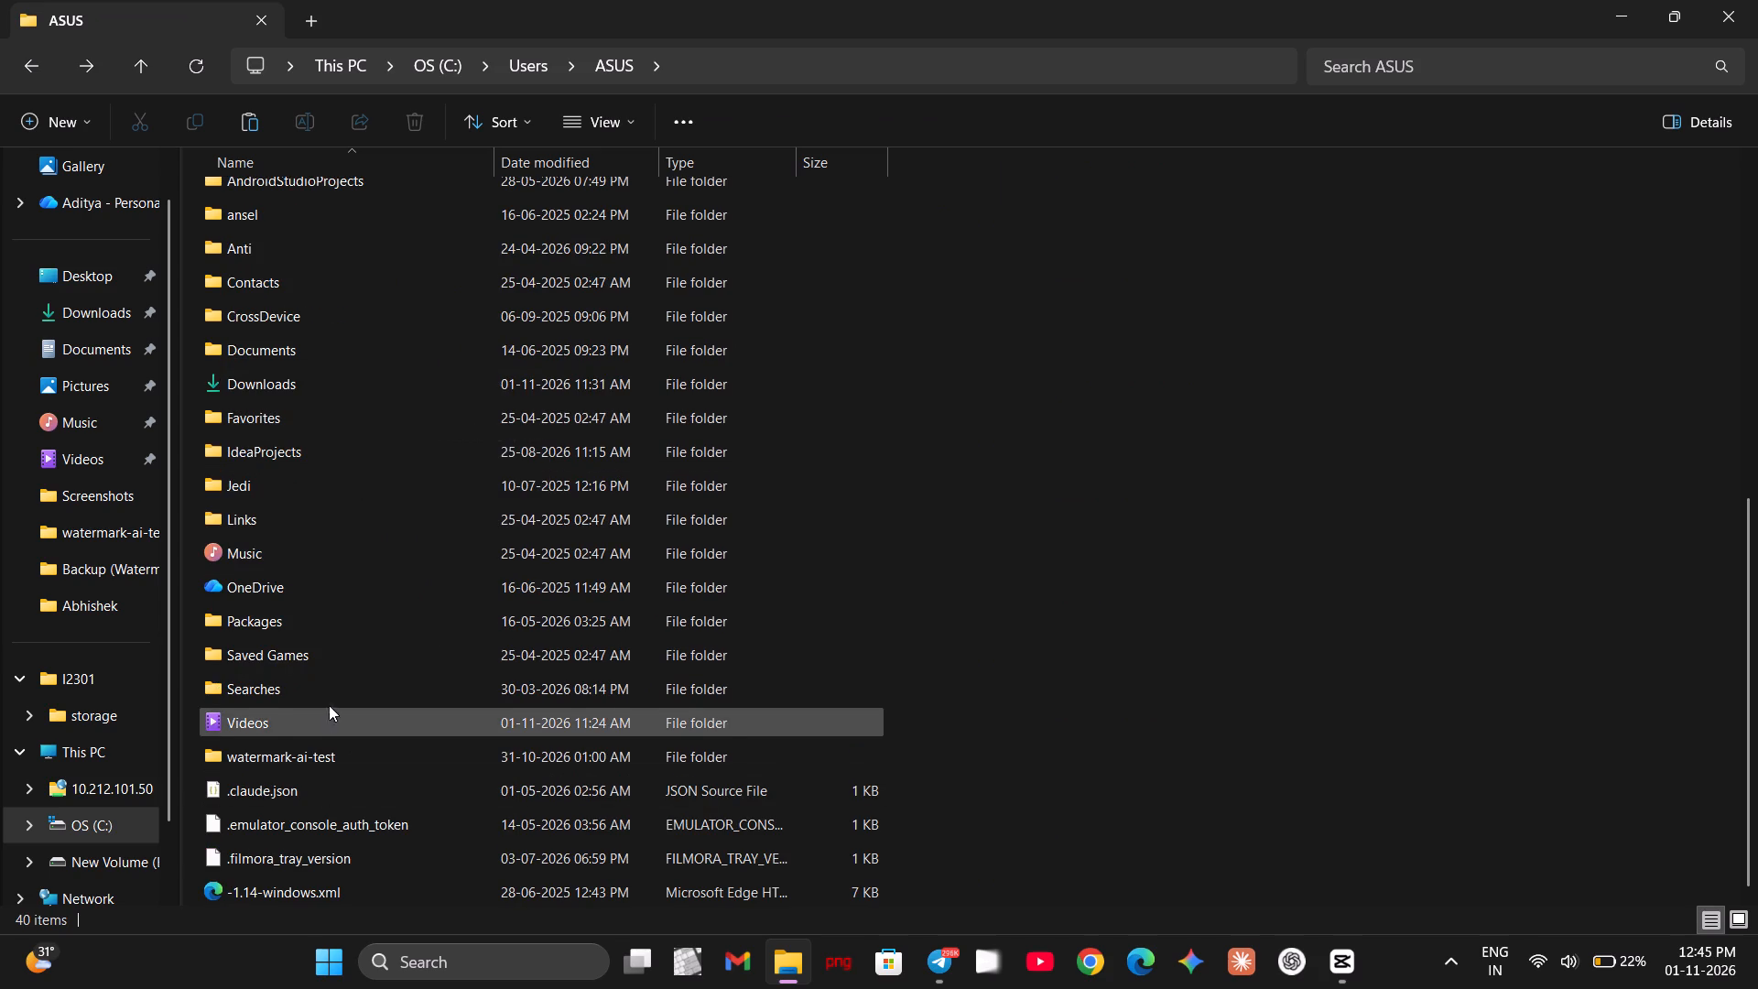
{"action": "scroll", "coordinate": [330, 701], "scroll_direction": "up", "scroll_amount": 7}
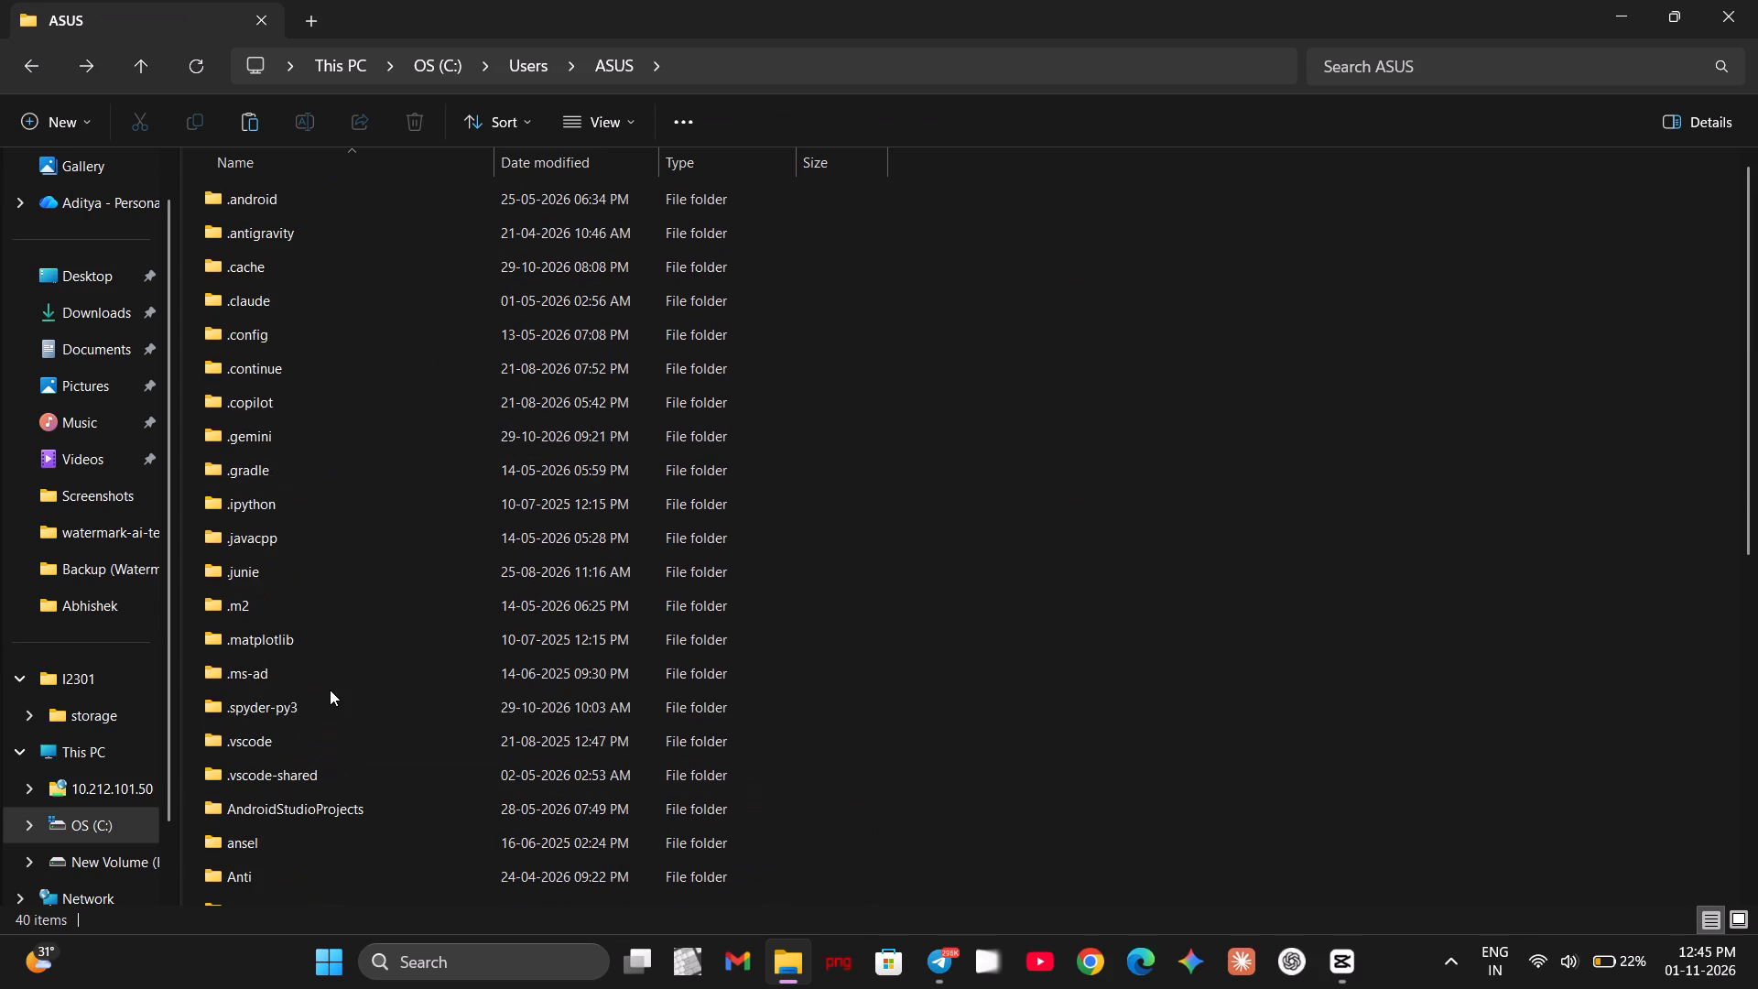
{"action": "scroll", "coordinate": [330, 690], "scroll_direction": "up", "scroll_amount": 1}
{"action": "scroll", "coordinate": [331, 685], "scroll_direction": "down", "scroll_amount": 12}
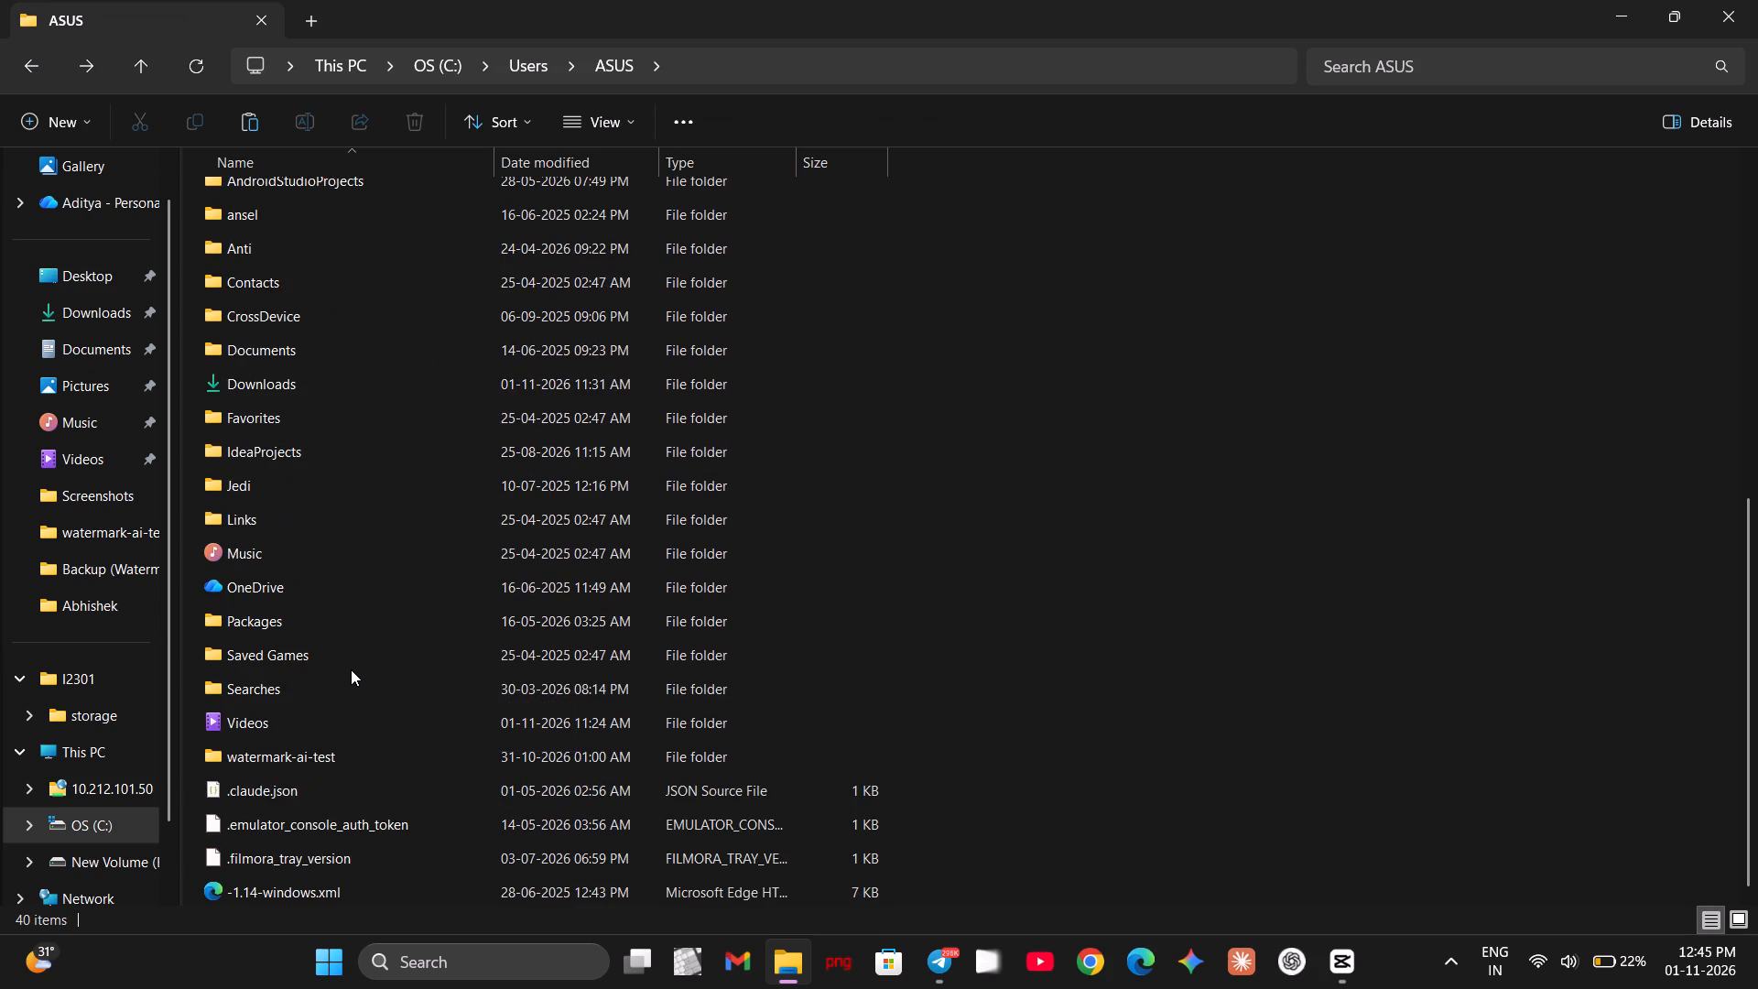
{"action": "scroll", "coordinate": [372, 630], "scroll_direction": "up", "scroll_amount": 1}
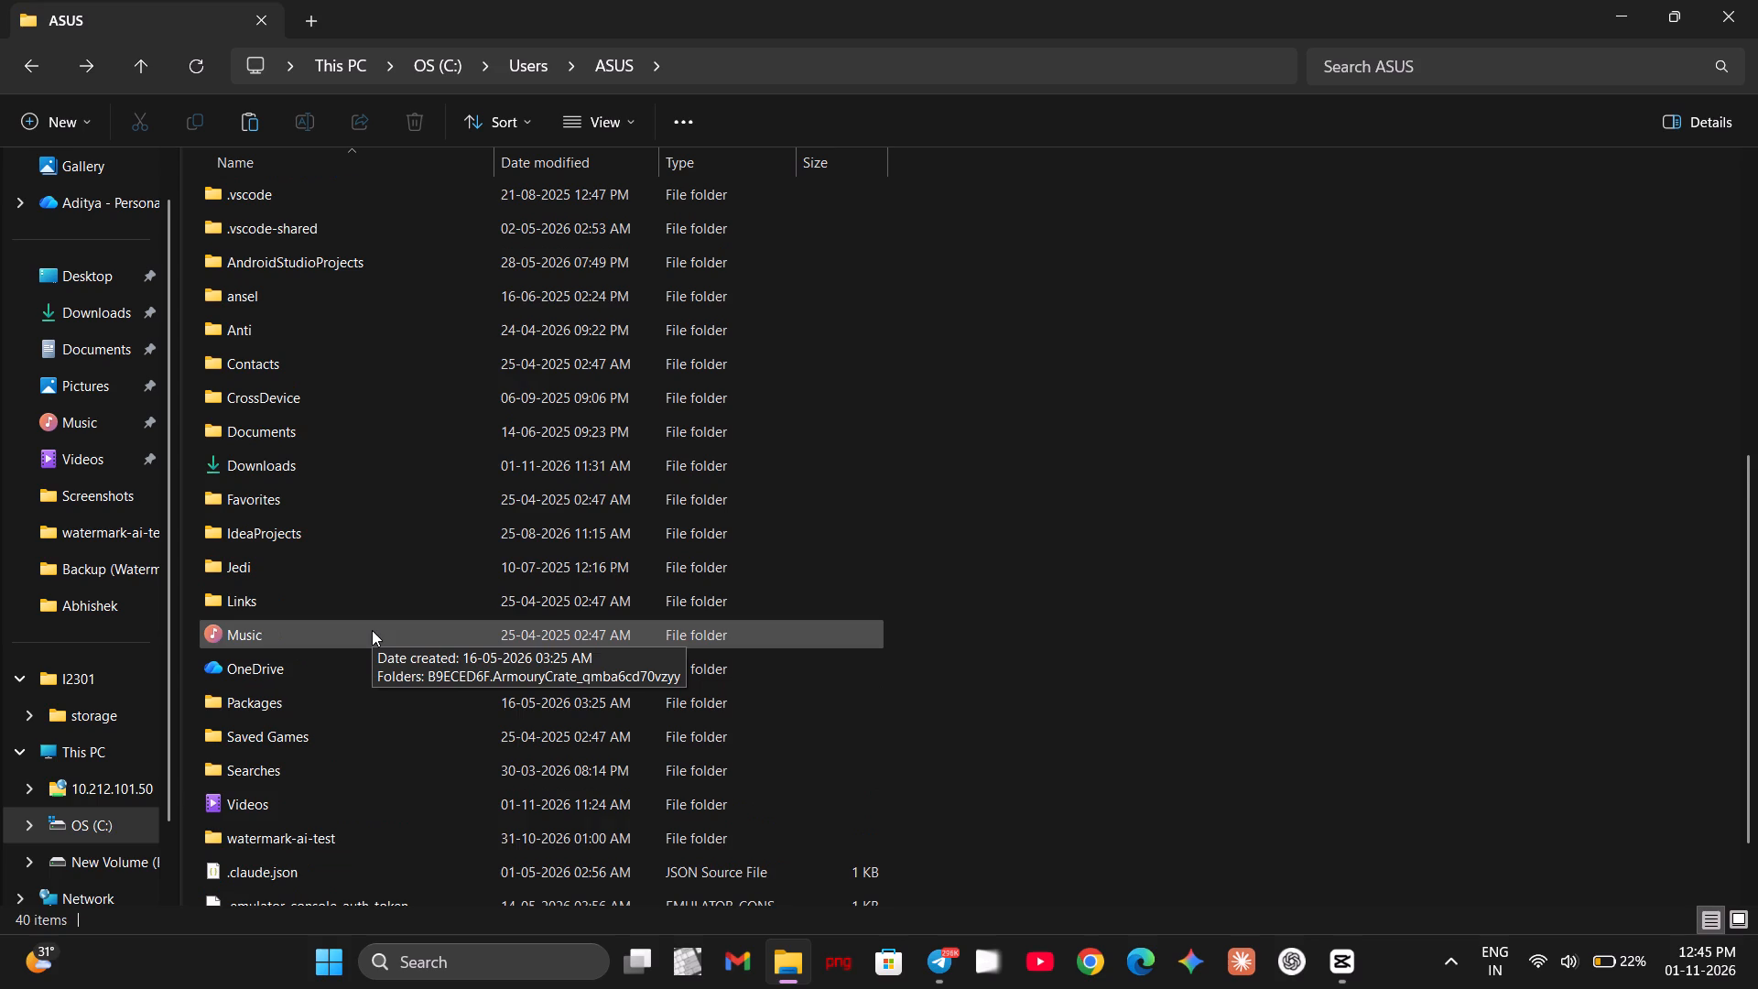
{"action": "scroll", "coordinate": [371, 547], "scroll_direction": "up", "scroll_amount": 2}
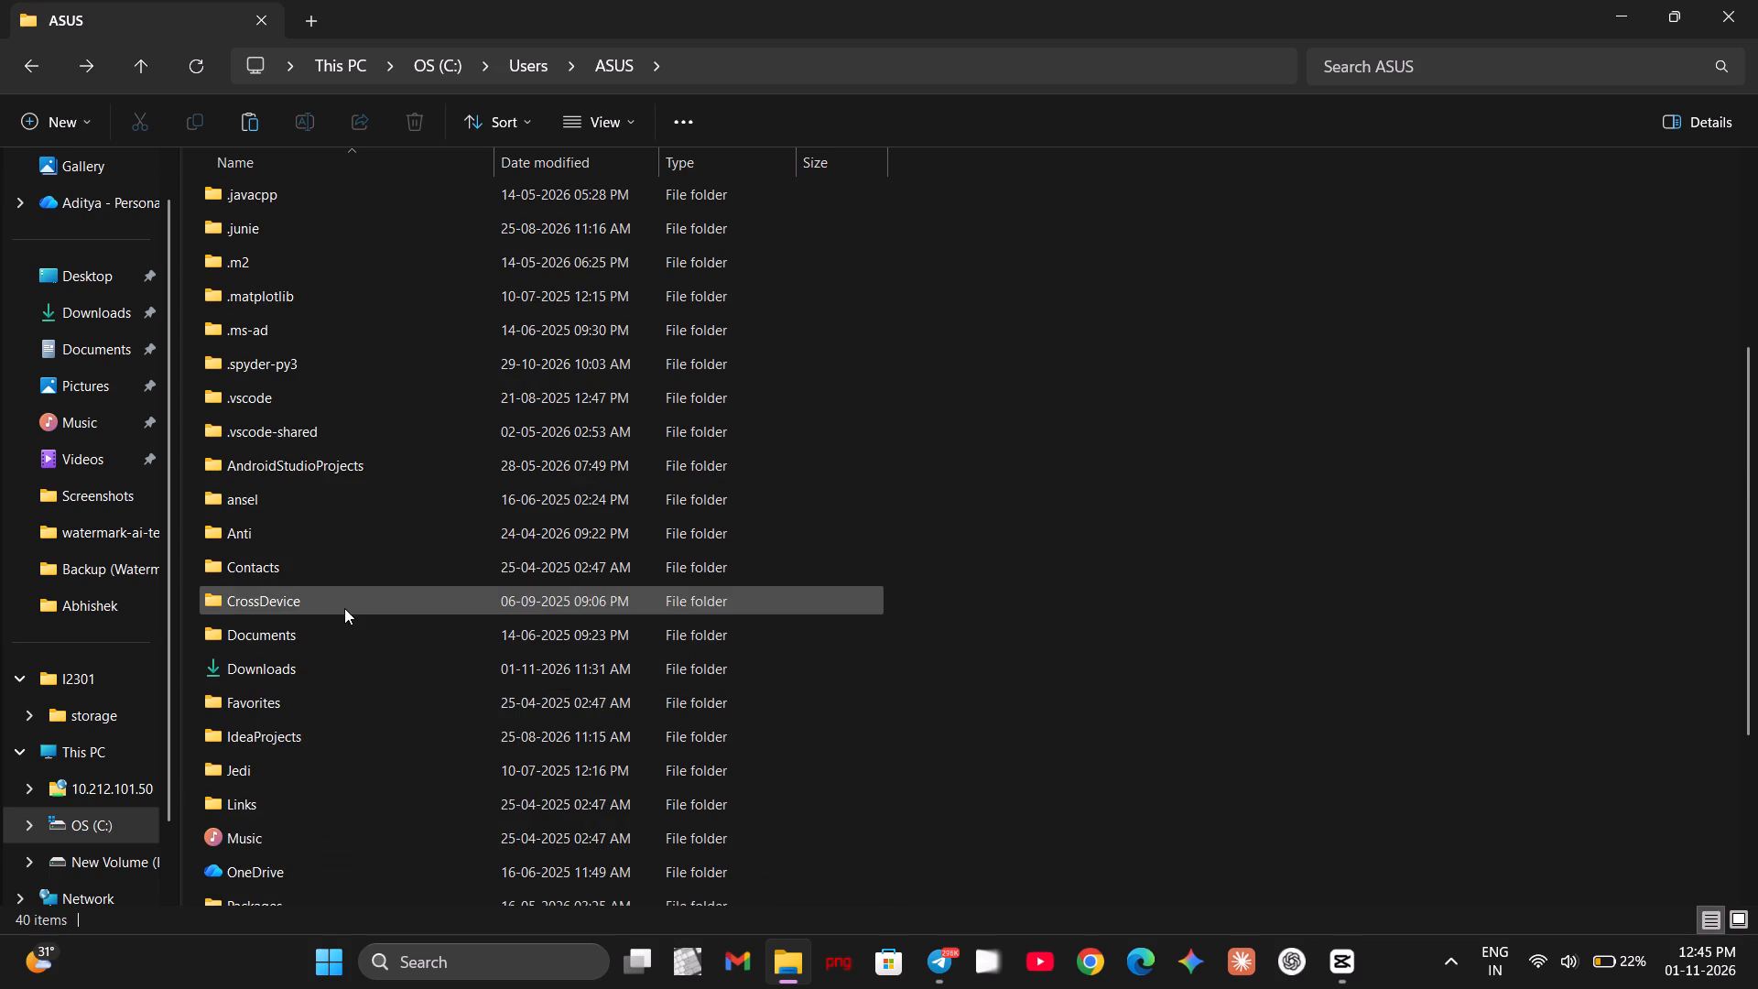
{"action": "scroll", "coordinate": [334, 516], "scroll_direction": "up", "scroll_amount": 6}
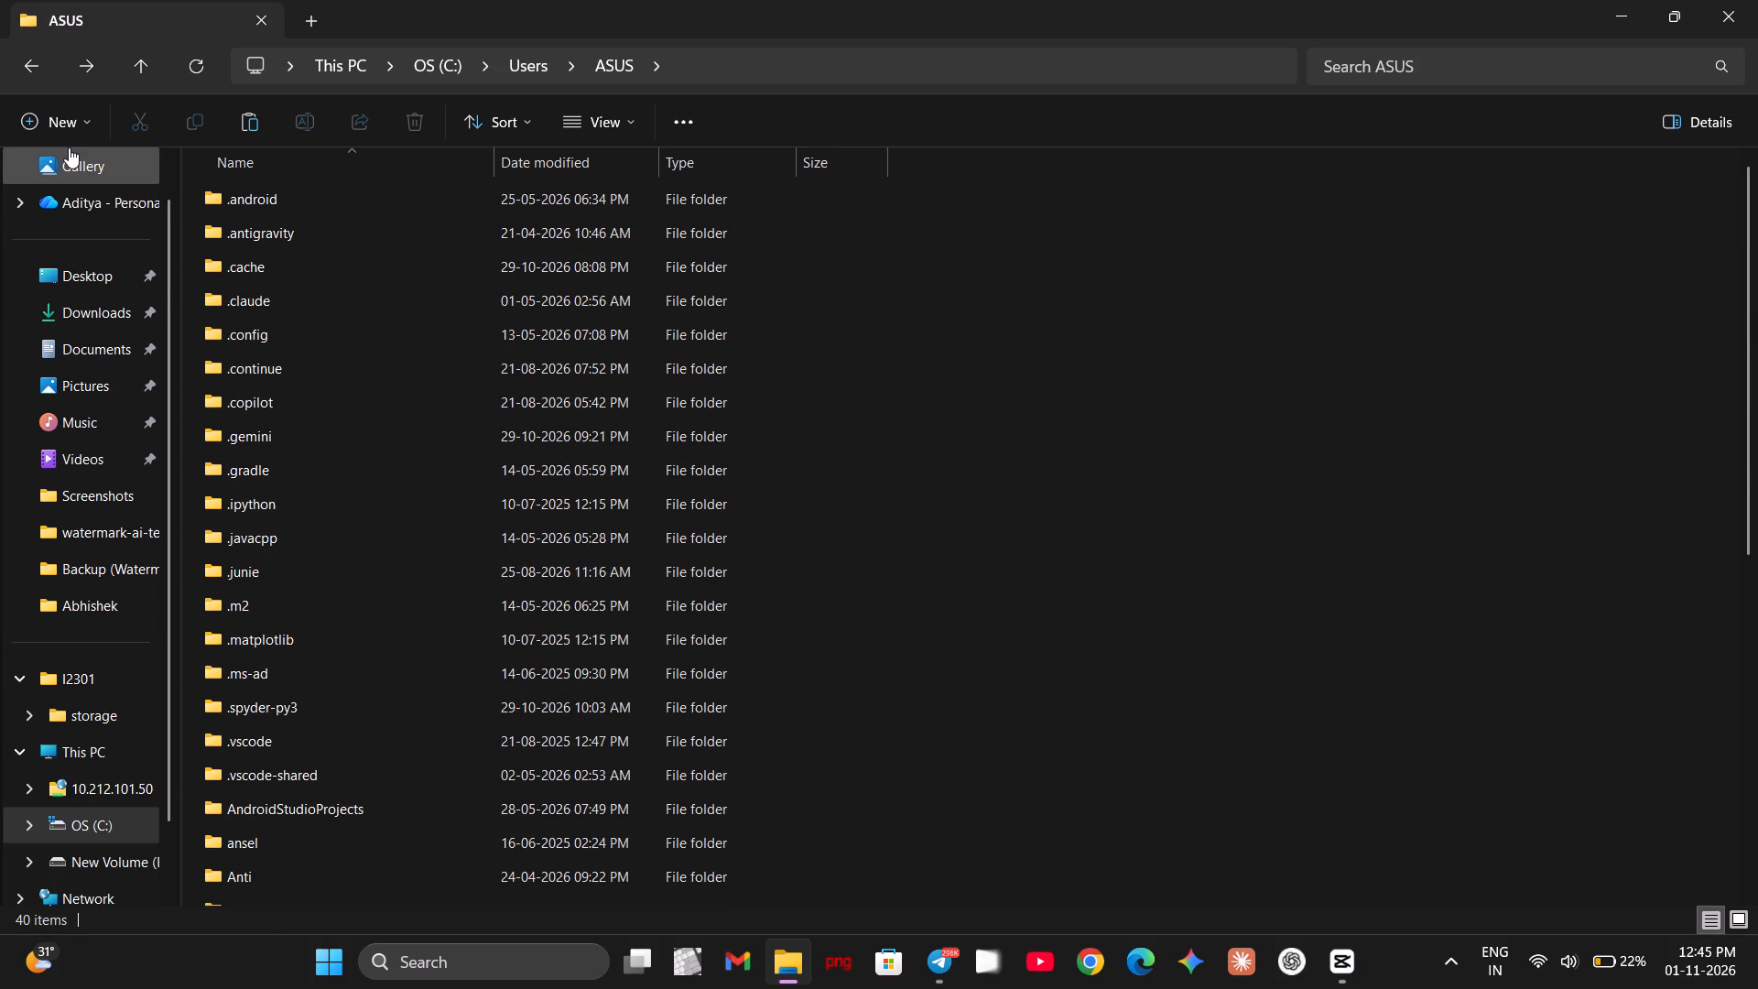
{"action": "scroll", "coordinate": [320, 518], "scroll_direction": "down", "scroll_amount": 1}
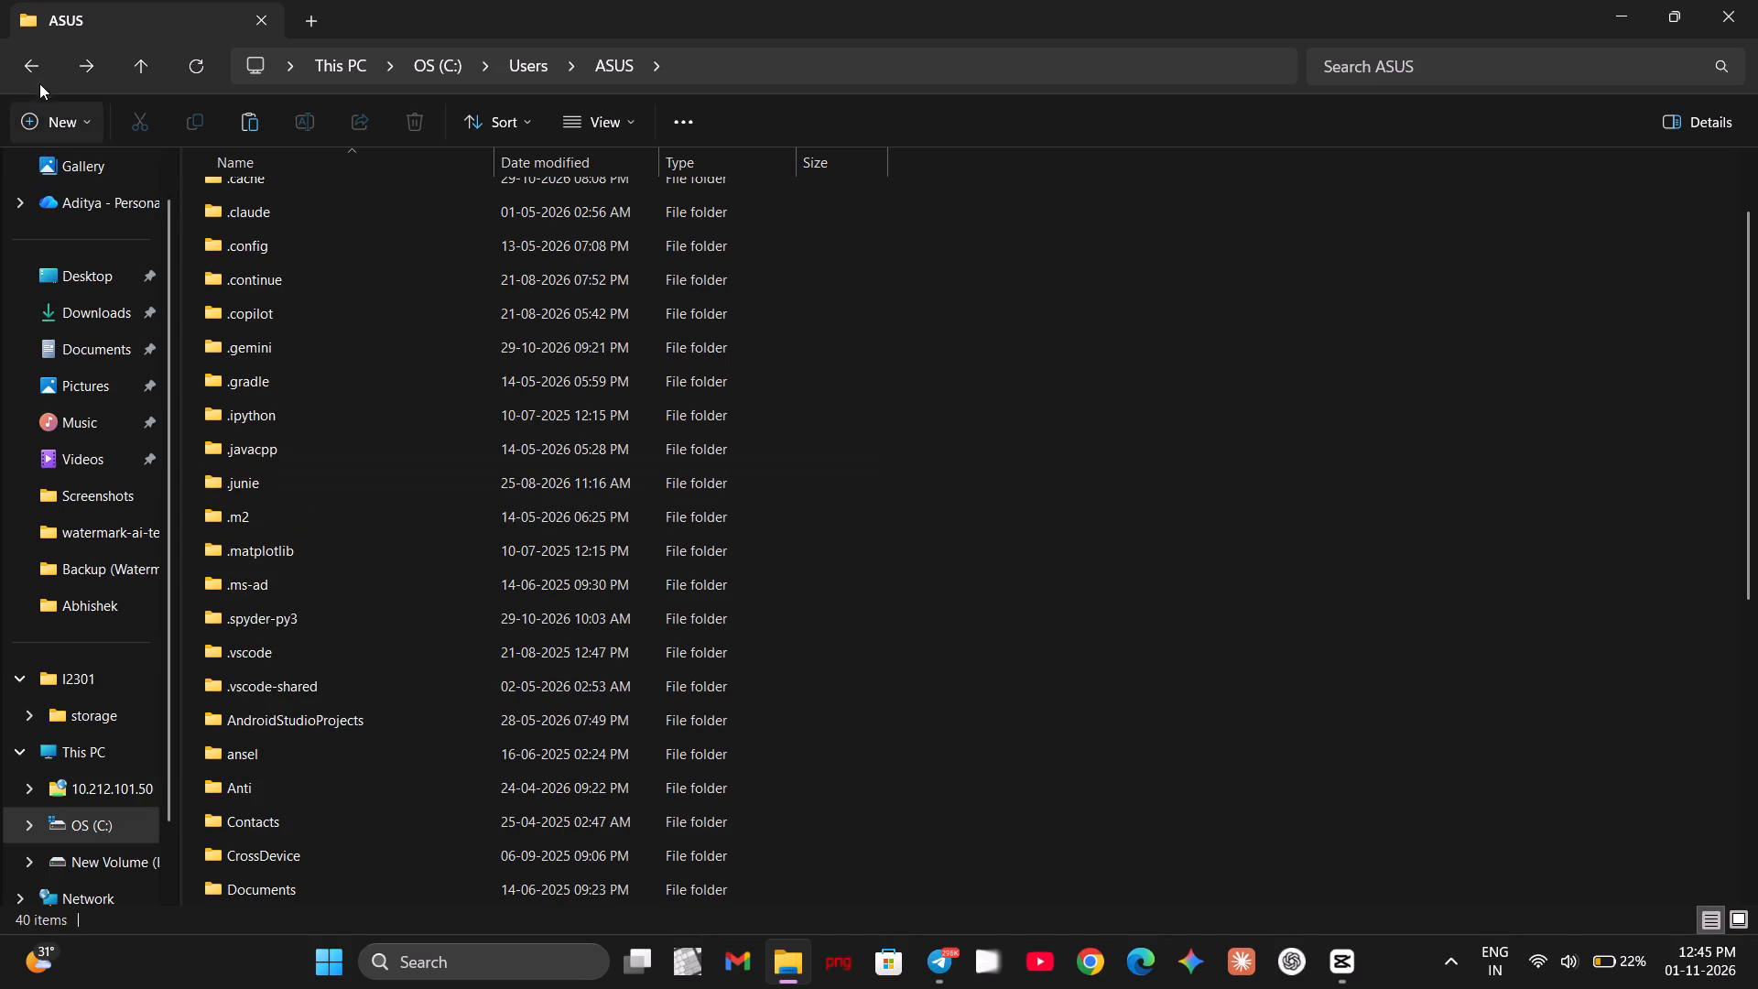
Check the Packages and Public folders under Users for the app data, and return to the OS (C:) drive.
{"action": "left_click", "coordinate": [39, 77]}
{"action": "double_click", "coordinate": [360, 248]}
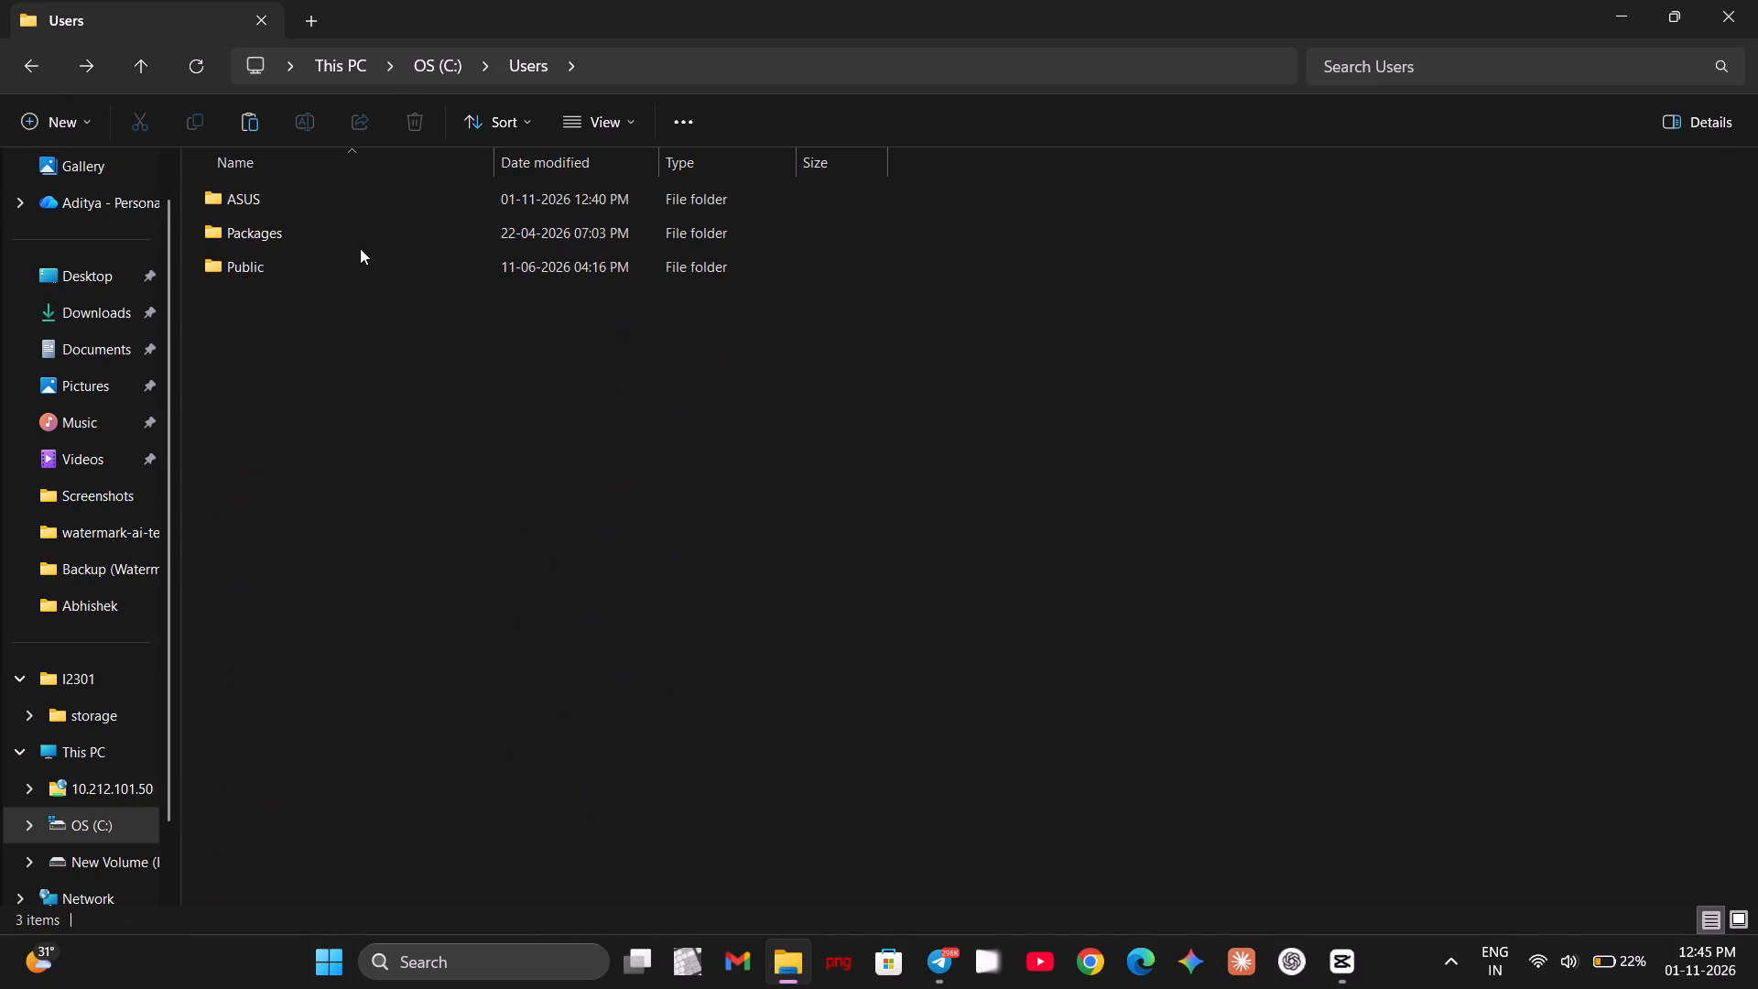
{"action": "double_click", "coordinate": [369, 233]}
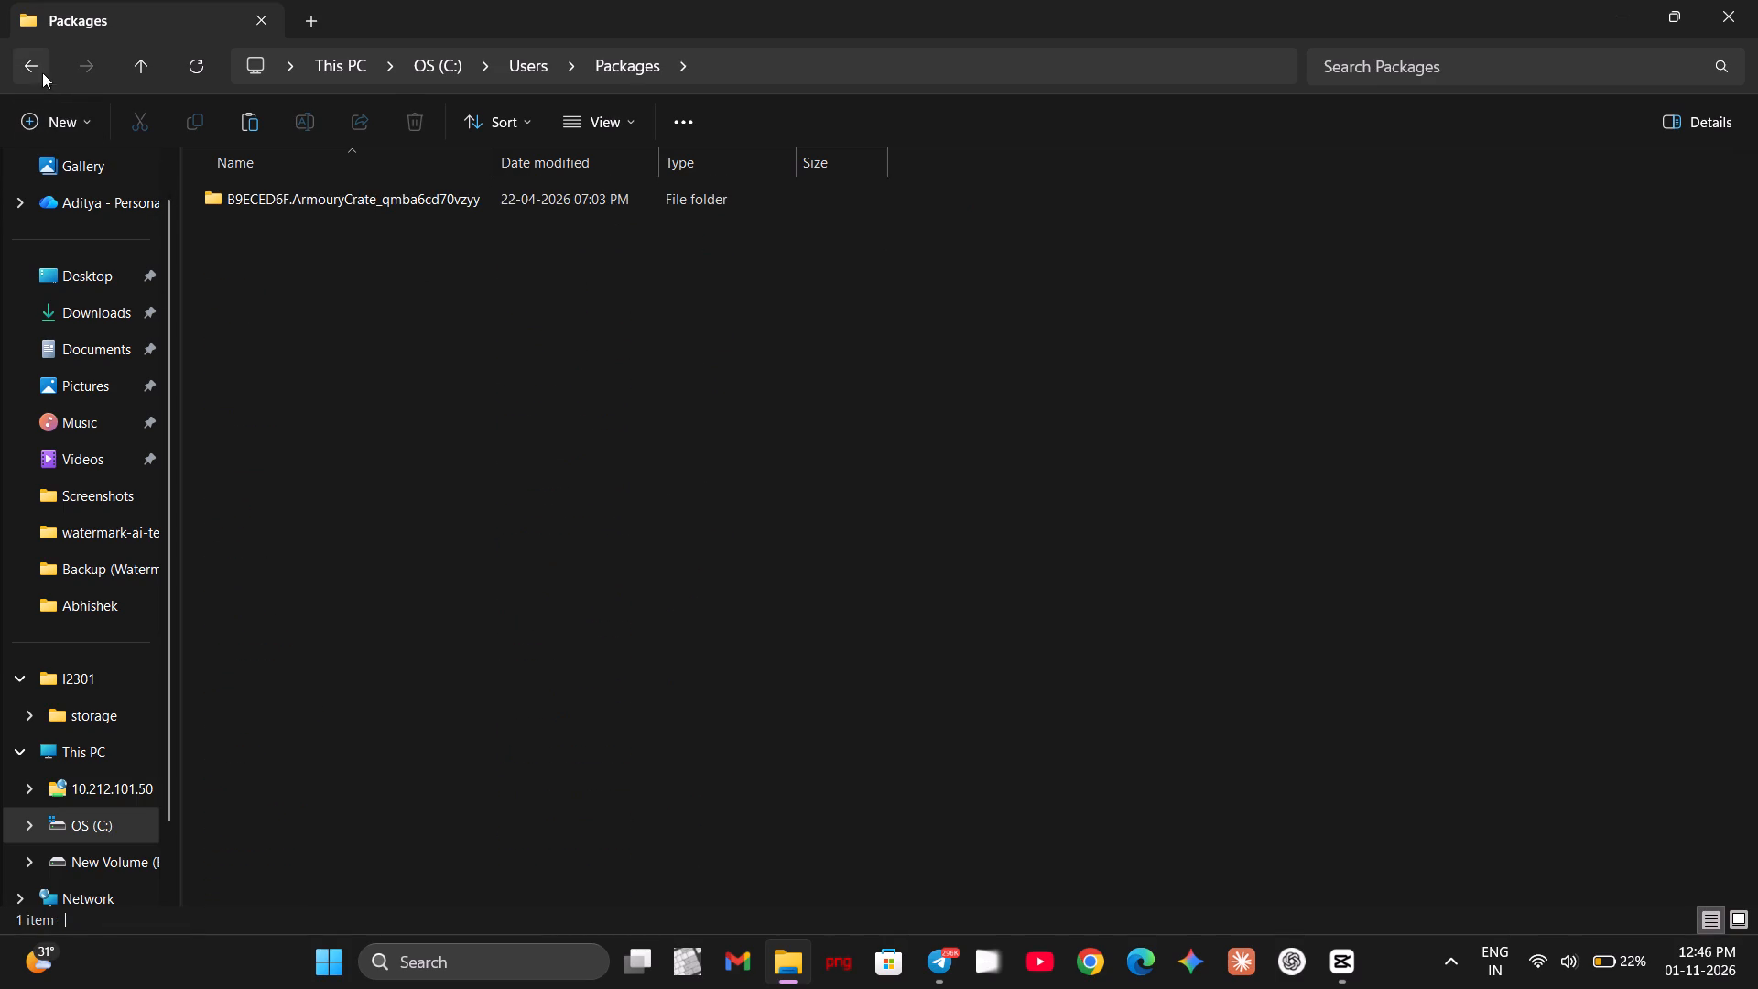
{"action": "left_click", "coordinate": [42, 72]}
{"action": "left_click", "coordinate": [387, 251]}
{"action": "double_click", "coordinate": [432, 278]}
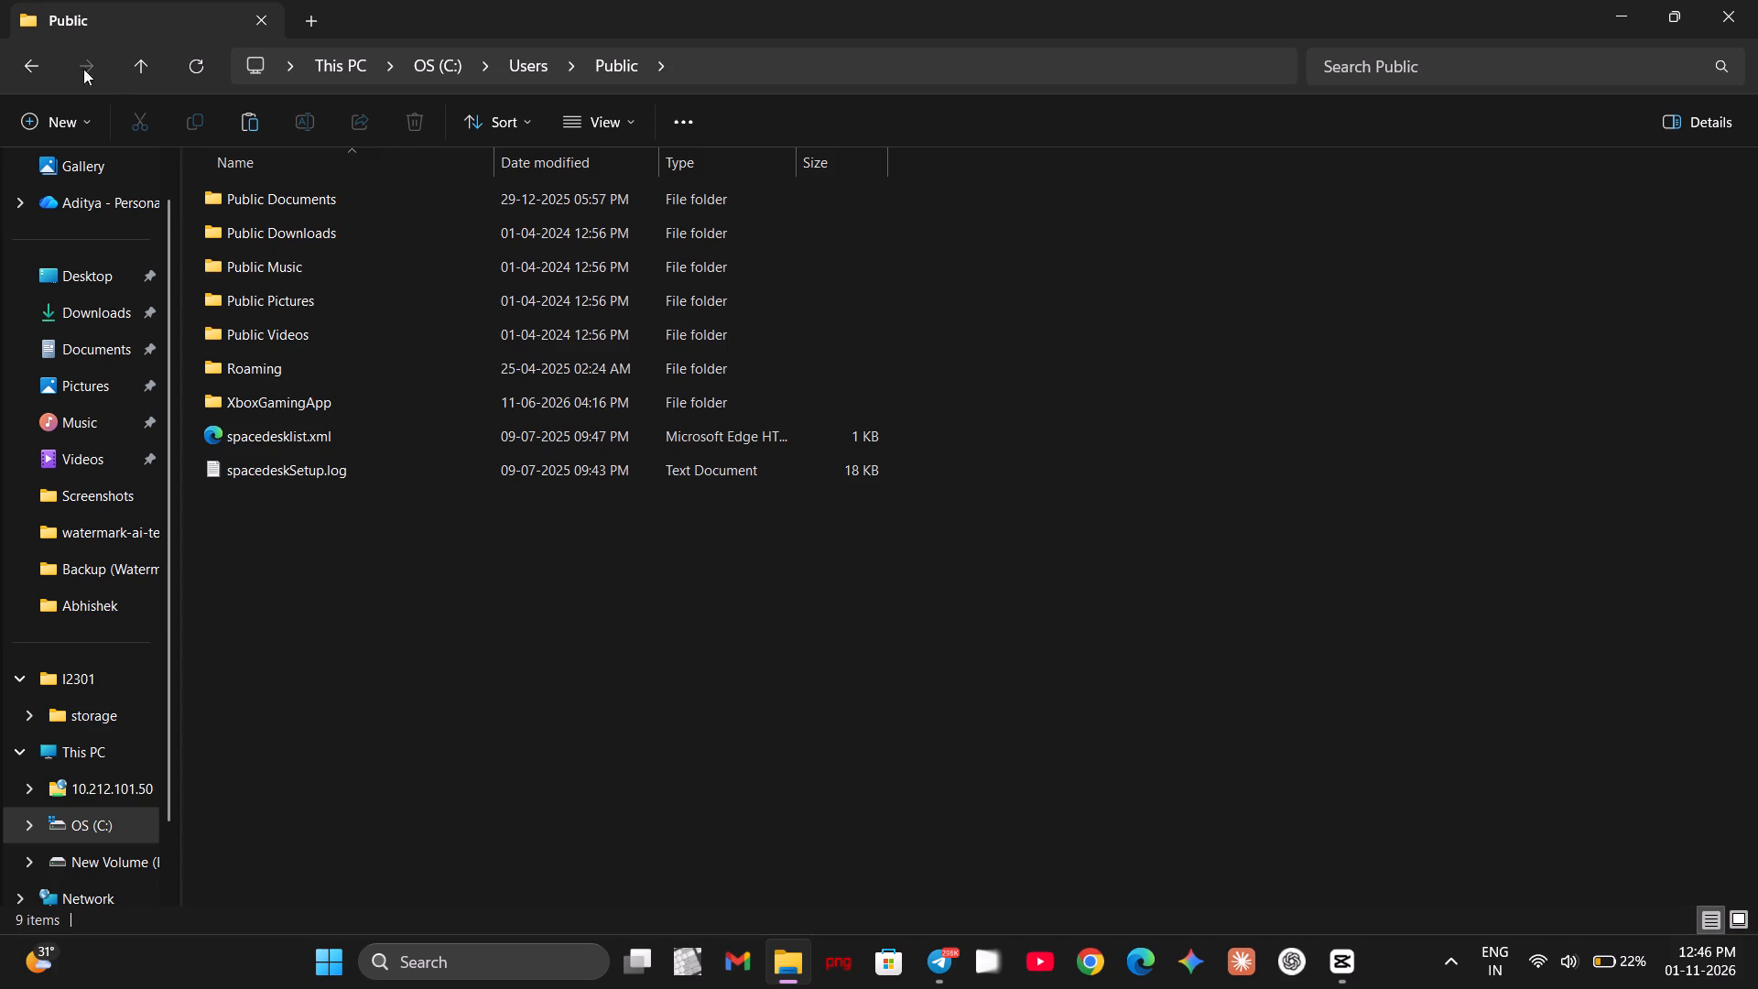
{"action": "left_click", "coordinate": [31, 61]}
{"action": "left_click", "coordinate": [31, 61]}
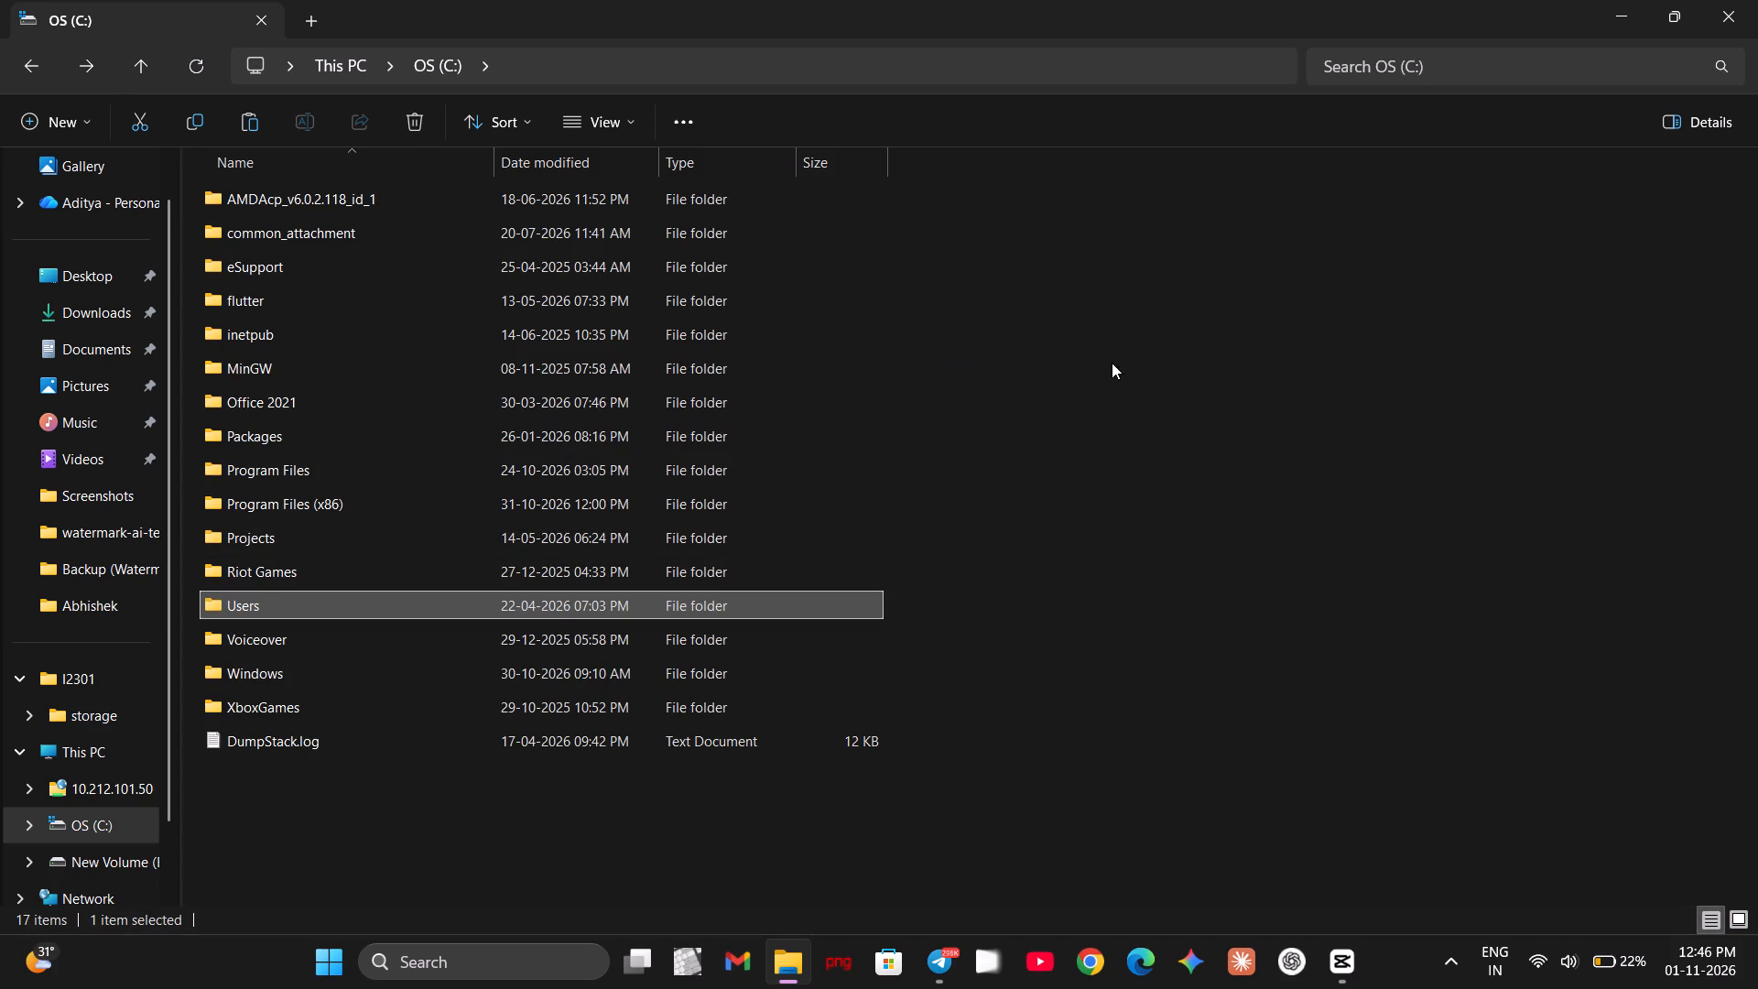
Search the whole OS (C:) drive for "app data".
{"action": "left_click", "coordinate": [1518, 81]}
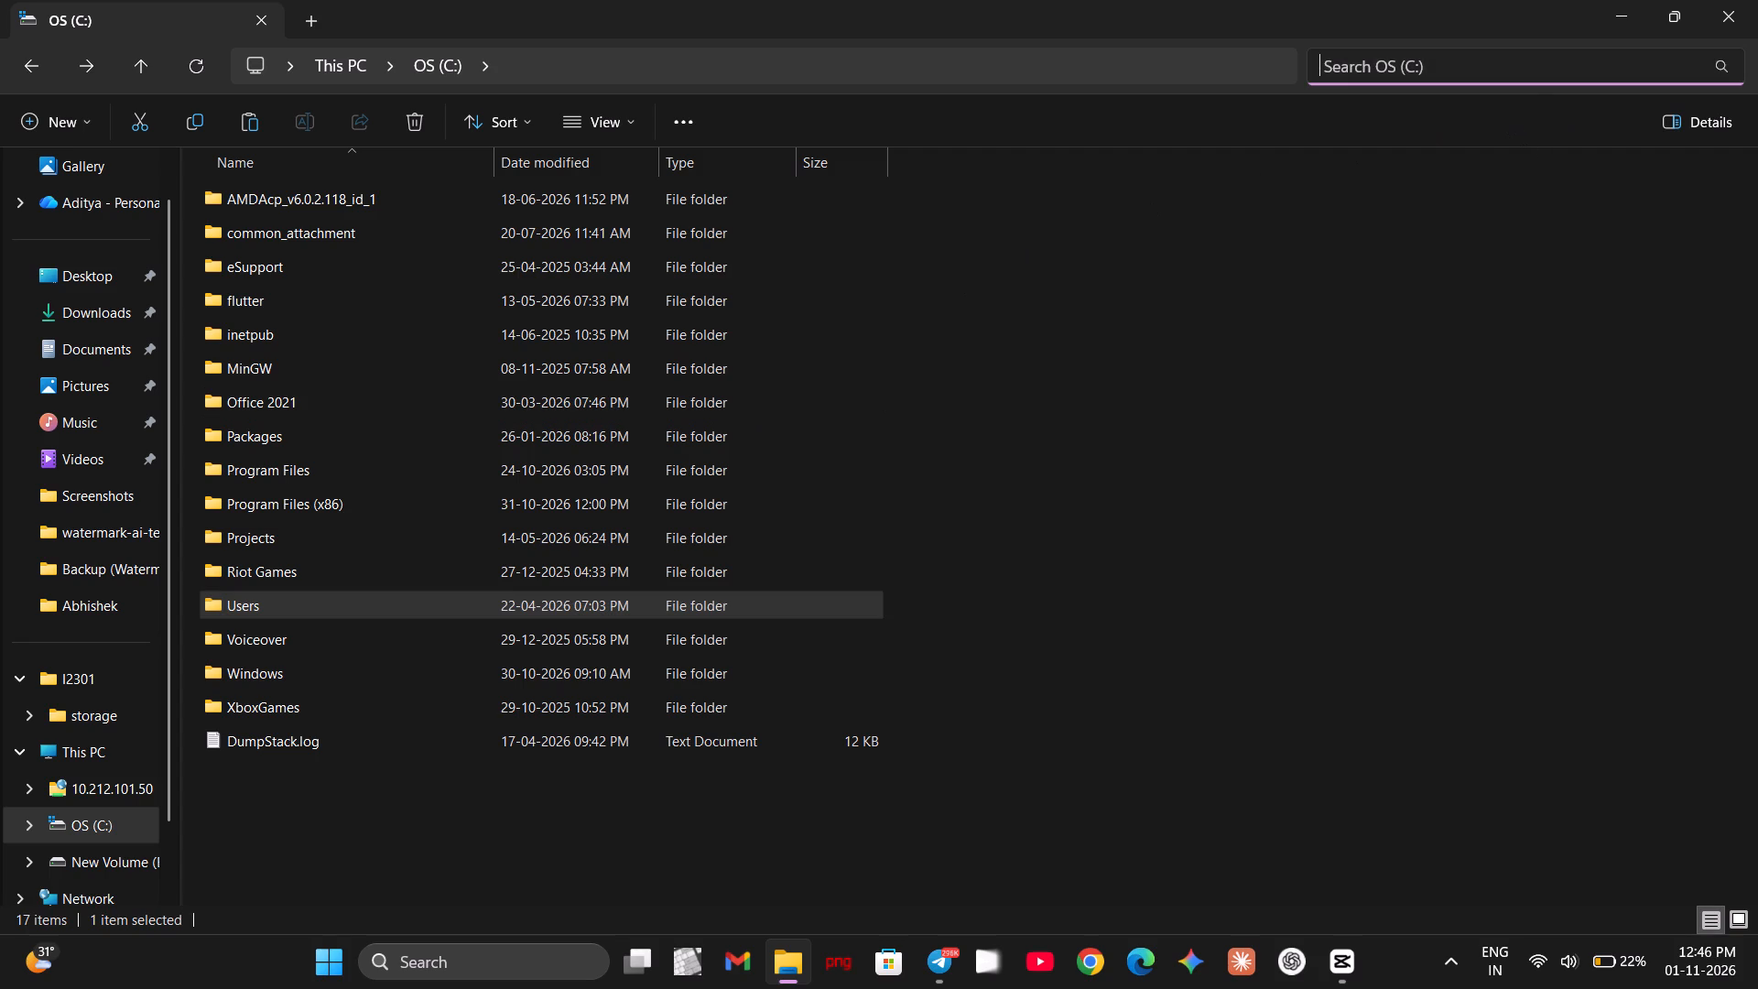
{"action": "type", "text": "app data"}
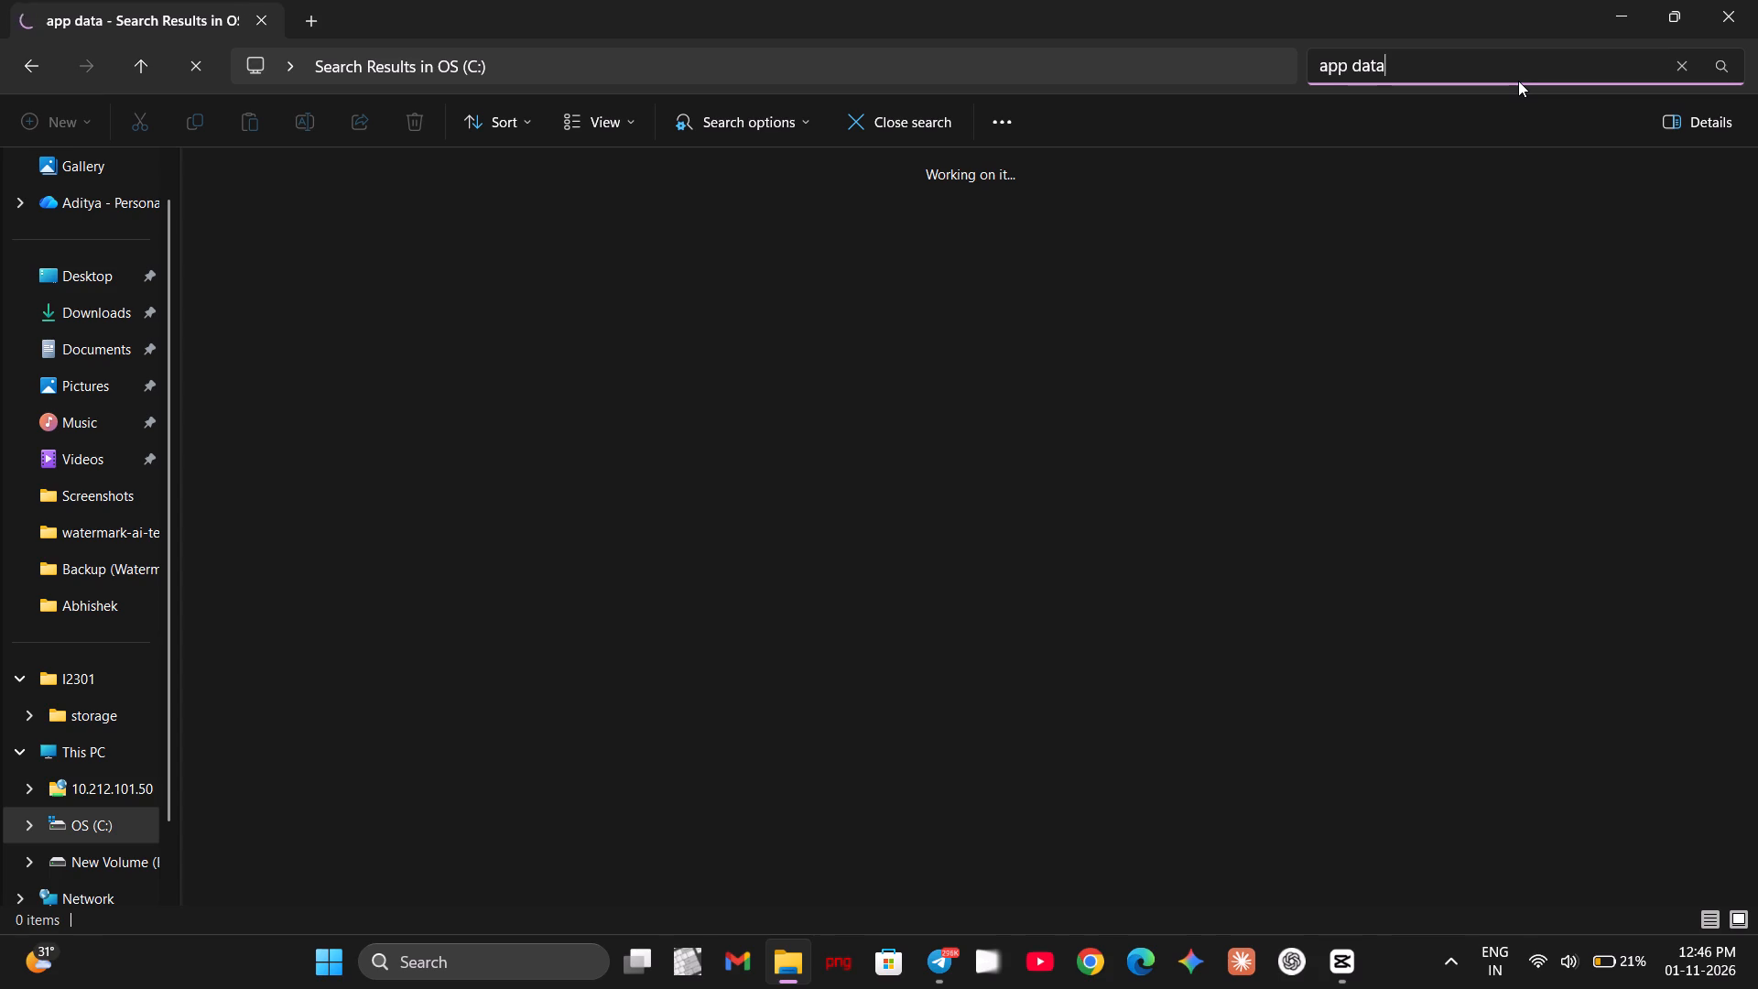
Switch to CapCut and copy everything on the timeline of project 1031.
{"action": "scroll", "coordinate": [1518, 81], "scroll_direction": "up", "scroll_amount": 1}
{"action": "left_click", "coordinate": [1323, 953]}
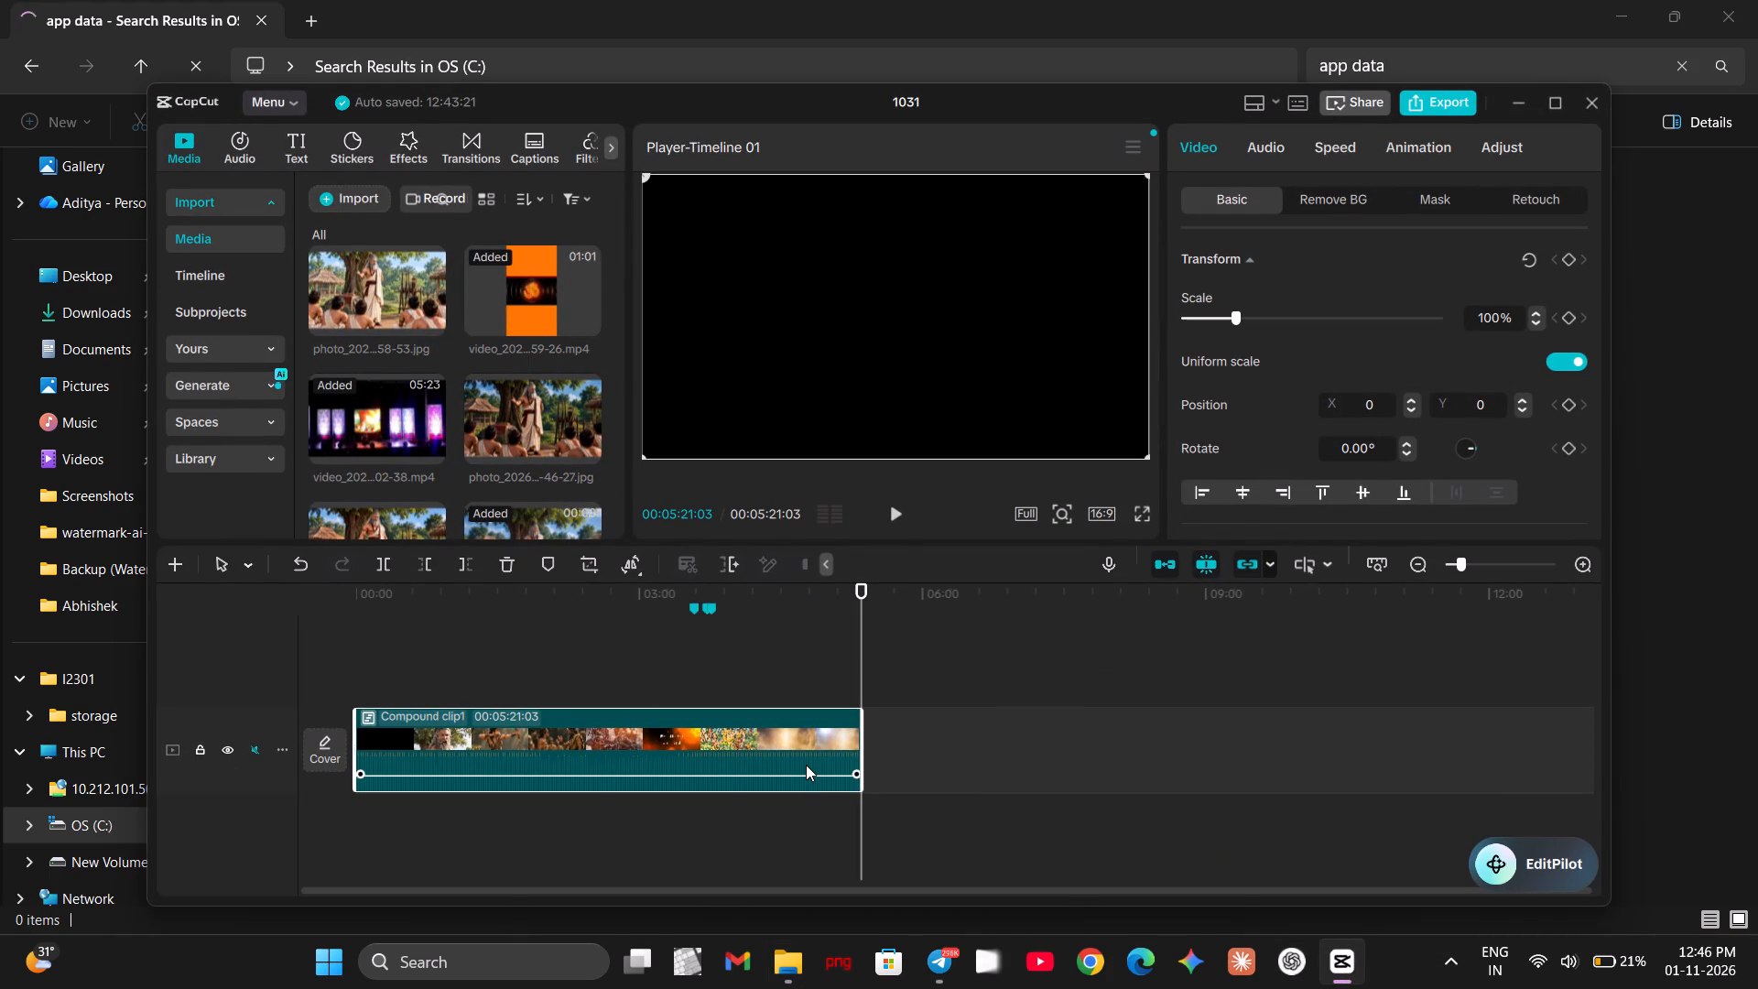
{"action": "key", "text": "ctrl+a"}
{"action": "key", "text": "ctrl+c"}
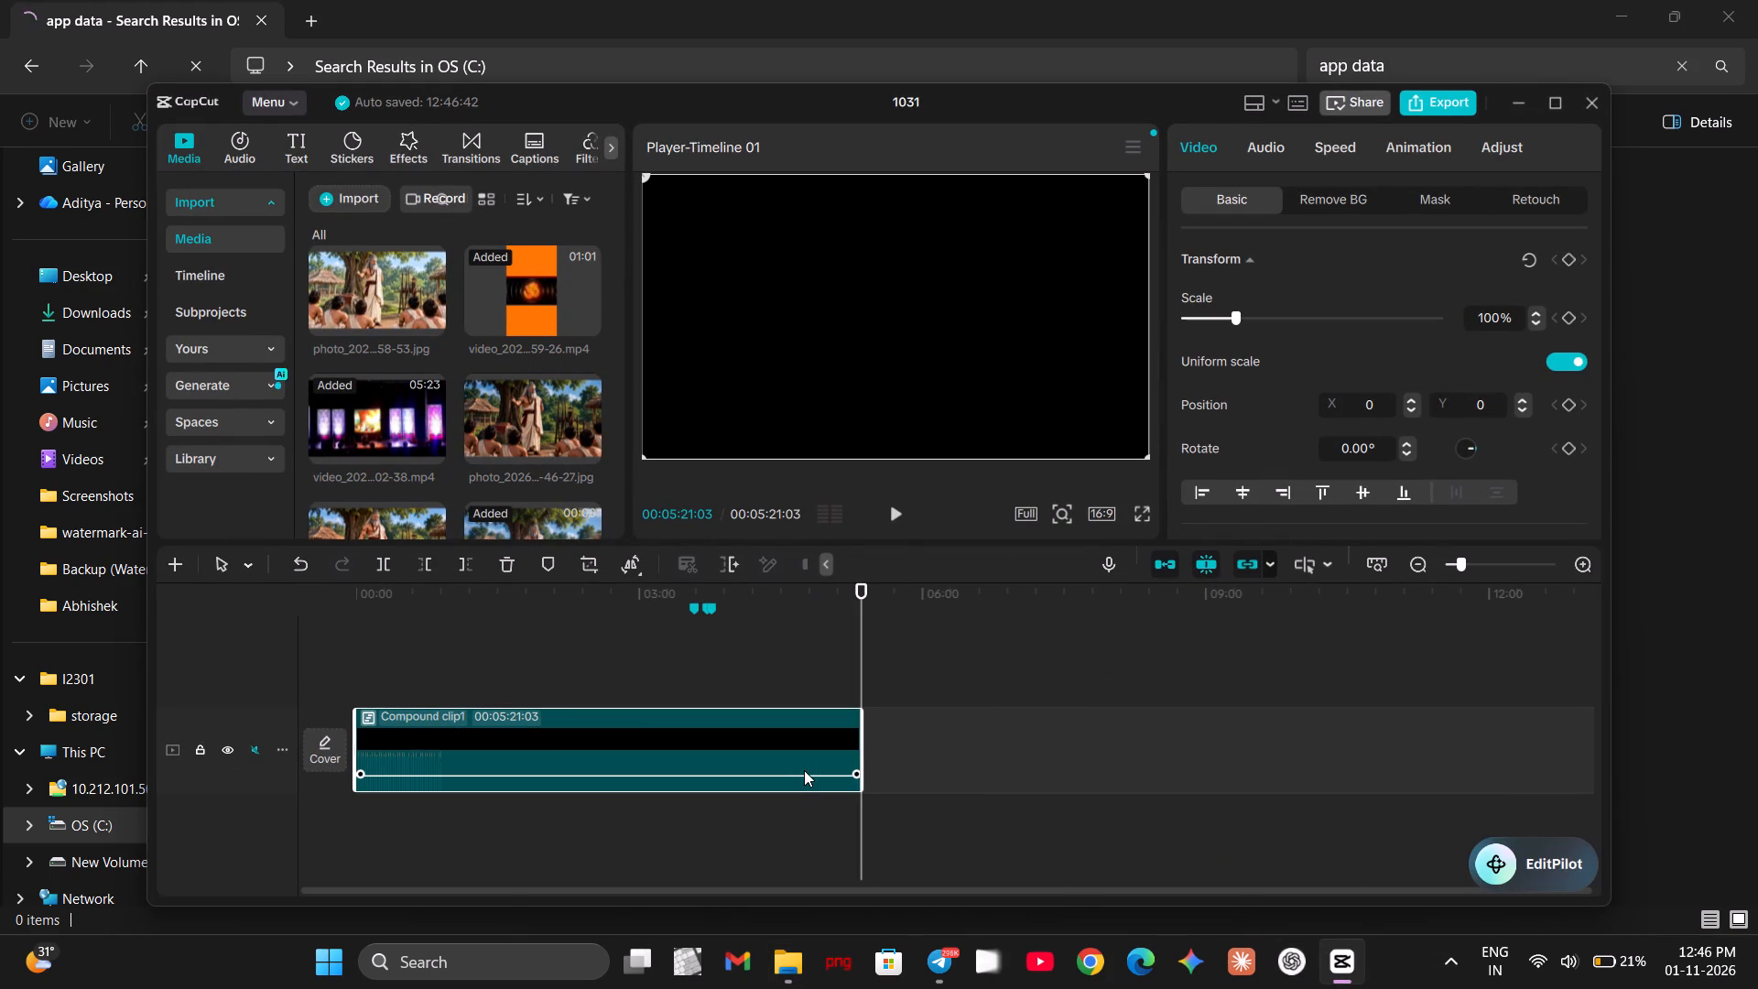
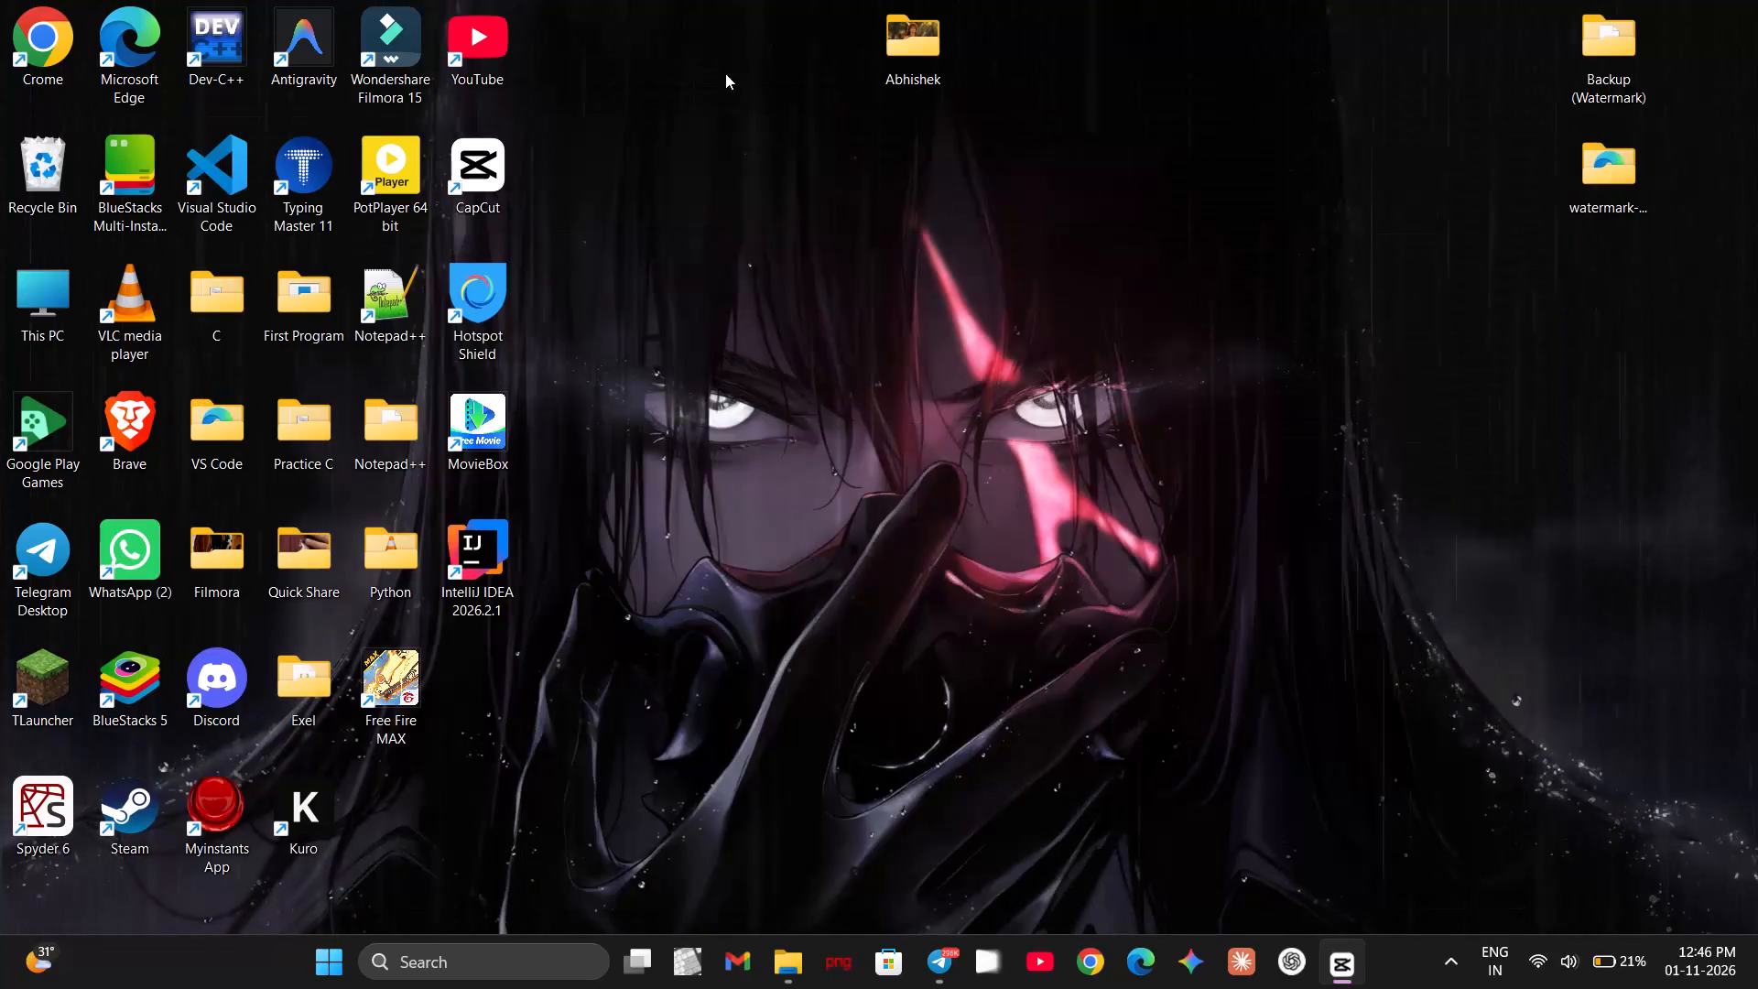
Launch Wondershare Filmora 15 from the desktop.
{"action": "double_click", "coordinate": [371, 29]}
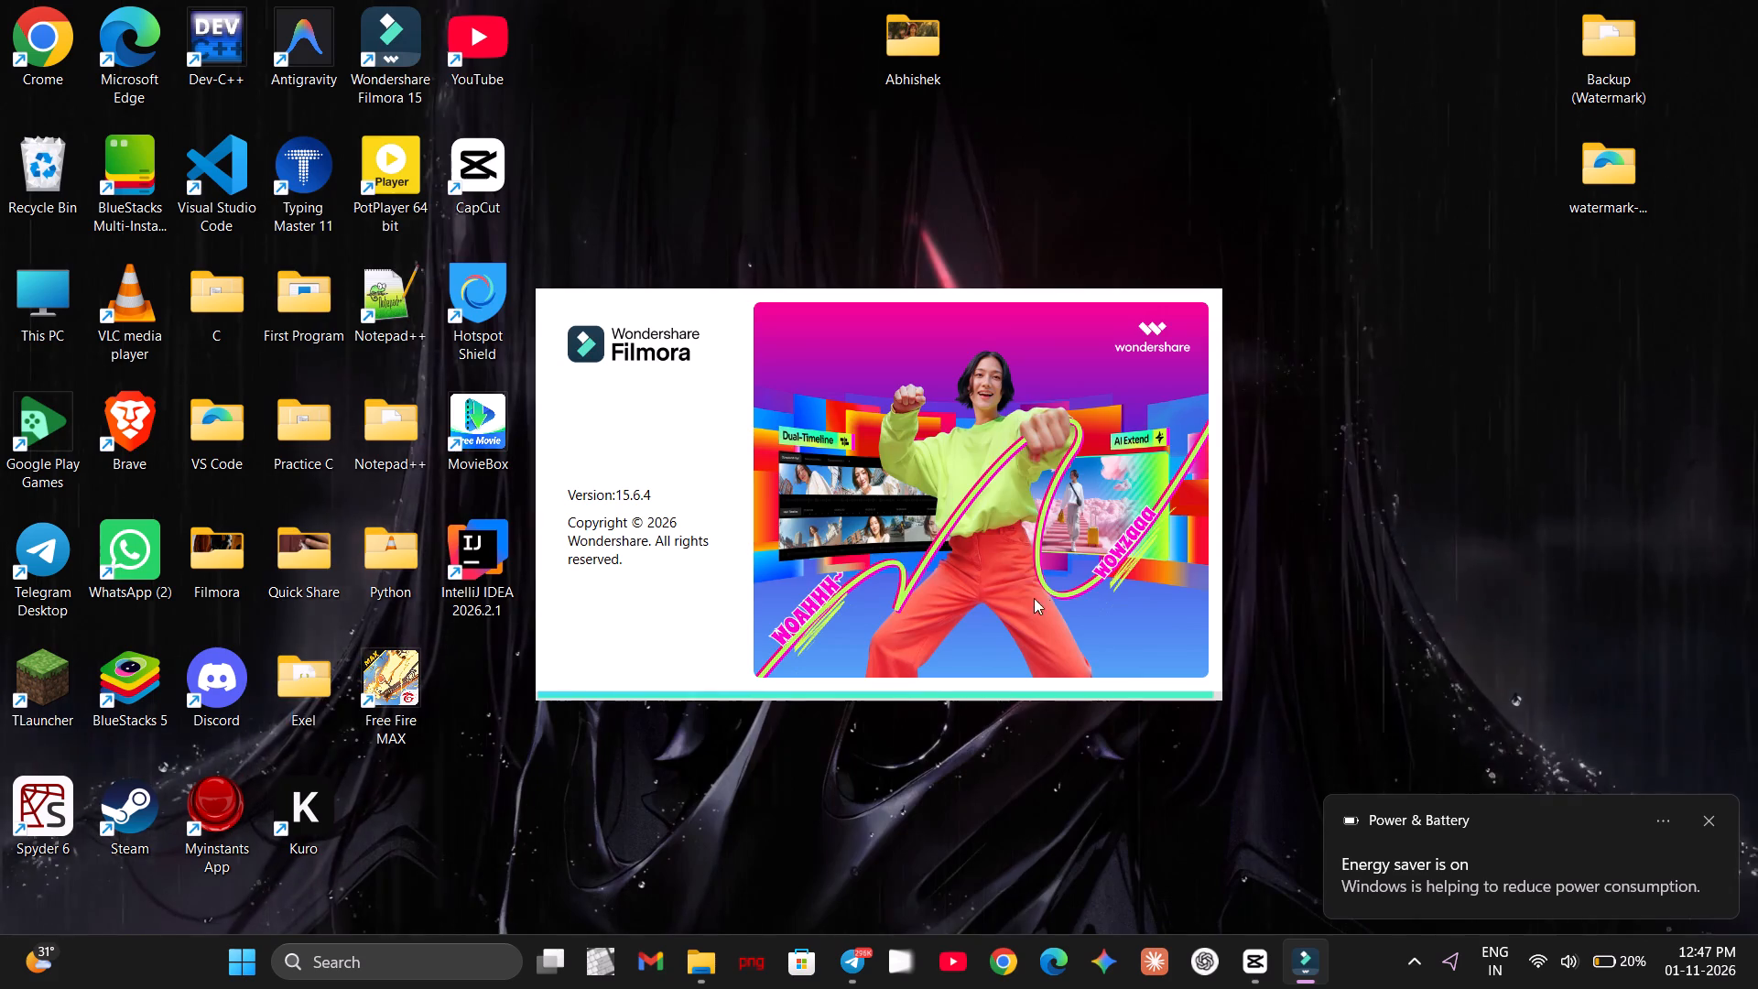
Switch to CapCut project 1031 and play the compound clip from about 2:43 to check it.
{"action": "left_click", "coordinate": [848, 251]}
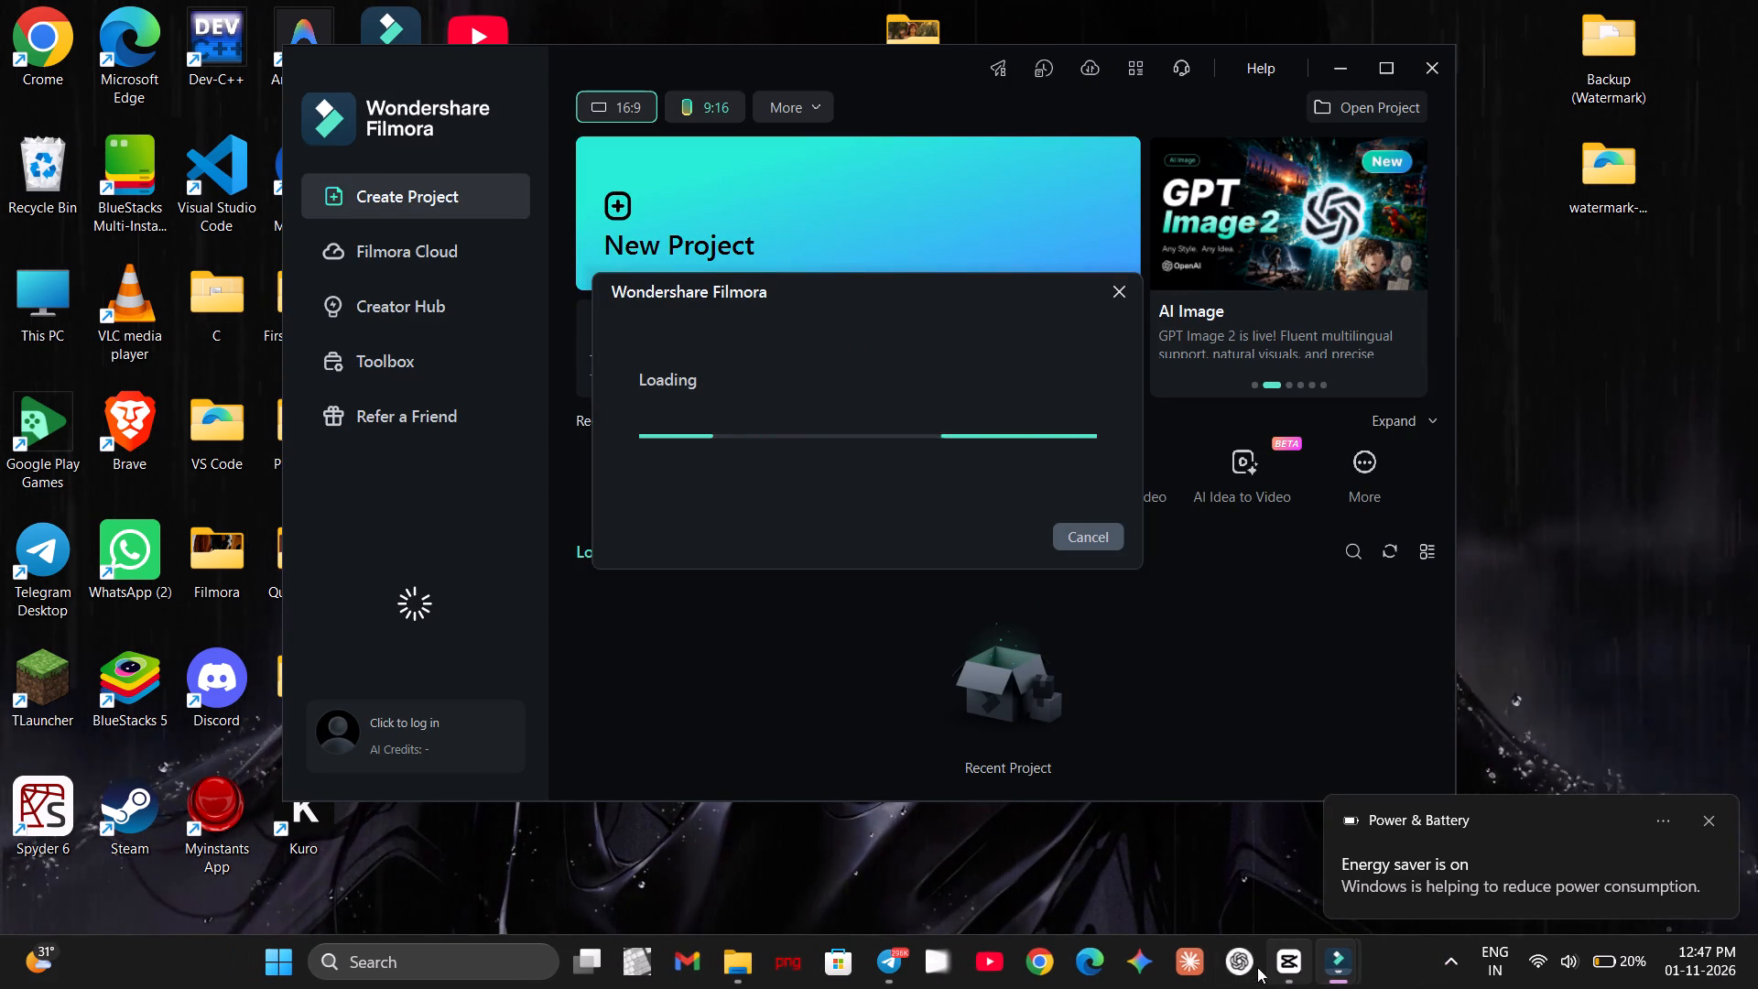
{"action": "left_click", "coordinate": [1292, 958]}
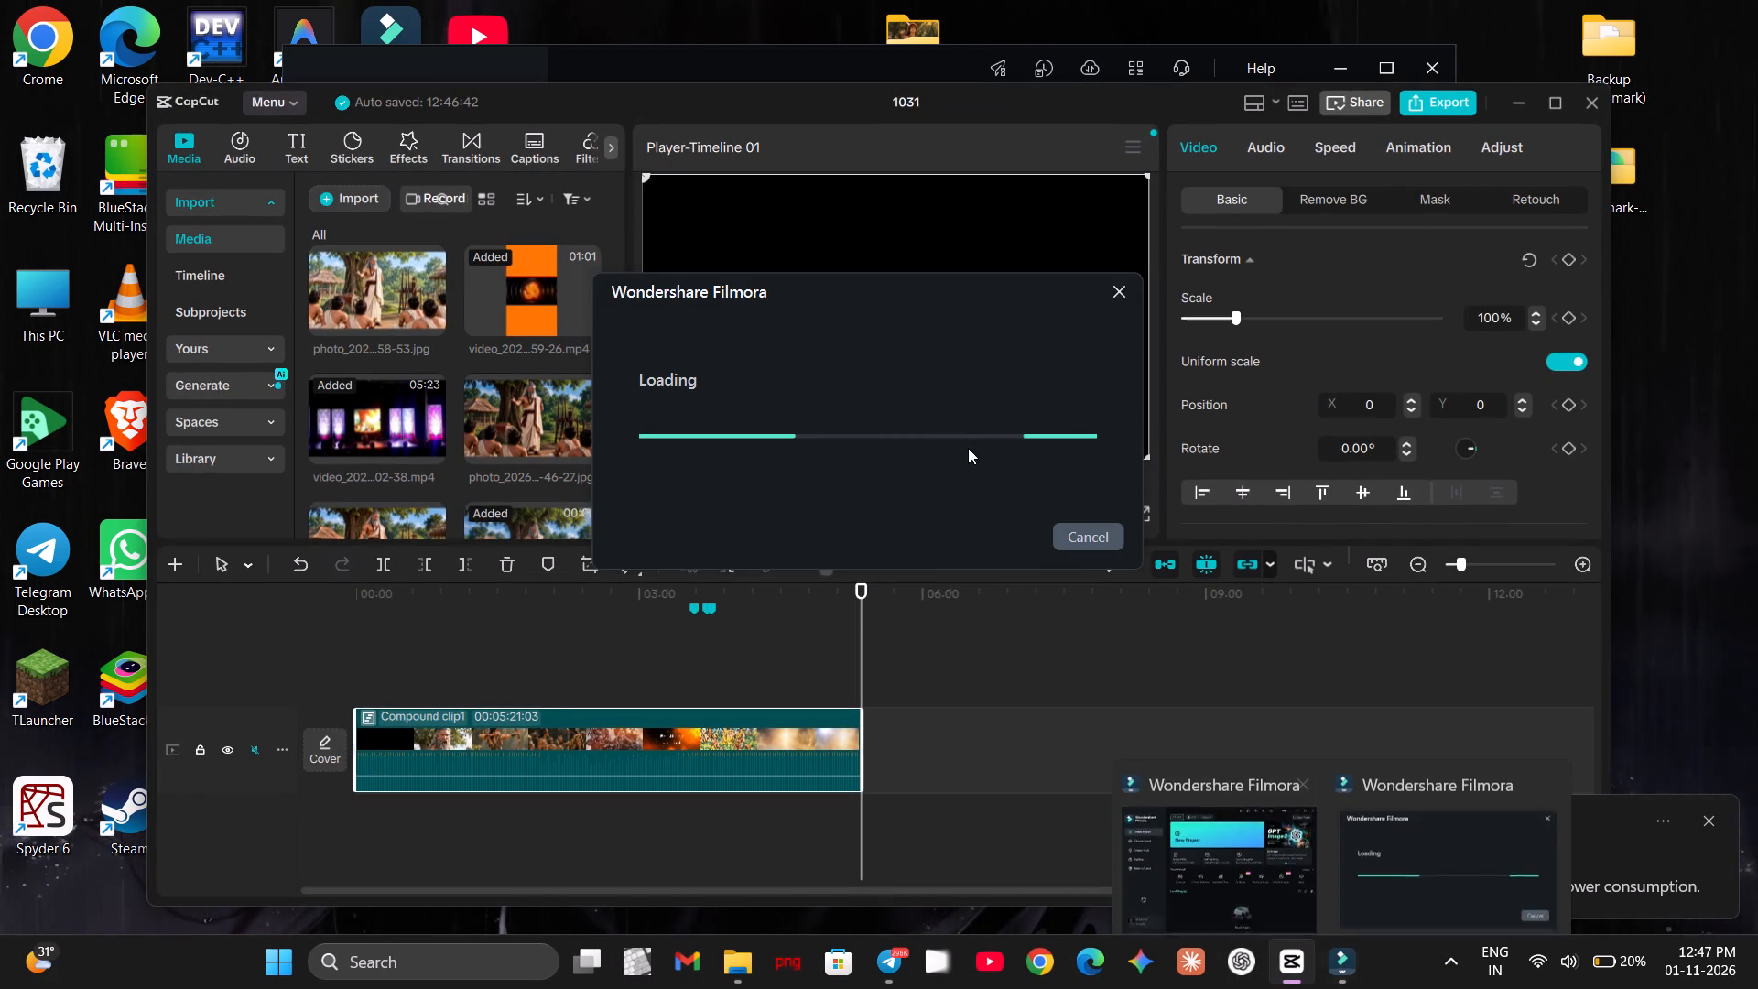
{"action": "right_click", "coordinate": [792, 731]}
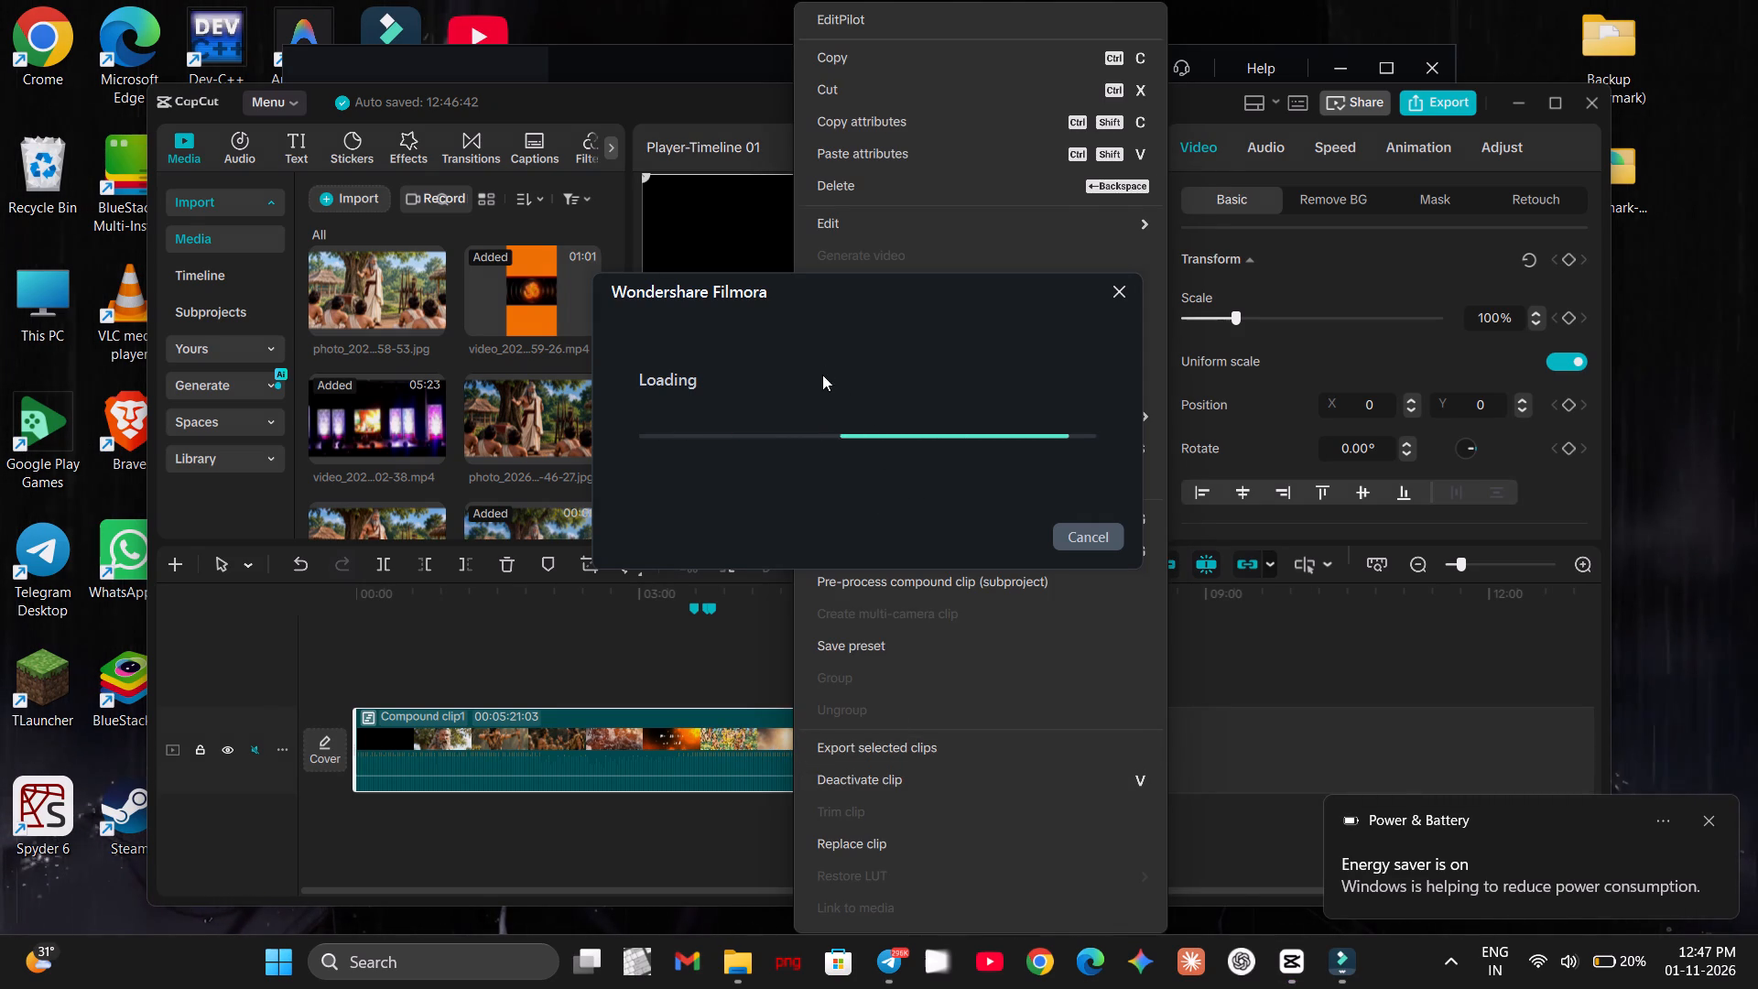
{"action": "left_click_drag", "start_coordinate": [852, 301], "coordinate": [1266, 257]}
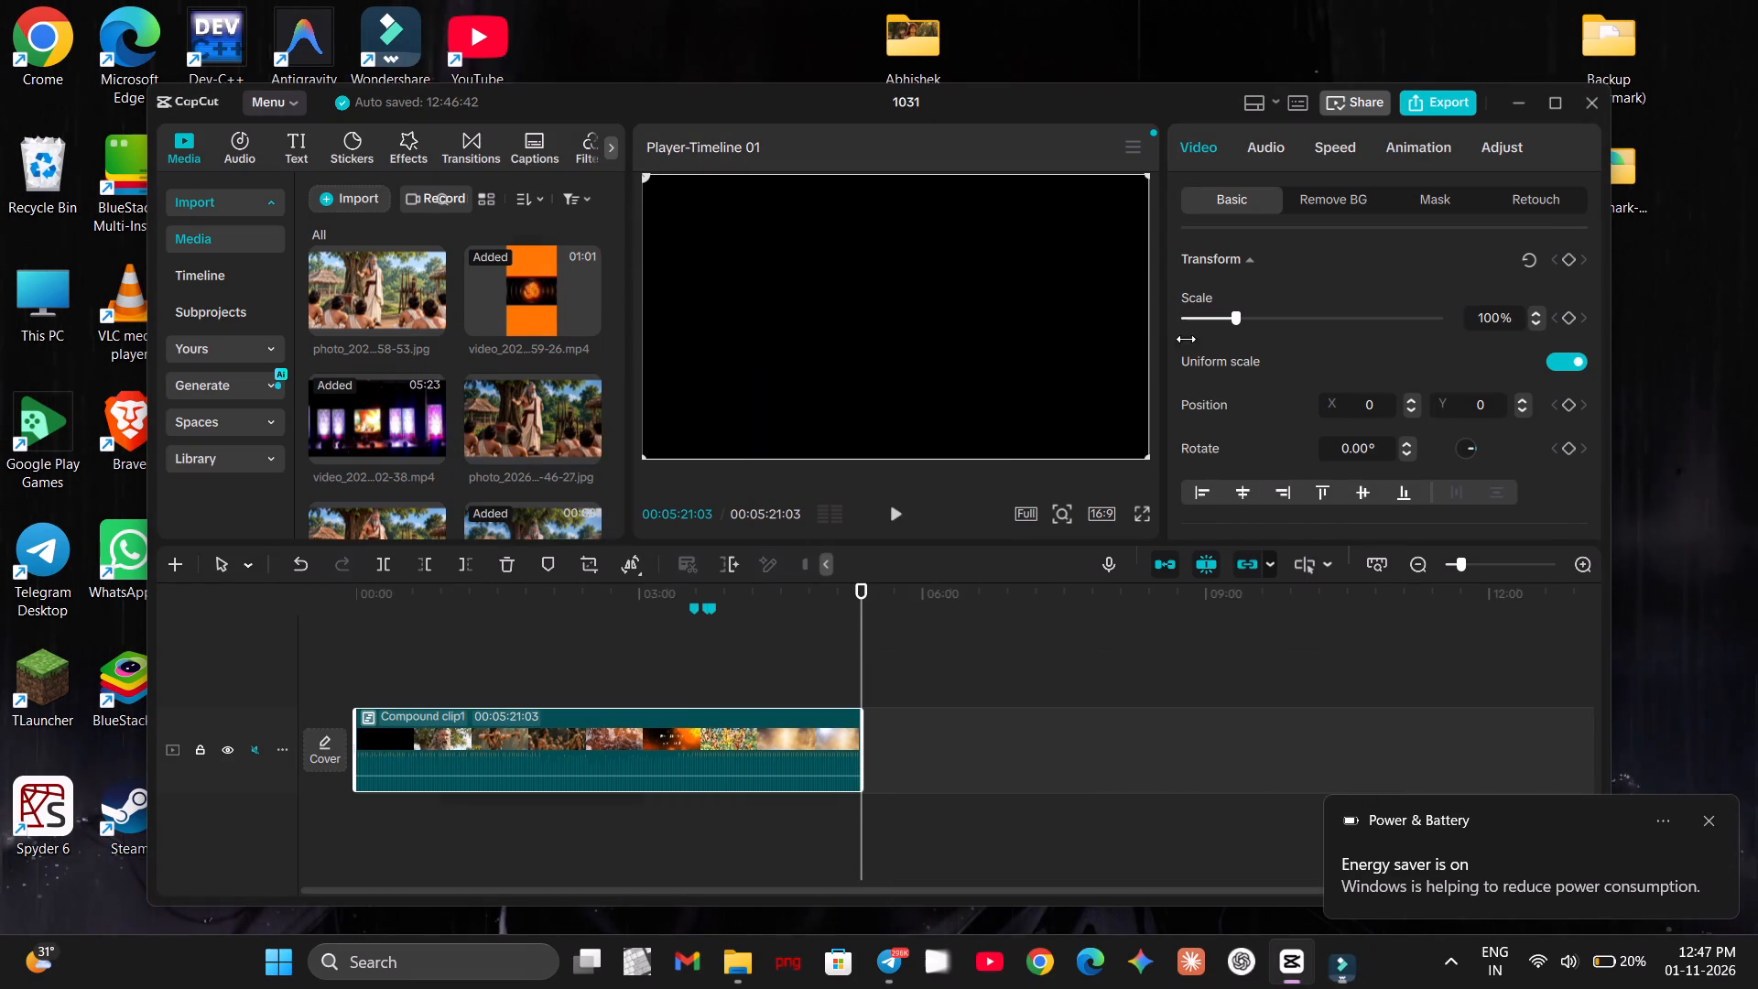
{"action": "left_click_drag", "start_coordinate": [858, 682], "coordinate": [612, 693]}
{"action": "key", "text": "space"}
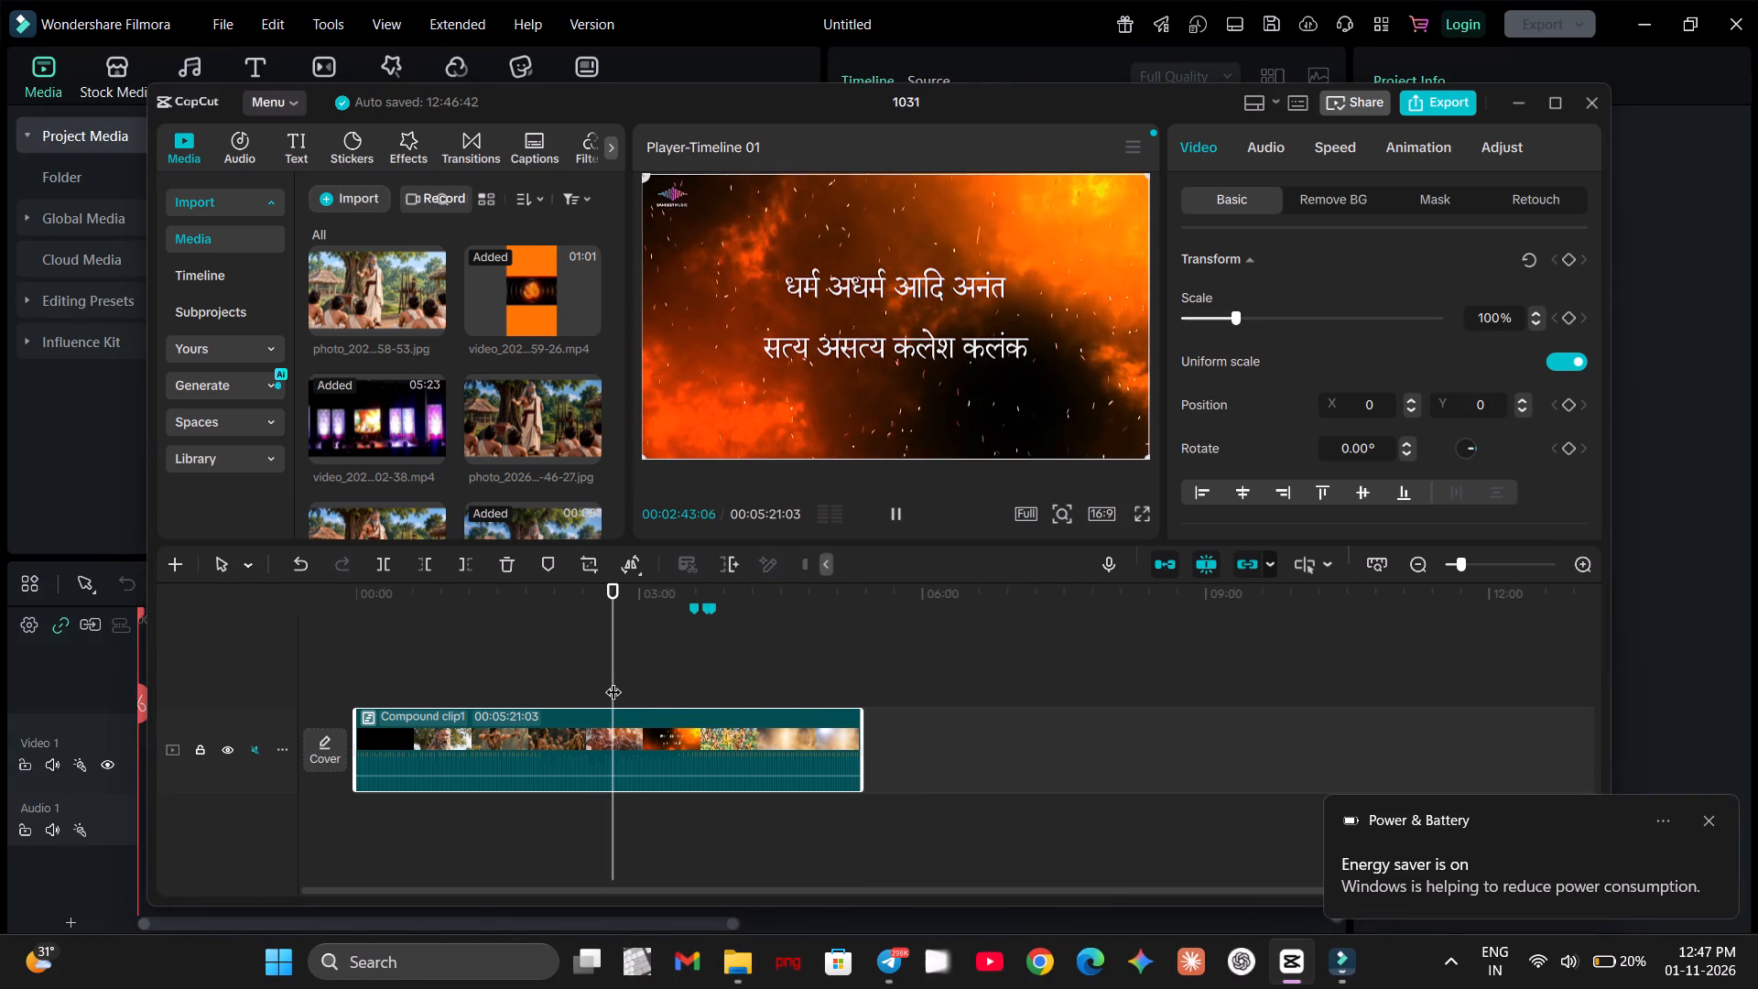
{"action": "key", "text": "space"}
{"action": "key", "text": "space"}
{"action": "key", "text": "space"}
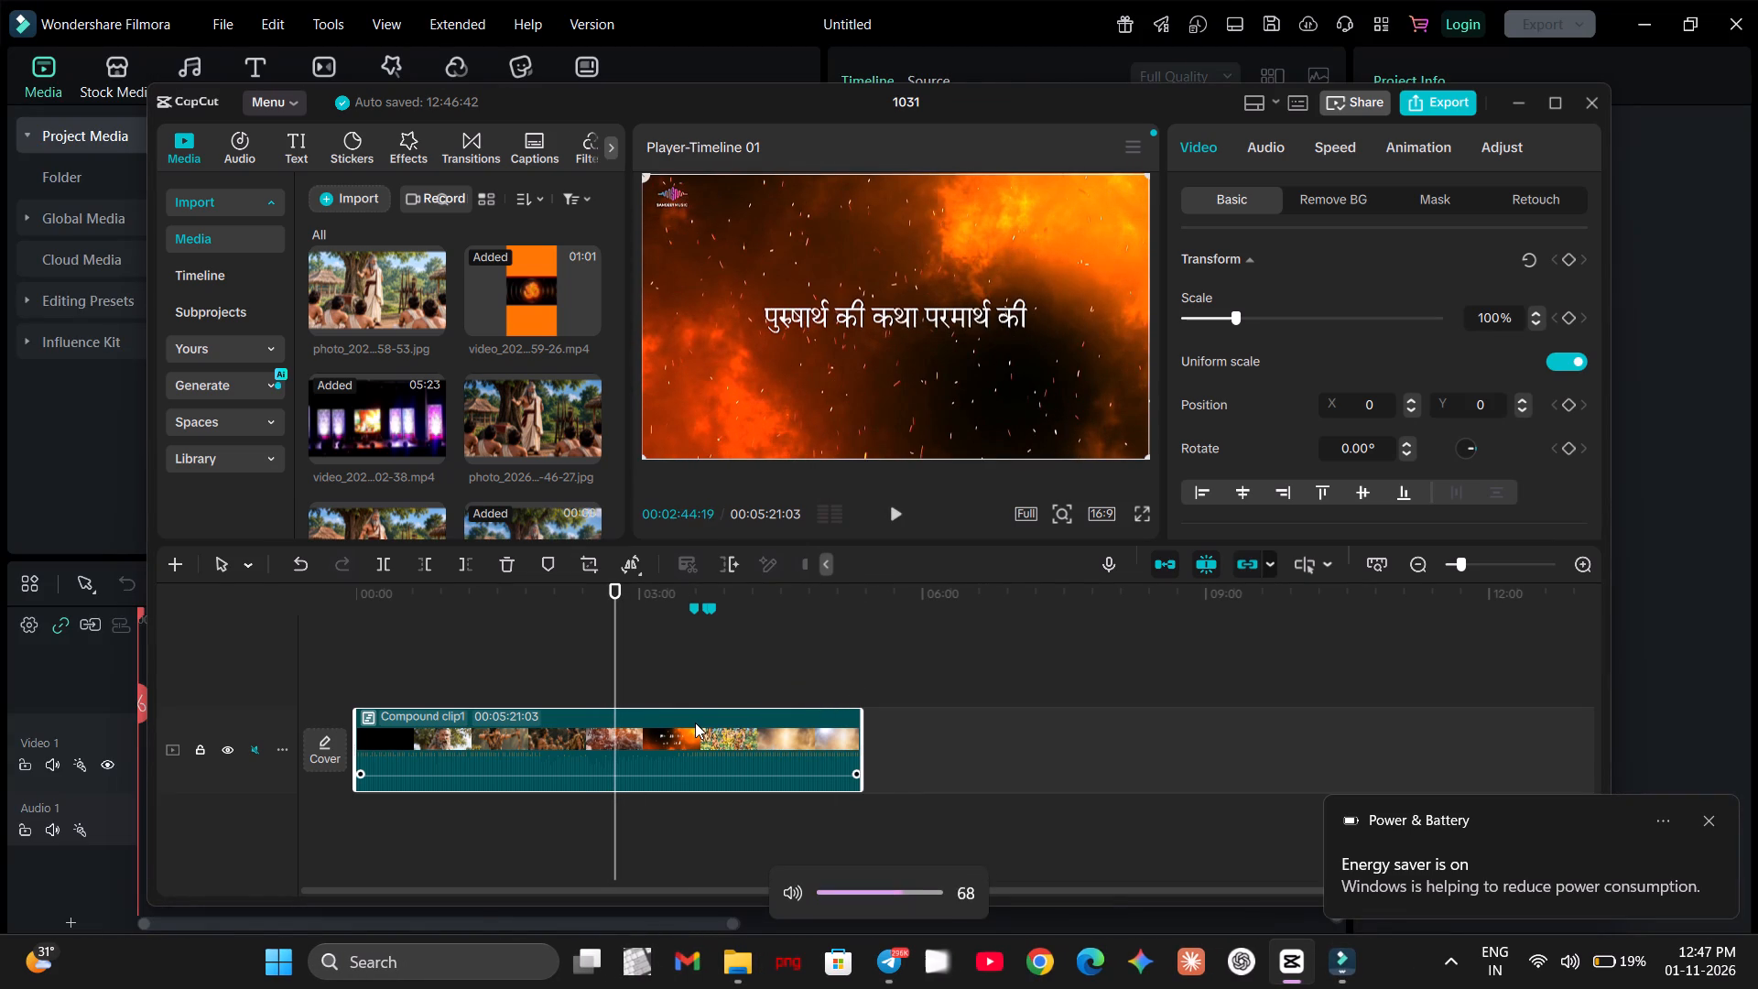
{"action": "key", "text": "space"}
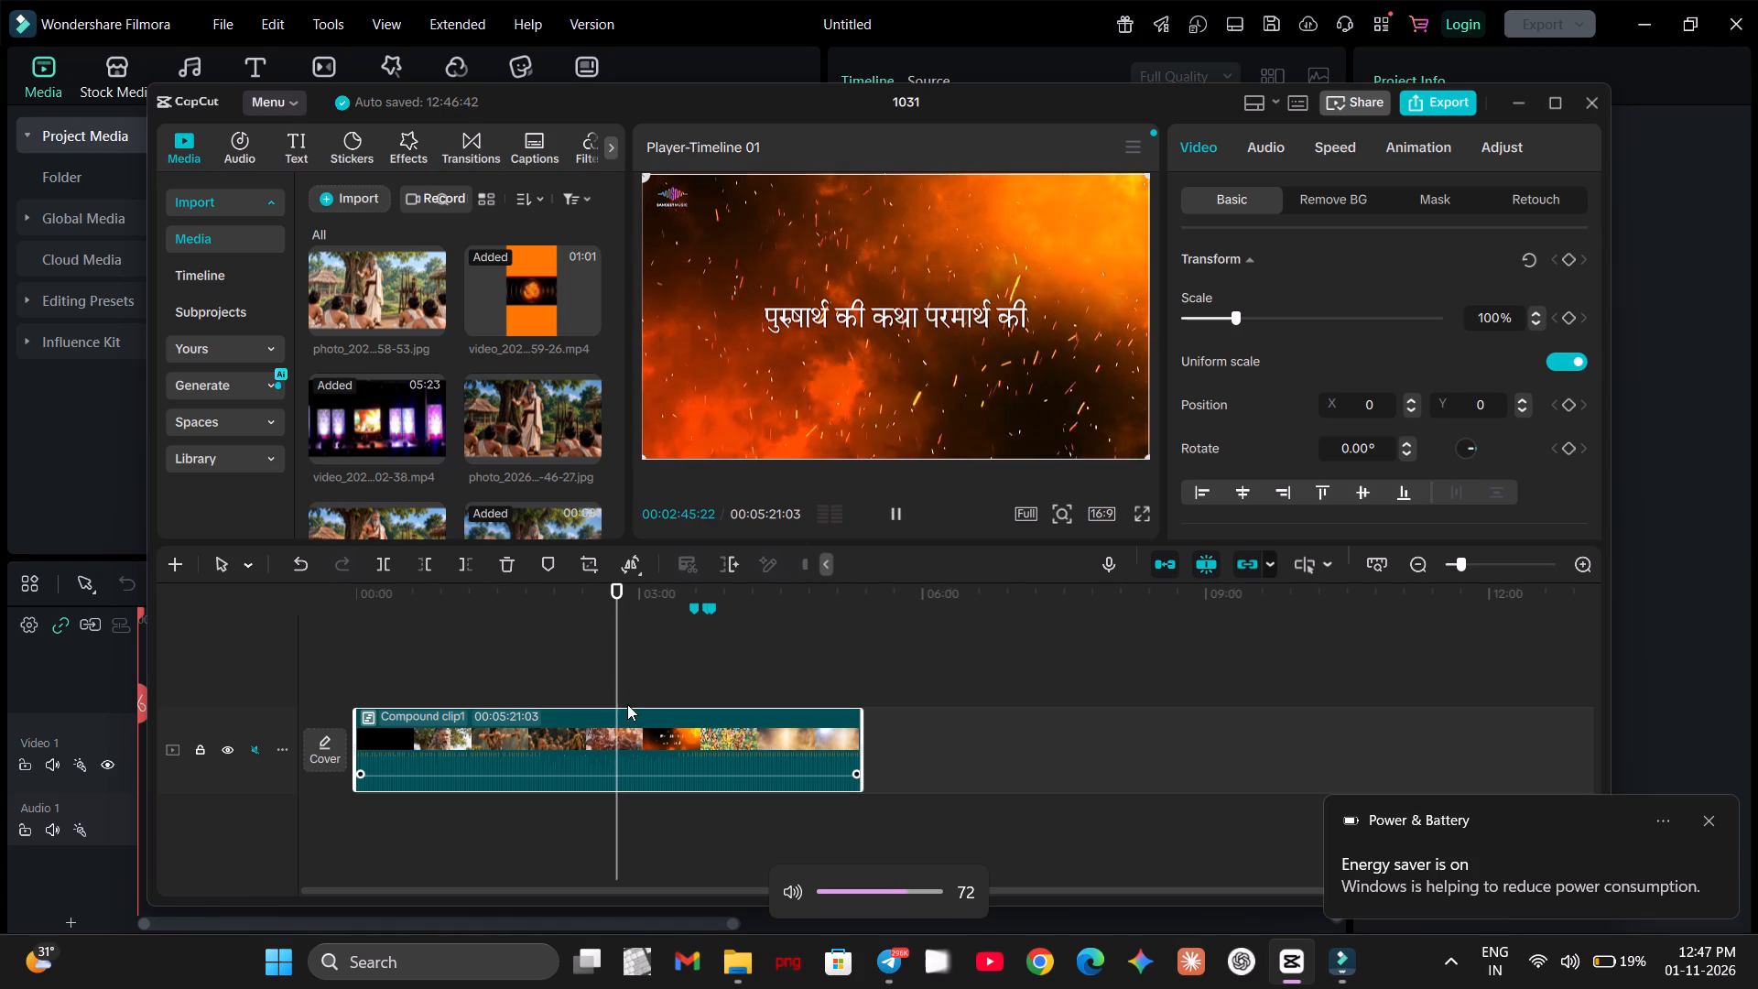
{"action": "key", "text": "space"}
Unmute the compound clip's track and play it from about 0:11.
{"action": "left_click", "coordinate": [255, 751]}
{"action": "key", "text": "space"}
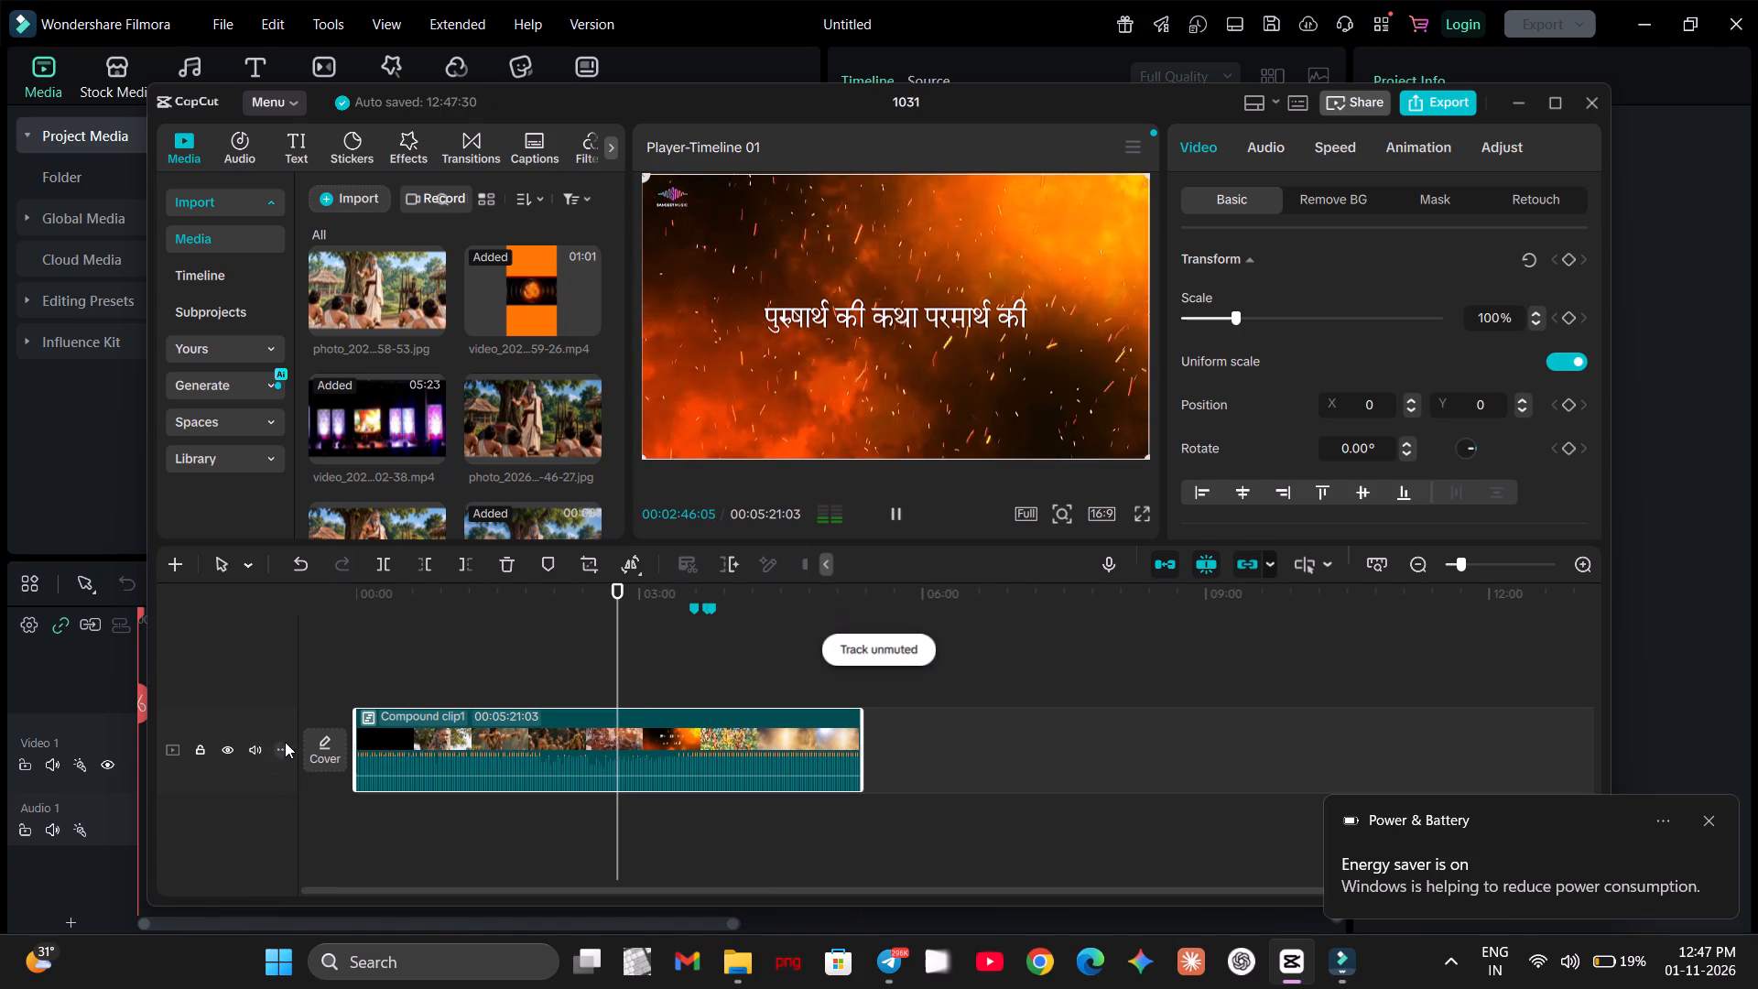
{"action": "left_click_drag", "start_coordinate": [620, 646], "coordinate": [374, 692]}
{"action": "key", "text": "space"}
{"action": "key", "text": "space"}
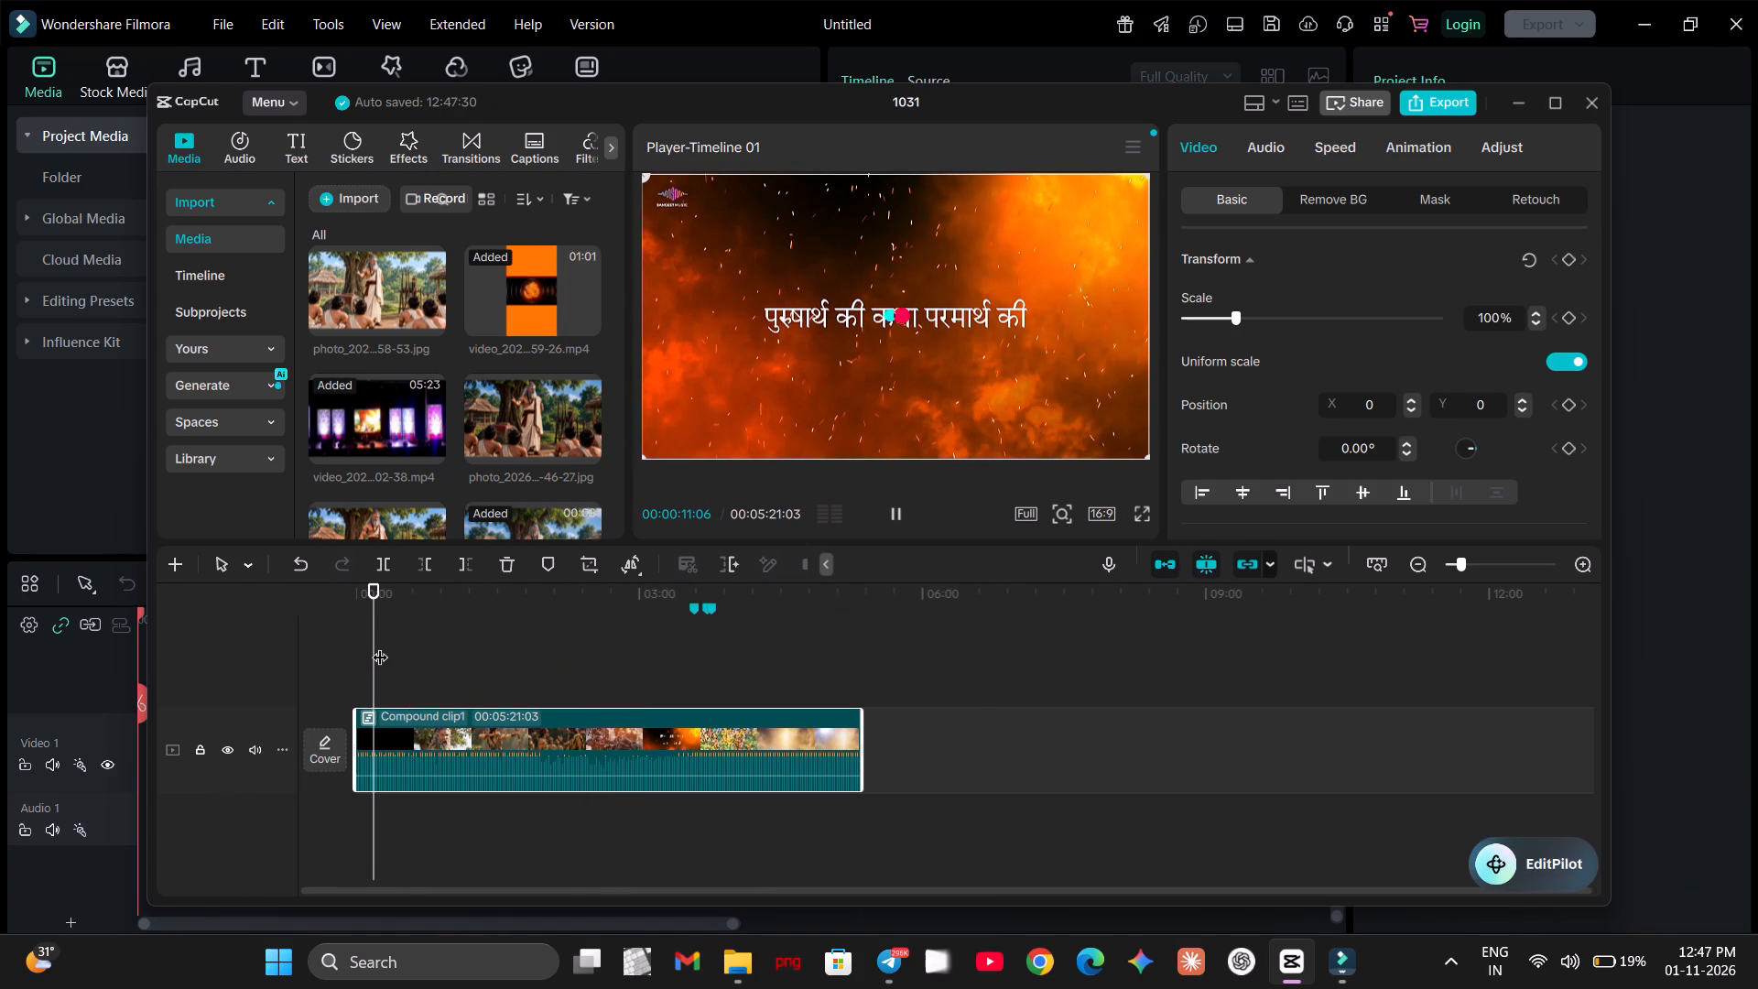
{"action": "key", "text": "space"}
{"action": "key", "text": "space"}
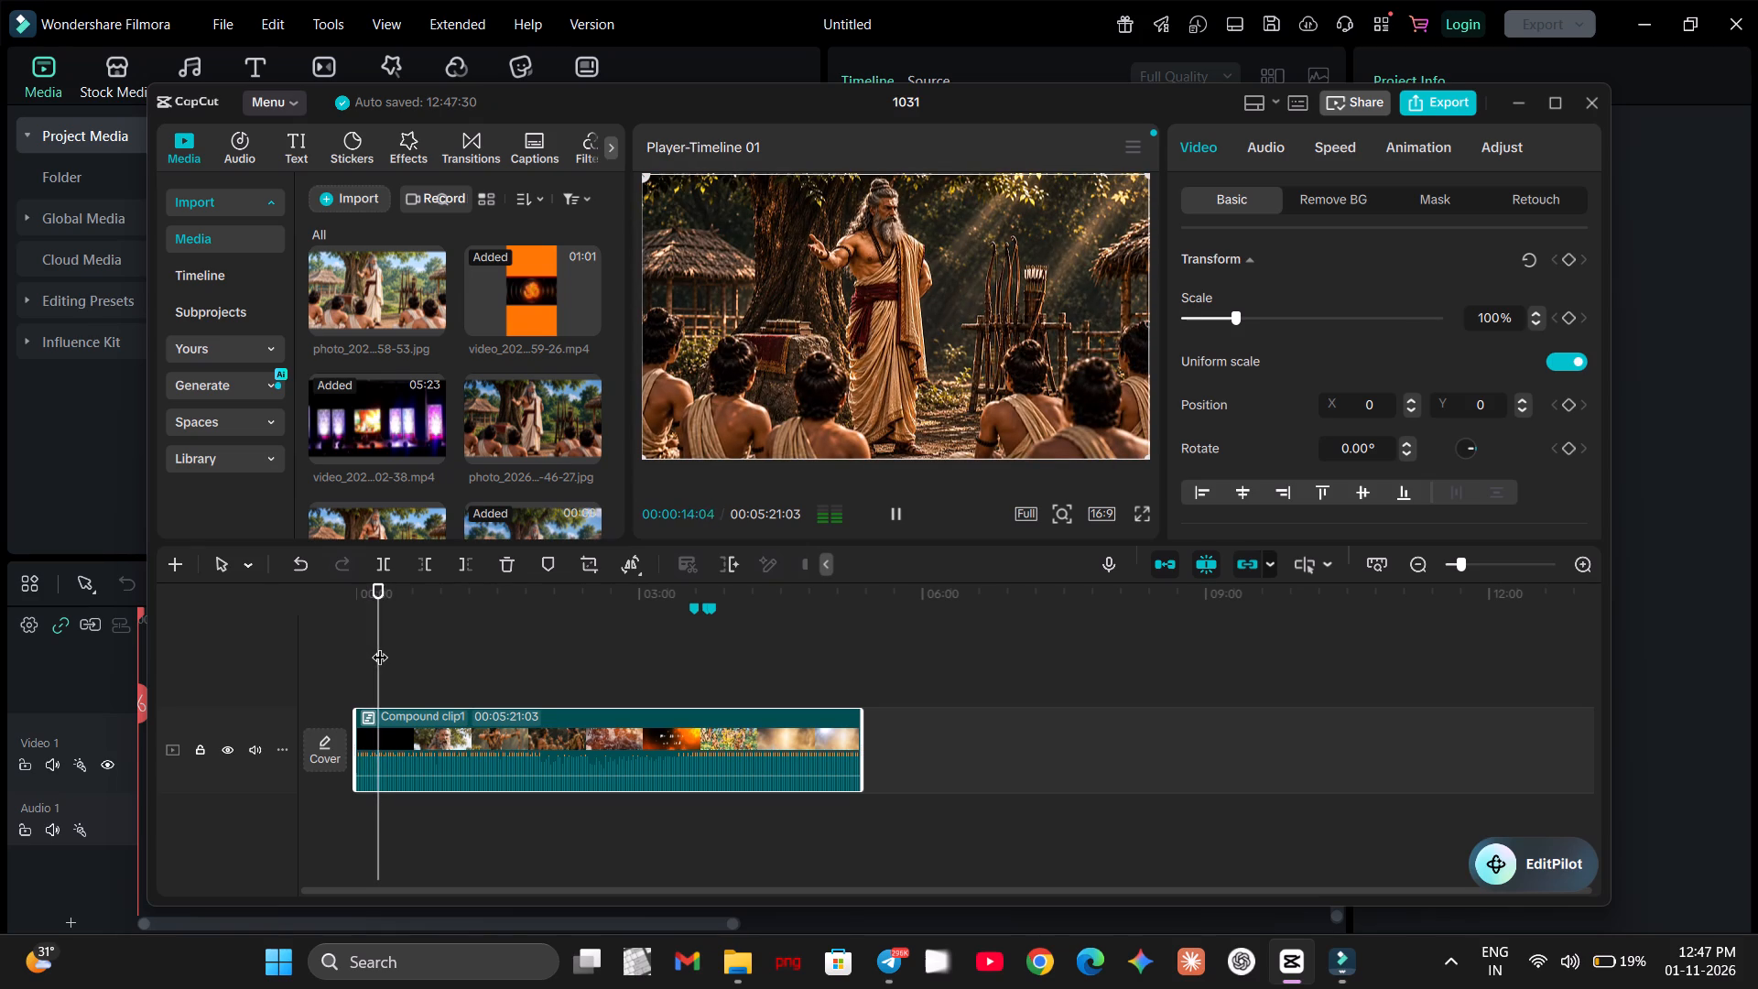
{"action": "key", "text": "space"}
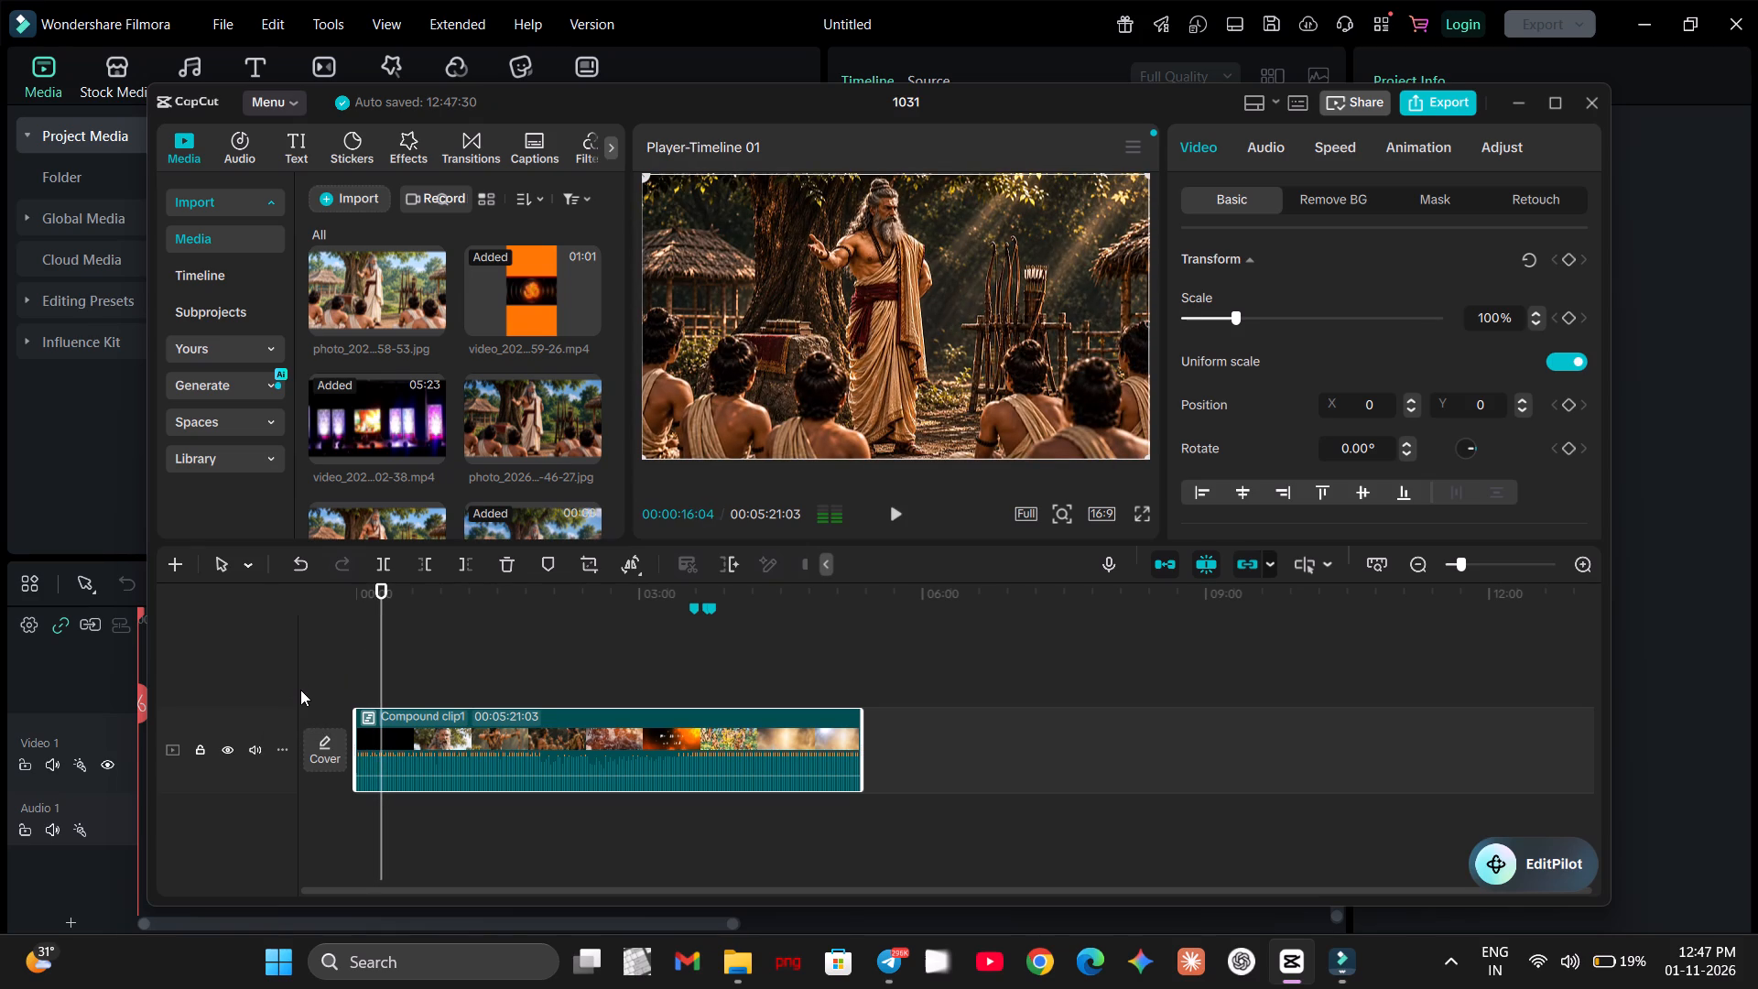
Undo the track unmuting and the compound clip creation.
{"action": "key", "text": "ctrl+z"}
{"action": "key", "text": "ctrl+z"}
{"action": "key", "text": "ctrl+z"}
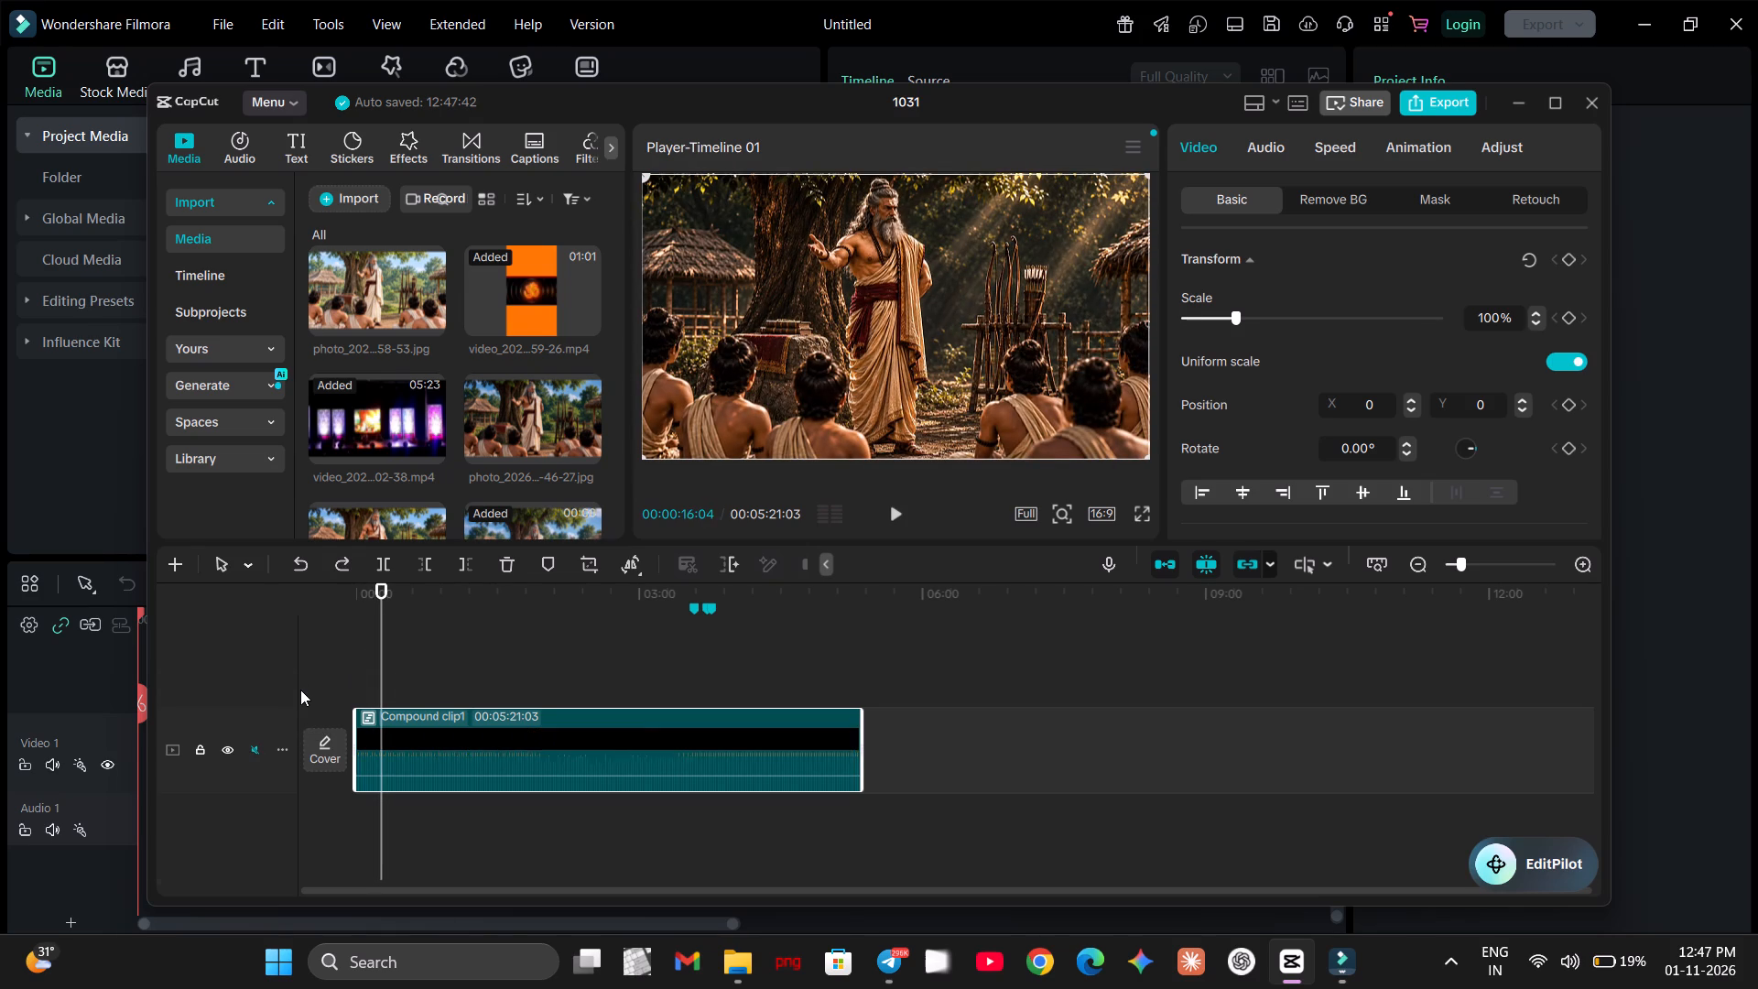
{"action": "key", "text": "ctrl+z"}
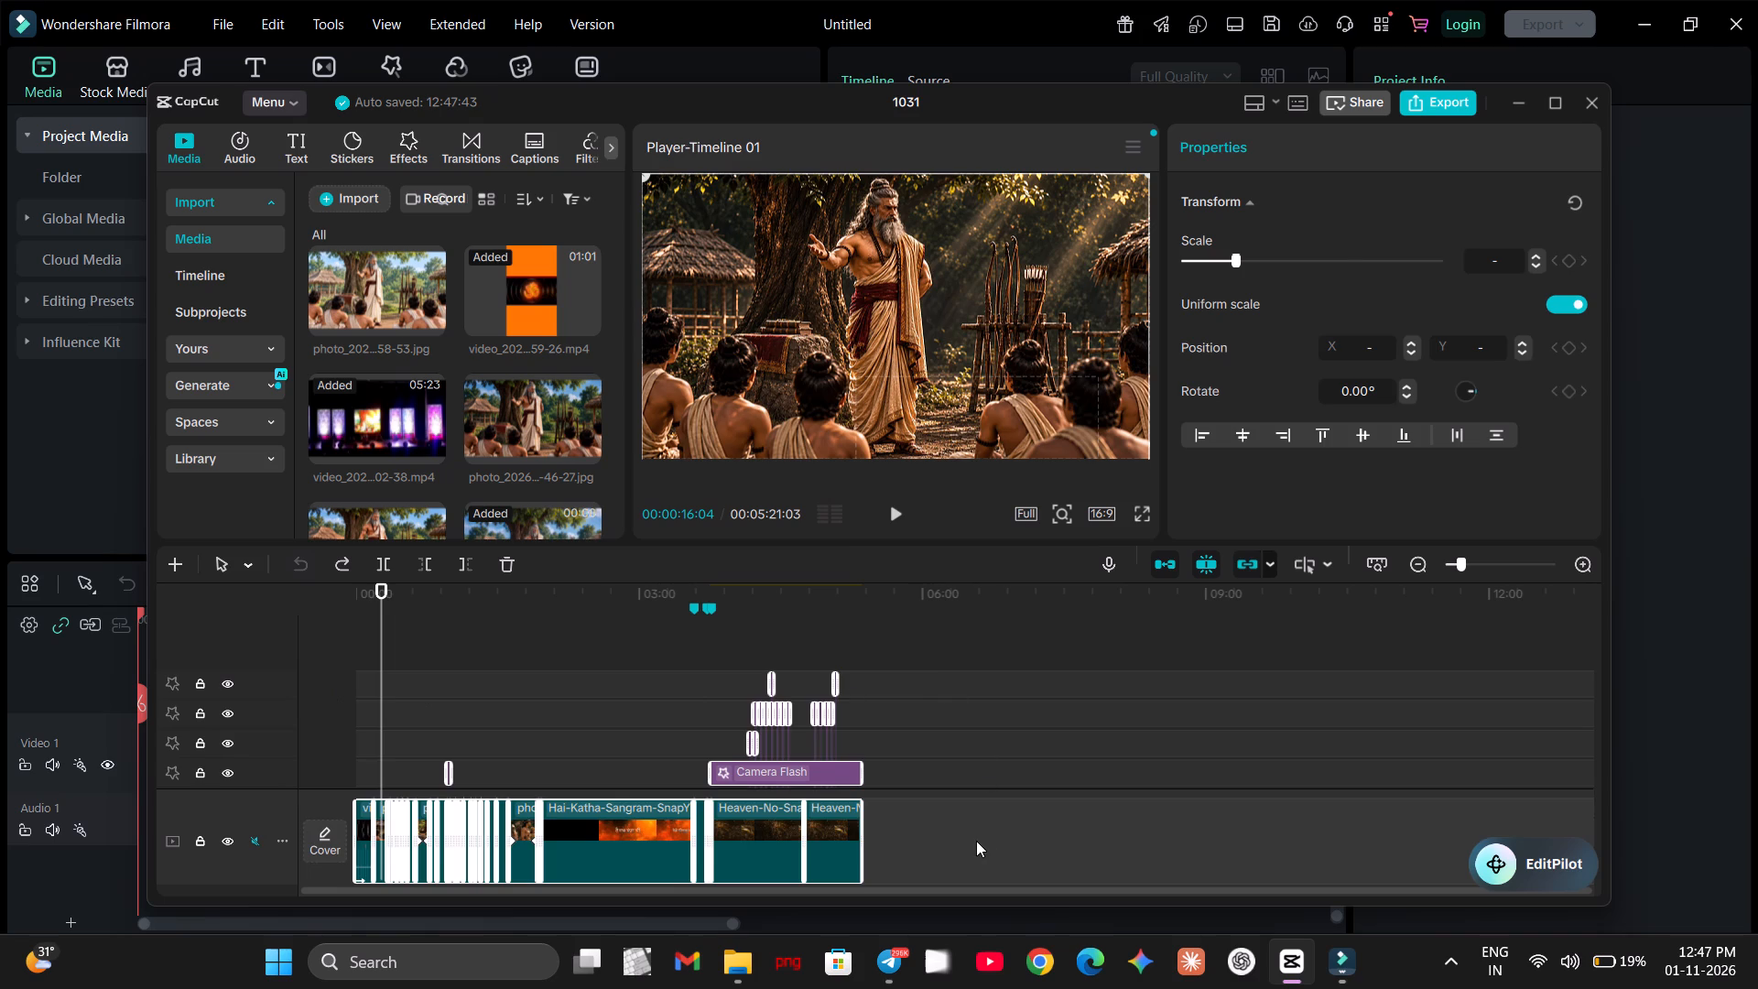
Play the separate clips at several points within the first minute of the timeline to check the scenes and sound.
{"action": "left_click", "coordinate": [976, 841]}
{"action": "left_click_drag", "start_coordinate": [862, 706], "coordinate": [452, 744]}
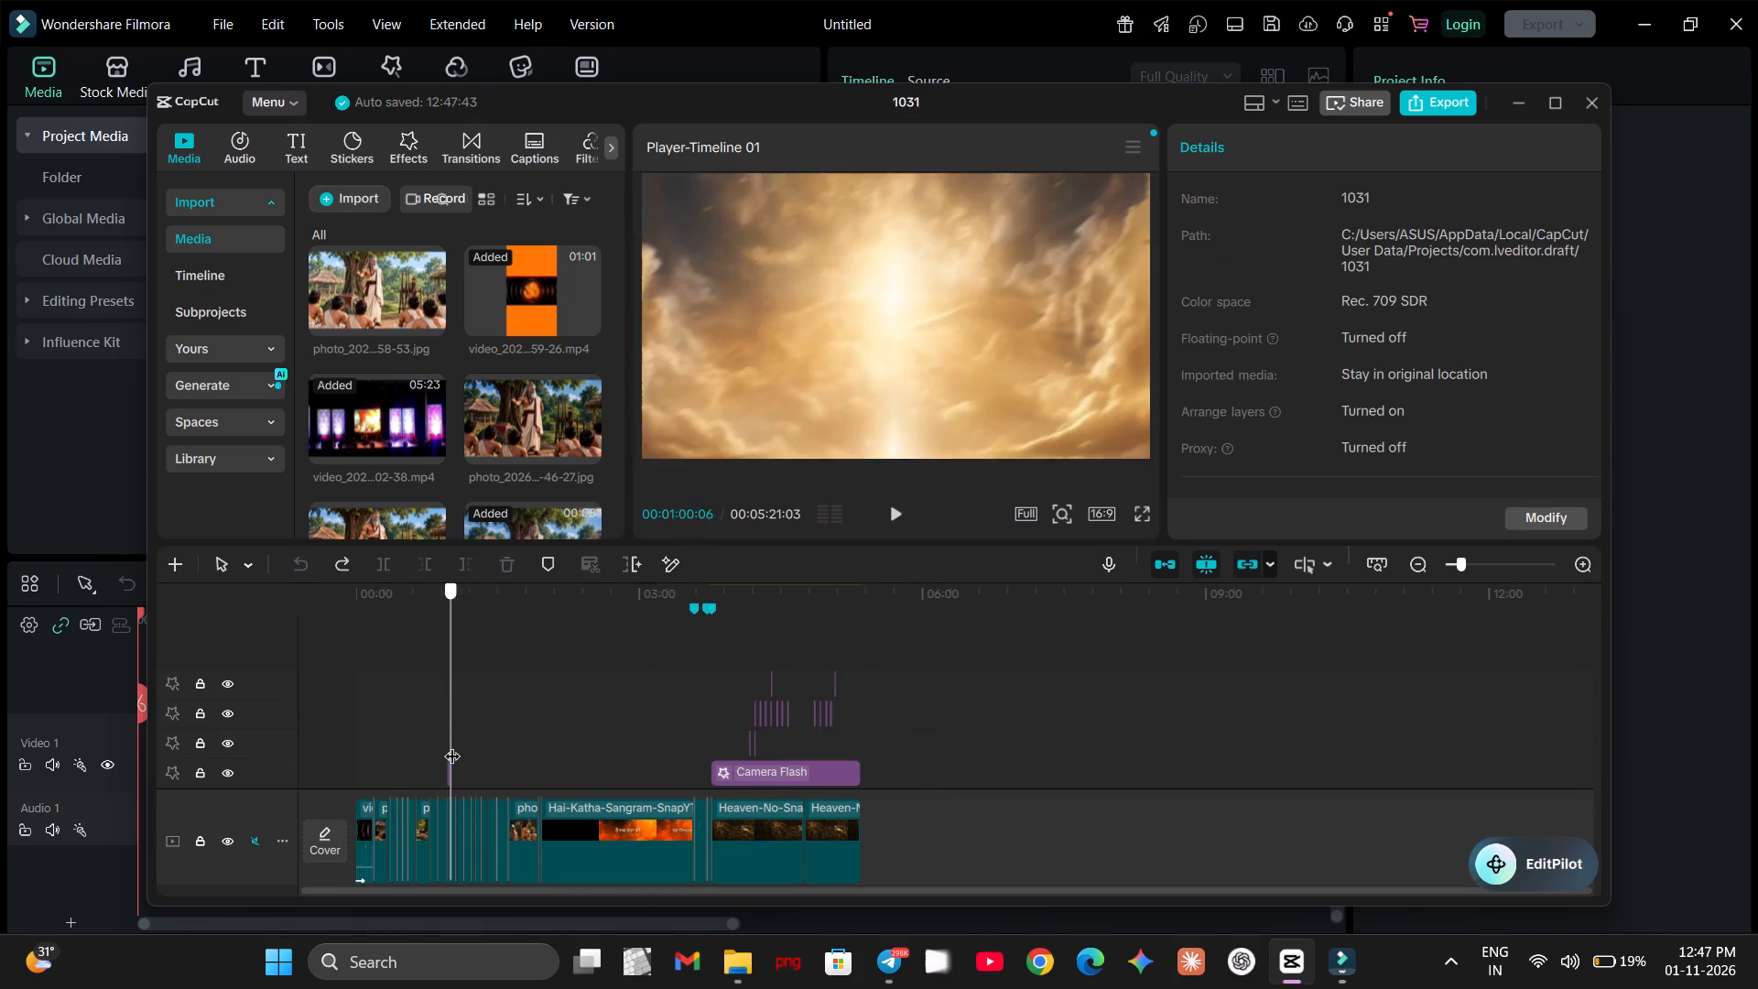
{"action": "left_click_drag", "start_coordinate": [452, 744], "coordinate": [448, 746]}
{"action": "key", "text": "space"}
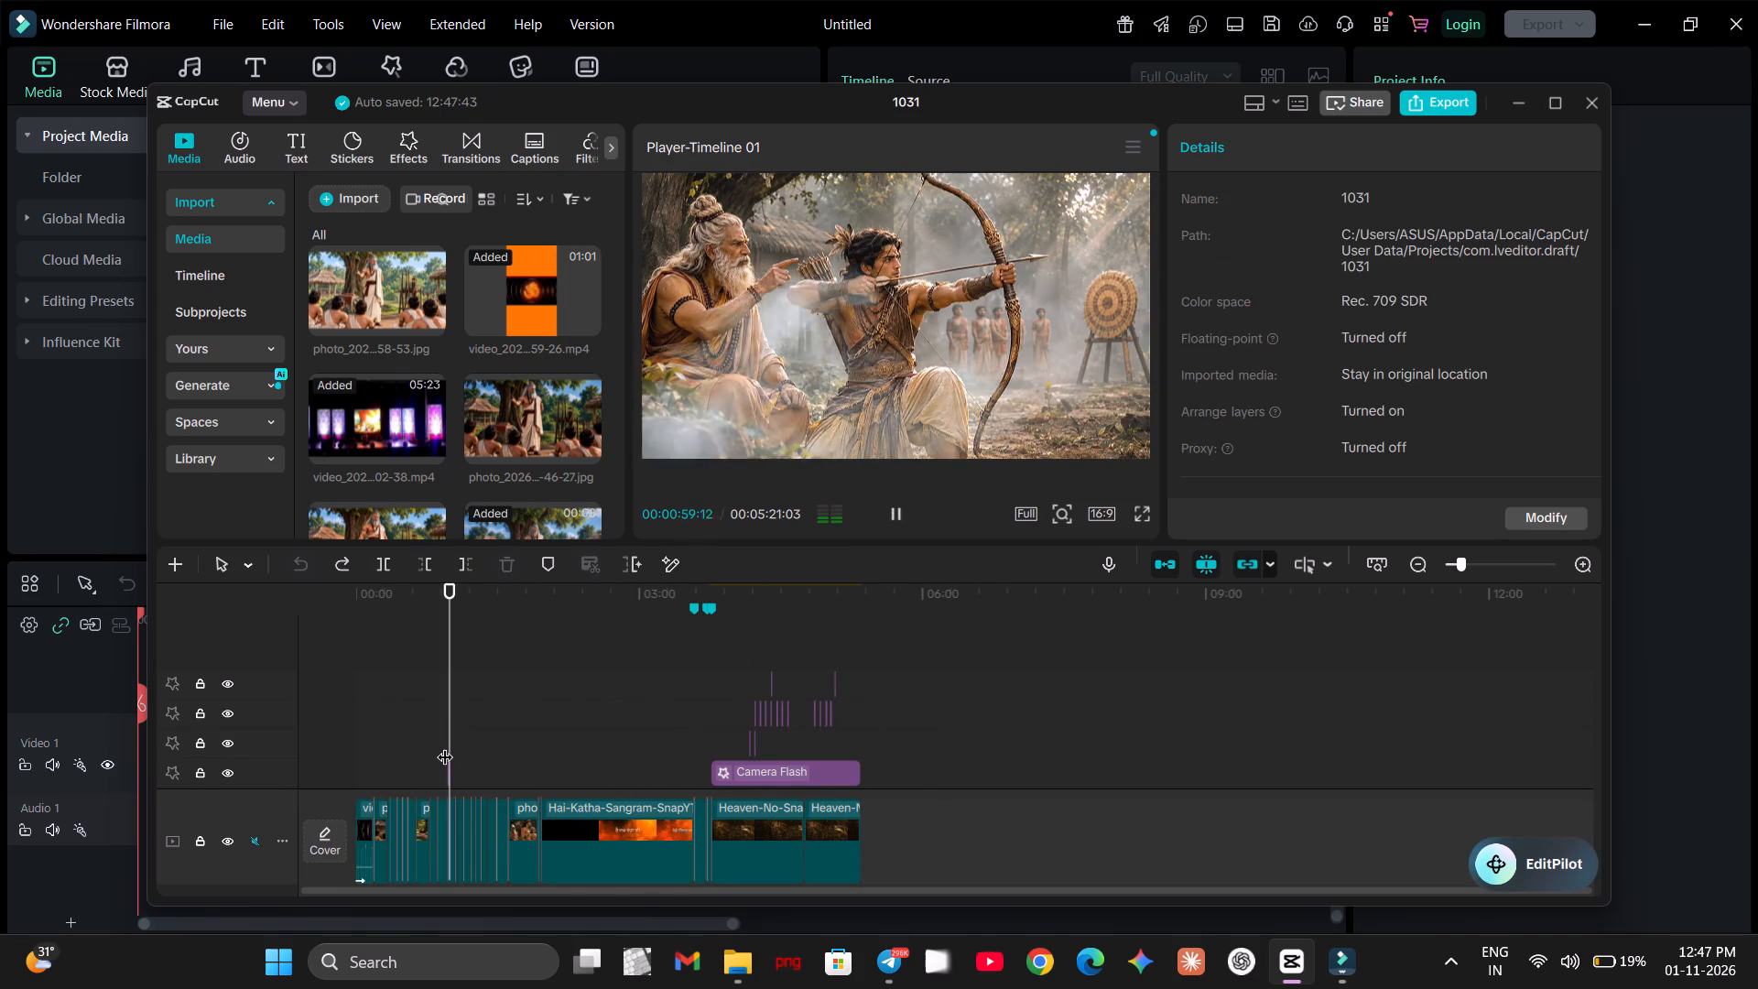
{"action": "key", "text": "space"}
{"action": "key", "text": "space"}
{"action": "key", "text": "space"}
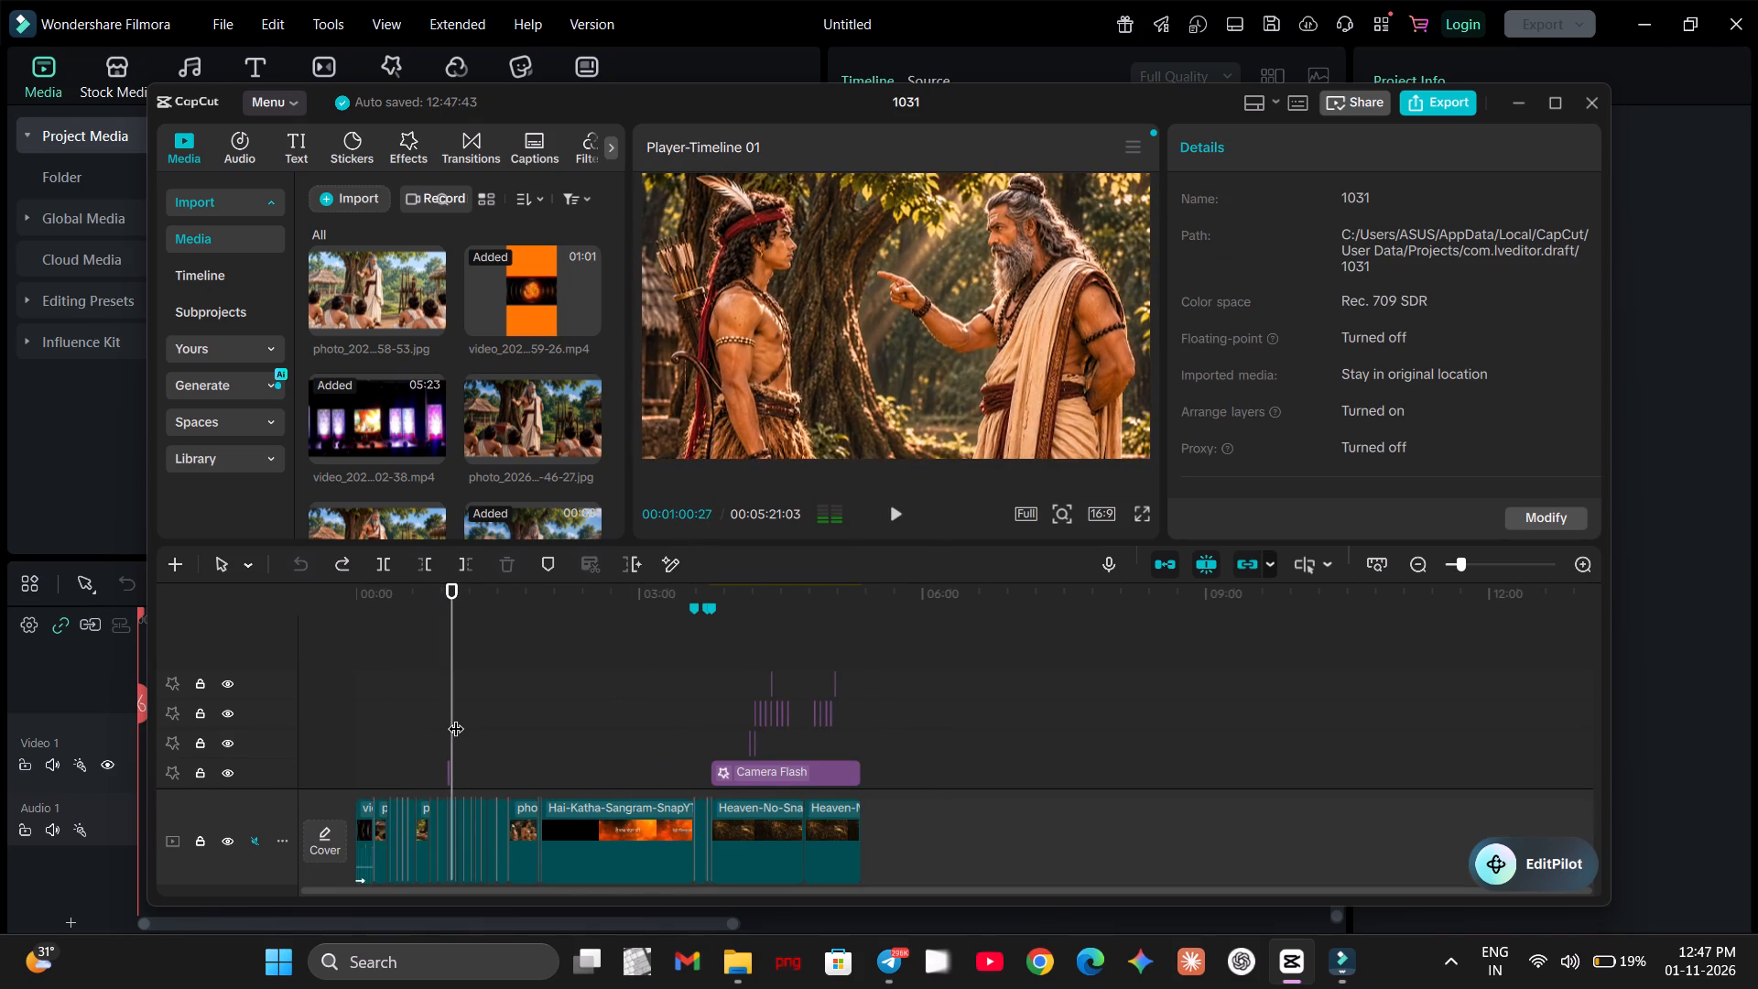
{"action": "left_click_drag", "start_coordinate": [456, 717], "coordinate": [394, 724]}
{"action": "key", "text": "space"}
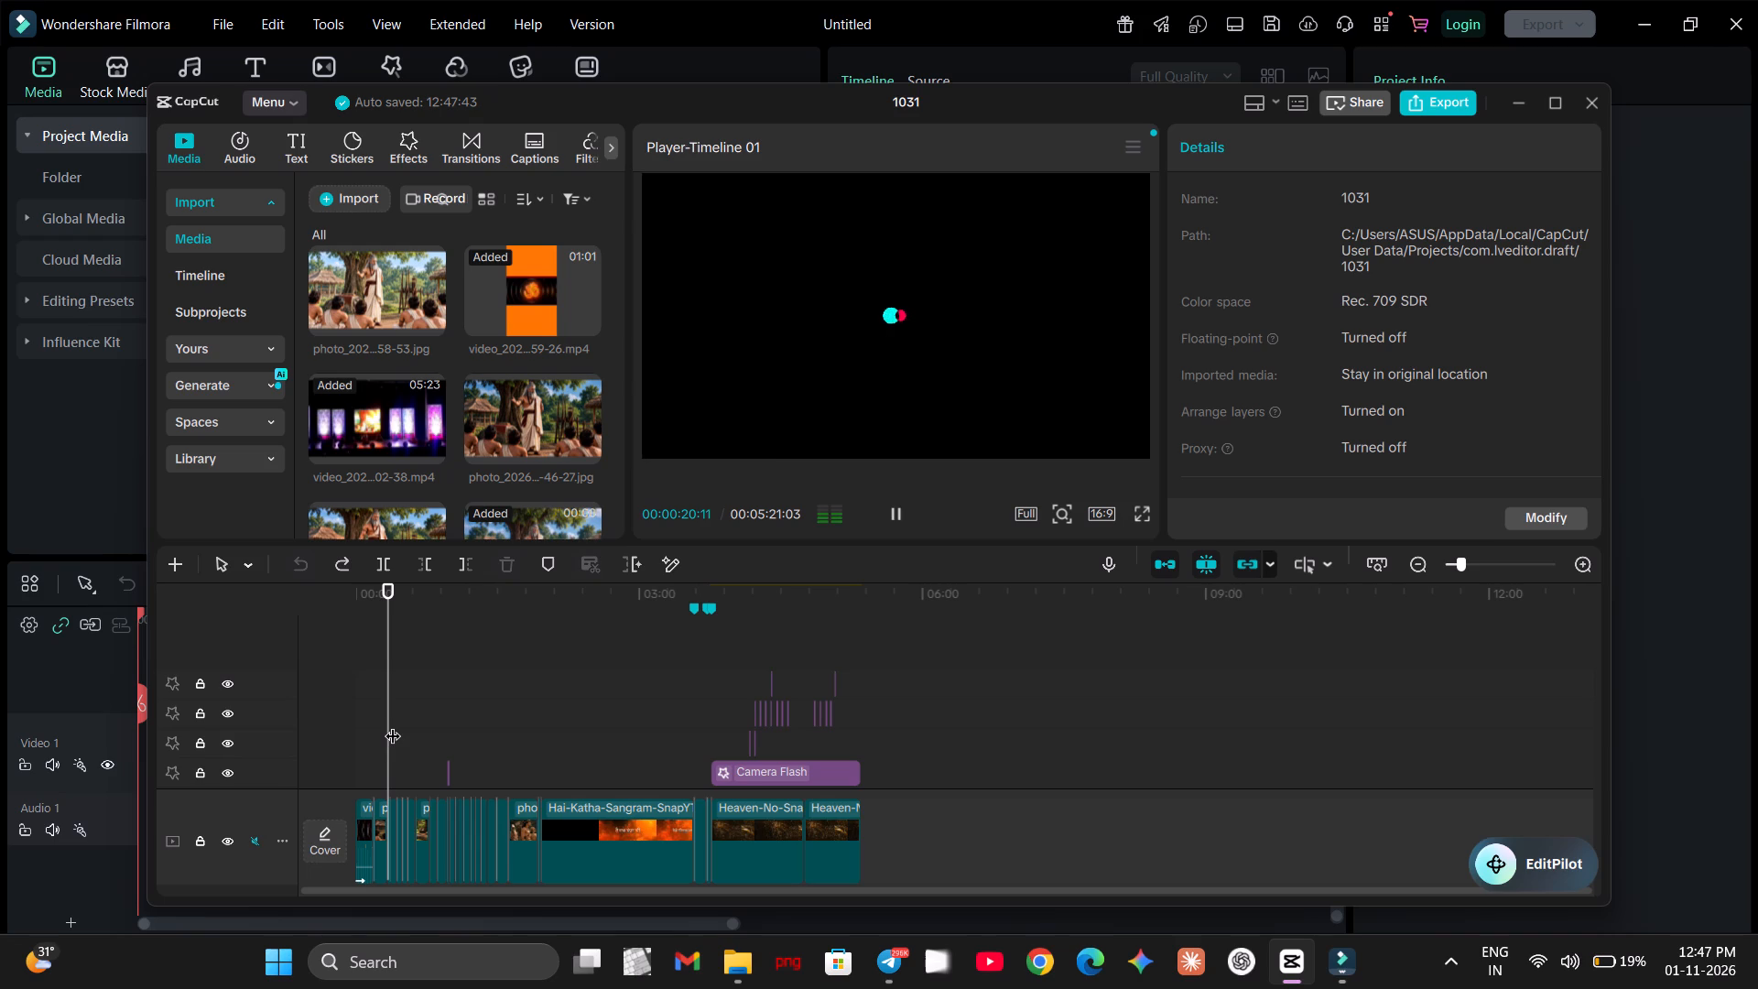
{"action": "key", "text": "space"}
{"action": "key", "text": "space"}
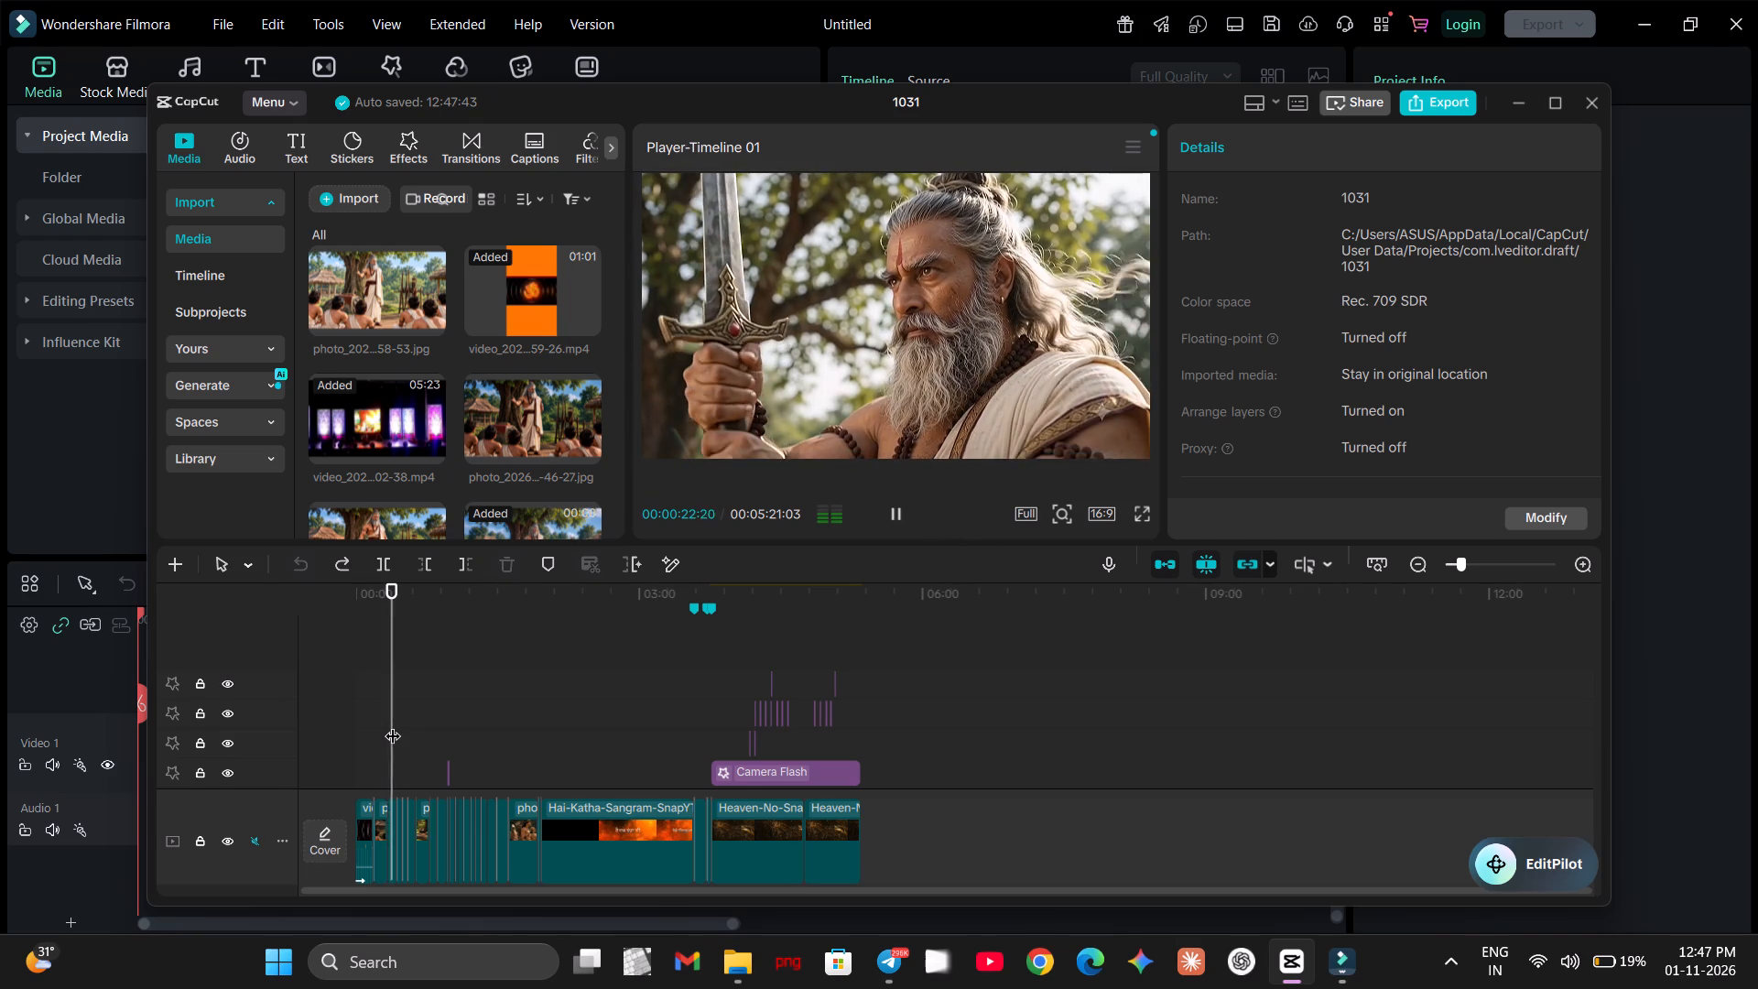
{"action": "left_click_drag", "start_coordinate": [395, 719], "coordinate": [437, 704]}
{"action": "key", "text": "space"}
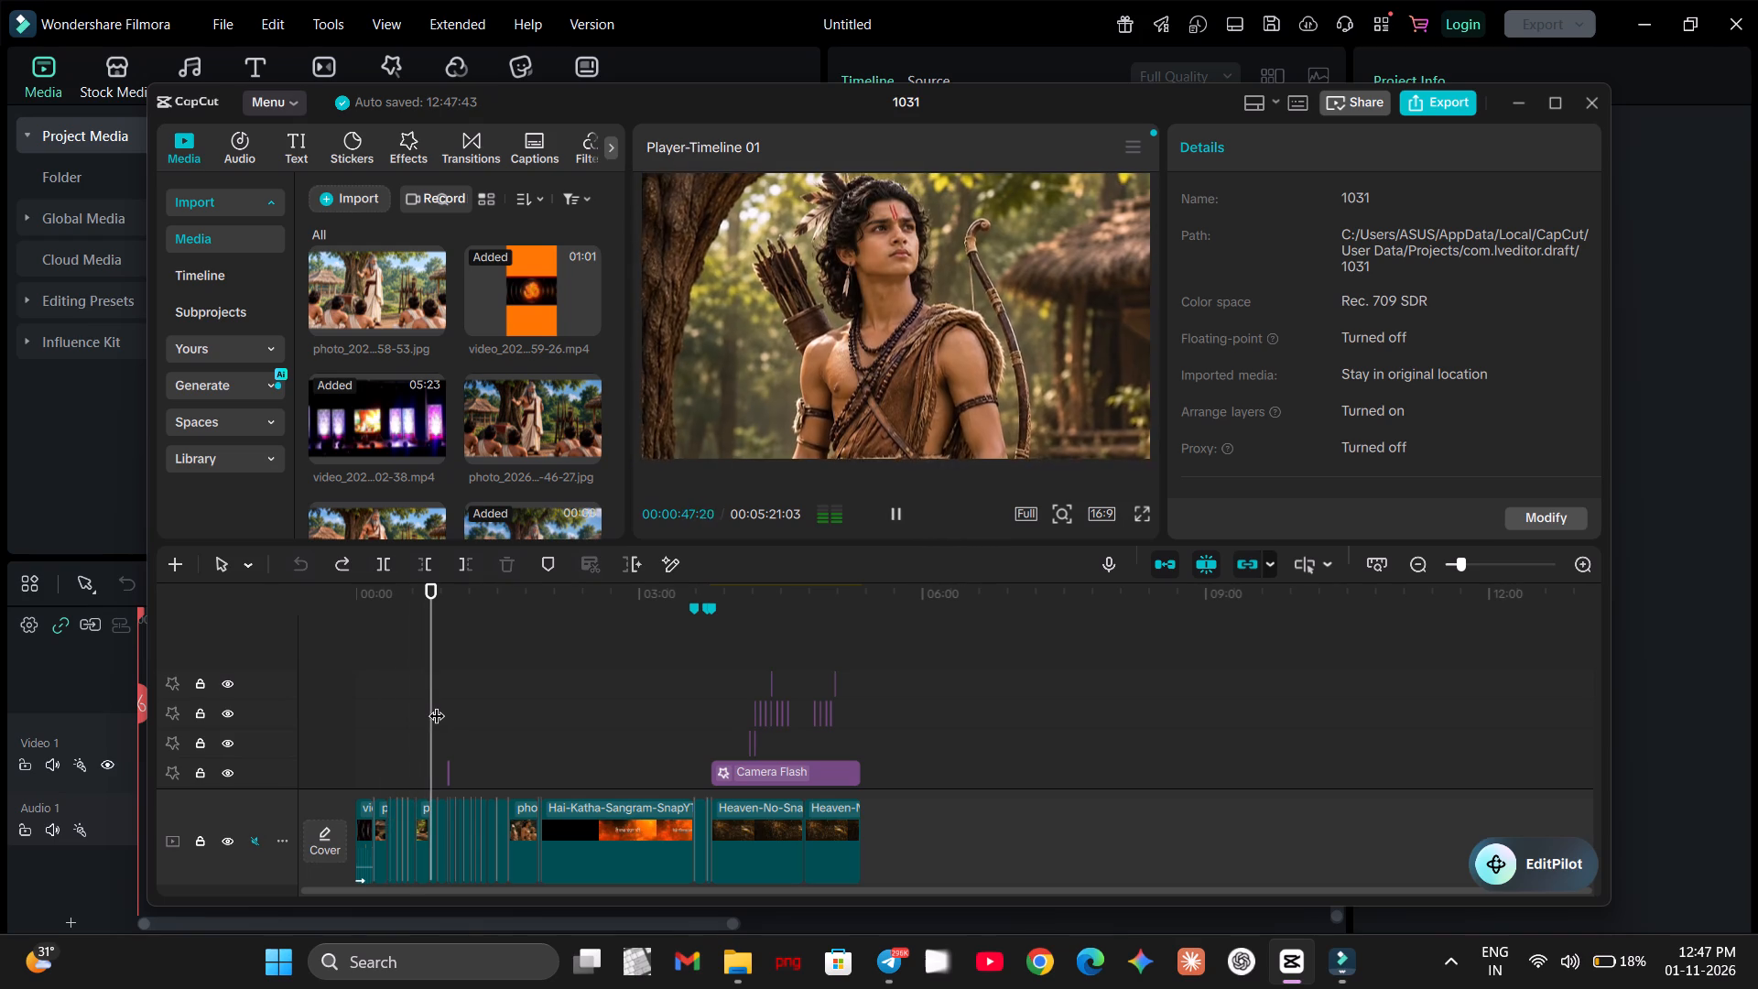
{"action": "key", "text": "space"}
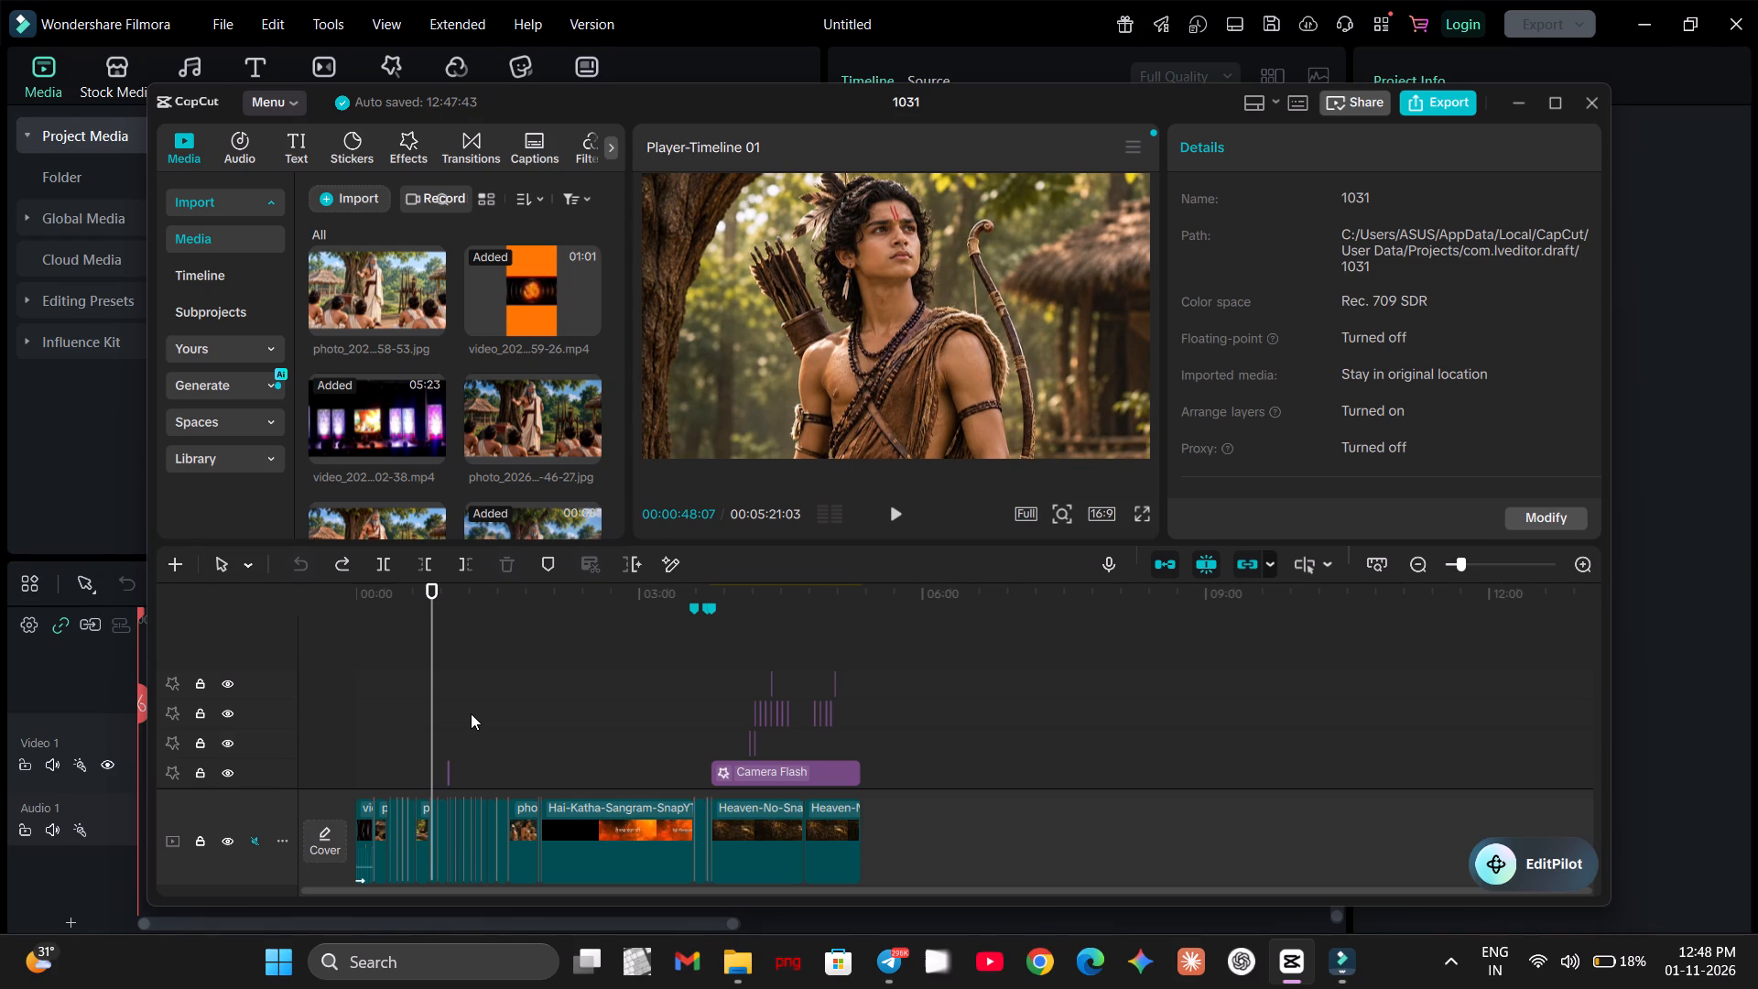
Close project 1031 and dismiss the Recommended window on the CapCut home screen.
{"action": "left_click", "coordinate": [1586, 98]}
{"action": "left_click", "coordinate": [1757, 10]}
{"action": "left_click", "coordinate": [1744, 11]}
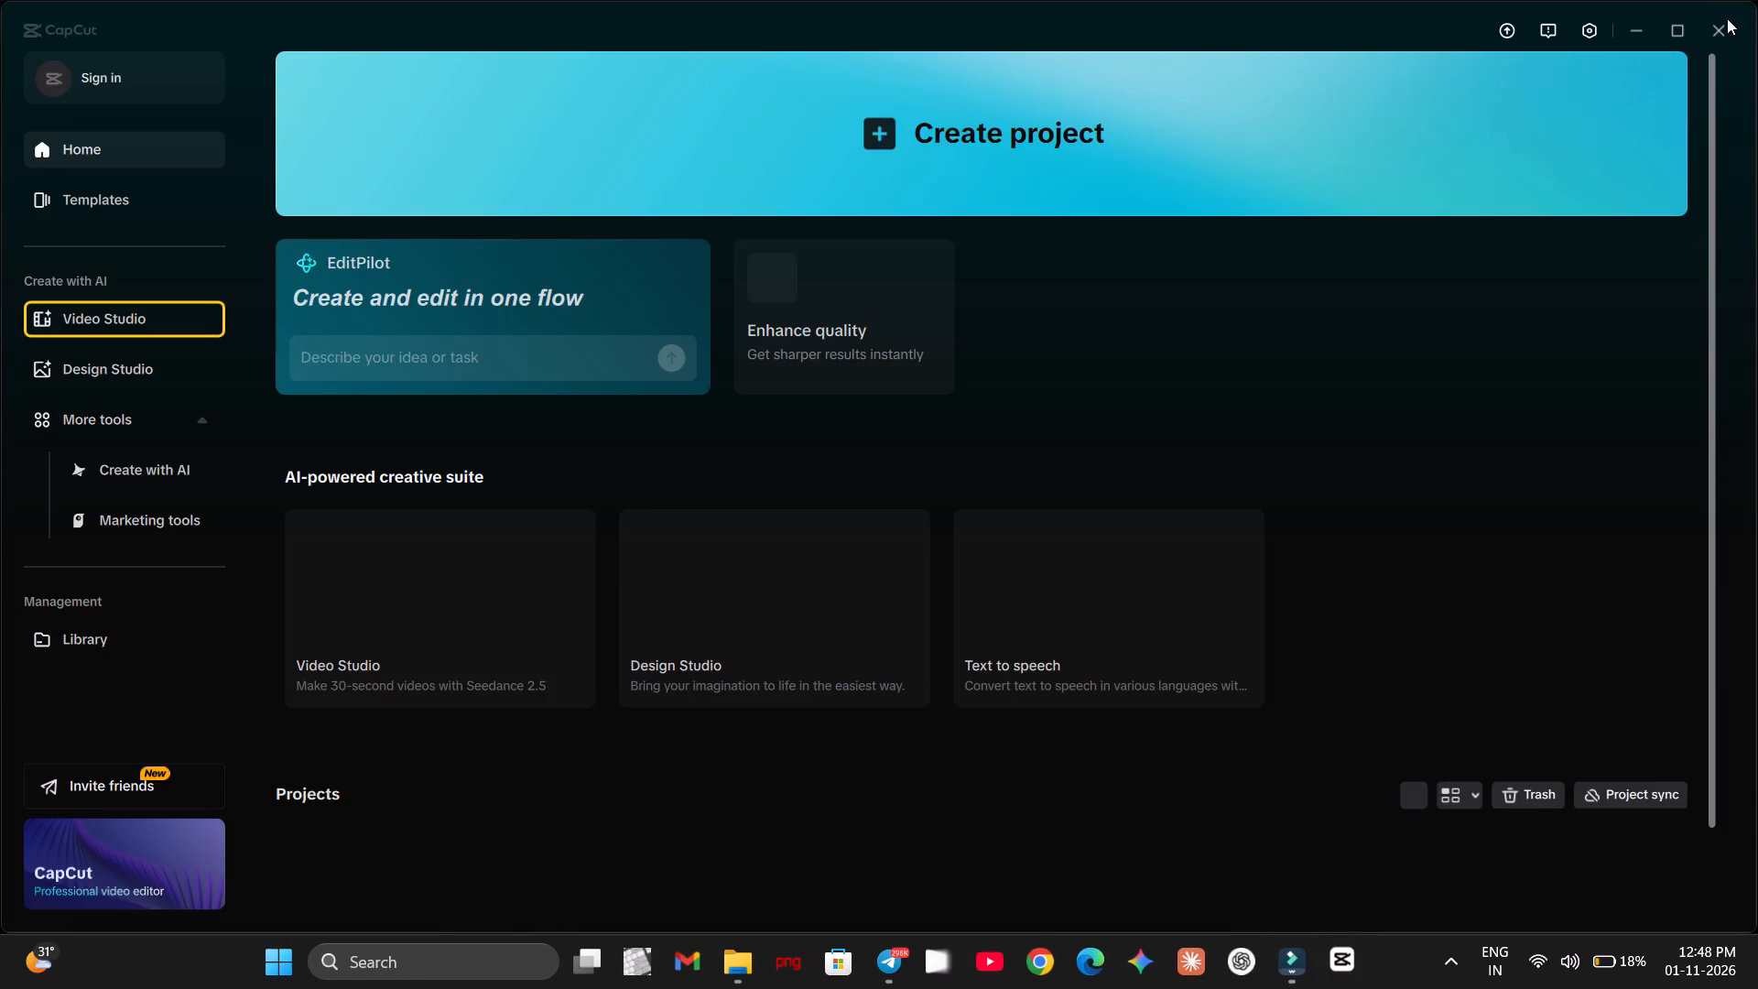
{"action": "left_click", "coordinate": [1727, 18]}
{"action": "triple_click", "coordinate": [1719, 30]}
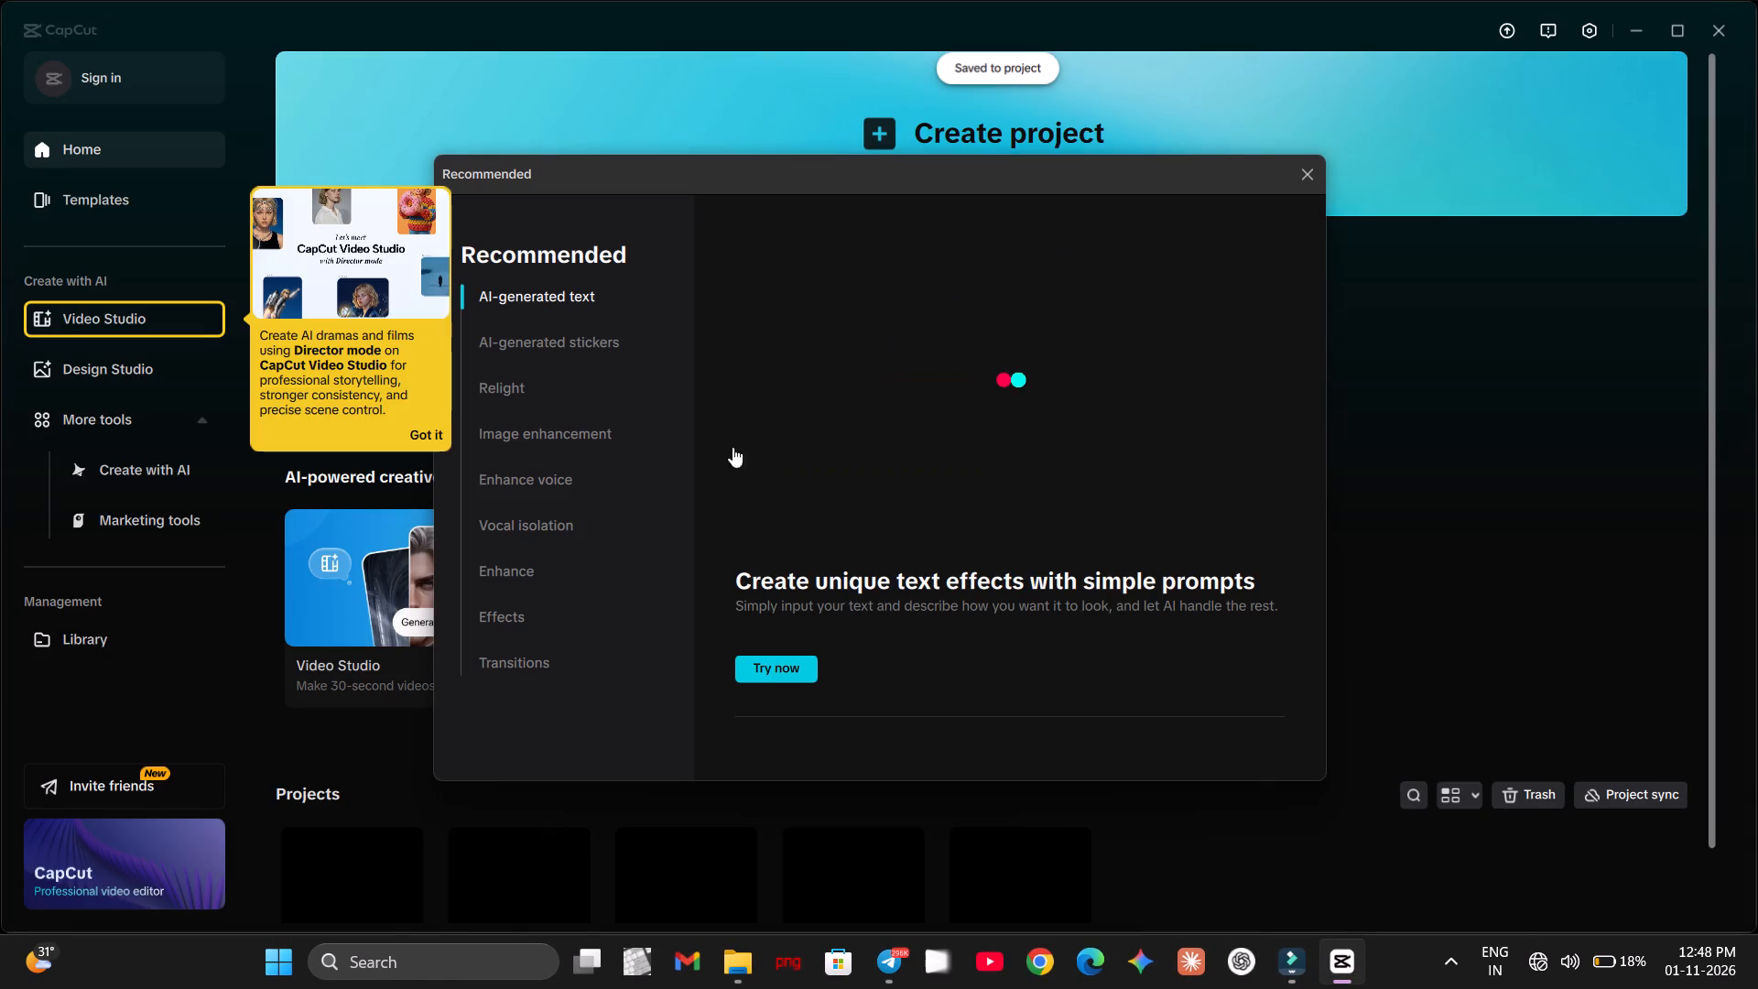
{"action": "left_click", "coordinate": [1328, 171]}
{"action": "double_click", "coordinate": [1297, 176]}
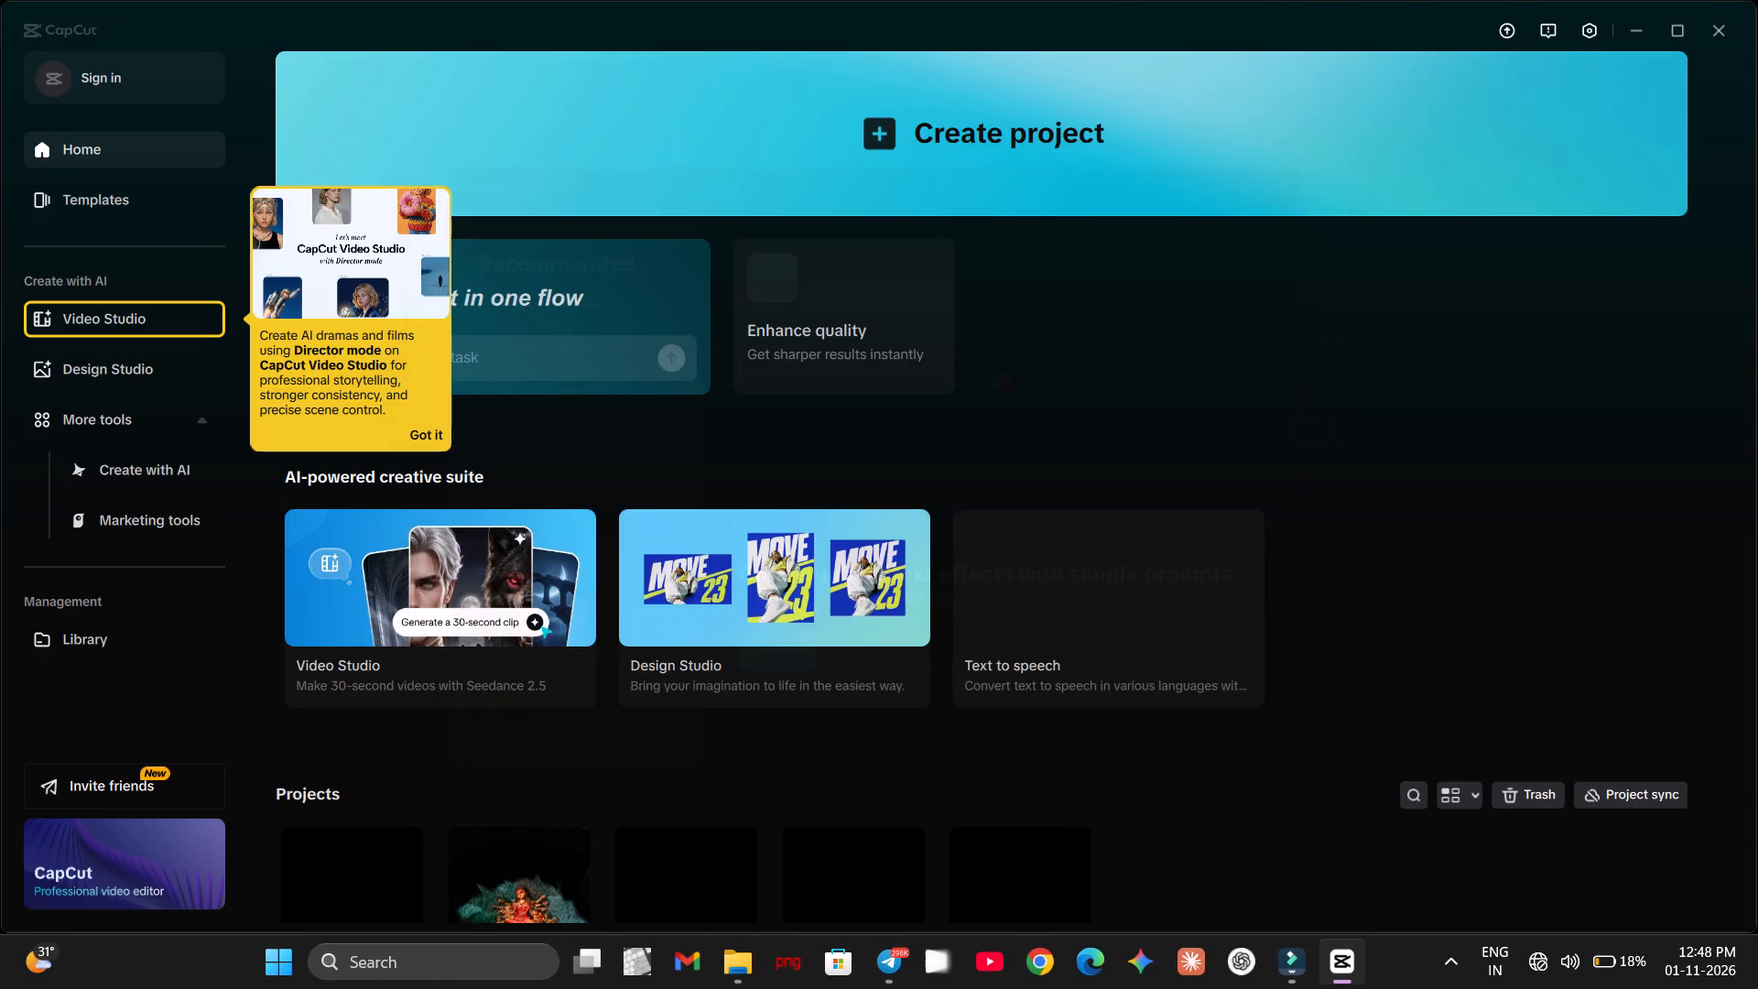
Close Wondershare Filmora.
{"action": "left_click", "coordinate": [1757, 19]}
{"action": "double_click", "coordinate": [1754, 1]}
{"action": "double_click", "coordinate": [1736, 25]}
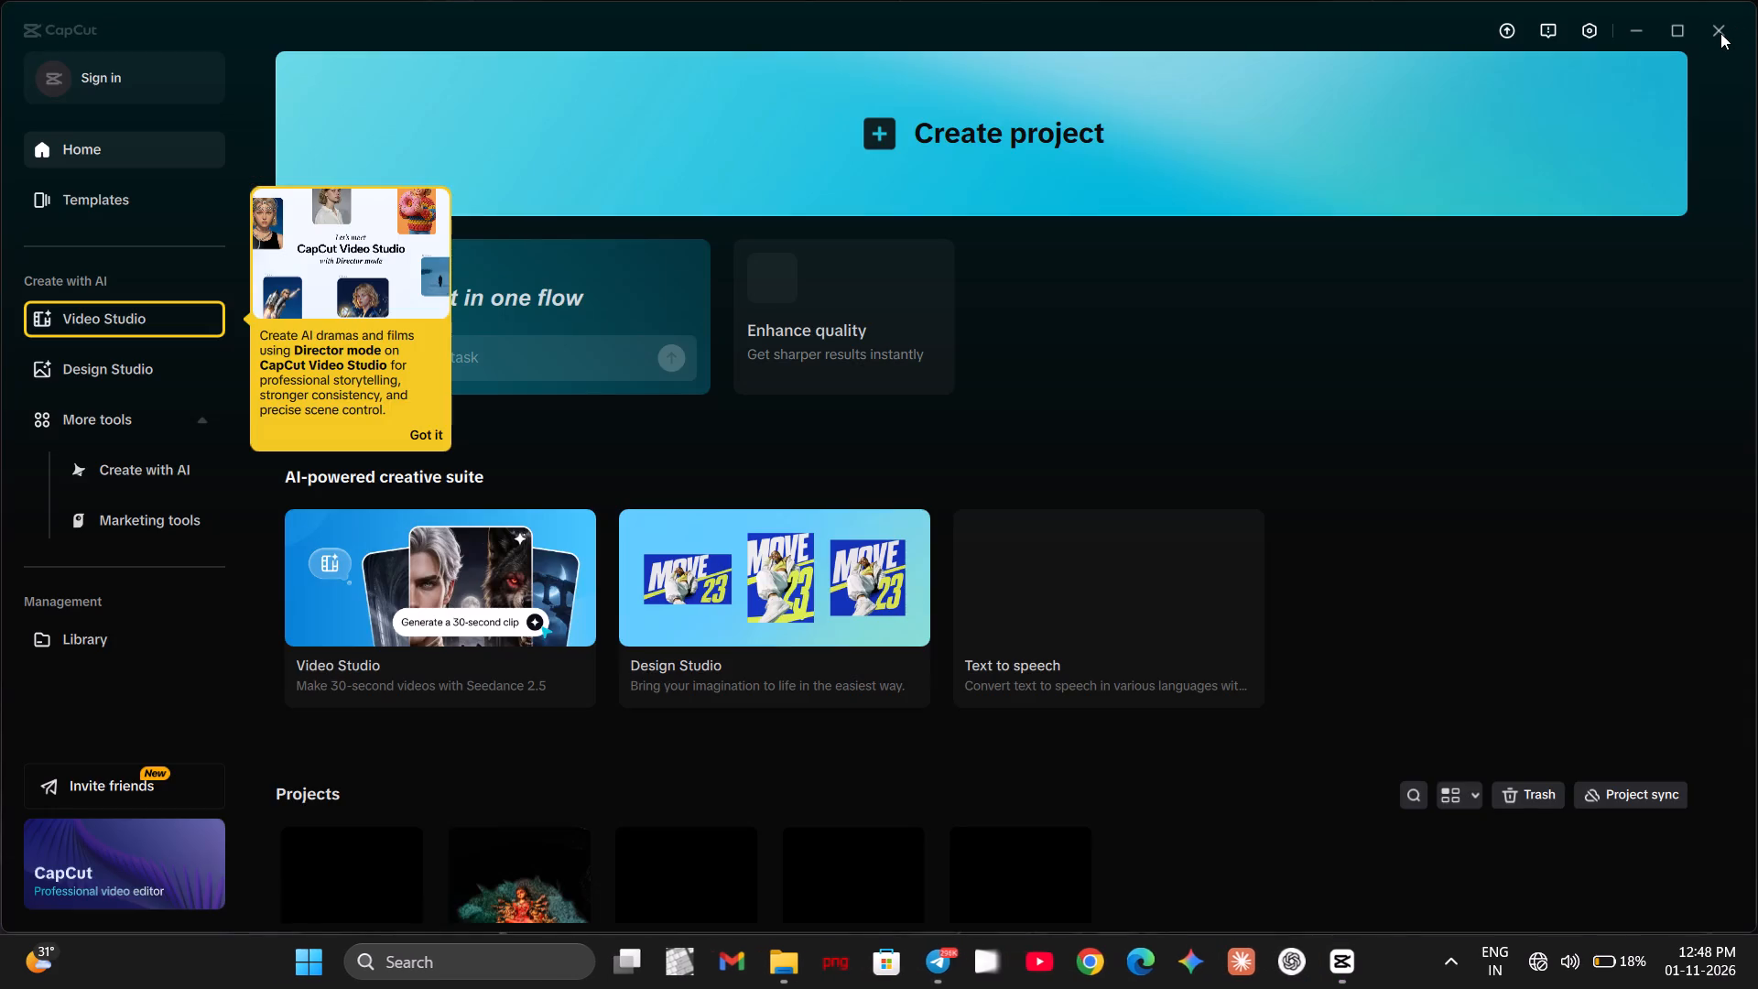
{"action": "triple_click", "coordinate": [1720, 33]}
{"action": "left_click", "coordinate": [1720, 33]}
Close the empty project 1101 and exit CapCut to the desktop.
{"action": "left_click", "coordinate": [1424, 73]}
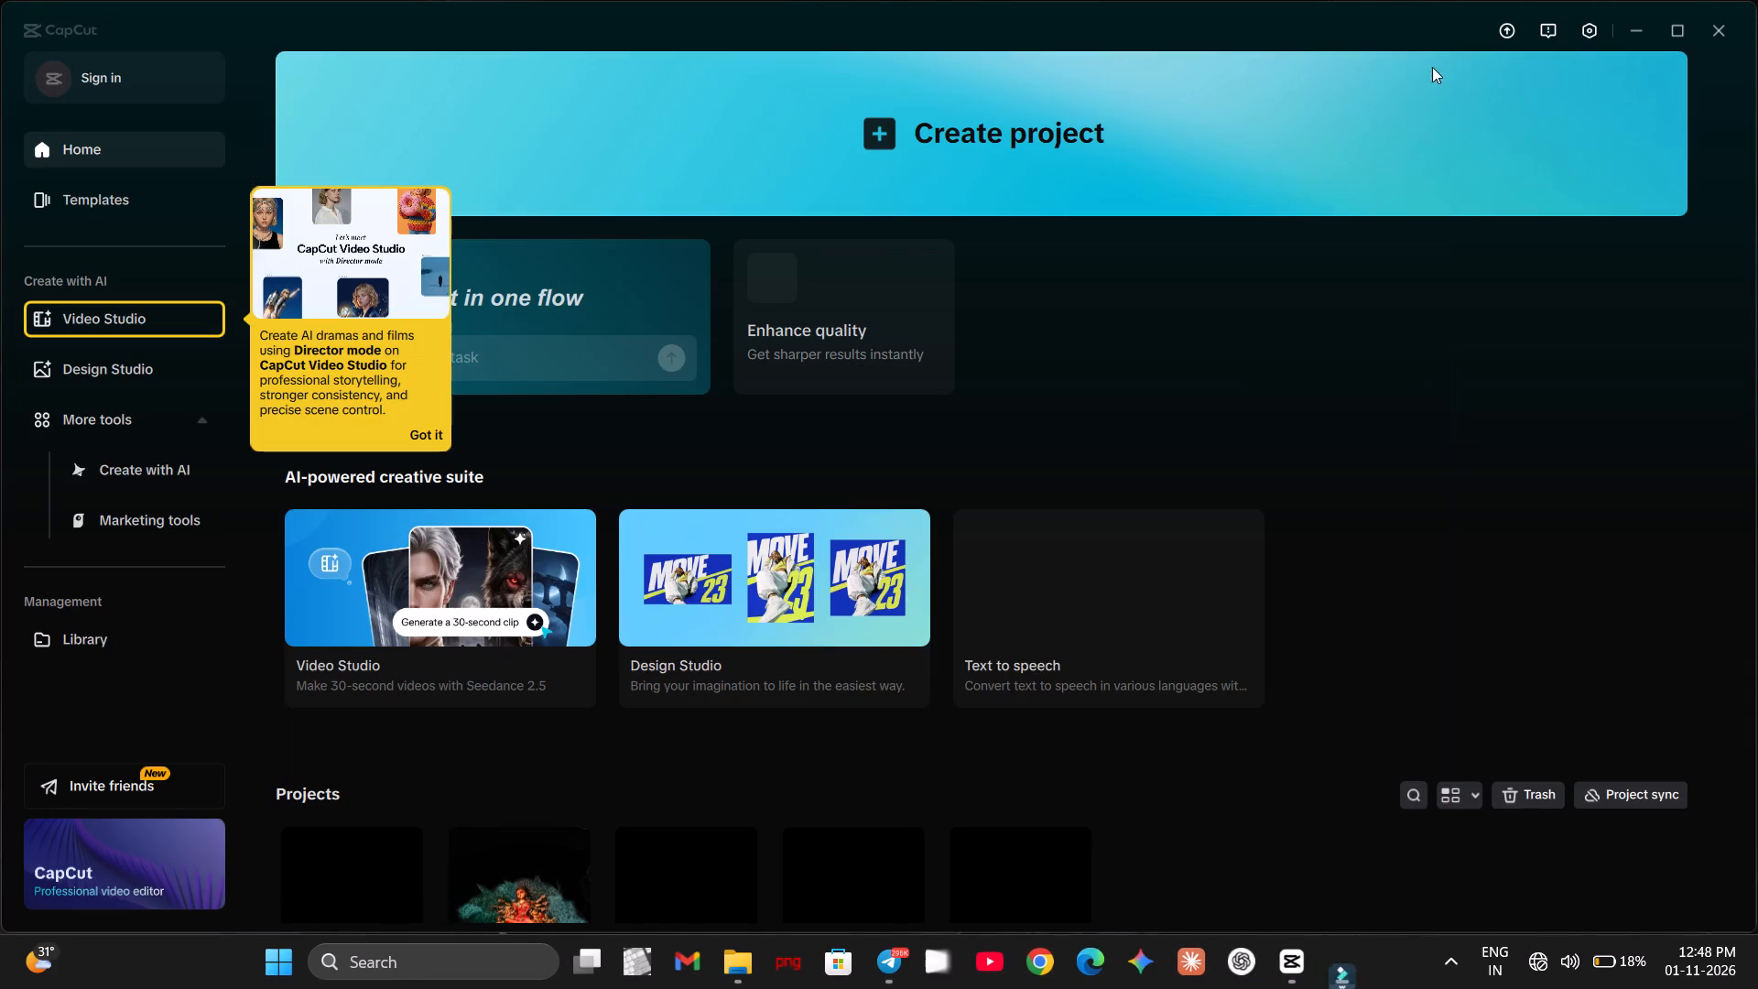
{"action": "left_click", "coordinate": [1730, 26]}
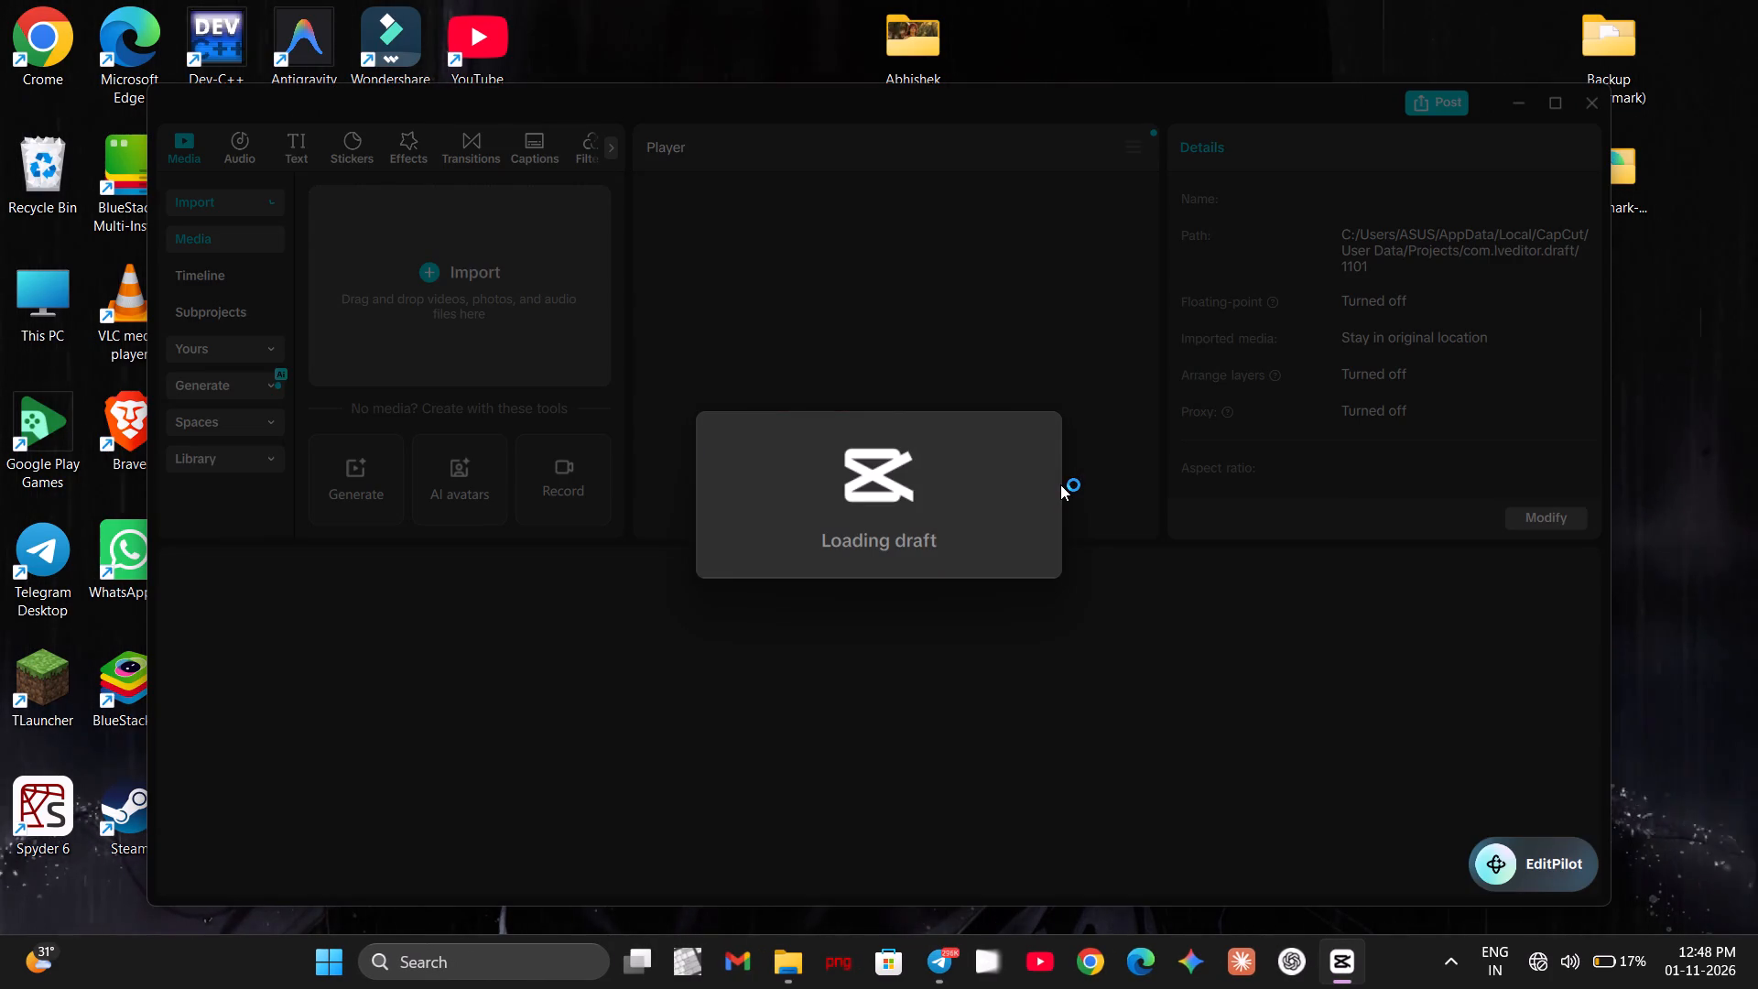
{"action": "left_click", "coordinate": [1592, 118]}
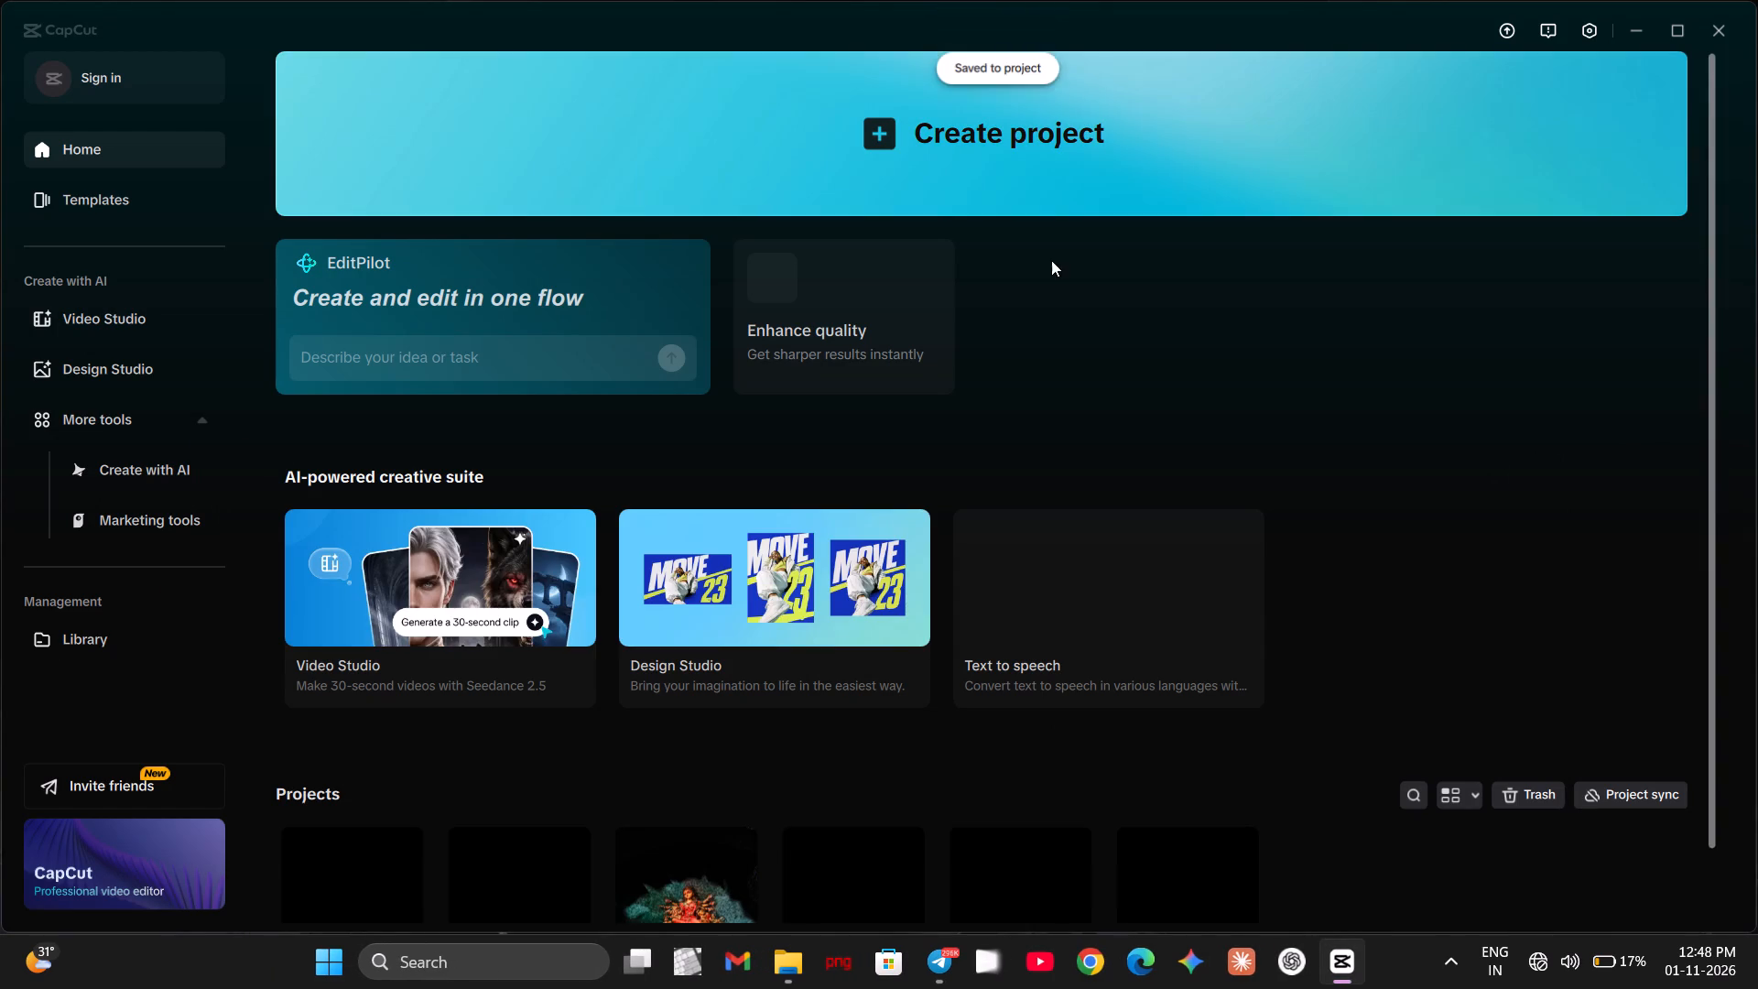
{"action": "left_click", "coordinate": [1737, 47]}
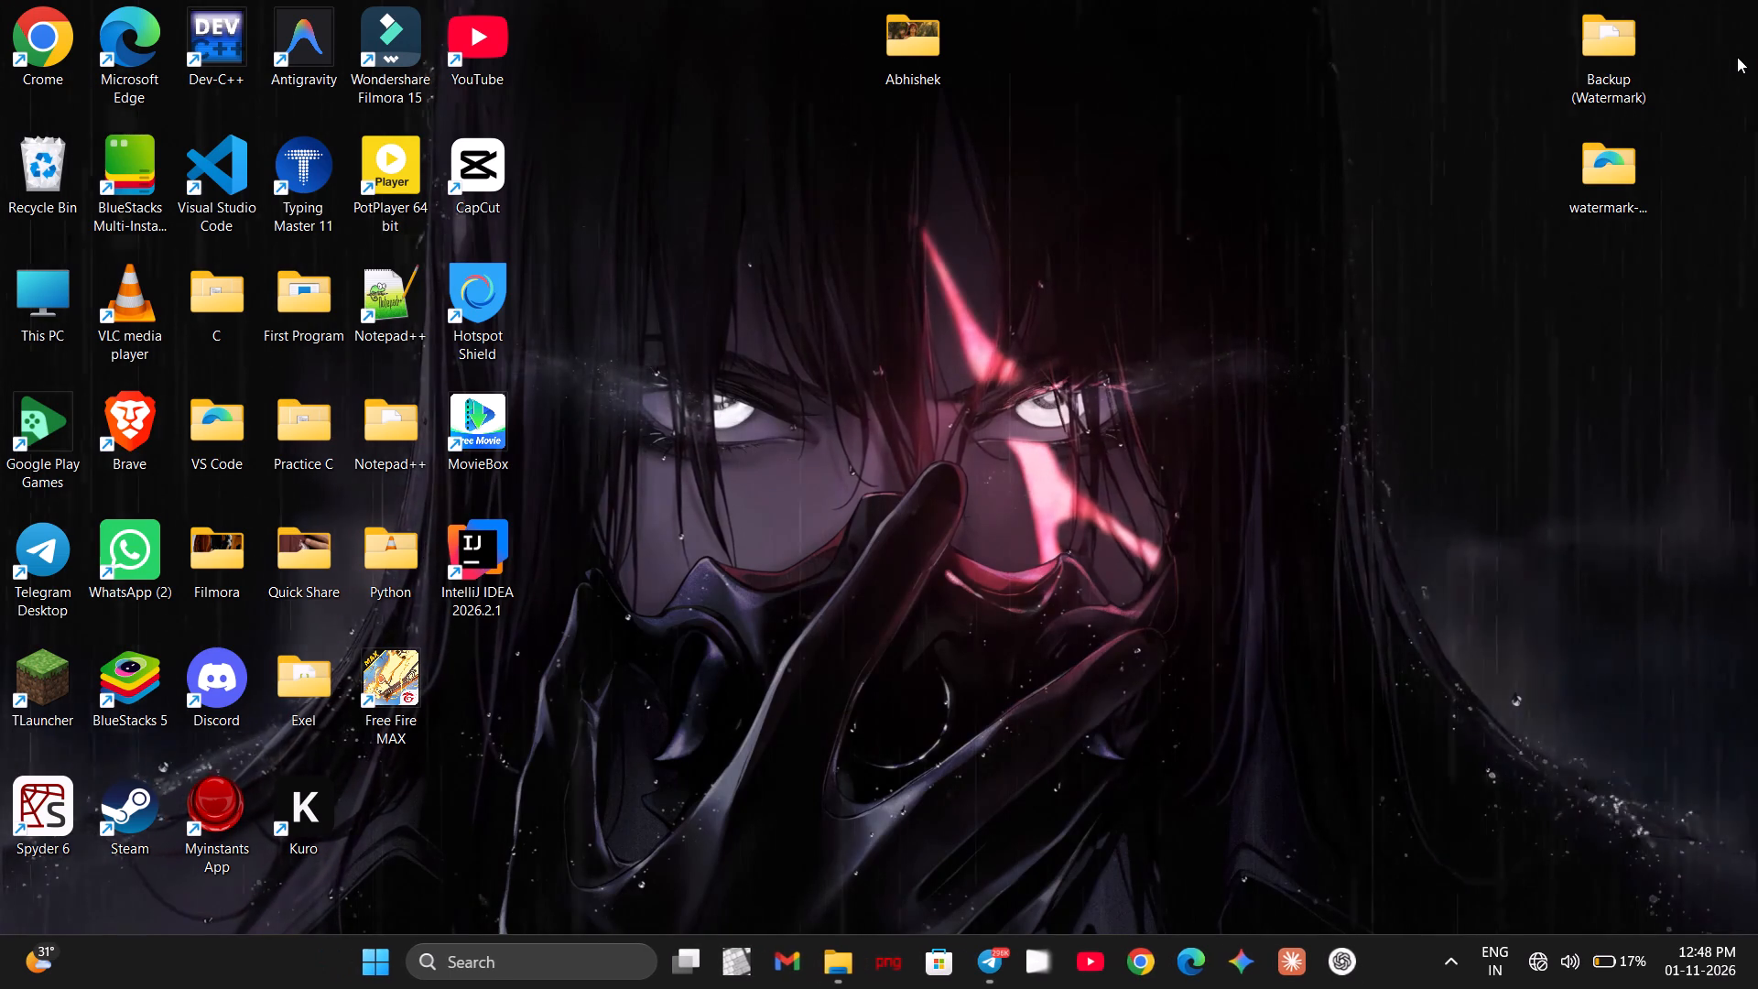
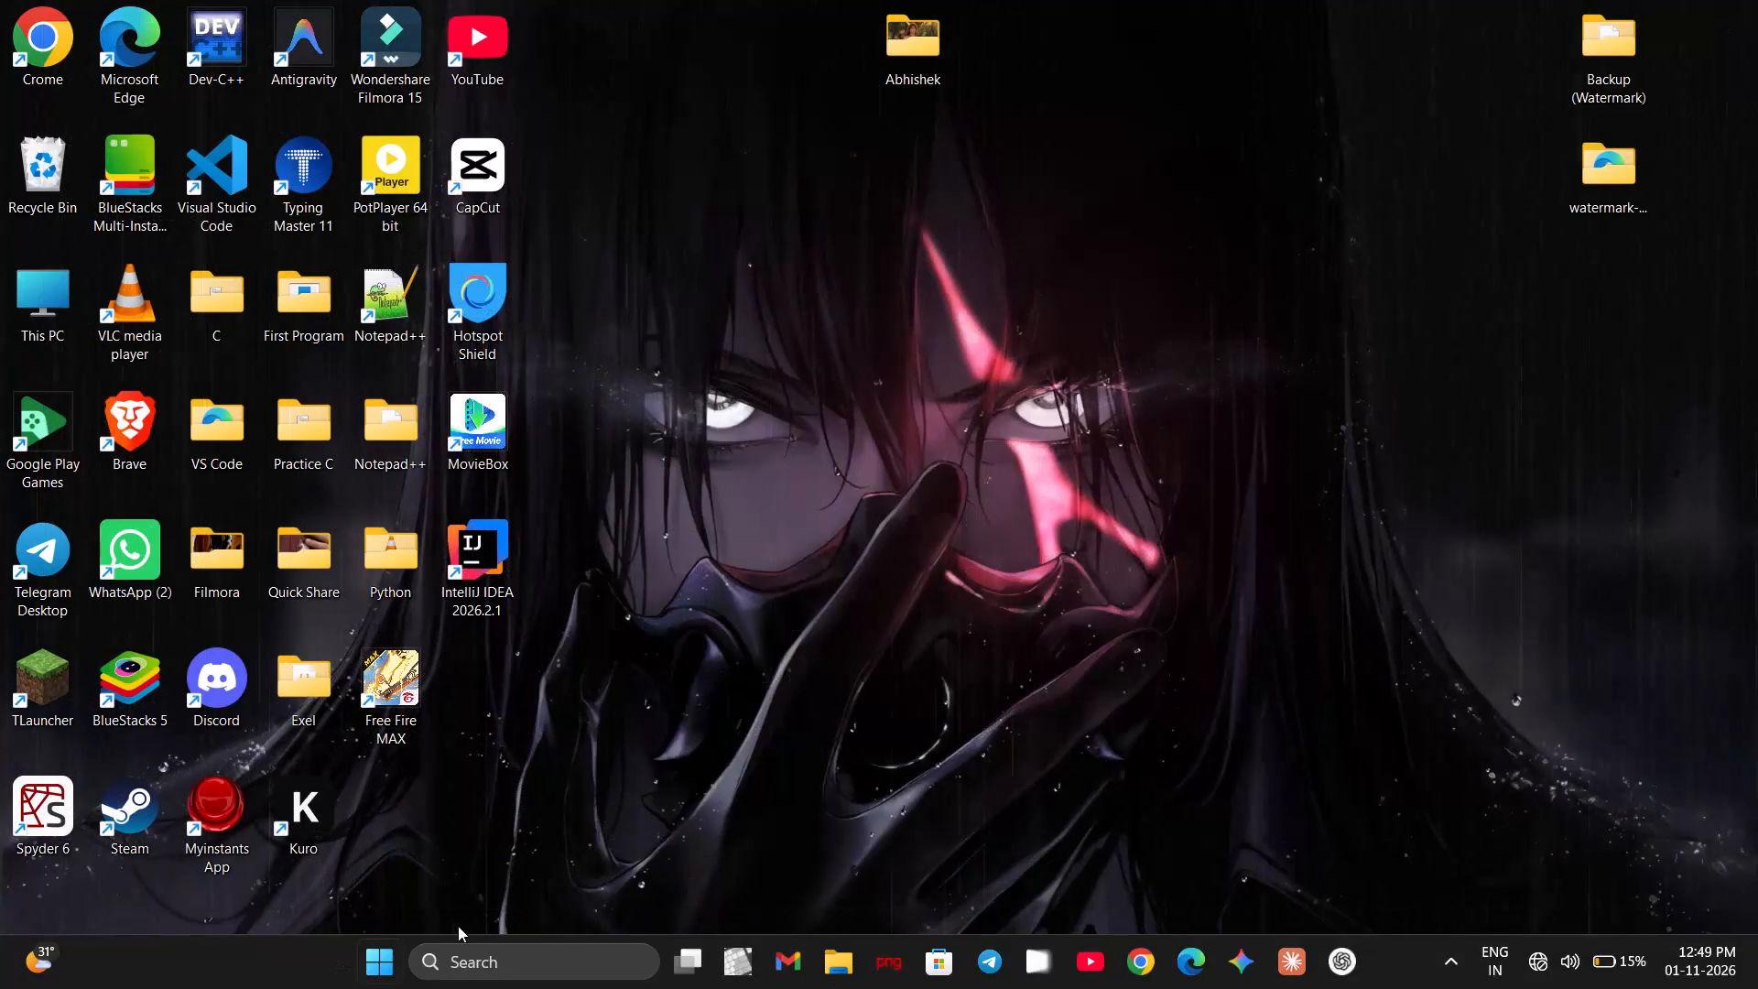
End the Windows session using one of the computer's power options.
{"action": "left_click", "coordinate": [378, 952]}
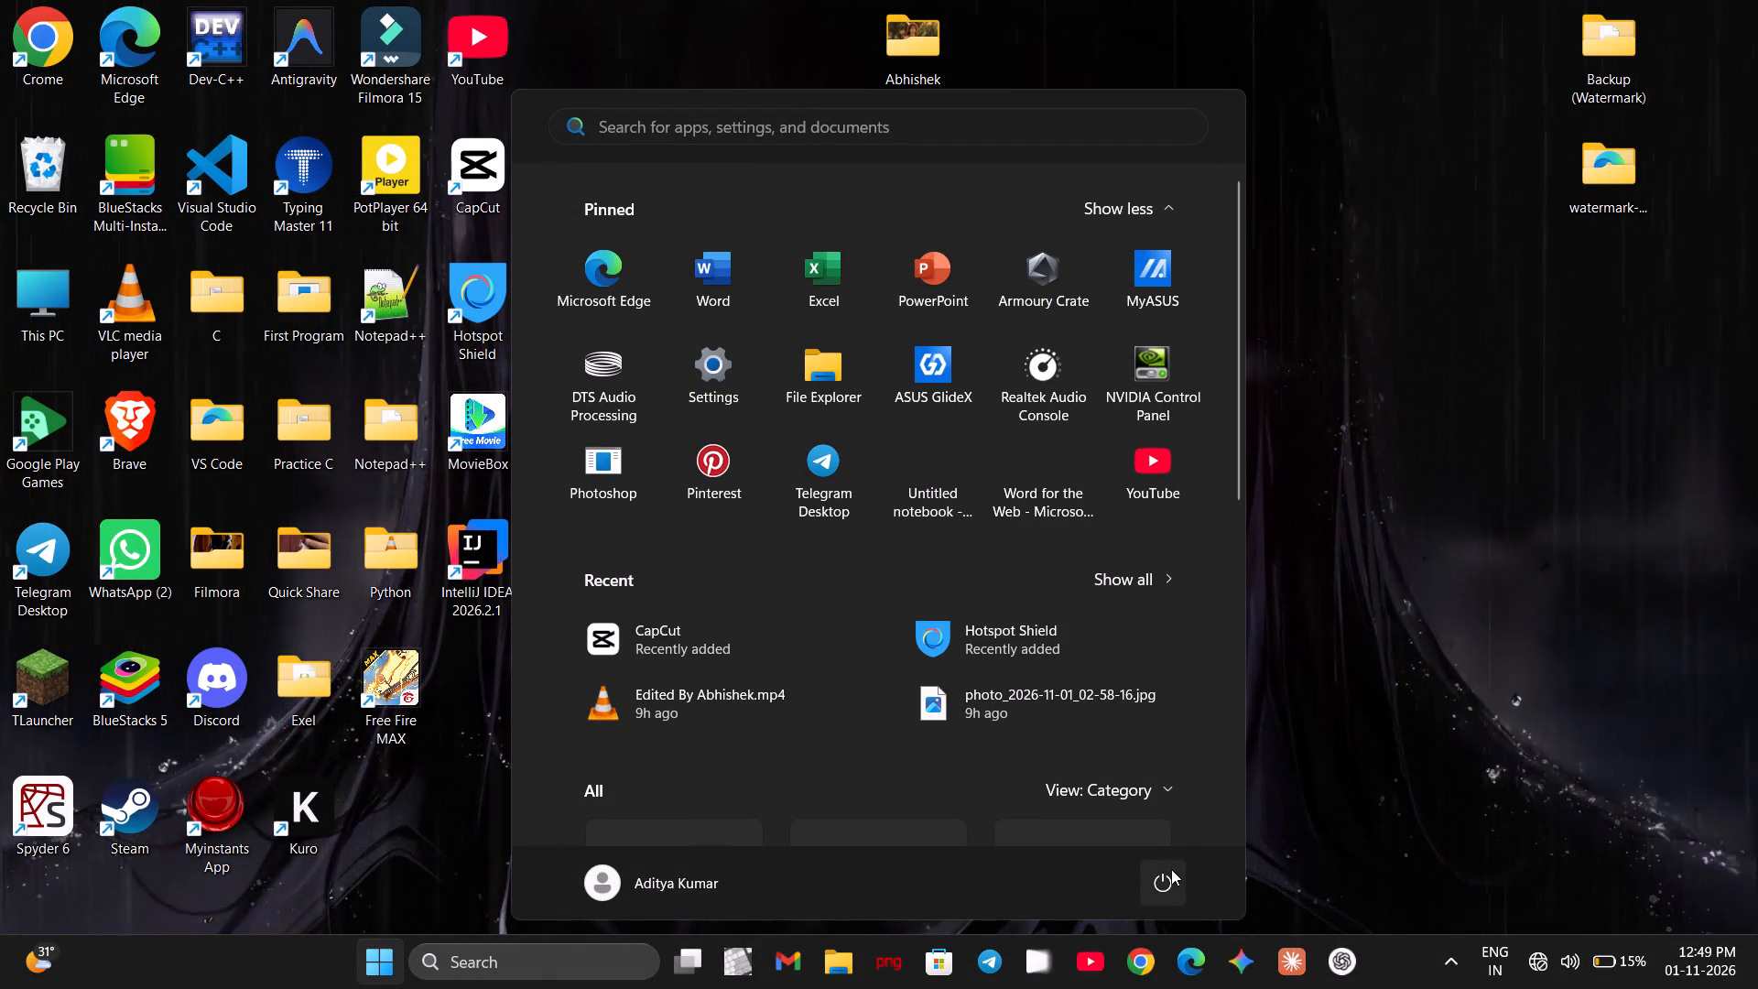
{"action": "left_click", "coordinate": [1171, 869]}
{"action": "left_click", "coordinate": [1182, 797]}
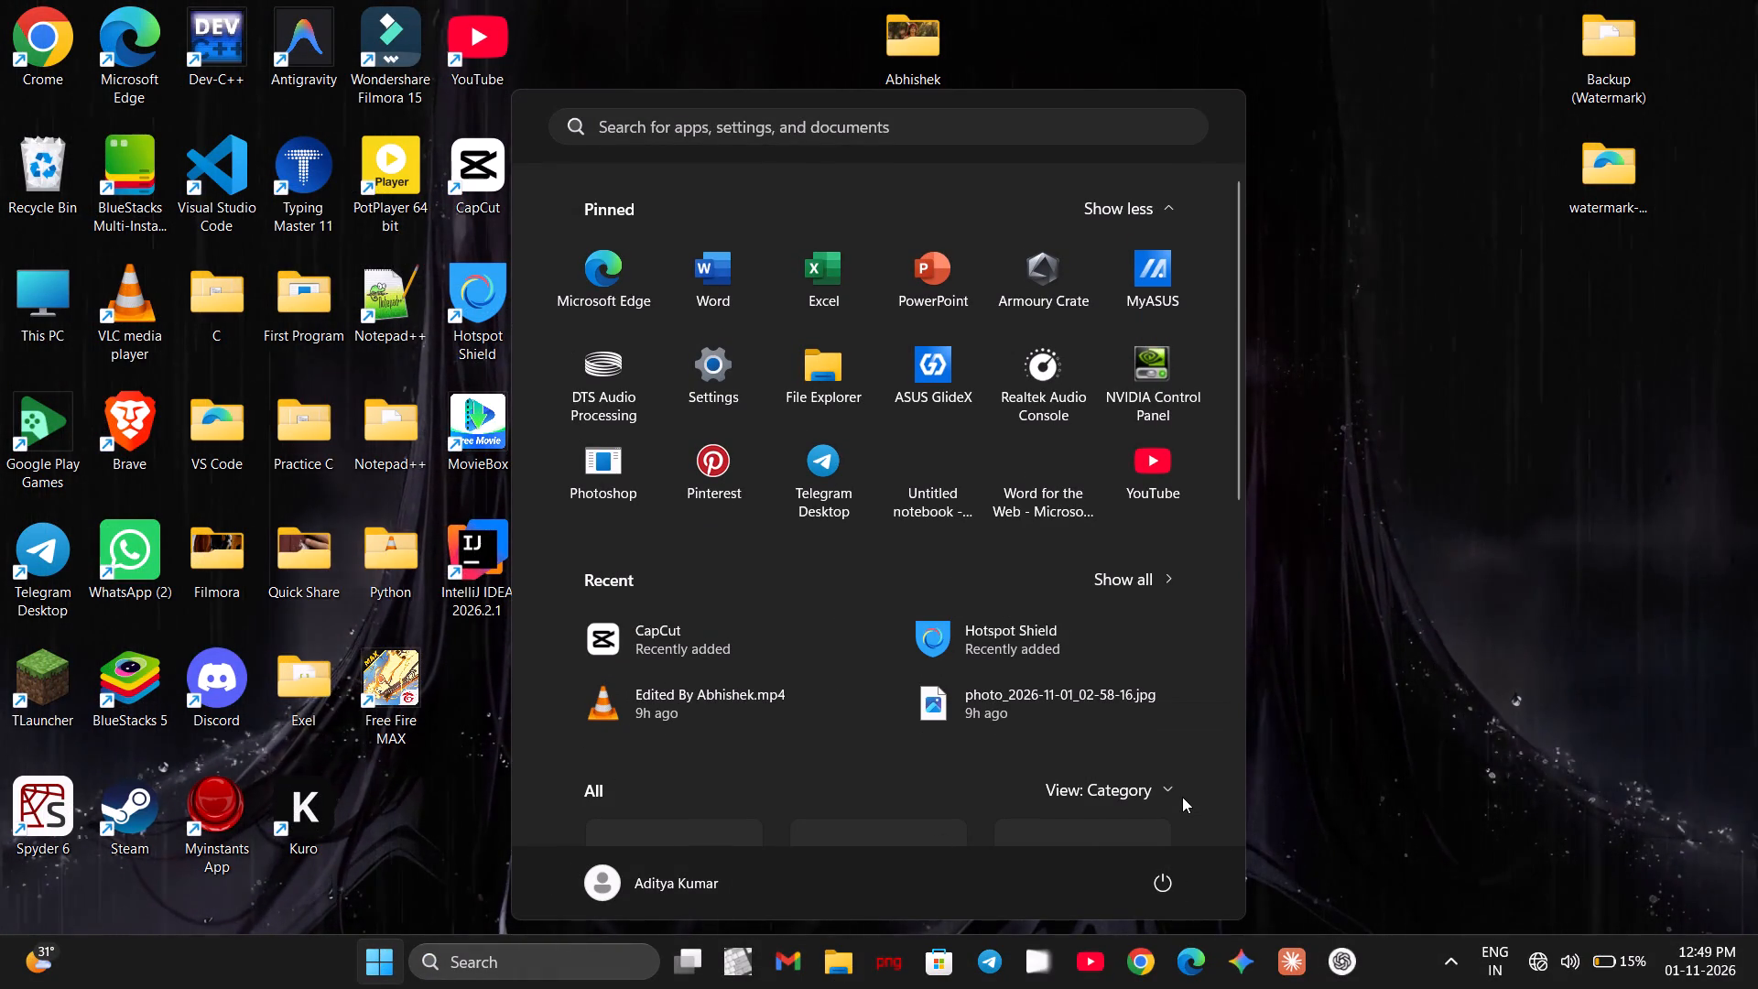